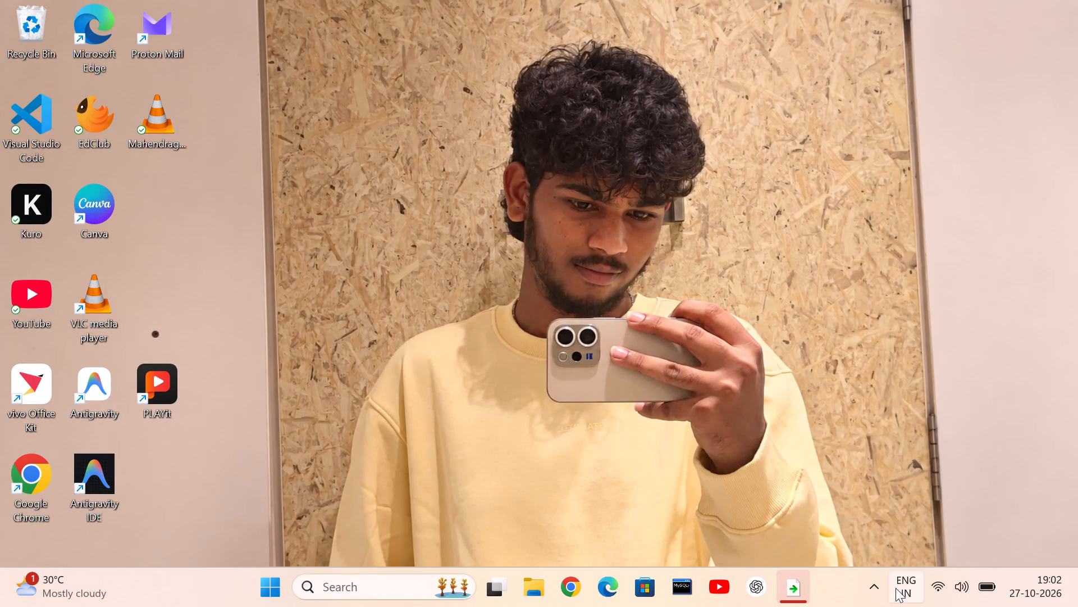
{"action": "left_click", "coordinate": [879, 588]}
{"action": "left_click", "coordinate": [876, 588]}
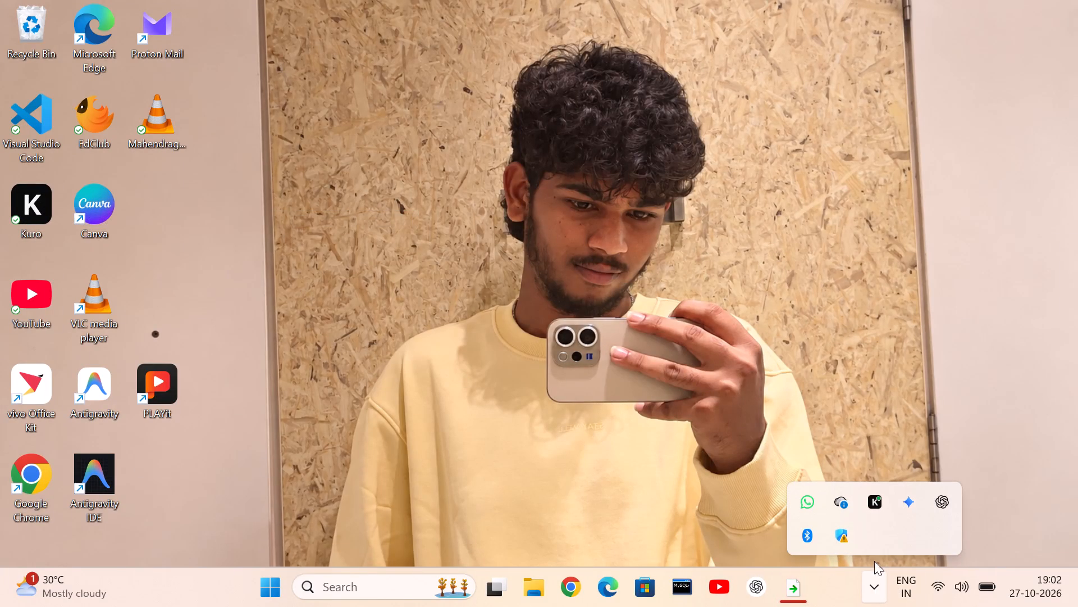
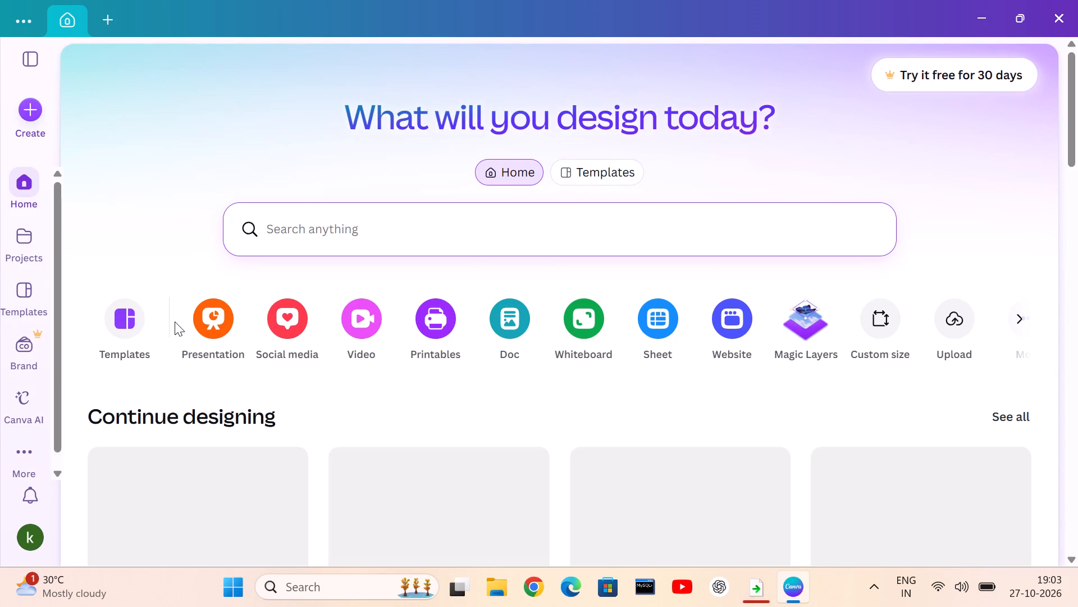
Open the existing untitled video design from the recent designs.
{"action": "scroll", "coordinate": [177, 324], "scroll_direction": "down", "scroll_amount": 2}
{"action": "left_click", "coordinate": [180, 341]}
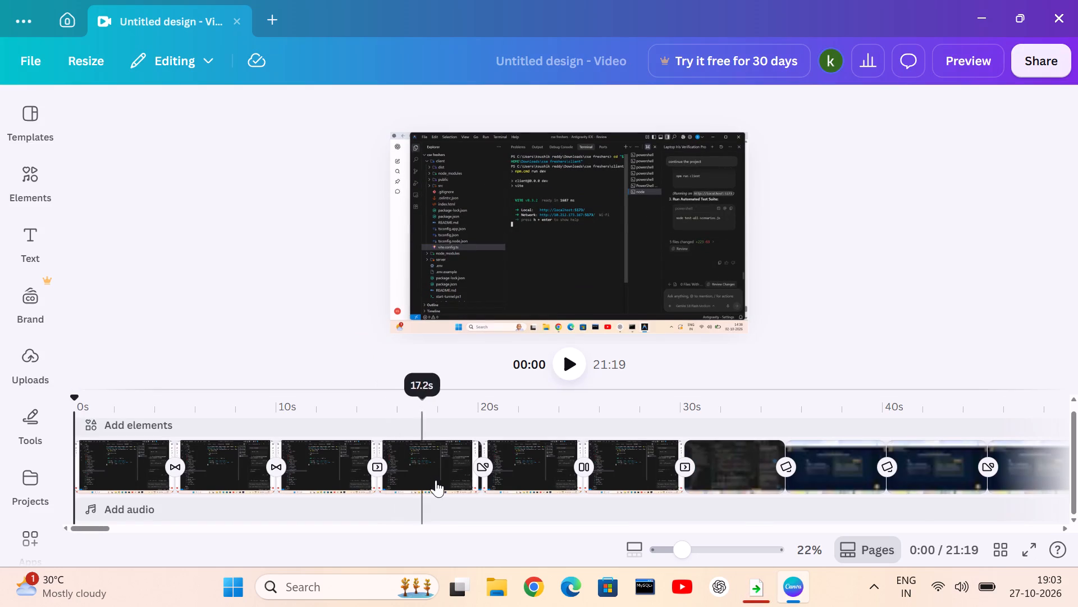
Add a Dissolve transition between the two clips that meet at about 1:58 in the timeline.
{"action": "left_click_drag", "start_coordinate": [767, 415], "coordinate": [1077, 404]}
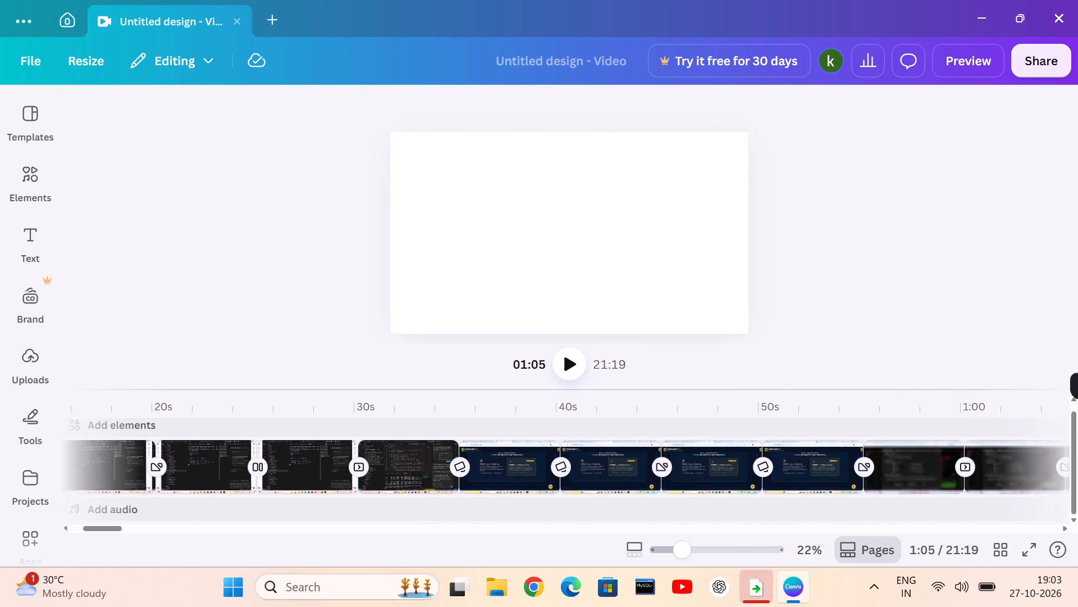
{"action": "left_click_drag", "start_coordinate": [832, 415], "coordinate": [932, 412]}
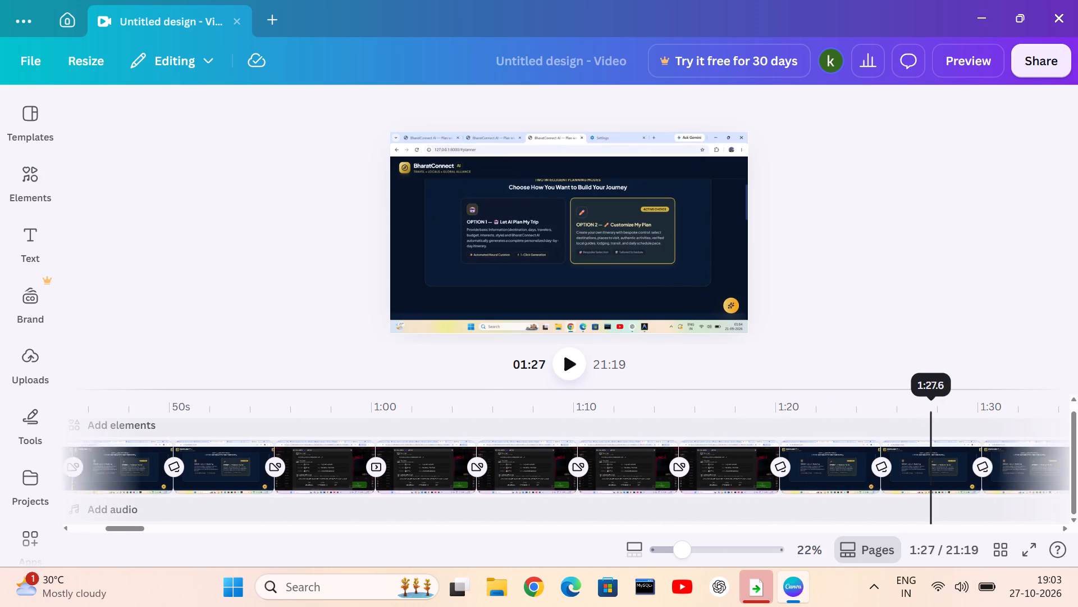
{"action": "left_click_drag", "start_coordinate": [932, 412], "coordinate": [994, 420]}
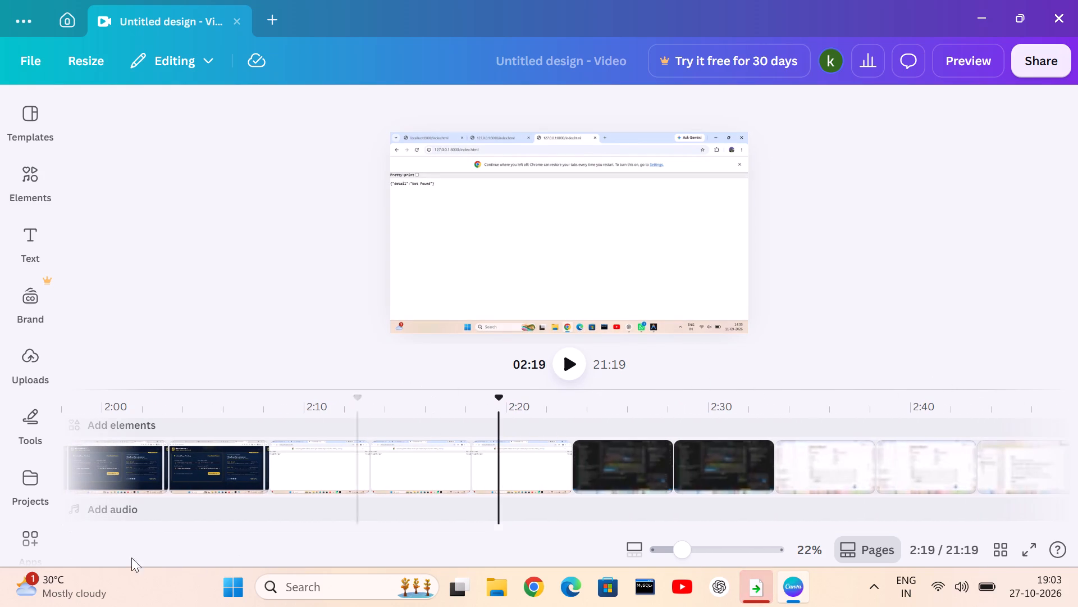
{"action": "left_click", "coordinate": [218, 416]}
{"action": "left_click", "coordinate": [211, 408]}
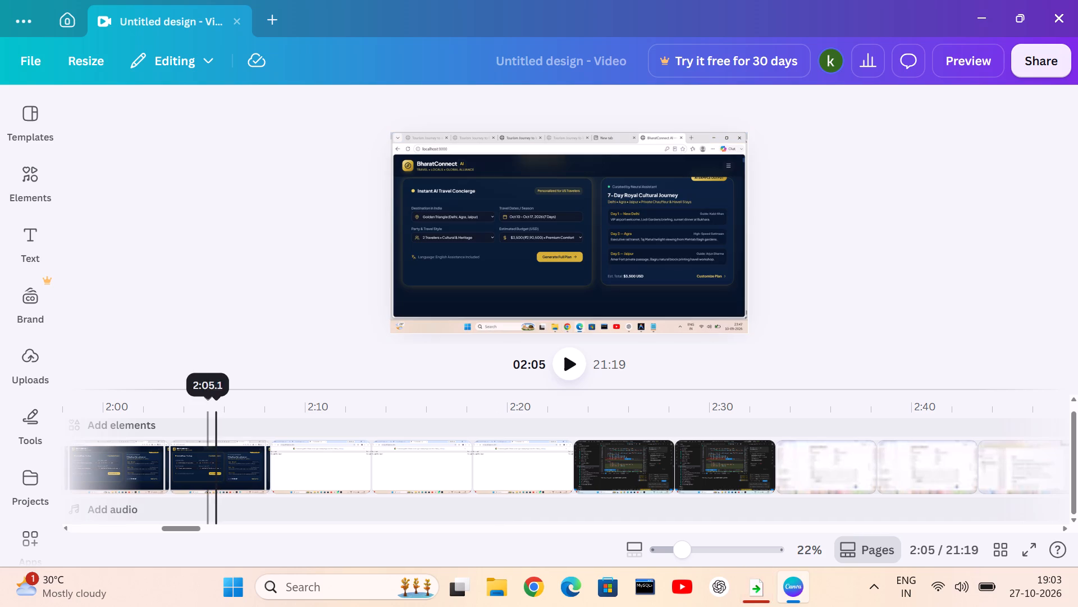
{"action": "triple_click", "coordinate": [160, 408]}
{"action": "left_click", "coordinate": [158, 406]}
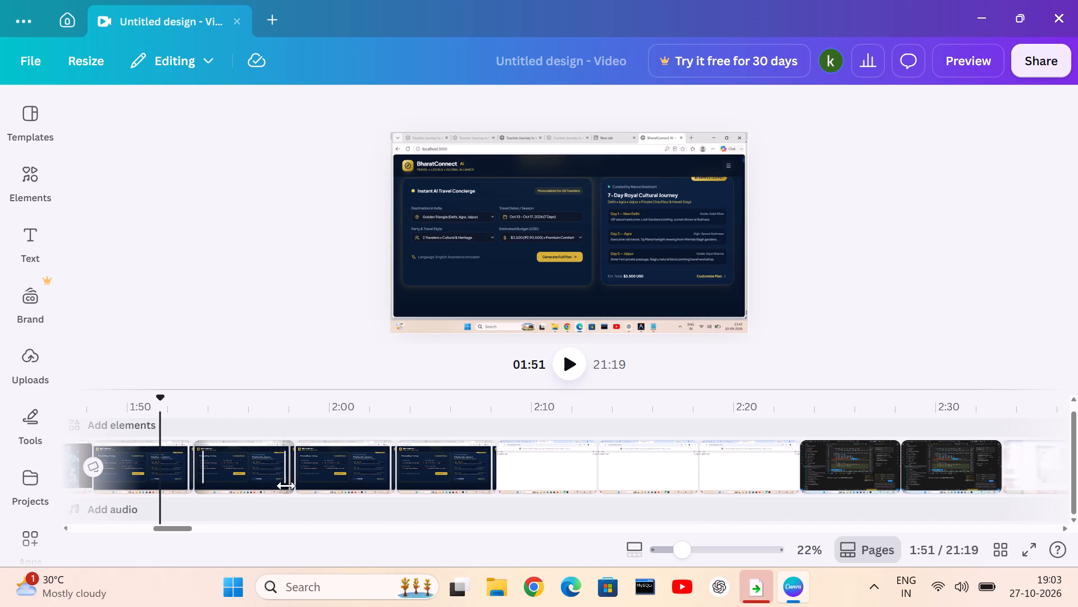
{"action": "left_click", "coordinate": [292, 481]}
{"action": "left_click", "coordinate": [293, 481]}
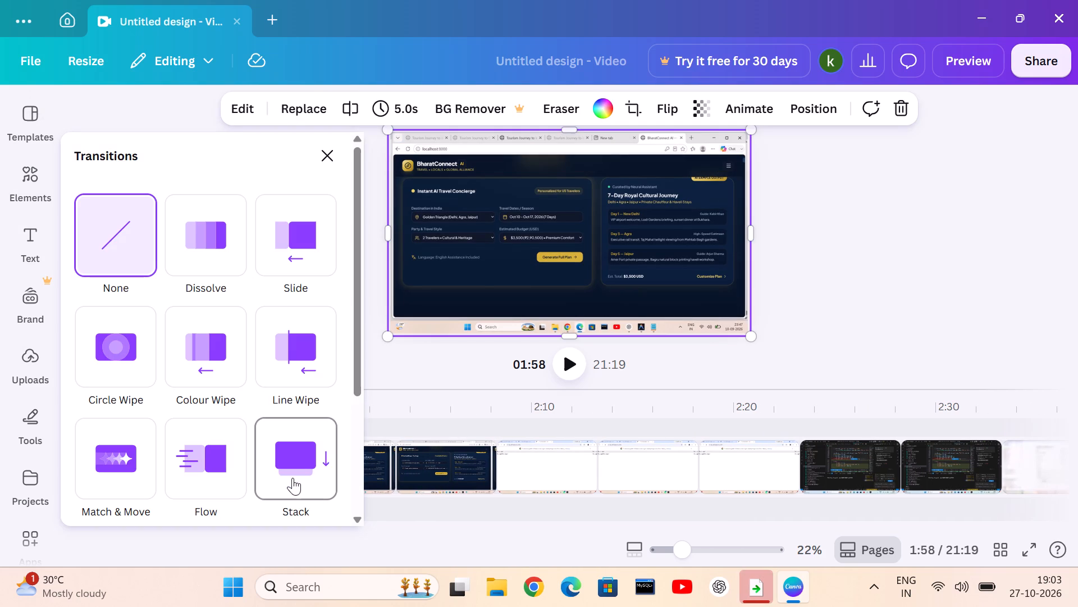
{"action": "left_click", "coordinate": [208, 253]}
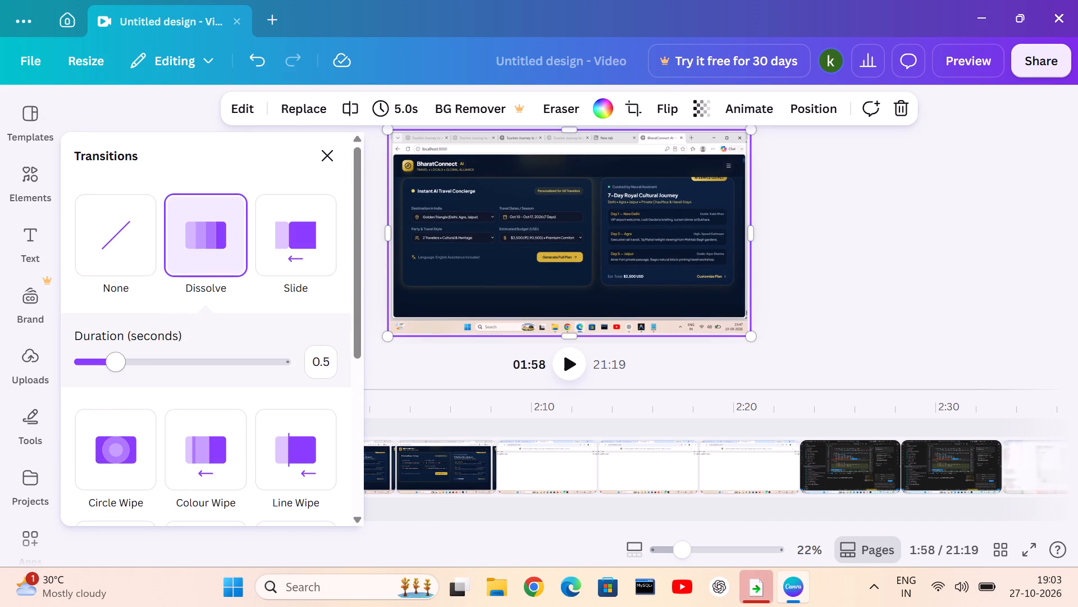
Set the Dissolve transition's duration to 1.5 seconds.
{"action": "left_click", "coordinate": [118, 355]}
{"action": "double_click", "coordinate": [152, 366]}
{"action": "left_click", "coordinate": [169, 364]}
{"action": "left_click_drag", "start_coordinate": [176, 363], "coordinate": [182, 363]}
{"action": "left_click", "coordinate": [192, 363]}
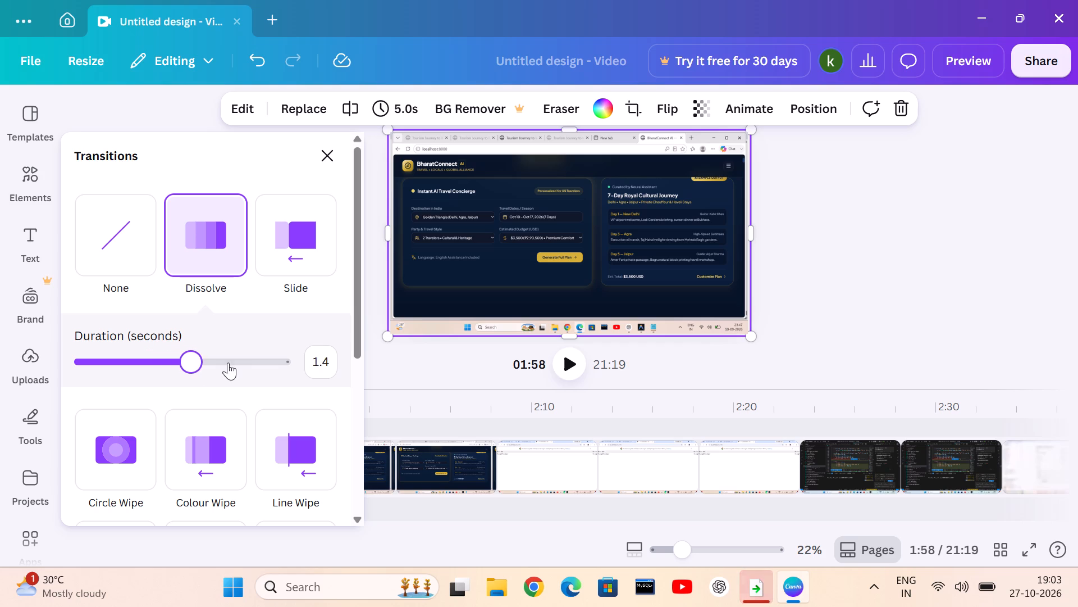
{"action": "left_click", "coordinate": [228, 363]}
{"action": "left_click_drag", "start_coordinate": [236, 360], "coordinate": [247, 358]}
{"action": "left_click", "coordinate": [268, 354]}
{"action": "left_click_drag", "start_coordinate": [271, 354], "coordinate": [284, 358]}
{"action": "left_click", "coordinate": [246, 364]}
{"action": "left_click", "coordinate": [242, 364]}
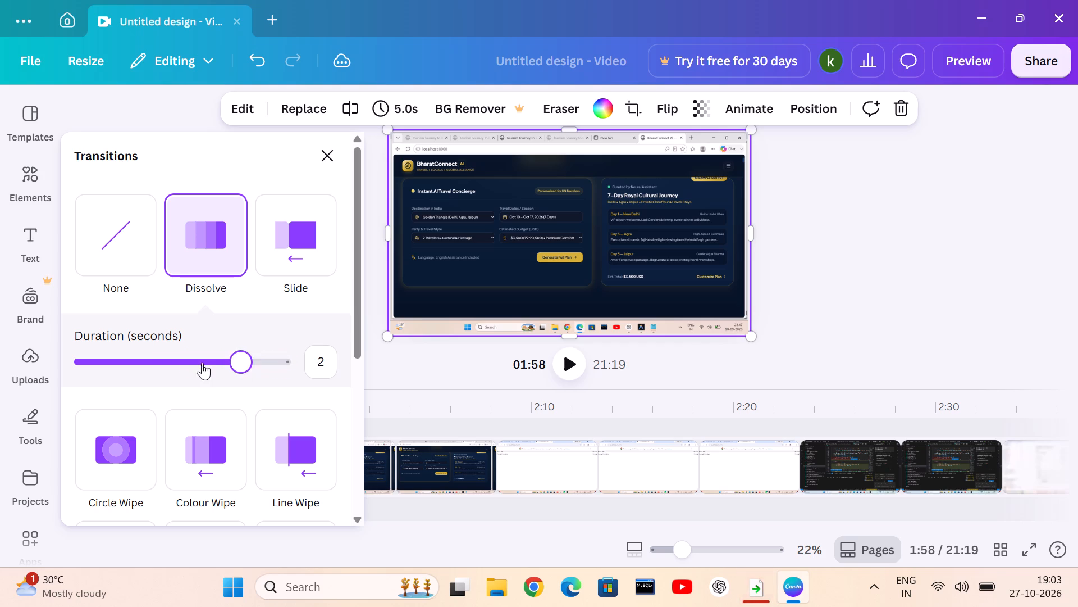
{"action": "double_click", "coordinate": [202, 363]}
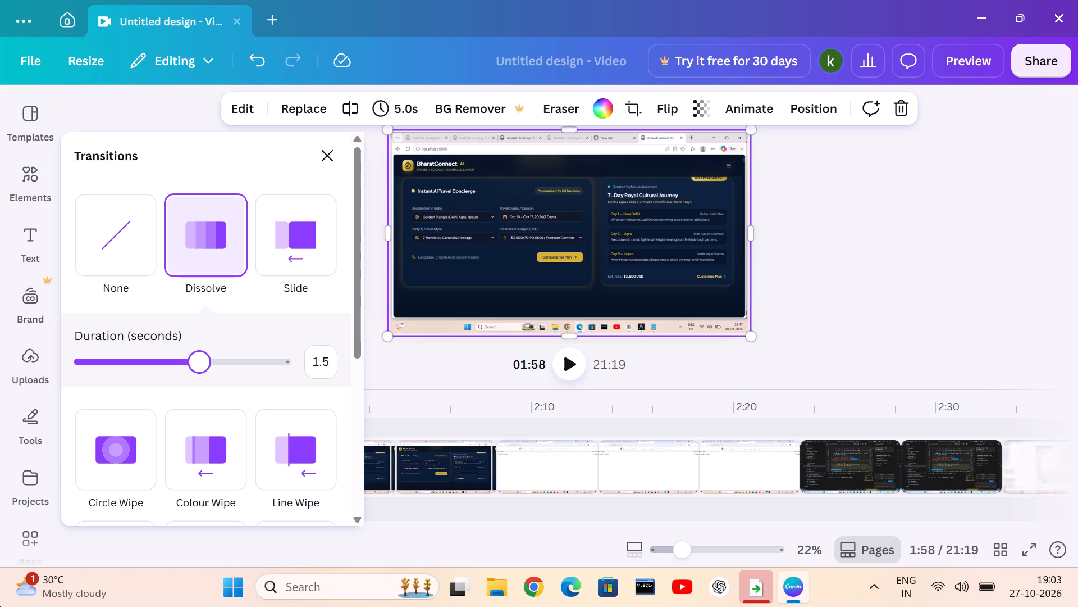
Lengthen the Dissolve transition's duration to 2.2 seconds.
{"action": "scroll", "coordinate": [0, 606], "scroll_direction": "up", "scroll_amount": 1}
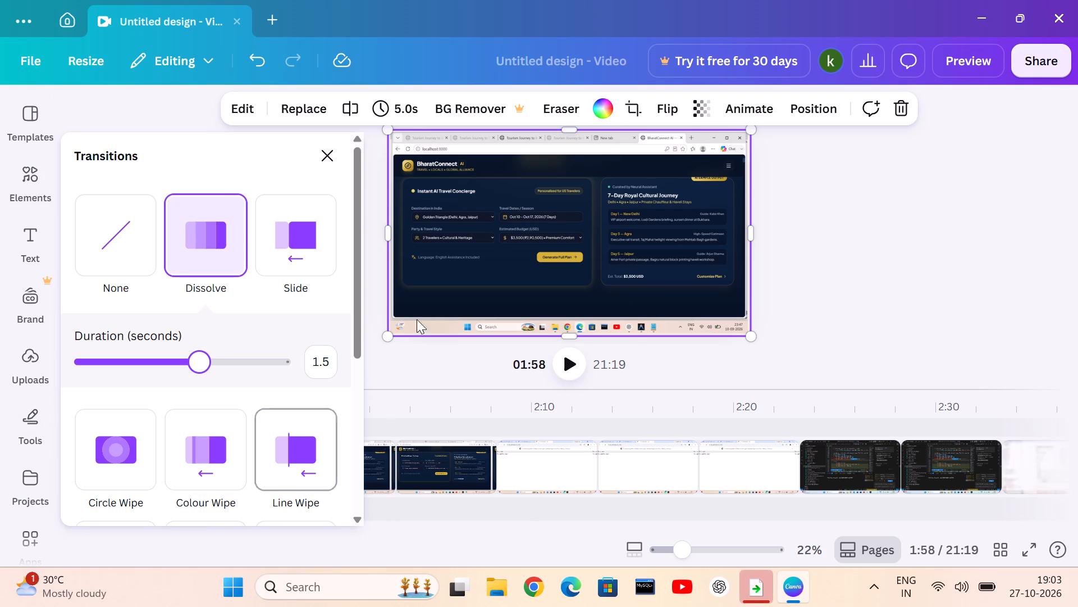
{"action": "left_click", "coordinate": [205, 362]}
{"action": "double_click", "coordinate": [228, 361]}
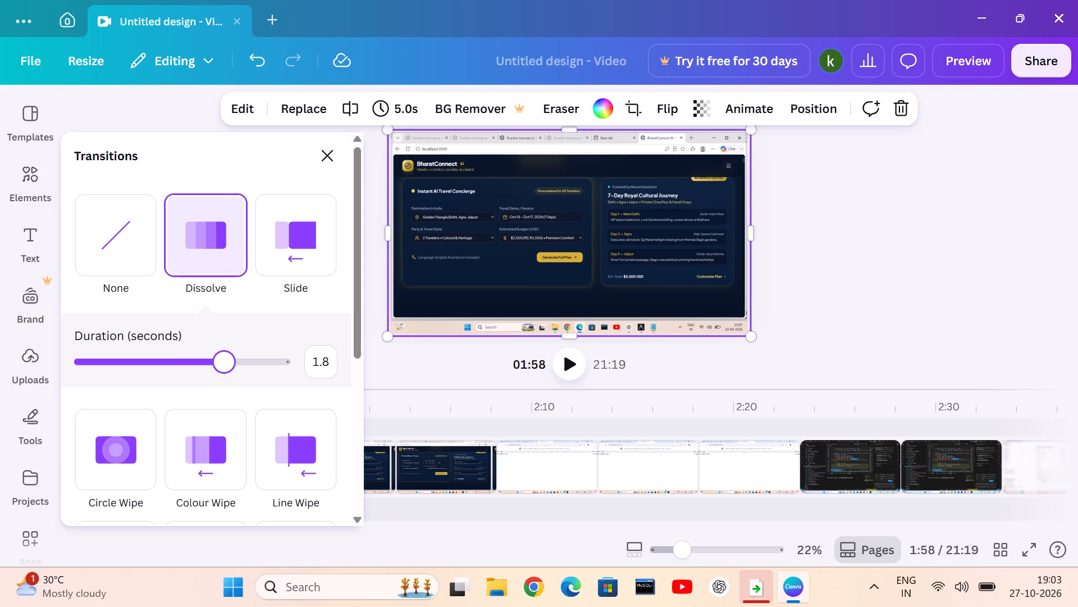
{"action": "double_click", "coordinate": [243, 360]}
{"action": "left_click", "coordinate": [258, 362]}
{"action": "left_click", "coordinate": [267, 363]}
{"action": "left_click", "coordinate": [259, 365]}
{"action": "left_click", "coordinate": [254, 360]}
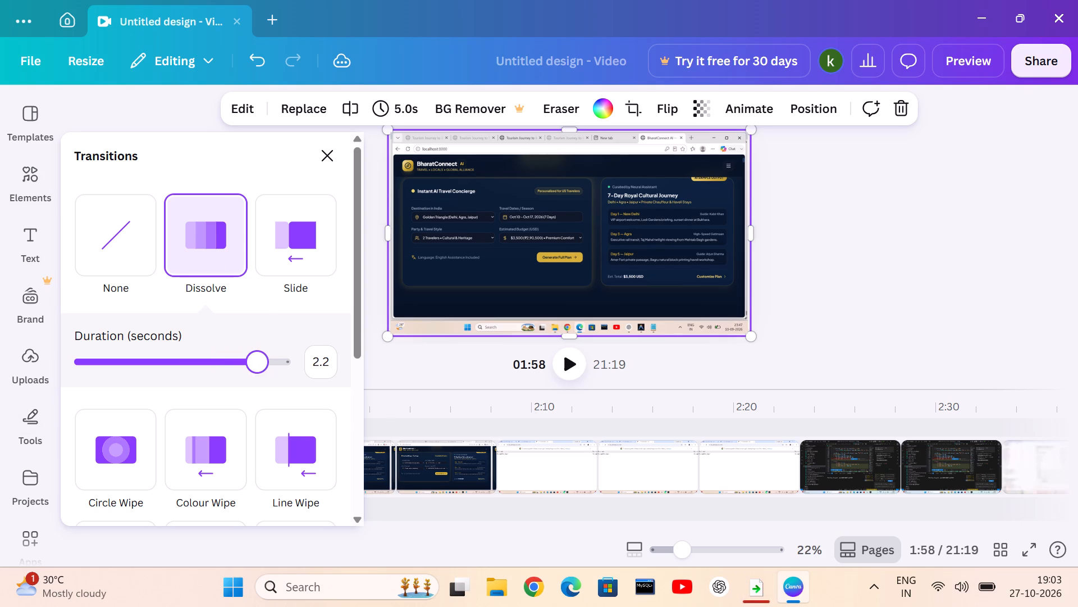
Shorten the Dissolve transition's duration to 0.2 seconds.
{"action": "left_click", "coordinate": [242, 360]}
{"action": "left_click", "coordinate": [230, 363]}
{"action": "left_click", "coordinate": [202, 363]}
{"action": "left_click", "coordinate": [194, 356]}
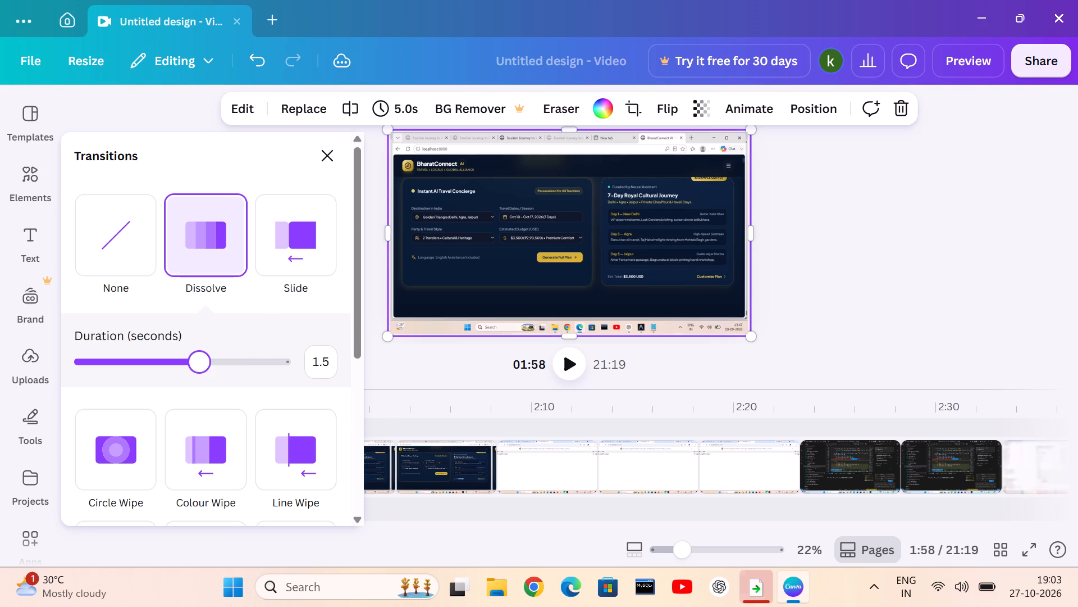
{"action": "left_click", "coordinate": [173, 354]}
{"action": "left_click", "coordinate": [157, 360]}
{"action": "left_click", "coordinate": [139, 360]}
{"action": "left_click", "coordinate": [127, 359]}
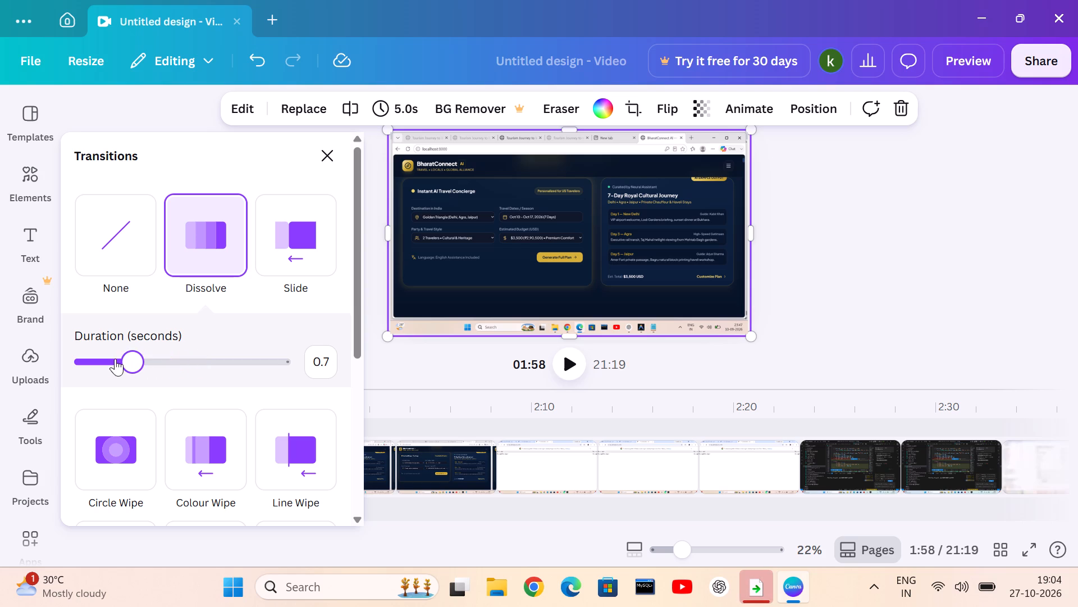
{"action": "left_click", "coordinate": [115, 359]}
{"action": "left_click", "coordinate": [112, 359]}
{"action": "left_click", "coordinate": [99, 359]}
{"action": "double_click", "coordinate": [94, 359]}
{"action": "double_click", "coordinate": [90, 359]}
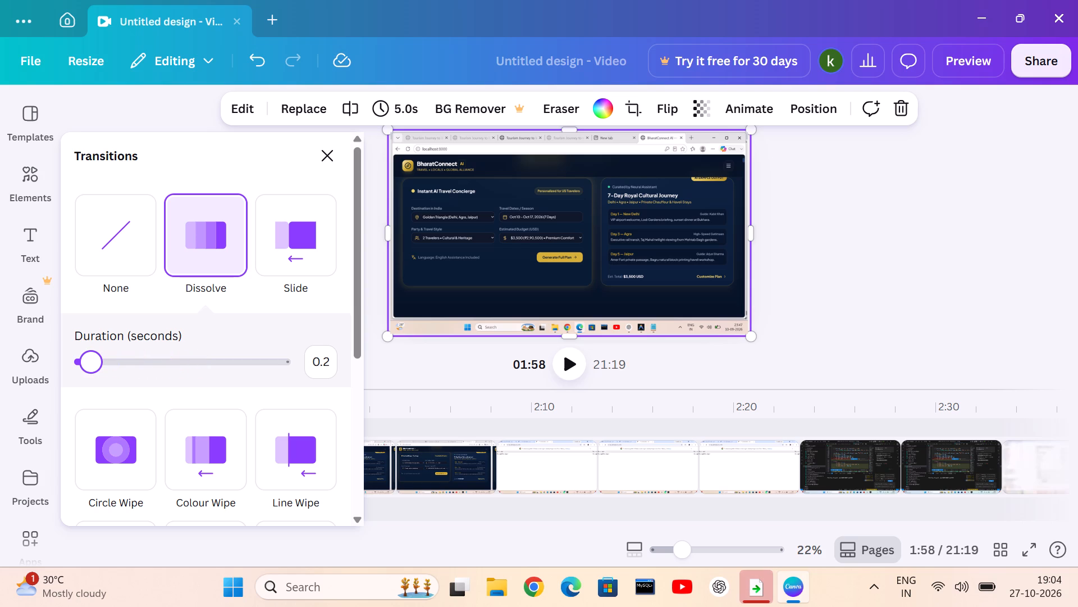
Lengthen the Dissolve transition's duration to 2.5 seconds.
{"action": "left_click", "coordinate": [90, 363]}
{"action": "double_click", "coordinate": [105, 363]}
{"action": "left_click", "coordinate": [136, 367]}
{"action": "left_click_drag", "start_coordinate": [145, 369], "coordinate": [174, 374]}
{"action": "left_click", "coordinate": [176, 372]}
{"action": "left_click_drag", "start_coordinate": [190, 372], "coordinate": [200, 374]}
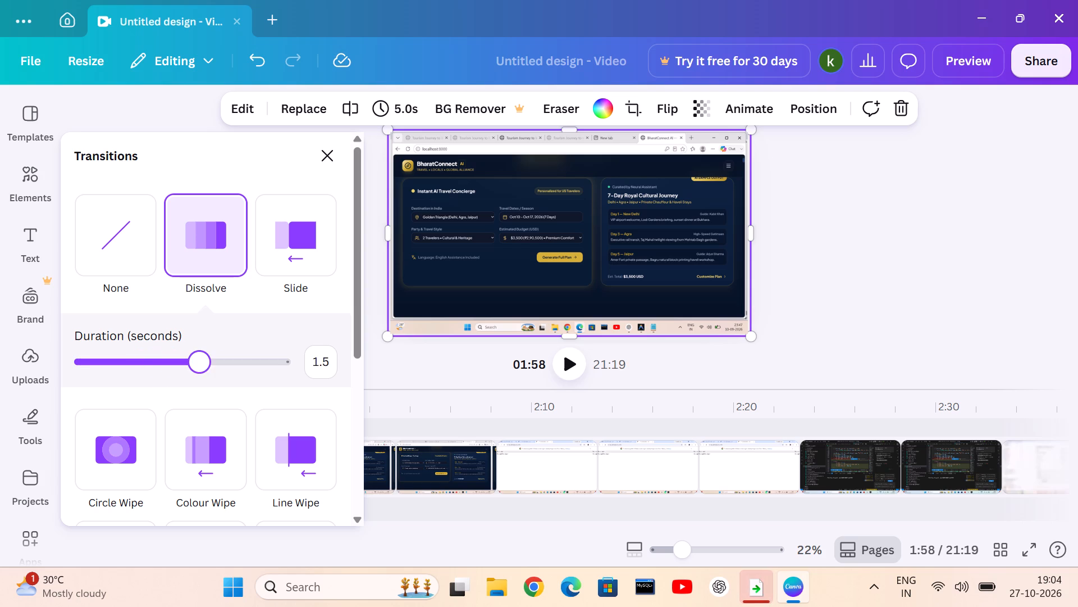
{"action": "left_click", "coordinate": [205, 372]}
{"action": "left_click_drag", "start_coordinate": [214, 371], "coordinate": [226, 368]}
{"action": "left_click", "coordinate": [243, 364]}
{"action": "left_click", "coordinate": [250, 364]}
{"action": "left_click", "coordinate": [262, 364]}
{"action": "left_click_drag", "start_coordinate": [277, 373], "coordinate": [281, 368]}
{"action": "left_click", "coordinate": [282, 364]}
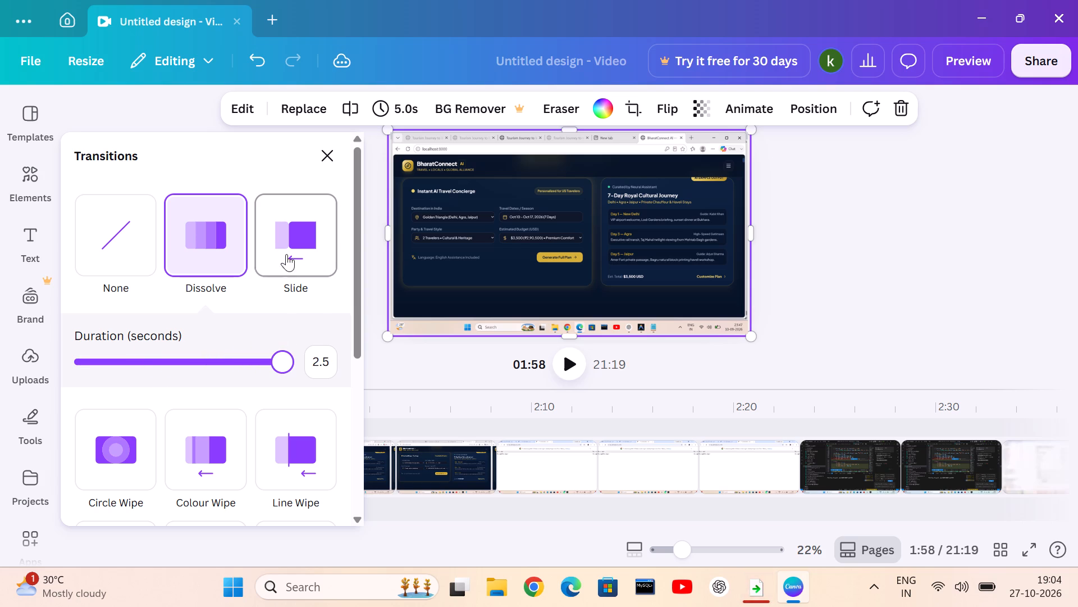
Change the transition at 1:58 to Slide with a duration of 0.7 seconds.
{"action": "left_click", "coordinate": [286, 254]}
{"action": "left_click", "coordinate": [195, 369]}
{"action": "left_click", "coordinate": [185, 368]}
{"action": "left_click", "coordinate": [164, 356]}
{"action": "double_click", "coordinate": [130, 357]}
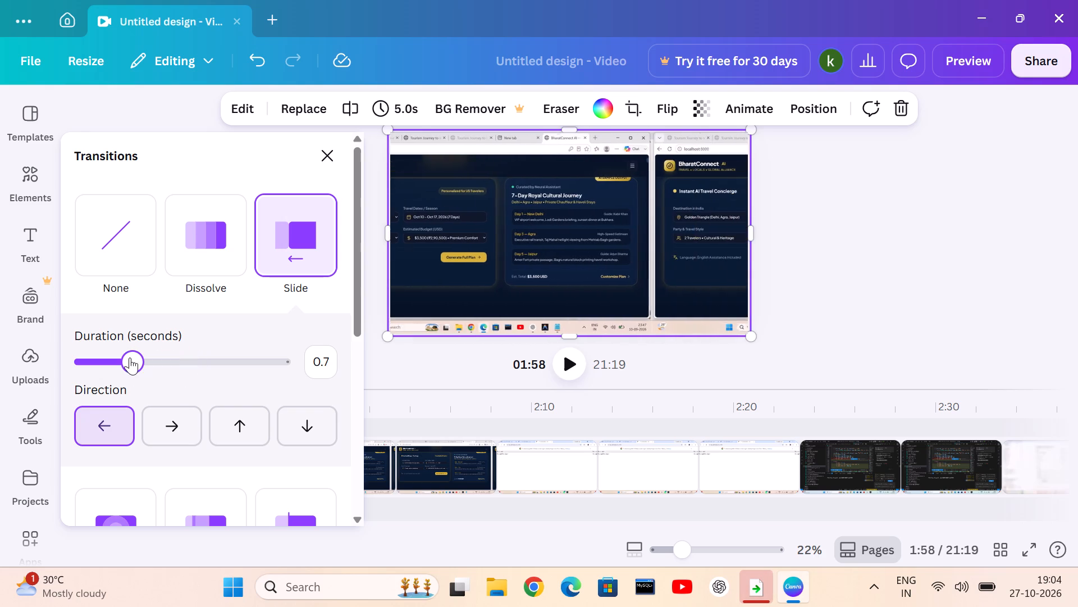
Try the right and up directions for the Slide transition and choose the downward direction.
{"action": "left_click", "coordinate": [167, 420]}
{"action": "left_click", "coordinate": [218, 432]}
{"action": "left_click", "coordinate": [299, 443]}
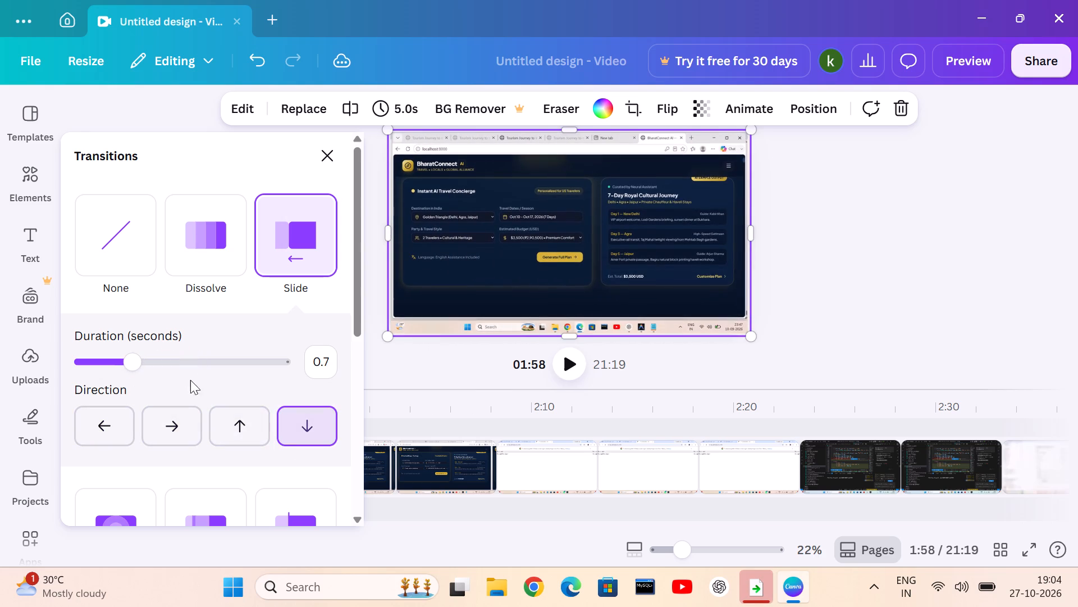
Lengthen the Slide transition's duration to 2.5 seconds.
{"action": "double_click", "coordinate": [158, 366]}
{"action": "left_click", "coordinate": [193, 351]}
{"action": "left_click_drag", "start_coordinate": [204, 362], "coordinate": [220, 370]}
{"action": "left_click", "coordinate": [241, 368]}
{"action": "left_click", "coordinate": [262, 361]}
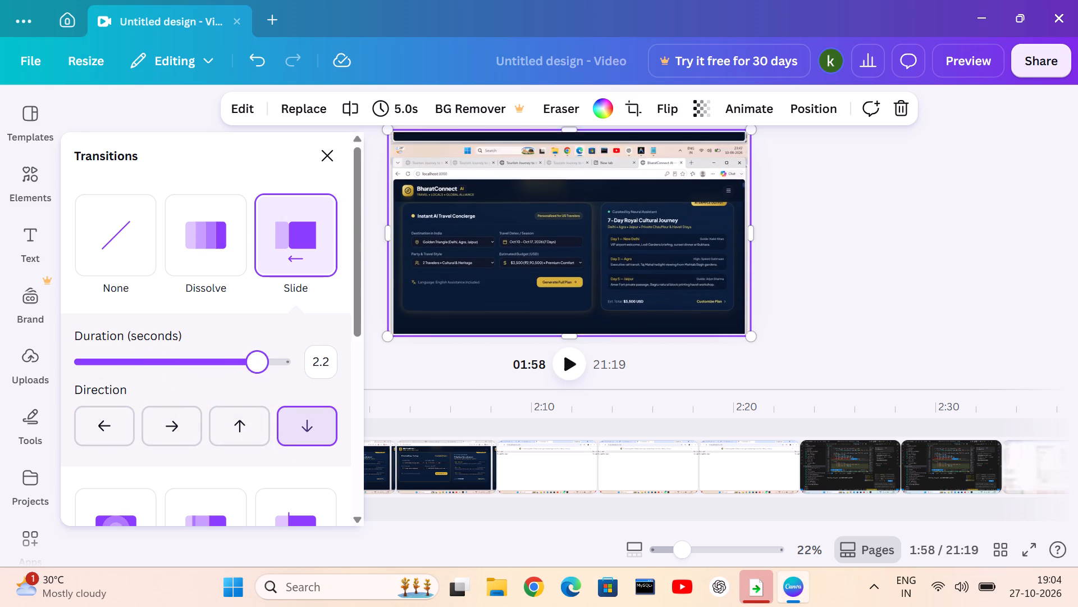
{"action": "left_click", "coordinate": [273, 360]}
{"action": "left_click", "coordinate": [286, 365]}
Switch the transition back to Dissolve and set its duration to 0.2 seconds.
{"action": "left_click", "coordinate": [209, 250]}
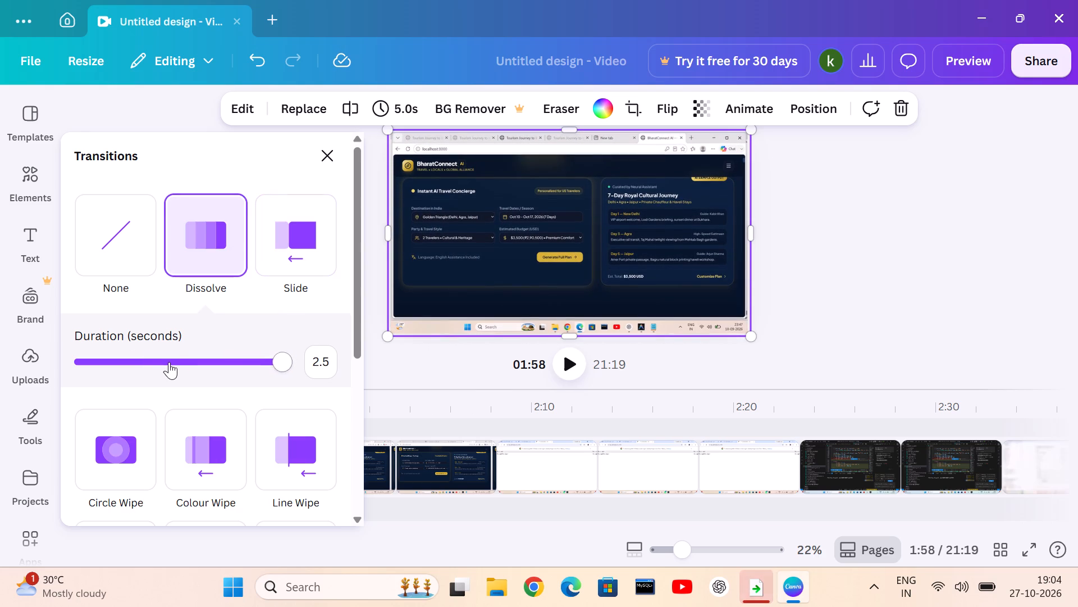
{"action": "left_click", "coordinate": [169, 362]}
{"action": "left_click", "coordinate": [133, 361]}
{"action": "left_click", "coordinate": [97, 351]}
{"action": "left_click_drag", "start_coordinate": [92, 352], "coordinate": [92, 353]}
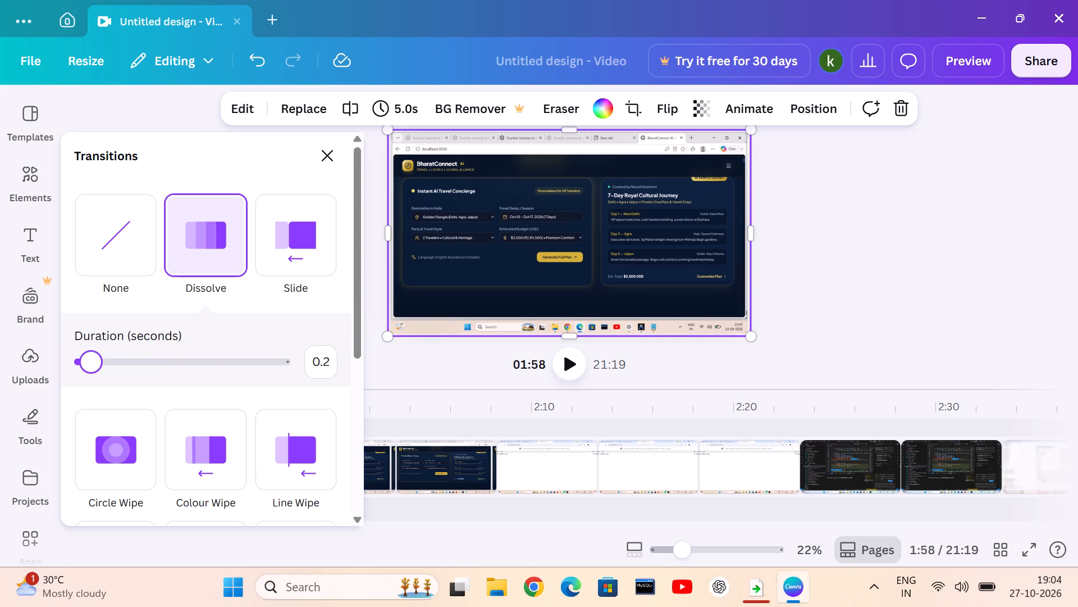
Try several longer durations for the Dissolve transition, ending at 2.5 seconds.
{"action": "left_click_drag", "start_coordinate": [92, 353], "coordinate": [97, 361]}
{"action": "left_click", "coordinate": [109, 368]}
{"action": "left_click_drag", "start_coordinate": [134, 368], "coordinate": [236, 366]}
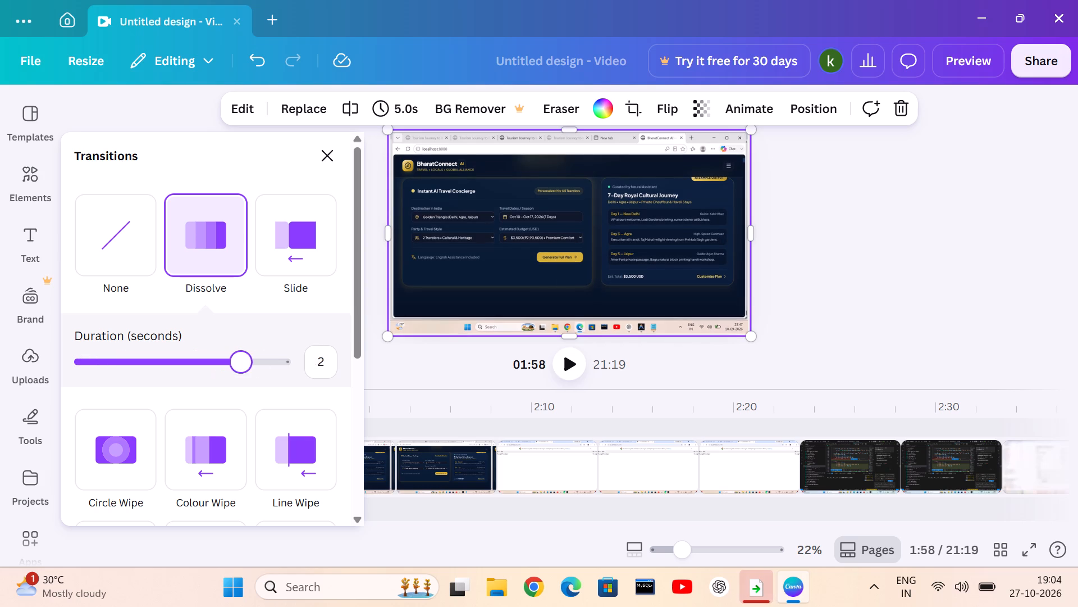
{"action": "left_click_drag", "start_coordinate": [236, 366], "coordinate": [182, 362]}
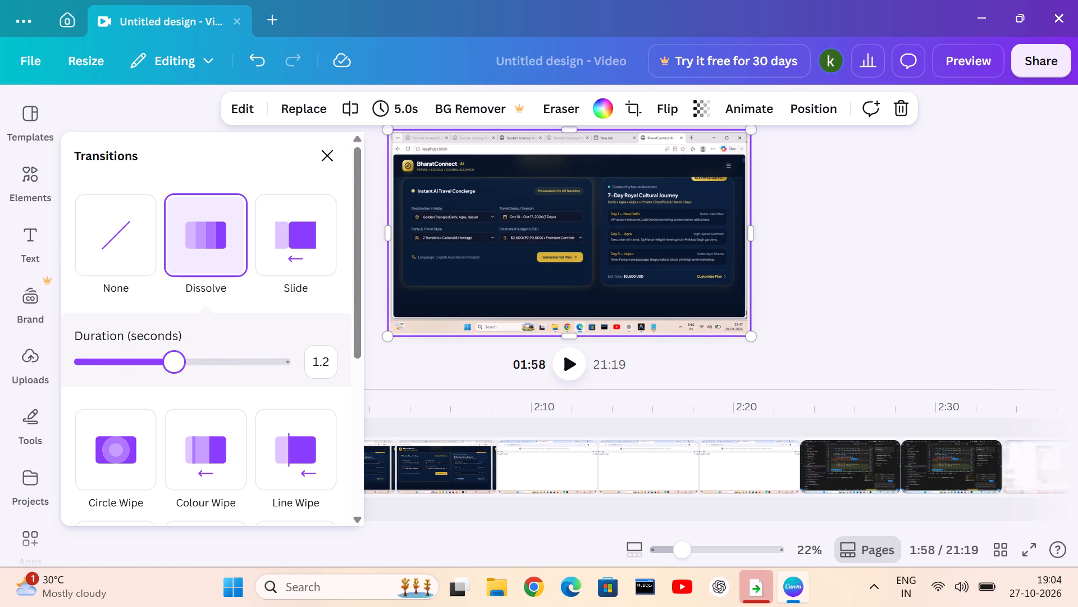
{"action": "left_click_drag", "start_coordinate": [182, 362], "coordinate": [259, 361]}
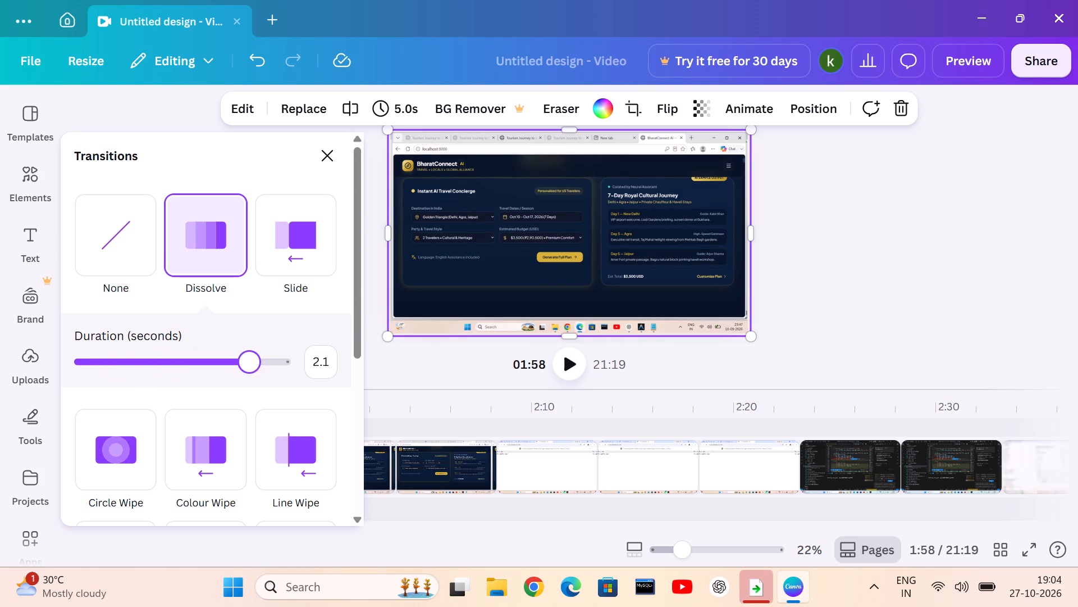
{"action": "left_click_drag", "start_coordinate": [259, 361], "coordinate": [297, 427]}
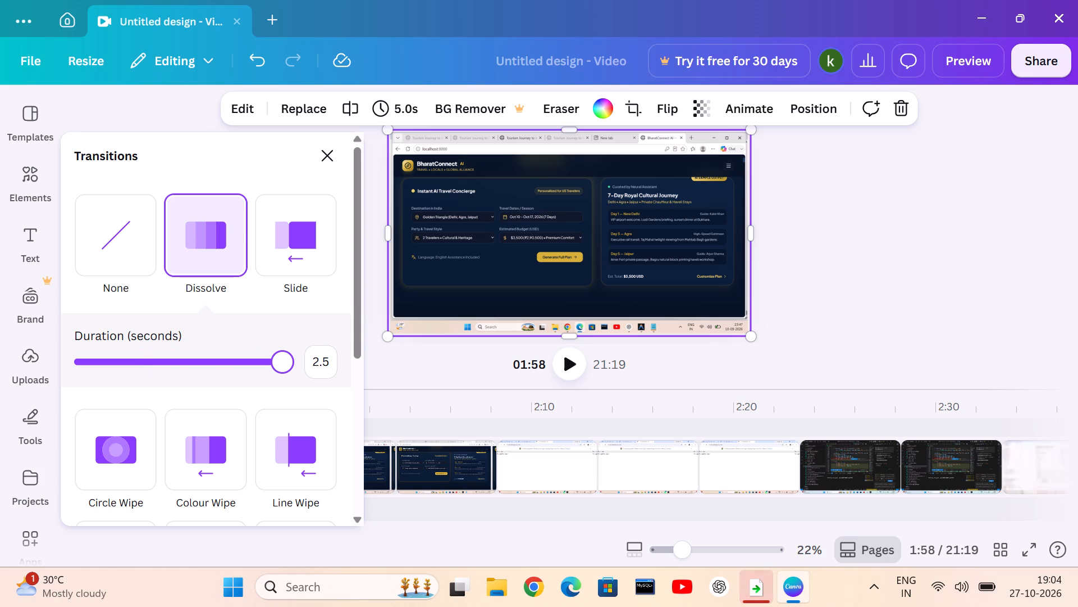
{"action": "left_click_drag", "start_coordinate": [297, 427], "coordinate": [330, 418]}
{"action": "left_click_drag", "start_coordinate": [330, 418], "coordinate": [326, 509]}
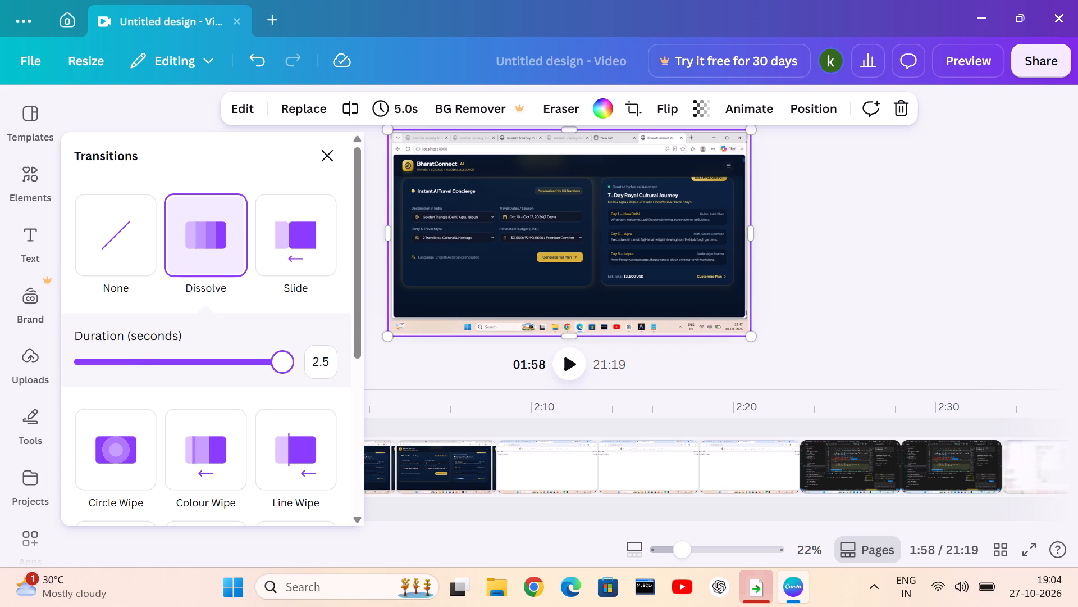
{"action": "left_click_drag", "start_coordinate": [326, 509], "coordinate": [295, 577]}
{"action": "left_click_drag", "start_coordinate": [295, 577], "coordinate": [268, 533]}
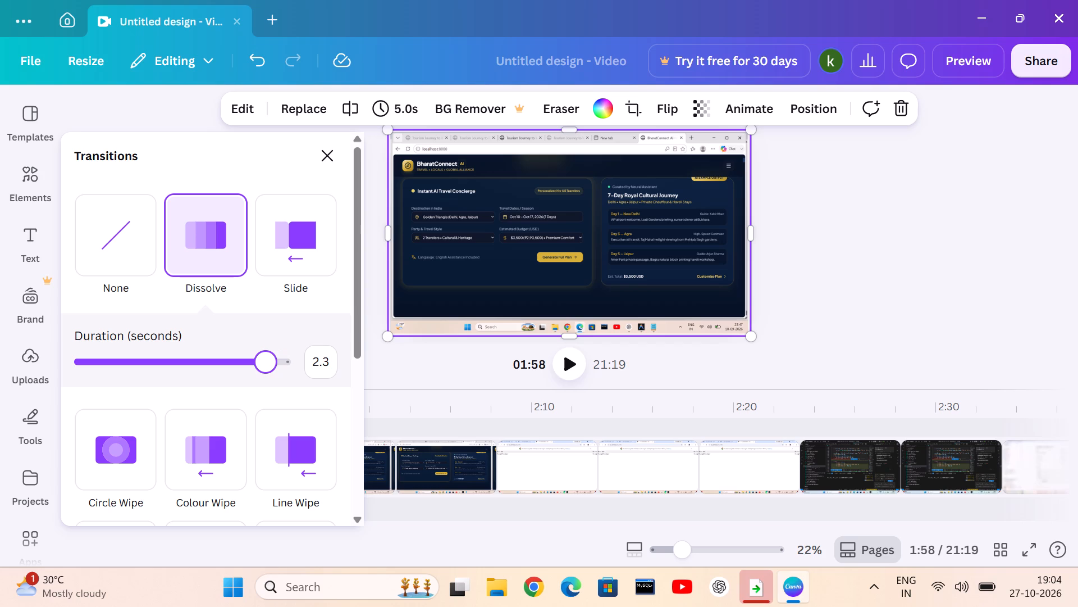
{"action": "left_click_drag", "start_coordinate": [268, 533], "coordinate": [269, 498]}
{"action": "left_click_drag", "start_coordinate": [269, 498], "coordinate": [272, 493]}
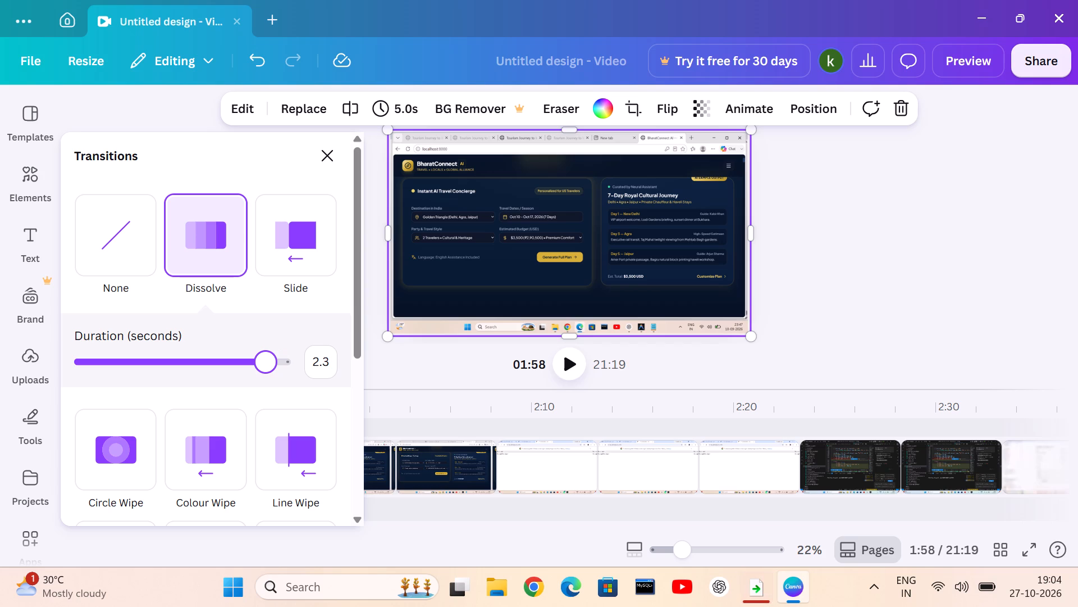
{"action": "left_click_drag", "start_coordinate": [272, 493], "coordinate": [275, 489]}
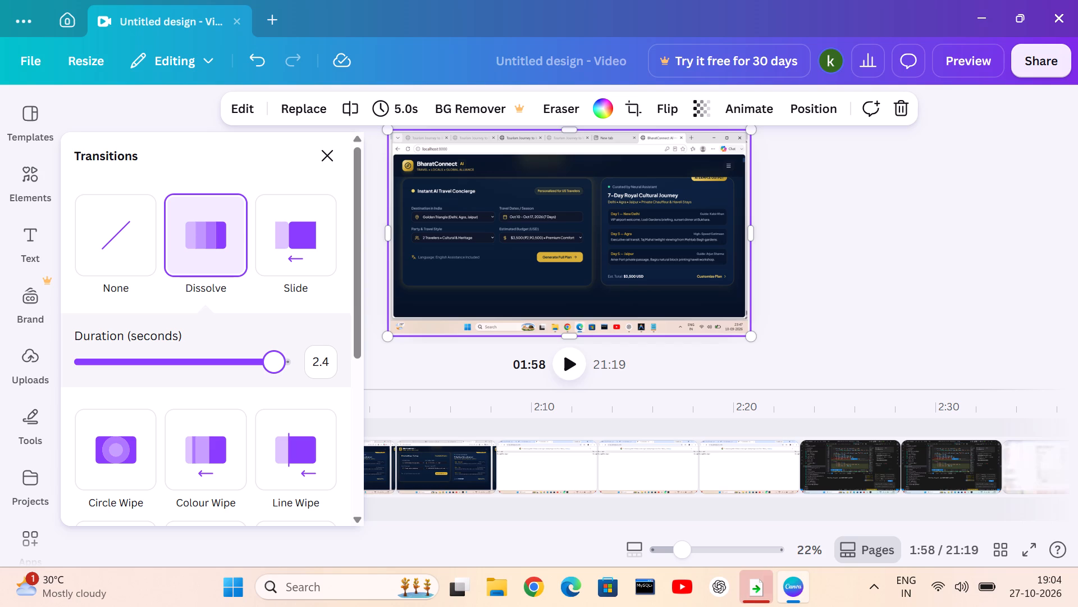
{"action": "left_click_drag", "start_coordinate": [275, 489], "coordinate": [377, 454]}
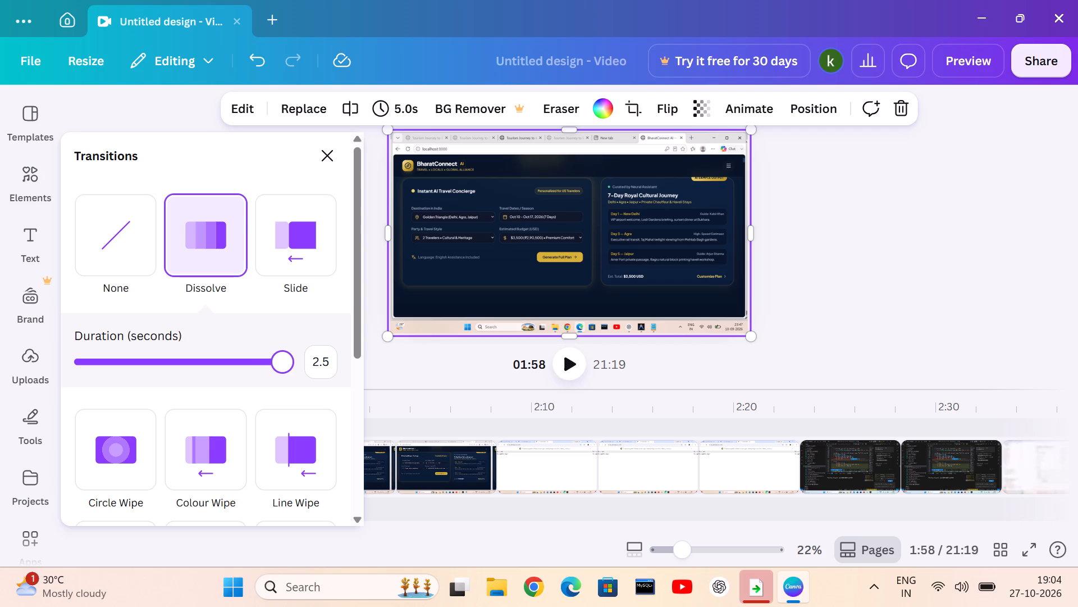
Set the Dissolve transition's duration to 1.2 seconds.
{"action": "left_click_drag", "start_coordinate": [377, 454], "coordinate": [350, 460]}
{"action": "left_click", "coordinate": [263, 364]}
{"action": "left_click", "coordinate": [222, 355]}
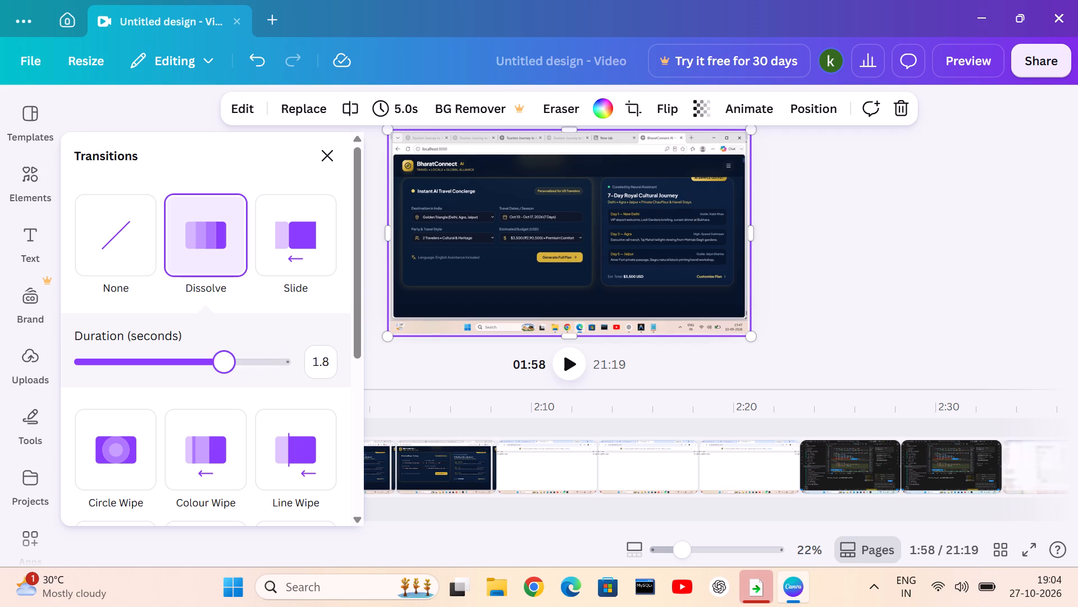
{"action": "left_click", "coordinate": [194, 348]}
{"action": "left_click", "coordinate": [172, 348]}
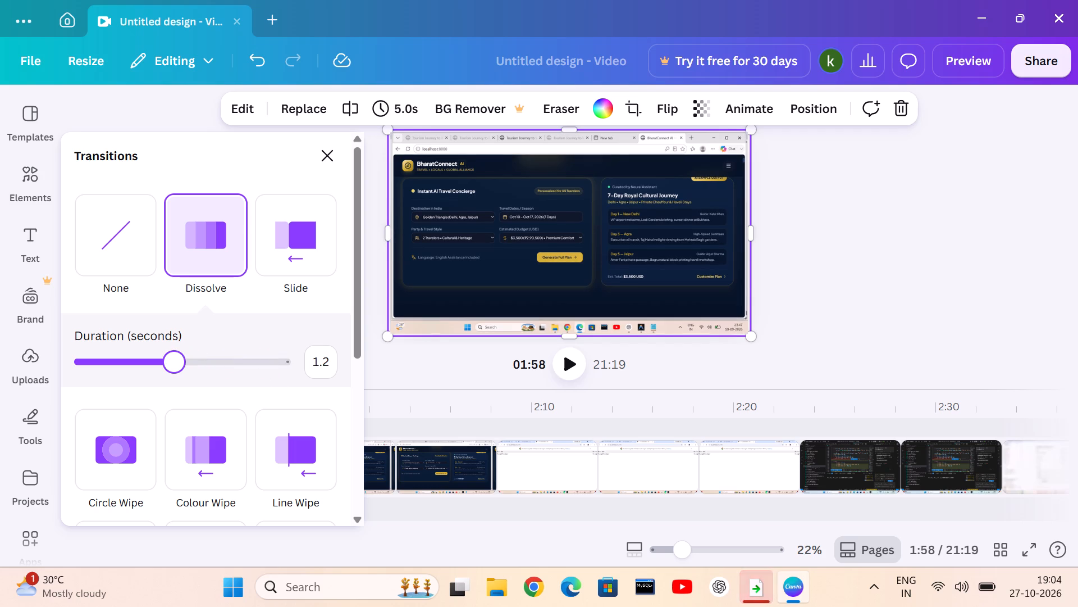
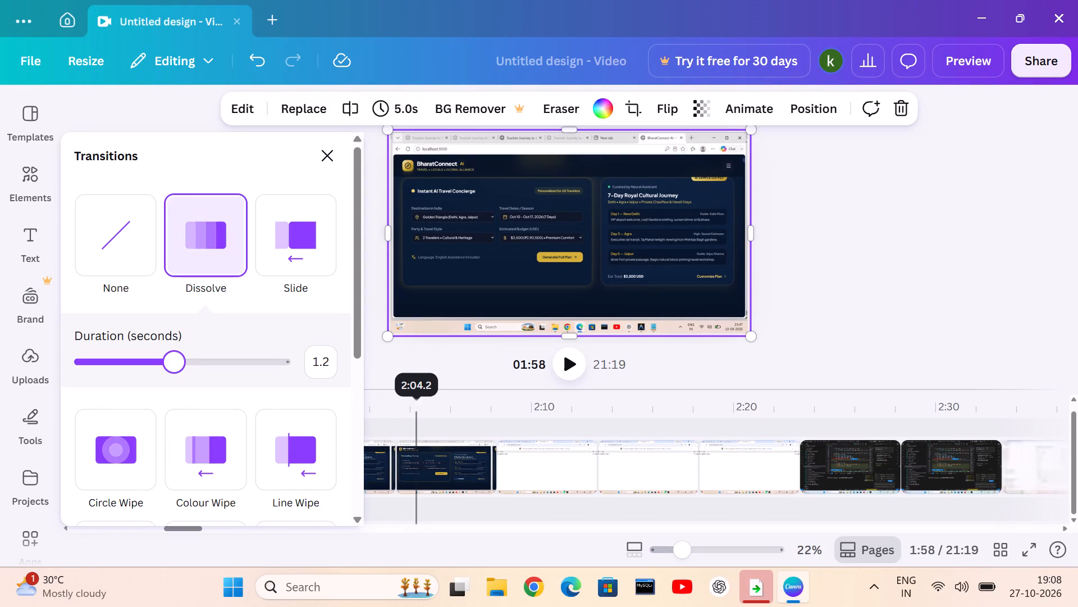
Move the playhead back to about 1:59 on the timeline.
{"action": "left_click_drag", "start_coordinate": [419, 410], "coordinate": [378, 383]}
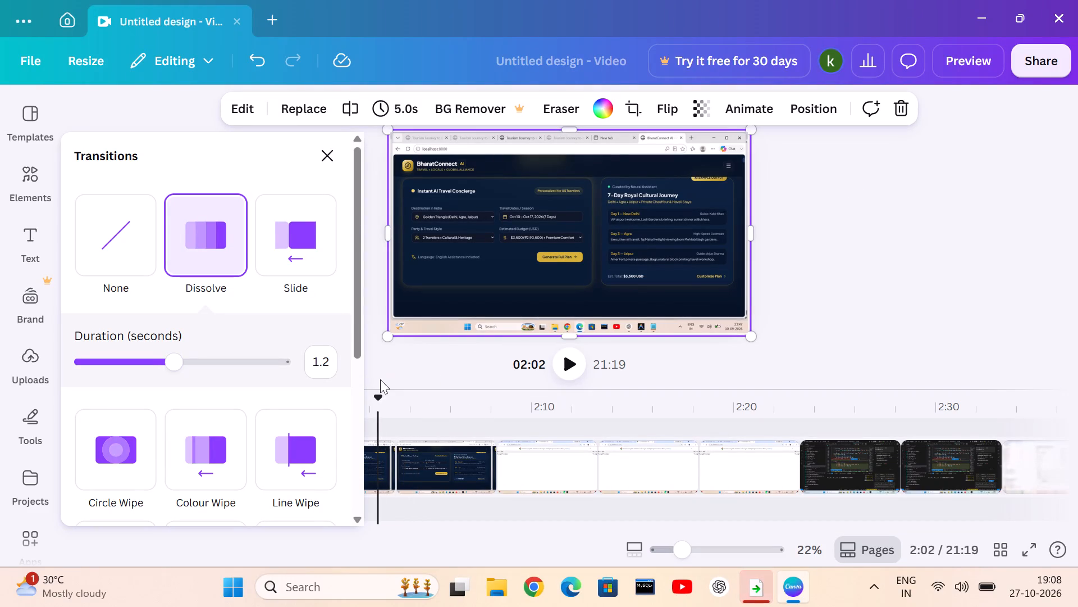
{"action": "left_click_drag", "start_coordinate": [430, 414], "coordinate": [353, 380]}
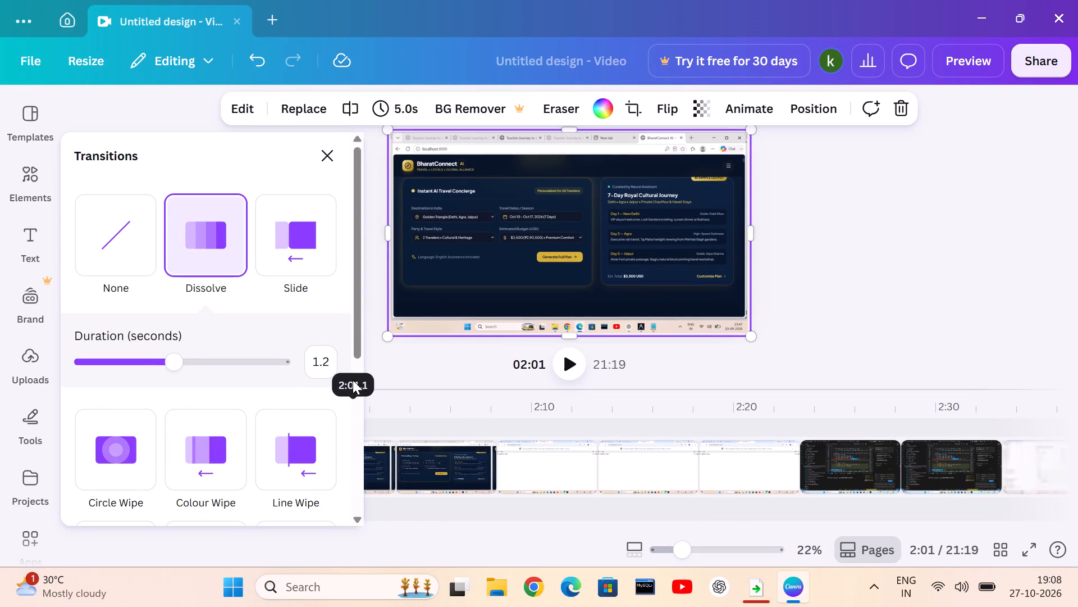
{"action": "left_click_drag", "start_coordinate": [353, 380], "coordinate": [327, 360]}
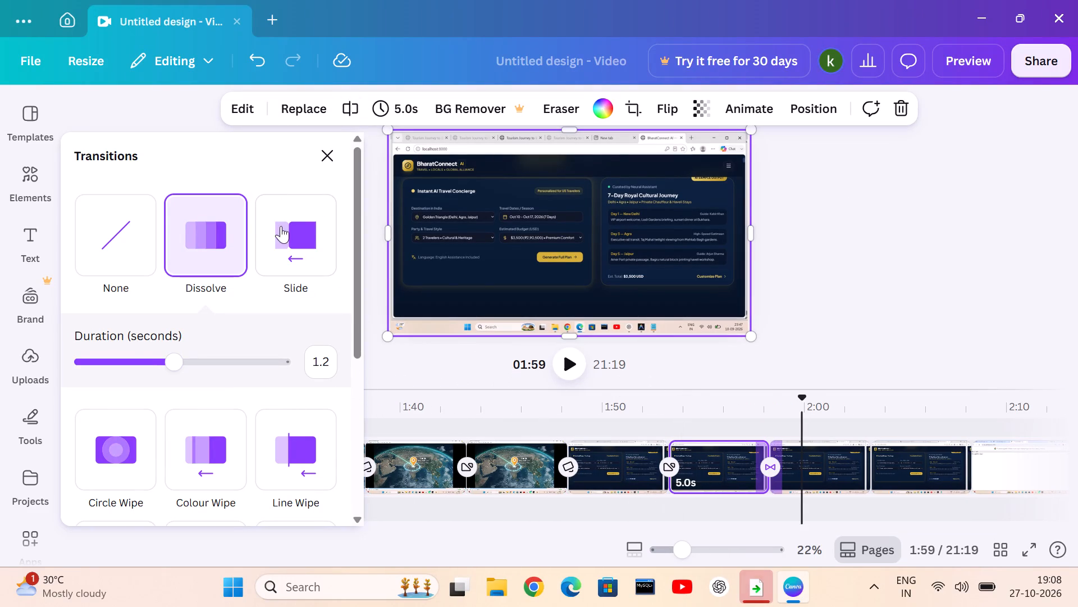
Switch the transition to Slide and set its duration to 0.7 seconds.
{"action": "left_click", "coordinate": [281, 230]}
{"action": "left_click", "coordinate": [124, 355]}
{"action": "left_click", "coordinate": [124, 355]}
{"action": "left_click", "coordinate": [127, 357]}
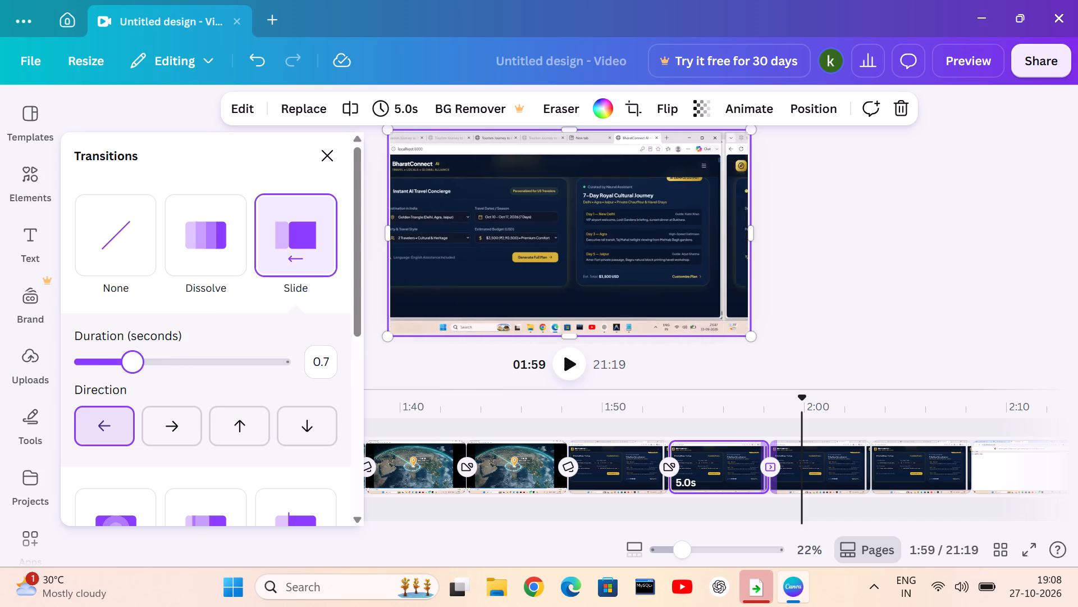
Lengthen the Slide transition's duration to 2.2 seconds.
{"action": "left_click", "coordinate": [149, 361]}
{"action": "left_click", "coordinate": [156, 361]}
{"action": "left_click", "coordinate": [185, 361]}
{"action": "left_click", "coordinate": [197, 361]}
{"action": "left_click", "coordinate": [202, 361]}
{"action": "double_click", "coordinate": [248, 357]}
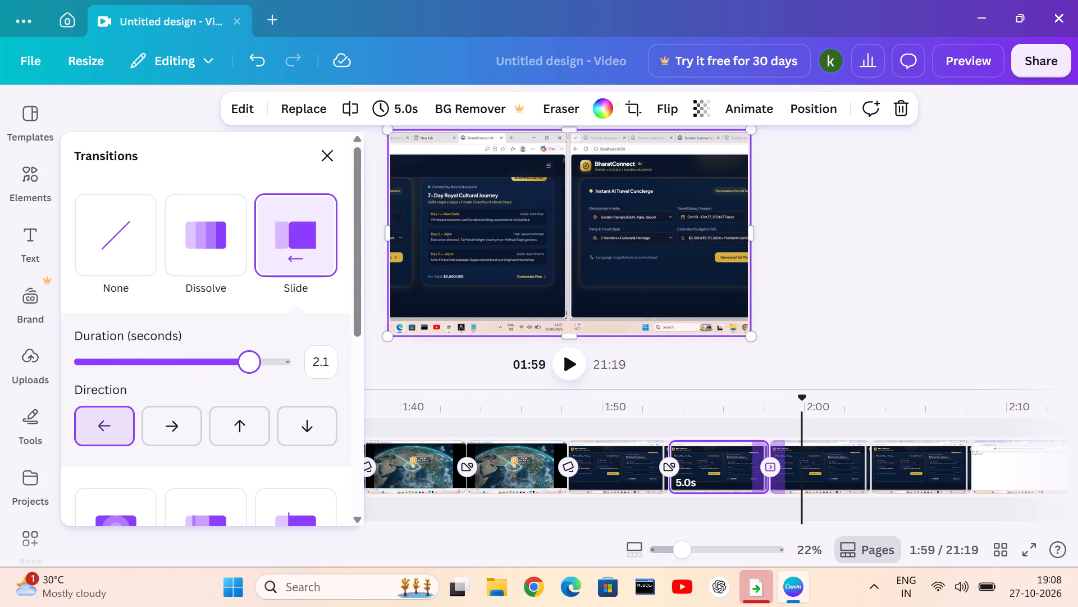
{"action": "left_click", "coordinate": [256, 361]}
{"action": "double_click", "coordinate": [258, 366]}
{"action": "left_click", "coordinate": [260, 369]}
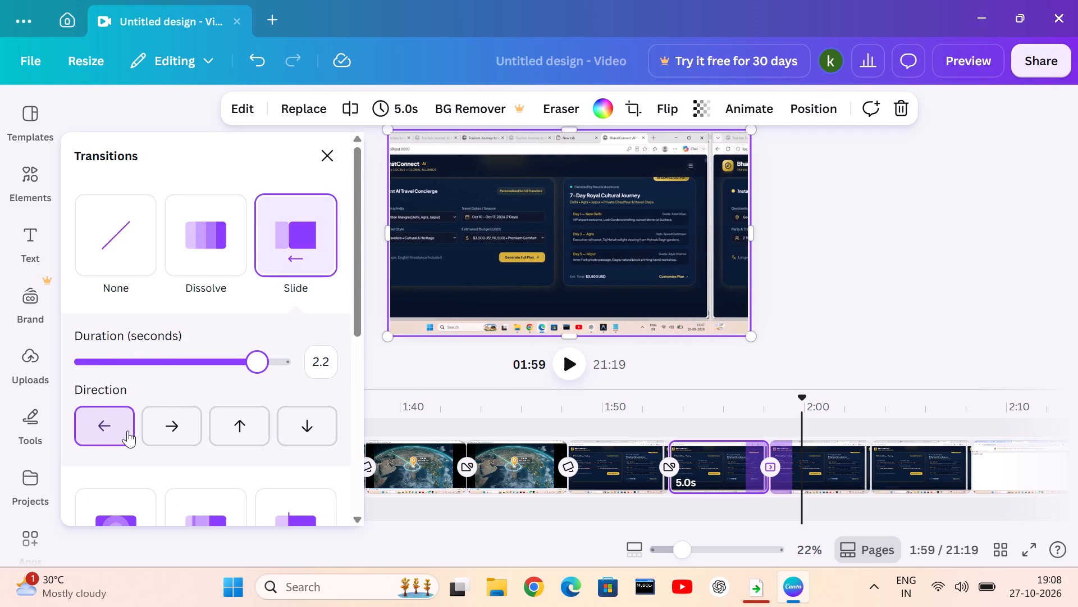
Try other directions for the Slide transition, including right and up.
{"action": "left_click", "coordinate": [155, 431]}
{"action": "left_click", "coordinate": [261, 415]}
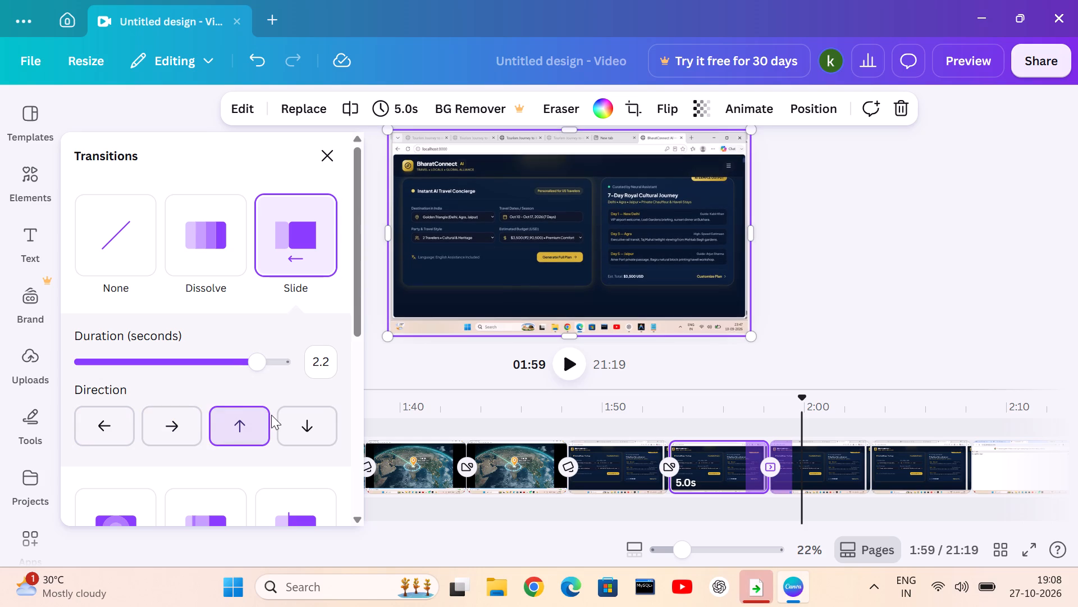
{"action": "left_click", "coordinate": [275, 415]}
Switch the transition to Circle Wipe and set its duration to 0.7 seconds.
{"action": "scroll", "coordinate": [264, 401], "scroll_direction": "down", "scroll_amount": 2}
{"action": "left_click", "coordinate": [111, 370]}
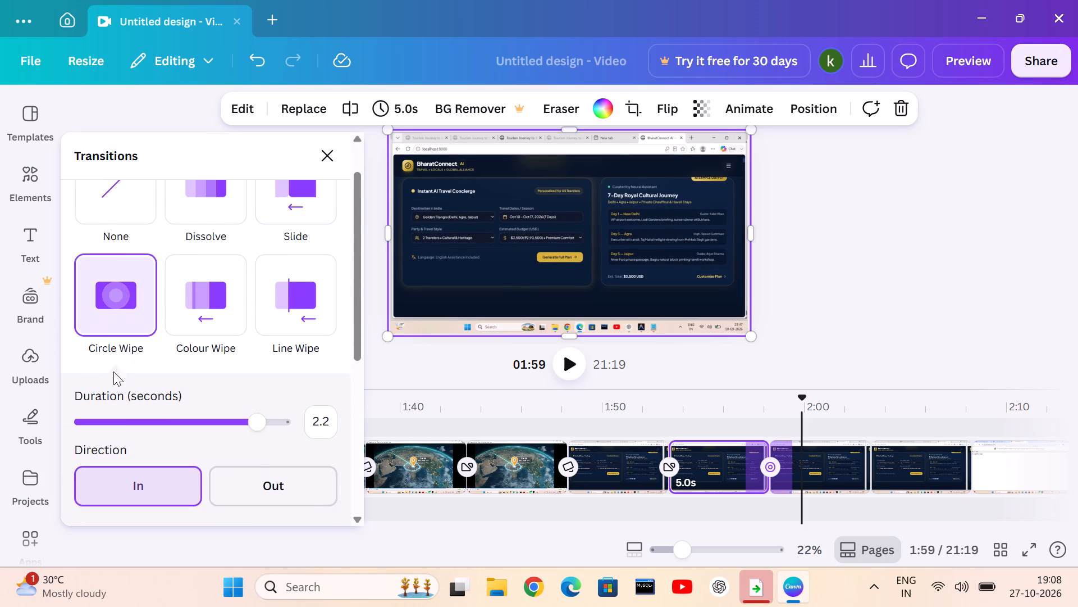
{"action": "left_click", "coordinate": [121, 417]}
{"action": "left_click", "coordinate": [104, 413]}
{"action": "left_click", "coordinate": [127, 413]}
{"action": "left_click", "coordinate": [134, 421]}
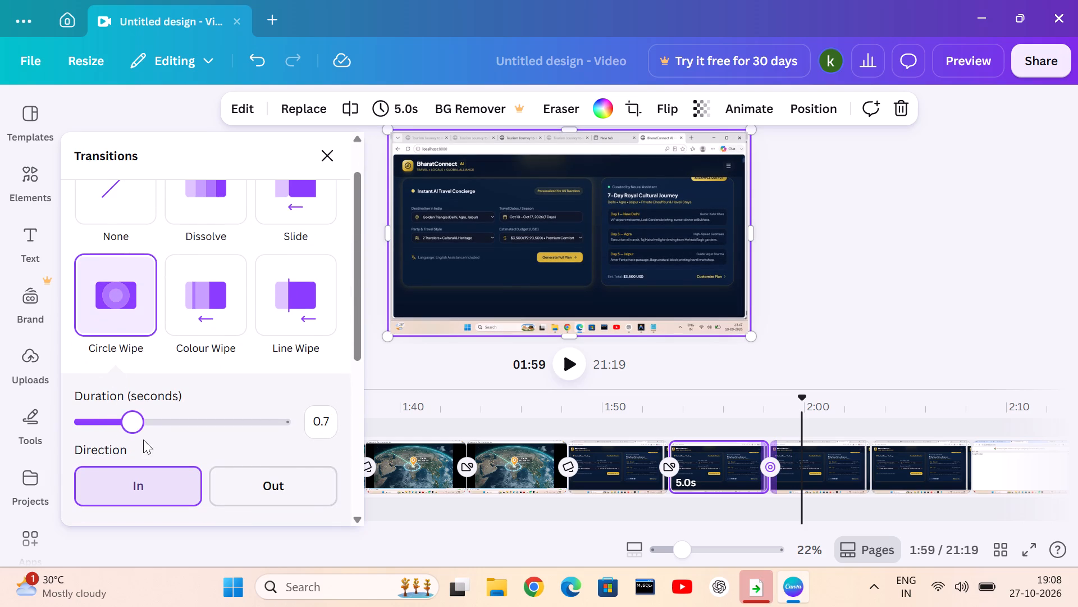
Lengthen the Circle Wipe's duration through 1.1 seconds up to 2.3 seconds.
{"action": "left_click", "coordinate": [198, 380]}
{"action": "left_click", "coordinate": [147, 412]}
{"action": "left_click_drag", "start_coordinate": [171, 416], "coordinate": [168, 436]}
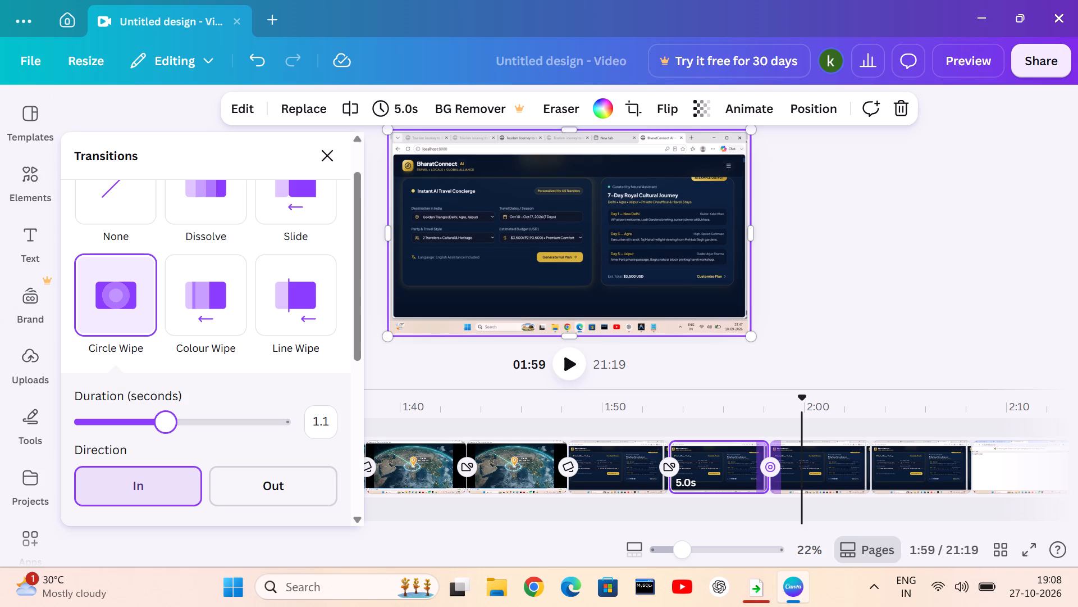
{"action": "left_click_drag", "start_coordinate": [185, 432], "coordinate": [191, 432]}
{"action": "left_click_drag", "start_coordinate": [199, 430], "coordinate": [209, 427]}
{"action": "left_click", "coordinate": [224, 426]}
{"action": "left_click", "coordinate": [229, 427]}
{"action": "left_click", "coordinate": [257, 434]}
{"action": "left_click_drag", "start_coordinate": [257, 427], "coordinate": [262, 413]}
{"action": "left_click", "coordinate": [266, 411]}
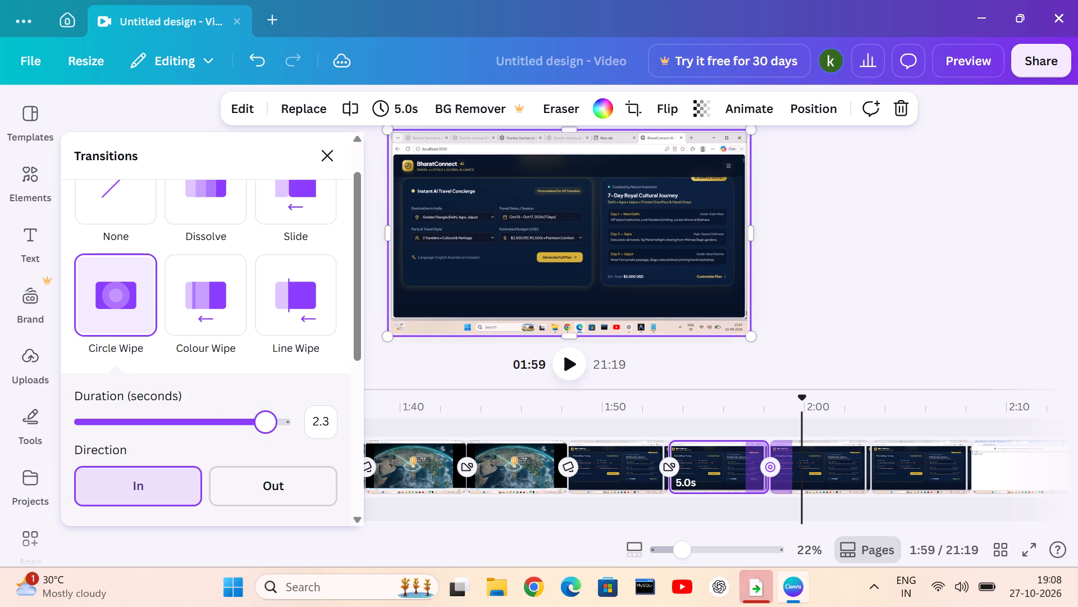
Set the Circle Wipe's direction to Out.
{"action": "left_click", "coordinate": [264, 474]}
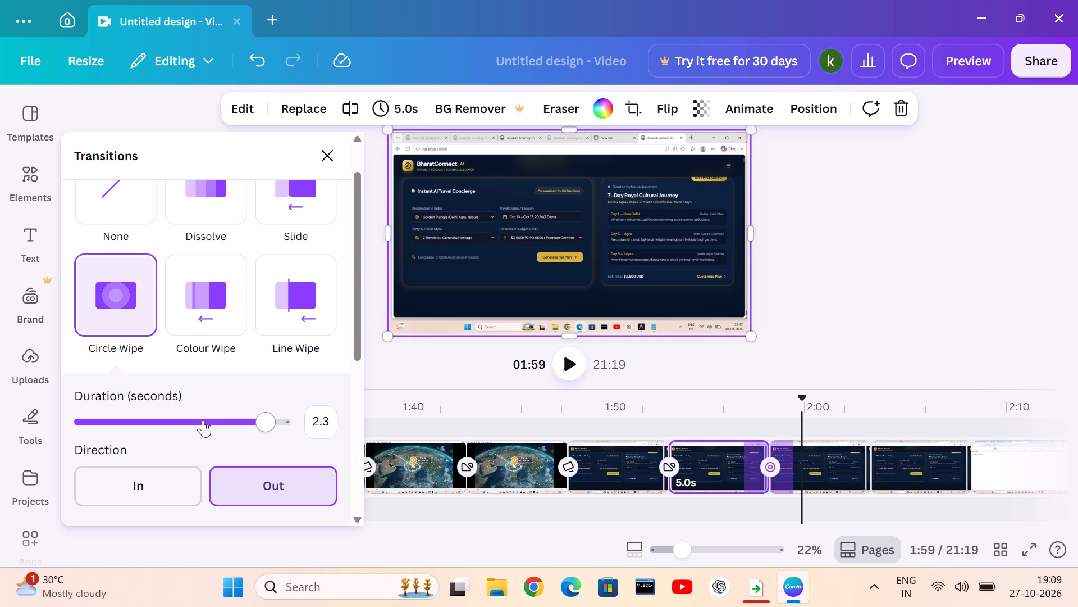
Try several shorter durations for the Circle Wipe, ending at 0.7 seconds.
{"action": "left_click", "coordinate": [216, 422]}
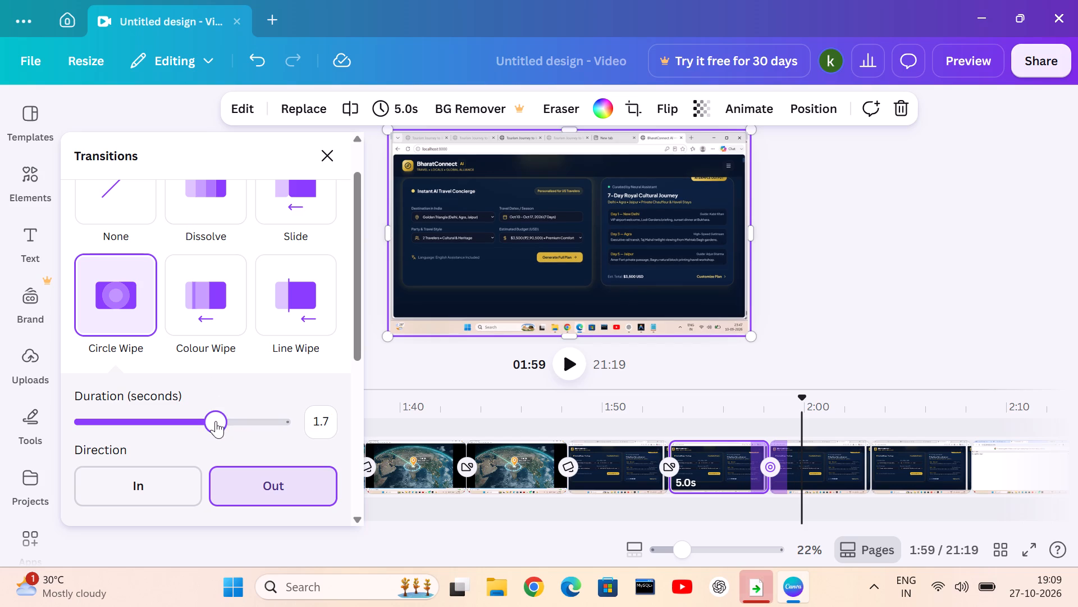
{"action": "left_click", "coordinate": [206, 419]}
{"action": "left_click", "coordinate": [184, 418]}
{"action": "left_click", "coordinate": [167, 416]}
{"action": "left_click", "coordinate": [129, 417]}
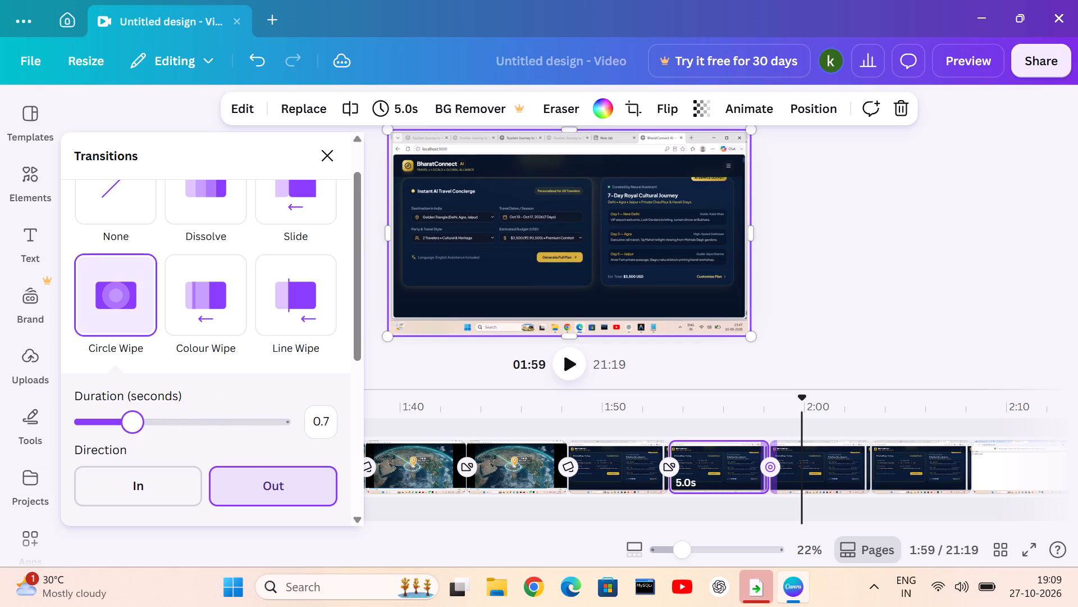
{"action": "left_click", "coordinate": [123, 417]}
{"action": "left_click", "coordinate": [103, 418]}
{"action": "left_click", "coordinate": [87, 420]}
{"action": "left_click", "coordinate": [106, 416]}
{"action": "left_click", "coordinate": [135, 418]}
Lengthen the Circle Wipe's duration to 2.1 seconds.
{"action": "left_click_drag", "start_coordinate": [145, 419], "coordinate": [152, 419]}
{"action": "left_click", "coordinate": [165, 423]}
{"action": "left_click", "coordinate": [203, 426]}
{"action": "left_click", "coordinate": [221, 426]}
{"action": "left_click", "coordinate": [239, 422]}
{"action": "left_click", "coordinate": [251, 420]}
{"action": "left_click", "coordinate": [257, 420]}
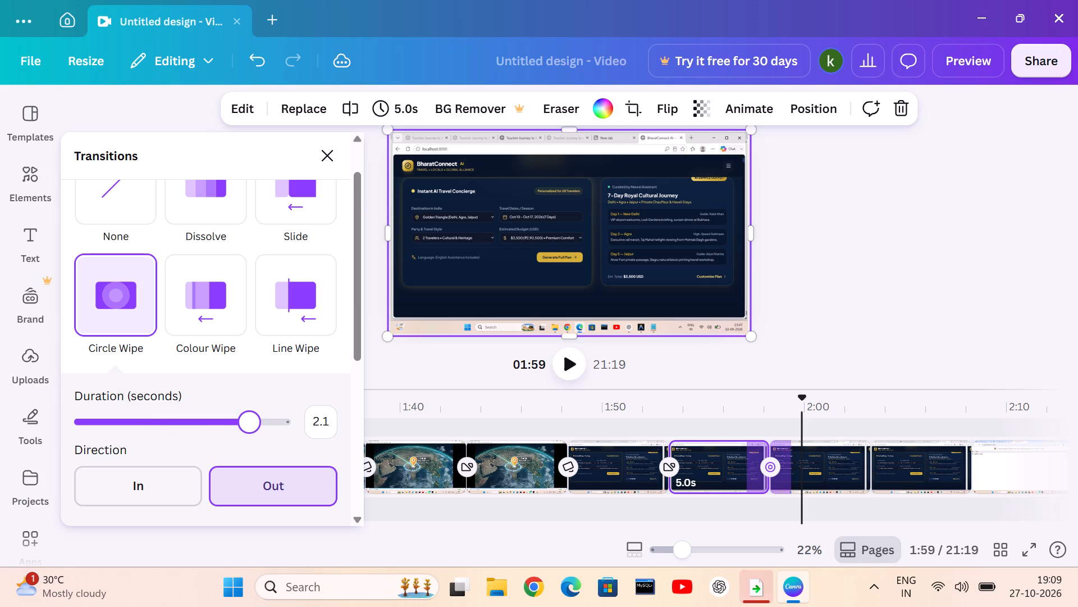
Switch the transition to Colour Wipe.
{"action": "left_click", "coordinate": [234, 298]}
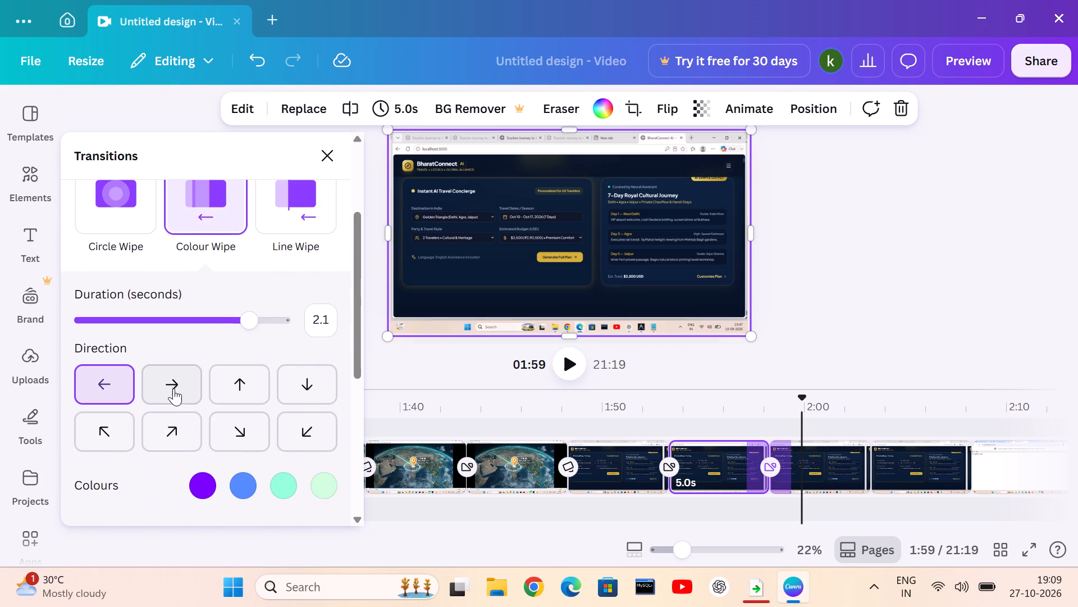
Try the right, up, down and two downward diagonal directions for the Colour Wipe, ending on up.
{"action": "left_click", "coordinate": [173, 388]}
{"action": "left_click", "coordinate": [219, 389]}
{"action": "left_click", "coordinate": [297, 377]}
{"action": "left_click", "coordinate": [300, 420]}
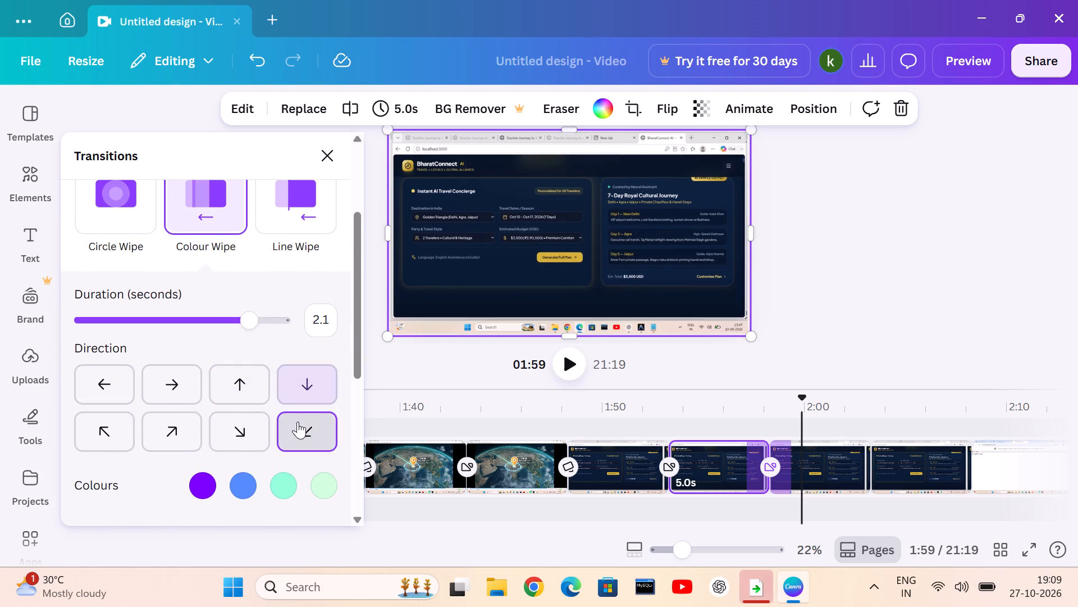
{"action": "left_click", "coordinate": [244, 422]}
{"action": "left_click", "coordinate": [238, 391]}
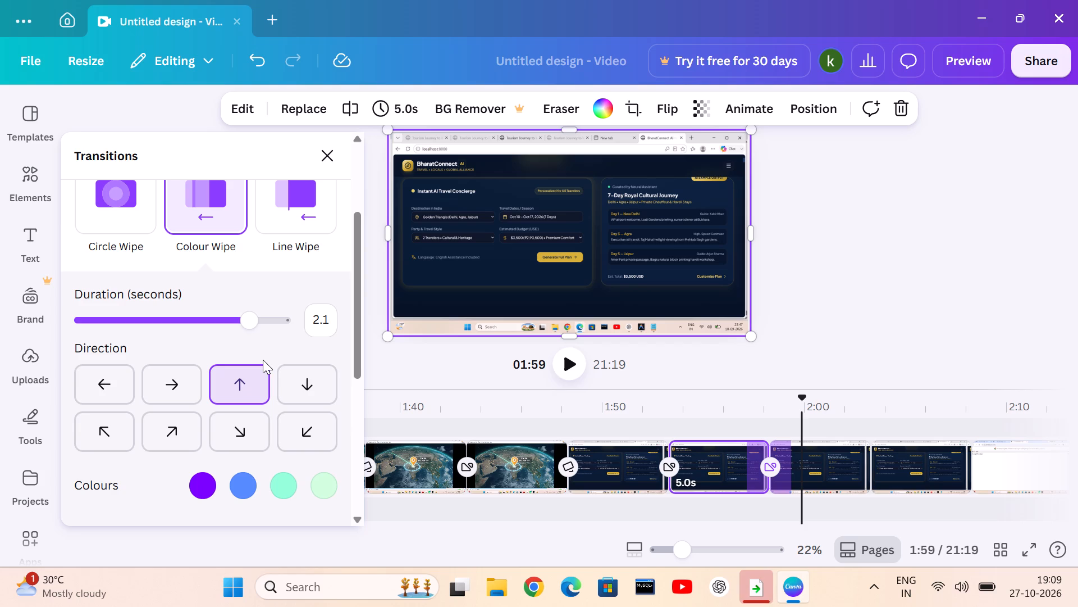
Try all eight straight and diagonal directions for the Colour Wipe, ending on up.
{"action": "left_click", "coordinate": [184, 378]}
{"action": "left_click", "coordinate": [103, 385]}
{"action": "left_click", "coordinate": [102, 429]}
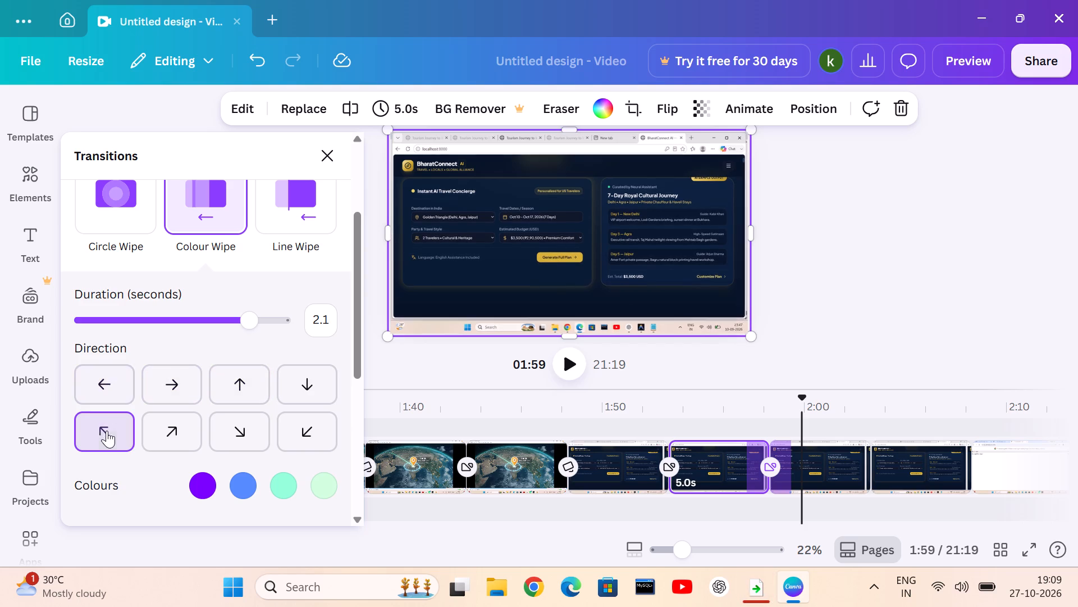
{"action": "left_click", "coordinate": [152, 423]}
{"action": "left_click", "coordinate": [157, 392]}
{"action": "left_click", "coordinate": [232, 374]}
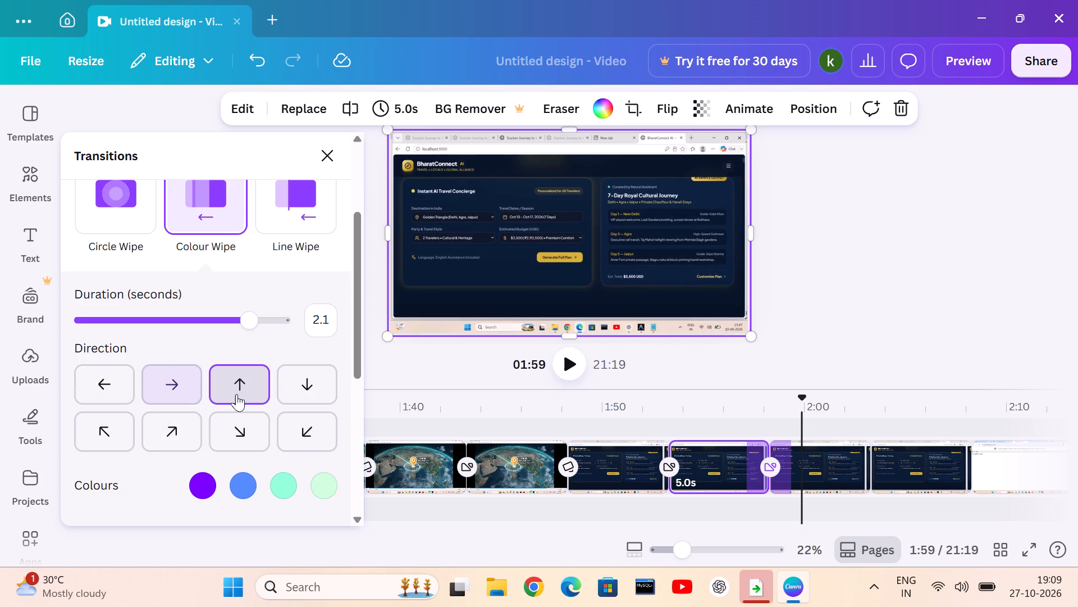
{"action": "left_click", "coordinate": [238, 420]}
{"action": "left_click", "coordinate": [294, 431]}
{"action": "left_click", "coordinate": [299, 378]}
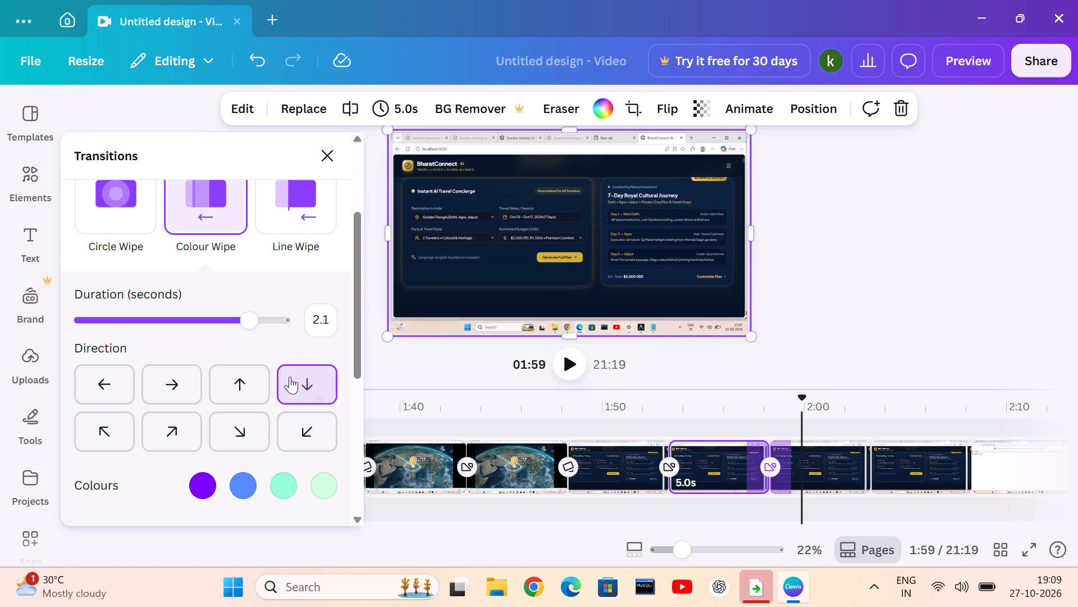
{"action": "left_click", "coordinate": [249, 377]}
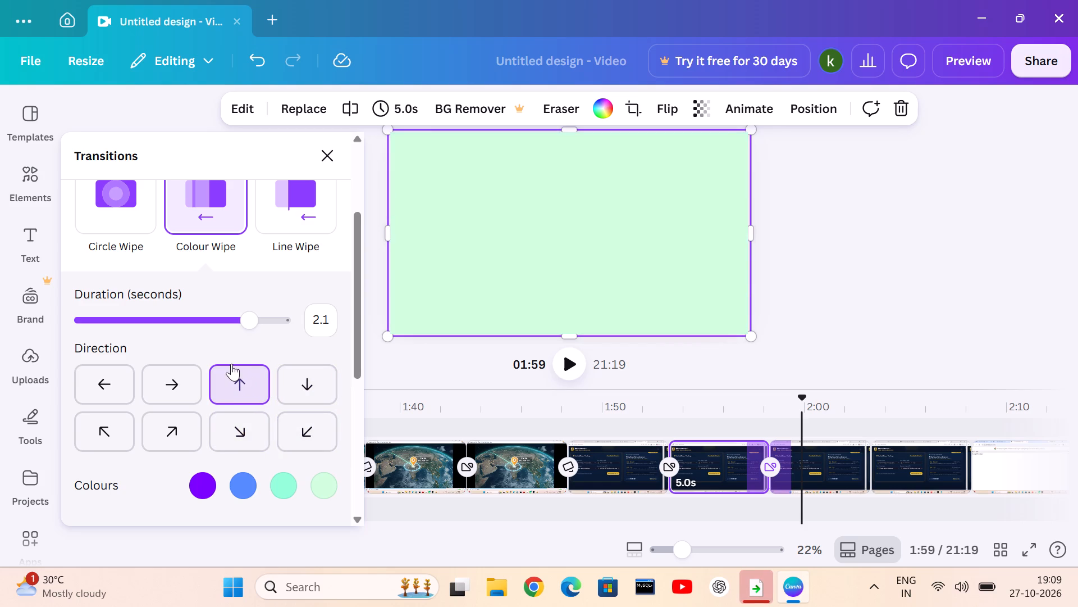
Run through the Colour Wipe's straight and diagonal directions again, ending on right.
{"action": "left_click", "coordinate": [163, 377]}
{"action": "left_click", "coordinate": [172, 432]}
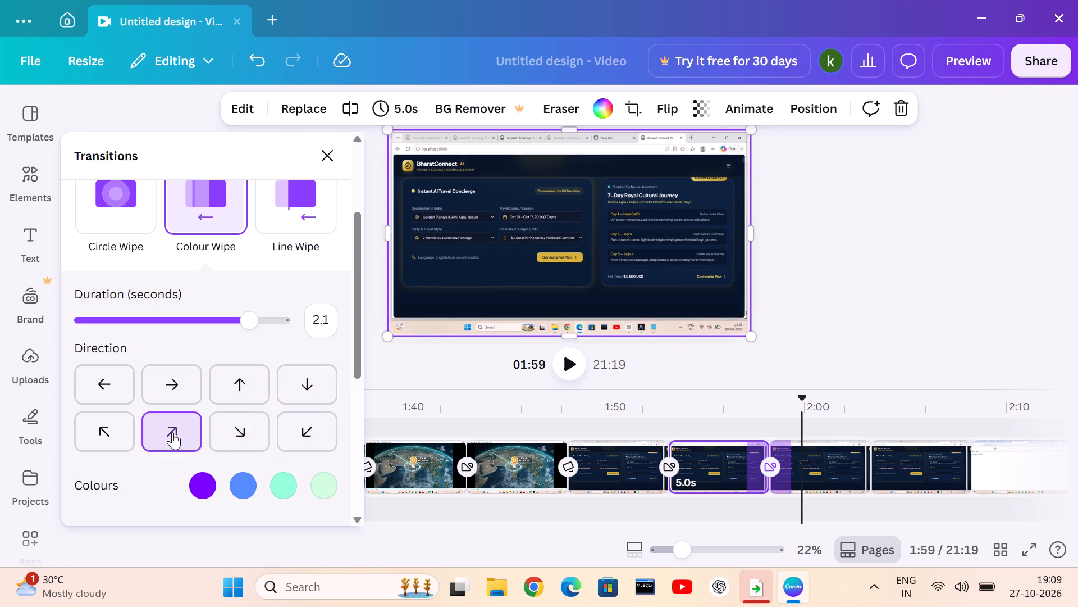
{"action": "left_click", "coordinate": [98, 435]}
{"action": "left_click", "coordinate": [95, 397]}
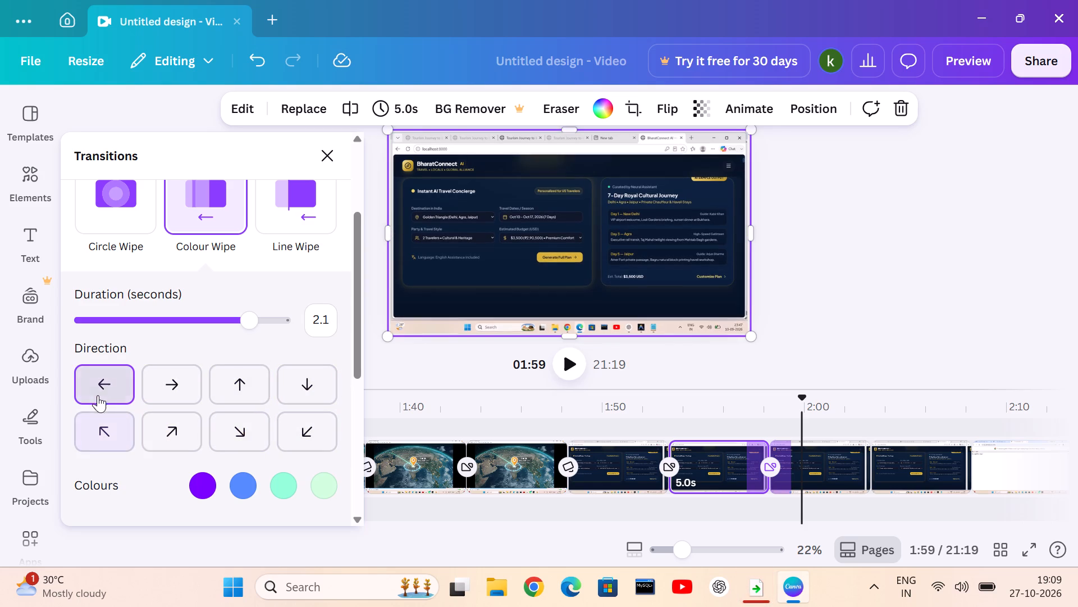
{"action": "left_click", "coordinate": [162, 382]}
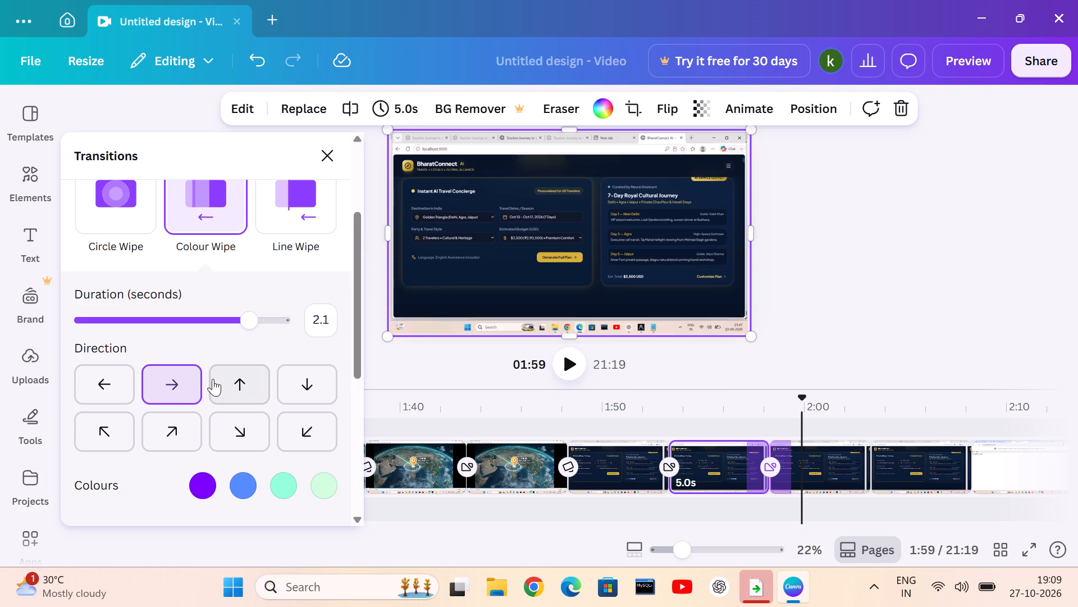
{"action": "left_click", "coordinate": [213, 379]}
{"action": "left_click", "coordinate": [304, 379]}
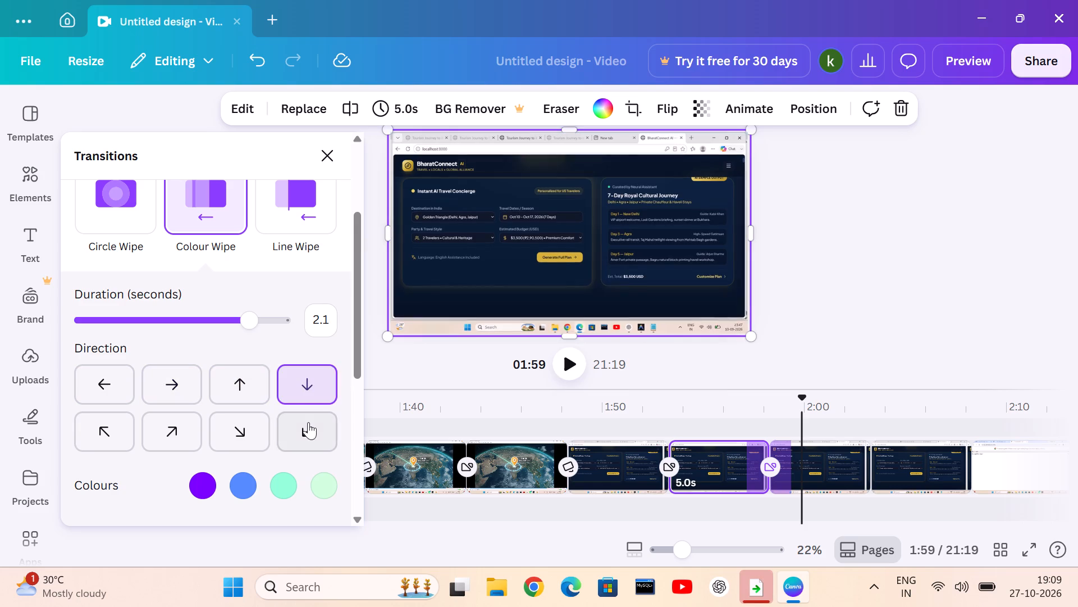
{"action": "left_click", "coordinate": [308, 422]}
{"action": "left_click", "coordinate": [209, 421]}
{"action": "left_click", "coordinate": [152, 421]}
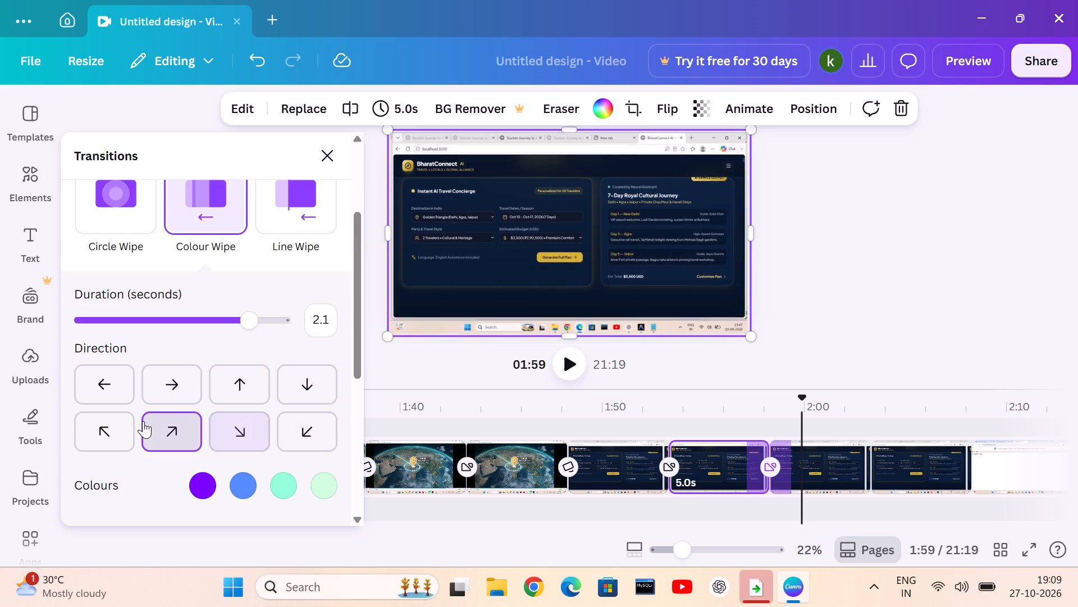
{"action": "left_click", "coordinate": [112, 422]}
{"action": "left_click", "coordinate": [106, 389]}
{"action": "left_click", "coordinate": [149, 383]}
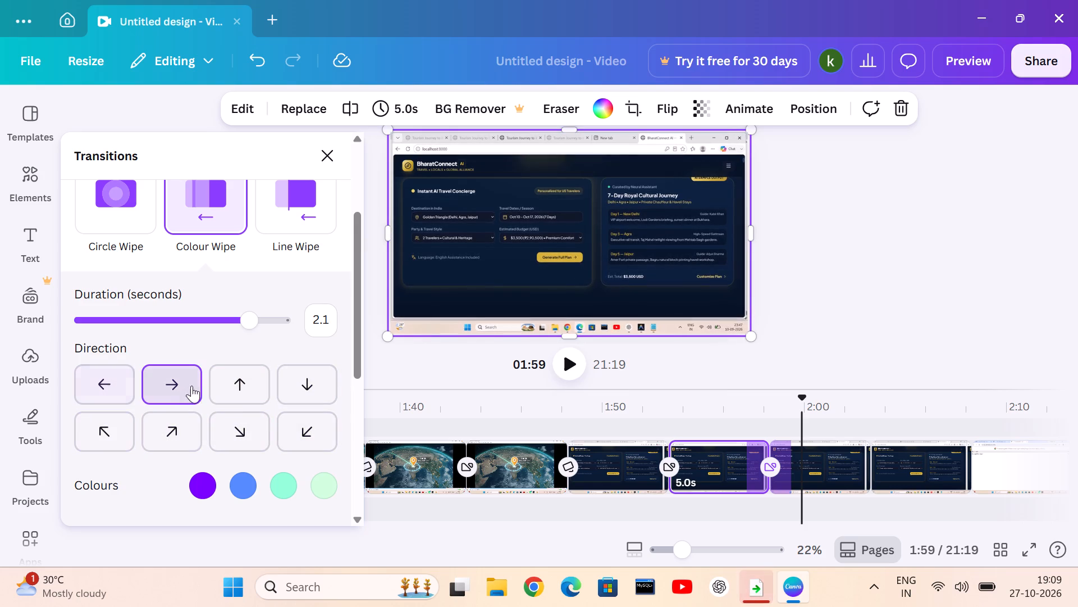
Compare the Colour Wipe's directions once more and set it to the diagonal up-right direction.
{"action": "left_click", "coordinate": [227, 389]}
{"action": "left_click", "coordinate": [245, 433]}
{"action": "left_click", "coordinate": [307, 434]}
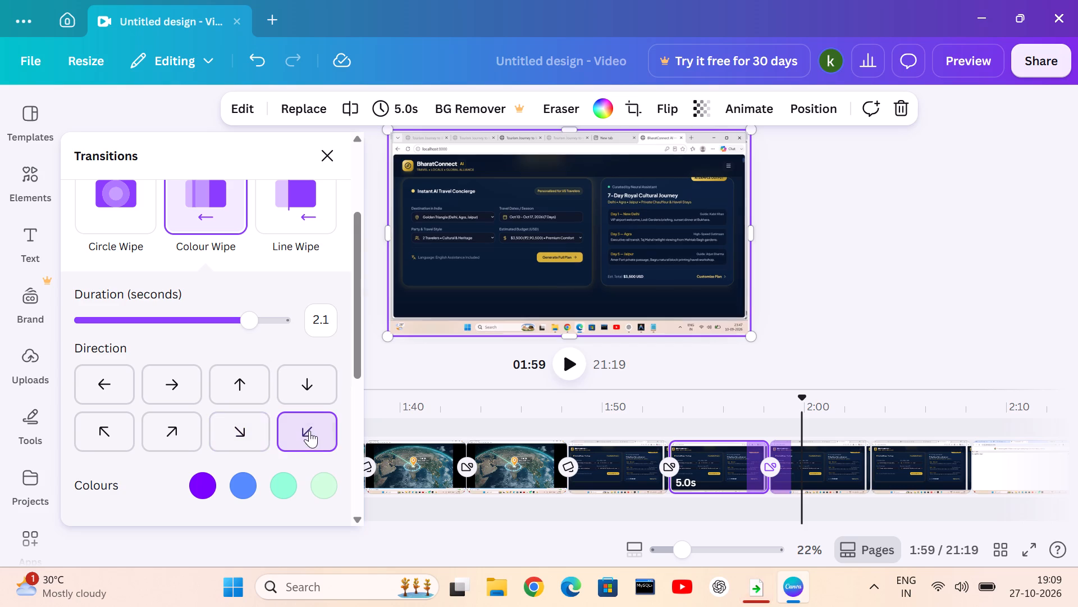
{"action": "left_click", "coordinate": [299, 420]}
{"action": "left_click", "coordinate": [307, 380]}
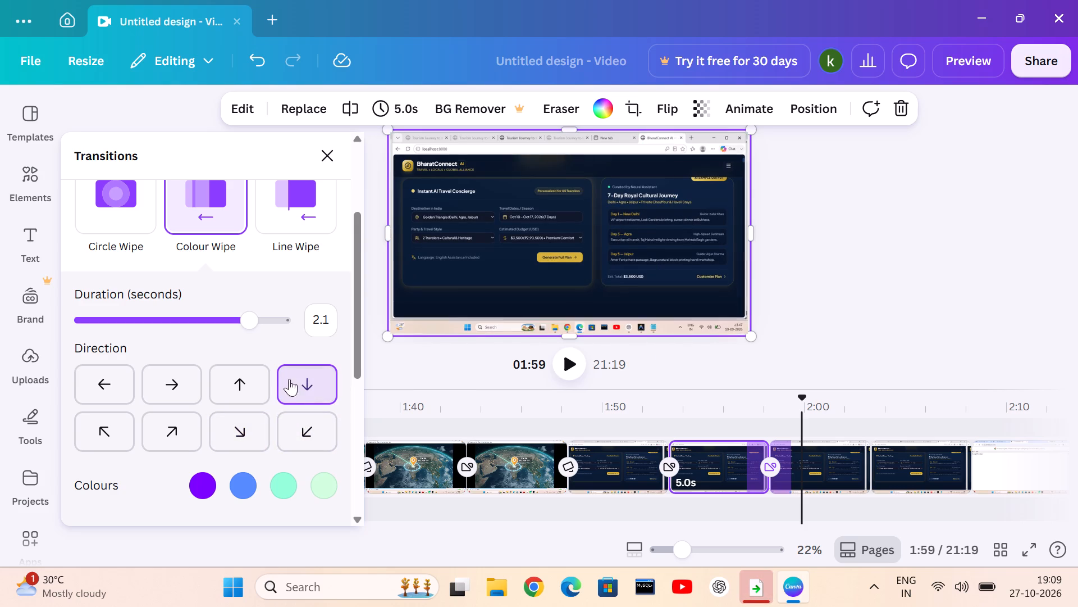
{"action": "left_click", "coordinate": [248, 372]}
{"action": "left_click", "coordinate": [182, 378]}
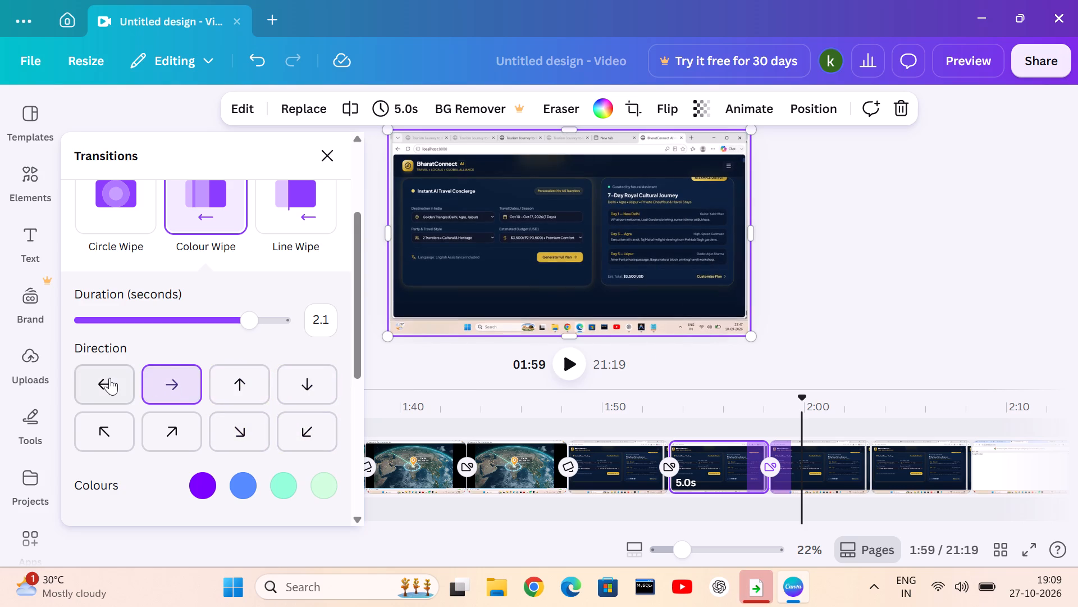
{"action": "left_click", "coordinate": [107, 378]}
{"action": "left_click", "coordinate": [112, 434]}
{"action": "left_click", "coordinate": [153, 435]}
Shorten the Colour Wipe's duration to 0.7 seconds.
{"action": "left_click", "coordinate": [245, 326]}
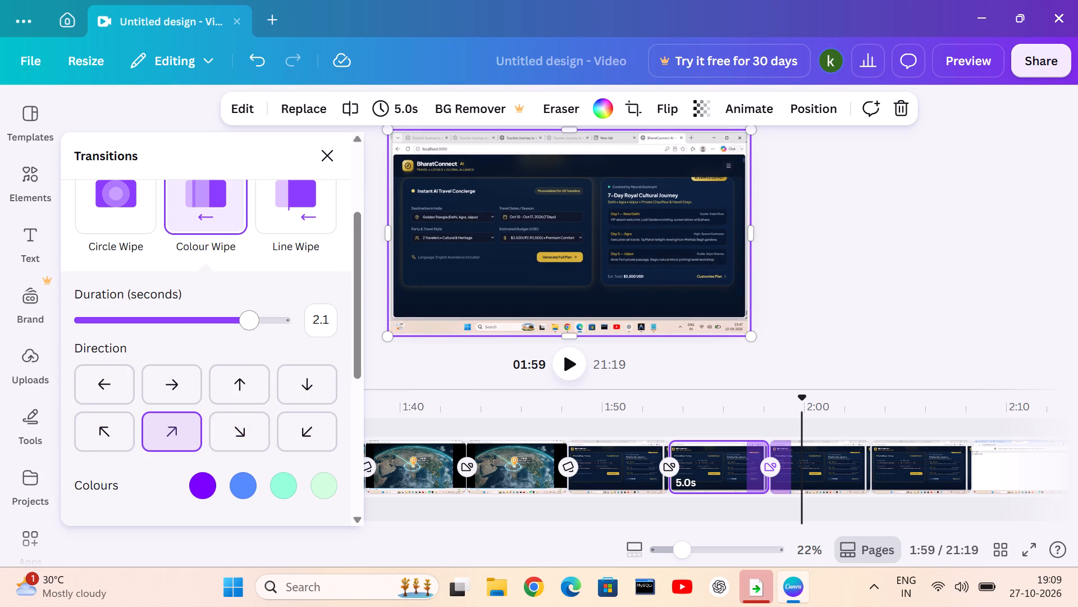
{"action": "left_click", "coordinate": [236, 325]}
{"action": "left_click", "coordinate": [232, 327]}
{"action": "left_click", "coordinate": [194, 327]}
{"action": "left_click", "coordinate": [170, 327]}
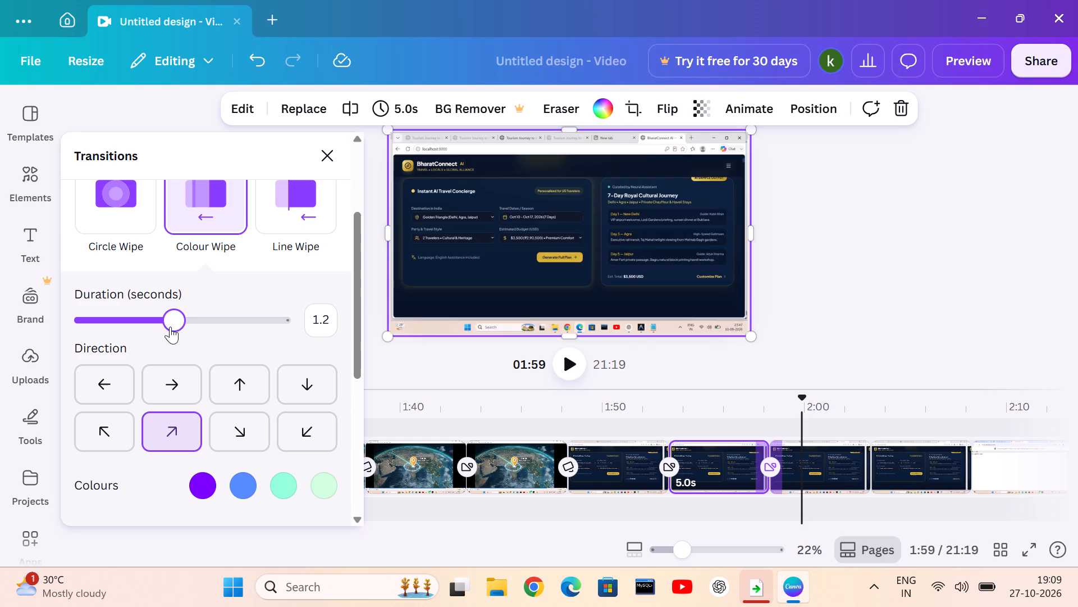
{"action": "left_click", "coordinate": [165, 325]}
{"action": "left_click", "coordinate": [148, 319]}
{"action": "left_click", "coordinate": [144, 319]}
{"action": "left_click", "coordinate": [134, 319]}
{"action": "left_click", "coordinate": [134, 319]}
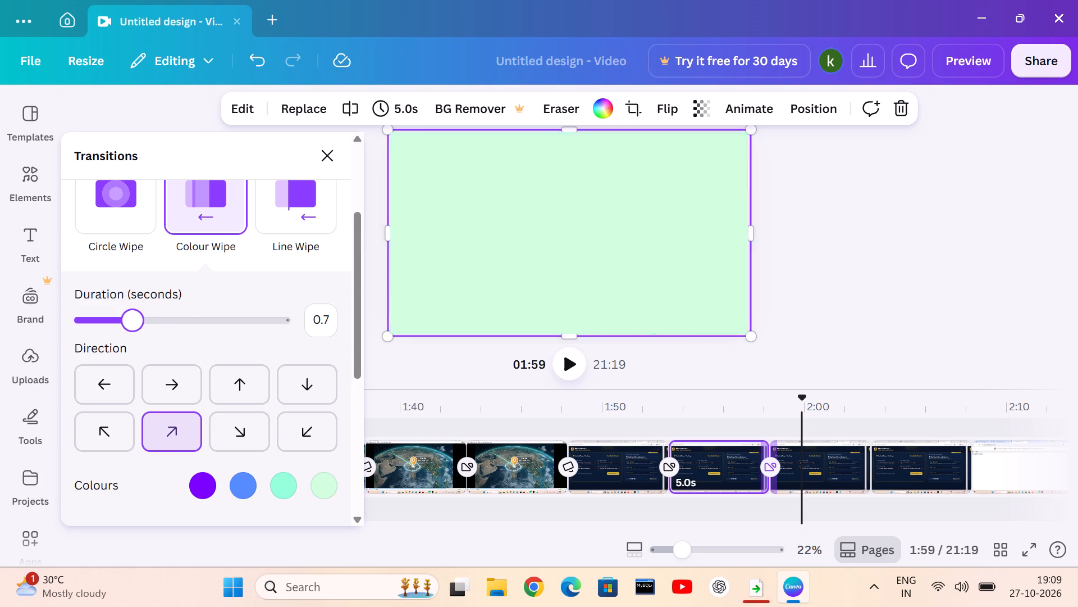
Try several Colour Wipe durations and settle on 1.2 seconds.
{"action": "left_click", "coordinate": [103, 321]}
{"action": "left_click_drag", "start_coordinate": [112, 323], "coordinate": [117, 323]}
{"action": "left_click", "coordinate": [133, 323]}
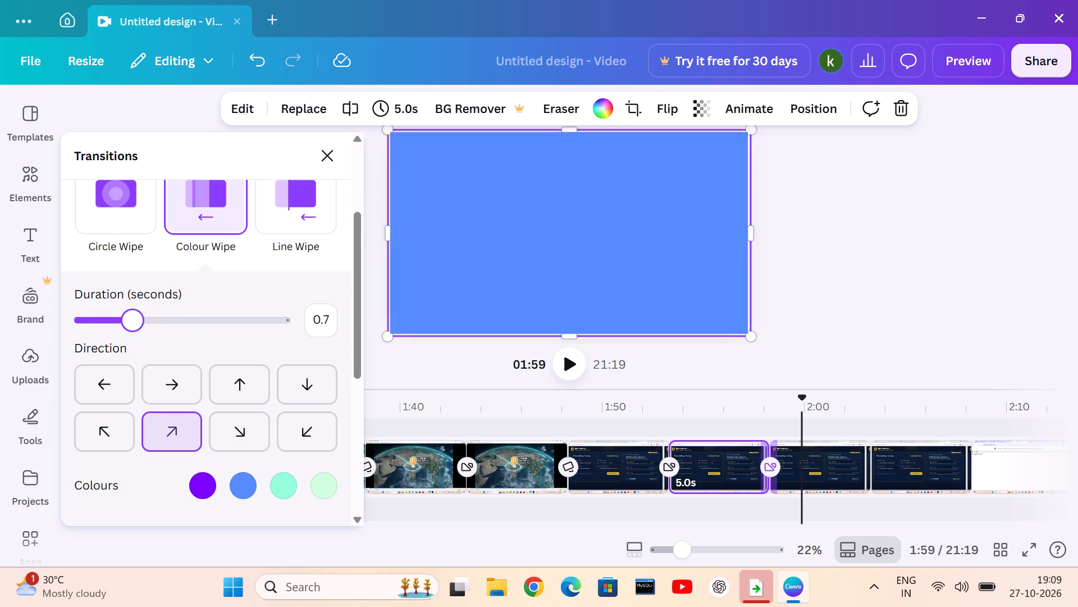
{"action": "left_click", "coordinate": [144, 323]}
{"action": "left_click", "coordinate": [158, 319]}
{"action": "left_click", "coordinate": [174, 321]}
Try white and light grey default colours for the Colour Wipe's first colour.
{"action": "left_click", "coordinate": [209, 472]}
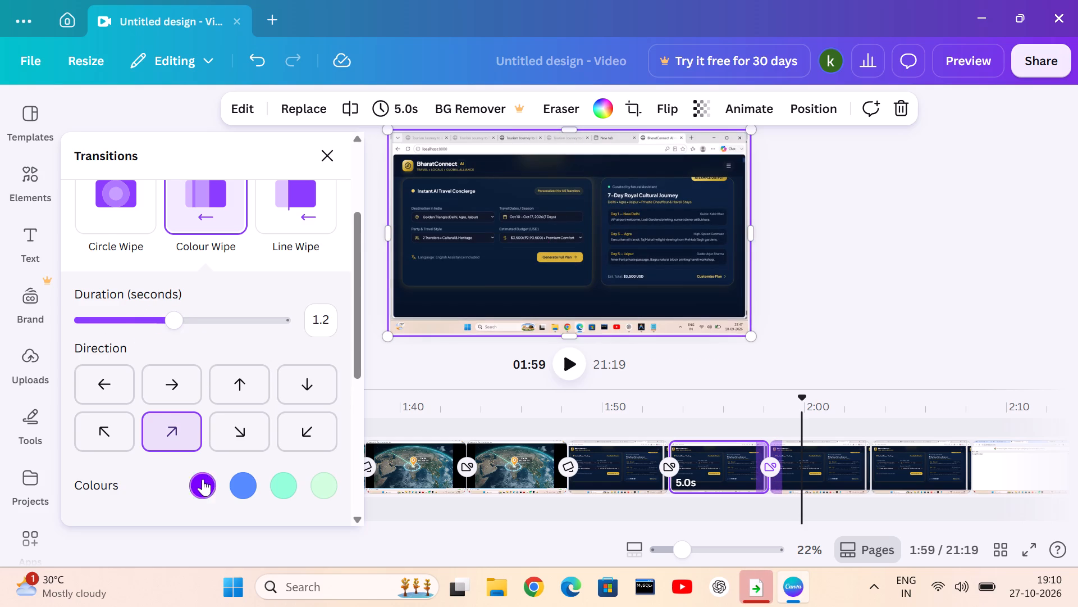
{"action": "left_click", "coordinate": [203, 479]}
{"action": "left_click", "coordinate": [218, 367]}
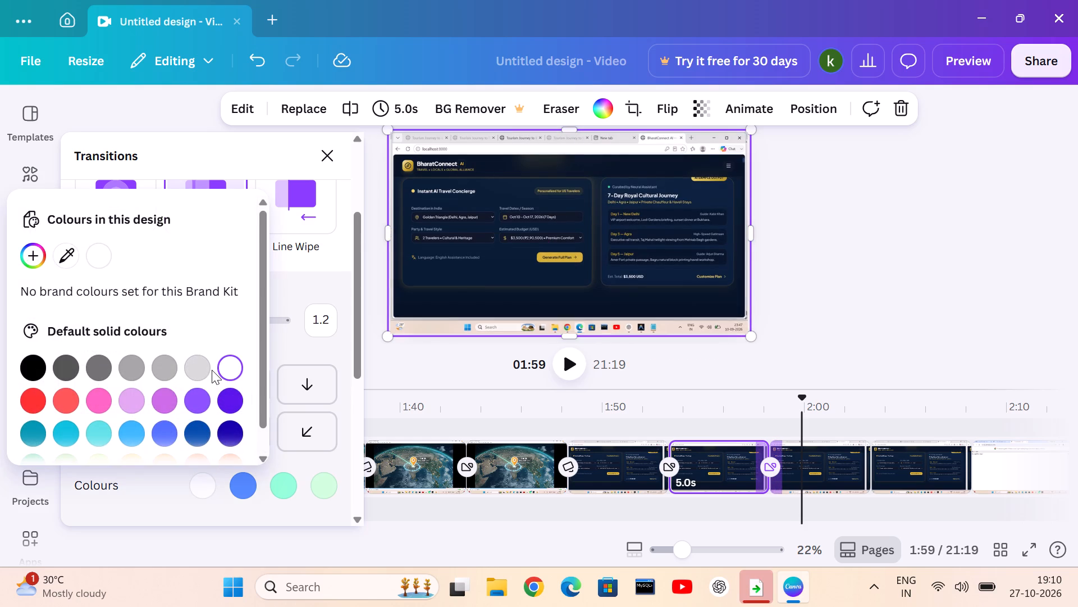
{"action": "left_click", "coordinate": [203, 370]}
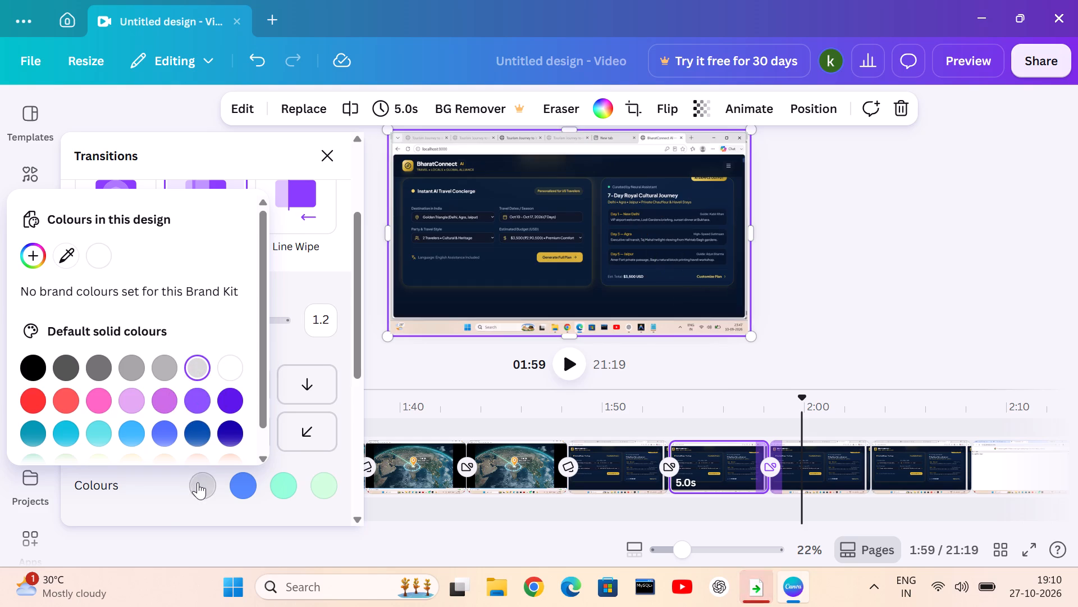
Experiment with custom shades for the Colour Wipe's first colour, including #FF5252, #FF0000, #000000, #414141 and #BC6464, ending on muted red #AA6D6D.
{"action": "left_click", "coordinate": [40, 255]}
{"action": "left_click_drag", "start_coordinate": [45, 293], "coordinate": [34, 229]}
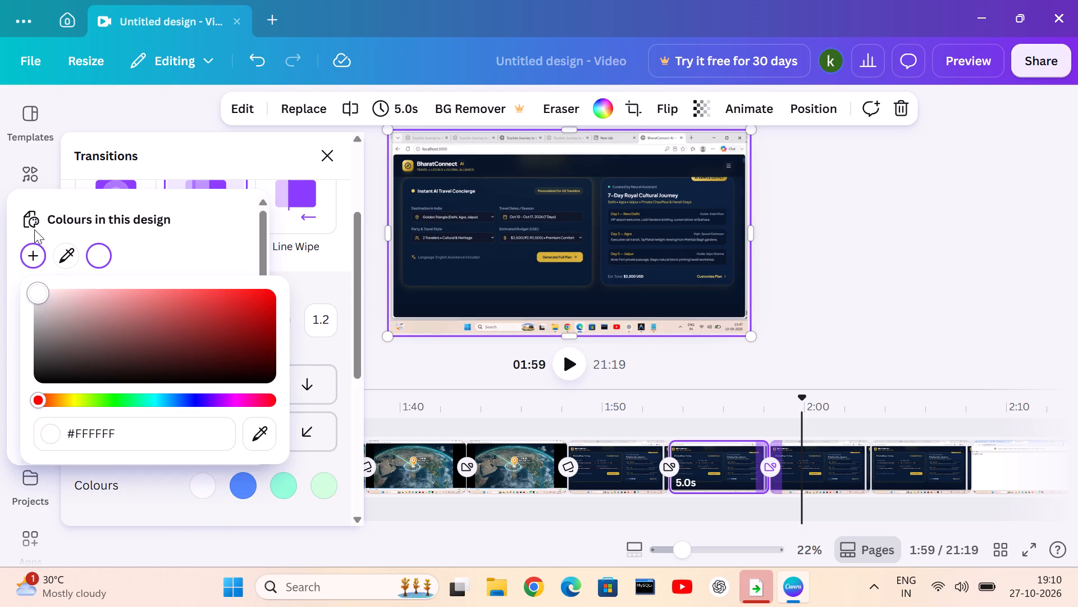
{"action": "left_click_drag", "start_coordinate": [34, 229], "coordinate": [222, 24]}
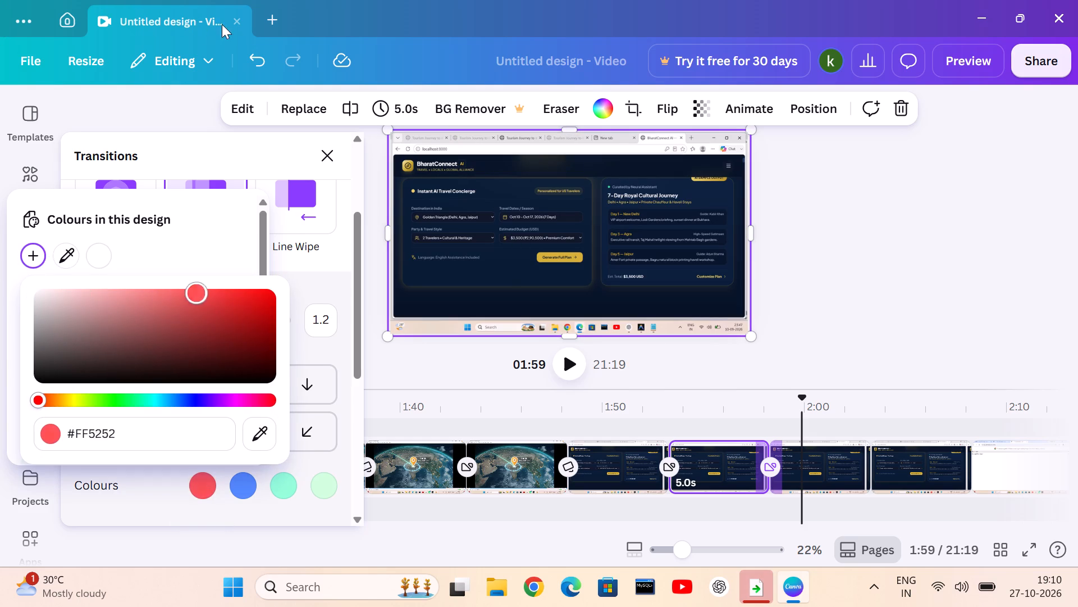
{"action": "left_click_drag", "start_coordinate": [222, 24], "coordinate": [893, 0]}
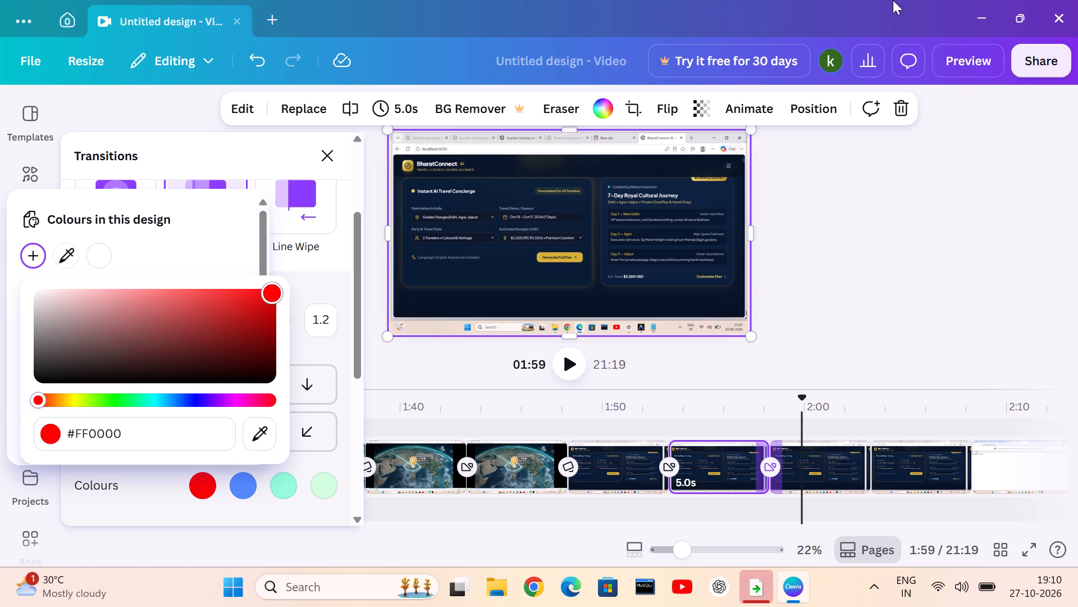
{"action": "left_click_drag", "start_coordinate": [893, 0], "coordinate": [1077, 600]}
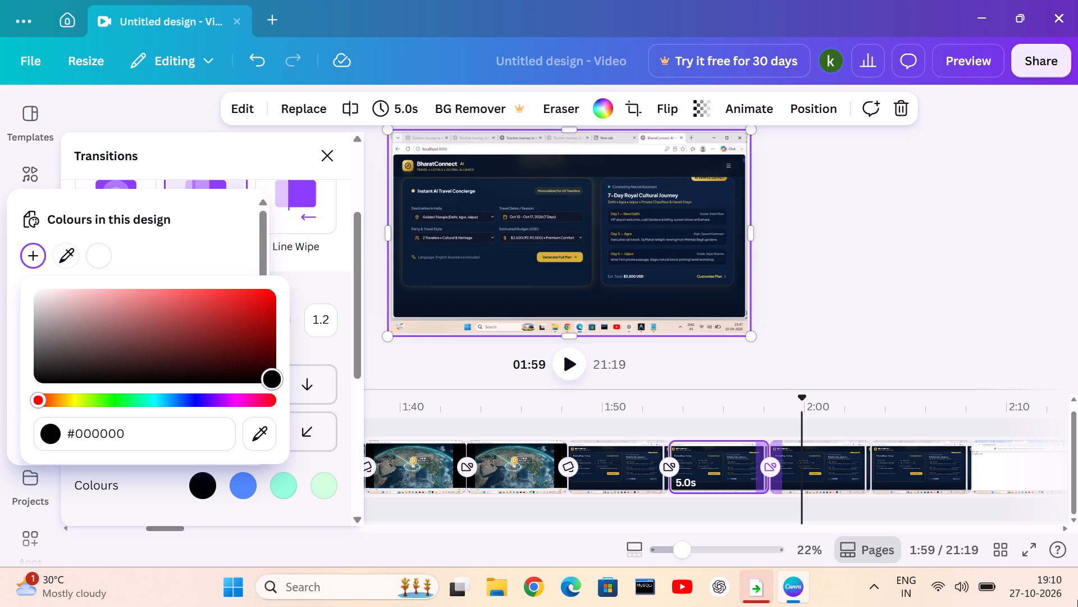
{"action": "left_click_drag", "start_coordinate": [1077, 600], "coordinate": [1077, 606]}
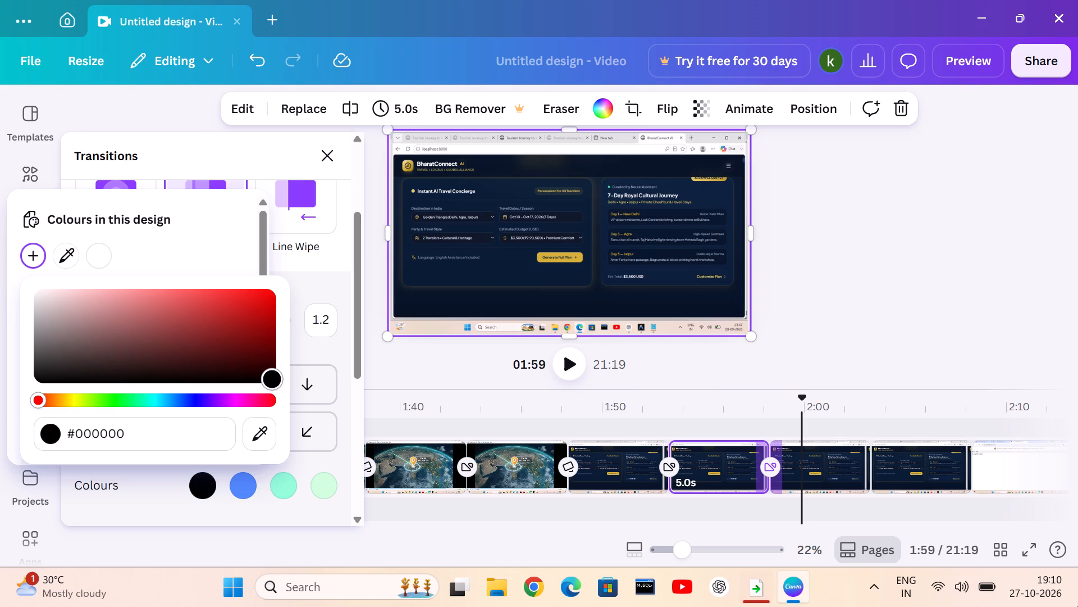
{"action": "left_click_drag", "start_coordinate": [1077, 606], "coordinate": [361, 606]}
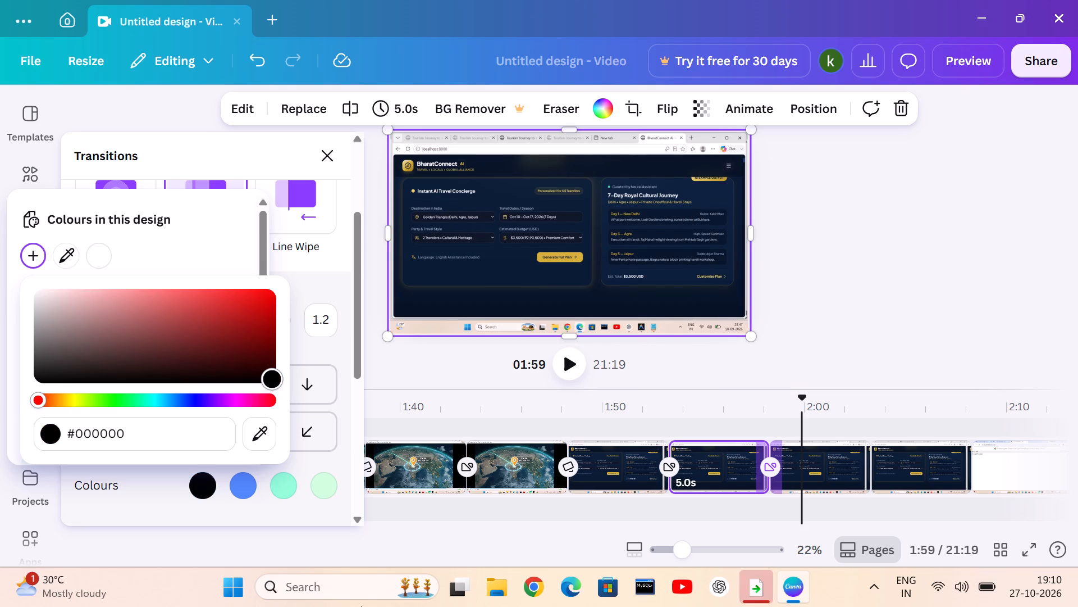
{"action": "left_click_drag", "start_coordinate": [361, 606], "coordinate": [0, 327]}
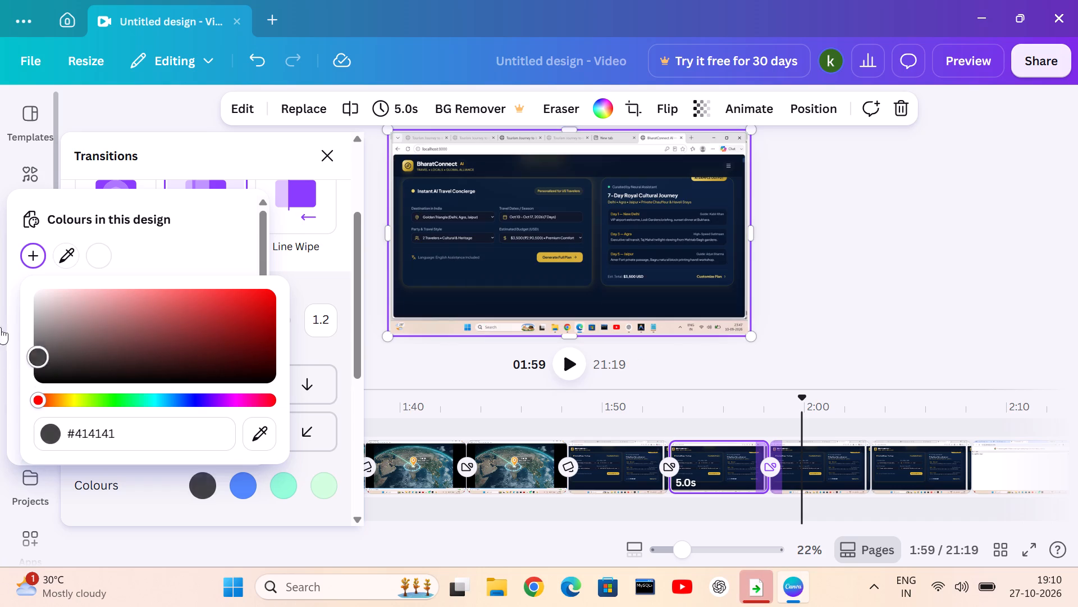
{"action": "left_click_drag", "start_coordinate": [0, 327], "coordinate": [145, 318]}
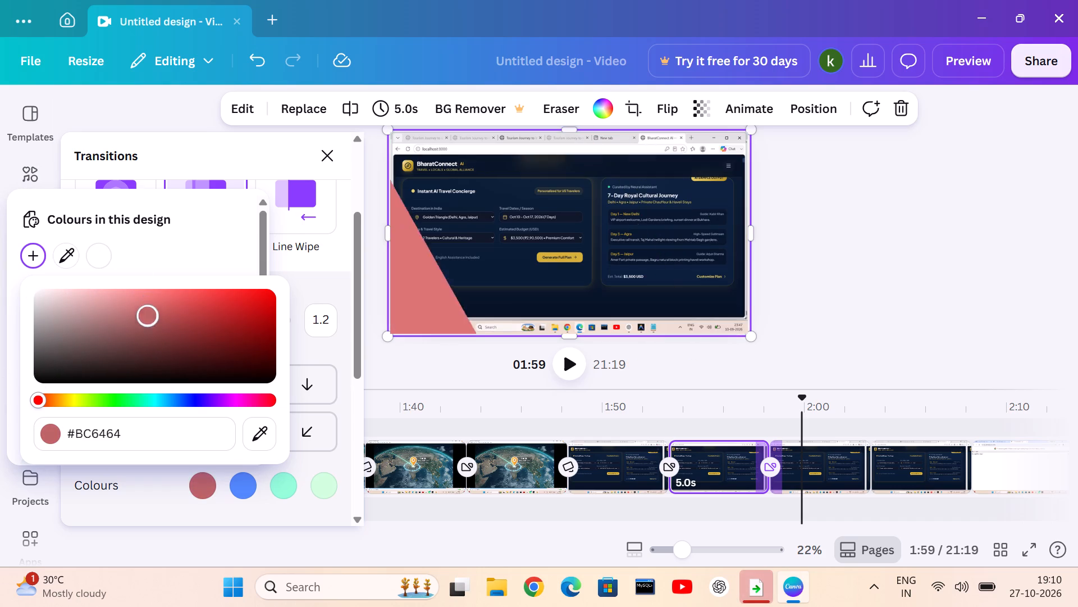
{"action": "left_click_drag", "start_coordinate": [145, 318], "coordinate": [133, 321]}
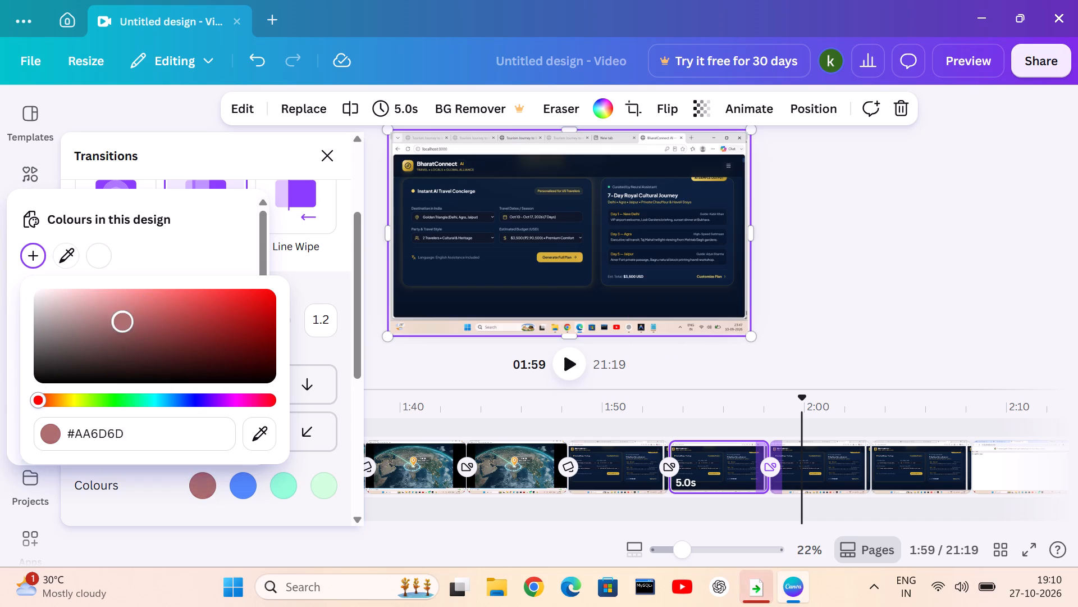
Change the Colour Wipe's first colour to a saturated custom red, trying #FF0000 and #DE0000.
{"action": "left_click_drag", "start_coordinate": [133, 321], "coordinate": [1026, 194]}
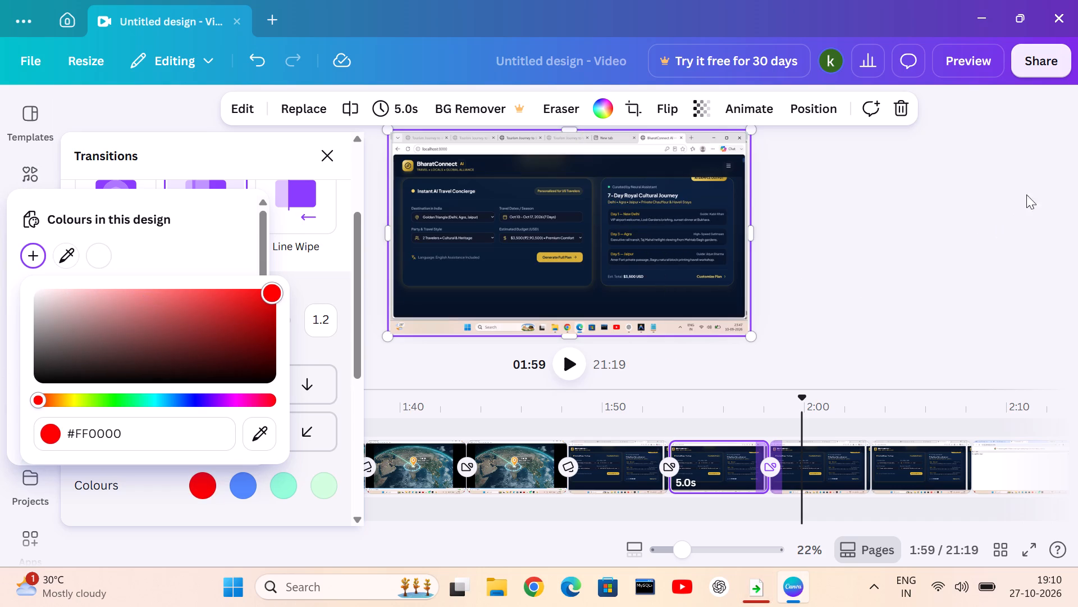
{"action": "left_click_drag", "start_coordinate": [1026, 194], "coordinate": [1077, 88]}
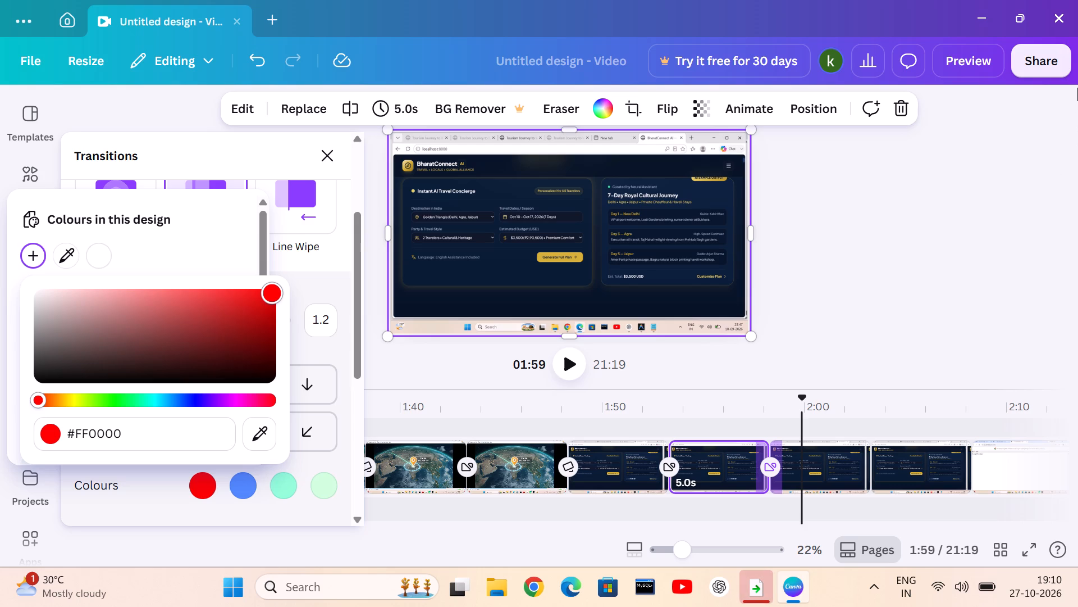
{"action": "left_click_drag", "start_coordinate": [1077, 88], "coordinate": [1077, 0]}
{"action": "left_click_drag", "start_coordinate": [1077, 0], "coordinate": [1077, 89]}
{"action": "left_click_drag", "start_coordinate": [1077, 89], "coordinate": [1077, 22]}
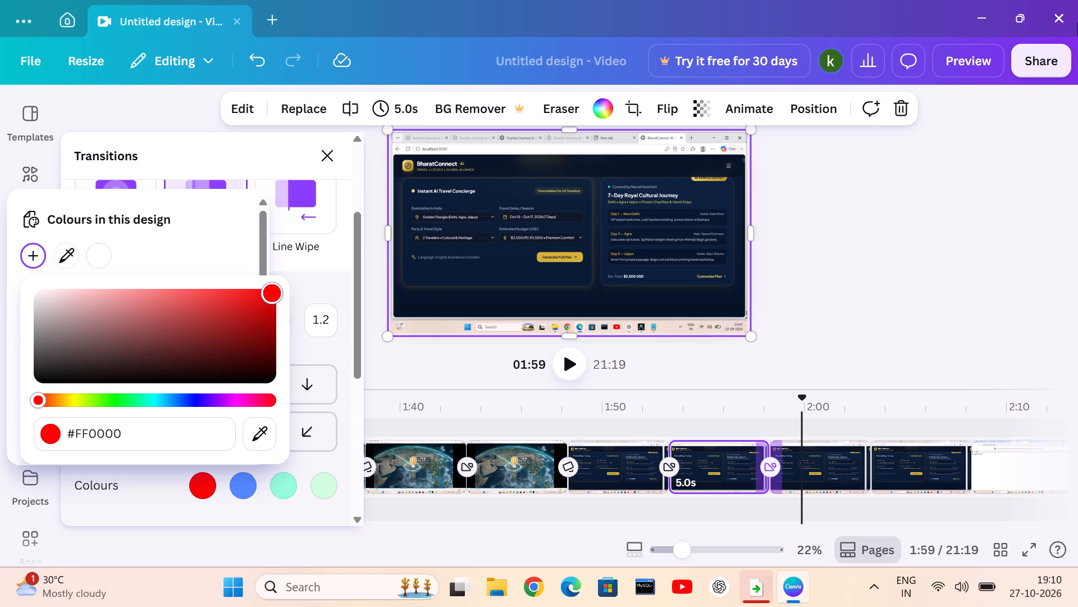
{"action": "left_click_drag", "start_coordinate": [1077, 22], "coordinate": [869, 301]}
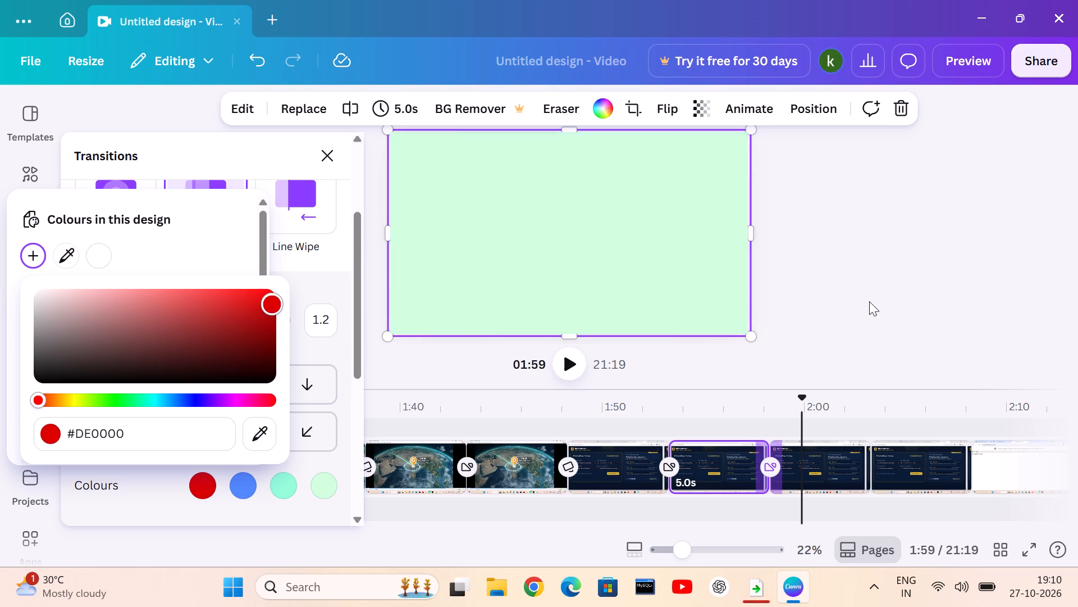
{"action": "left_click_drag", "start_coordinate": [869, 301], "coordinate": [962, 292]}
{"action": "left_click_drag", "start_coordinate": [962, 301], "coordinate": [889, 402]}
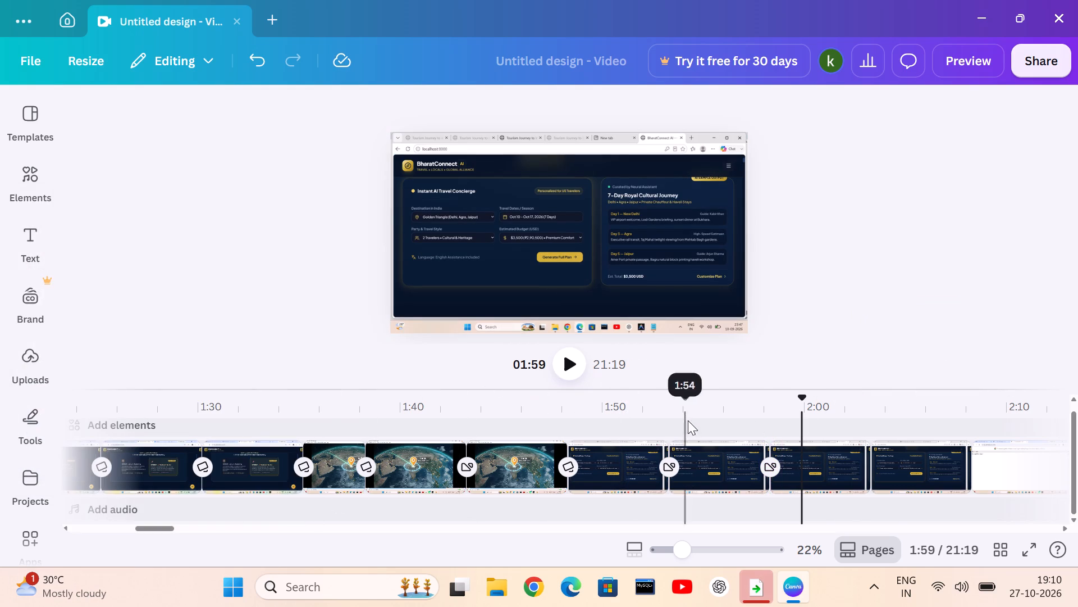
Add a Dissolve transition between the white browser-page clips at about 2:13.
{"action": "left_click_drag", "start_coordinate": [1021, 399], "coordinate": [1030, 402]}
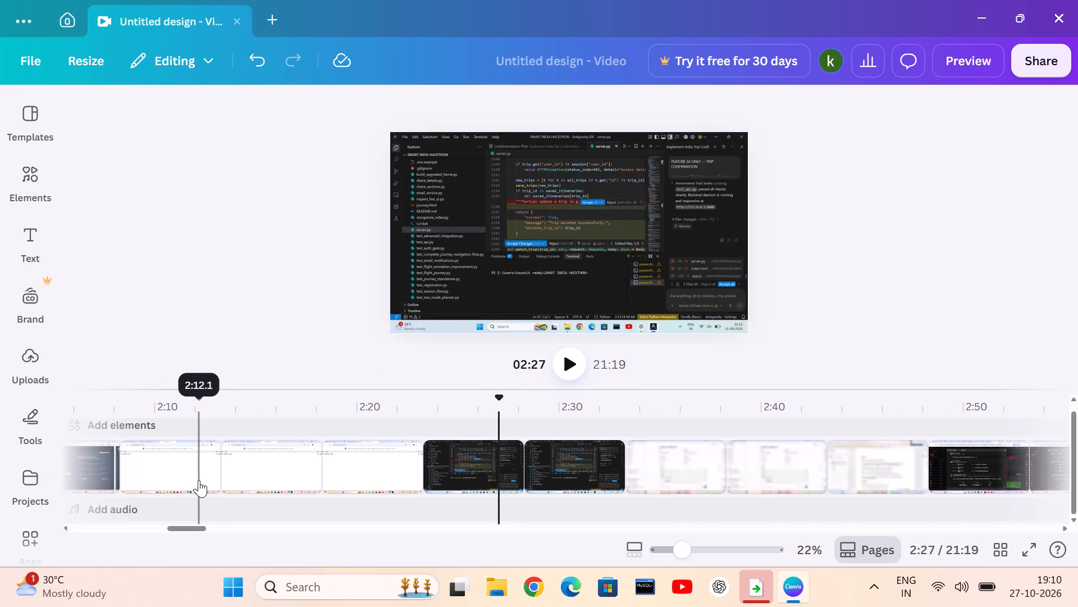
{"action": "left_click", "coordinate": [217, 482]}
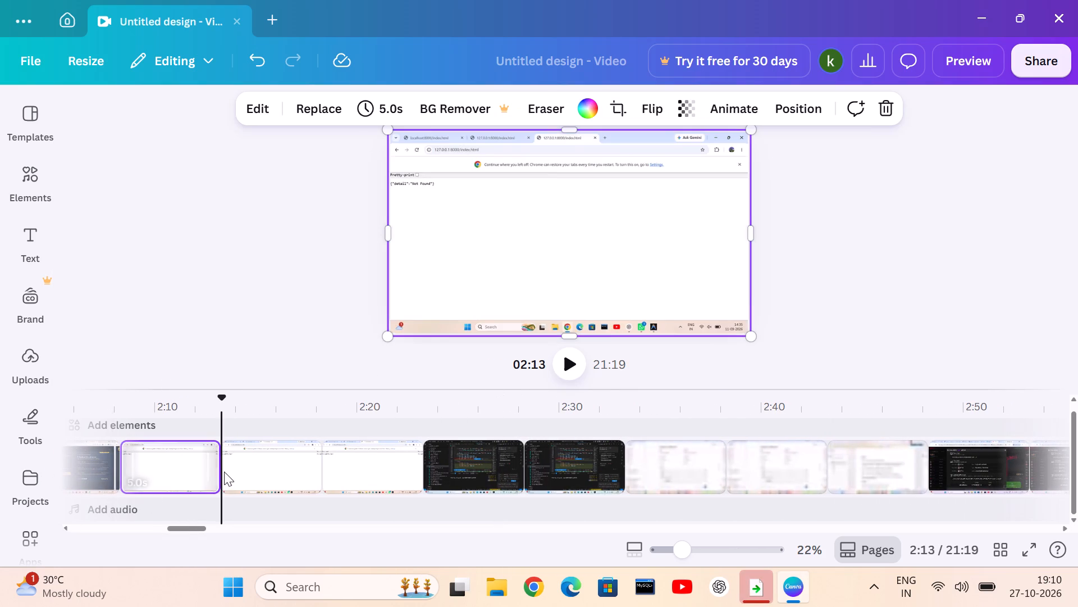
{"action": "left_click", "coordinate": [224, 472]}
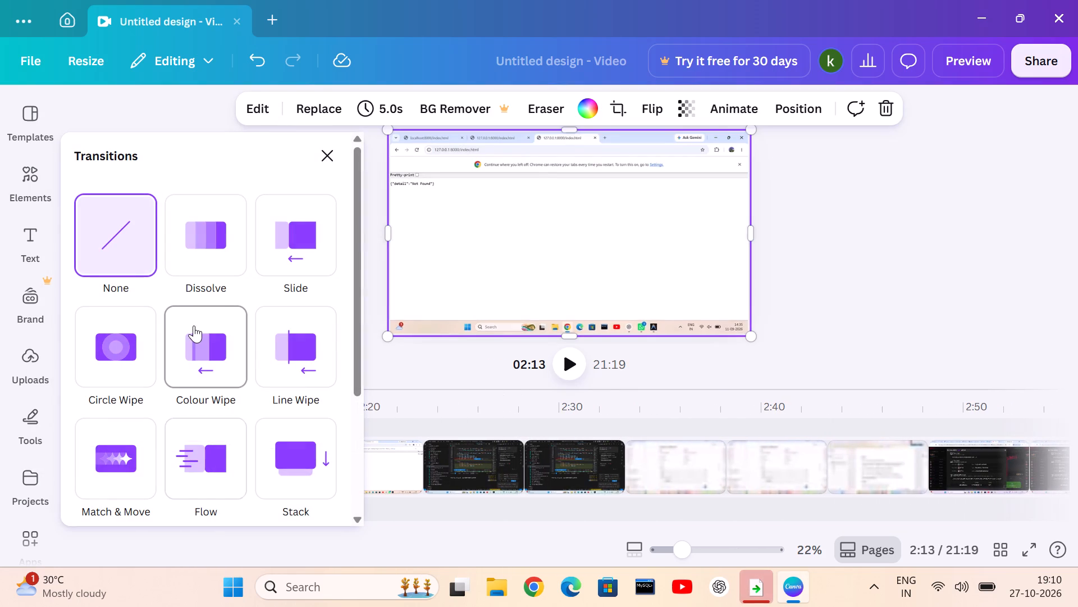
{"action": "left_click", "coordinate": [194, 224]}
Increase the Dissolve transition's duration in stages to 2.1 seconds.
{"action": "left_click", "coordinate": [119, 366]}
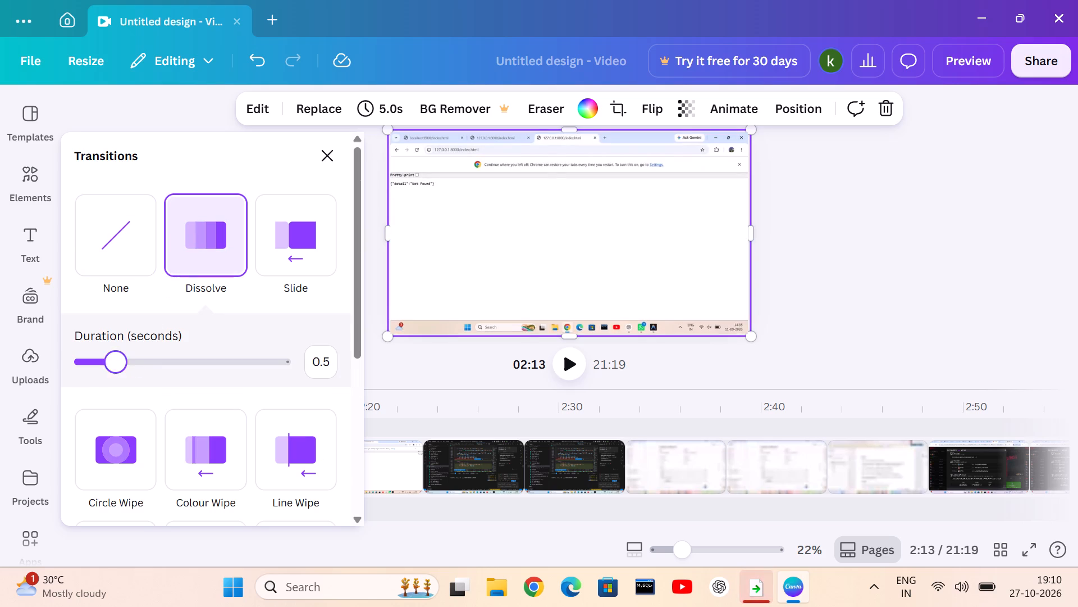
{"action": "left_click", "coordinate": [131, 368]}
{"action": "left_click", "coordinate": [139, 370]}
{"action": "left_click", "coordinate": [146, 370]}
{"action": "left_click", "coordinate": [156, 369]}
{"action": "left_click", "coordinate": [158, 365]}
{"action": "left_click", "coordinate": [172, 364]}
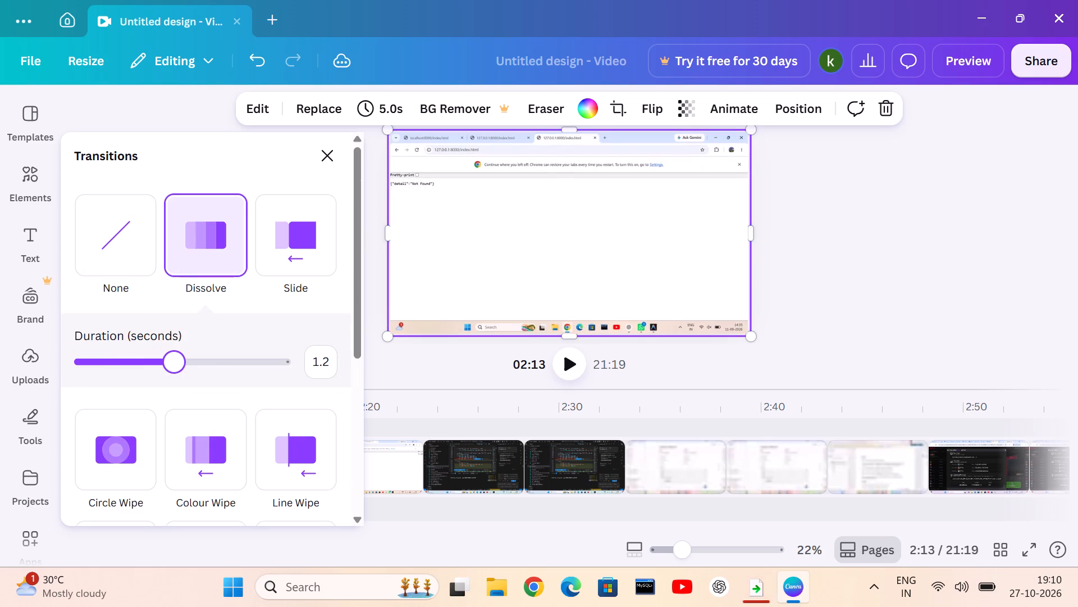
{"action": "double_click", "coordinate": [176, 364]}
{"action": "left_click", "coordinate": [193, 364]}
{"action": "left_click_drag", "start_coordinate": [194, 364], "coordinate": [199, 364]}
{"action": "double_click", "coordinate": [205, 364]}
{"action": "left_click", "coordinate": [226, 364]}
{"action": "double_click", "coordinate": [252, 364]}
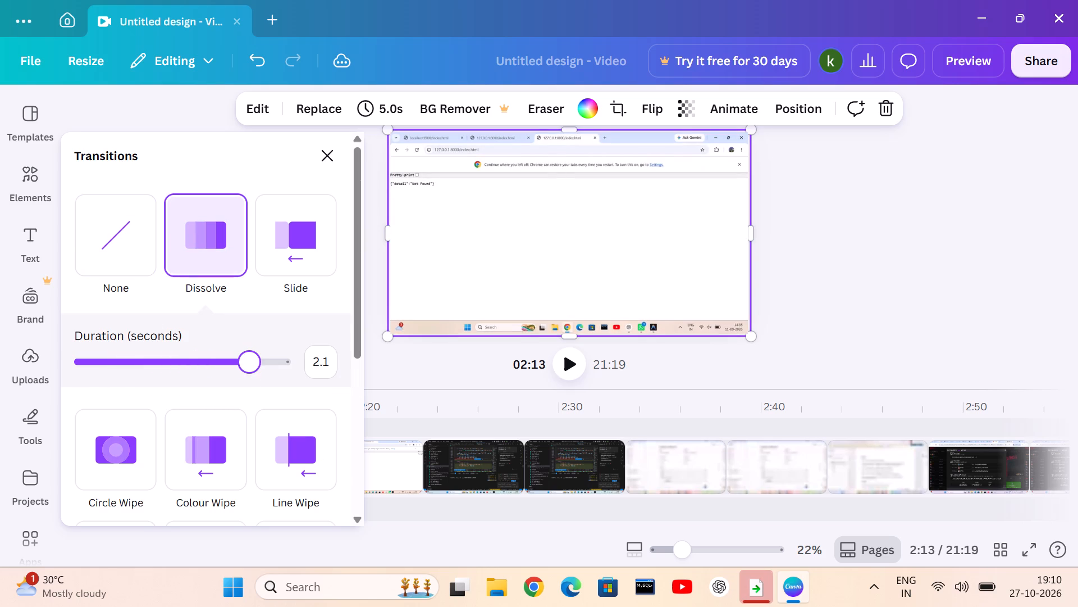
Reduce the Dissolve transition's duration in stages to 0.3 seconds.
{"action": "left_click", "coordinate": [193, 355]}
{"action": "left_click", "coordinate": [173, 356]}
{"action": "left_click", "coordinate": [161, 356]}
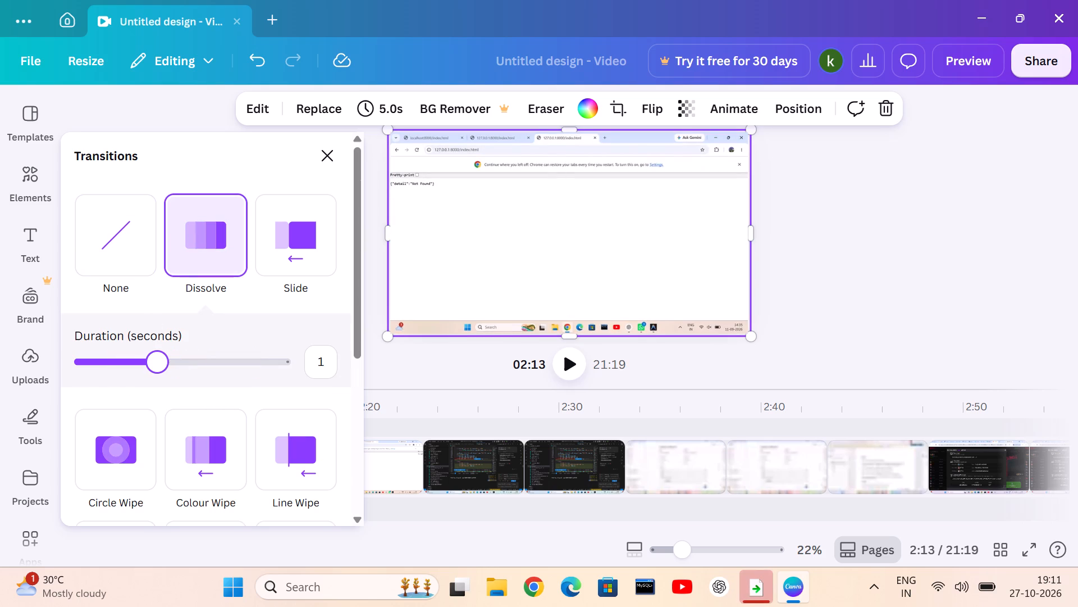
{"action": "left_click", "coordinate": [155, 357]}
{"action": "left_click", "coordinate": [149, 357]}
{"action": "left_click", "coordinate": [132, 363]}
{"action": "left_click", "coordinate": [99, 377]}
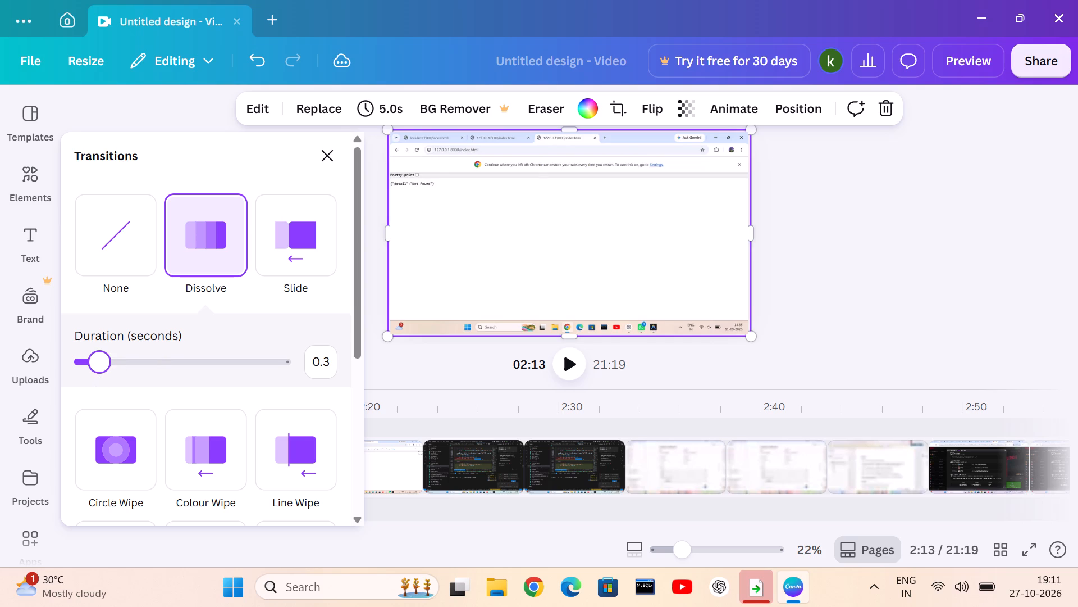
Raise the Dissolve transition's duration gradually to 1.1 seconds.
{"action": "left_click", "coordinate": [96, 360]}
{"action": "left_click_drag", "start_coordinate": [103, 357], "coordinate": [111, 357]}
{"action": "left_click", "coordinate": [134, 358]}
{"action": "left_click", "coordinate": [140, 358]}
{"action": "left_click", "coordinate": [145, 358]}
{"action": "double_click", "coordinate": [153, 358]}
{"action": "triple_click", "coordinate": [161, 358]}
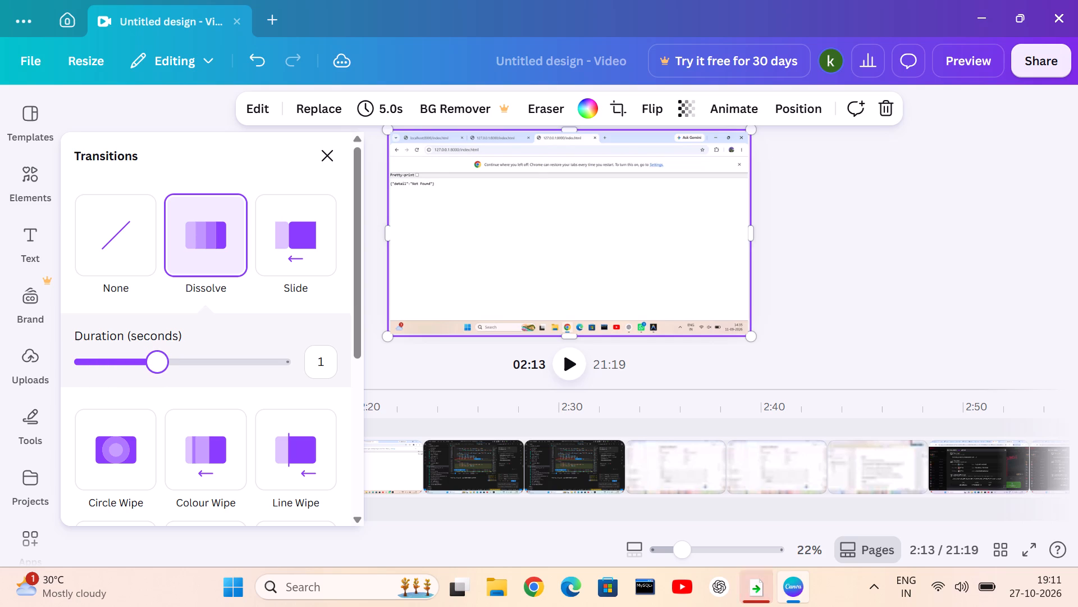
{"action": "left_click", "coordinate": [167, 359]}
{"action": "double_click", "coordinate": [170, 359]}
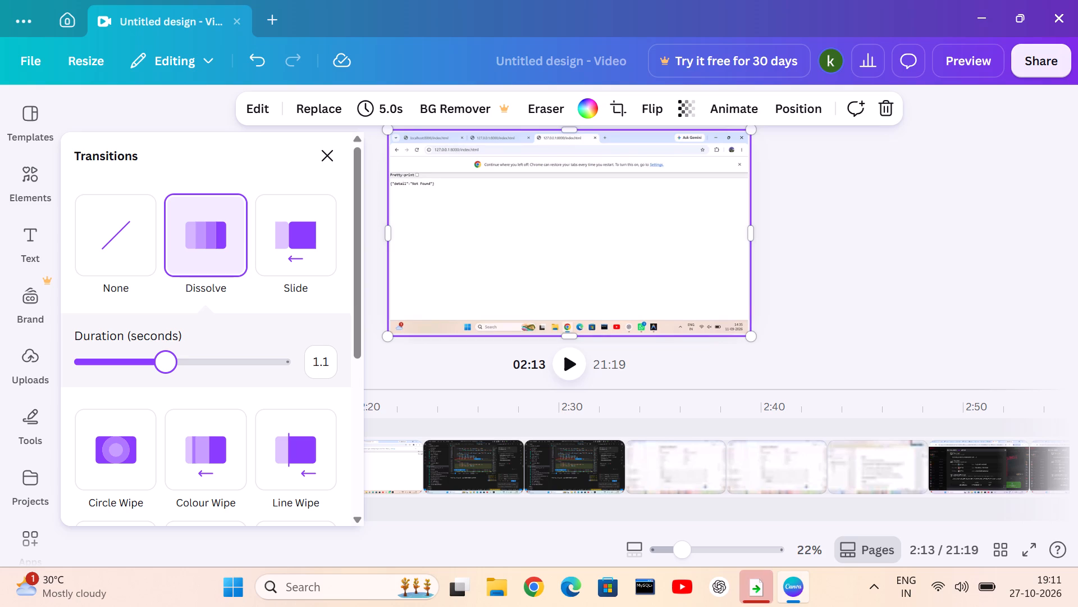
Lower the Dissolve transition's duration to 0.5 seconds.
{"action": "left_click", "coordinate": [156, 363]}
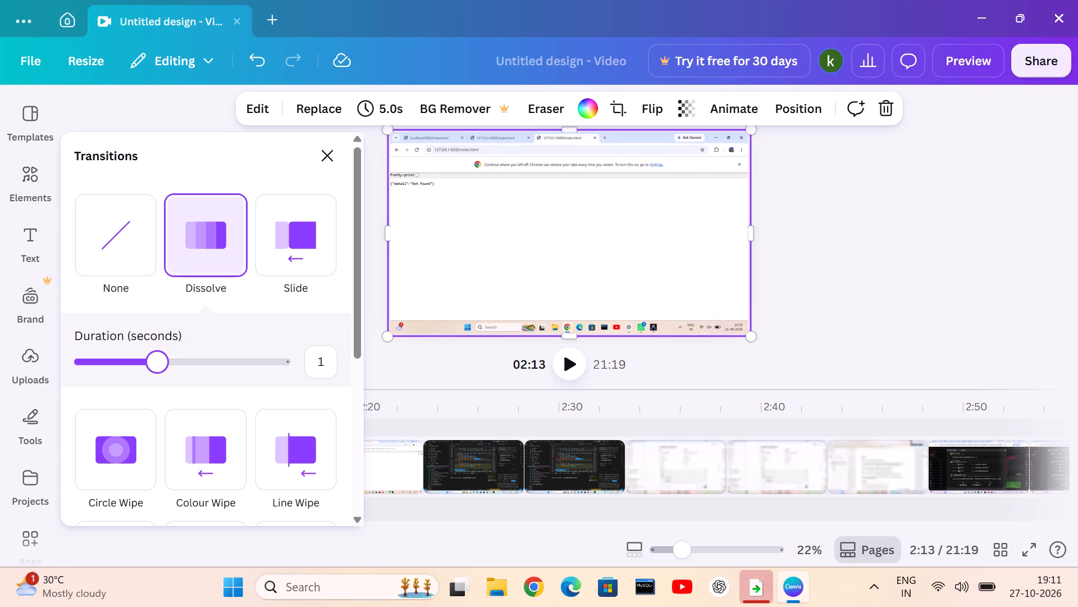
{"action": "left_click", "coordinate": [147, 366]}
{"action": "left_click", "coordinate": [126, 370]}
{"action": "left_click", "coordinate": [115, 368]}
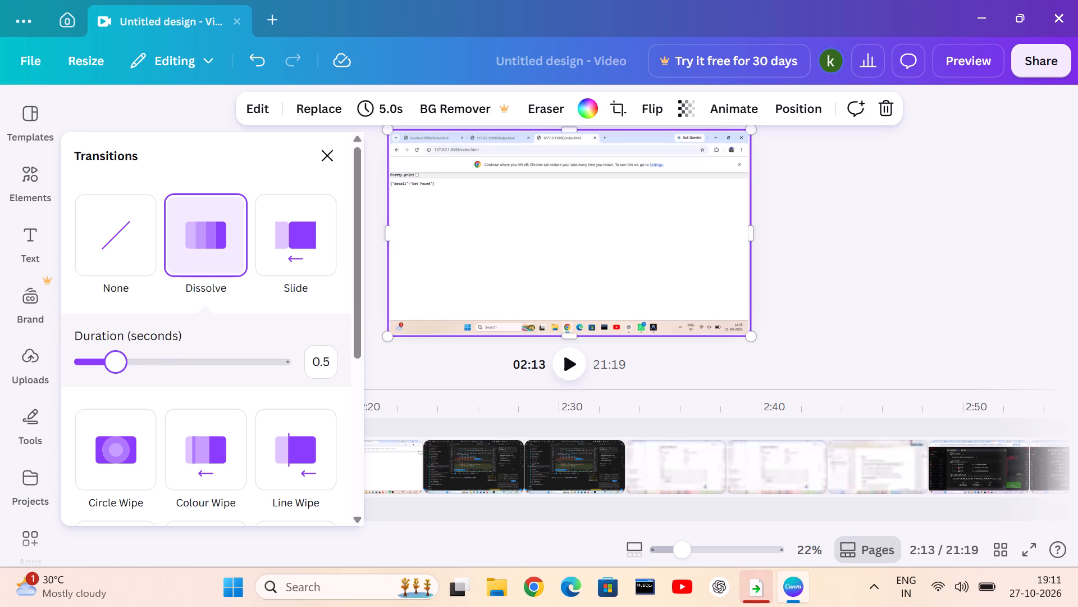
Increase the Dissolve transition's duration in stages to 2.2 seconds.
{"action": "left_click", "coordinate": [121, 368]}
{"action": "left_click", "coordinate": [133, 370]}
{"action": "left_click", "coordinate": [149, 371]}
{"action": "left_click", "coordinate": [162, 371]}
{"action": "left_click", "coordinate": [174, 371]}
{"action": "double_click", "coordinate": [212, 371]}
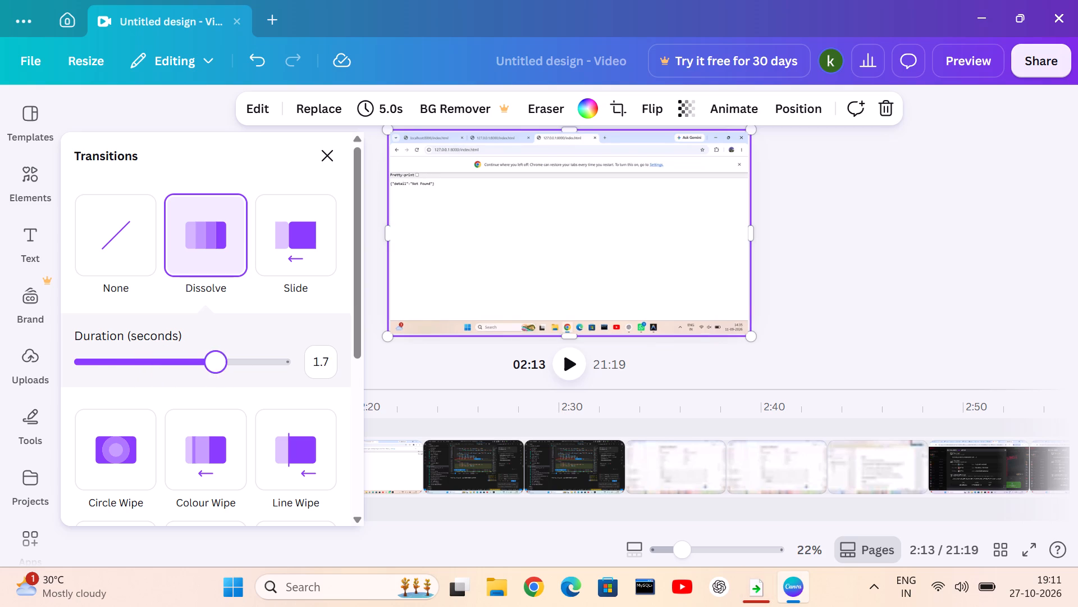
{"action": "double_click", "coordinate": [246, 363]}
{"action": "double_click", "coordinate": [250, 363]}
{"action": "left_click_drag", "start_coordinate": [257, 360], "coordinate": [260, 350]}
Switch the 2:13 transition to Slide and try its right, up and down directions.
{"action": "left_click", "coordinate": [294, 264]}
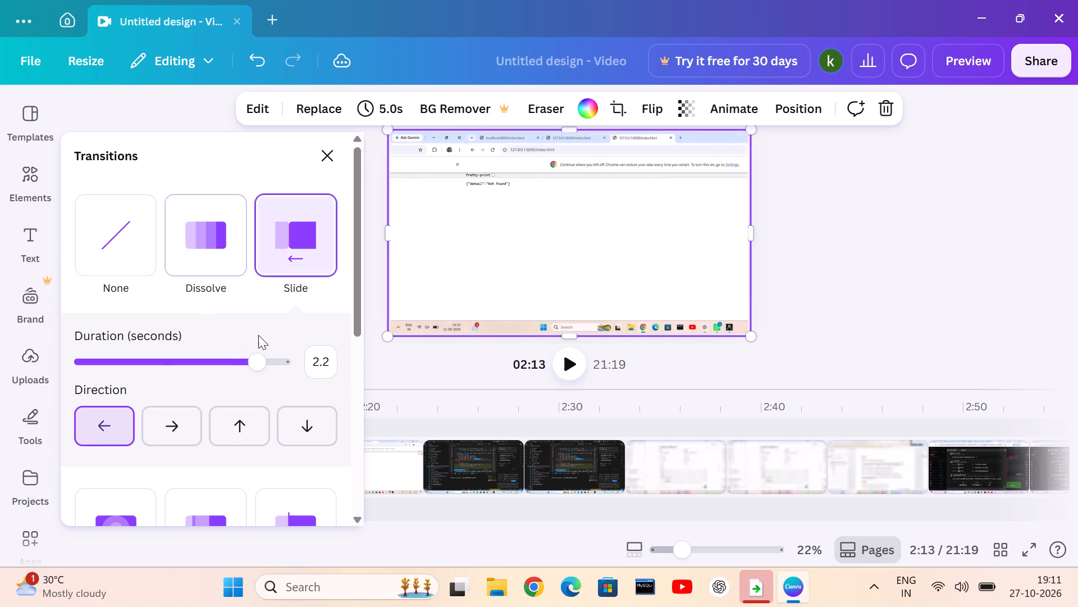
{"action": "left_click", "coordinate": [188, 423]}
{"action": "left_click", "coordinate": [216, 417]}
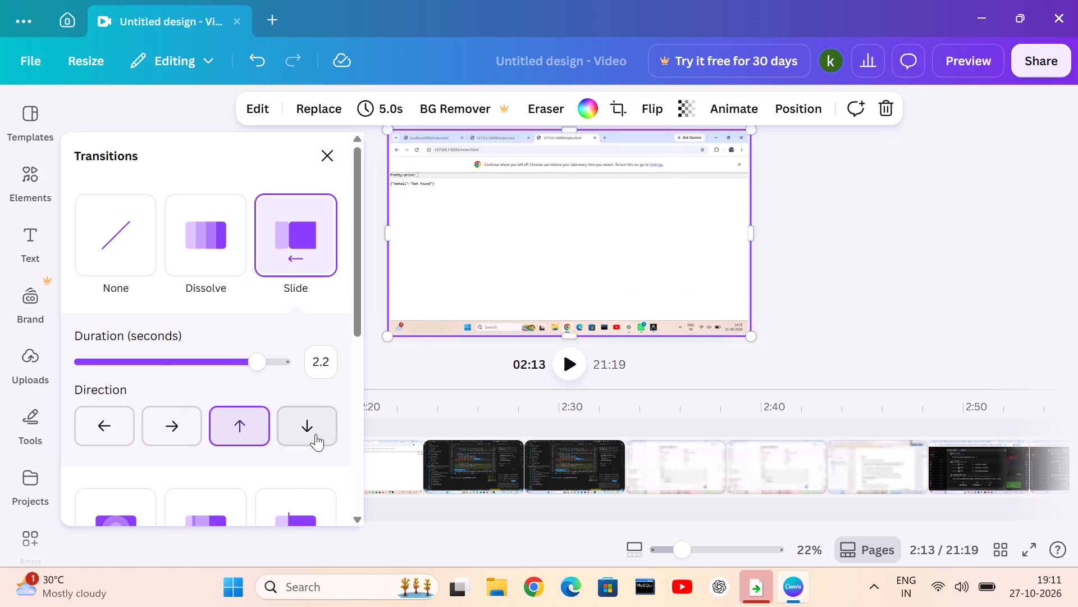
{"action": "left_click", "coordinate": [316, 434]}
Switch the 2:13 transition to Chop, compare its directions and corner origins, and set it to clockwise from the top-left corner.
{"action": "scroll", "coordinate": [245, 386], "scroll_direction": "down", "scroll_amount": 5}
{"action": "left_click", "coordinate": [108, 387]}
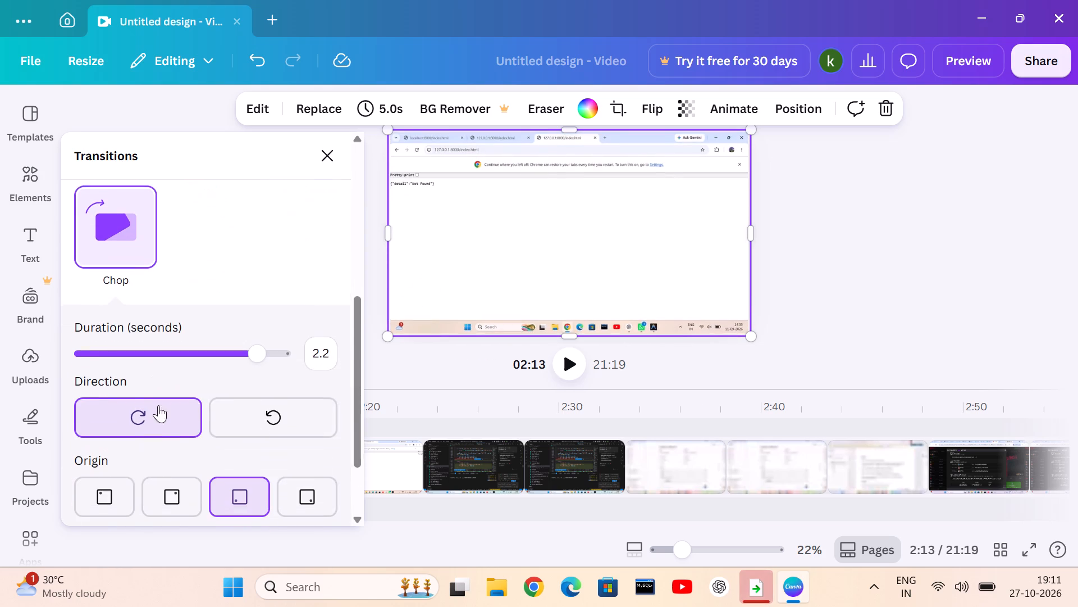
{"action": "left_click", "coordinate": [219, 411]}
{"action": "left_click", "coordinate": [289, 475]}
{"action": "left_click", "coordinate": [225, 479]}
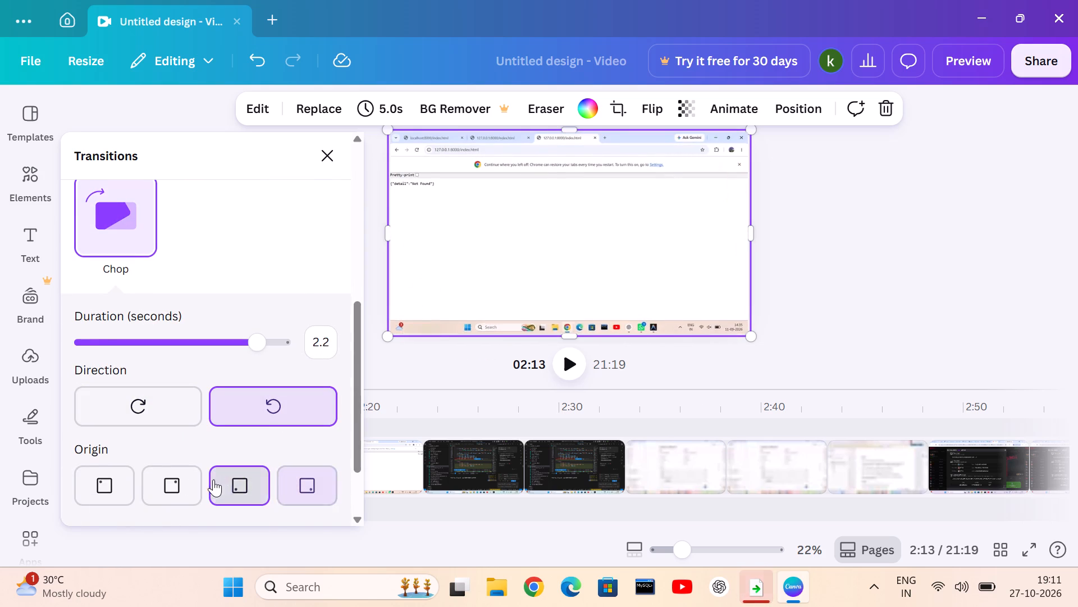
{"action": "left_click", "coordinate": [172, 479]}
{"action": "left_click", "coordinate": [119, 474]}
{"action": "left_click", "coordinate": [135, 408]}
Shorten the Chop transition's duration to 0.2 seconds.
{"action": "left_click", "coordinate": [213, 334]}
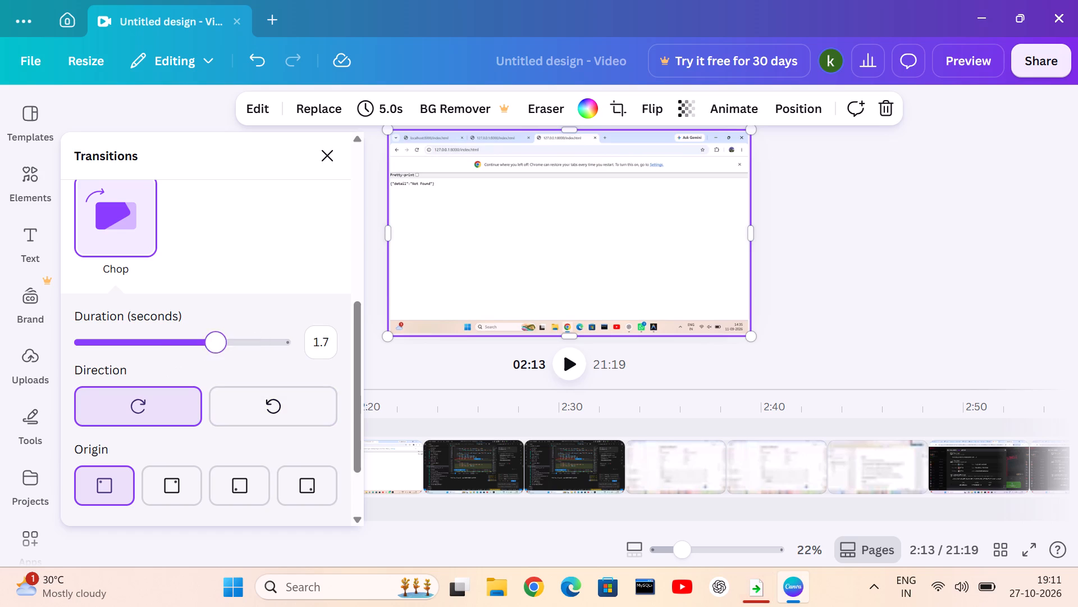
{"action": "left_click", "coordinate": [160, 348]}
{"action": "left_click", "coordinate": [116, 348]}
{"action": "left_click", "coordinate": [86, 348]}
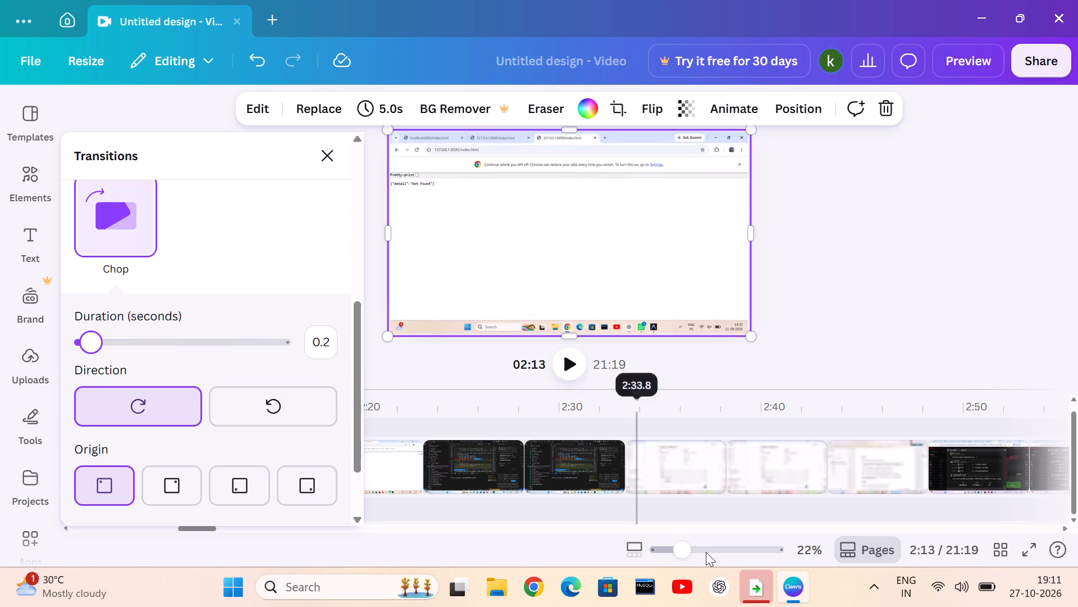
Show the hidden system tray icons.
{"action": "left_click", "coordinate": [878, 581]}
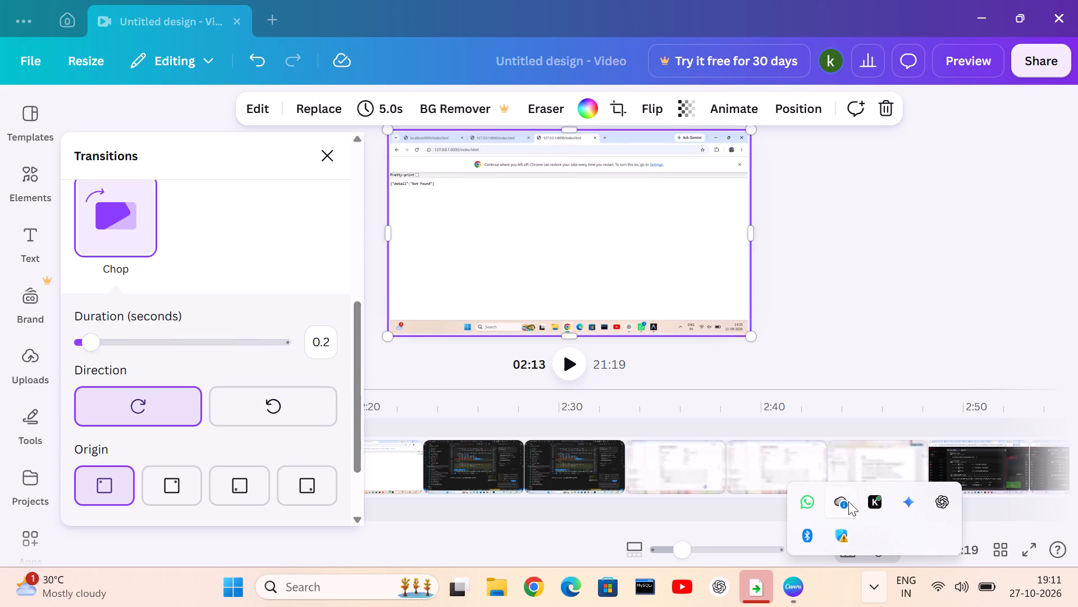
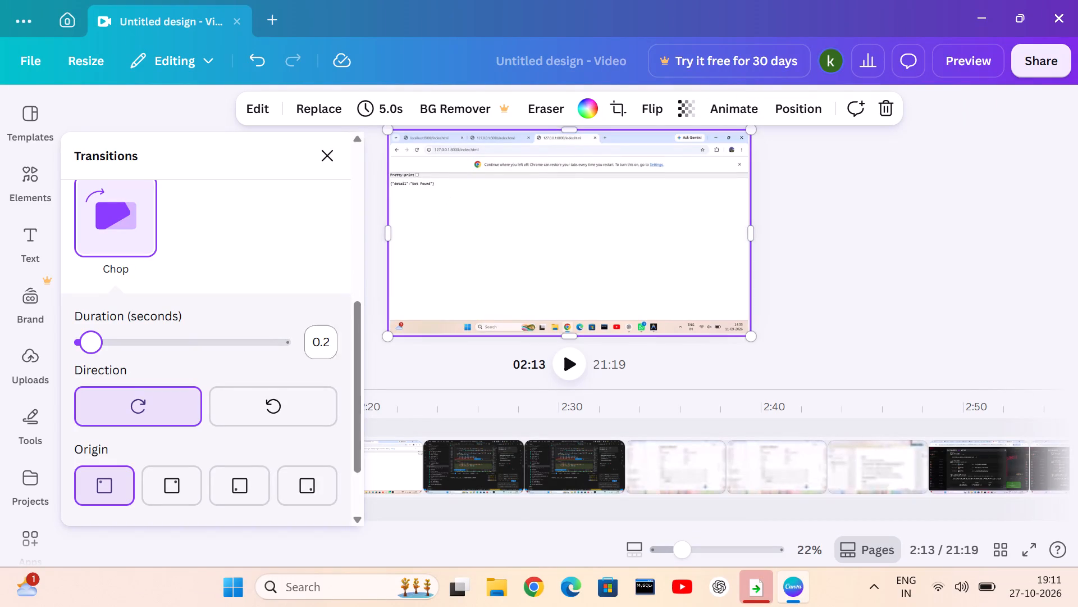
Compare the 2:13 Chop transition's directions and corner origins, and set it to clockwise from the bottom-right corner.
{"action": "left_click", "coordinate": [255, 399]}
{"action": "left_click", "coordinate": [144, 479]}
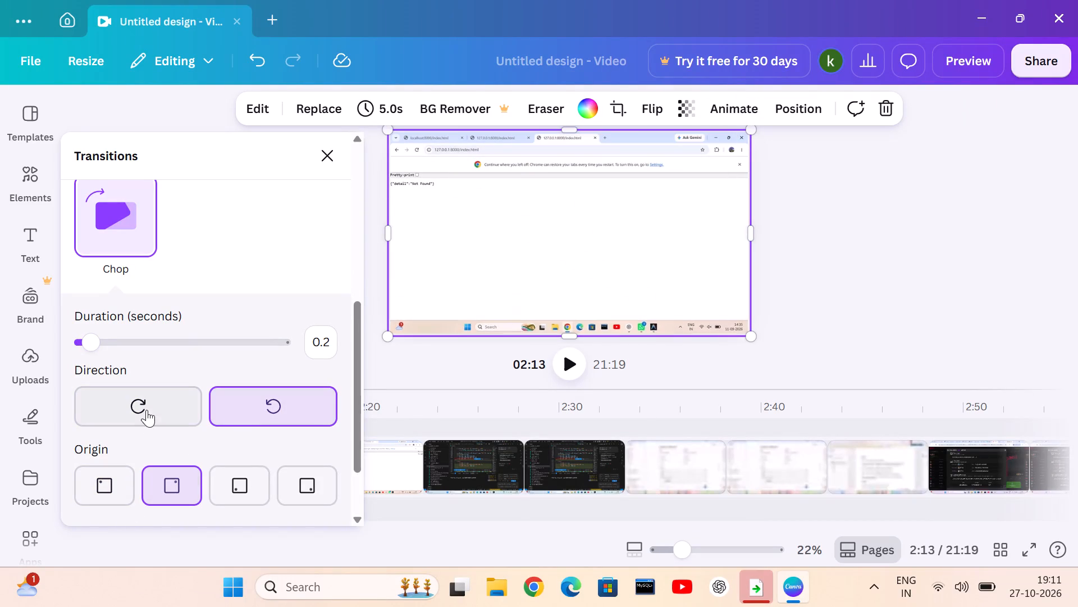
{"action": "left_click", "coordinate": [147, 410]}
{"action": "left_click", "coordinate": [232, 481]}
{"action": "left_click", "coordinate": [258, 400]}
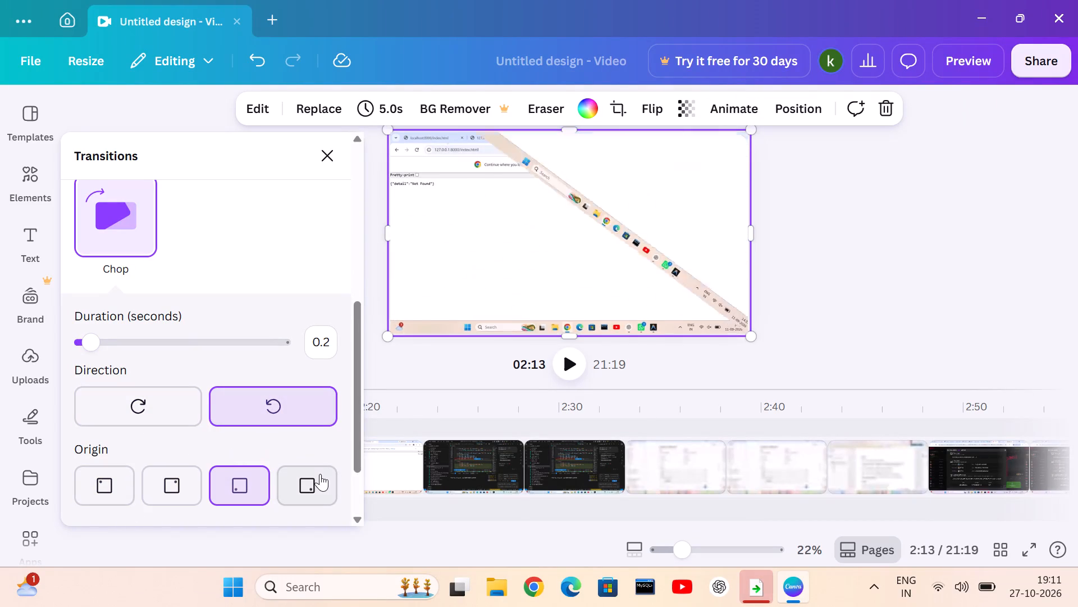
{"action": "left_click", "coordinate": [320, 474]}
{"action": "left_click", "coordinate": [236, 482]}
{"action": "left_click", "coordinate": [172, 489]}
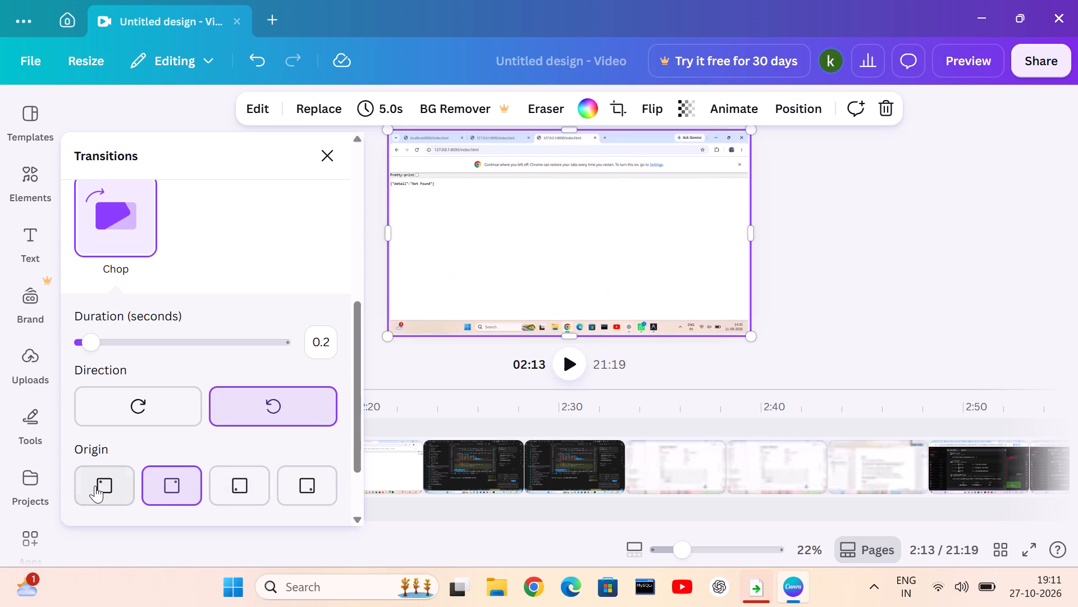
{"action": "left_click", "coordinate": [95, 486]}
{"action": "left_click", "coordinate": [126, 410]}
{"action": "left_click", "coordinate": [166, 490]}
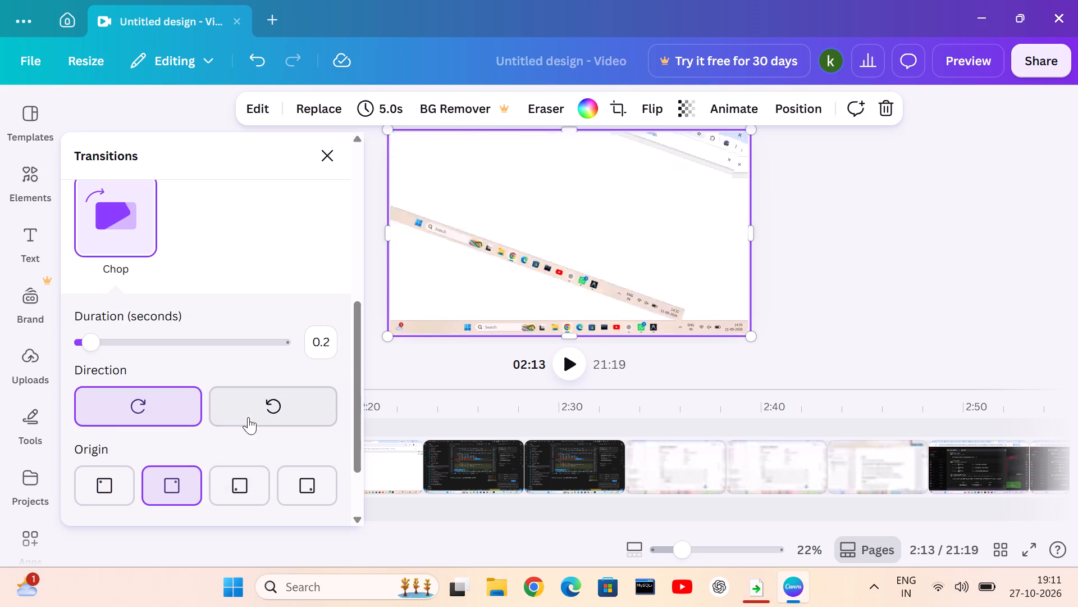
{"action": "left_click", "coordinate": [248, 417]}
{"action": "left_click", "coordinate": [233, 496]}
{"action": "left_click", "coordinate": [299, 477]}
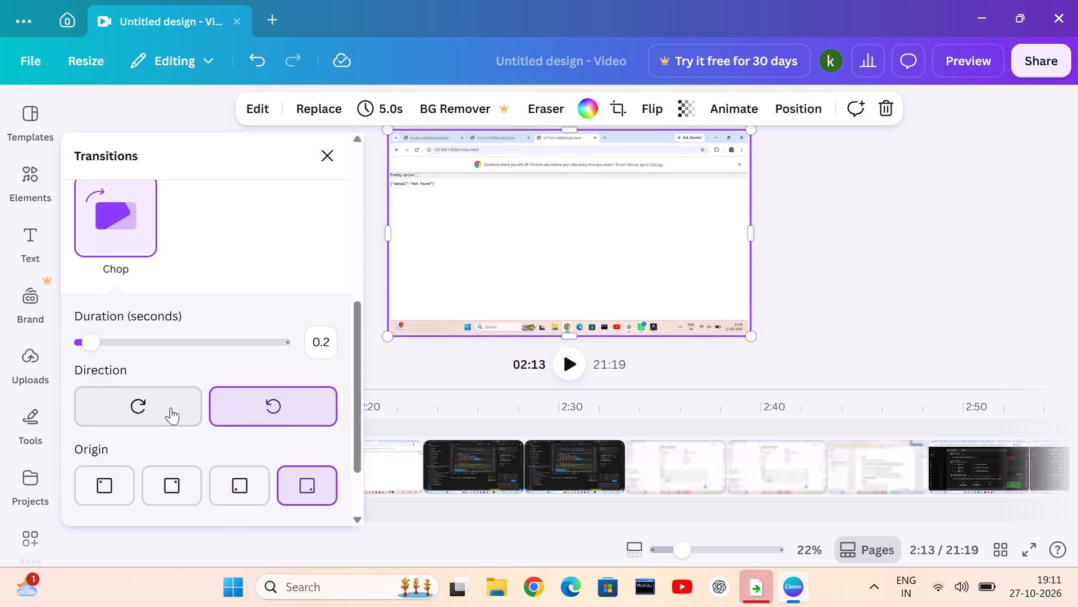
{"action": "left_click", "coordinate": [171, 407]}
Lengthen the Chop transition's duration in stages up to 2.5 seconds.
{"action": "left_click", "coordinate": [116, 346]}
{"action": "left_click", "coordinate": [122, 344]}
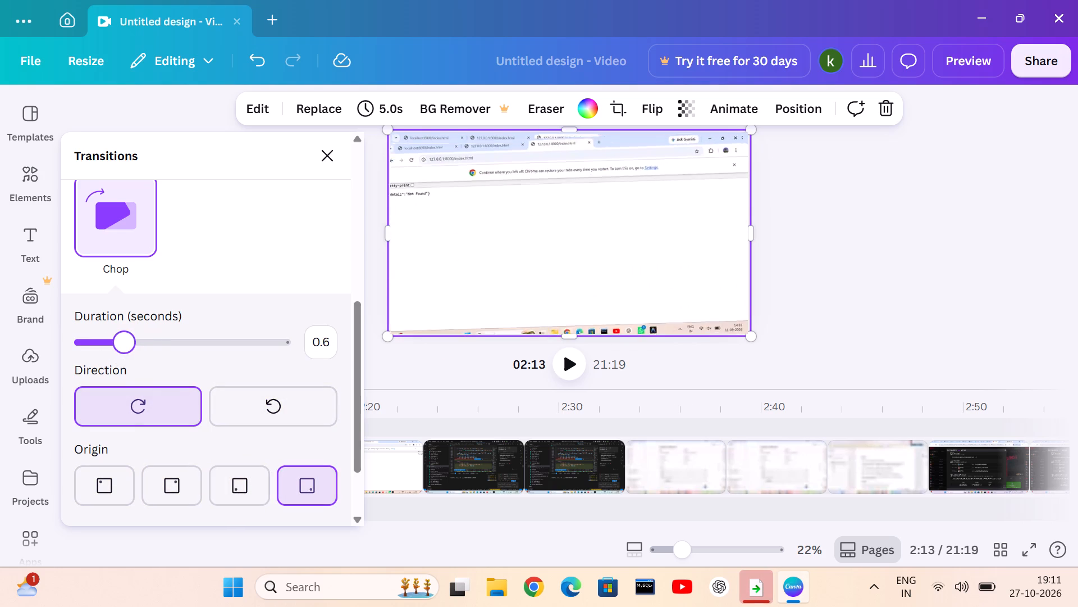
{"action": "left_click", "coordinate": [150, 343]}
{"action": "left_click", "coordinate": [163, 341]}
{"action": "left_click_drag", "start_coordinate": [174, 344], "coordinate": [185, 345]}
{"action": "double_click", "coordinate": [209, 347]}
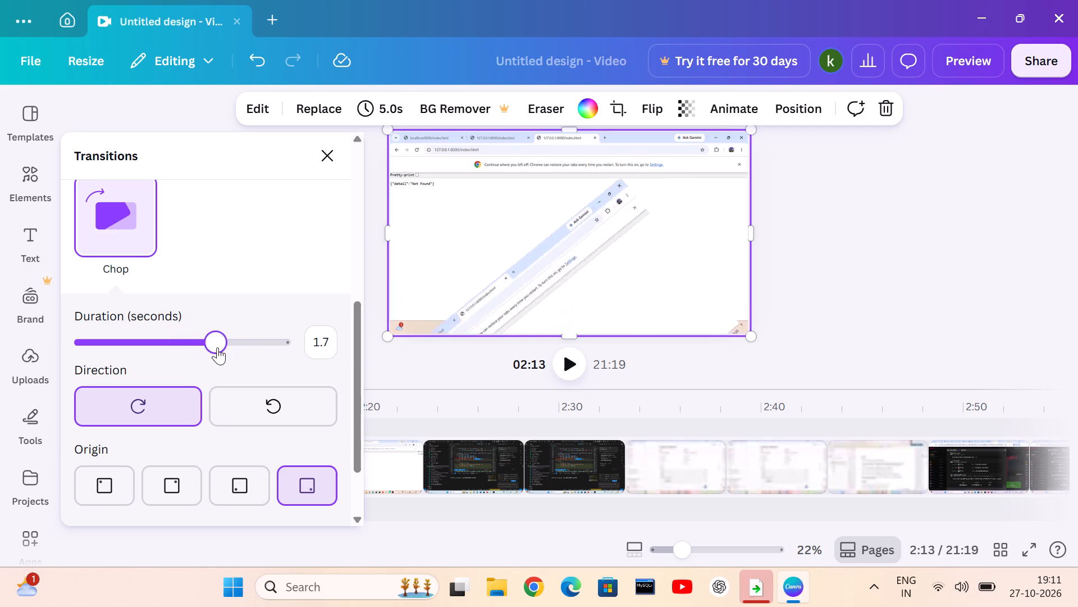
{"action": "left_click", "coordinate": [252, 347]}
{"action": "left_click", "coordinate": [260, 345]}
{"action": "left_click", "coordinate": [276, 345]}
{"action": "left_click", "coordinate": [280, 347]}
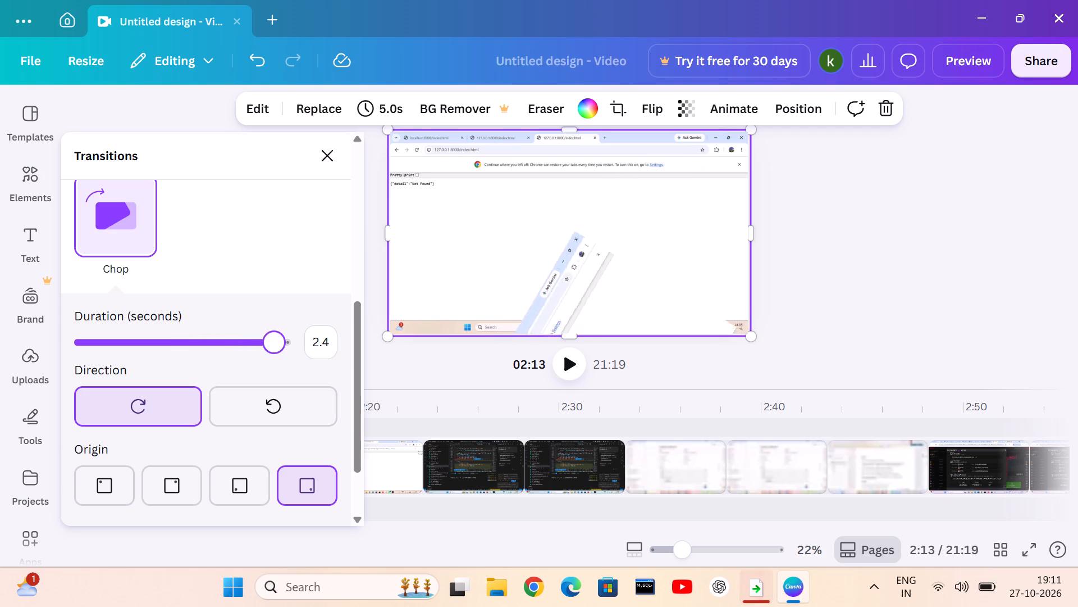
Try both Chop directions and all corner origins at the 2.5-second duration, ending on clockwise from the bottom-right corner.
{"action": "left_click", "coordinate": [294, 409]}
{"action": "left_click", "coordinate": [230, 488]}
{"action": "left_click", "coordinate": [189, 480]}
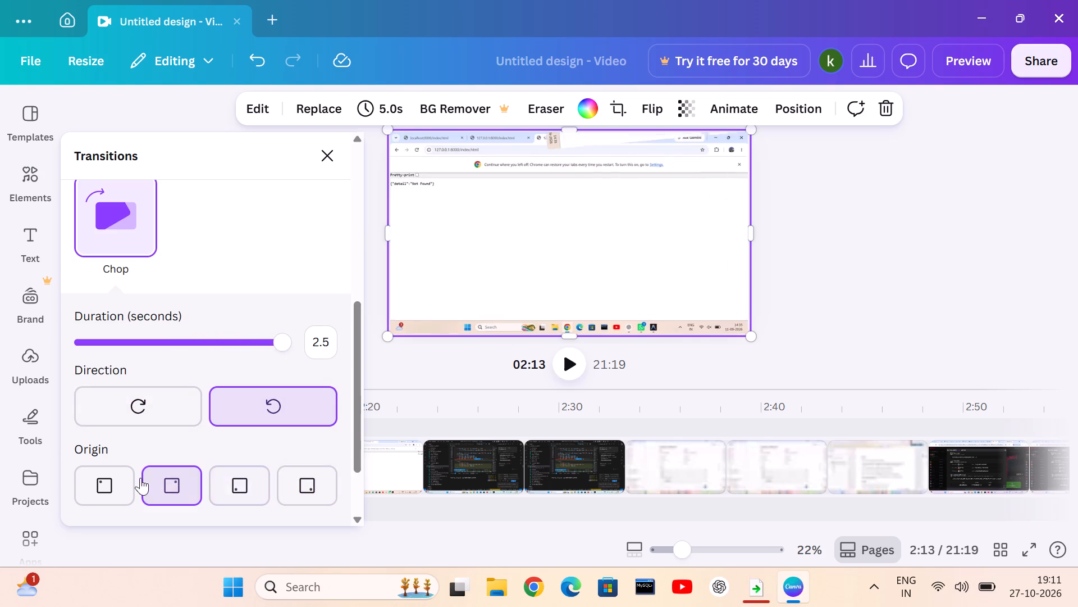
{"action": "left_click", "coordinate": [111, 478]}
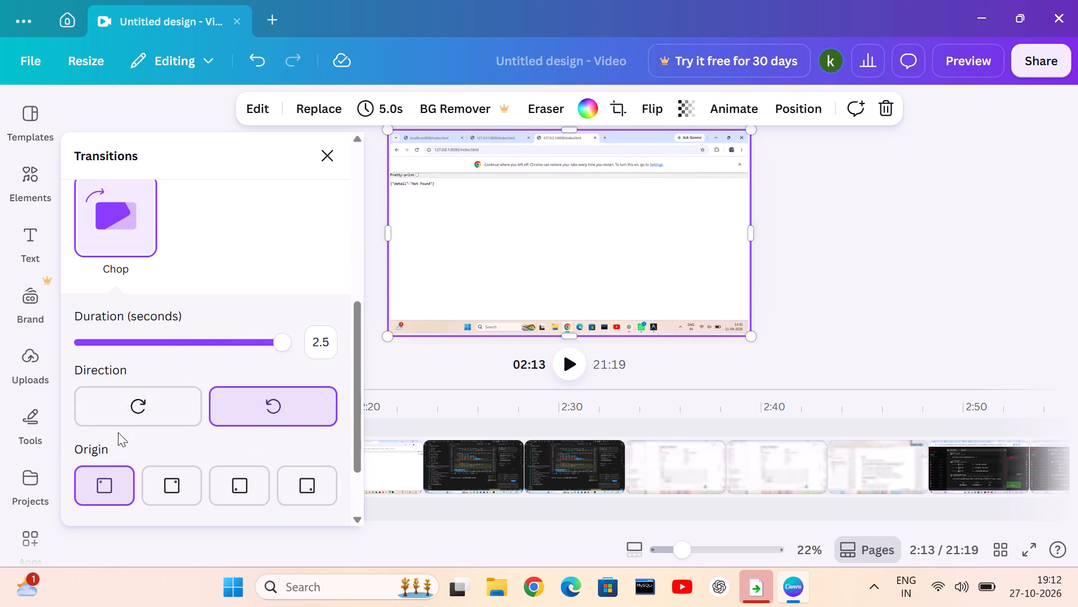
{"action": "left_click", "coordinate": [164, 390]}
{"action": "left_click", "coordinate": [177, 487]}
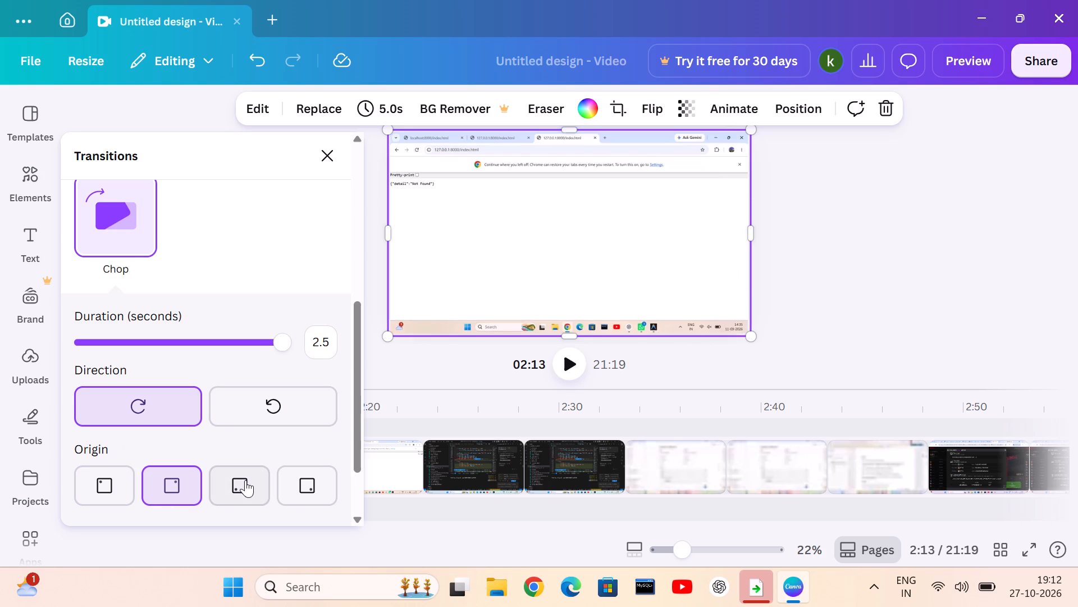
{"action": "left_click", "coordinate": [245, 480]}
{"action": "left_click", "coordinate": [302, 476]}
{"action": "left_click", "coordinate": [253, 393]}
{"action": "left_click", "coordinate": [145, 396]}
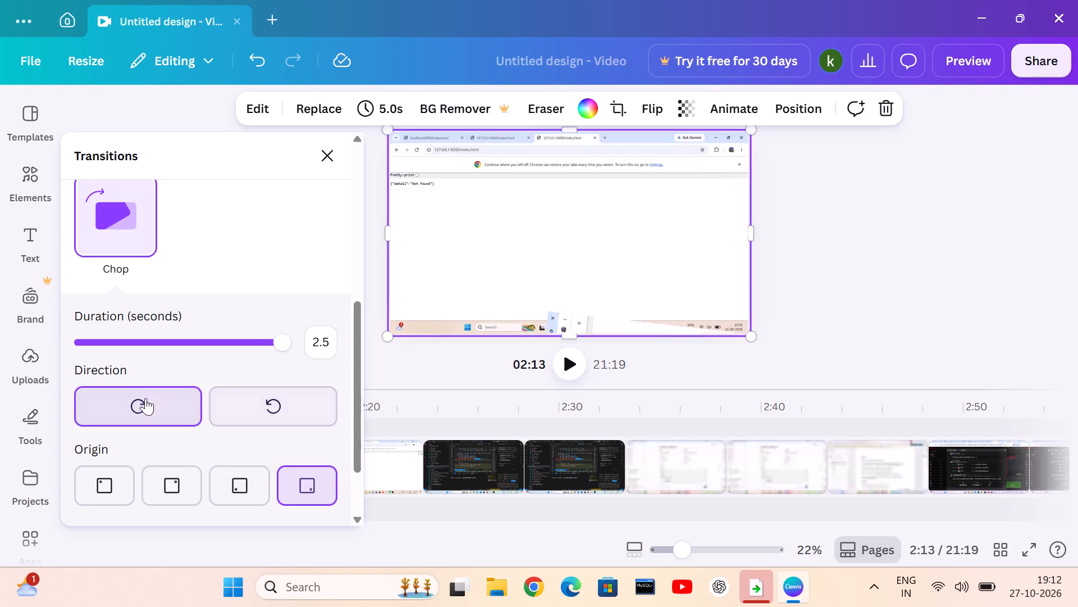
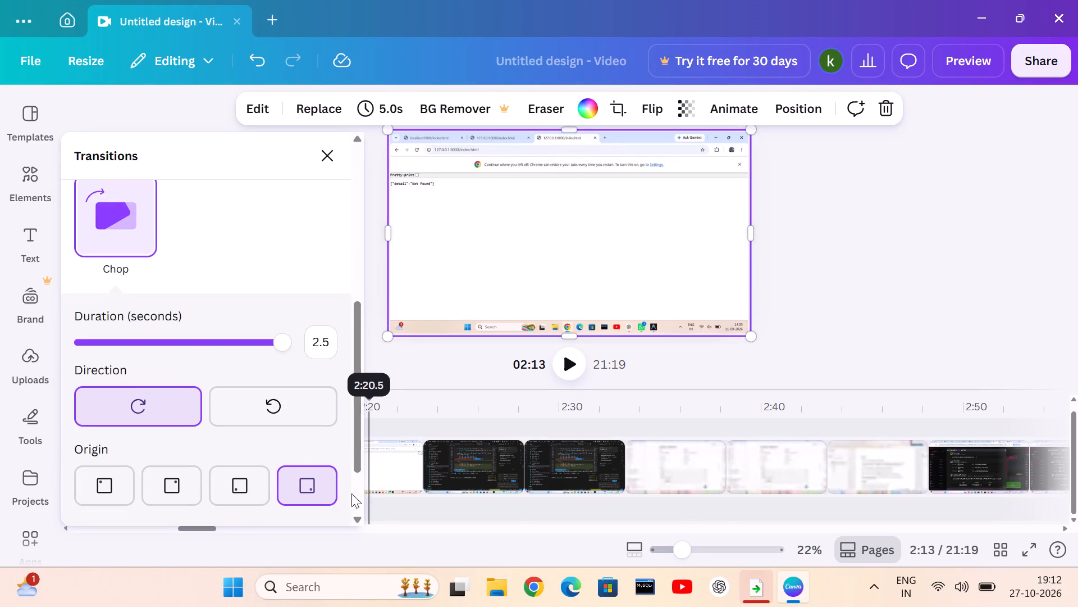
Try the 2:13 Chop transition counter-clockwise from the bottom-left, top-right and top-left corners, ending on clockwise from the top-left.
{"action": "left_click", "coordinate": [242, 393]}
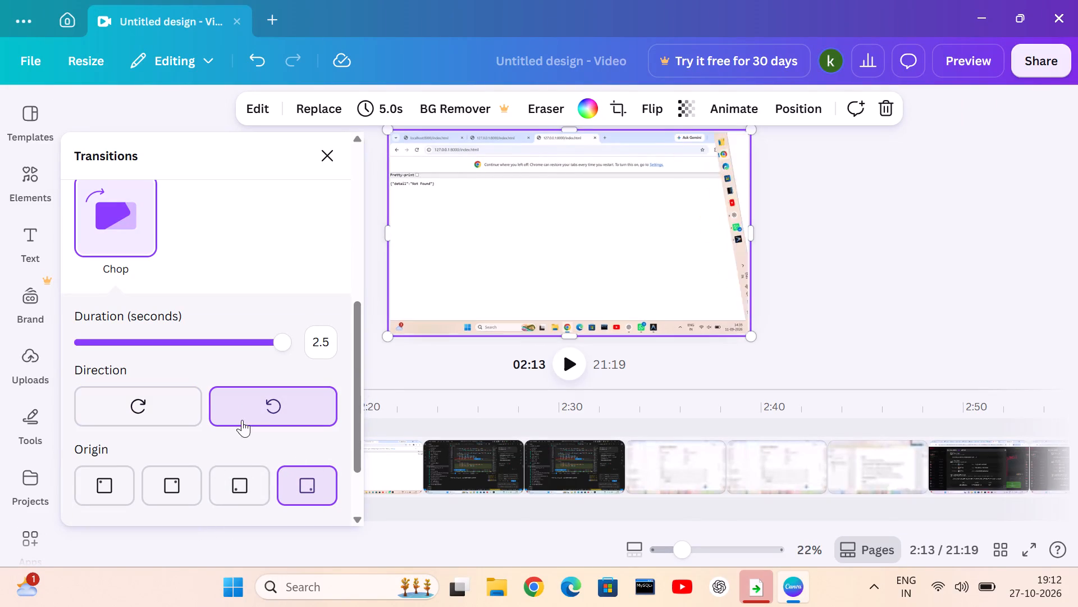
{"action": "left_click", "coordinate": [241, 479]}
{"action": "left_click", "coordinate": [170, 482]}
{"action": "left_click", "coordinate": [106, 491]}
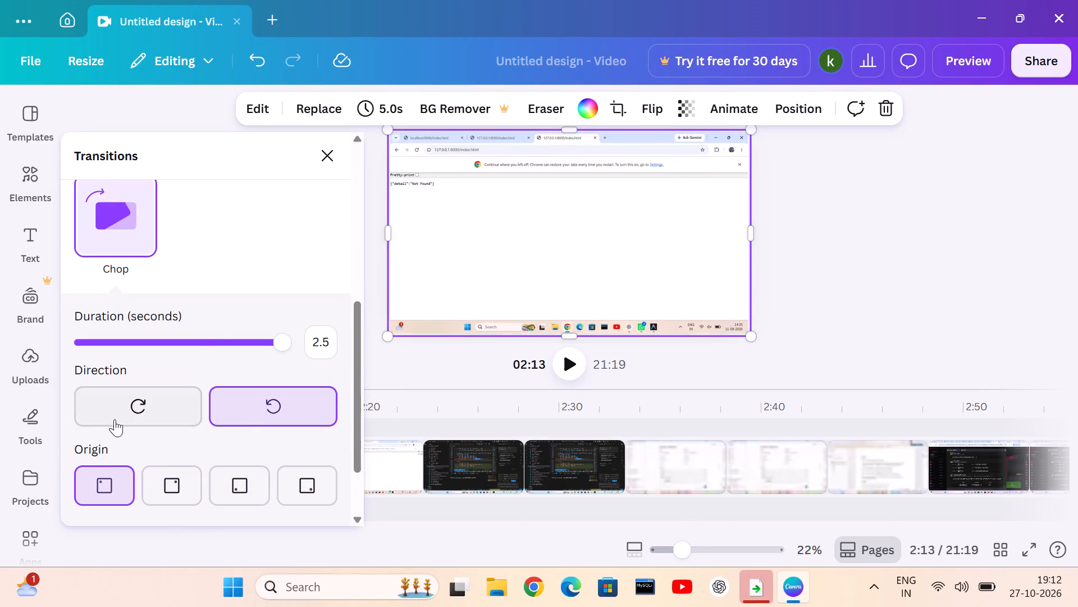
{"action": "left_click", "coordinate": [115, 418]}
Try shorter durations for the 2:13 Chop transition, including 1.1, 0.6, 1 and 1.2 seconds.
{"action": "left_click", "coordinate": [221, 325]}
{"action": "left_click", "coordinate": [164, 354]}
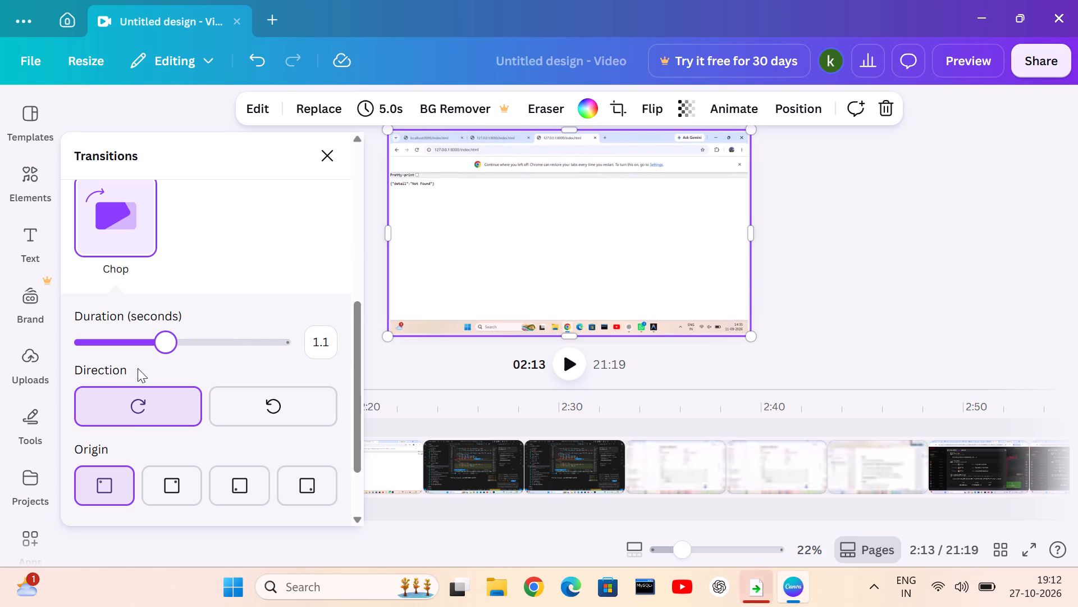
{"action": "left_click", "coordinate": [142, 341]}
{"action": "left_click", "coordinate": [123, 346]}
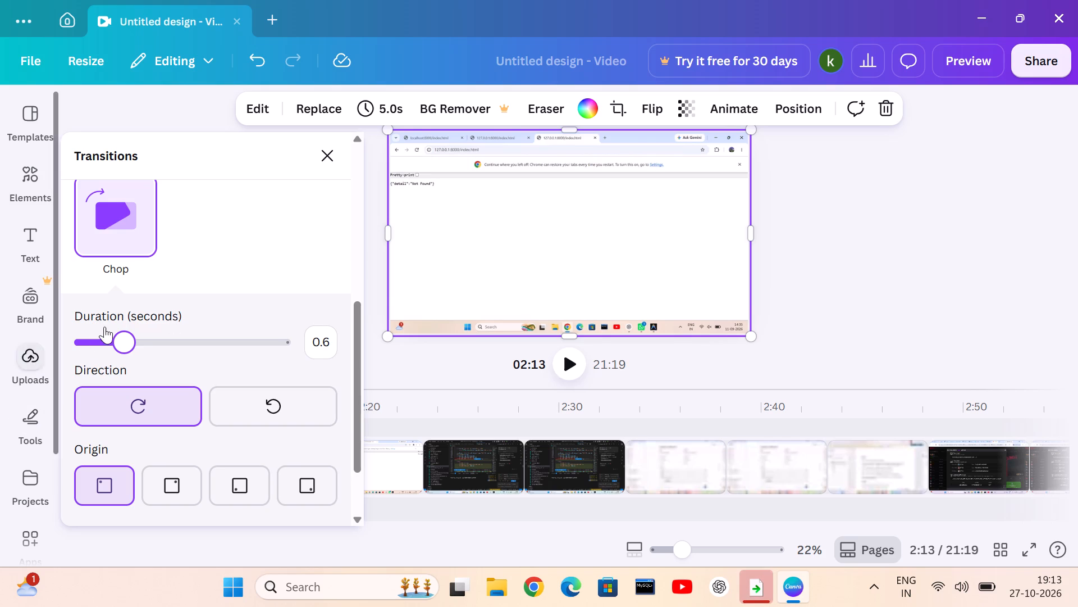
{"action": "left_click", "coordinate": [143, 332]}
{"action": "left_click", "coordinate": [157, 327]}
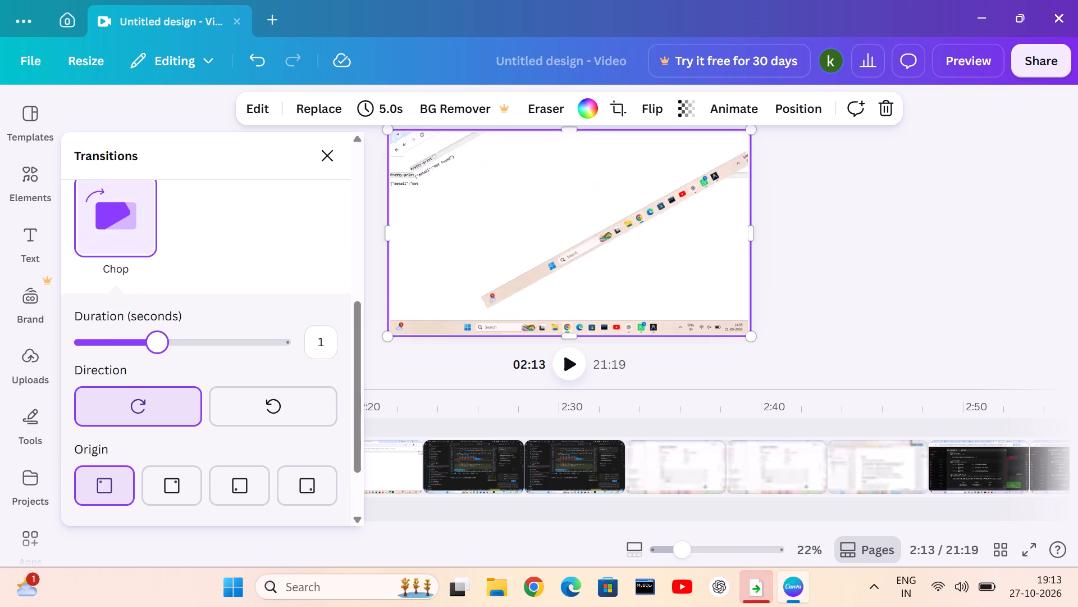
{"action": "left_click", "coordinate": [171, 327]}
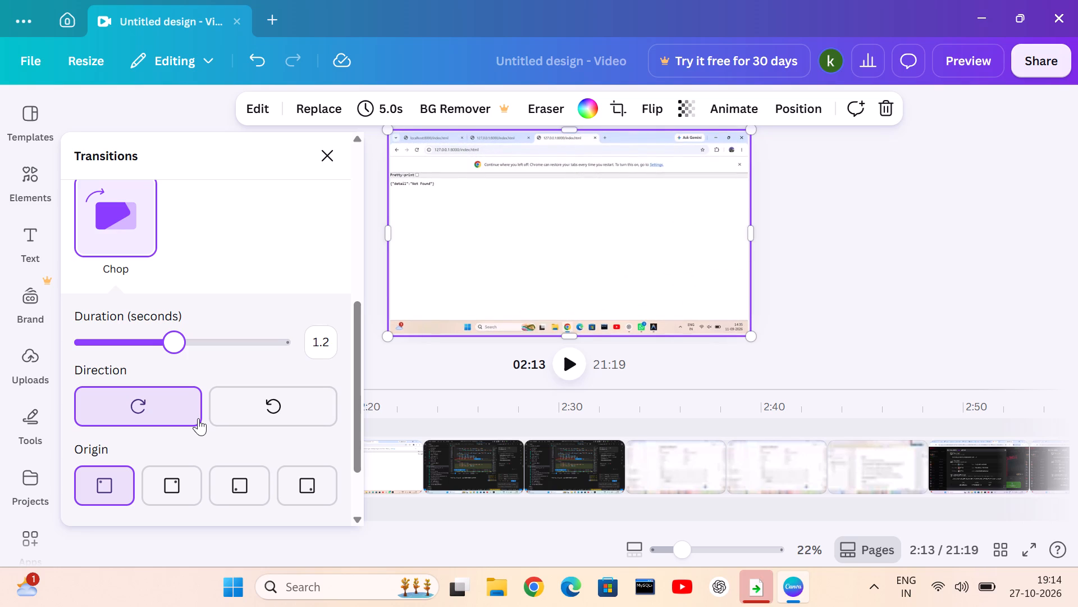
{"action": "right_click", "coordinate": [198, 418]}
Lengthen the 2:13 Chop transition's duration in stages to 2.2 seconds.
{"action": "left_click", "coordinate": [188, 330]}
{"action": "left_click", "coordinate": [202, 331]}
{"action": "left_click_drag", "start_coordinate": [213, 339], "coordinate": [218, 345]}
{"action": "left_click", "coordinate": [229, 345]}
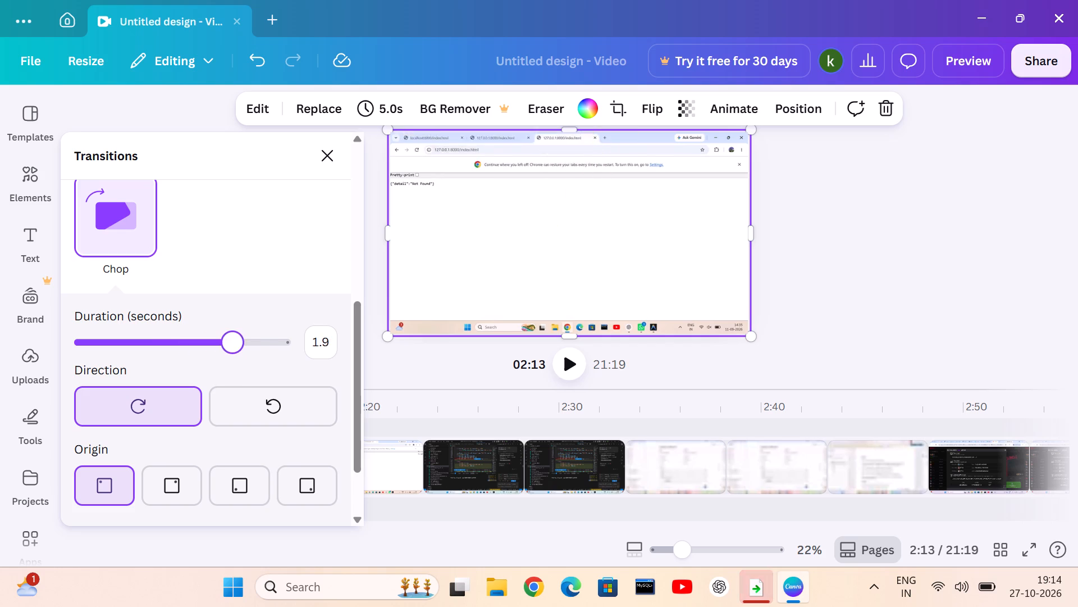
{"action": "left_click", "coordinate": [249, 341]}
{"action": "left_click", "coordinate": [255, 343]}
Set the 2:13 Chop to counter-clockwise, try the bottom-right, bottom-left and top-right origins, and deselect the clip.
{"action": "left_click", "coordinate": [271, 414]}
{"action": "left_click", "coordinate": [296, 491]}
{"action": "left_click", "coordinate": [240, 491]}
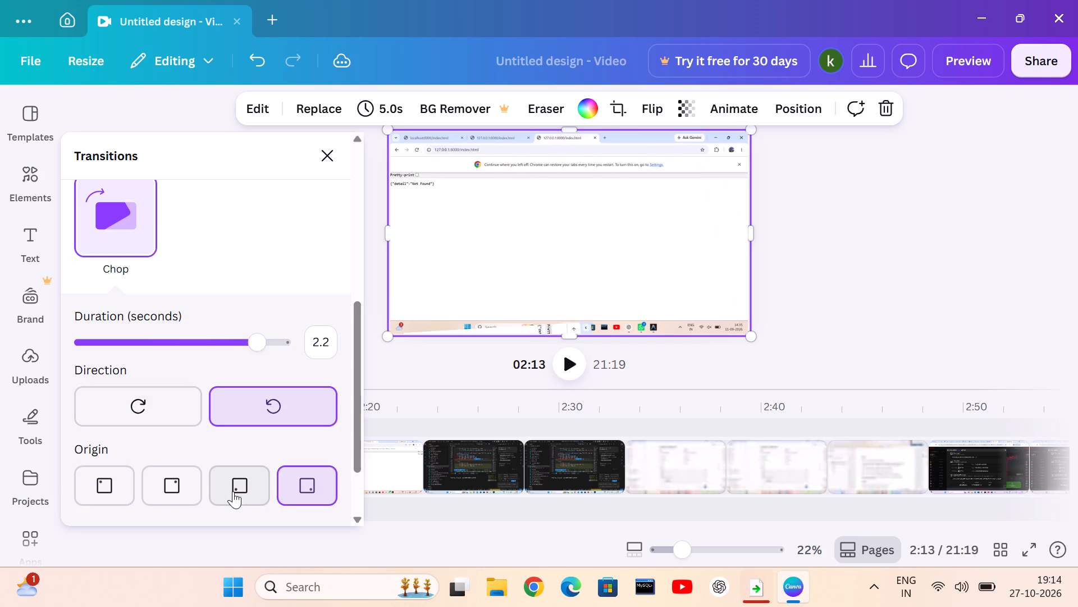
{"action": "left_click", "coordinate": [191, 493]}
{"action": "left_click", "coordinate": [59, 481]}
{"action": "left_click", "coordinate": [112, 468]}
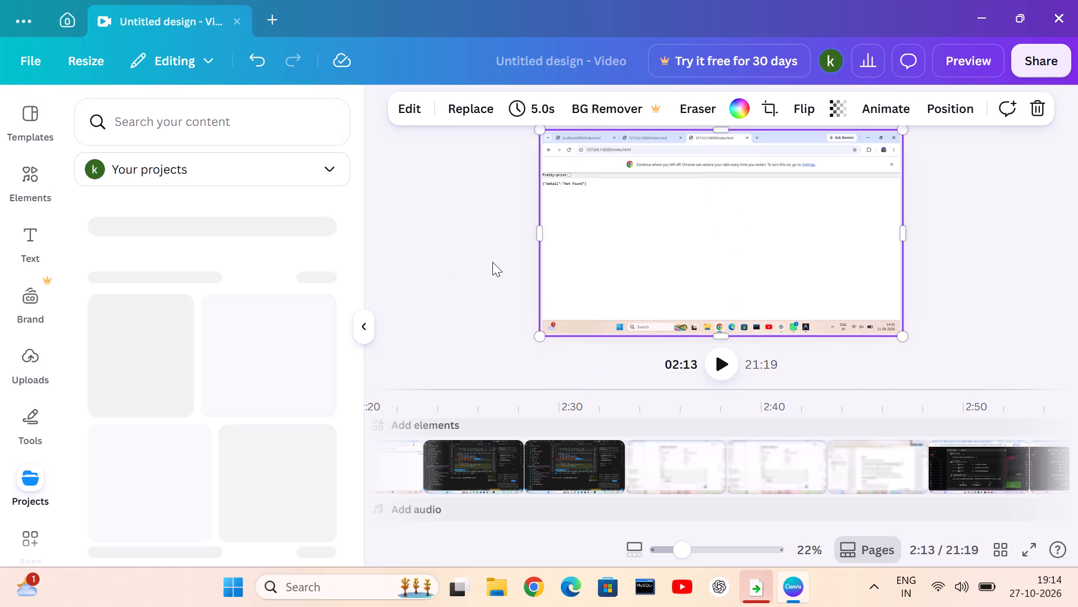
{"action": "left_click", "coordinate": [459, 247]}
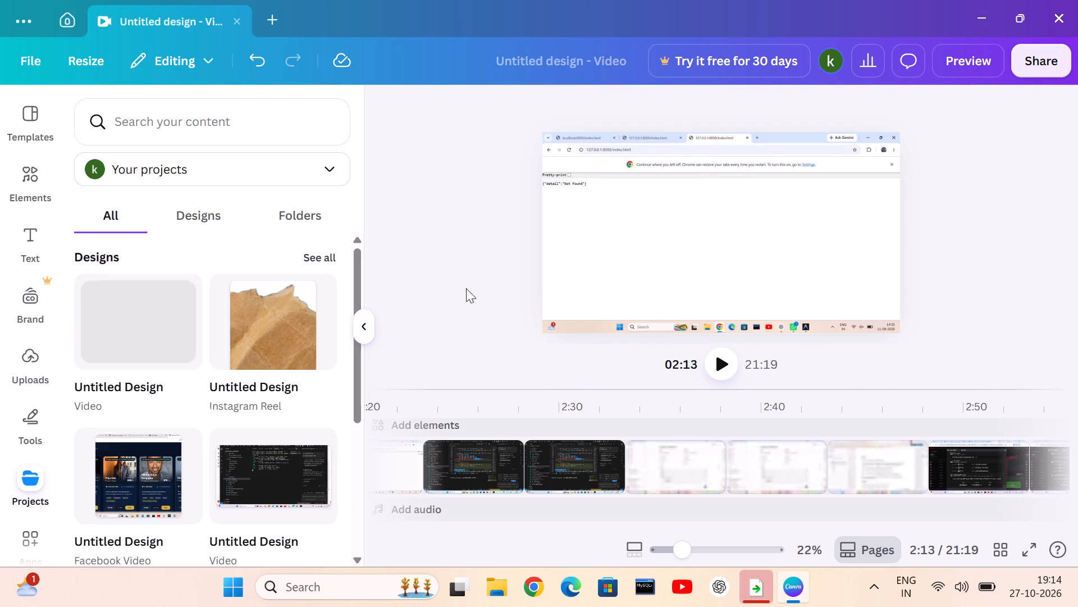
{"action": "left_click", "coordinate": [385, 164]}
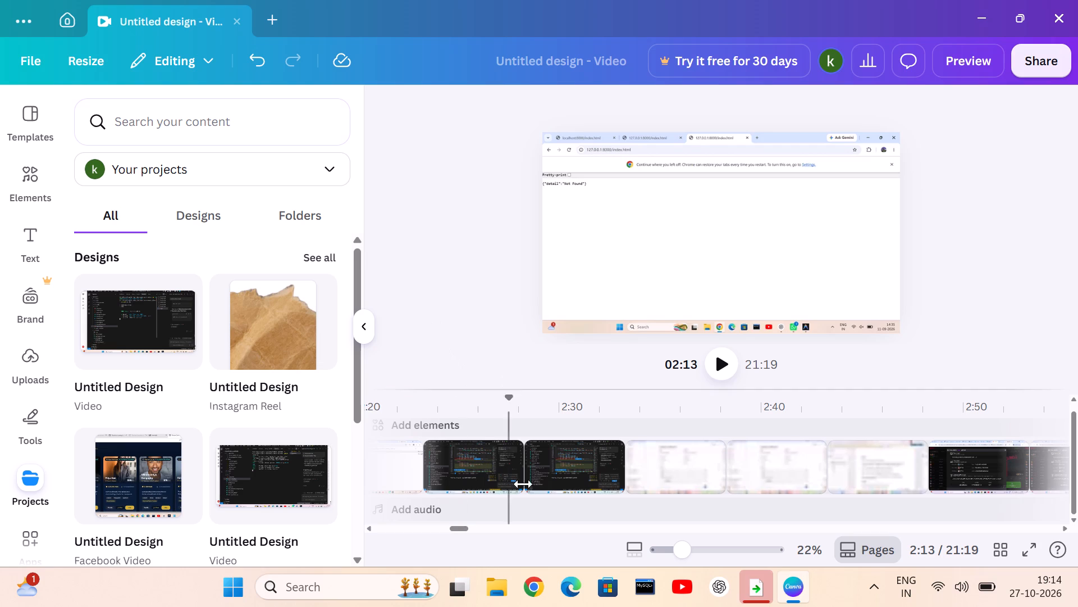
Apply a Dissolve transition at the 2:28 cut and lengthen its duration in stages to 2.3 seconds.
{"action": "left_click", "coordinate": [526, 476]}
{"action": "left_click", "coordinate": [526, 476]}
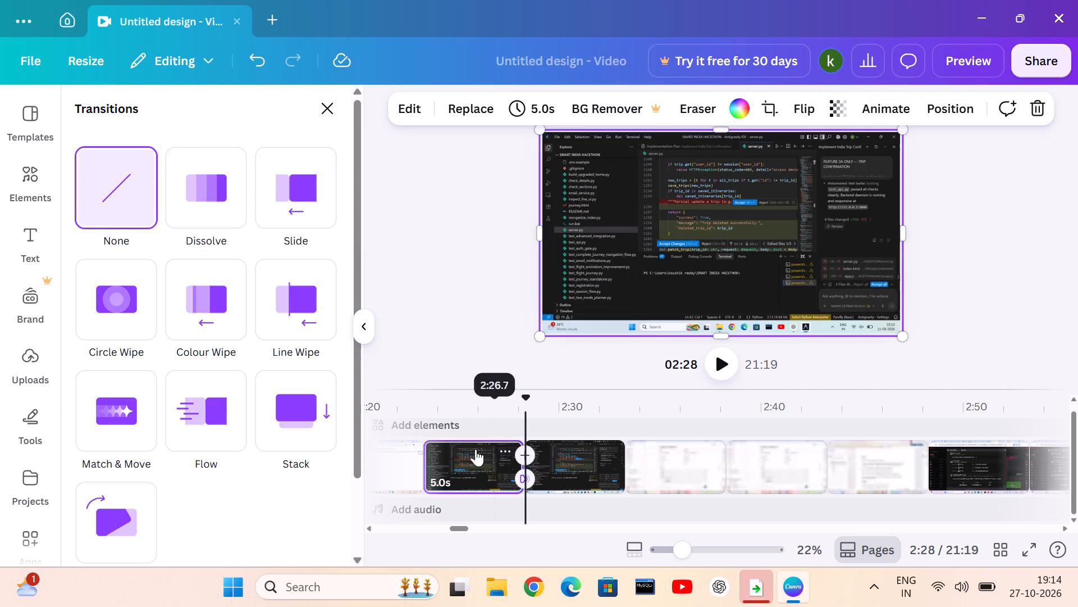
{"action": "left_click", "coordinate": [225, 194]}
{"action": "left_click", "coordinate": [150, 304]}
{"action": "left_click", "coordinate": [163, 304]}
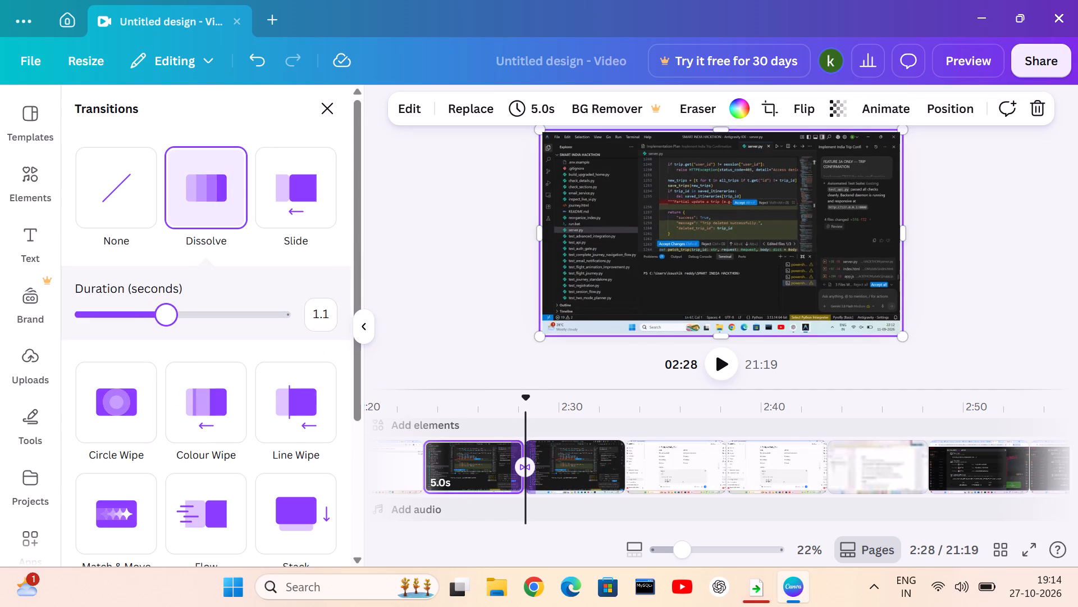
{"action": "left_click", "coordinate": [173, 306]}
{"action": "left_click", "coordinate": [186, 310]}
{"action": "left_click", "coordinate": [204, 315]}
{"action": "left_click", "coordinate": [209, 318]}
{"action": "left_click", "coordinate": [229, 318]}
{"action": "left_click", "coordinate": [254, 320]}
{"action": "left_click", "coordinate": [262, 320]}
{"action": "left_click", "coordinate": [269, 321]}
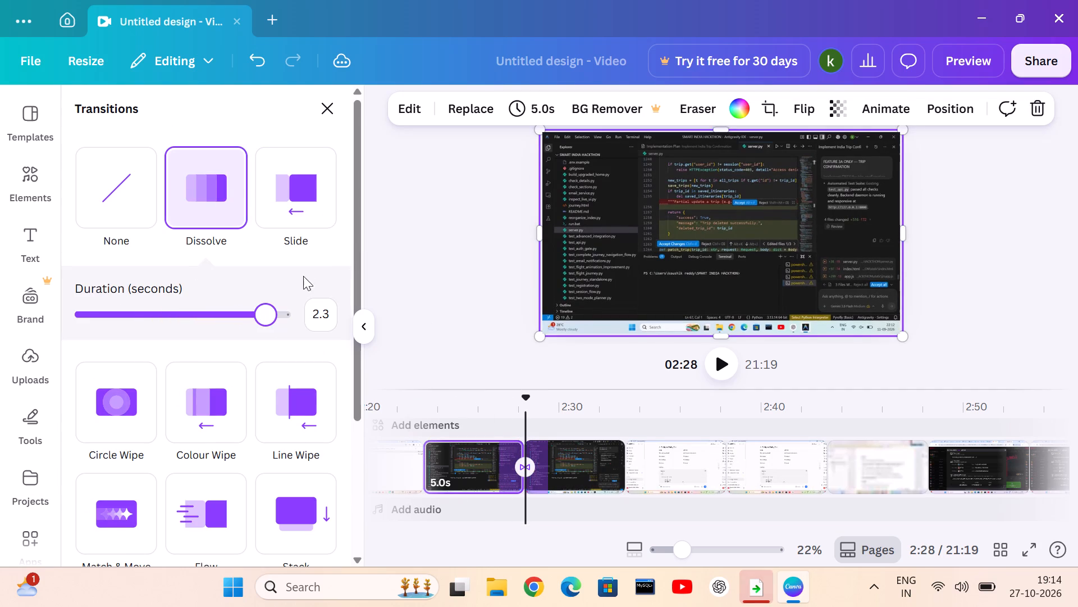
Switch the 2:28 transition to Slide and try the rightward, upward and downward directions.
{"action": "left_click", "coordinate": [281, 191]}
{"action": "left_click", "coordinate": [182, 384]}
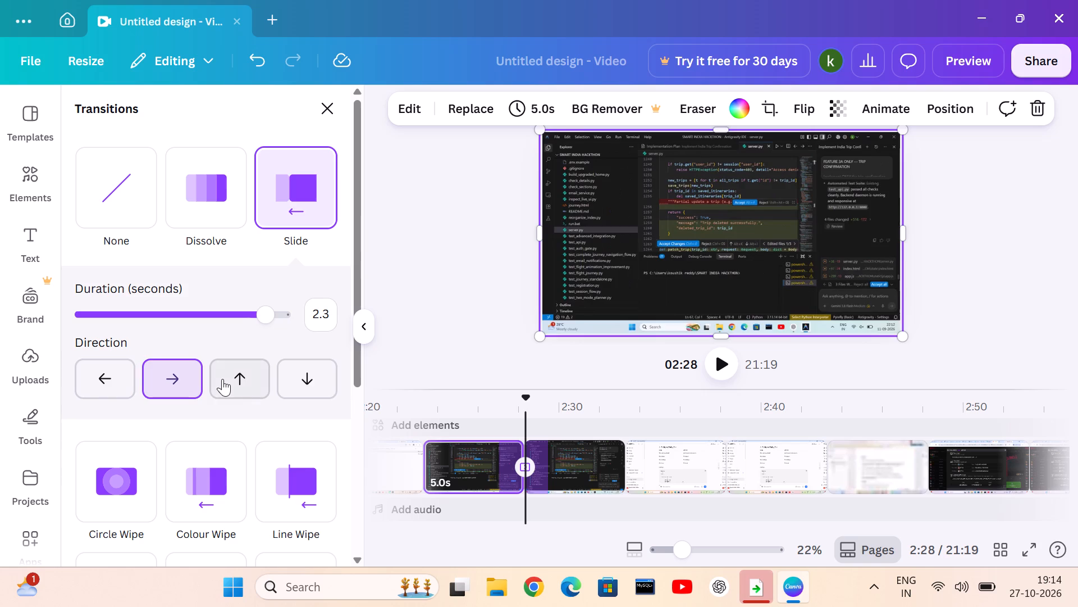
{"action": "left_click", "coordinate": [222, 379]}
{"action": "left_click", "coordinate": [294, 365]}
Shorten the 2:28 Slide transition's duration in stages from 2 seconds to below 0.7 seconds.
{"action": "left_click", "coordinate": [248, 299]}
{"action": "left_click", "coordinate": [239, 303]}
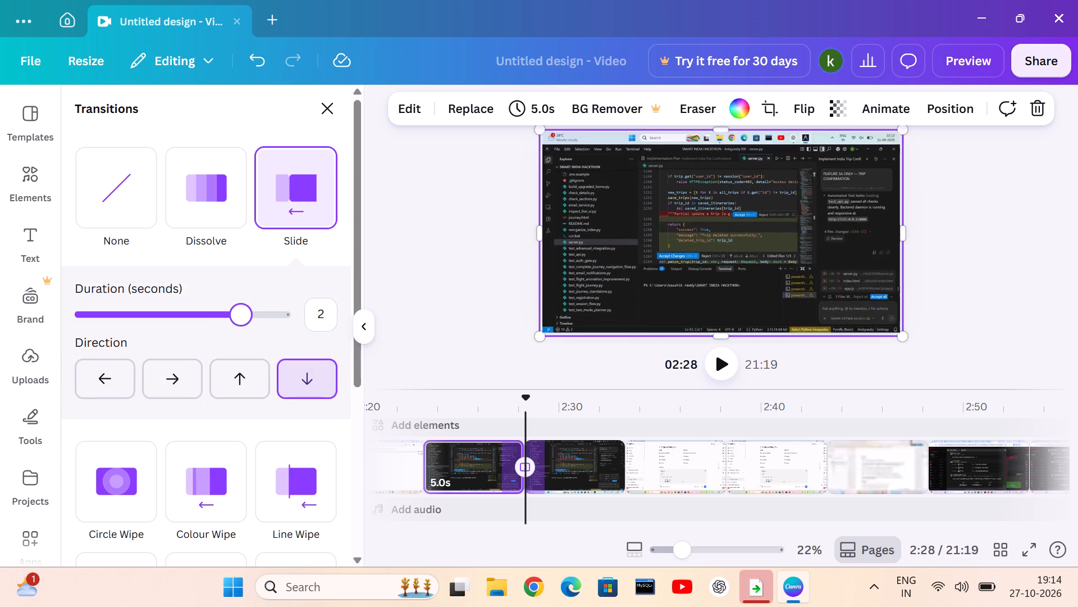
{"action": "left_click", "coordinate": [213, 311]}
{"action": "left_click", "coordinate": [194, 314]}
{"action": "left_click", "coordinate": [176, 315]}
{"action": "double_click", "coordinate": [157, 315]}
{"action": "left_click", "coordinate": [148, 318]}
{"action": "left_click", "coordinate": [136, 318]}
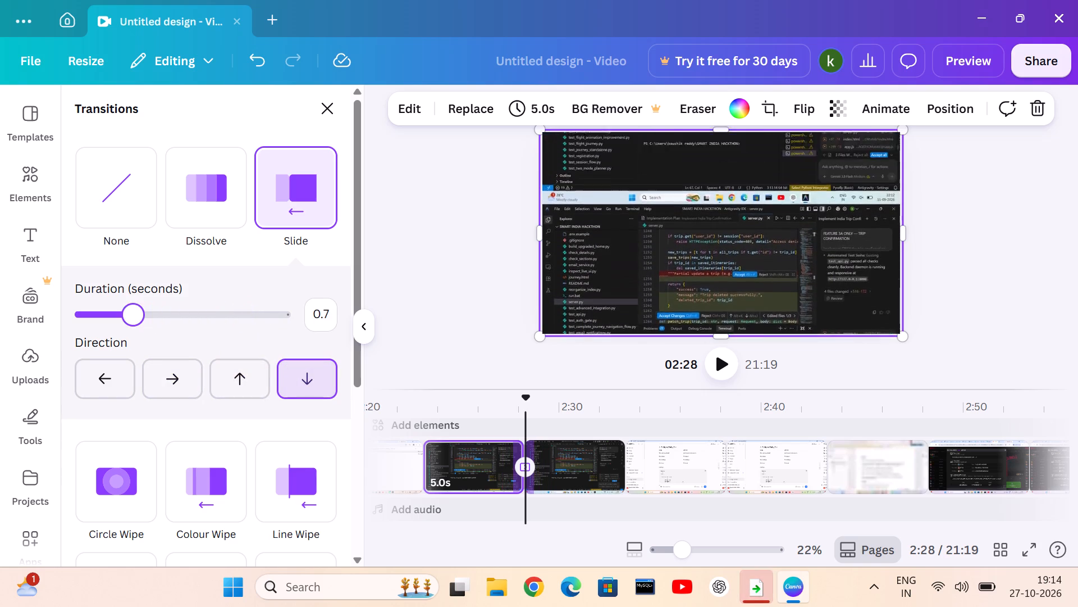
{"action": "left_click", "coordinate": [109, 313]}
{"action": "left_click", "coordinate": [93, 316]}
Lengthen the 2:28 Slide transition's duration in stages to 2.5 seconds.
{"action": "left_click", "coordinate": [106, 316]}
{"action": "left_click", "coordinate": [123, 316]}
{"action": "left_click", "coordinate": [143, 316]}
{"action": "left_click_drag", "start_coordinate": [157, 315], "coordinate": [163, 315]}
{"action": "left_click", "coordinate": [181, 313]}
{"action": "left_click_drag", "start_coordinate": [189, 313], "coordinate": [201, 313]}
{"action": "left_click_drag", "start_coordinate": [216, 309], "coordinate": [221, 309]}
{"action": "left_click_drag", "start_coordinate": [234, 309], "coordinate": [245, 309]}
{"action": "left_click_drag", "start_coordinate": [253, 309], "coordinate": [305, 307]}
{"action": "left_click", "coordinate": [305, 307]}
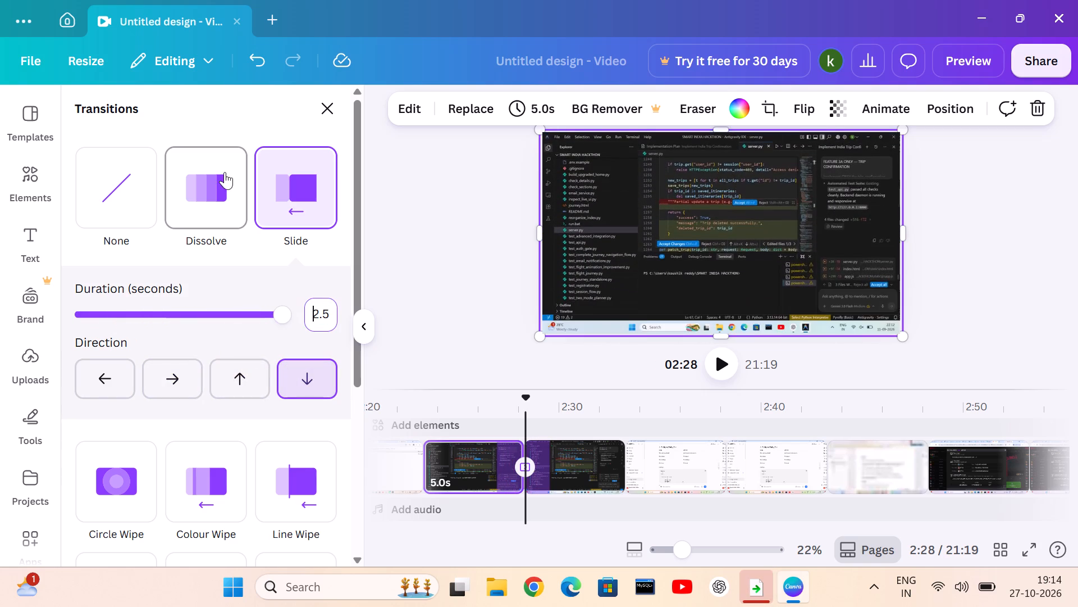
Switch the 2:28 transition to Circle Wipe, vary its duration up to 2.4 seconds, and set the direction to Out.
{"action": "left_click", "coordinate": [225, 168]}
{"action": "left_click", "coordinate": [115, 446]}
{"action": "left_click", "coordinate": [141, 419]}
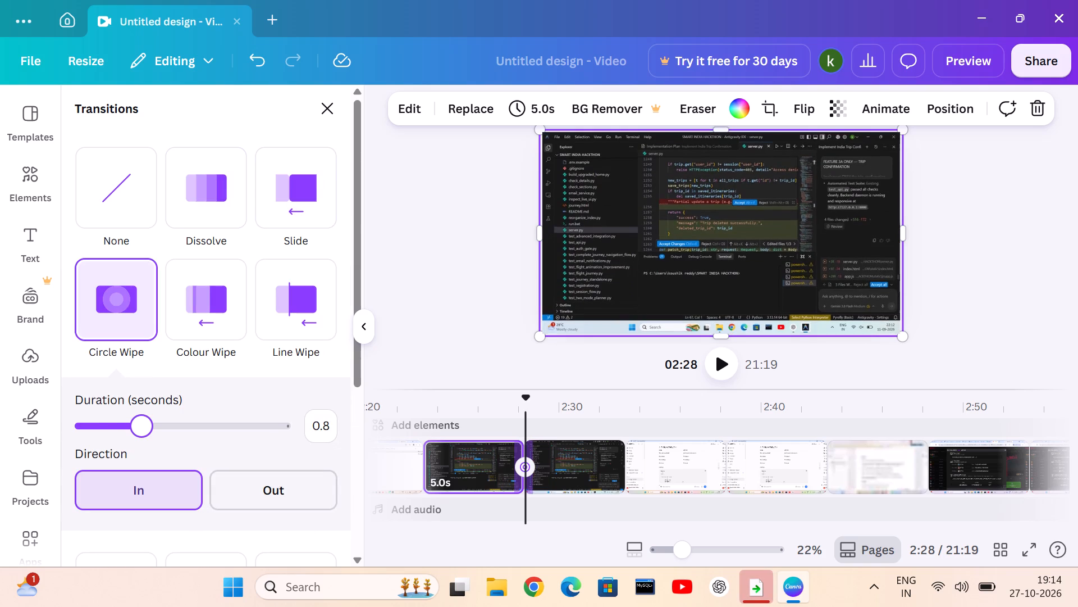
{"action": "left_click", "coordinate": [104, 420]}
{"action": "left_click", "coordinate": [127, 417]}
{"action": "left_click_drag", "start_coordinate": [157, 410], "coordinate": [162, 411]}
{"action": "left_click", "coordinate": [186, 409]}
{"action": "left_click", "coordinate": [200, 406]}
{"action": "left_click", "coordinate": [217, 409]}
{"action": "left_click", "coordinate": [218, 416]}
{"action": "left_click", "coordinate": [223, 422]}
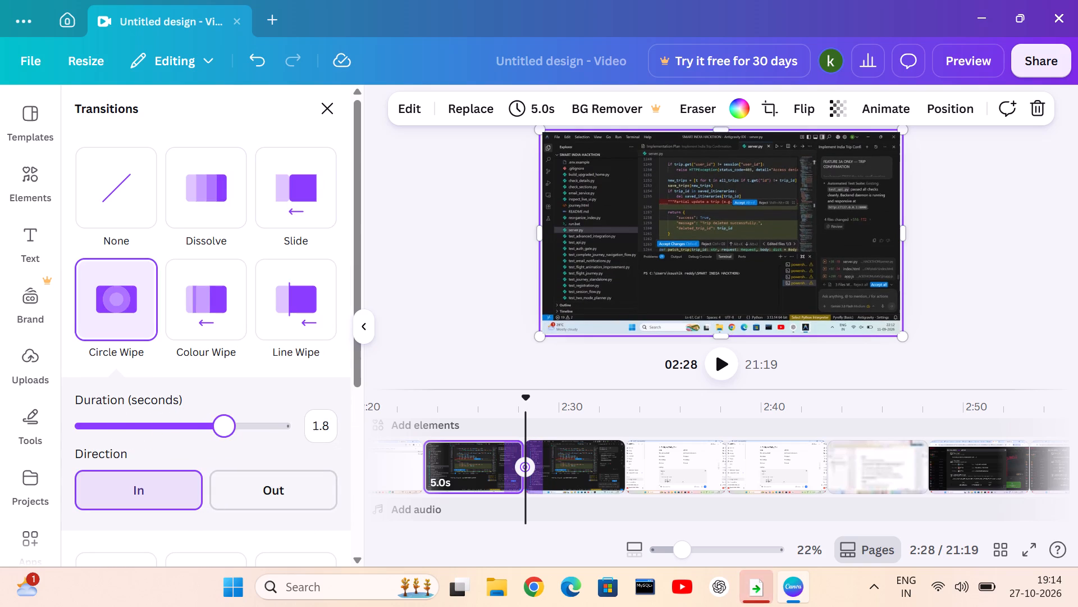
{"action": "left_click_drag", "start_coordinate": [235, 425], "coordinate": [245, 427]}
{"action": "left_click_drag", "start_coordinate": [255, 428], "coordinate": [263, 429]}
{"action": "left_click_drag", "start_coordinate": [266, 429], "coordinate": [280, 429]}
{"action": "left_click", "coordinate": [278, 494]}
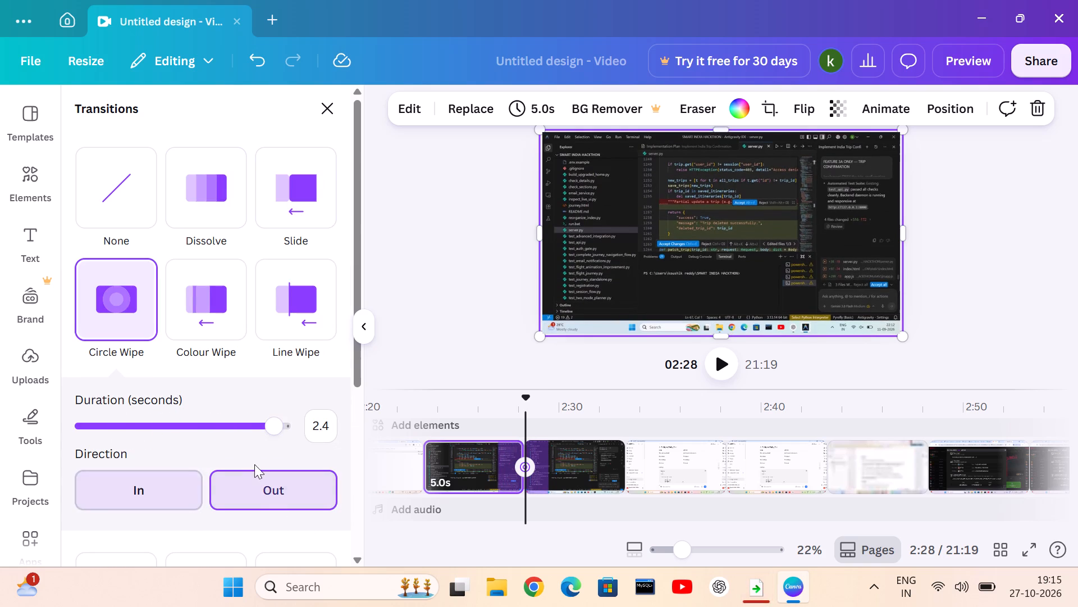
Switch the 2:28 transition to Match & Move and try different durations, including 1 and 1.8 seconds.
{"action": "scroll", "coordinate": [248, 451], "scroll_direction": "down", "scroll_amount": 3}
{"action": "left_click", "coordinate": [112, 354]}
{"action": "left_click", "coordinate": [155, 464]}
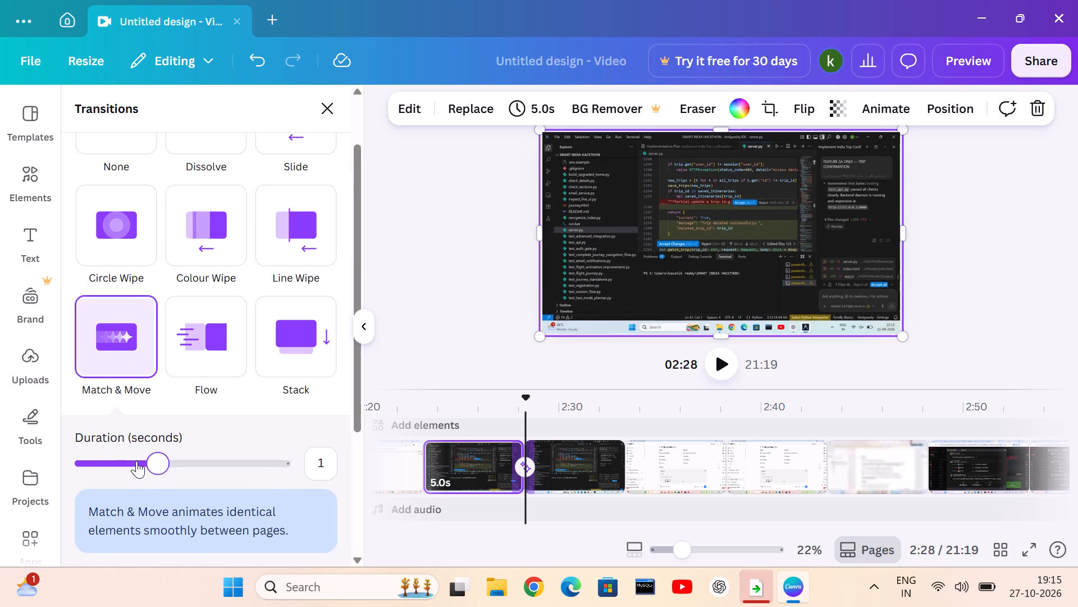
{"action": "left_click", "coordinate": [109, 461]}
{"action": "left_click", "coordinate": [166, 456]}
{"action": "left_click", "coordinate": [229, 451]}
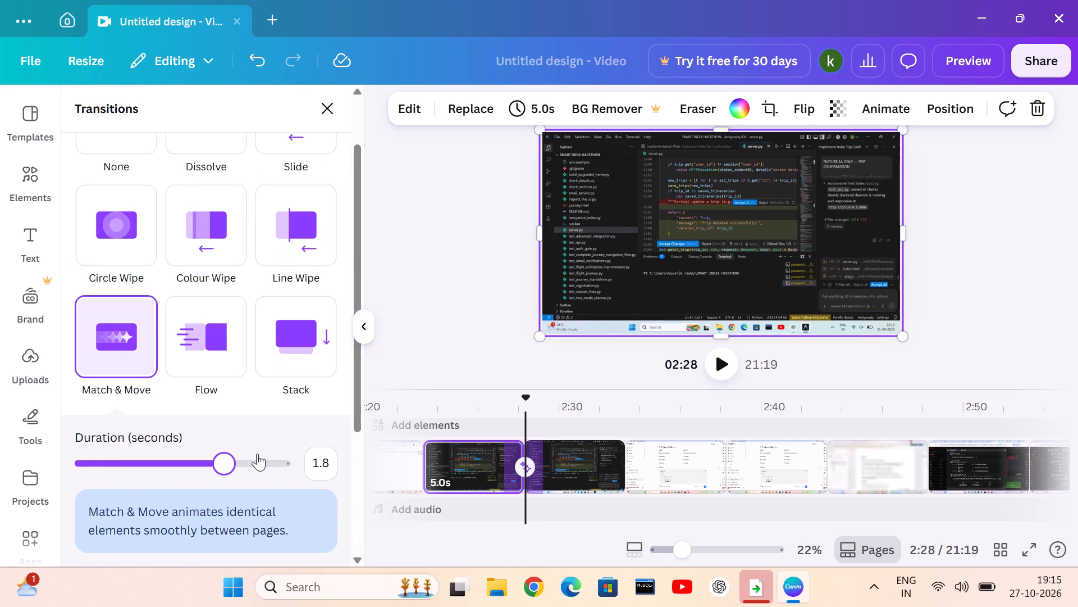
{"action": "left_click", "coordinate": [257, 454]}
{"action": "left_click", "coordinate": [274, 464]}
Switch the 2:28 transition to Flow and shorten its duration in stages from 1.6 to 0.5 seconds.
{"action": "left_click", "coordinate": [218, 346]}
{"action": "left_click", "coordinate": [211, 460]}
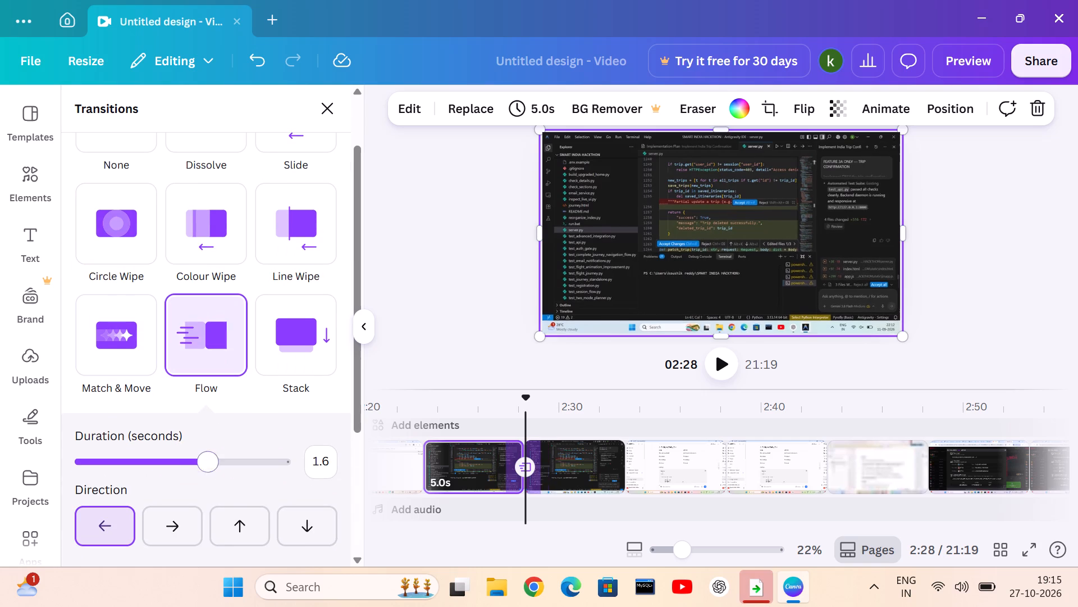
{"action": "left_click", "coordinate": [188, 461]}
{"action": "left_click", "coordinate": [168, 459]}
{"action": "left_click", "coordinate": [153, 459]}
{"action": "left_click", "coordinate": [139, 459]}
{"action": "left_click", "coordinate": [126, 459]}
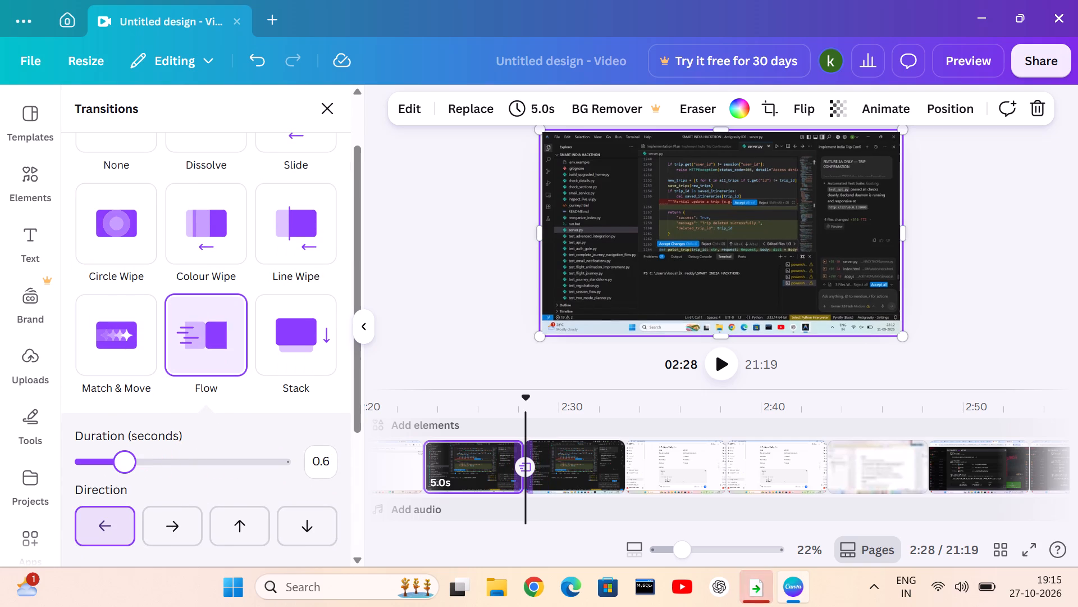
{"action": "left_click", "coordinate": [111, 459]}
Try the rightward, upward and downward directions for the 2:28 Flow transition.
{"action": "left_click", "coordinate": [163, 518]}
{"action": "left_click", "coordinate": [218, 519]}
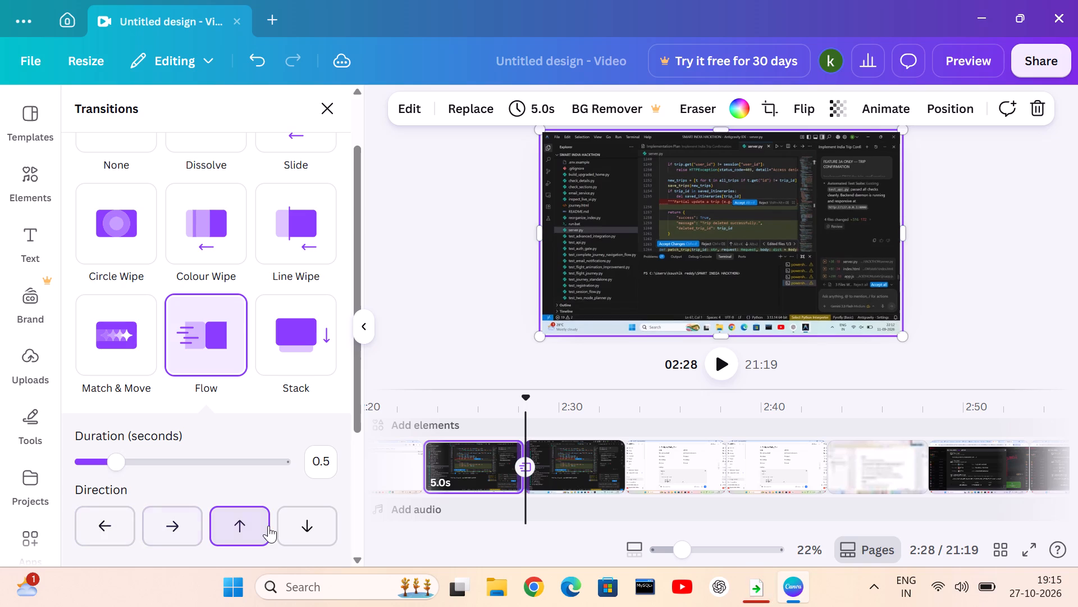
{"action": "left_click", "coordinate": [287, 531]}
Switch the 2:28 transition to Chop and compare its directions and corner origins, ending on clockwise from the top-right corner.
{"action": "scroll", "coordinate": [231, 454], "scroll_direction": "down", "scroll_amount": 5}
{"action": "left_click", "coordinate": [89, 461]}
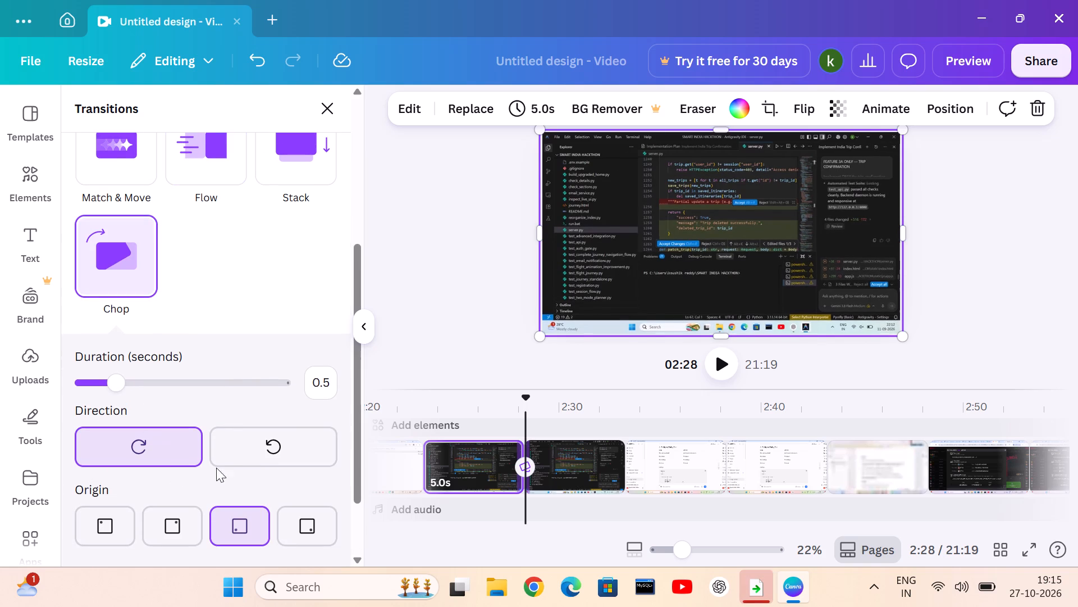
{"action": "left_click", "coordinate": [242, 455]}
{"action": "left_click", "coordinate": [290, 541]}
{"action": "left_click", "coordinate": [233, 533]}
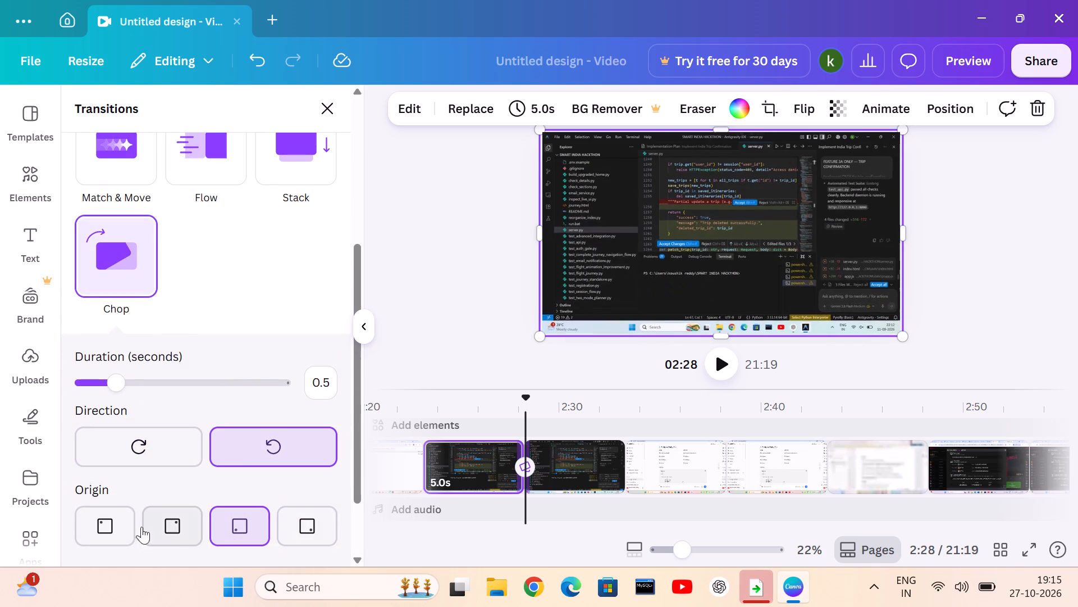
{"action": "left_click", "coordinate": [141, 527]}
{"action": "left_click", "coordinate": [108, 527]}
{"action": "left_click", "coordinate": [160, 524]}
{"action": "left_click", "coordinate": [150, 454]}
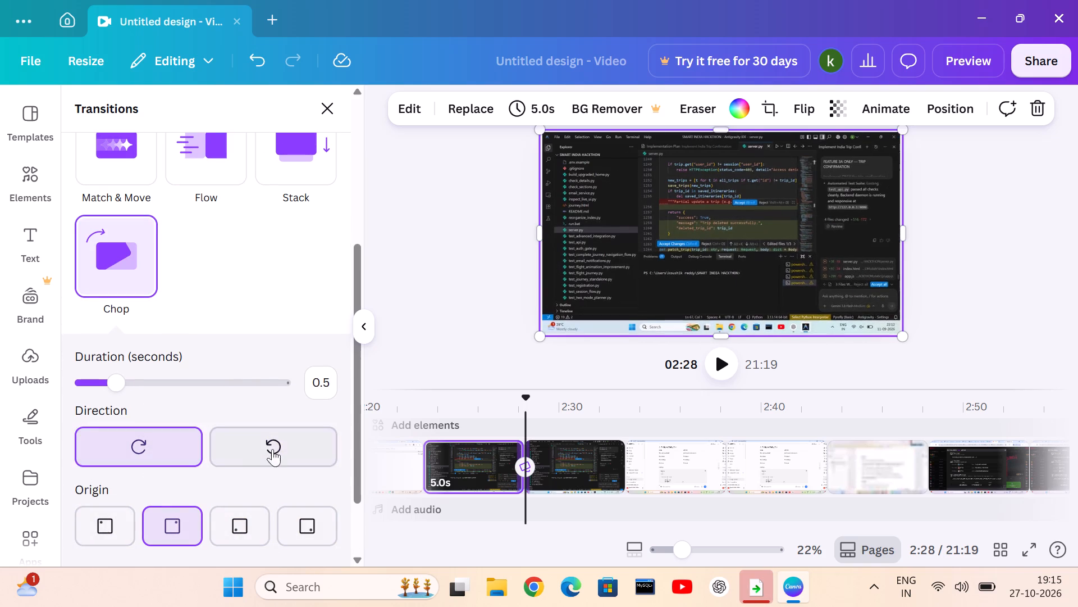
{"action": "left_click", "coordinate": [280, 449]}
{"action": "left_click", "coordinate": [176, 441]}
Lengthen the 2:28 Chop transition's duration in stages from 0.6 to 2.4 seconds.
{"action": "left_click", "coordinate": [120, 368]}
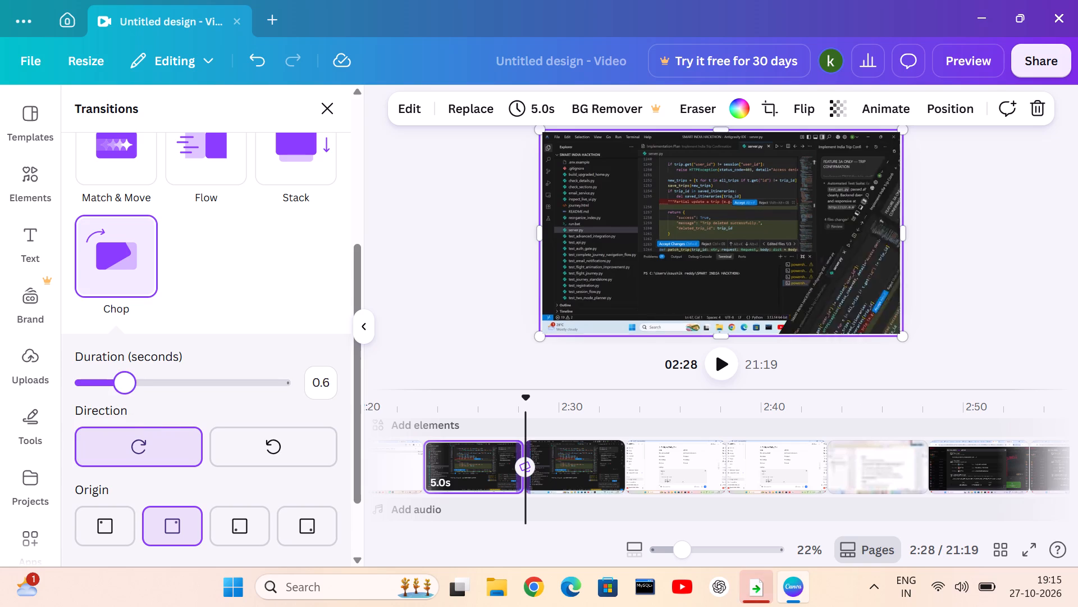
{"action": "left_click", "coordinate": [127, 385]}
{"action": "left_click", "coordinate": [171, 386]}
{"action": "left_click_drag", "start_coordinate": [175, 384], "coordinate": [183, 382]}
{"action": "left_click", "coordinate": [211, 375]}
{"action": "left_click_drag", "start_coordinate": [221, 375], "coordinate": [227, 375]}
{"action": "left_click", "coordinate": [255, 375]}
{"action": "left_click", "coordinate": [279, 380]}
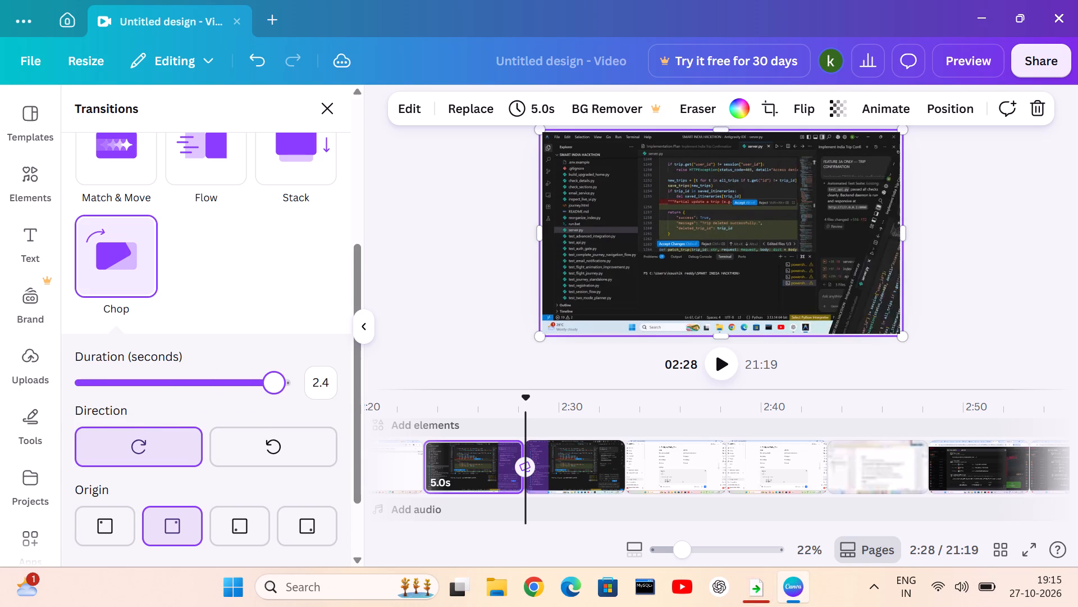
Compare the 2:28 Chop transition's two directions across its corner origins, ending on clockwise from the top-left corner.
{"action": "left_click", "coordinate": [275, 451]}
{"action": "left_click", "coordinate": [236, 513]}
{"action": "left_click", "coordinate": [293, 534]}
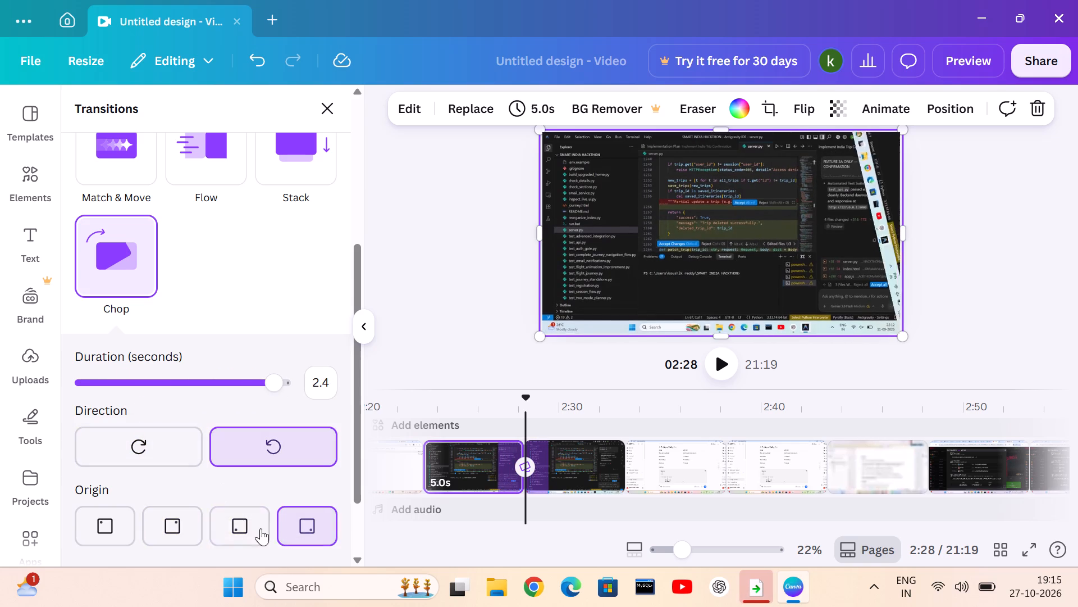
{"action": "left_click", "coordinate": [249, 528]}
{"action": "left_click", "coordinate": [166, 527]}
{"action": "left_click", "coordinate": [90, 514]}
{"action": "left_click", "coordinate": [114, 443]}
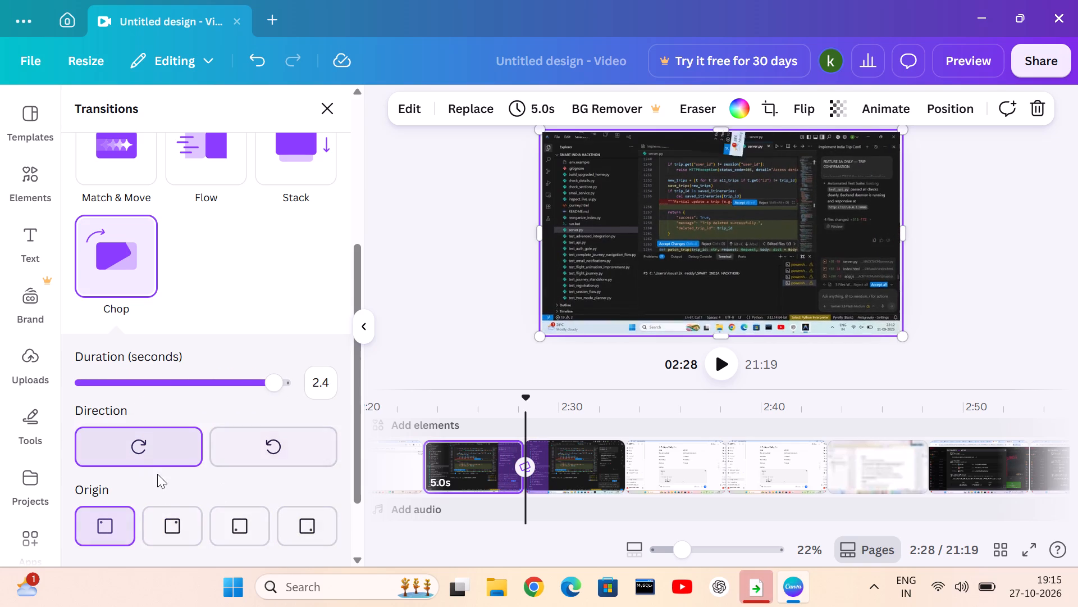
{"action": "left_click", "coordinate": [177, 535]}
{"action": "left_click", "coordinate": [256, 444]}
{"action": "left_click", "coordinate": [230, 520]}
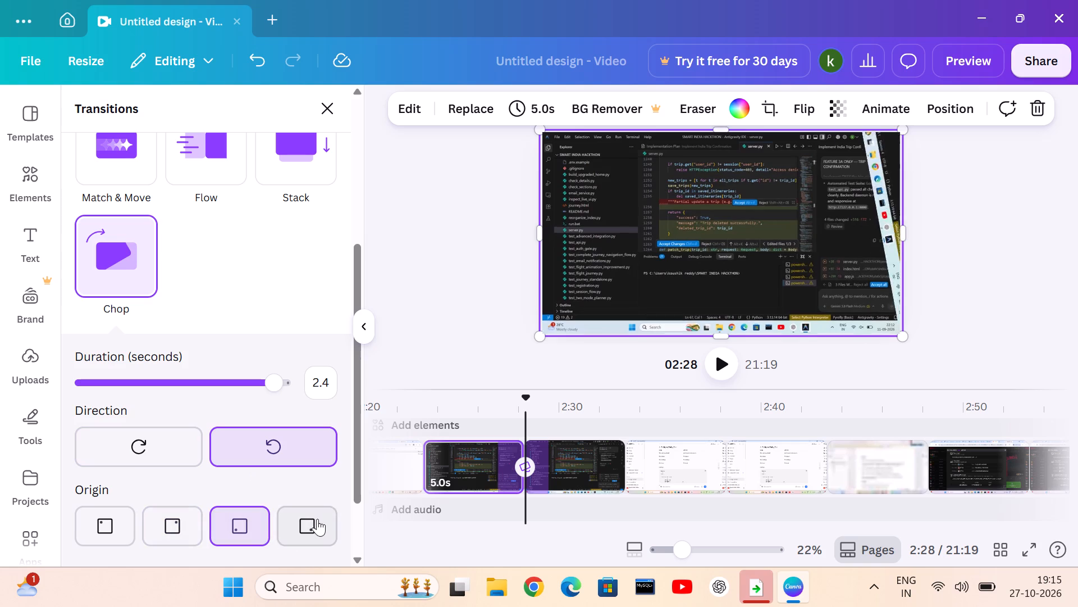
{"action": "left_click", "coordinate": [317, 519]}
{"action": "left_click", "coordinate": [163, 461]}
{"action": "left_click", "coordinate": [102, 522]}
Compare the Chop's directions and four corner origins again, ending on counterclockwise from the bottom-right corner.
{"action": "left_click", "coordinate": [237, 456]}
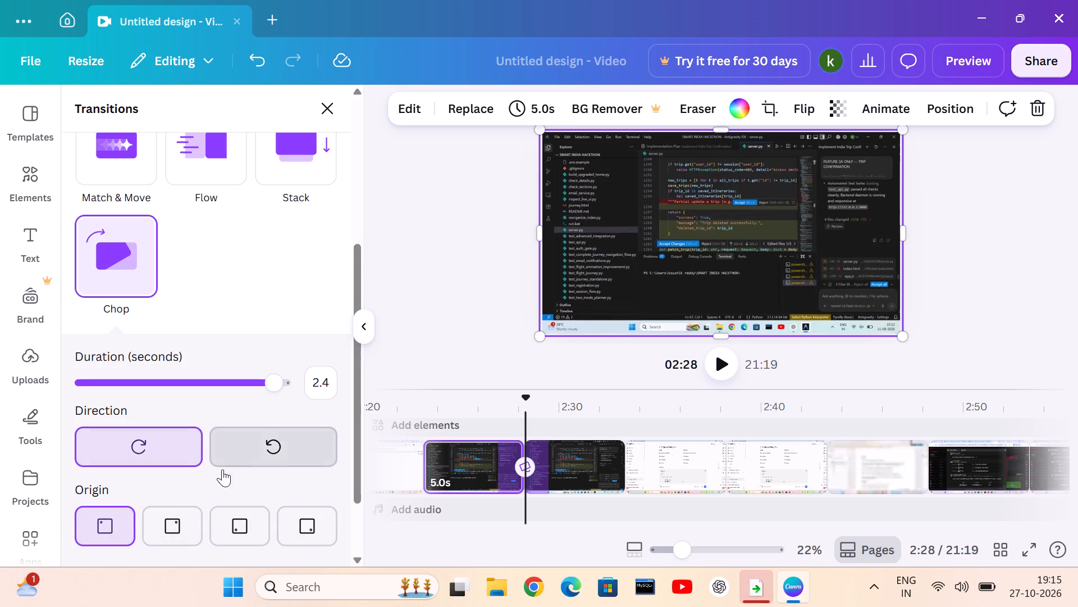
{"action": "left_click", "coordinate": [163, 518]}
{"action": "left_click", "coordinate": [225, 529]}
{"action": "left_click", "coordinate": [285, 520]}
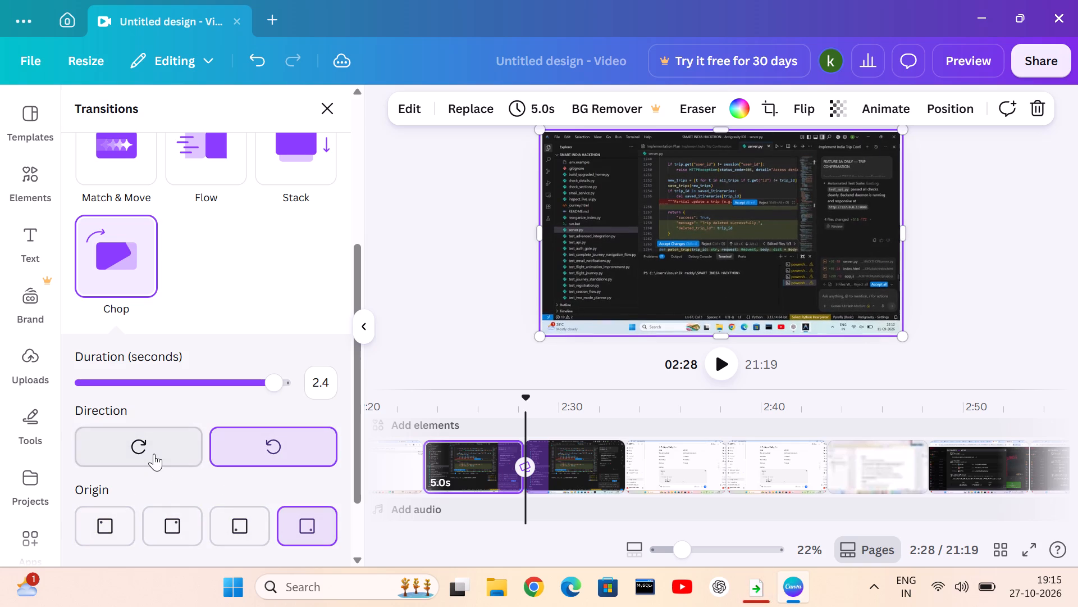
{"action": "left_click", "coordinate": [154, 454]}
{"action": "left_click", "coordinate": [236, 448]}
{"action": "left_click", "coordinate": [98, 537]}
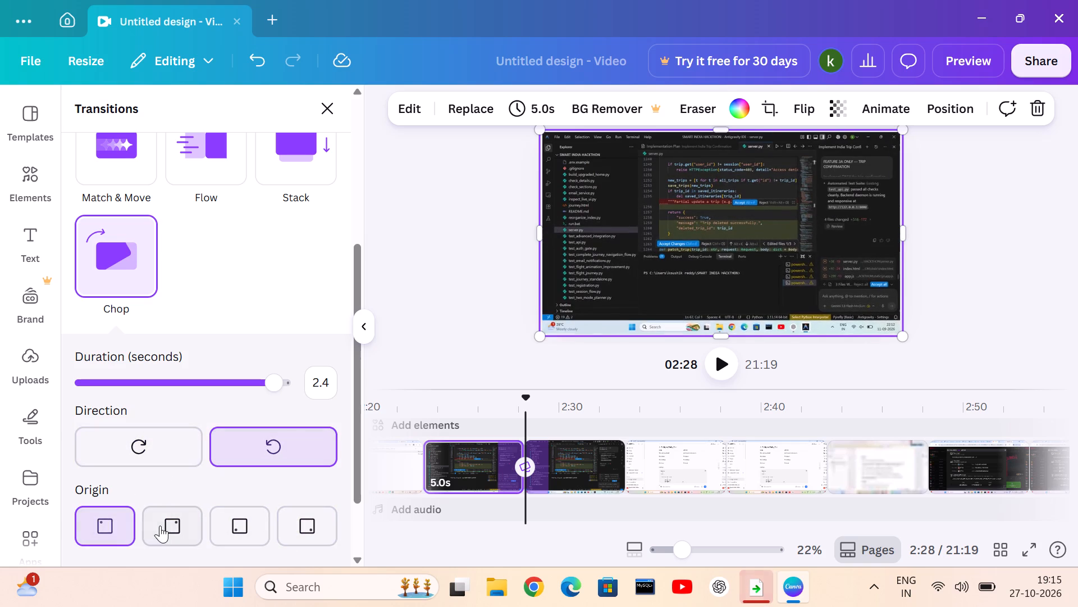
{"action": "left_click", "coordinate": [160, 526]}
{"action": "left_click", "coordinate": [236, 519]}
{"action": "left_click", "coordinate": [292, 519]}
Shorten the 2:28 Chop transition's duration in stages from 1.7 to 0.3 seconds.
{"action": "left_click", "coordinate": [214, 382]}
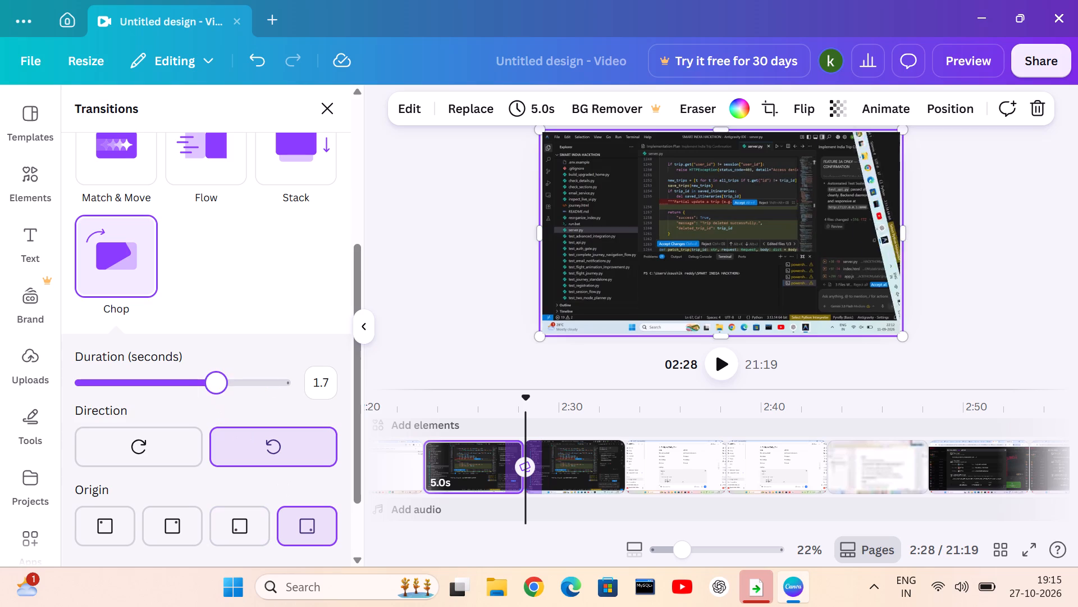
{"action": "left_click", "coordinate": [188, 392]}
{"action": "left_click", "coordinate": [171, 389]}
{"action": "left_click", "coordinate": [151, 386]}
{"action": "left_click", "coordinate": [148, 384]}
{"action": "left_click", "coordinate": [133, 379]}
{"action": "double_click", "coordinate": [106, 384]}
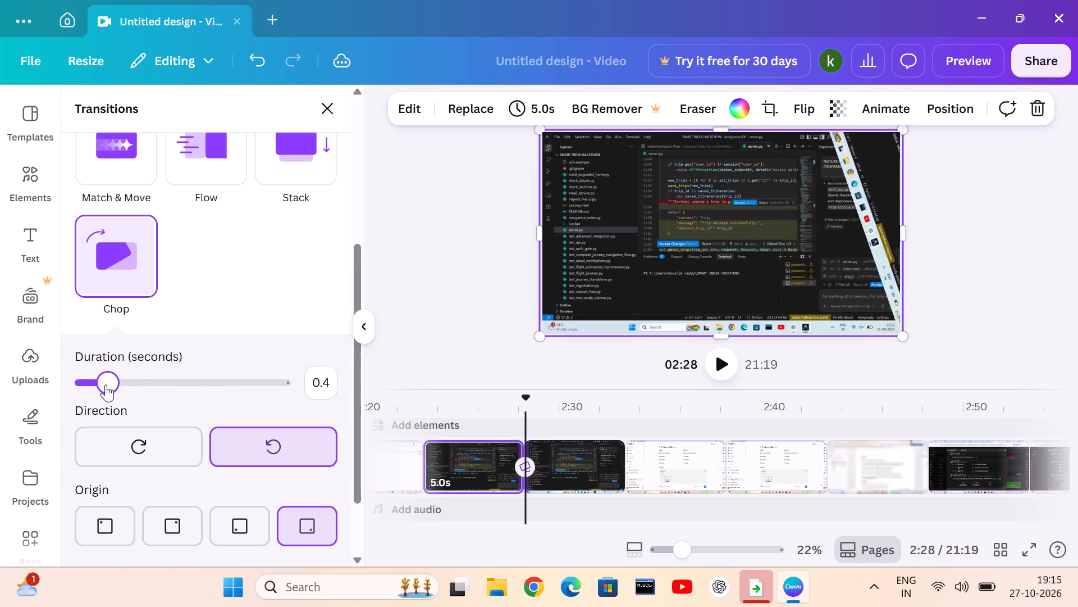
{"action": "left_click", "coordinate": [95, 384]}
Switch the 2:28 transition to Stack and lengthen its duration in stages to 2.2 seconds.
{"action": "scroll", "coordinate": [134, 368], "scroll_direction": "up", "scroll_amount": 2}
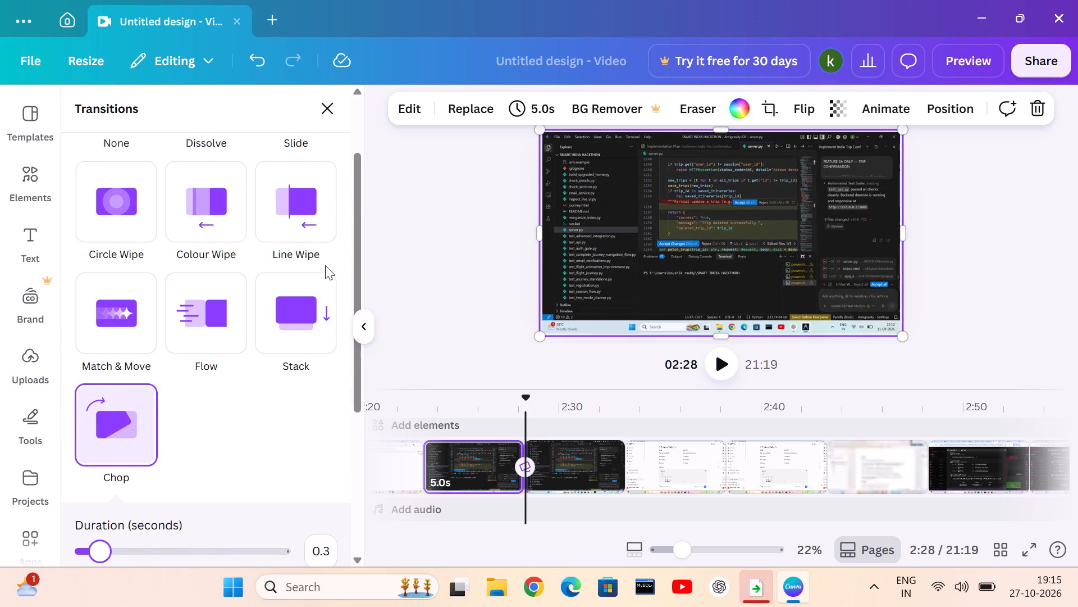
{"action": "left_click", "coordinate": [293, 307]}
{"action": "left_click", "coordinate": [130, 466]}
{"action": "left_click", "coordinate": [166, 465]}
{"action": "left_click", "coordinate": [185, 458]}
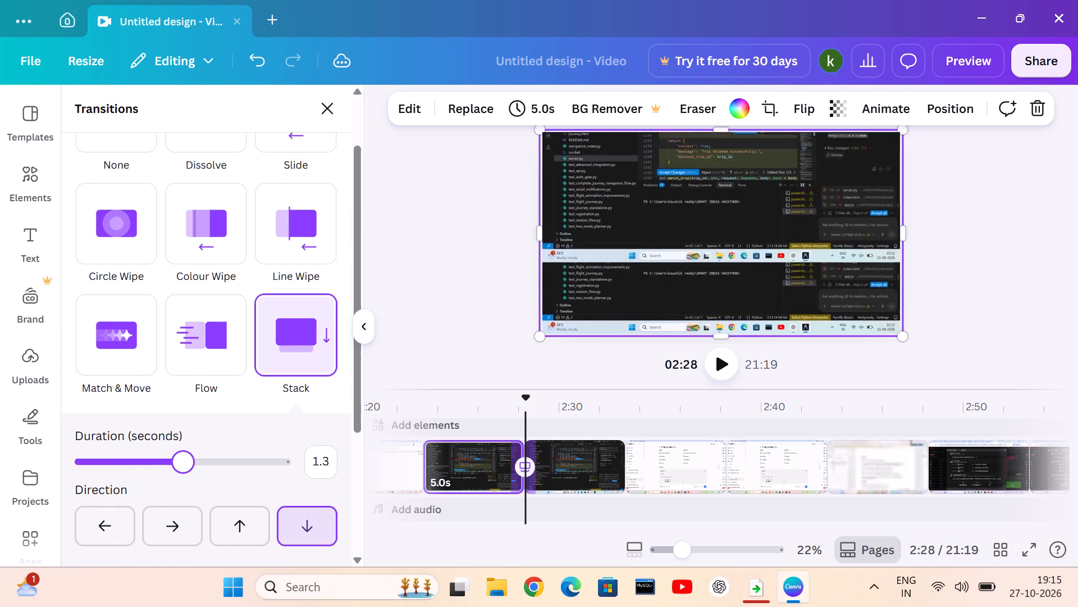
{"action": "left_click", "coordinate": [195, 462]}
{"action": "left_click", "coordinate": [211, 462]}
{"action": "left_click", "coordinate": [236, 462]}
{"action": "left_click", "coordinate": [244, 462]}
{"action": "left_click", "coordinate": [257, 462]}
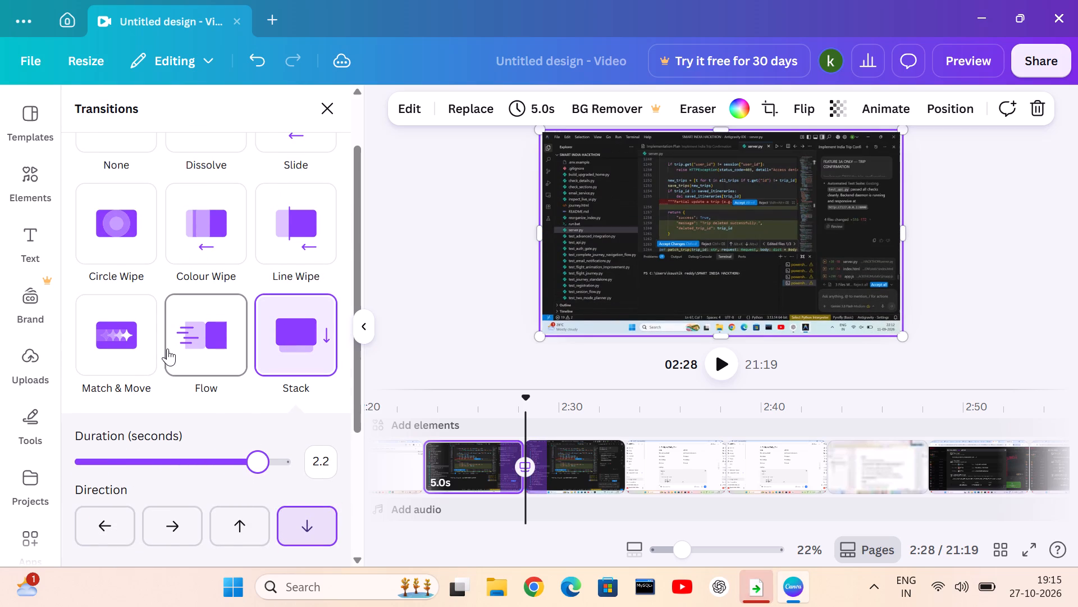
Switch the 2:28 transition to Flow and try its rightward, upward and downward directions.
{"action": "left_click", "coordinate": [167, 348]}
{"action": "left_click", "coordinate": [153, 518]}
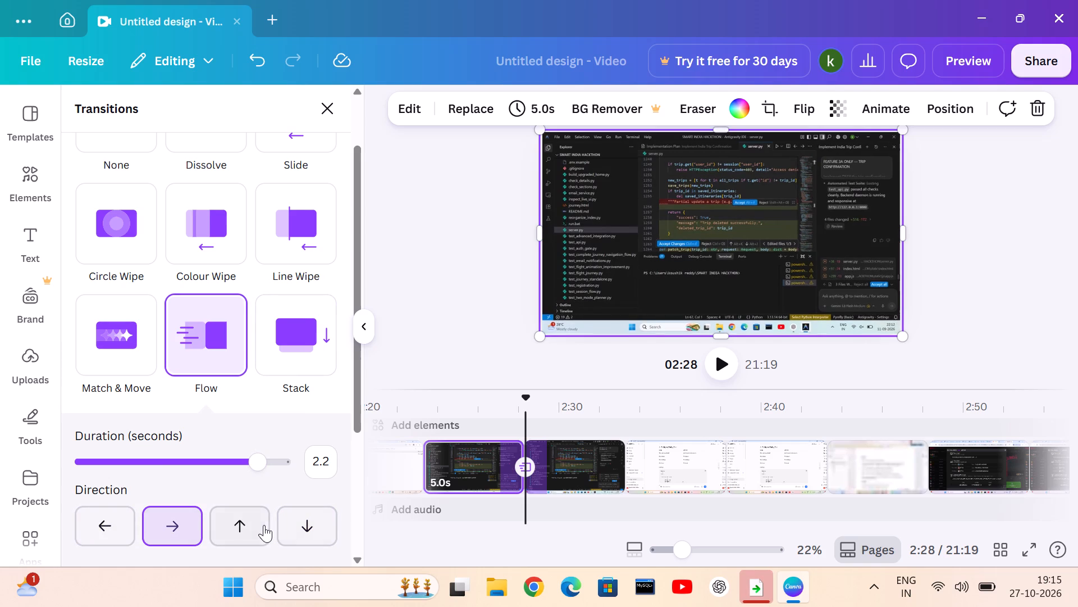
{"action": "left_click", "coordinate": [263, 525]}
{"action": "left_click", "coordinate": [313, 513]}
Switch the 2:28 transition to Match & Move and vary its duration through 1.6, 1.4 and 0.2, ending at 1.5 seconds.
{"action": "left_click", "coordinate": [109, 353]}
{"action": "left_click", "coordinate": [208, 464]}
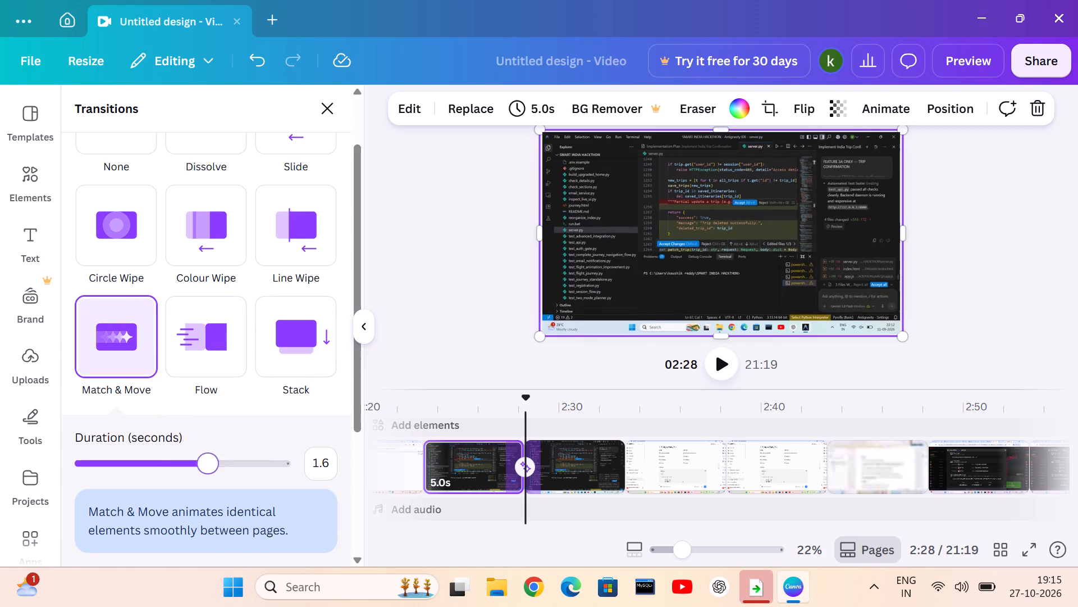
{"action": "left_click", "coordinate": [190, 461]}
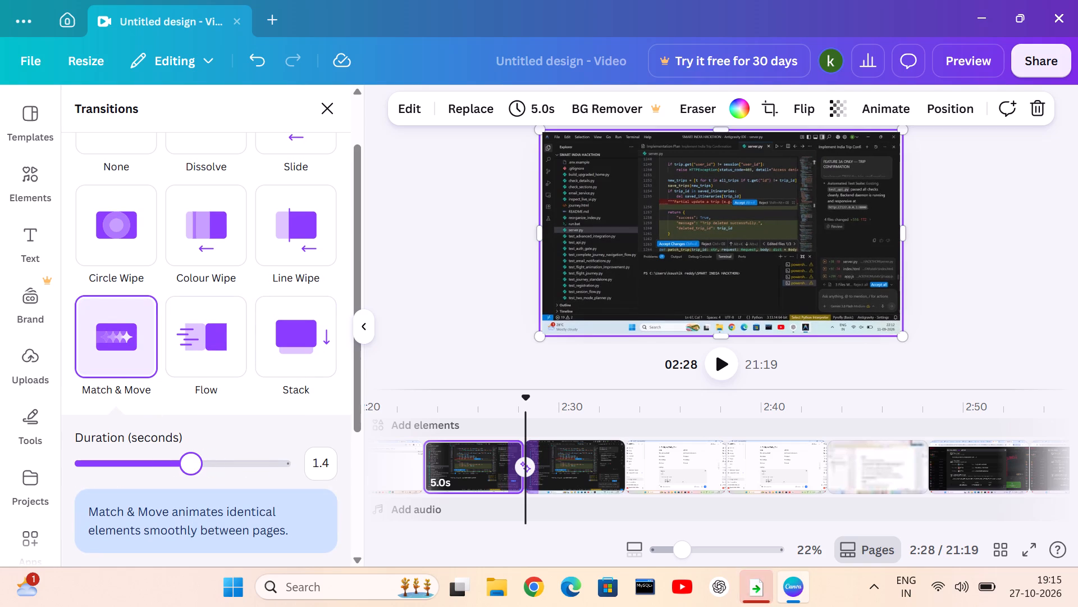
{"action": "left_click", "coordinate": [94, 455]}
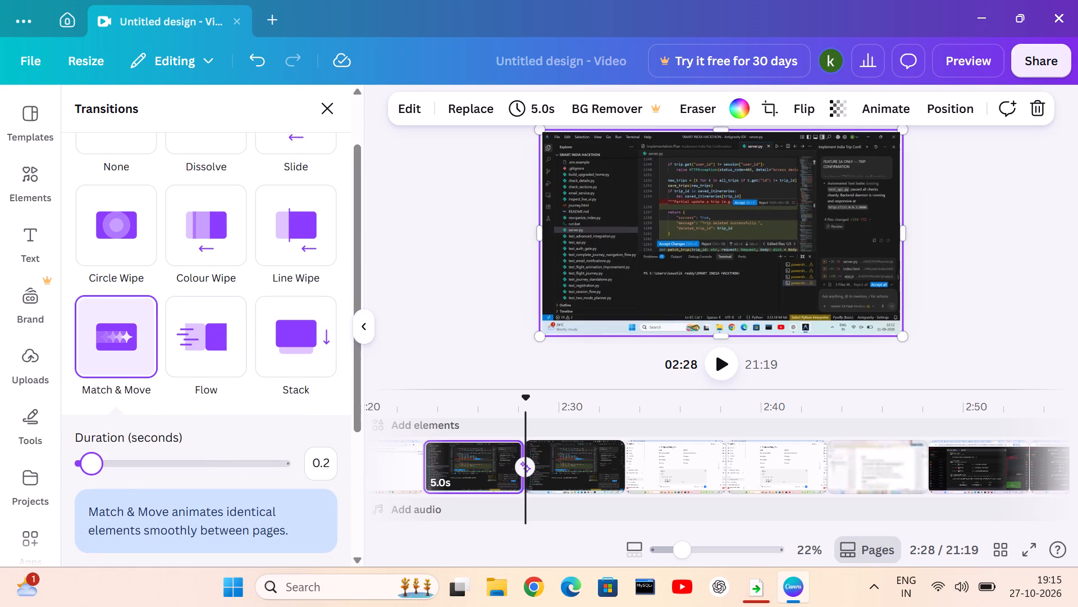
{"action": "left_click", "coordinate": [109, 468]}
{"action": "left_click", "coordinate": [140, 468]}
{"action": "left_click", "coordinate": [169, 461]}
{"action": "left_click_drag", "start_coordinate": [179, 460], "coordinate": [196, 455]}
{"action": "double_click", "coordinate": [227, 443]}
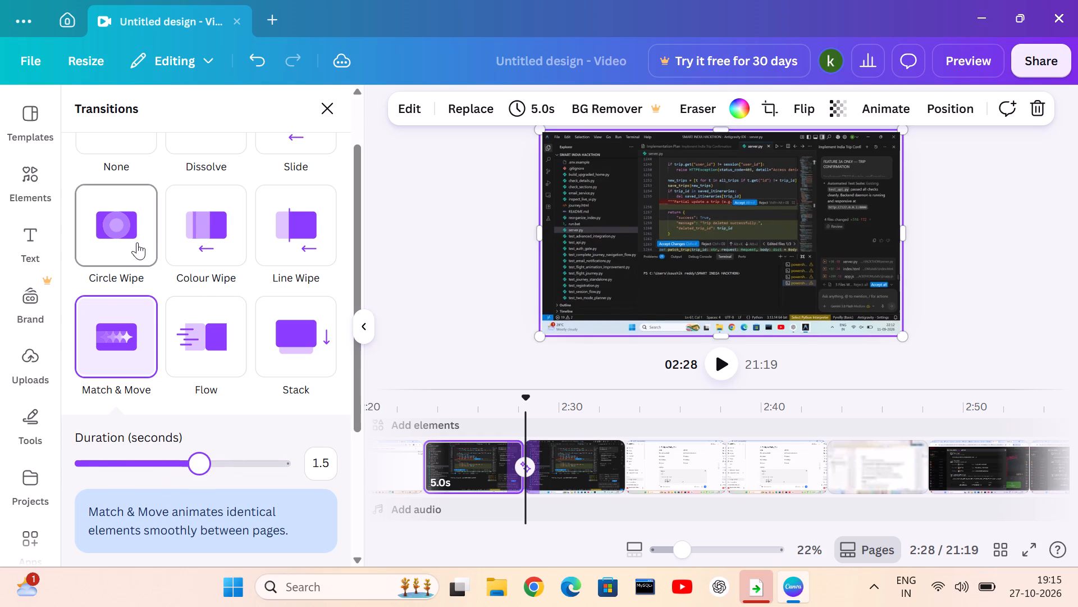
Switch the 2:28 transition to Dissolve and shorten its duration in stages to 0.4 seconds.
{"action": "scroll", "coordinate": [97, 287], "scroll_direction": "up", "scroll_amount": 3}
{"action": "left_click", "coordinate": [185, 186]}
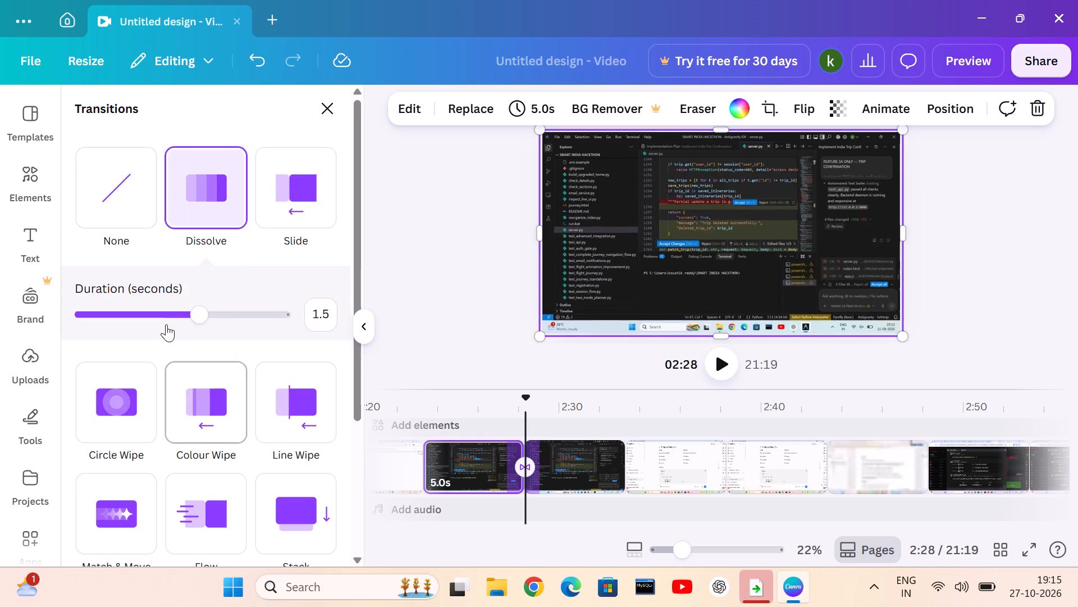
{"action": "left_click", "coordinate": [163, 320]}
{"action": "left_click", "coordinate": [140, 319]}
{"action": "left_click", "coordinate": [126, 316]}
{"action": "double_click", "coordinate": [108, 315]}
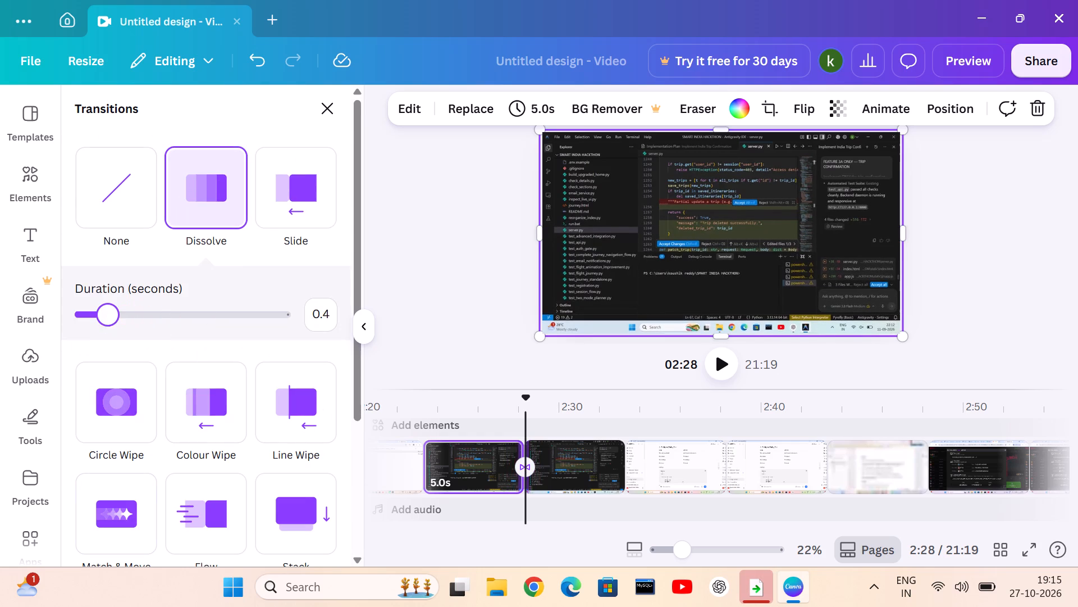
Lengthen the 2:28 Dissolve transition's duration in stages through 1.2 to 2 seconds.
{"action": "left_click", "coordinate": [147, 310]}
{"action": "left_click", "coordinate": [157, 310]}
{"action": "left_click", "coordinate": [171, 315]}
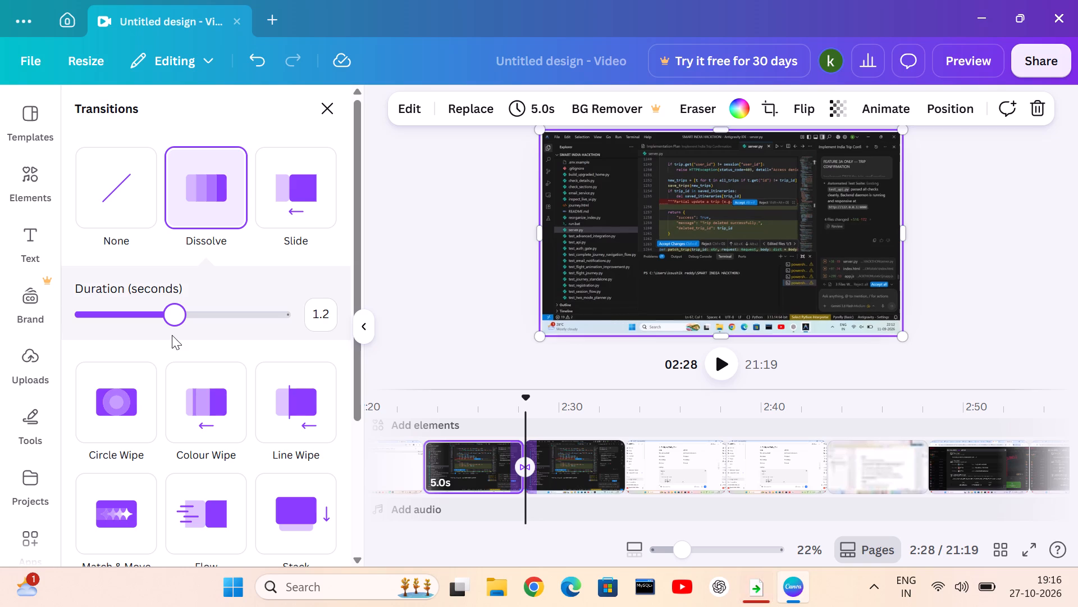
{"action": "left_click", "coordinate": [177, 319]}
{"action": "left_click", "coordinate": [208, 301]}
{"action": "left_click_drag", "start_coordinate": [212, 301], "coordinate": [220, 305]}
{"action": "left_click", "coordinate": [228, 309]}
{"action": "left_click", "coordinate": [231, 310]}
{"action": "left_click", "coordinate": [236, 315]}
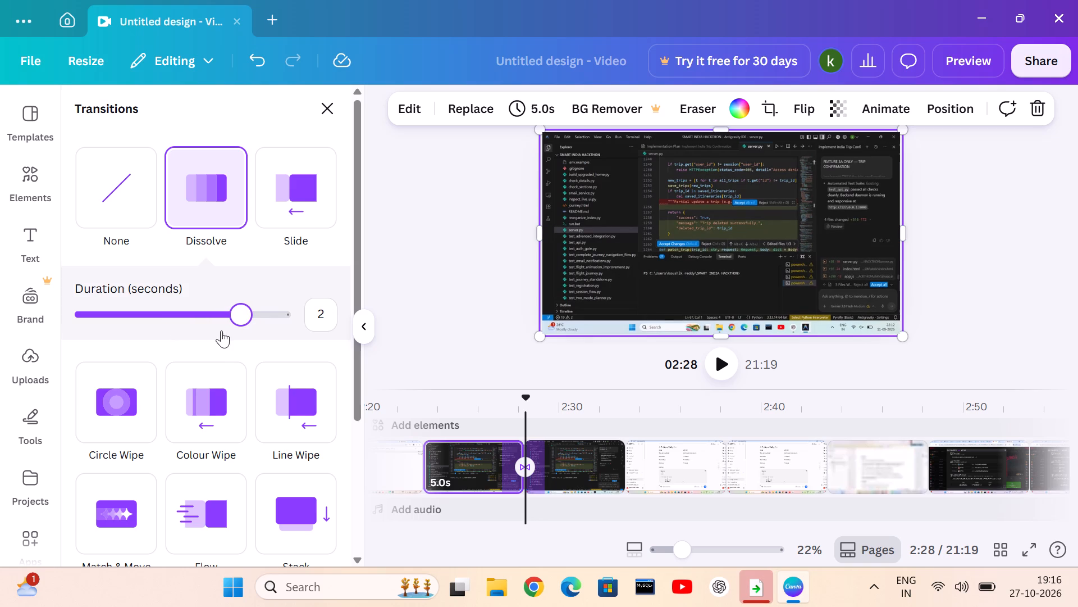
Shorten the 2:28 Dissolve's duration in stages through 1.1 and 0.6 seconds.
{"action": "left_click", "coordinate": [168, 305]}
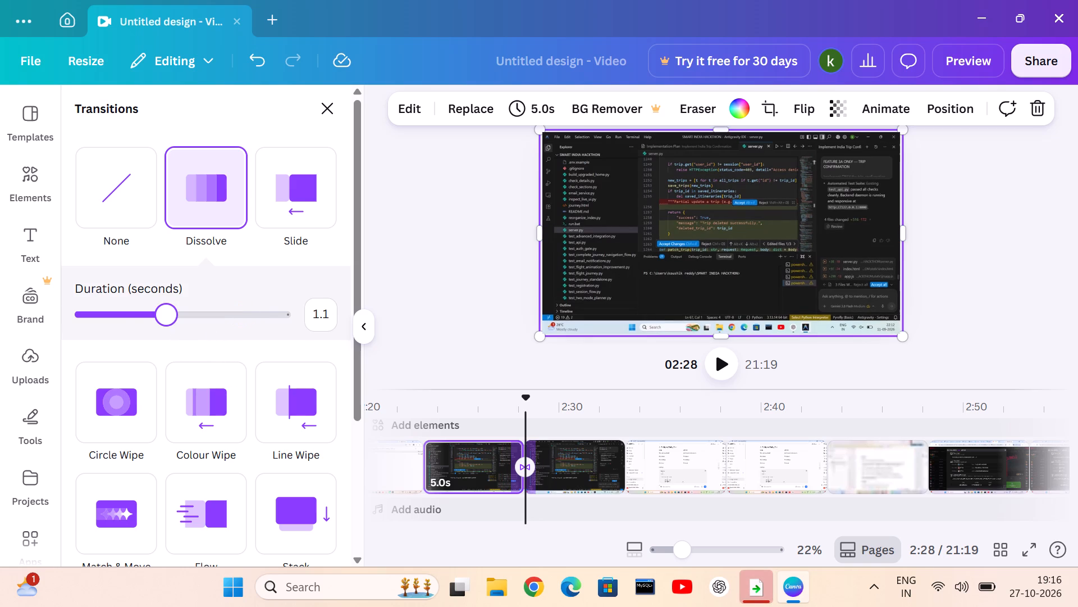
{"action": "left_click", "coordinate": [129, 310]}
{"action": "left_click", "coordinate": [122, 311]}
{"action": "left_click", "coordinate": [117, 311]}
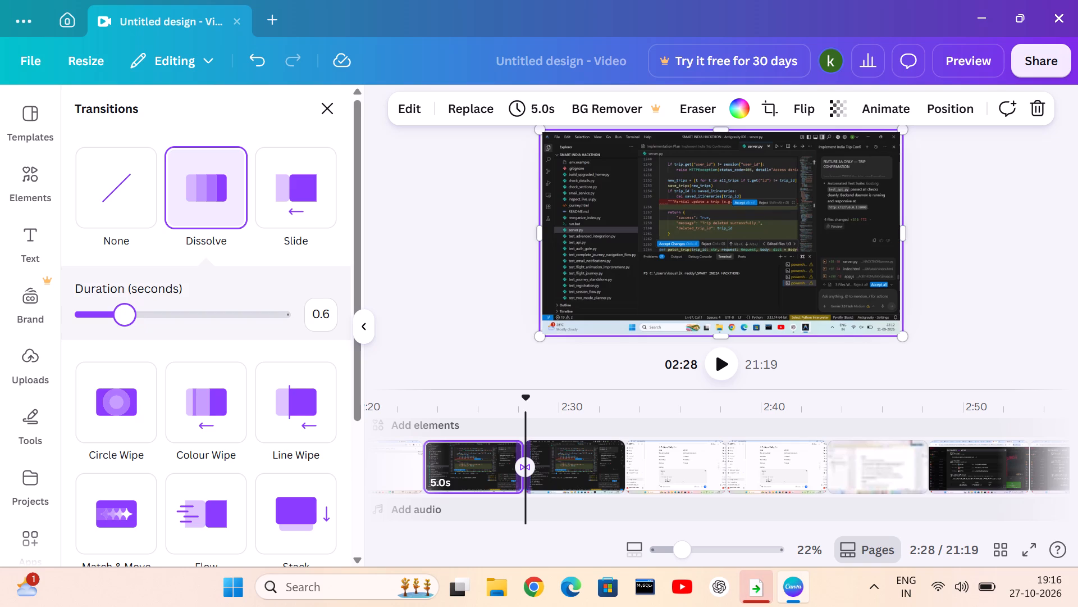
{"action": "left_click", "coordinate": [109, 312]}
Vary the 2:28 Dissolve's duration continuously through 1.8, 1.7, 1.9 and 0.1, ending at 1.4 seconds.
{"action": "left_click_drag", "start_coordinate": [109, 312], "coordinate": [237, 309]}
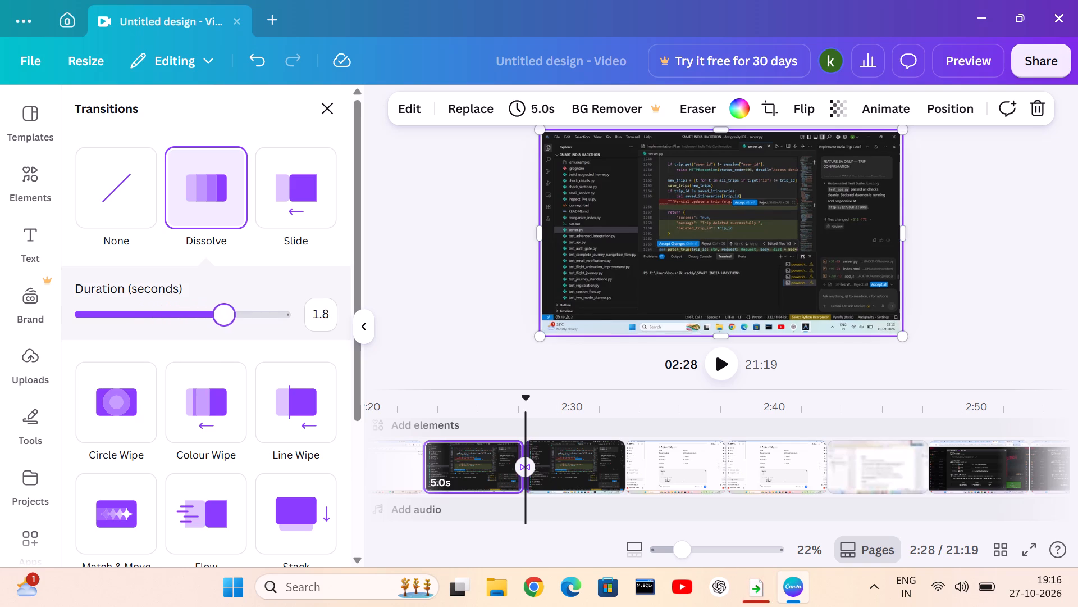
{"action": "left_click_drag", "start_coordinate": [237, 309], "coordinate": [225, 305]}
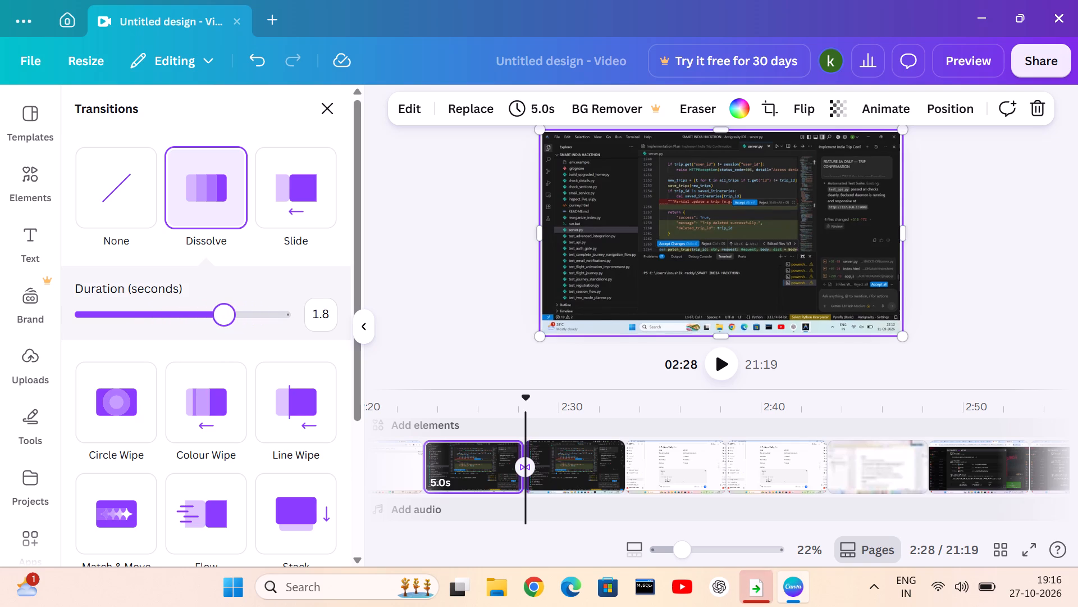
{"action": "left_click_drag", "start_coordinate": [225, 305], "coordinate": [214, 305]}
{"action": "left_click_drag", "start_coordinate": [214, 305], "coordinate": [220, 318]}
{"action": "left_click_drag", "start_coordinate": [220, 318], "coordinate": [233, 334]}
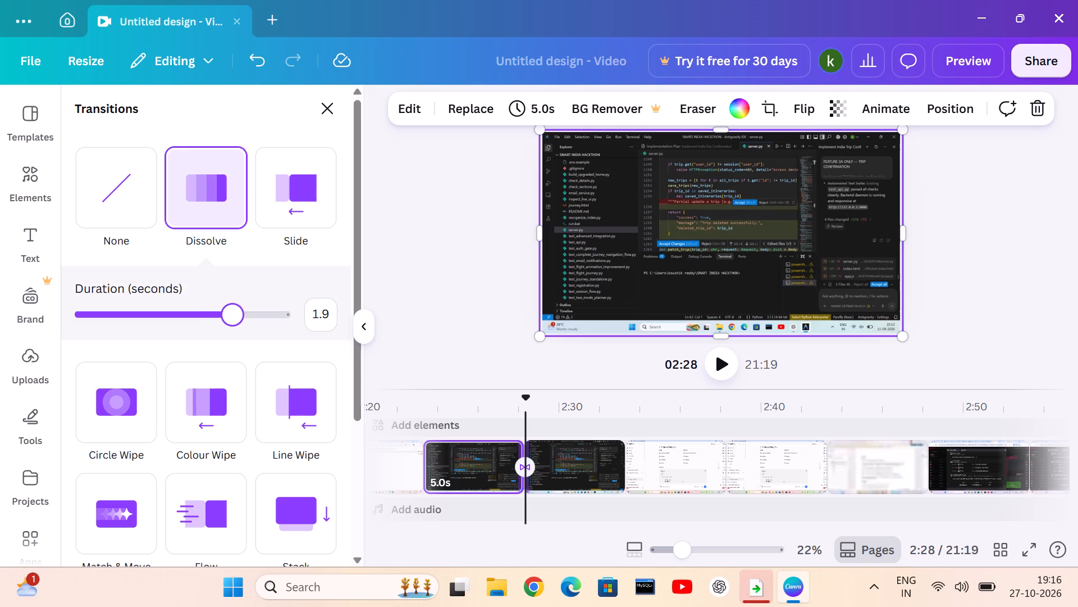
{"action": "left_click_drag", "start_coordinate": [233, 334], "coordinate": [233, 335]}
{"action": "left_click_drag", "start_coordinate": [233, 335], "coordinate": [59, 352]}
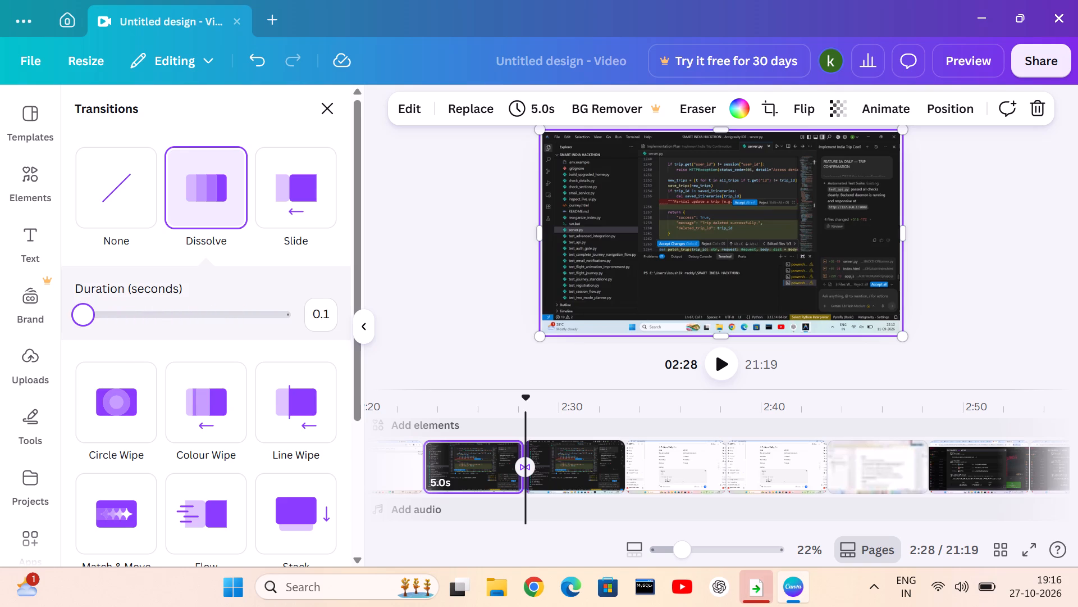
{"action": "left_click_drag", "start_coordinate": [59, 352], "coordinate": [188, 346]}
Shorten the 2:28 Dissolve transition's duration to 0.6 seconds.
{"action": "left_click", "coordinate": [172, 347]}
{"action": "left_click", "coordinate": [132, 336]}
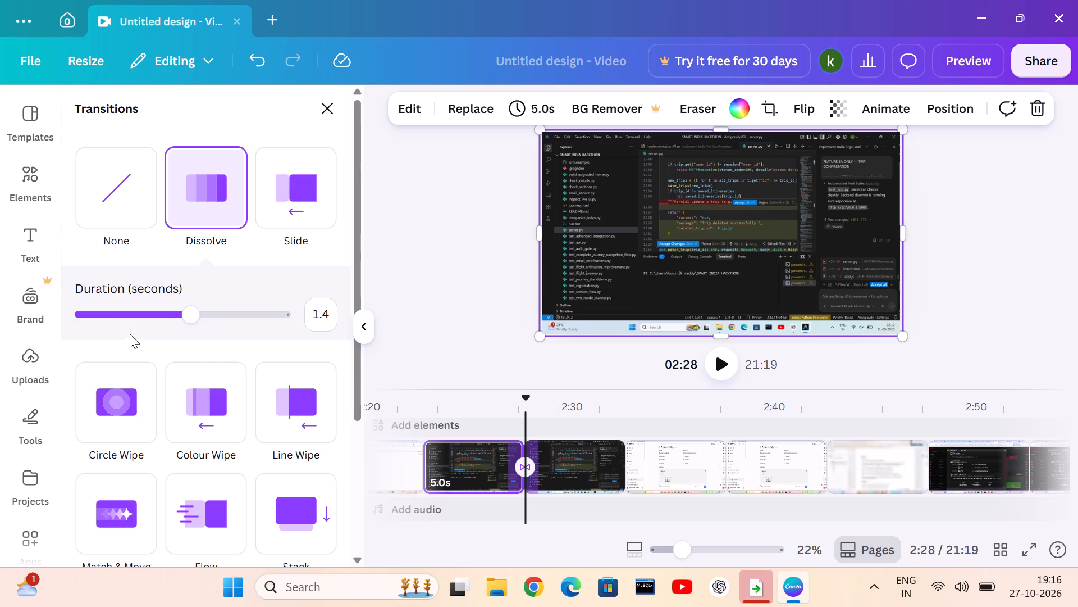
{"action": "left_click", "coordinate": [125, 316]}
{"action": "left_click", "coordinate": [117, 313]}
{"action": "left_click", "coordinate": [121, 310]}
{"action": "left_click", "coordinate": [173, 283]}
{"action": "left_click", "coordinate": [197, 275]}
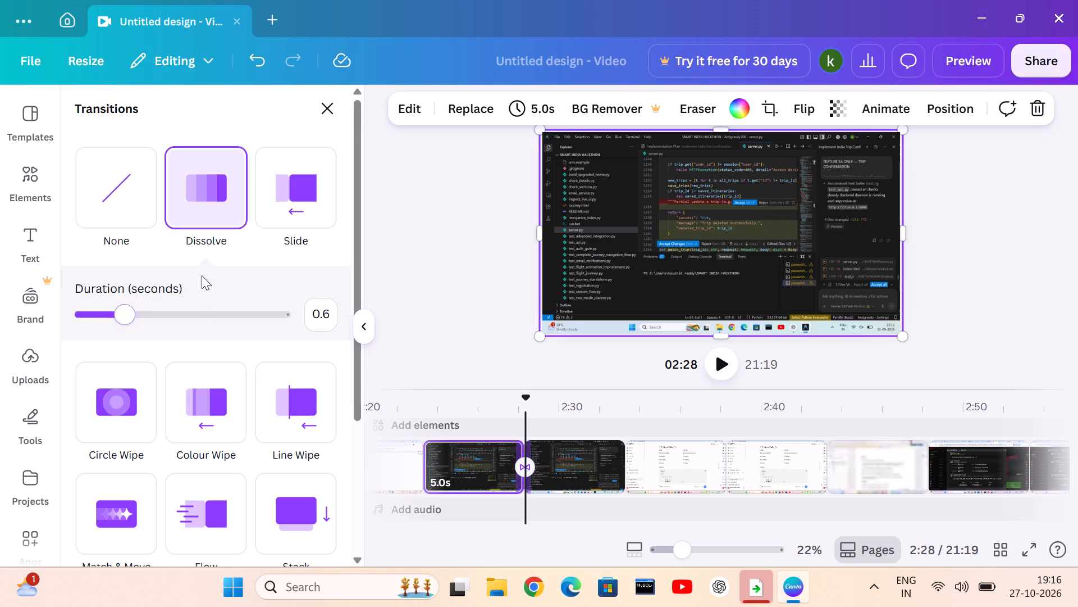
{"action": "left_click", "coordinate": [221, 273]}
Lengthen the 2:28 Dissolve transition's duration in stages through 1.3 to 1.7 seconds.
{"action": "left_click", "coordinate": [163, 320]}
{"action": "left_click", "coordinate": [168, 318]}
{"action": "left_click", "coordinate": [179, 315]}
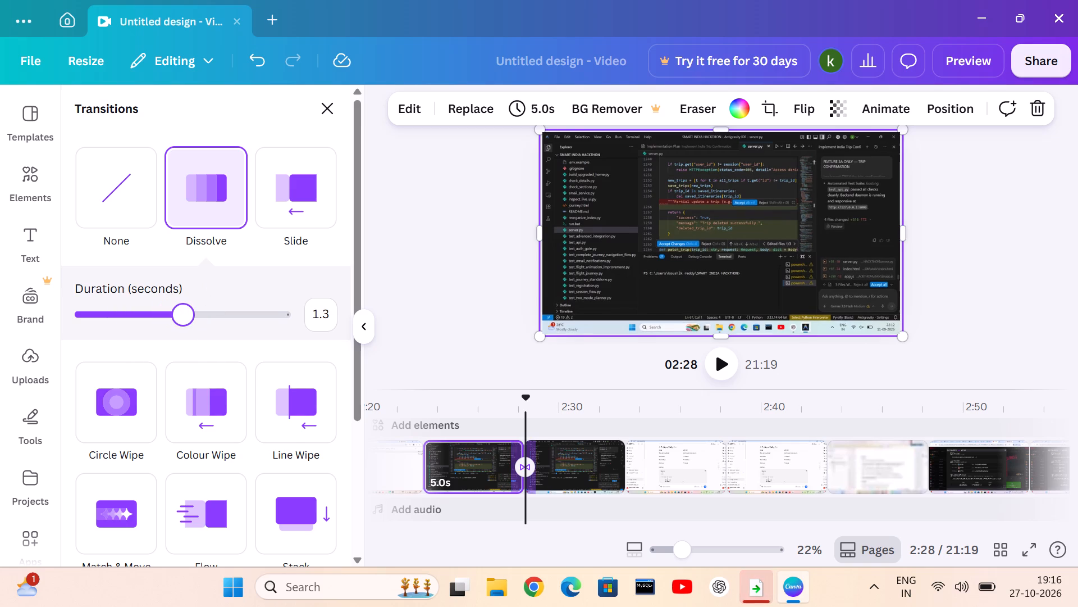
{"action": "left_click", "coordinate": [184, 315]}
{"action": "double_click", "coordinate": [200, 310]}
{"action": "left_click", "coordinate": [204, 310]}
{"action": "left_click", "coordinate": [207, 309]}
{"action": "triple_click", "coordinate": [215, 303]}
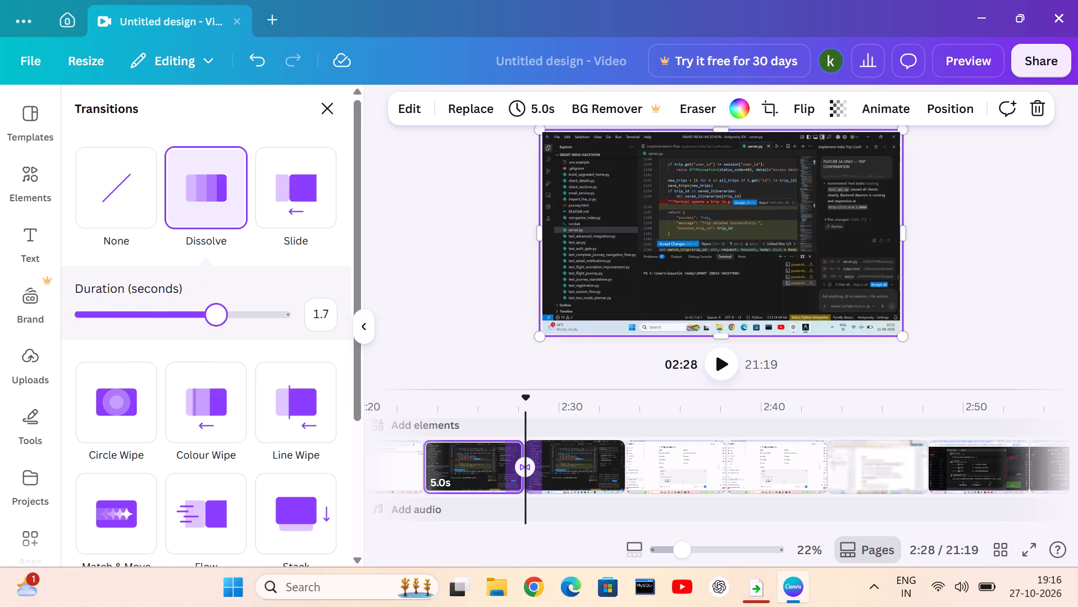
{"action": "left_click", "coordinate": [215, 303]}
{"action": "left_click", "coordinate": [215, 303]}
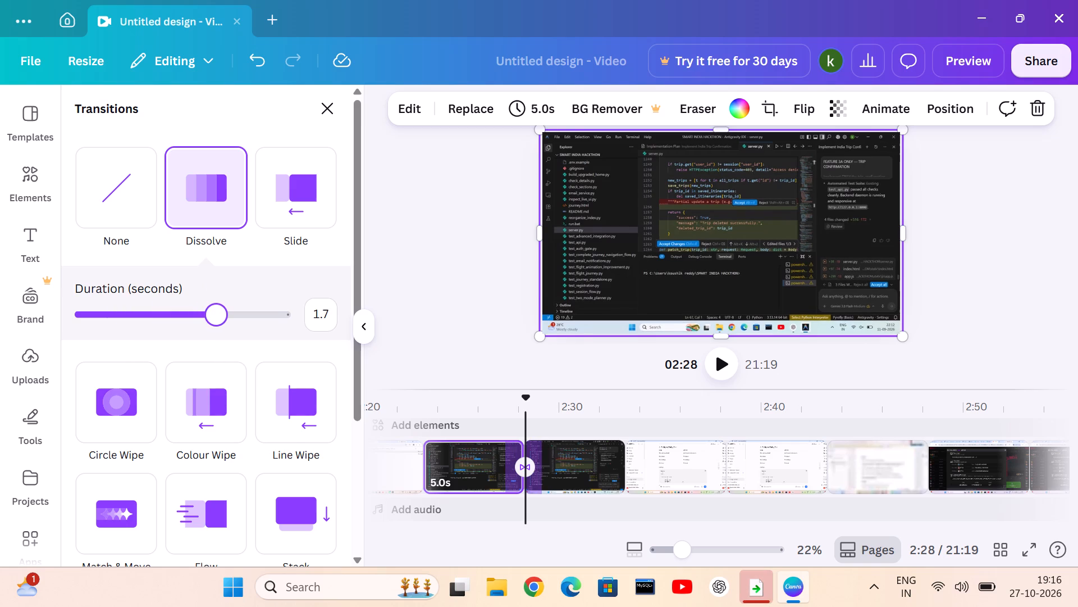
Shorten the 2:28 Dissolve transition's duration to 1.5 seconds.
{"action": "left_click", "coordinate": [215, 301]}
{"action": "left_click", "coordinate": [199, 300]}
{"action": "left_click", "coordinate": [180, 296]}
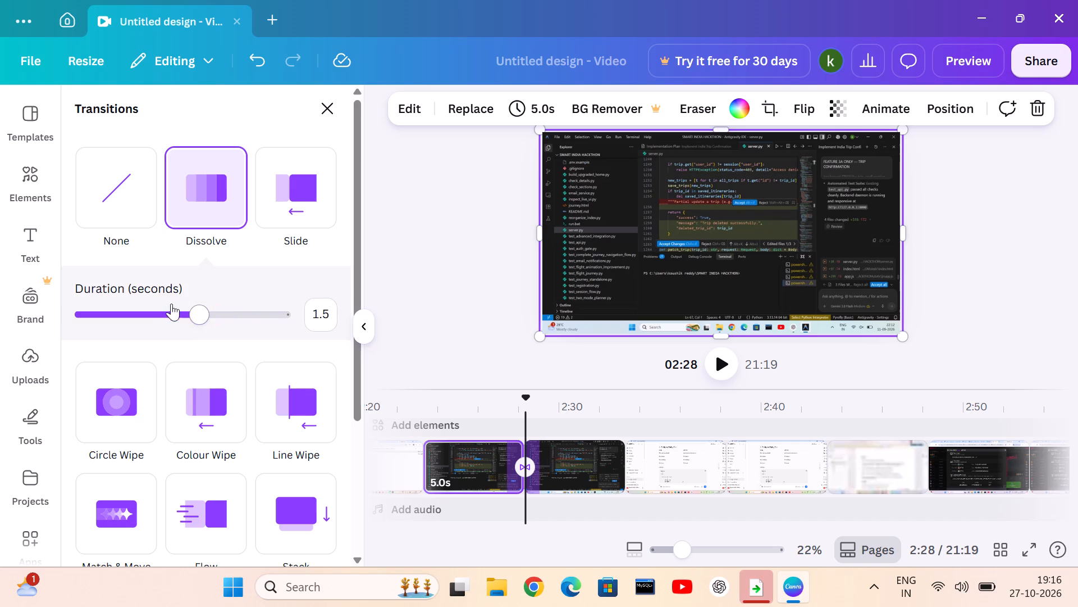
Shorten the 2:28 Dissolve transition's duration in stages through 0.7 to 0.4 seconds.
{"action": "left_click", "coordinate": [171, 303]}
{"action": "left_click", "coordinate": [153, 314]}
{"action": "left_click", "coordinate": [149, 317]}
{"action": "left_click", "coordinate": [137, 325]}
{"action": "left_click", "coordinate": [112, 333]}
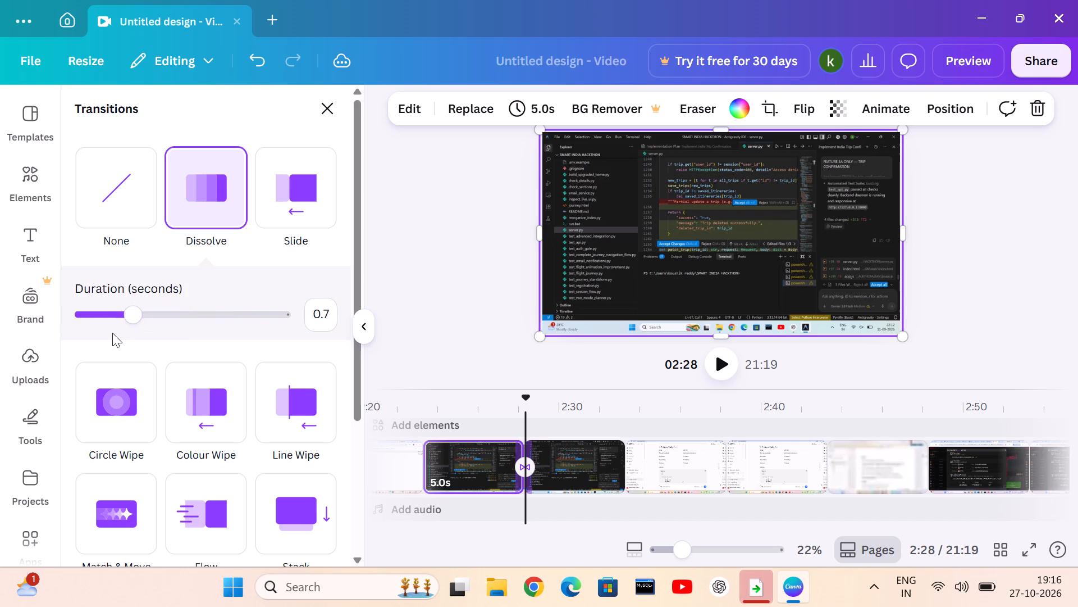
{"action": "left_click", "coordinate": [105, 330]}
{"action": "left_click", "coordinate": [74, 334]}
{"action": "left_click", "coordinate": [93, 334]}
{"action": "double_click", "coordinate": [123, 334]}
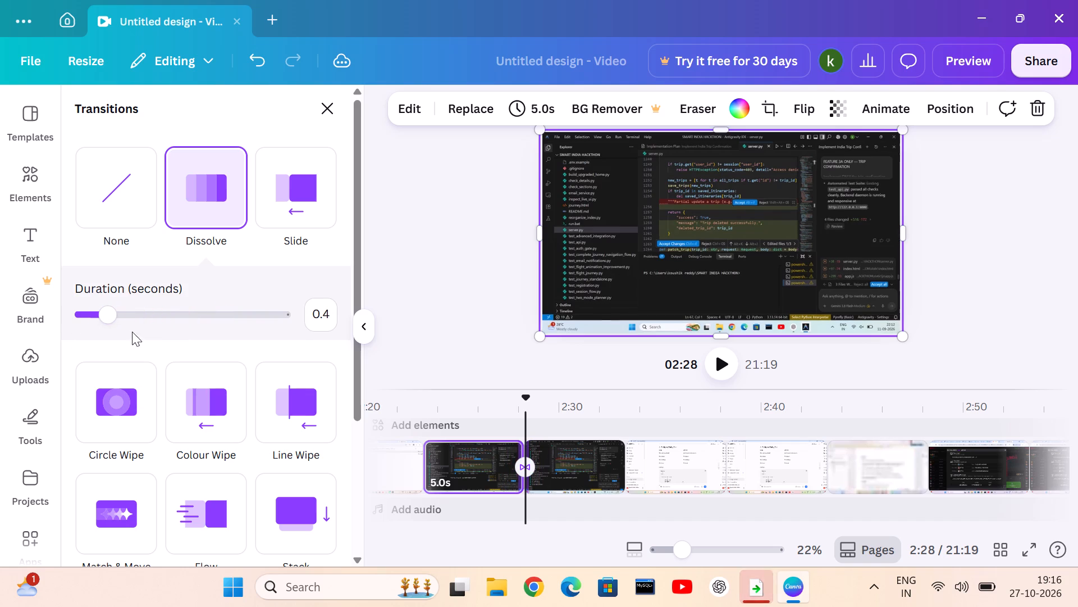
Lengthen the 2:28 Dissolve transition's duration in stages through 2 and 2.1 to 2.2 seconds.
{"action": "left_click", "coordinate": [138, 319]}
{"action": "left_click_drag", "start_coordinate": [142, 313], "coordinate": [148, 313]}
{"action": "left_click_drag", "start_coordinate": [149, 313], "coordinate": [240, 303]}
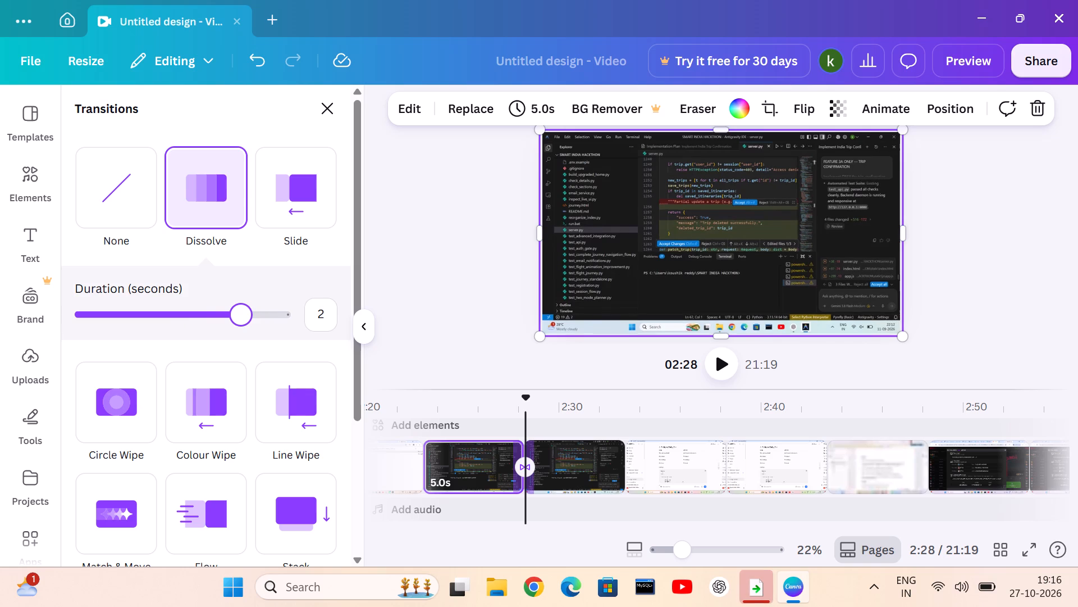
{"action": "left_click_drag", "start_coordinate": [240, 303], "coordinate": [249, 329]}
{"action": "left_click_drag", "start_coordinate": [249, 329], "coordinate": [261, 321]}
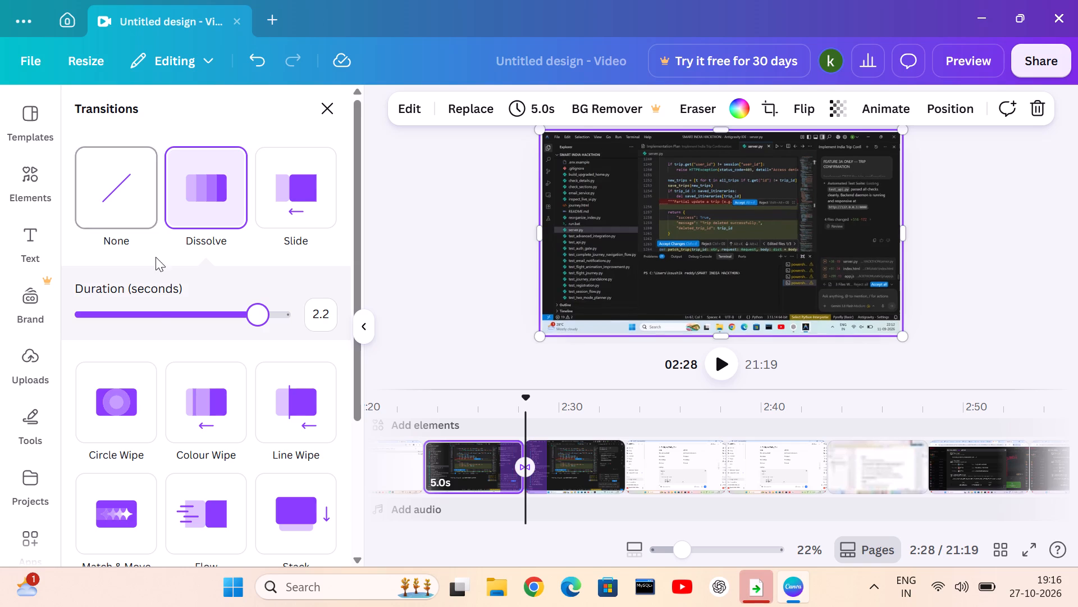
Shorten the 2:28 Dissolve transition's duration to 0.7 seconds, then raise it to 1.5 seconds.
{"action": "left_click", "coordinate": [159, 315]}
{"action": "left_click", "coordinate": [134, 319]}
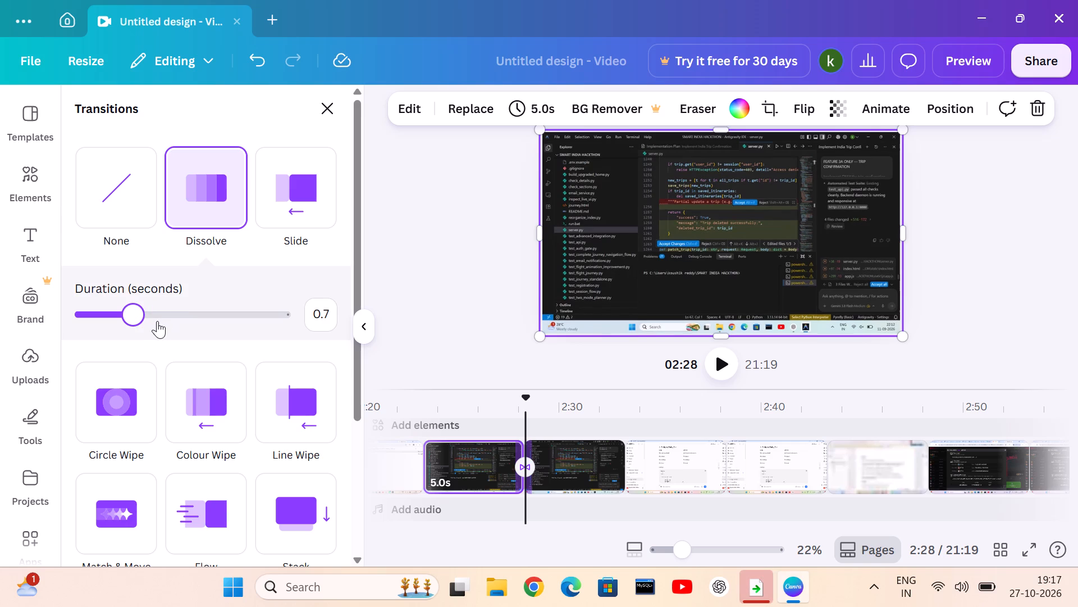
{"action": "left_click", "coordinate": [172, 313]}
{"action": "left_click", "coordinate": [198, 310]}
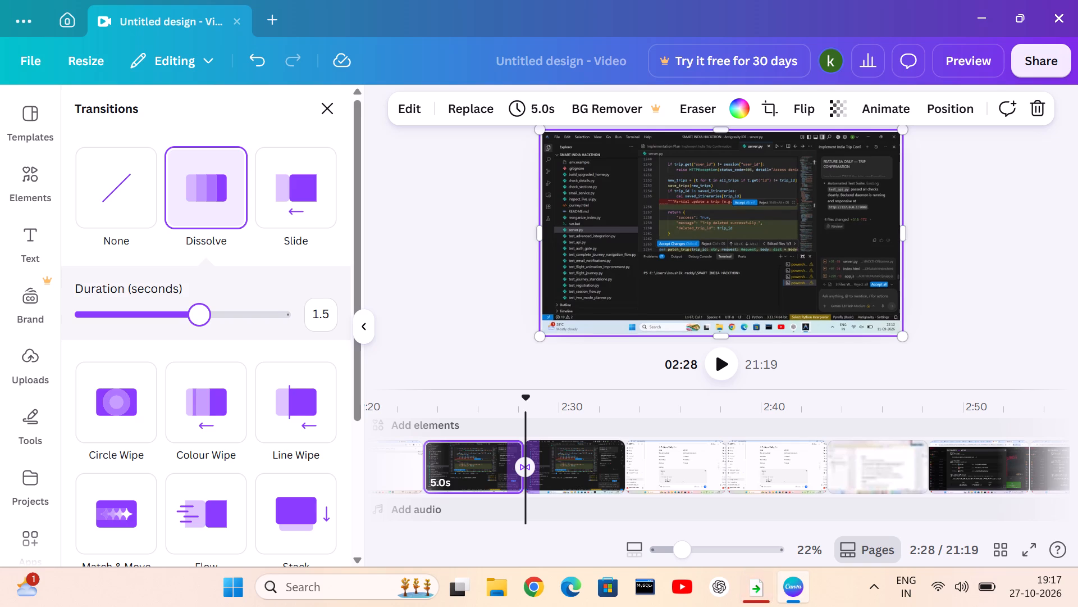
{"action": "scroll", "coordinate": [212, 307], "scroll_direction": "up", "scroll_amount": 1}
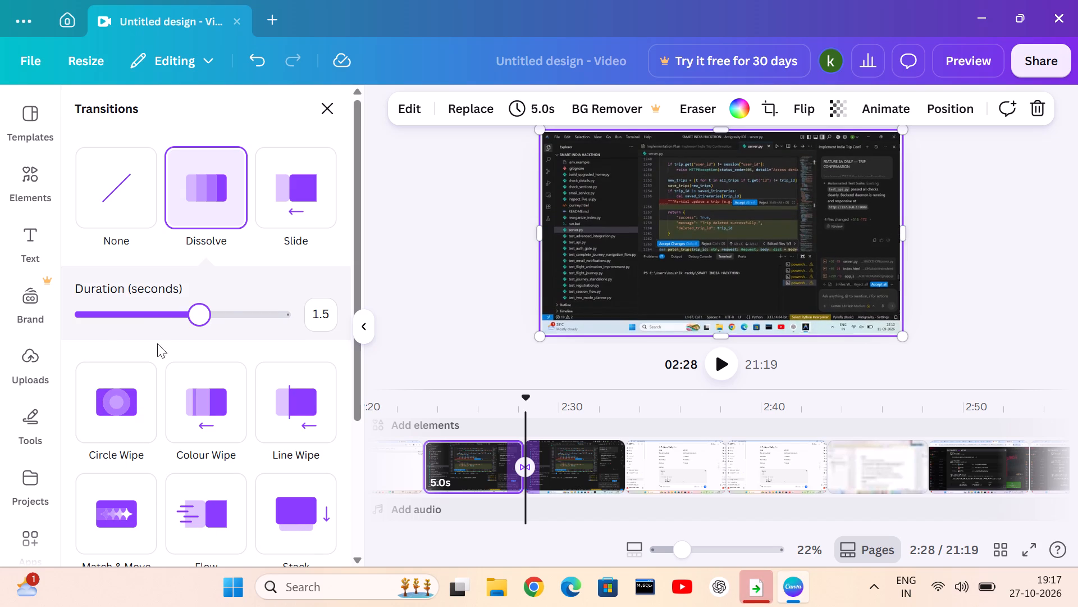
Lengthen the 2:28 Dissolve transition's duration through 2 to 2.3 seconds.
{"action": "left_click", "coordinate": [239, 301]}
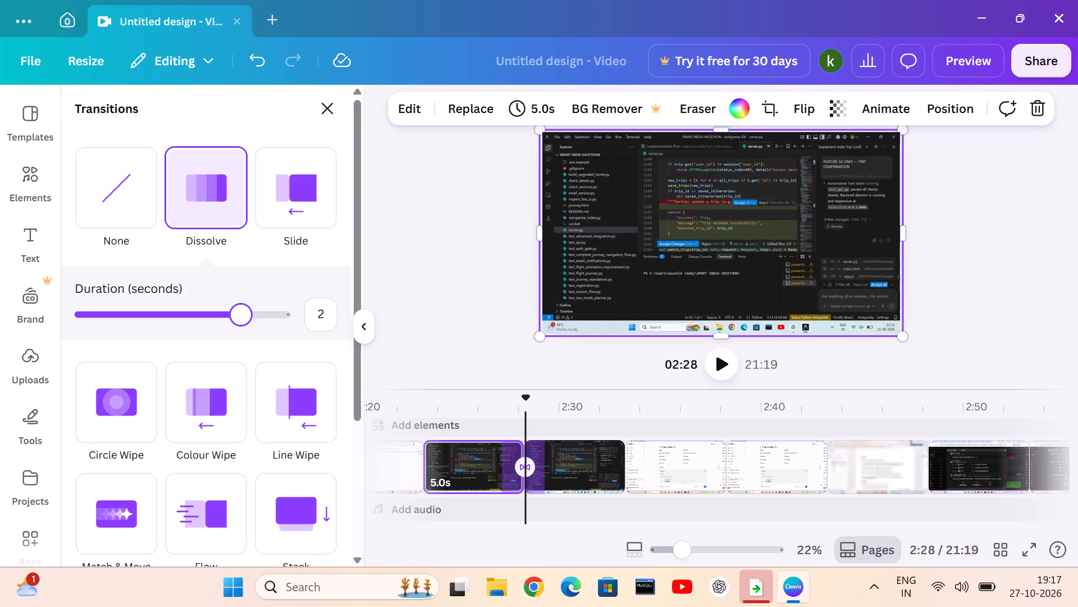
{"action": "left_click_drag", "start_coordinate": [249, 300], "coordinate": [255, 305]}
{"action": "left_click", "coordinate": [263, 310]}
Replace the 2:28 Dissolve with a Line Wipe transition and shorten its duration to 1.2 seconds.
{"action": "left_click", "coordinate": [291, 394]}
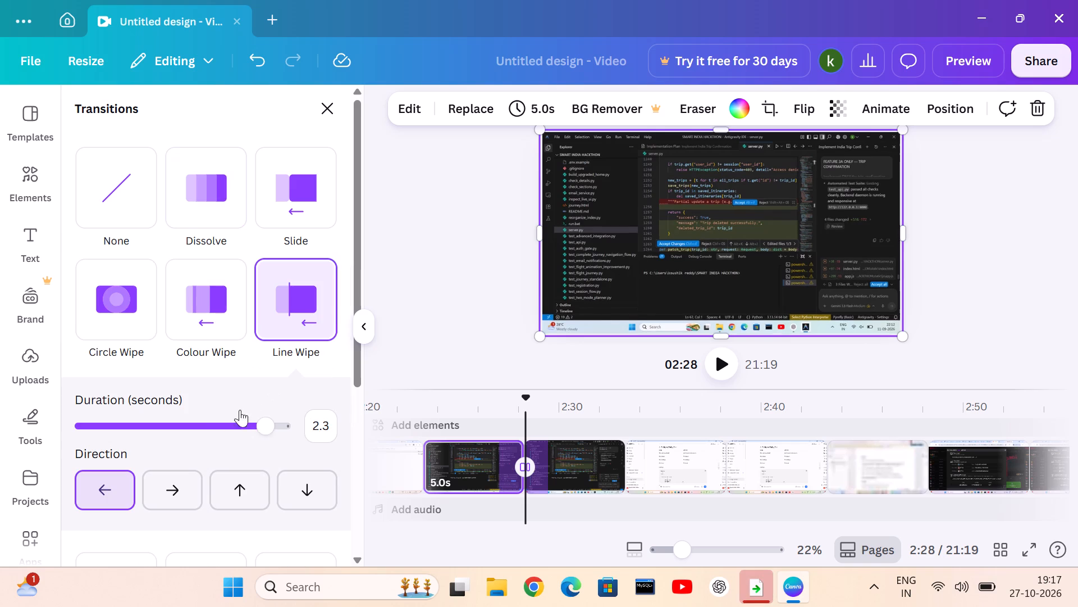
{"action": "left_click", "coordinate": [231, 418]}
{"action": "left_click", "coordinate": [210, 422]}
{"action": "left_click", "coordinate": [181, 429]}
{"action": "left_click", "coordinate": [172, 429]}
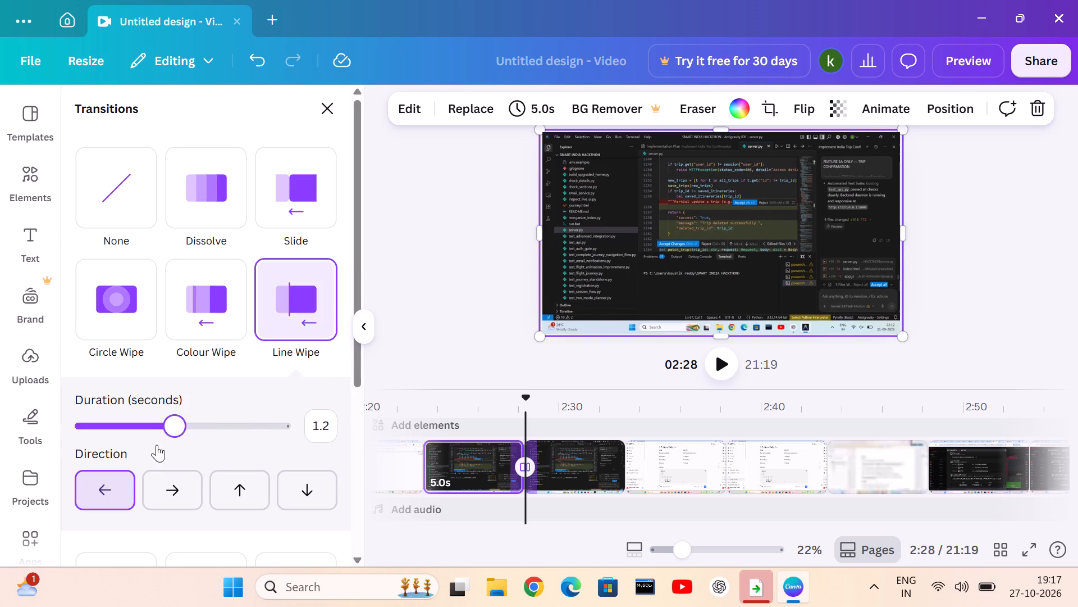
Try the rightward and upward directions on the 2:28 Line Wipe, ending with the downward direction.
{"action": "left_click", "coordinate": [160, 481]}
{"action": "left_click", "coordinate": [235, 491]}
{"action": "left_click", "coordinate": [305, 490]}
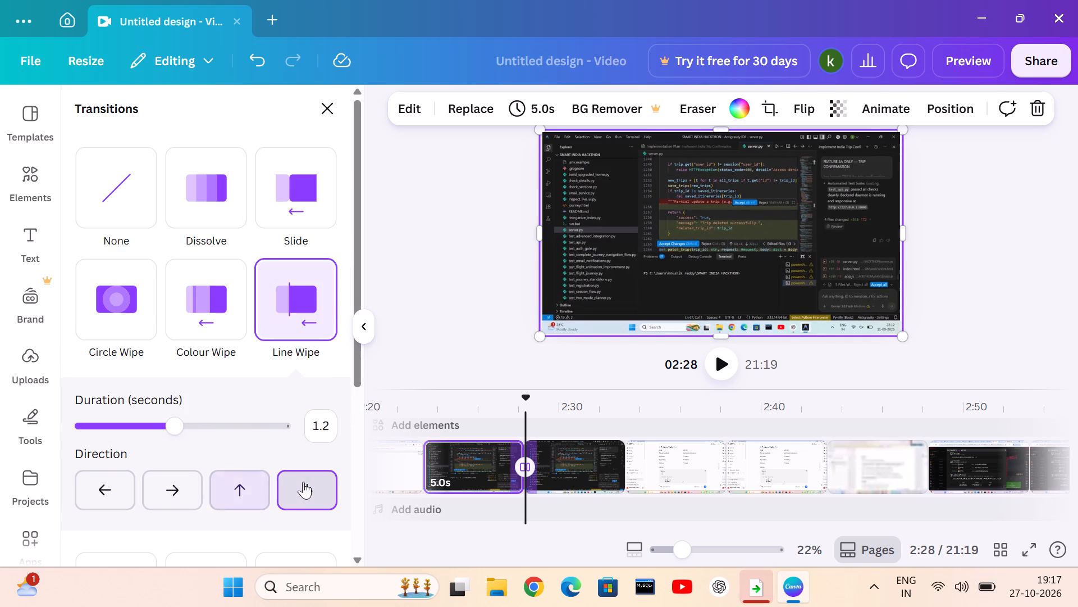
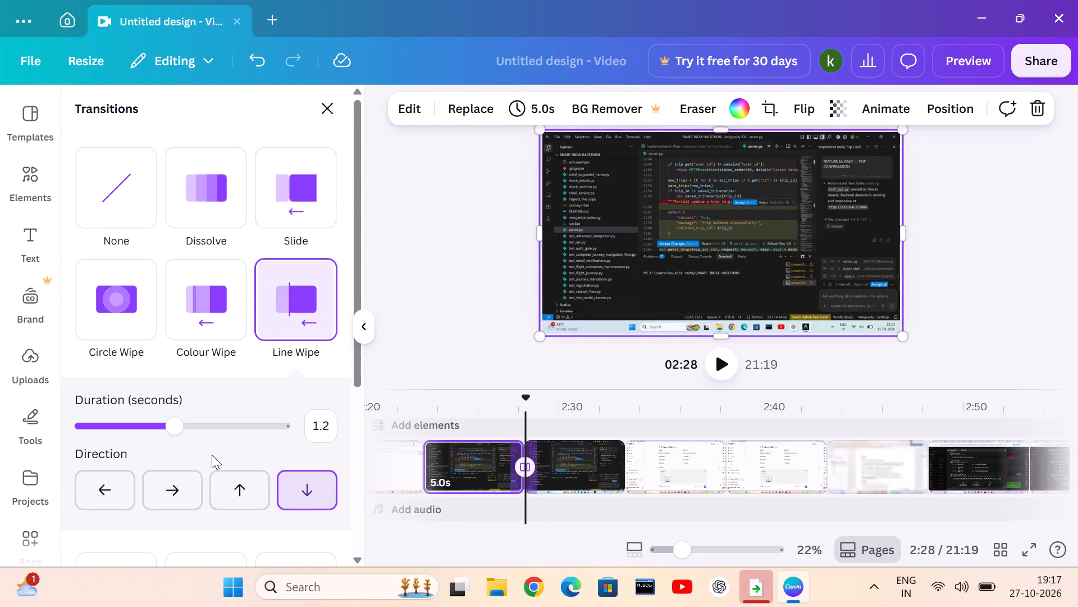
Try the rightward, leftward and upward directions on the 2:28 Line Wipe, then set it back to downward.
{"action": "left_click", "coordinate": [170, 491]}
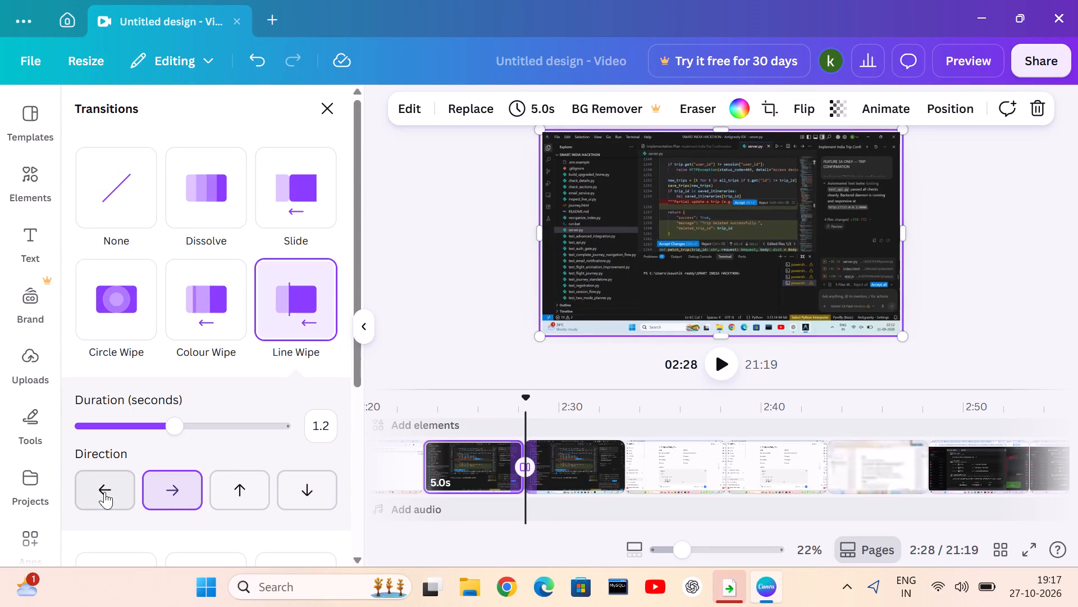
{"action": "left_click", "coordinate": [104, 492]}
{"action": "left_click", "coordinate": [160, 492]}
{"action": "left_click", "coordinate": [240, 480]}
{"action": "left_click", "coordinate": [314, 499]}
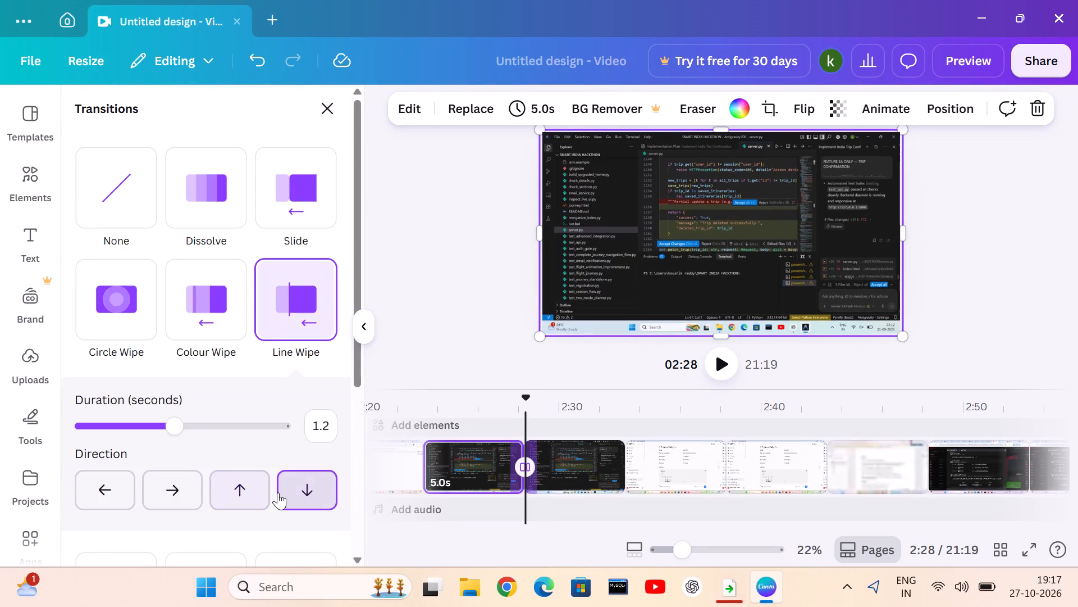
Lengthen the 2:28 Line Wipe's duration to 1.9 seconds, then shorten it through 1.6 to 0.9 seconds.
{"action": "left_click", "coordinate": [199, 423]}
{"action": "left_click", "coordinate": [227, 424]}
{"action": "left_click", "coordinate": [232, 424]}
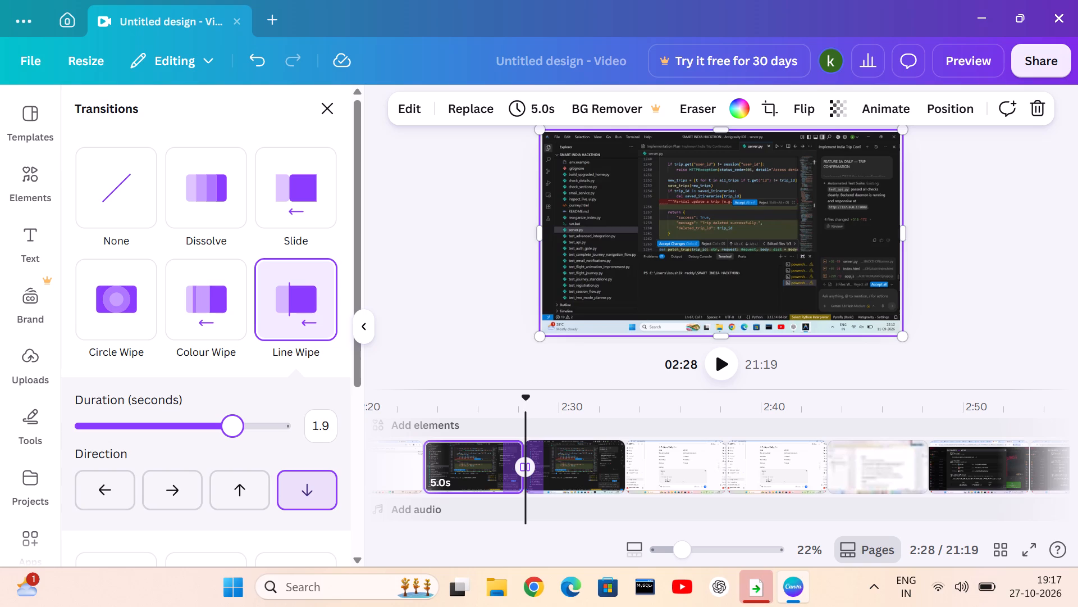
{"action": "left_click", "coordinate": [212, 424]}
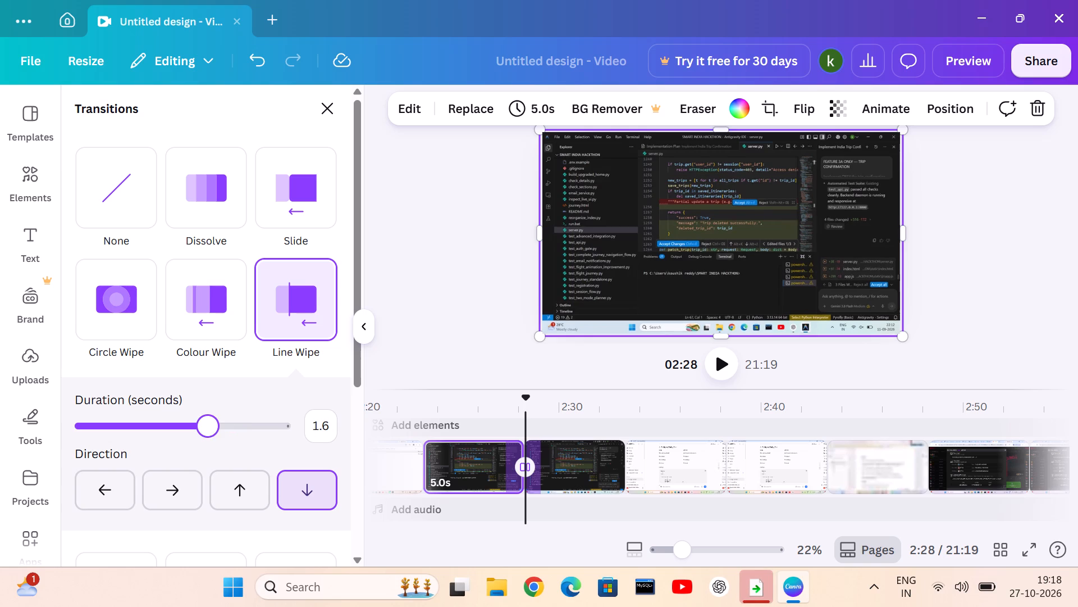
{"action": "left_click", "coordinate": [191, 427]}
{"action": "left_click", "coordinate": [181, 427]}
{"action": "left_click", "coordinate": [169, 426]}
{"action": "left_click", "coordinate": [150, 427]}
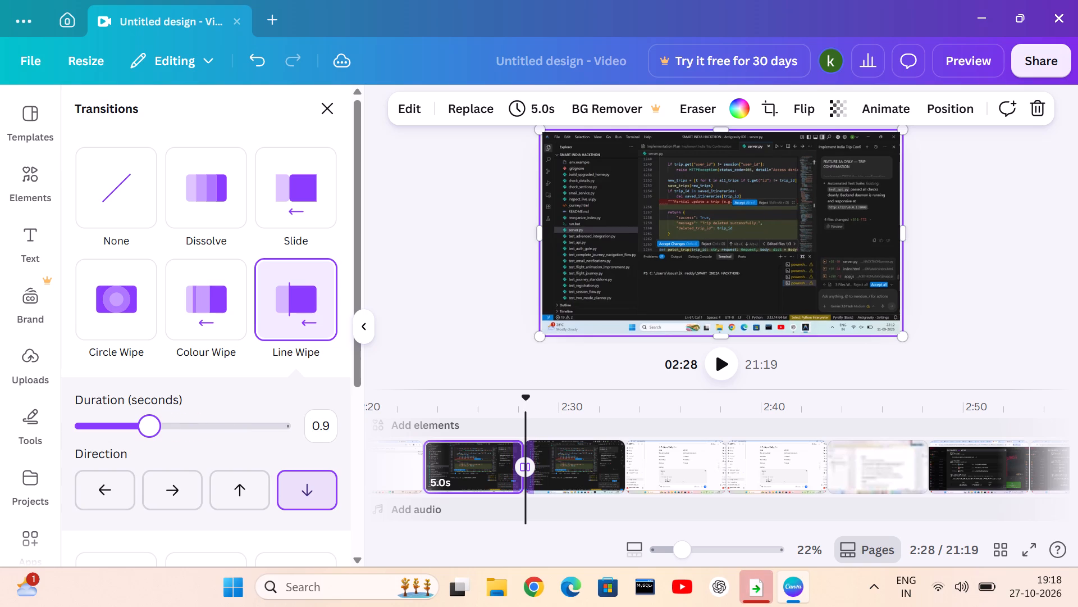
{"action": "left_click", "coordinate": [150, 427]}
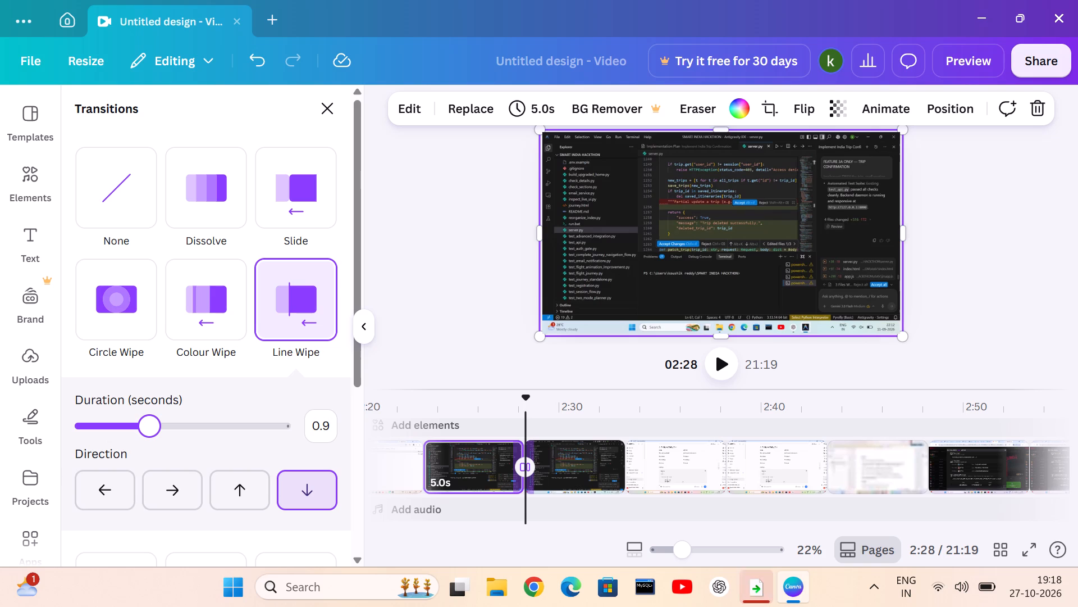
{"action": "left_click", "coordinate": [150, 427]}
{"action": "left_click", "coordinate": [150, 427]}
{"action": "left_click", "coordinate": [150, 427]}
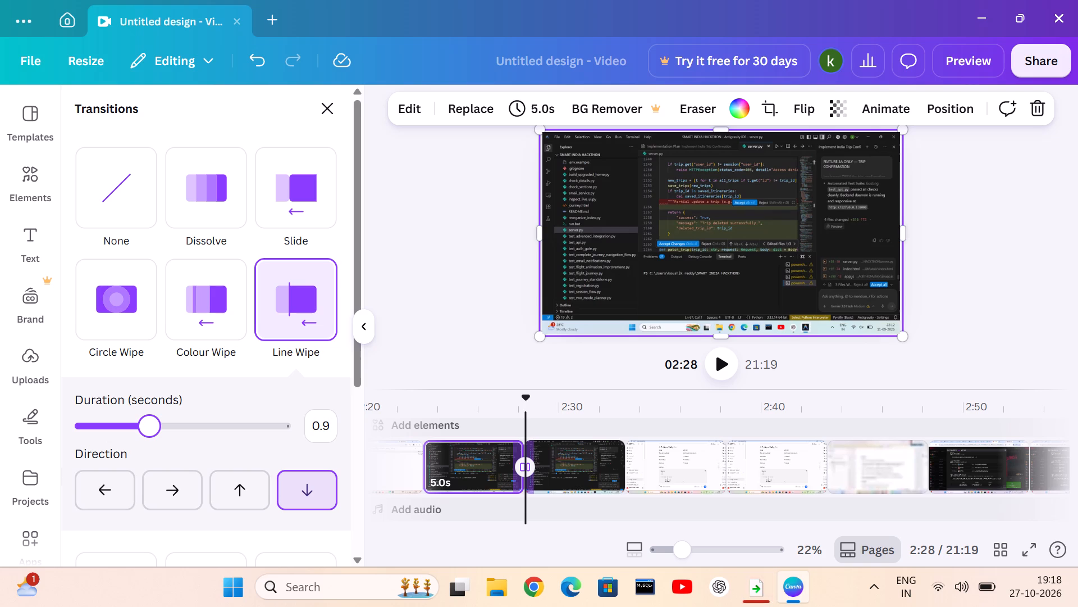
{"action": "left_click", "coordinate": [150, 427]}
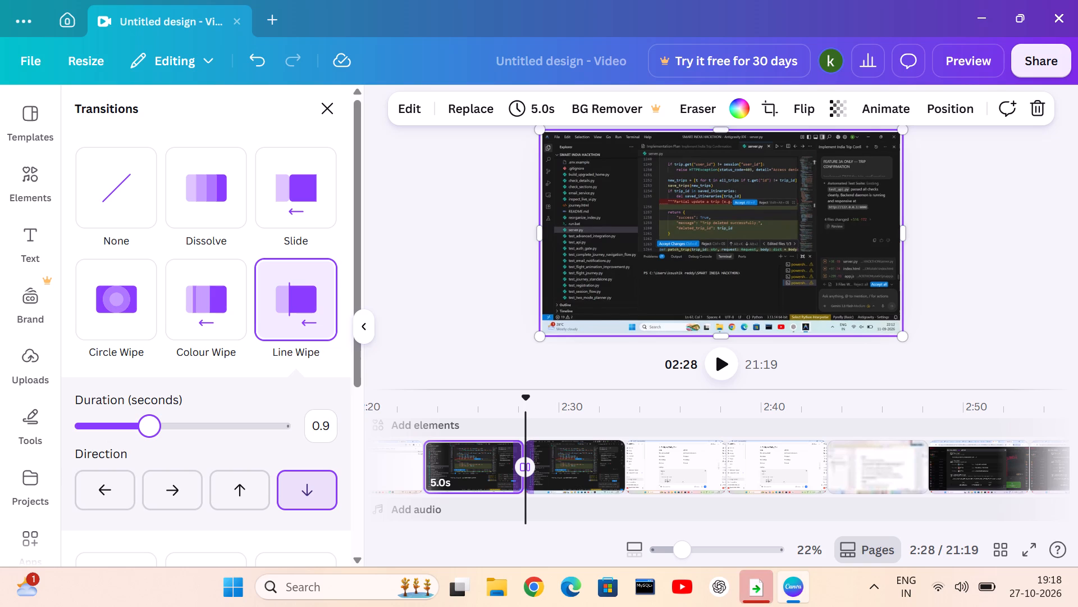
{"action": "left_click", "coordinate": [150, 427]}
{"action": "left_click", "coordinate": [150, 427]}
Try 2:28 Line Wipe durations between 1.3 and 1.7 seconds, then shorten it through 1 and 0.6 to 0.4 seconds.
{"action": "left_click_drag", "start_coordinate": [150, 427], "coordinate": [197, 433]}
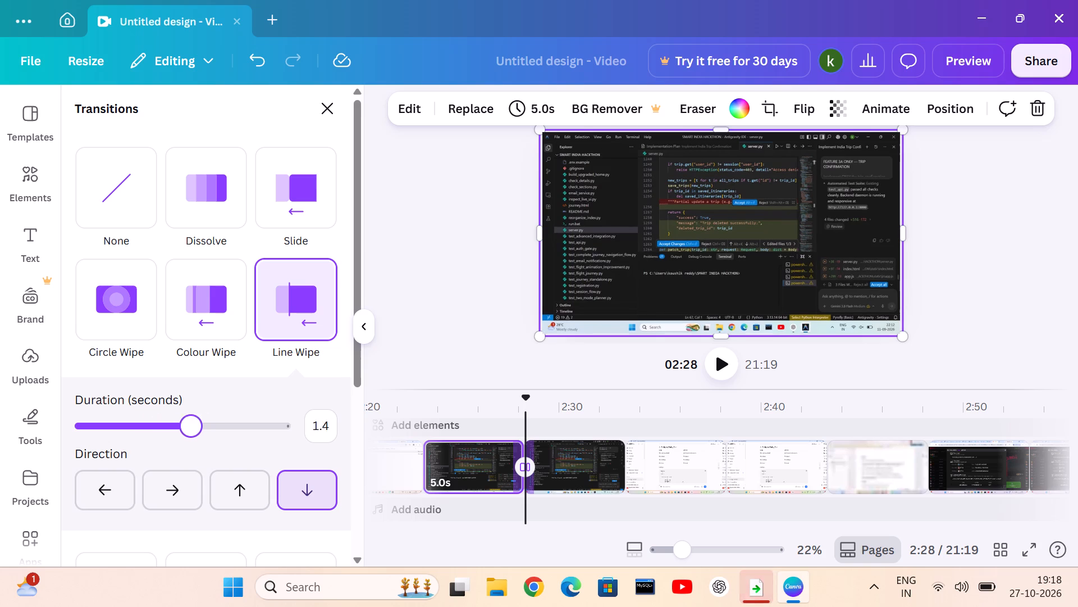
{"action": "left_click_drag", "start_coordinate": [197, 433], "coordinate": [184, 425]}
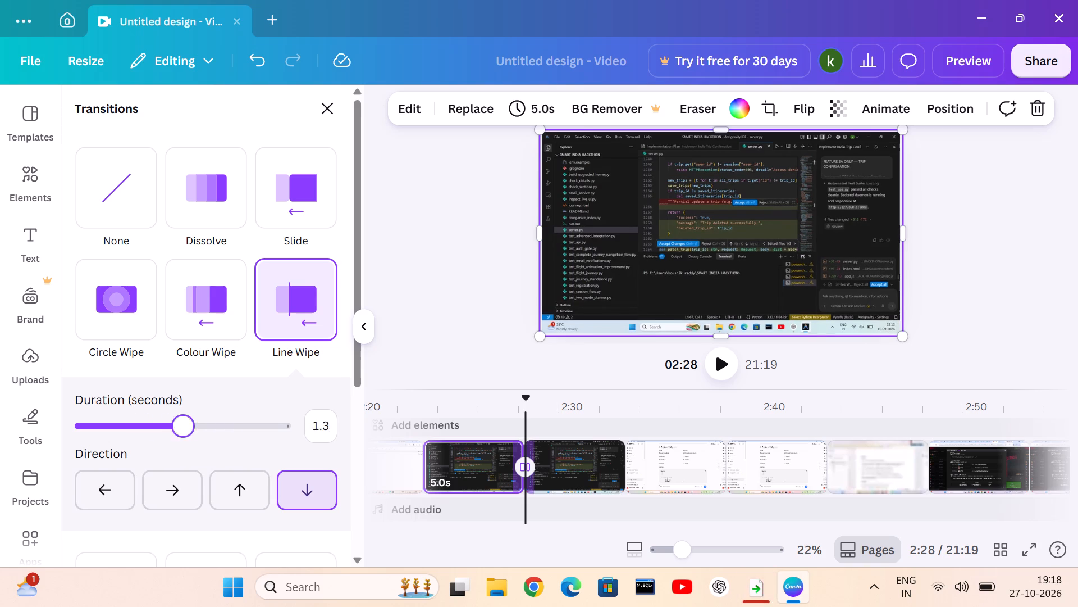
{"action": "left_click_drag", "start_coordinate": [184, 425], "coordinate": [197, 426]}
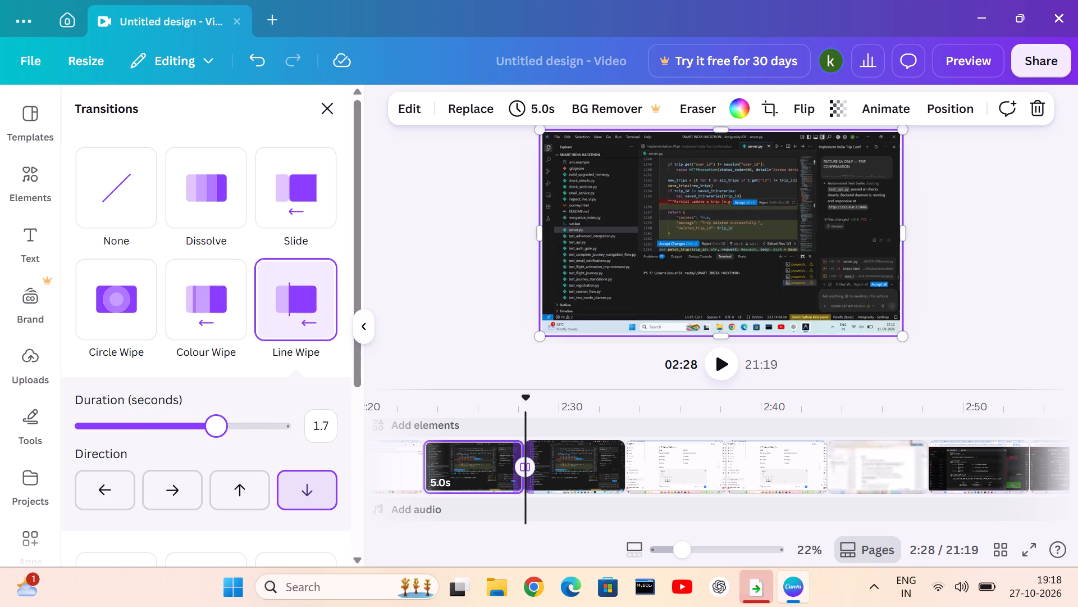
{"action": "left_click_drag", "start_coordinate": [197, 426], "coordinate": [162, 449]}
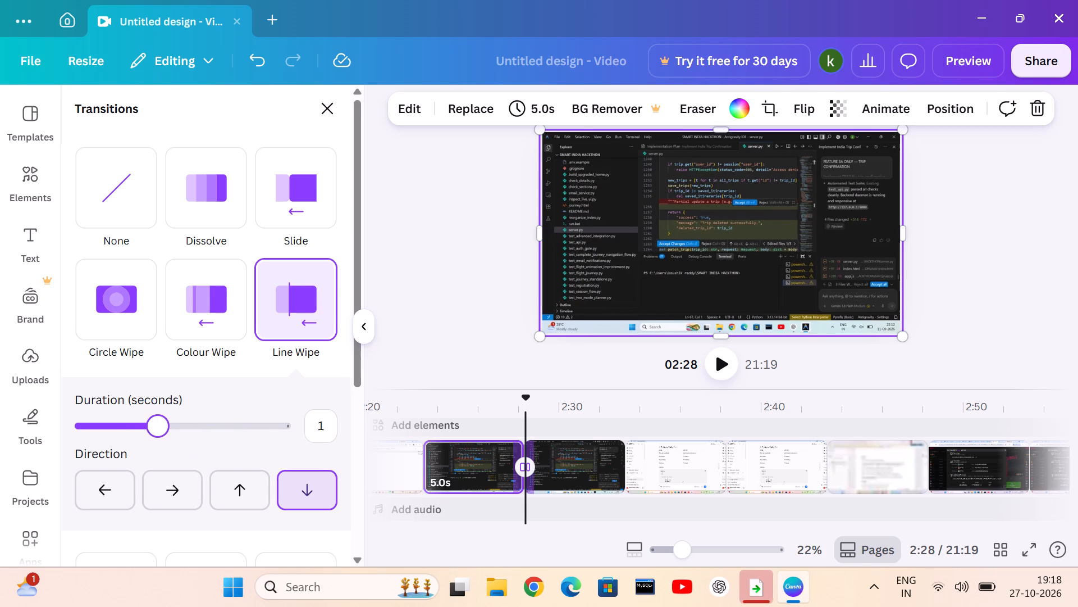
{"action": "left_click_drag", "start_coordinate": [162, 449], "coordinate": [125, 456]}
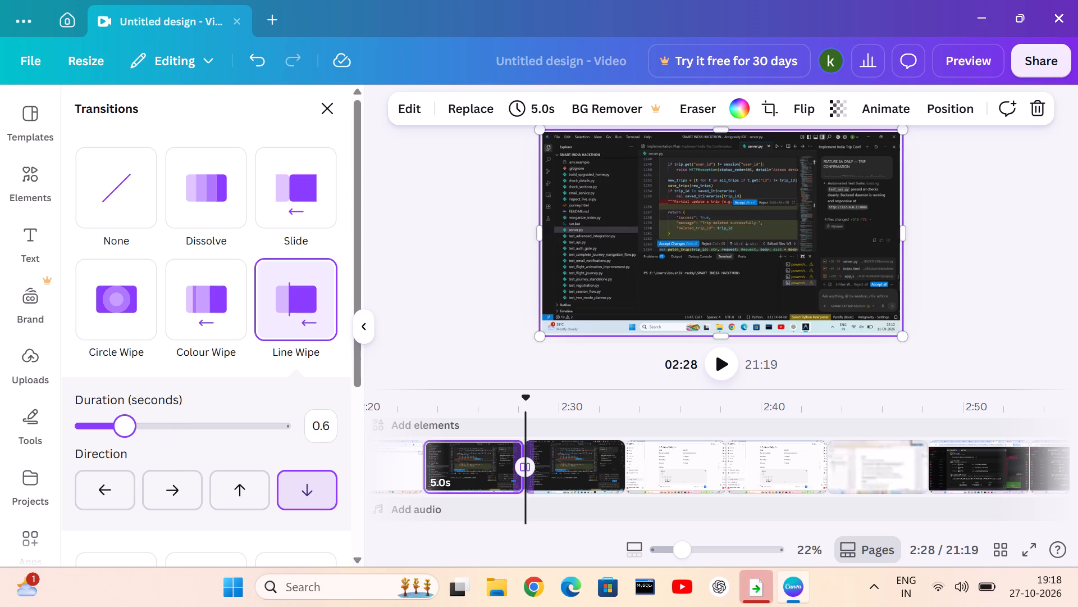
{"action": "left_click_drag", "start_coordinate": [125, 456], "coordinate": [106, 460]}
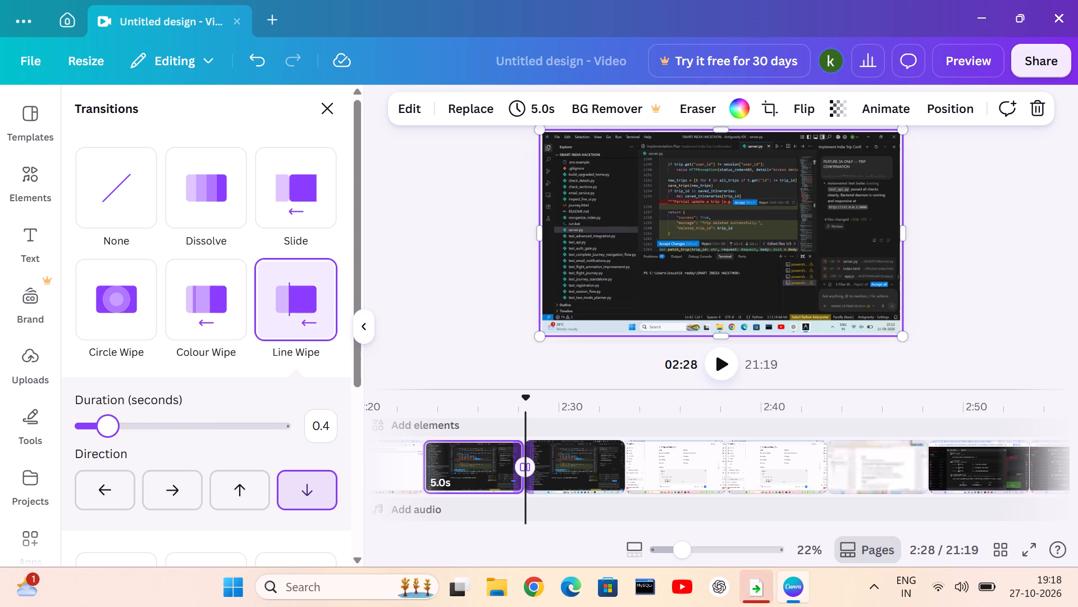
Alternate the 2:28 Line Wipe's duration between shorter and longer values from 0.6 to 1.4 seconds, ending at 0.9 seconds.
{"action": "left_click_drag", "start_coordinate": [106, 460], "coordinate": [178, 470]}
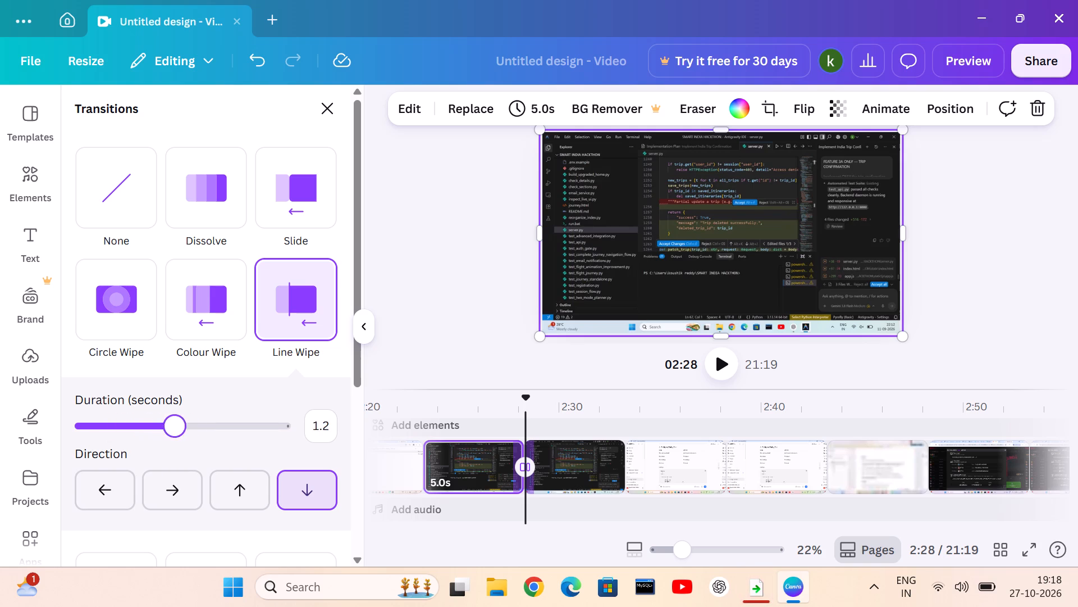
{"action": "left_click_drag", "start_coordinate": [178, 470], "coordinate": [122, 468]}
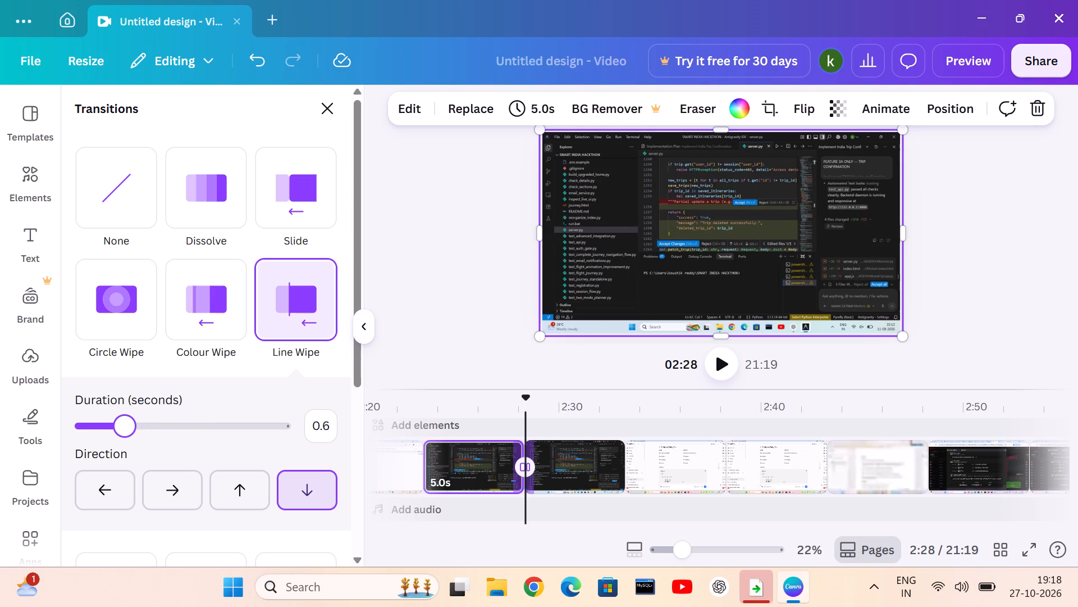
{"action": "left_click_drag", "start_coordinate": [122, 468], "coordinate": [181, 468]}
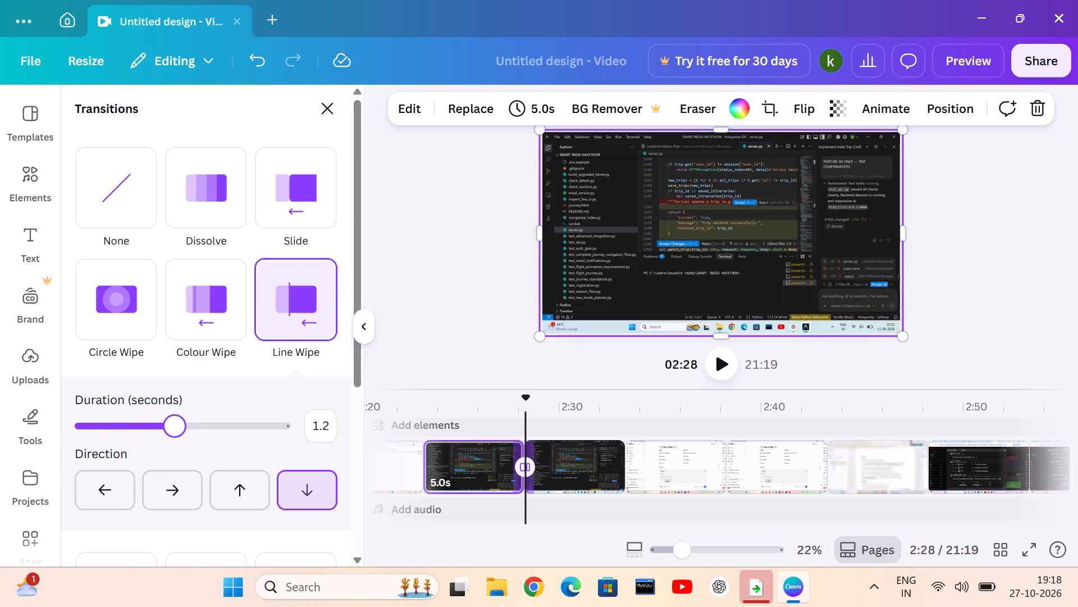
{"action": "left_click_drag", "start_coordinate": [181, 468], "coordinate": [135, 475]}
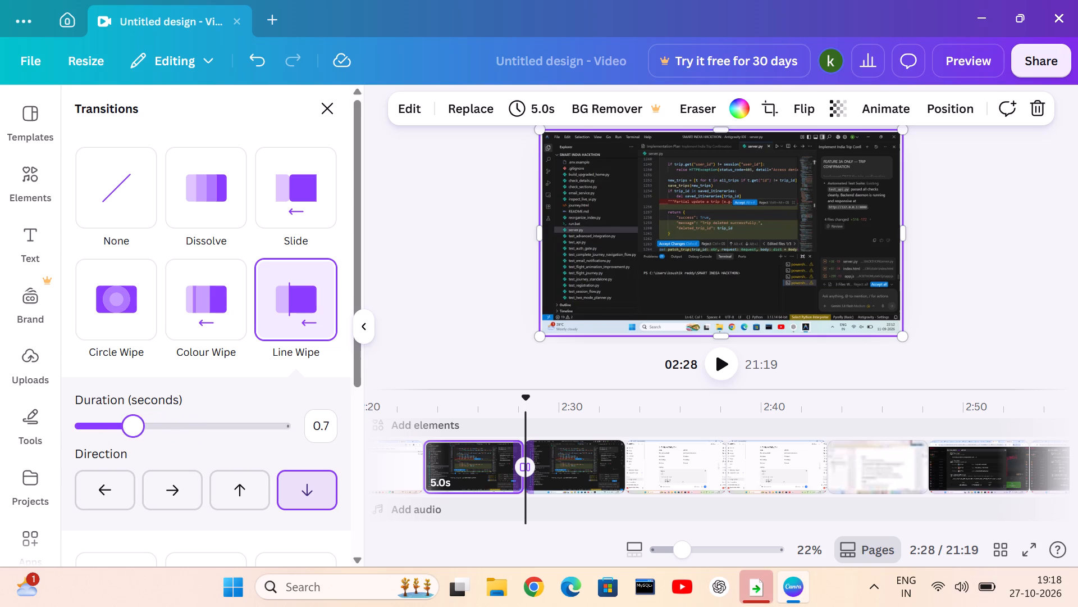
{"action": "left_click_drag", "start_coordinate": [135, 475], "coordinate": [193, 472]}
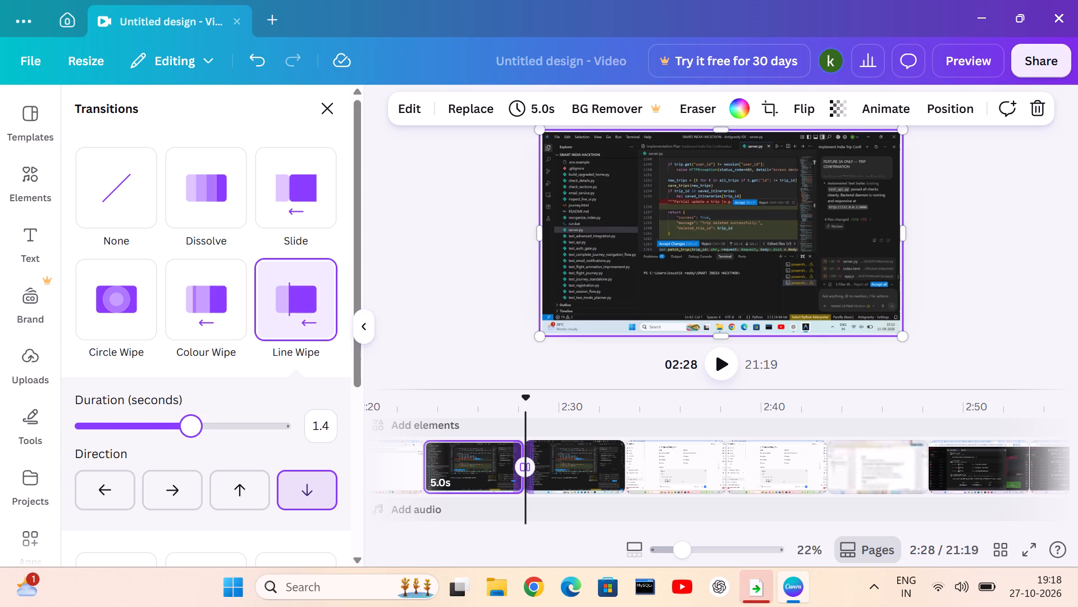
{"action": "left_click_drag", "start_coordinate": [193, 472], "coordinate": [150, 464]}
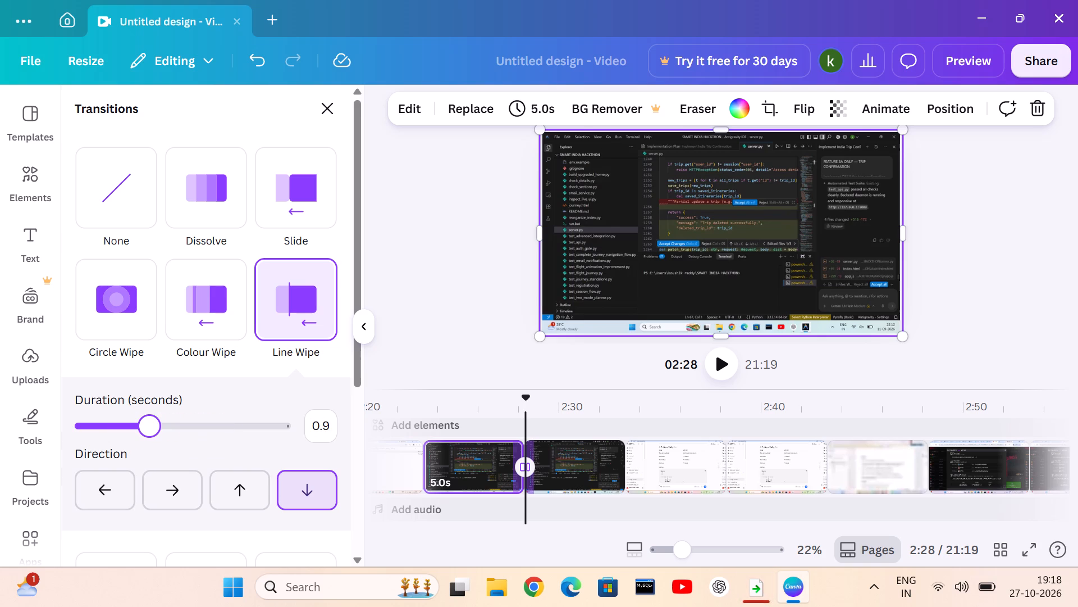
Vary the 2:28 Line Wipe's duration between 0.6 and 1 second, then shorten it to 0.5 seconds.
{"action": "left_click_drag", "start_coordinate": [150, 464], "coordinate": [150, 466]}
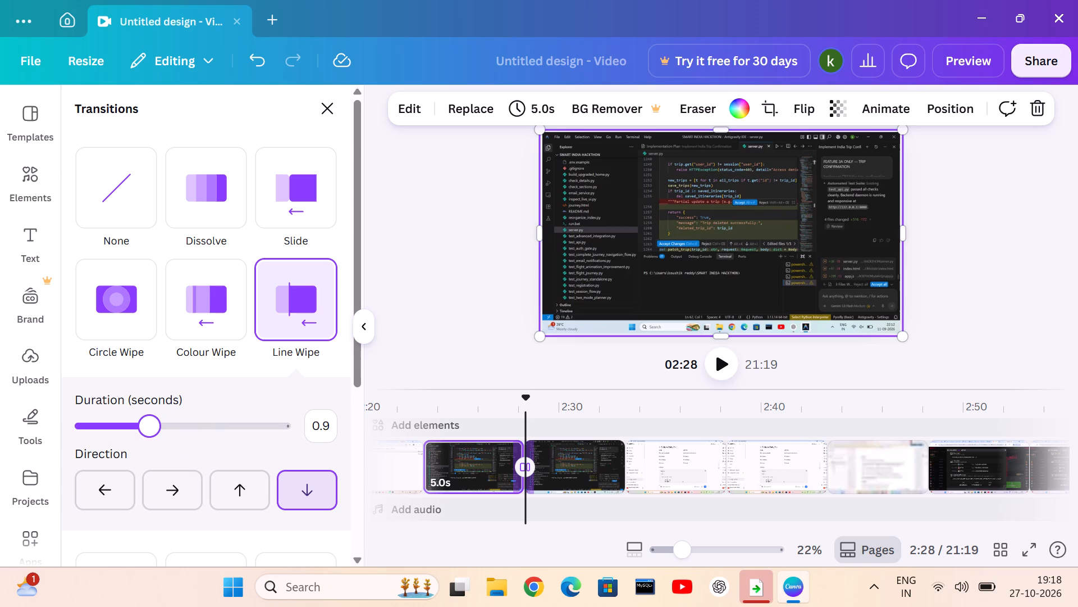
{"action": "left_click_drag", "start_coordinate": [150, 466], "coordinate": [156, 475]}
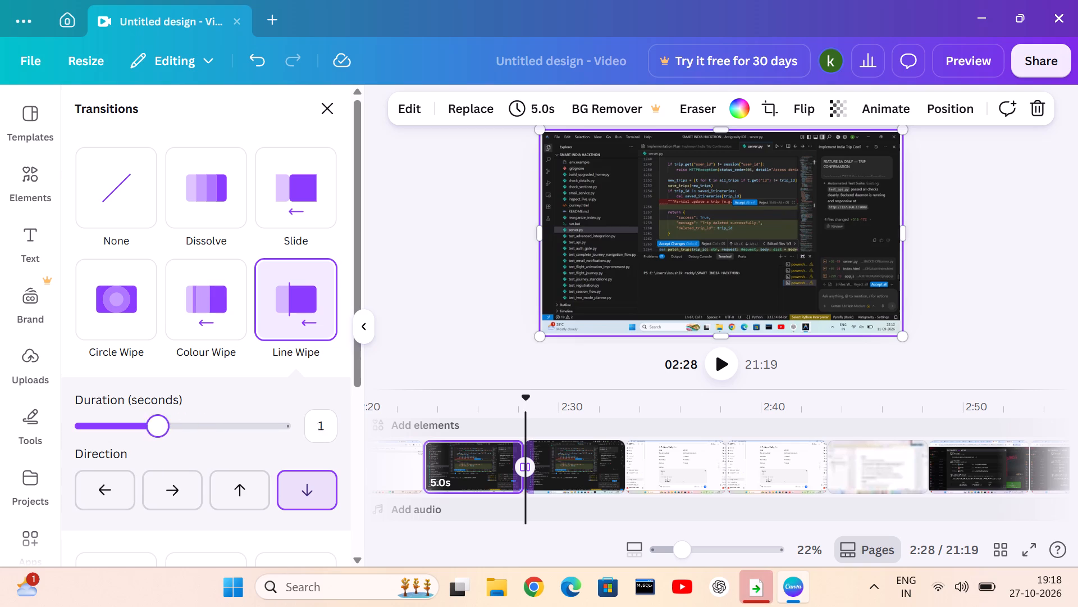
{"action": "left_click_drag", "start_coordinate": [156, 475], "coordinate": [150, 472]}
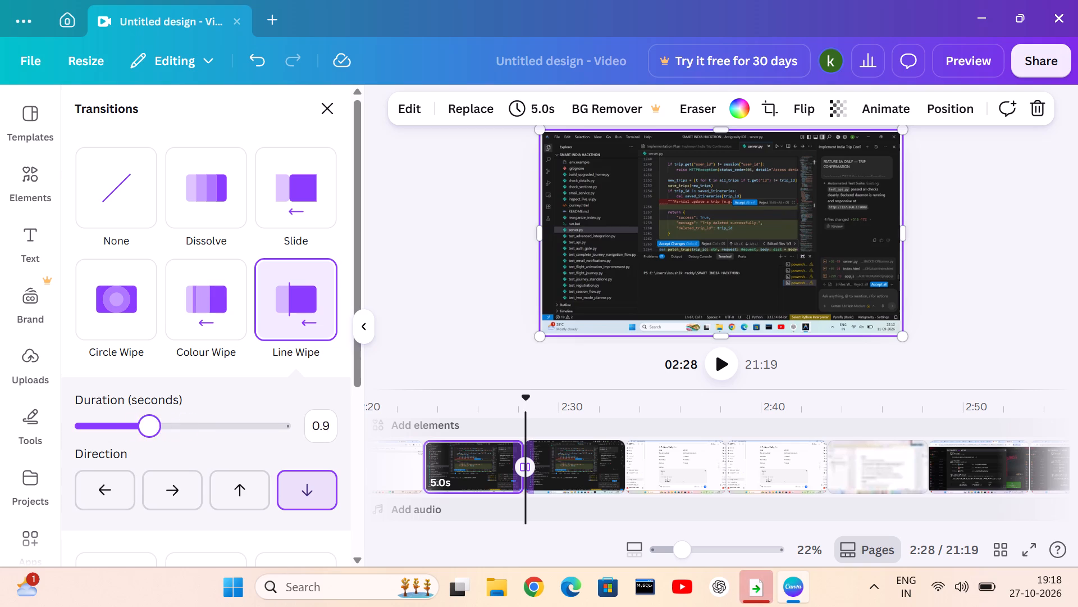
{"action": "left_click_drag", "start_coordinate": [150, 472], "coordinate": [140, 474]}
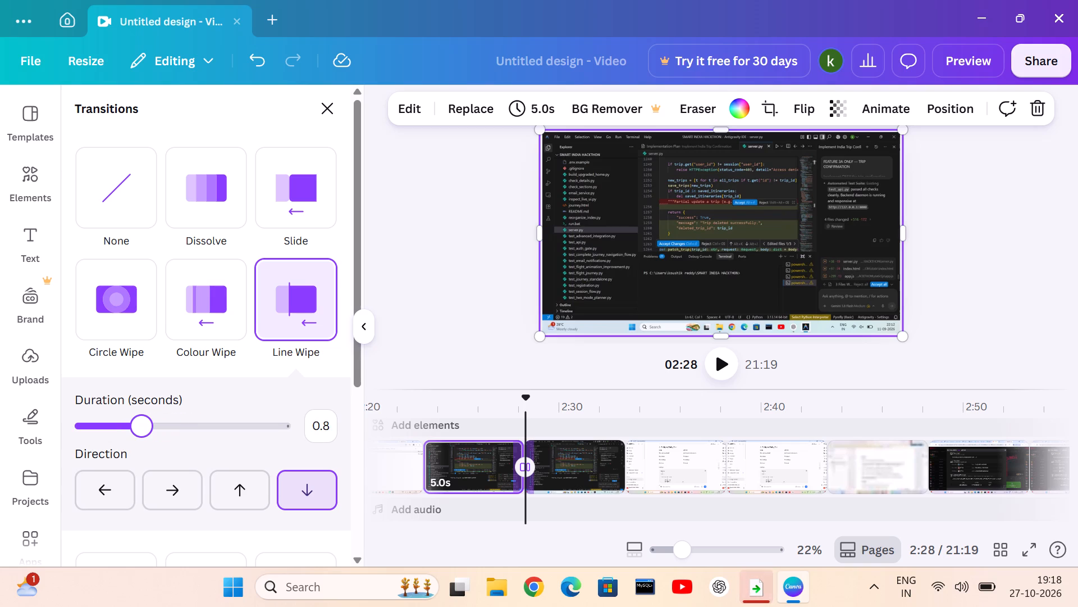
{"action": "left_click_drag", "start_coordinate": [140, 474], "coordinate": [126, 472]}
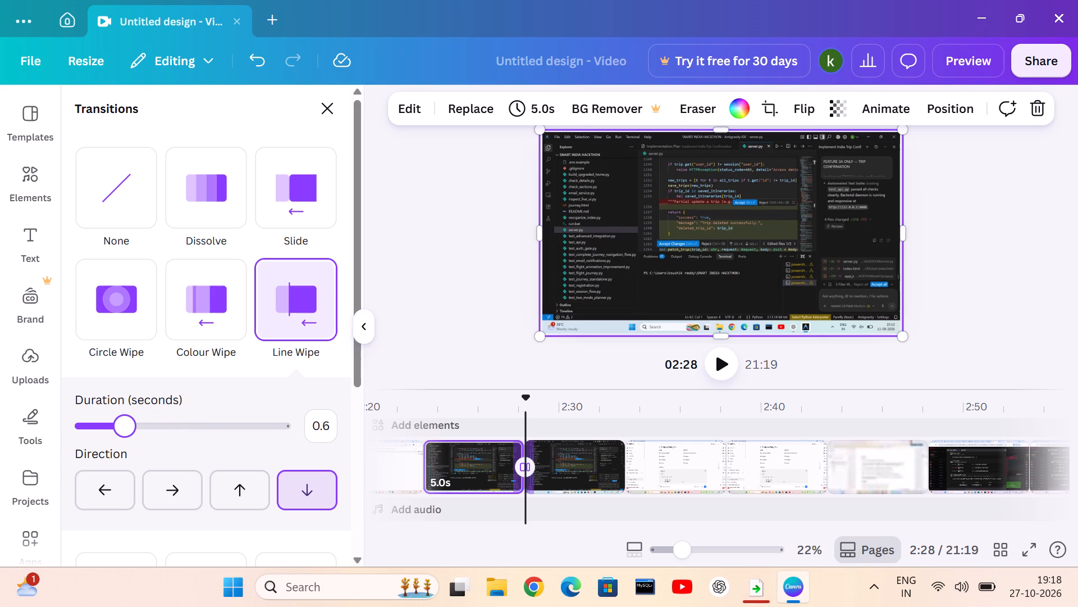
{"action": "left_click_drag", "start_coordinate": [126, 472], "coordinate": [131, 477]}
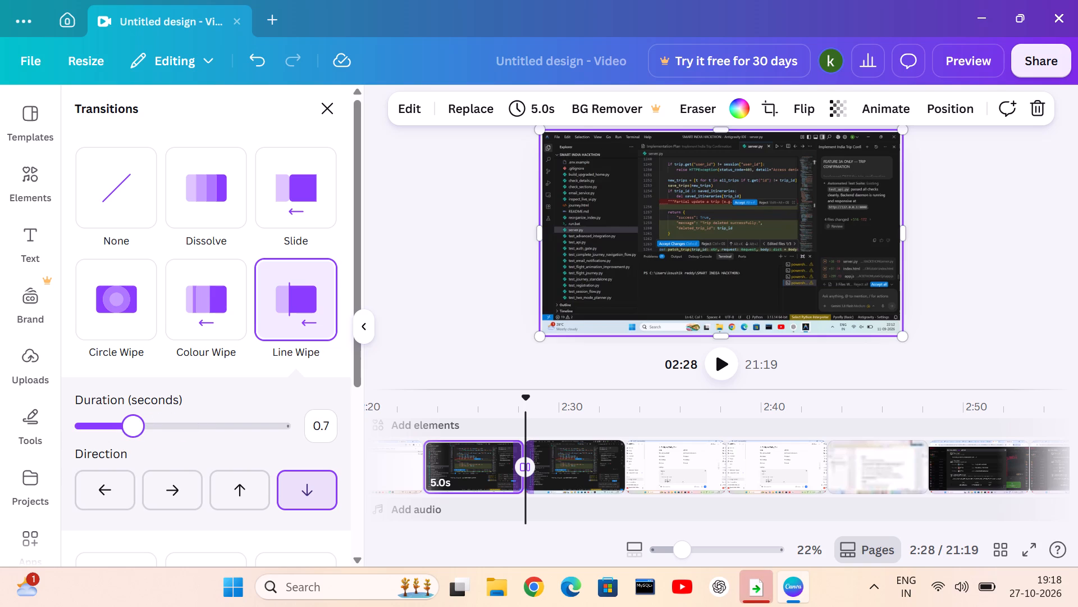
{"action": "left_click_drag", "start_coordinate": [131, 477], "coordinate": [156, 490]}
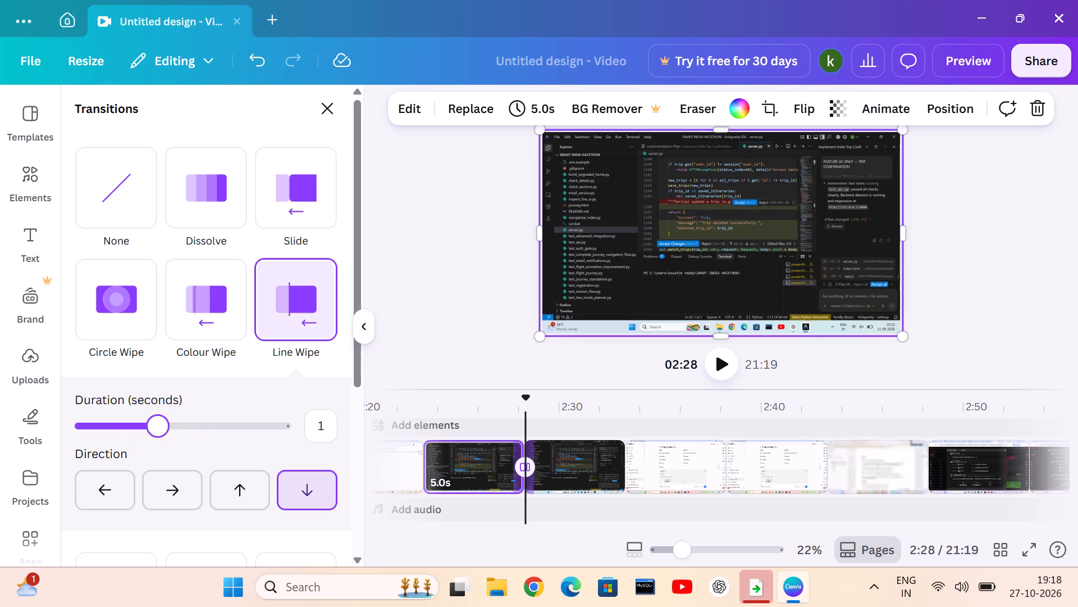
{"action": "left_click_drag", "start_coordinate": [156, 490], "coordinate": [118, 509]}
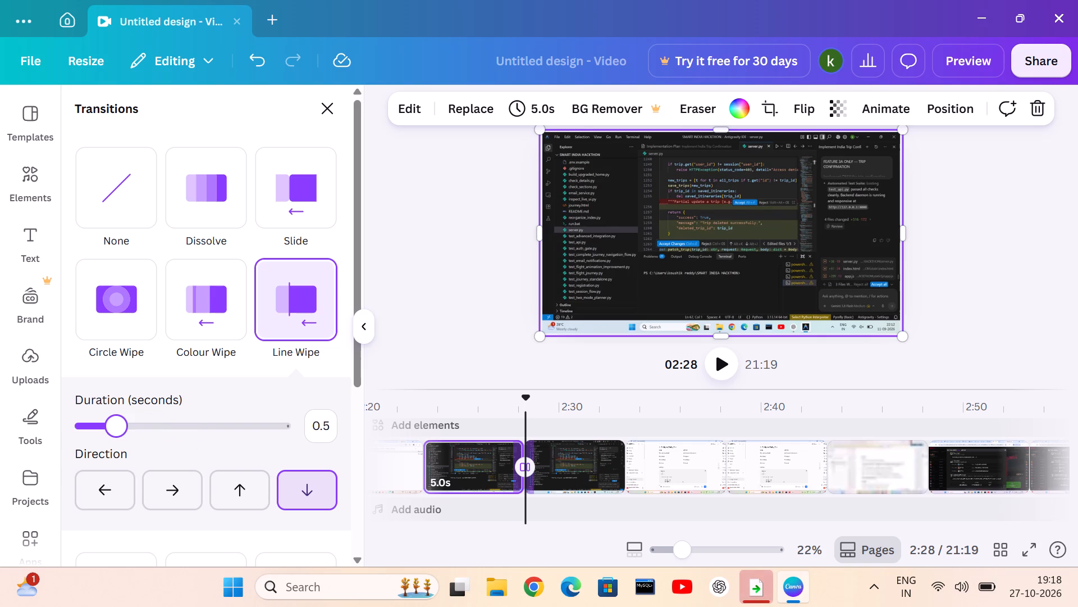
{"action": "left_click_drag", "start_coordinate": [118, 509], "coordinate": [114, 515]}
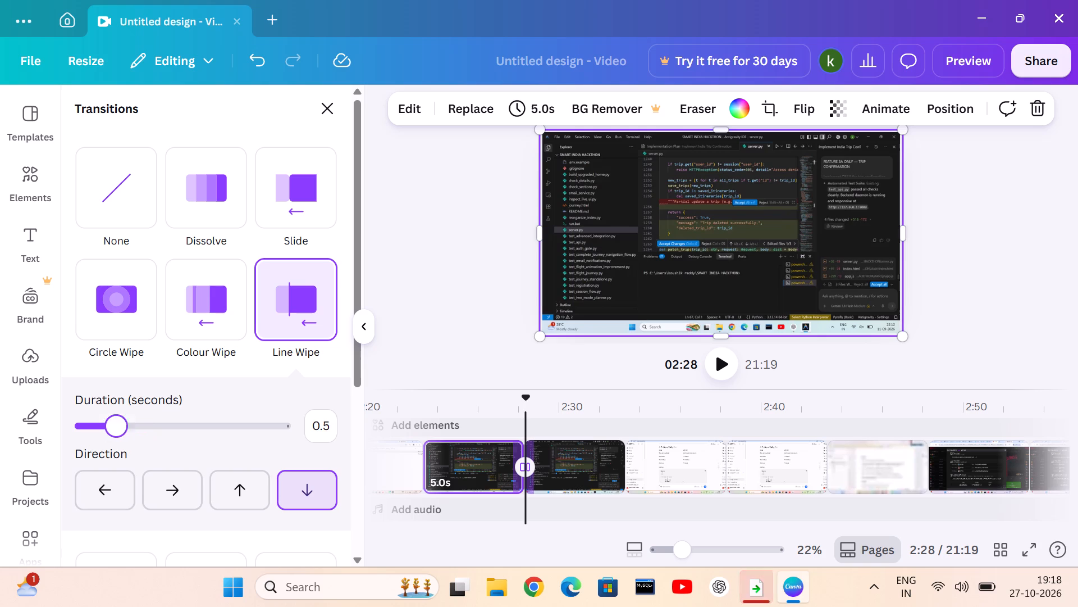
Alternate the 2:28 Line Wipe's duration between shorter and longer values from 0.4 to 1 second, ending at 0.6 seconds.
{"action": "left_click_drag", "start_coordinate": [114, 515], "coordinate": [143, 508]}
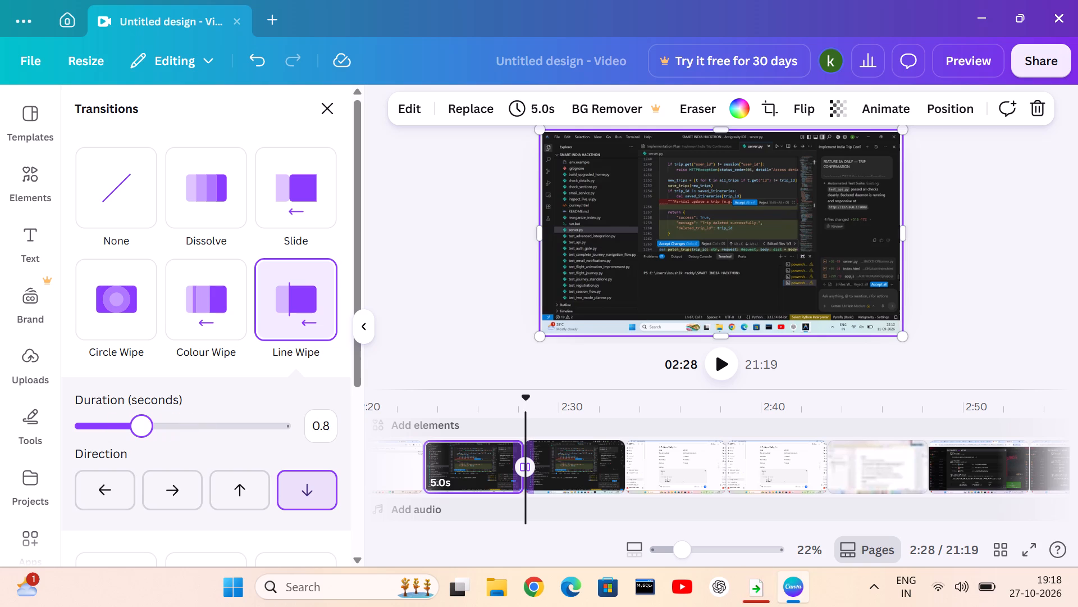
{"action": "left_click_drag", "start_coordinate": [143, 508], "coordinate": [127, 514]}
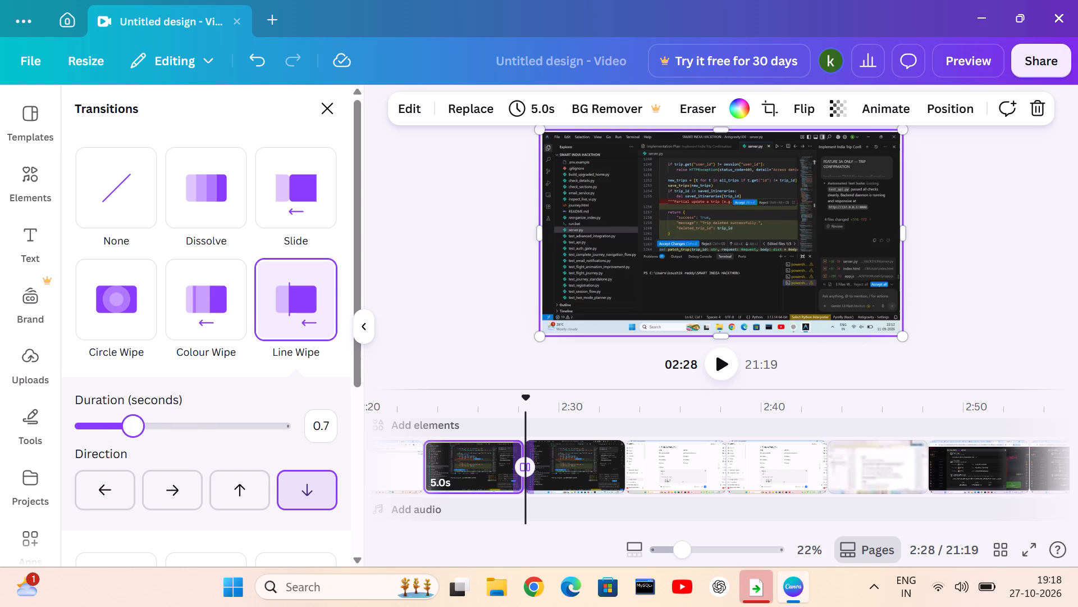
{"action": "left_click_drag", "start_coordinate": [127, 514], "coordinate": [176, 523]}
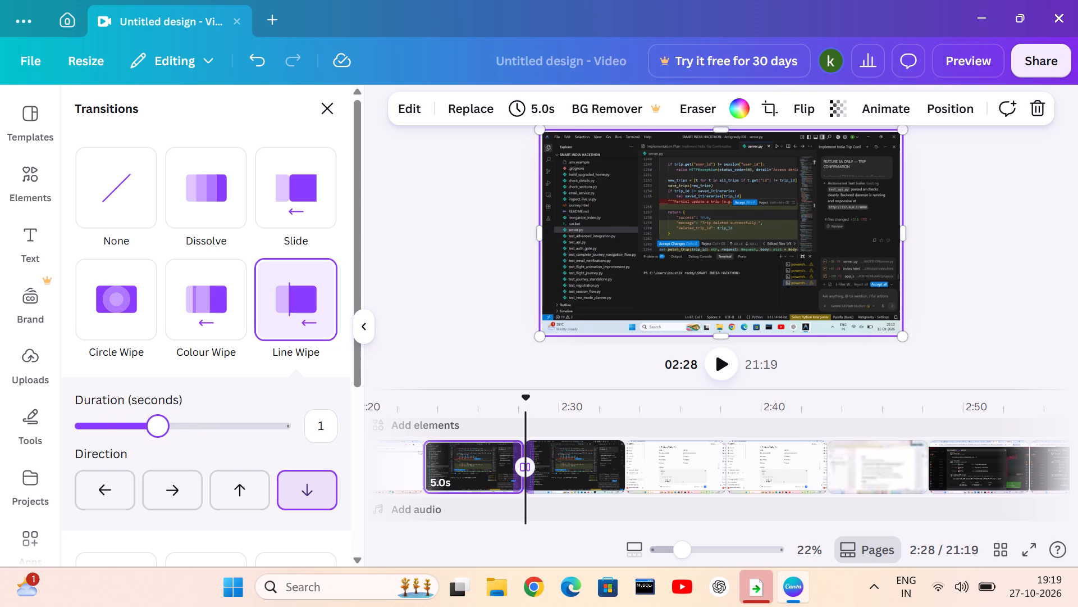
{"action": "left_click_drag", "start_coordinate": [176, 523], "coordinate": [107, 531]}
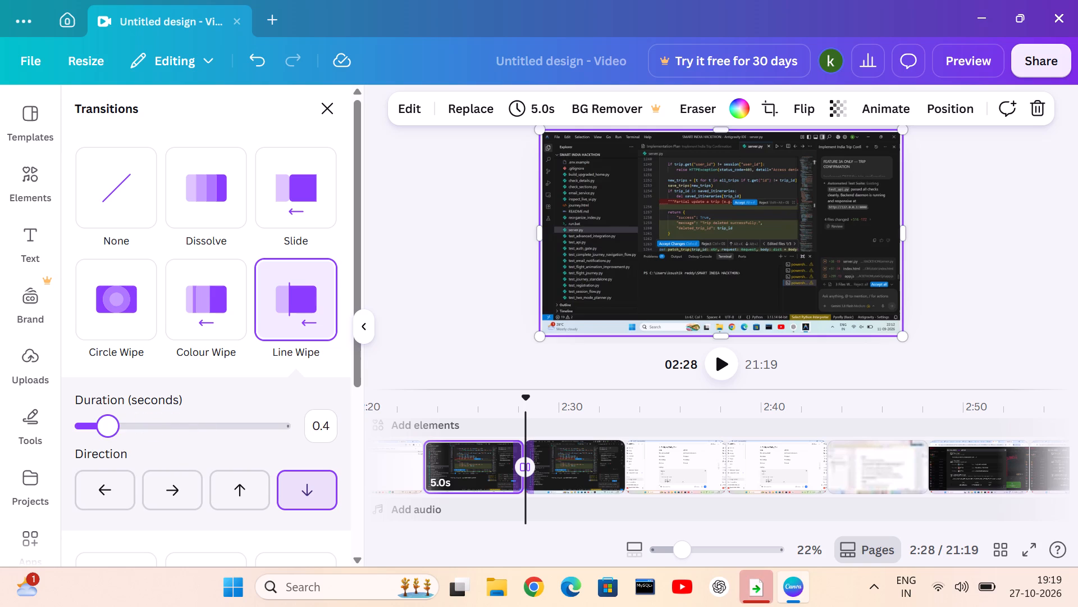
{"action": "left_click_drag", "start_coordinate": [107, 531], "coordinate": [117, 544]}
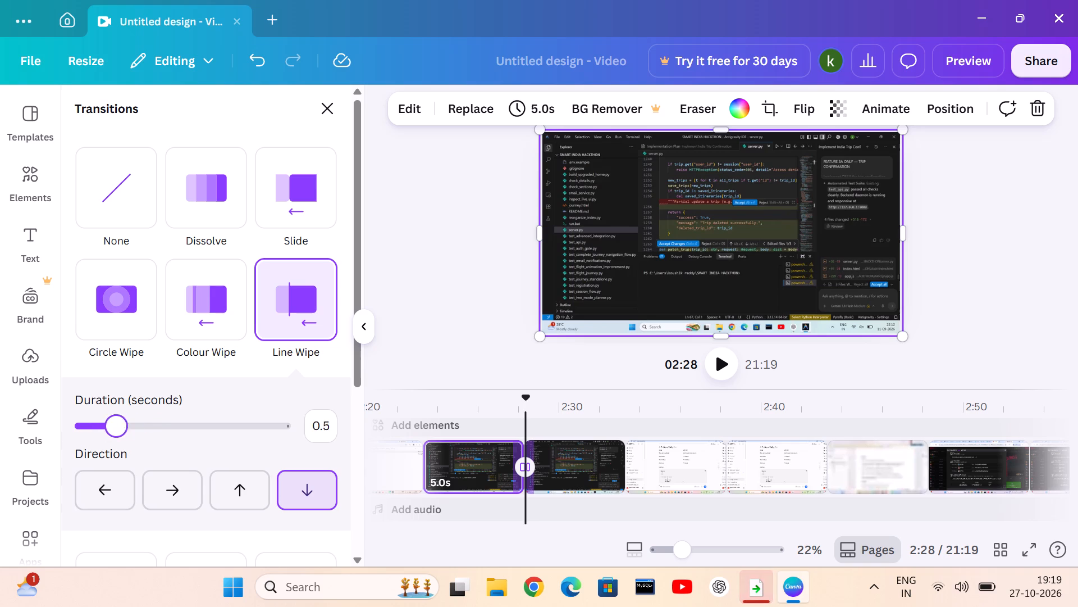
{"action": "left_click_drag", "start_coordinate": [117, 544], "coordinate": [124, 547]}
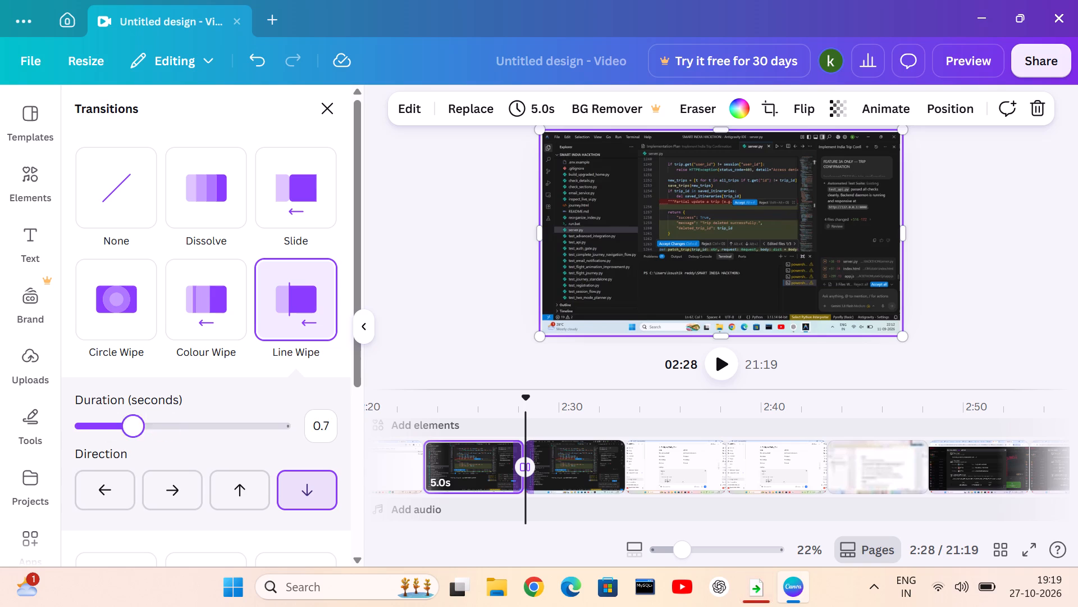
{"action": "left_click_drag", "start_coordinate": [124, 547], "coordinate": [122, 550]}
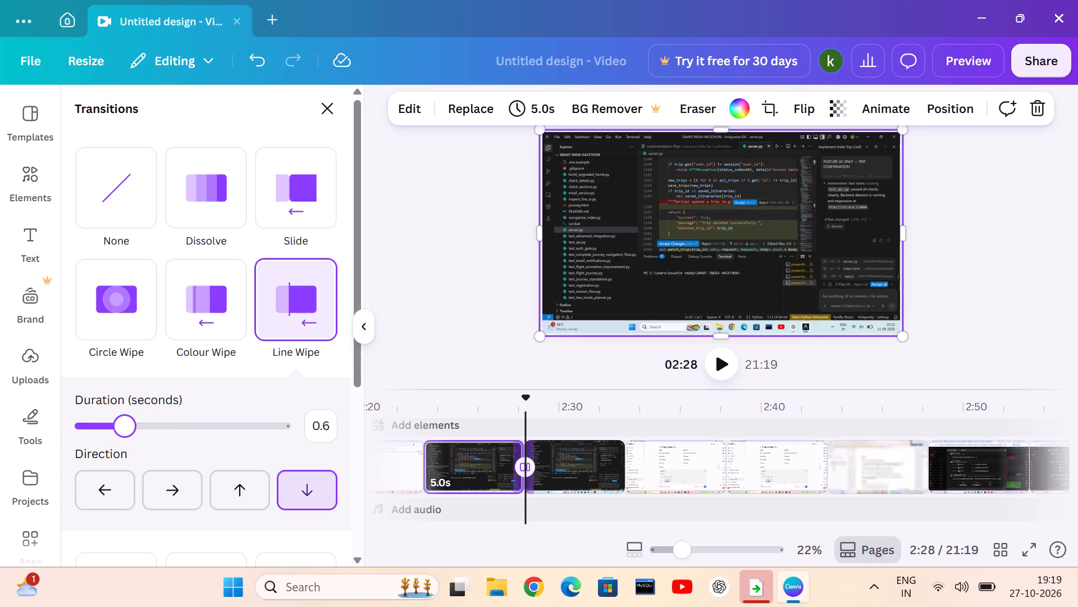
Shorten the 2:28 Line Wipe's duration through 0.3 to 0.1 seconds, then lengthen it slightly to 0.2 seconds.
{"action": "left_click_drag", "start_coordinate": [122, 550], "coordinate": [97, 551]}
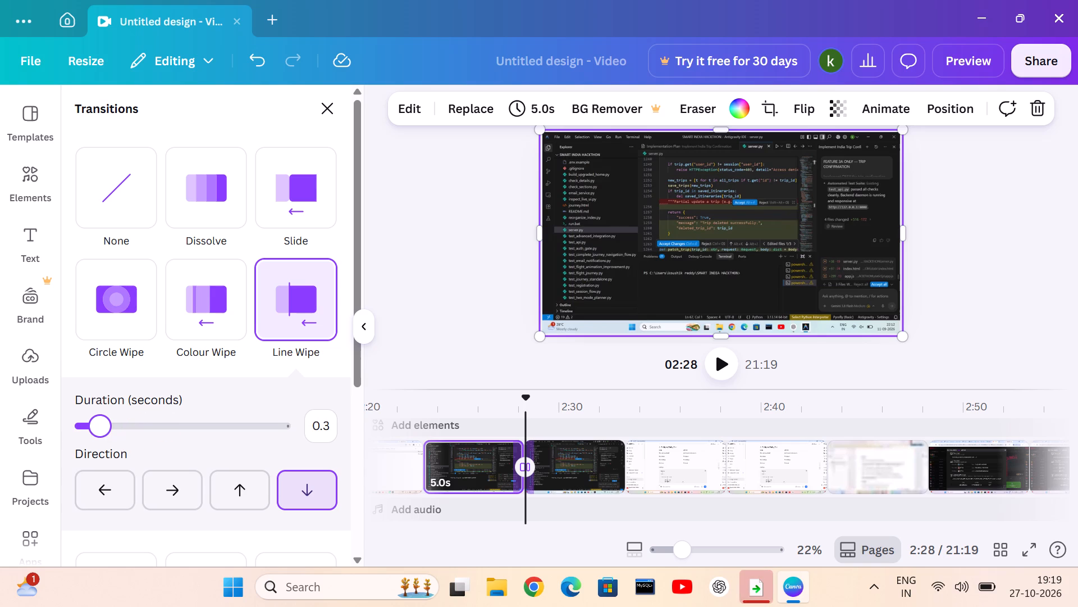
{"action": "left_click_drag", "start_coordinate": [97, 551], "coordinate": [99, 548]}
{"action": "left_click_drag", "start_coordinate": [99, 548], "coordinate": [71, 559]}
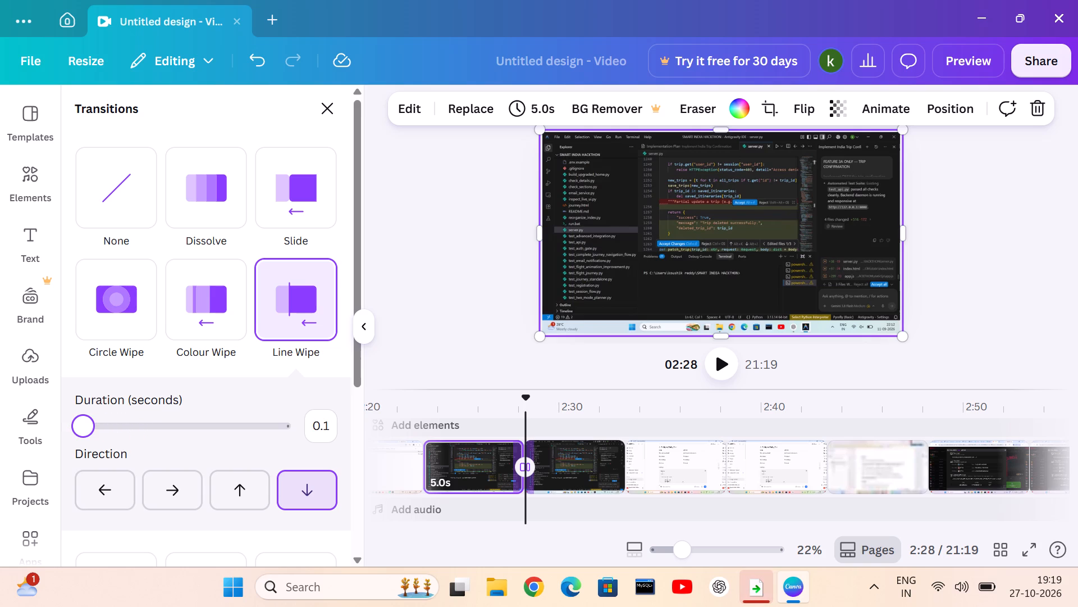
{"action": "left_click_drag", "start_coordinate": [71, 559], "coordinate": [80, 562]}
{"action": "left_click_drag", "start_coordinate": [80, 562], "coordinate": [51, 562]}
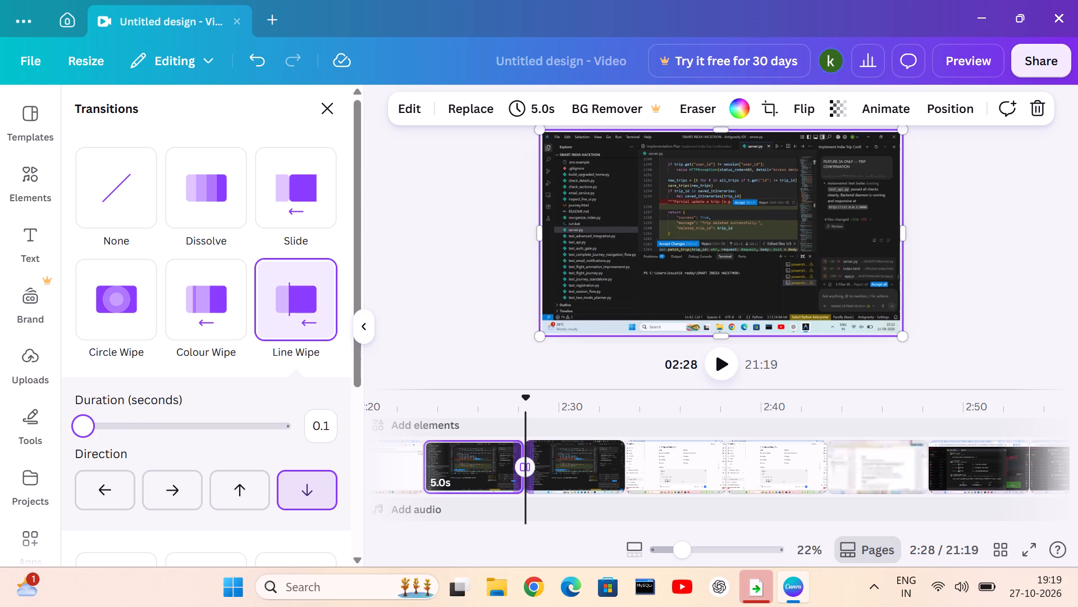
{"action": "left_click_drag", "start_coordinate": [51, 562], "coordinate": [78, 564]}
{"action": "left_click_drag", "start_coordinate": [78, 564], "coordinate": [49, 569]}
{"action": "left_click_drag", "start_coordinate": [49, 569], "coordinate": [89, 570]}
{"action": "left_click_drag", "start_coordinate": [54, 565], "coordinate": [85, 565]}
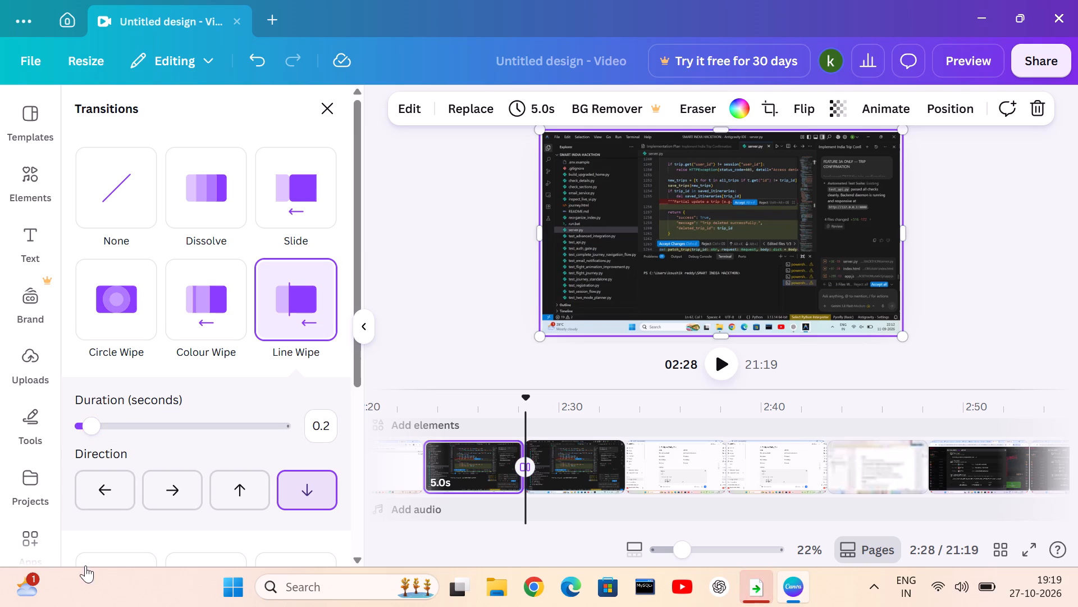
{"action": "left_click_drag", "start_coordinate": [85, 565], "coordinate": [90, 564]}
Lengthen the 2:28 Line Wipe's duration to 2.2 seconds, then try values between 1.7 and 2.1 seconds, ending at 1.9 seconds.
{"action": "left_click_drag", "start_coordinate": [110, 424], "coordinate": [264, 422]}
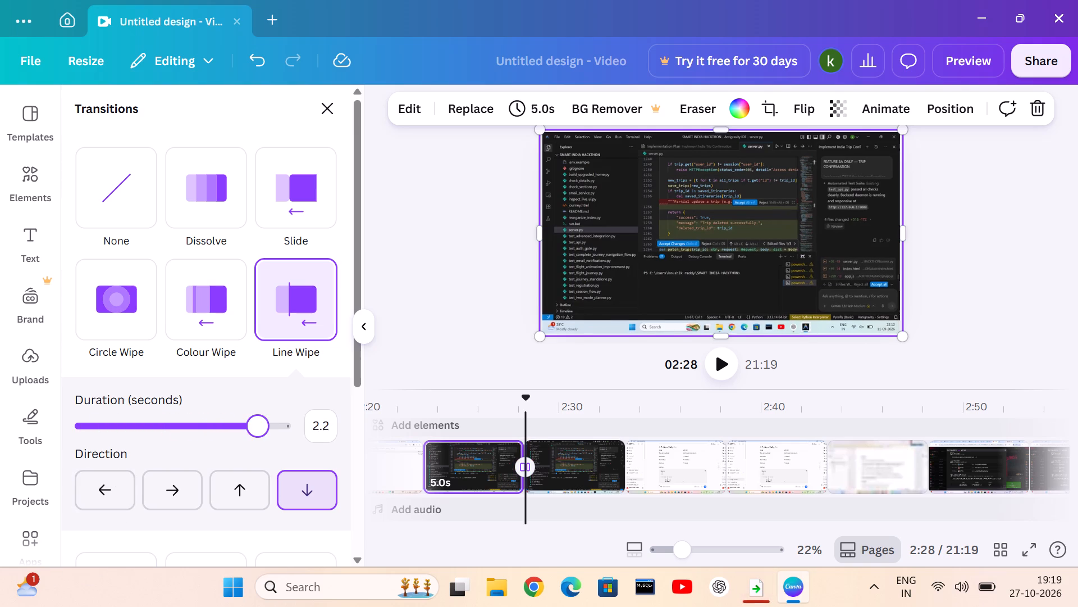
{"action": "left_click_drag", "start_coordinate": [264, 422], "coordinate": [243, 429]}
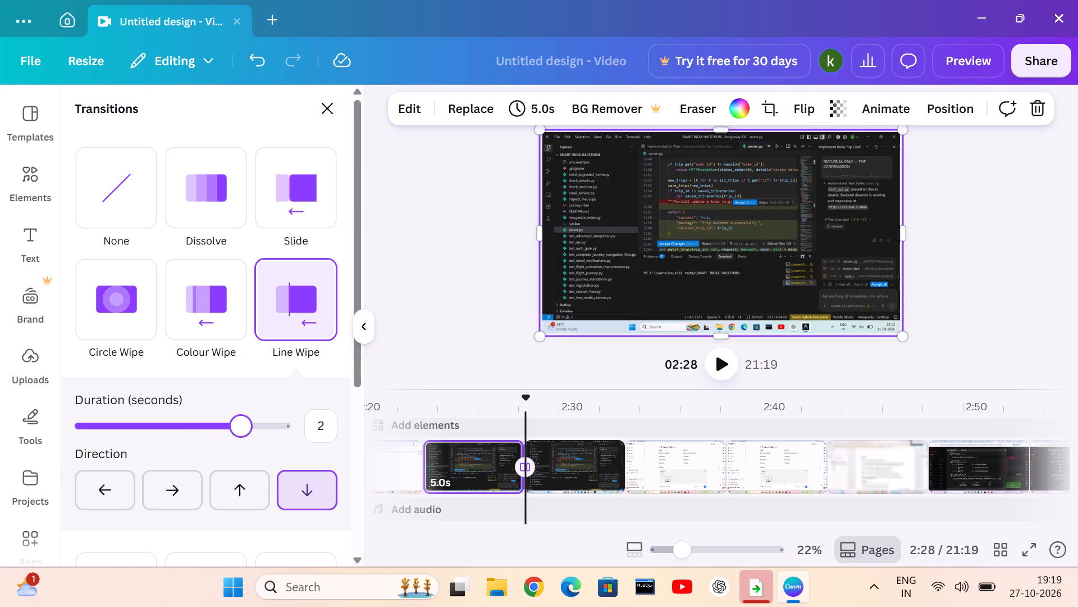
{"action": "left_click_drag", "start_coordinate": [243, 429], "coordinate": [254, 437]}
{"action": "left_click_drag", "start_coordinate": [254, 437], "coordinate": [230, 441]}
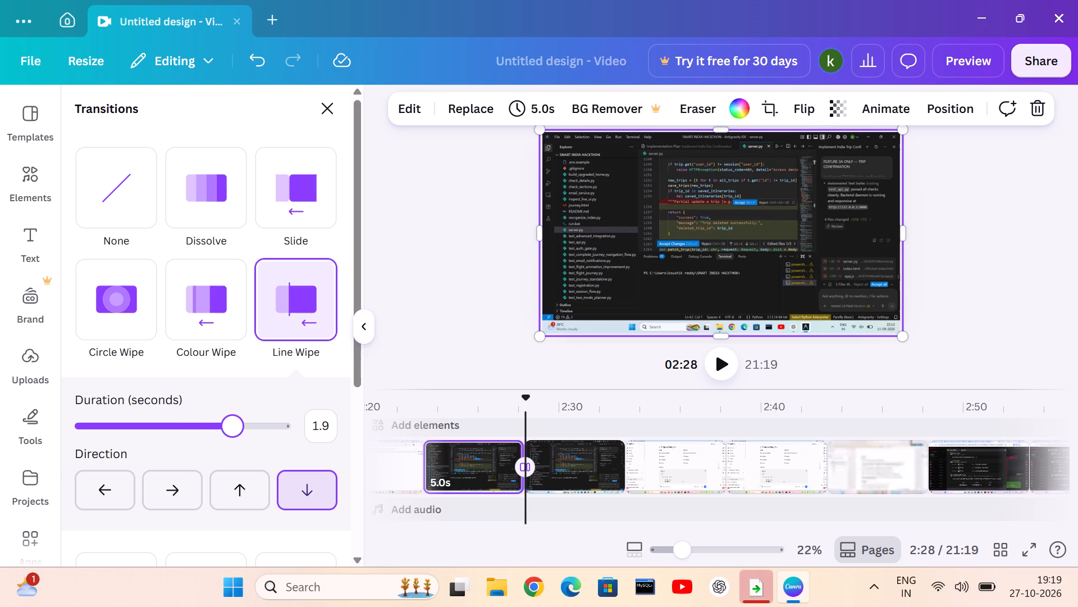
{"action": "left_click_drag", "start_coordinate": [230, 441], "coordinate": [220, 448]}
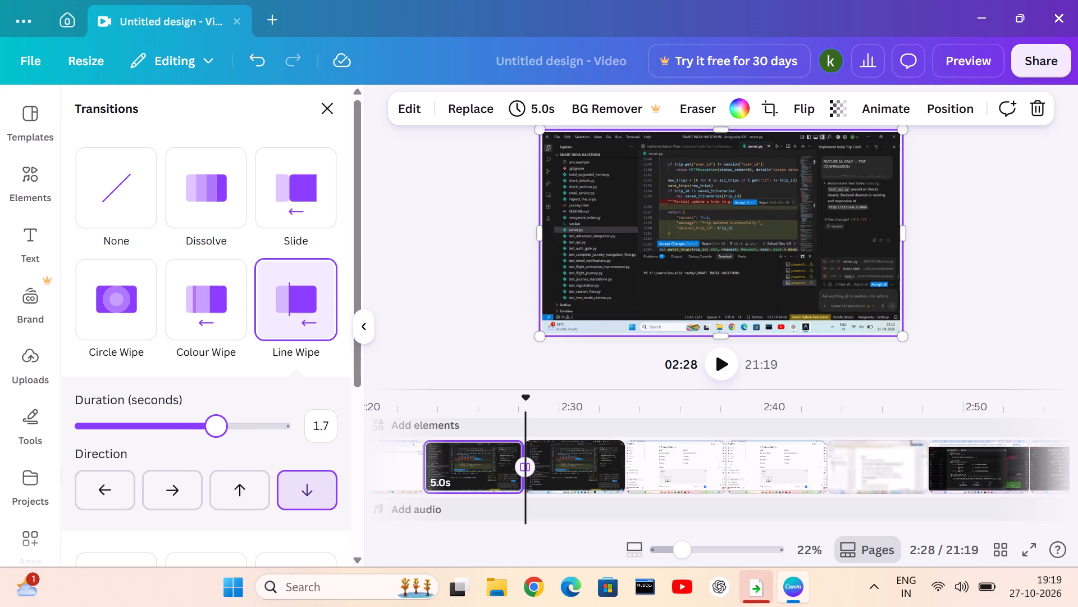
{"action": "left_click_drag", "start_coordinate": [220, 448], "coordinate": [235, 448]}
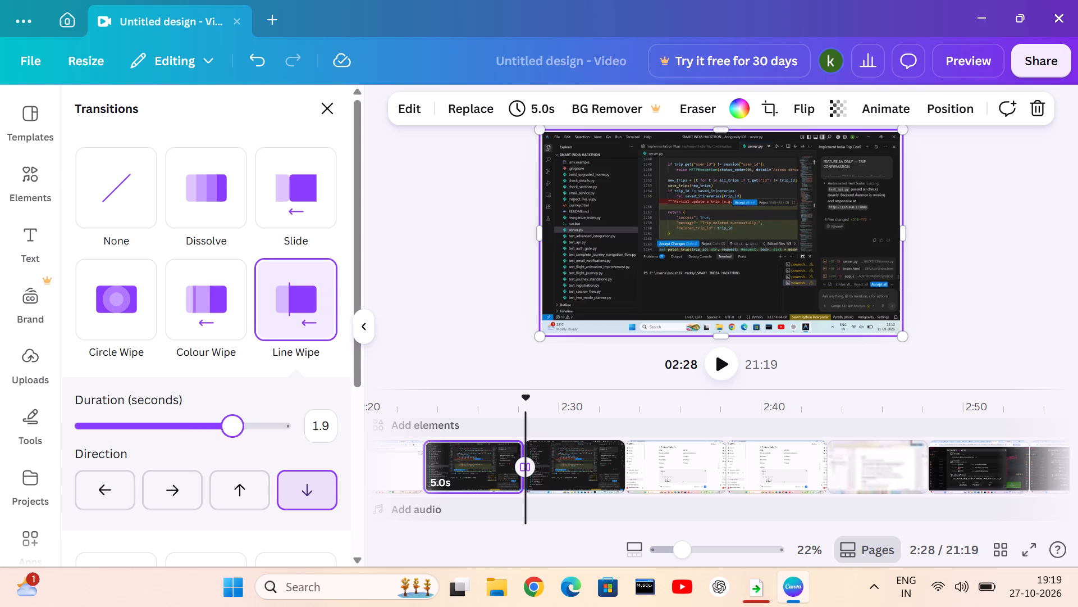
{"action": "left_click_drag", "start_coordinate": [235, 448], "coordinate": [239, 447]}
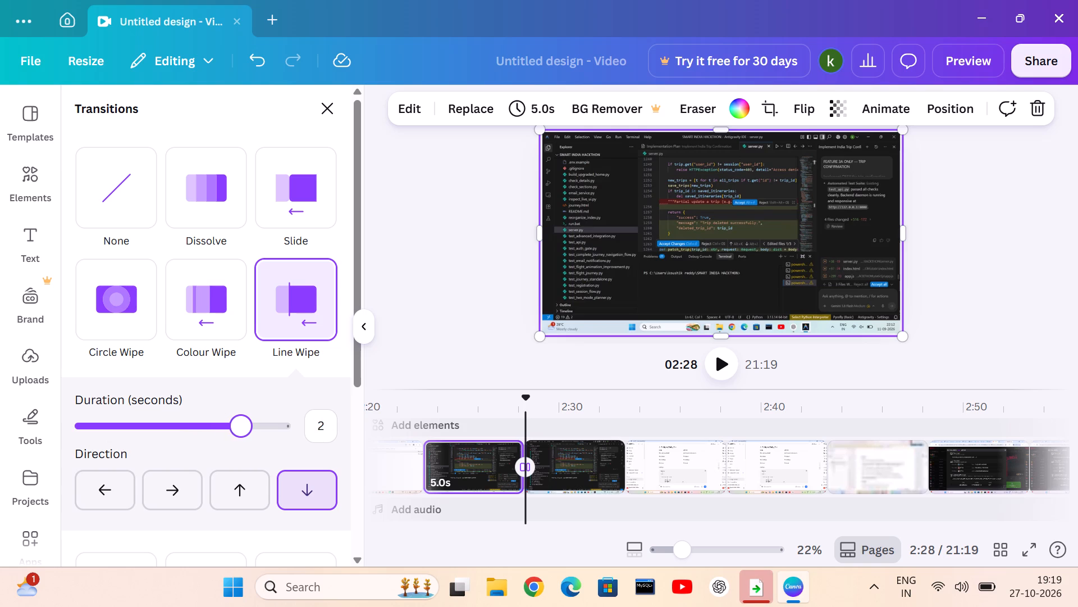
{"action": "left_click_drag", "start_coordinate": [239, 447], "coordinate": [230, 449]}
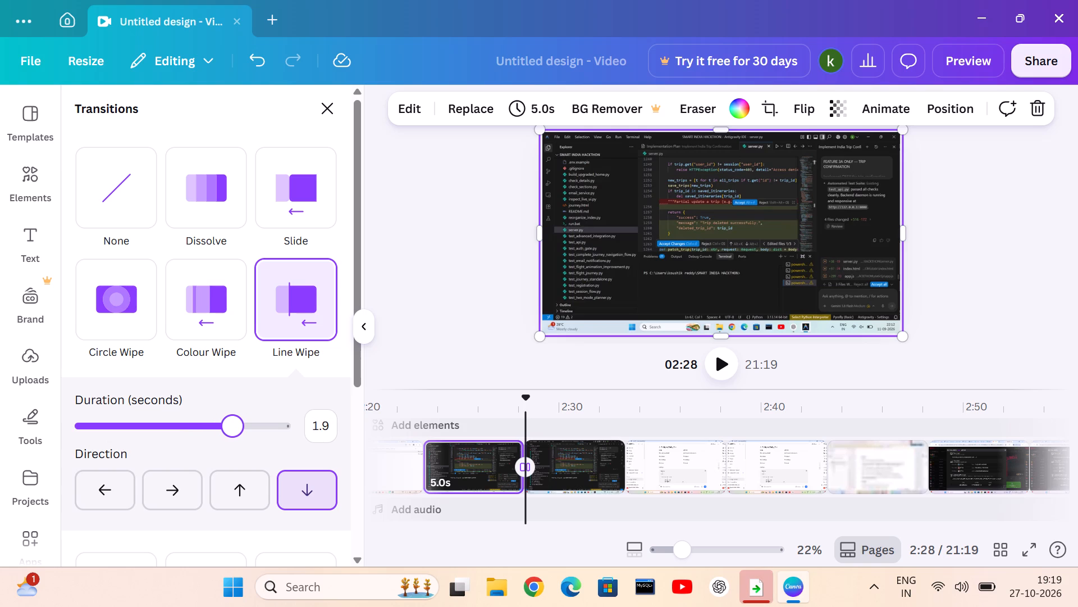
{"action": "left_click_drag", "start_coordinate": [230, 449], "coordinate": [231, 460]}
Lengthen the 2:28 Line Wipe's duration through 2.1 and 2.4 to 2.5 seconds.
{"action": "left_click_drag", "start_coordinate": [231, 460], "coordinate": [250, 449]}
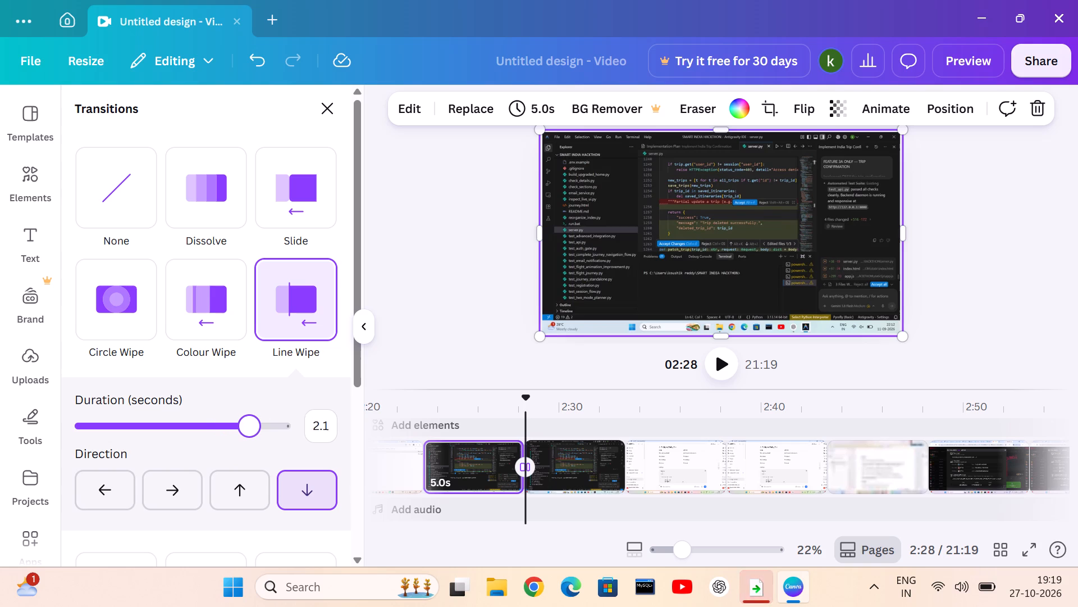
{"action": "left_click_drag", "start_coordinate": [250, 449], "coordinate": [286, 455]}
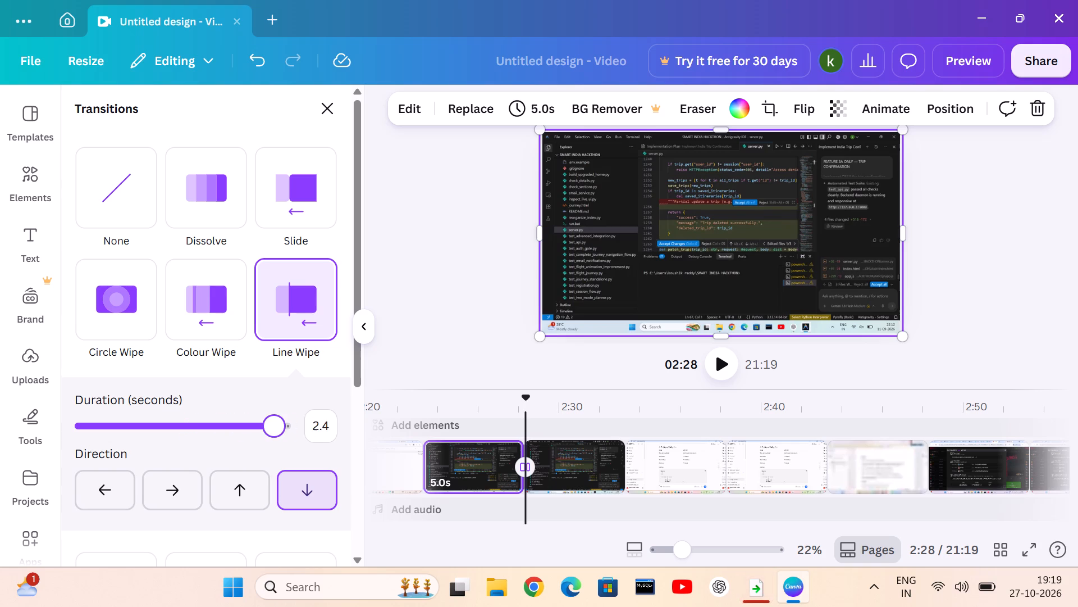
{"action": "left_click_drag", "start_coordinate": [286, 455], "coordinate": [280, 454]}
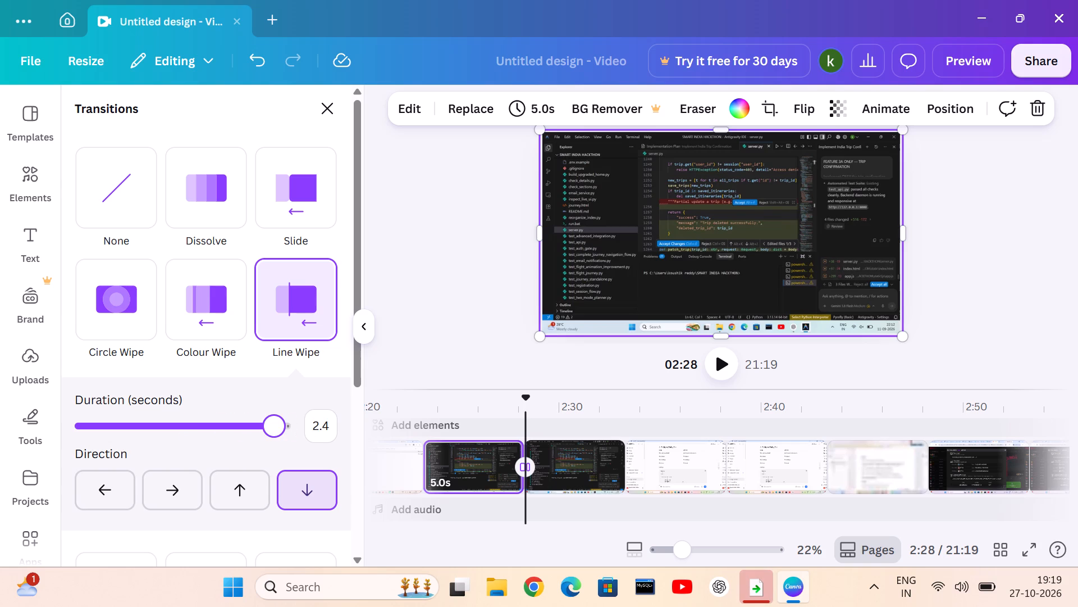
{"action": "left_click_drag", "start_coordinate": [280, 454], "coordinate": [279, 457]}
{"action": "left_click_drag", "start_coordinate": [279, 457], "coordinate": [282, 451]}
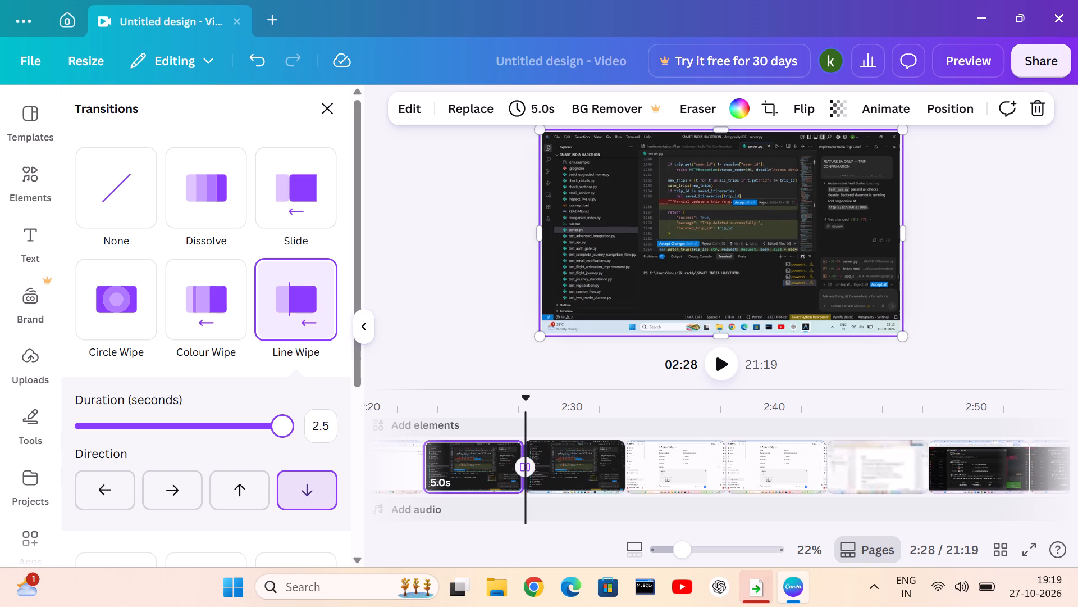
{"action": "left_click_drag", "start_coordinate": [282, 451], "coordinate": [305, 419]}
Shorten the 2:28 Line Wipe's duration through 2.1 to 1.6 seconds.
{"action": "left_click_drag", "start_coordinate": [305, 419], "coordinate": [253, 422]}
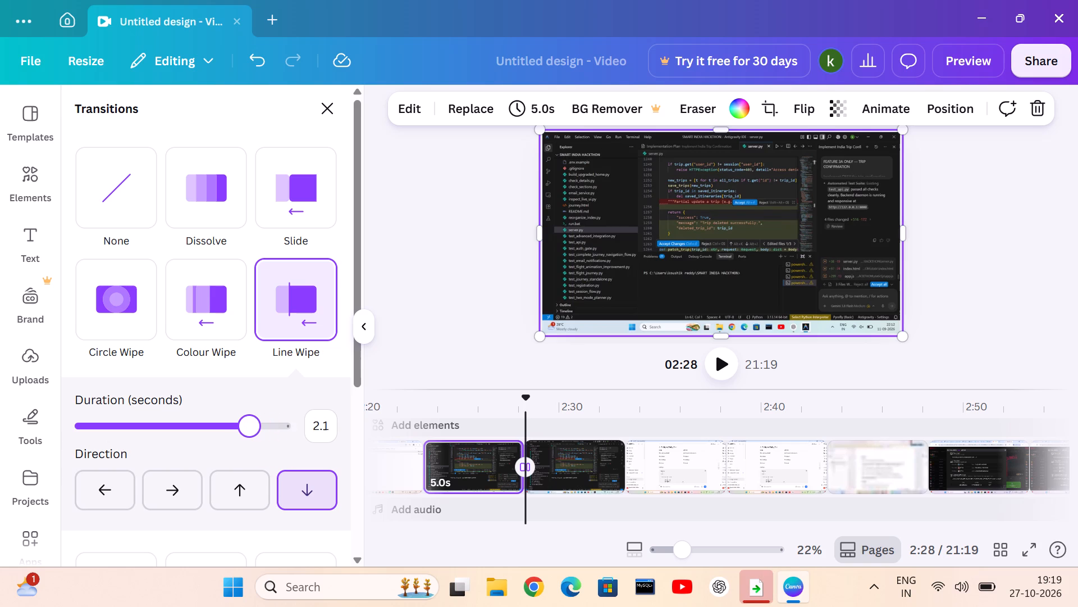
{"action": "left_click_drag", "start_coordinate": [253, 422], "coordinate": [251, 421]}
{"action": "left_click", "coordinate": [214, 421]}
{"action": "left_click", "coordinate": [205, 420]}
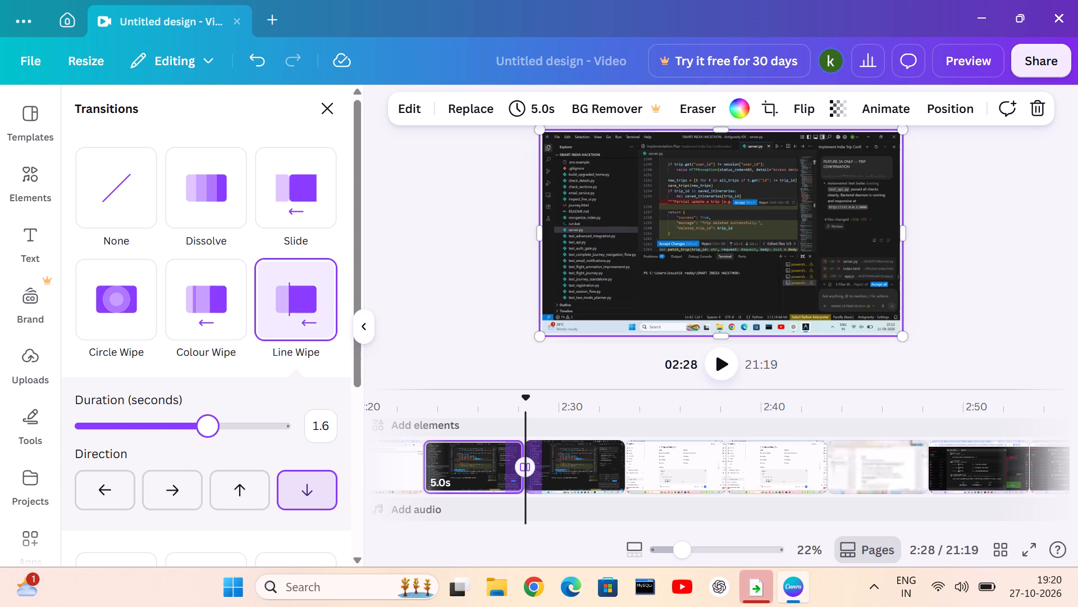
Shorten the 2:28 Line Wipe's duration through 0.6 to 0.1 seconds, then lengthen it to 0.5 seconds.
{"action": "left_click_drag", "start_coordinate": [121, 409], "coordinate": [121, 402]}
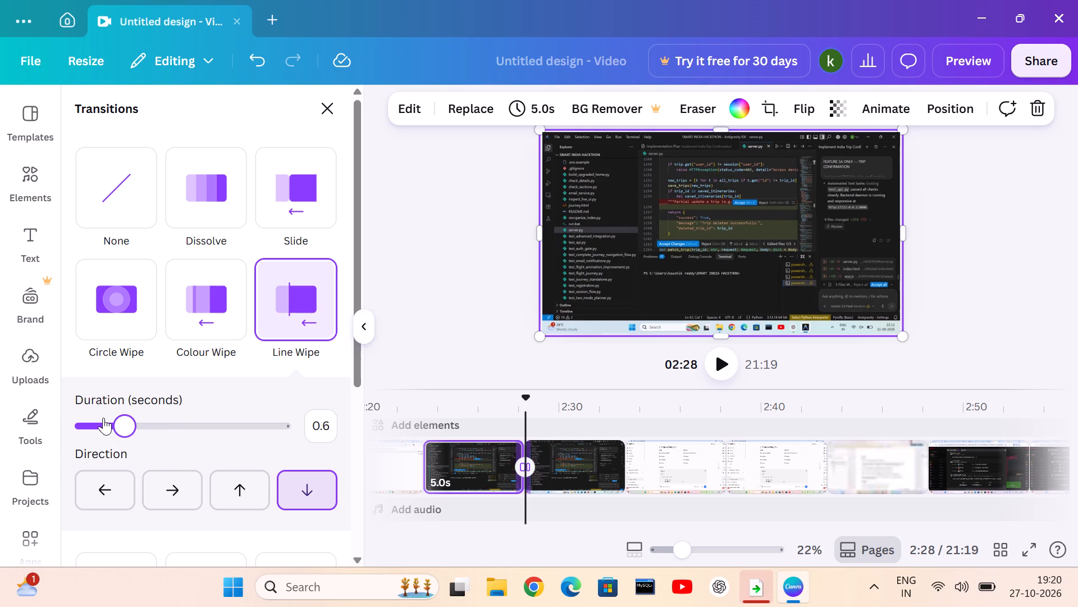
{"action": "left_click", "coordinate": [103, 418]}
{"action": "left_click", "coordinate": [90, 425]}
{"action": "left_click_drag", "start_coordinate": [84, 423], "coordinate": [56, 423]}
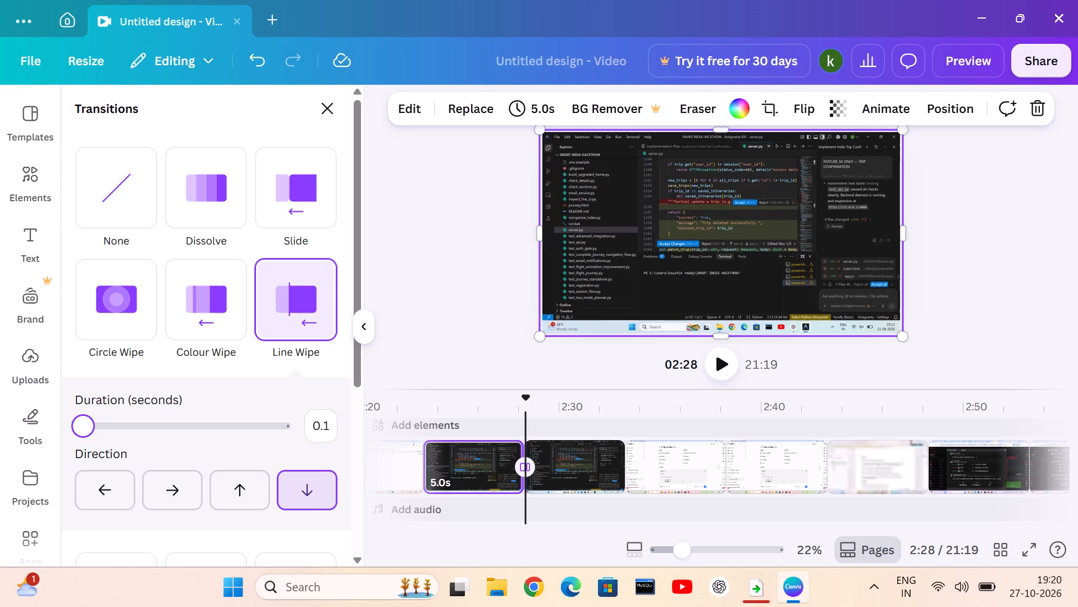
{"action": "left_click_drag", "start_coordinate": [56, 423], "coordinate": [117, 437]}
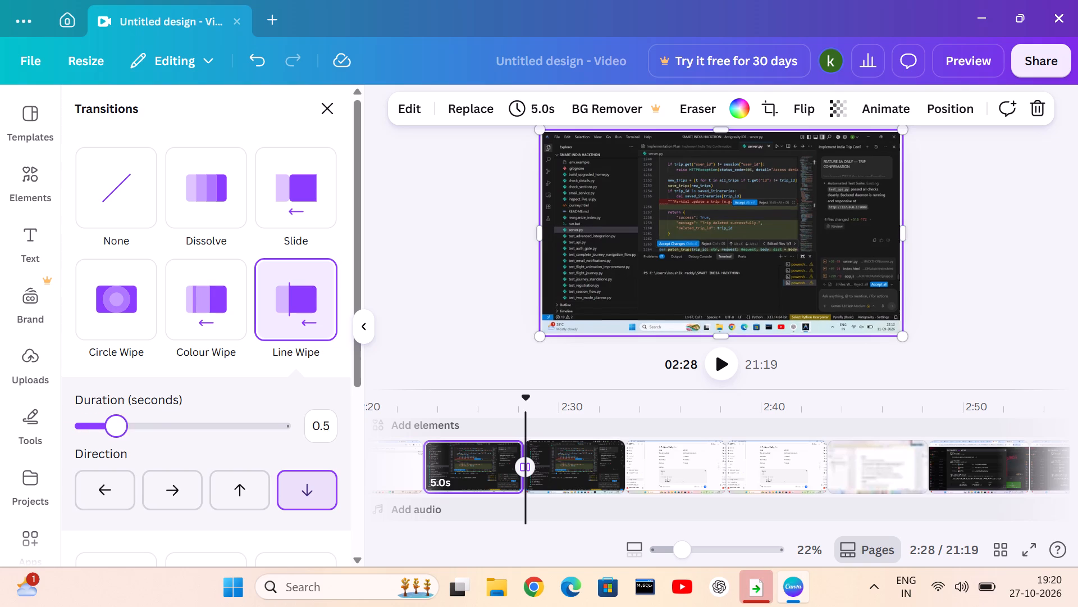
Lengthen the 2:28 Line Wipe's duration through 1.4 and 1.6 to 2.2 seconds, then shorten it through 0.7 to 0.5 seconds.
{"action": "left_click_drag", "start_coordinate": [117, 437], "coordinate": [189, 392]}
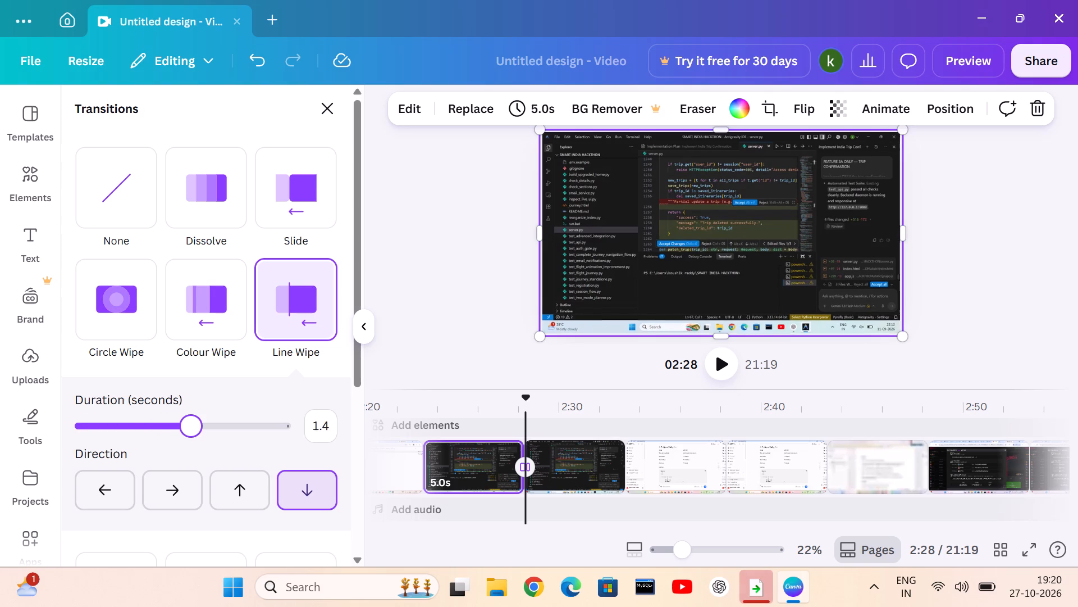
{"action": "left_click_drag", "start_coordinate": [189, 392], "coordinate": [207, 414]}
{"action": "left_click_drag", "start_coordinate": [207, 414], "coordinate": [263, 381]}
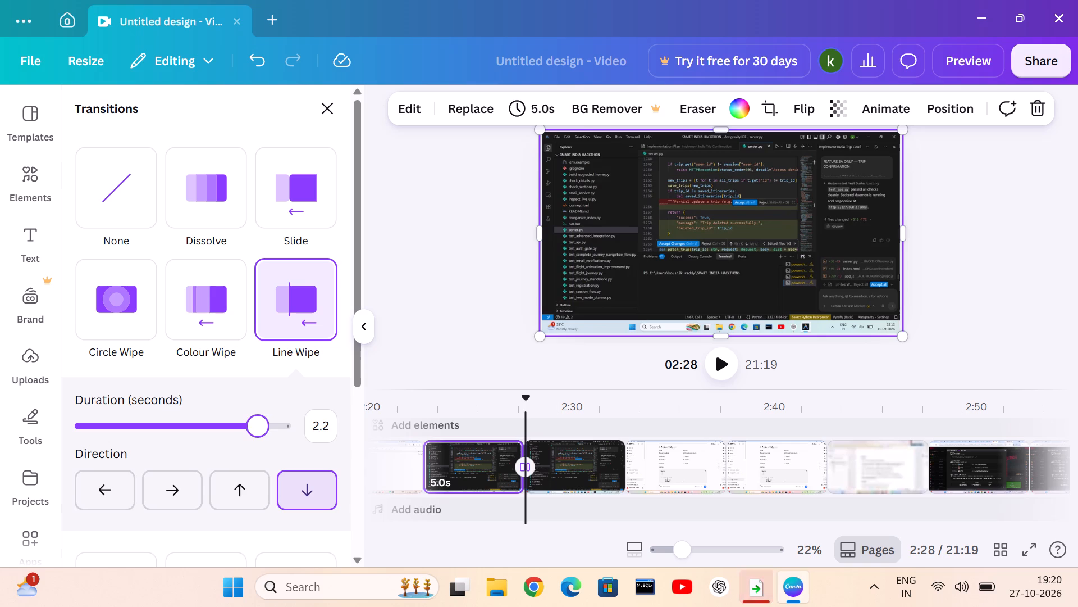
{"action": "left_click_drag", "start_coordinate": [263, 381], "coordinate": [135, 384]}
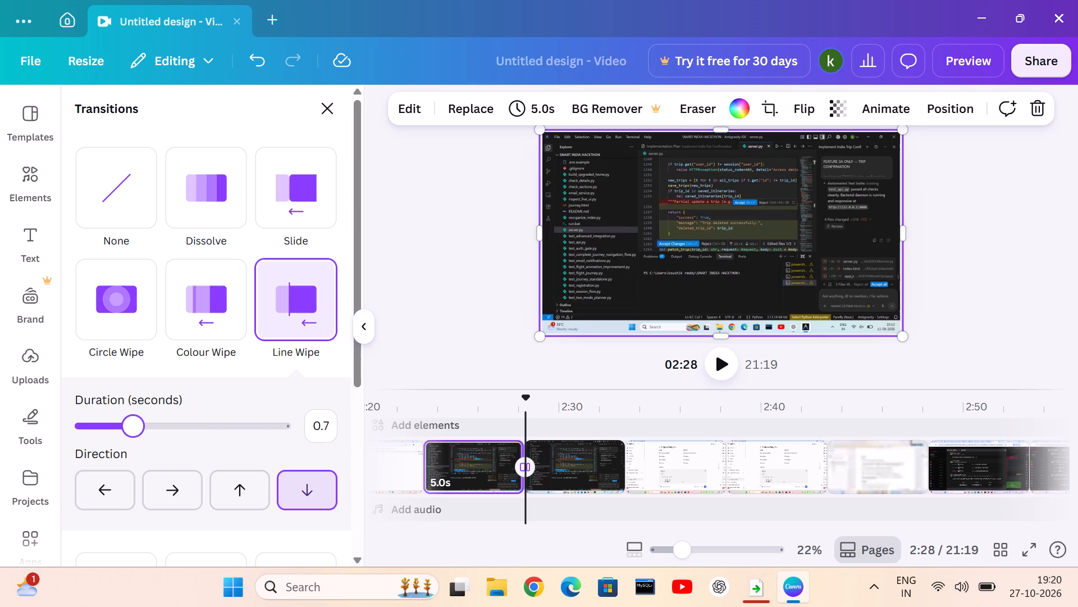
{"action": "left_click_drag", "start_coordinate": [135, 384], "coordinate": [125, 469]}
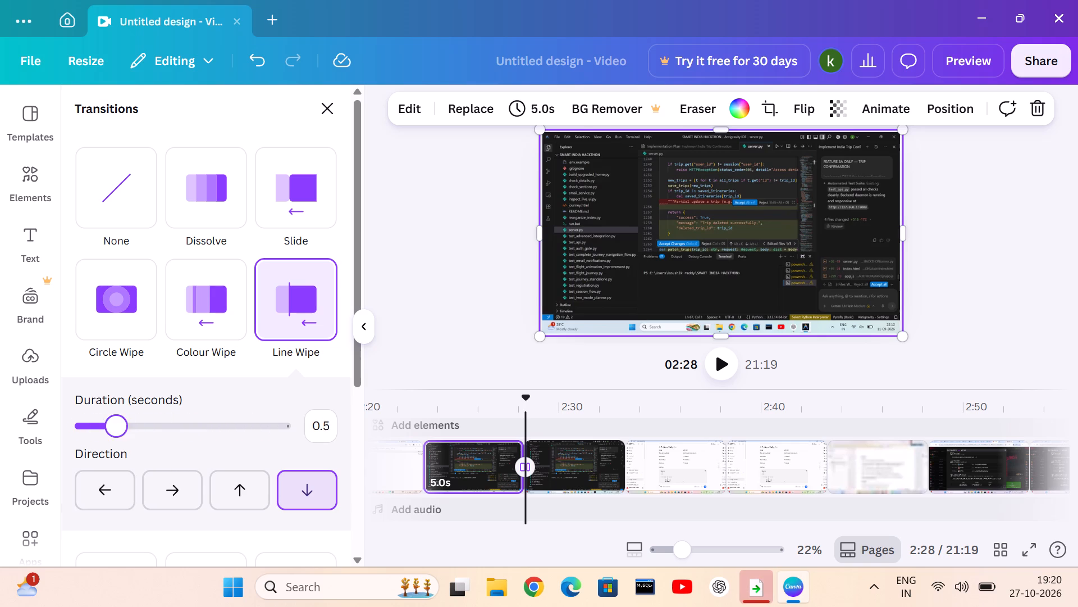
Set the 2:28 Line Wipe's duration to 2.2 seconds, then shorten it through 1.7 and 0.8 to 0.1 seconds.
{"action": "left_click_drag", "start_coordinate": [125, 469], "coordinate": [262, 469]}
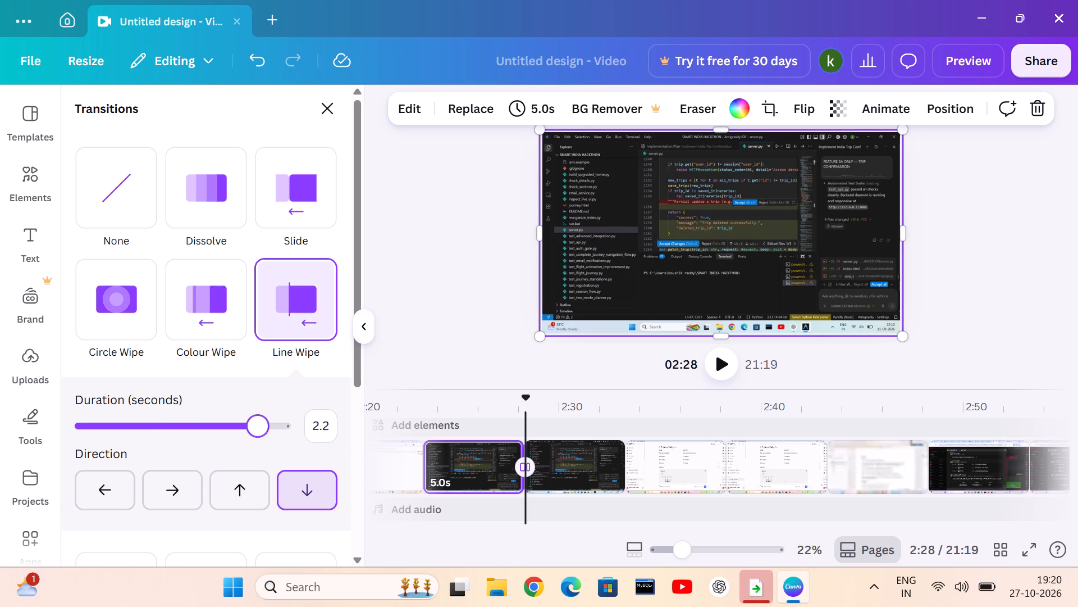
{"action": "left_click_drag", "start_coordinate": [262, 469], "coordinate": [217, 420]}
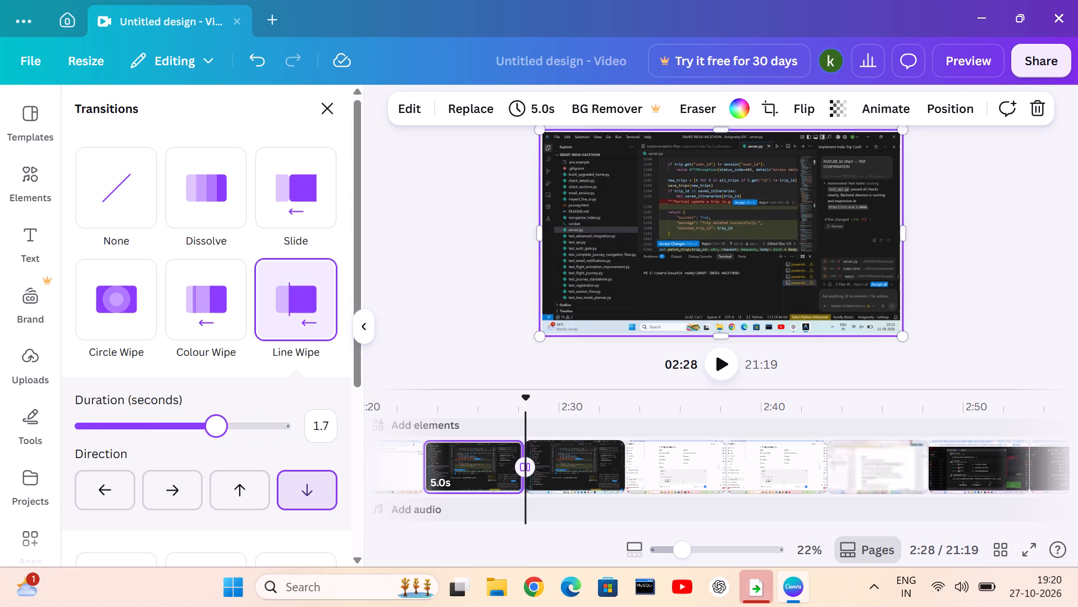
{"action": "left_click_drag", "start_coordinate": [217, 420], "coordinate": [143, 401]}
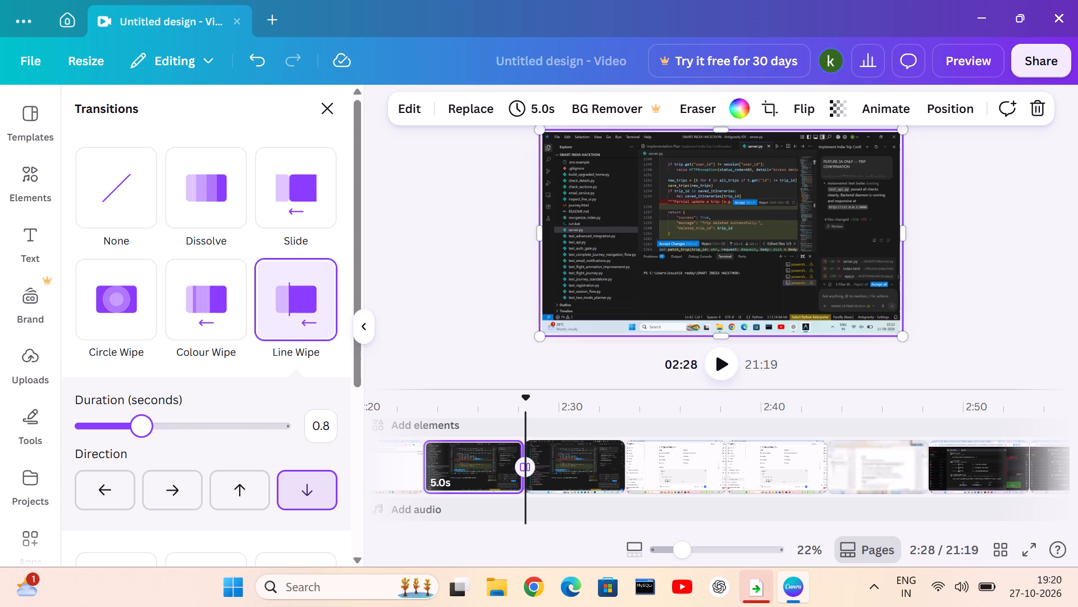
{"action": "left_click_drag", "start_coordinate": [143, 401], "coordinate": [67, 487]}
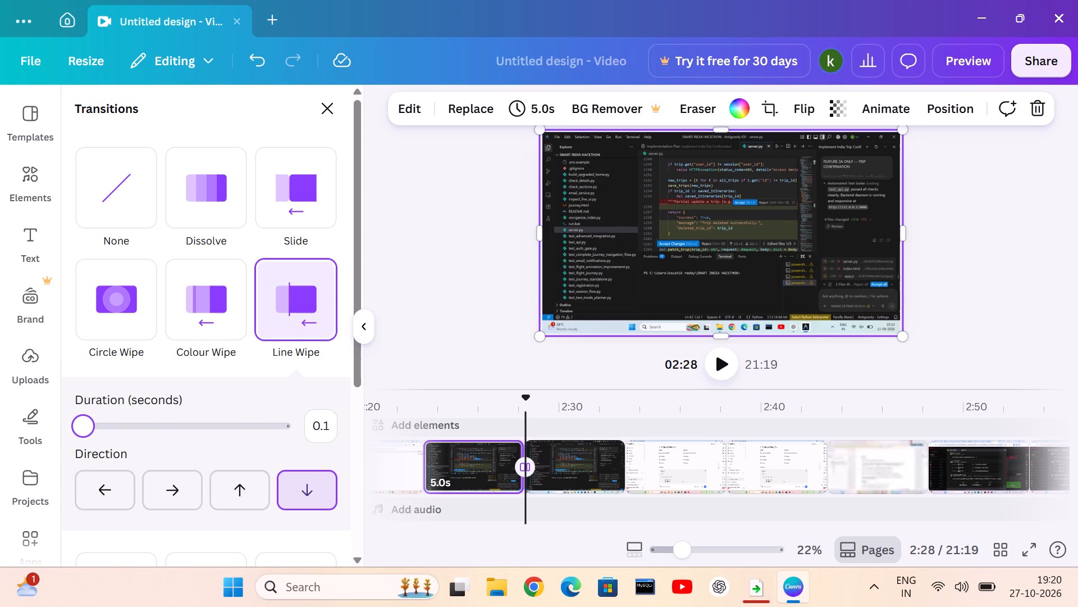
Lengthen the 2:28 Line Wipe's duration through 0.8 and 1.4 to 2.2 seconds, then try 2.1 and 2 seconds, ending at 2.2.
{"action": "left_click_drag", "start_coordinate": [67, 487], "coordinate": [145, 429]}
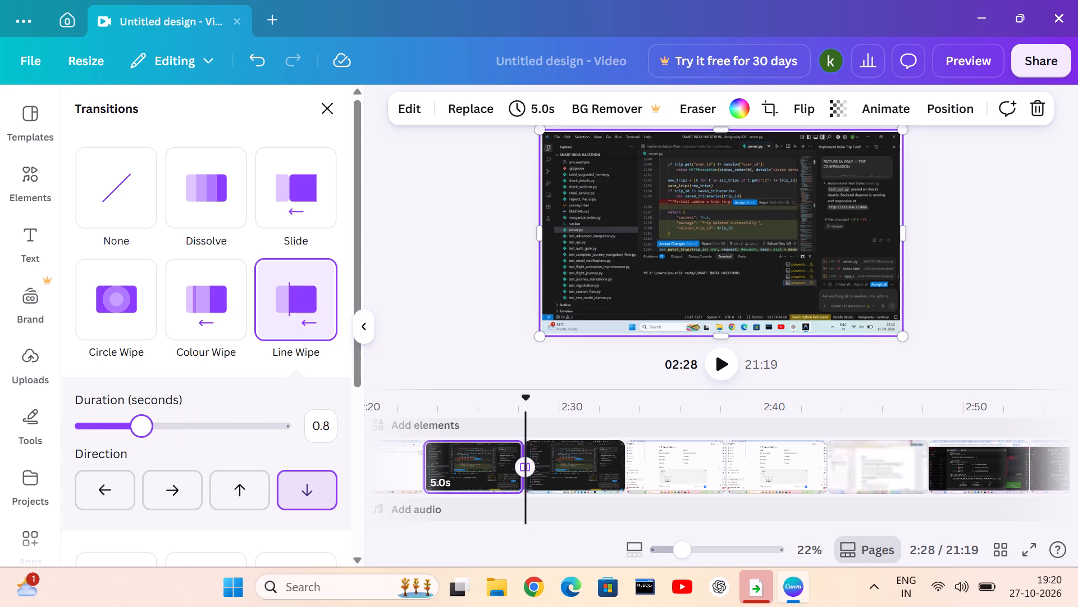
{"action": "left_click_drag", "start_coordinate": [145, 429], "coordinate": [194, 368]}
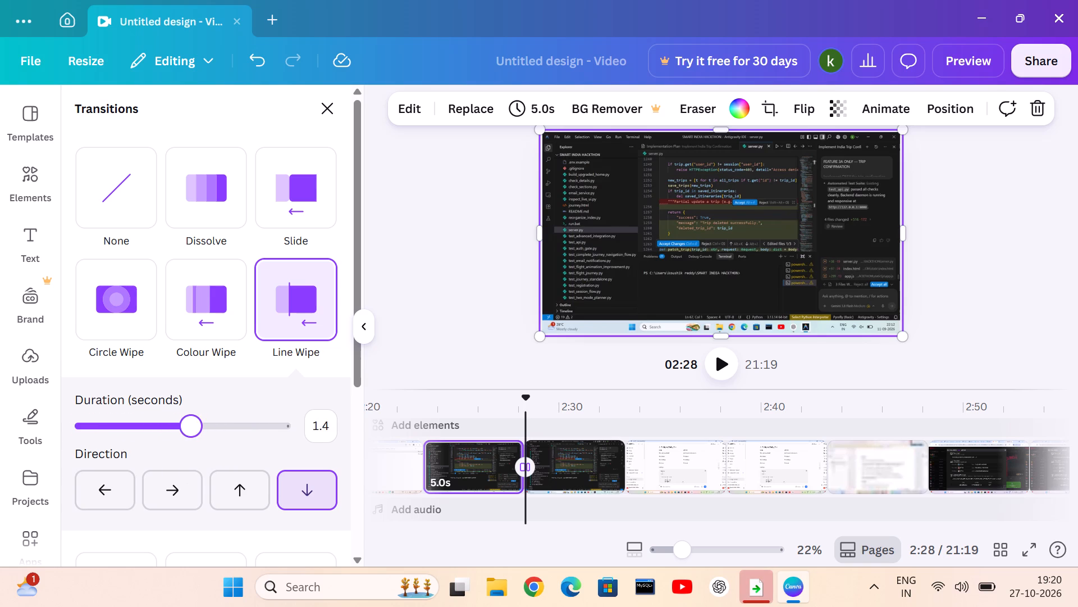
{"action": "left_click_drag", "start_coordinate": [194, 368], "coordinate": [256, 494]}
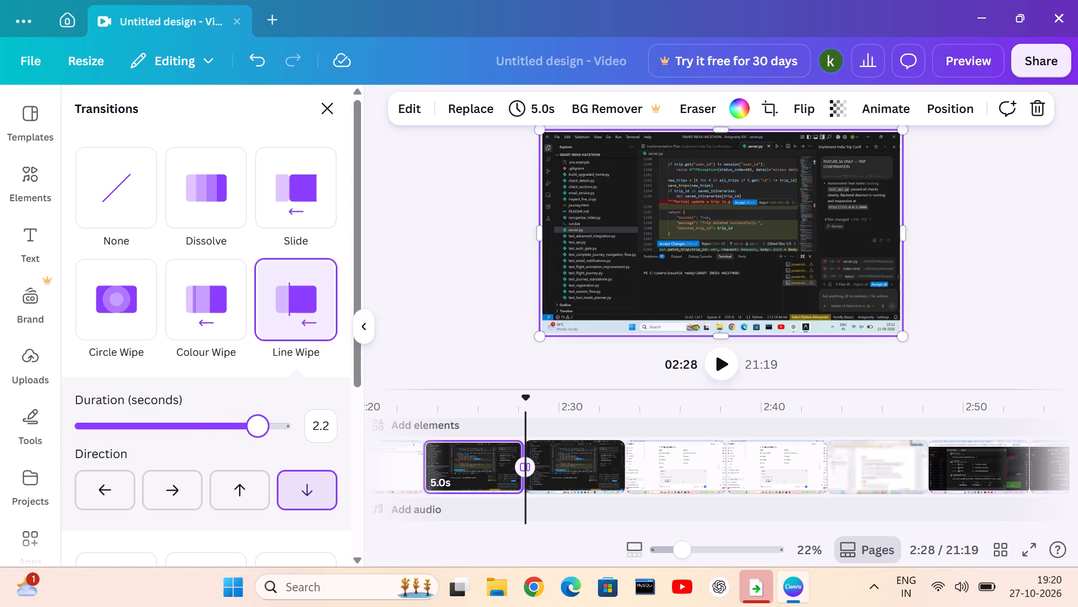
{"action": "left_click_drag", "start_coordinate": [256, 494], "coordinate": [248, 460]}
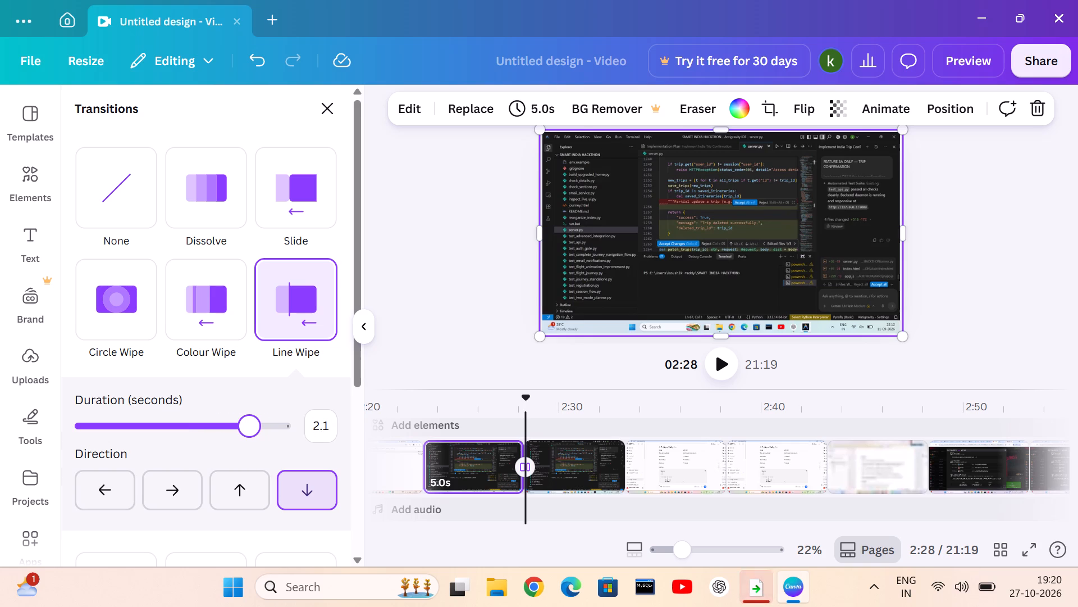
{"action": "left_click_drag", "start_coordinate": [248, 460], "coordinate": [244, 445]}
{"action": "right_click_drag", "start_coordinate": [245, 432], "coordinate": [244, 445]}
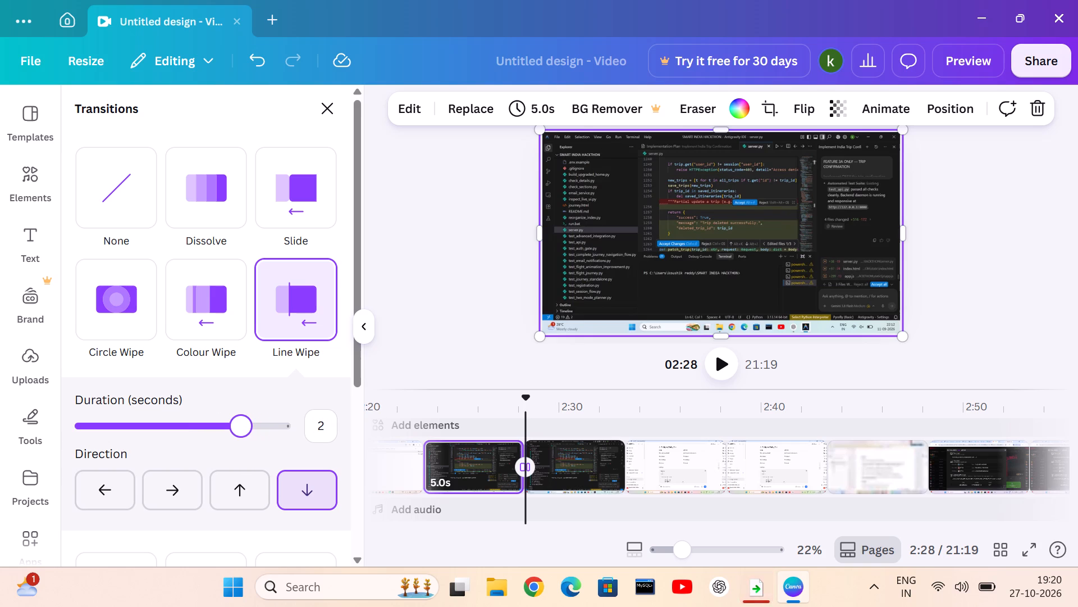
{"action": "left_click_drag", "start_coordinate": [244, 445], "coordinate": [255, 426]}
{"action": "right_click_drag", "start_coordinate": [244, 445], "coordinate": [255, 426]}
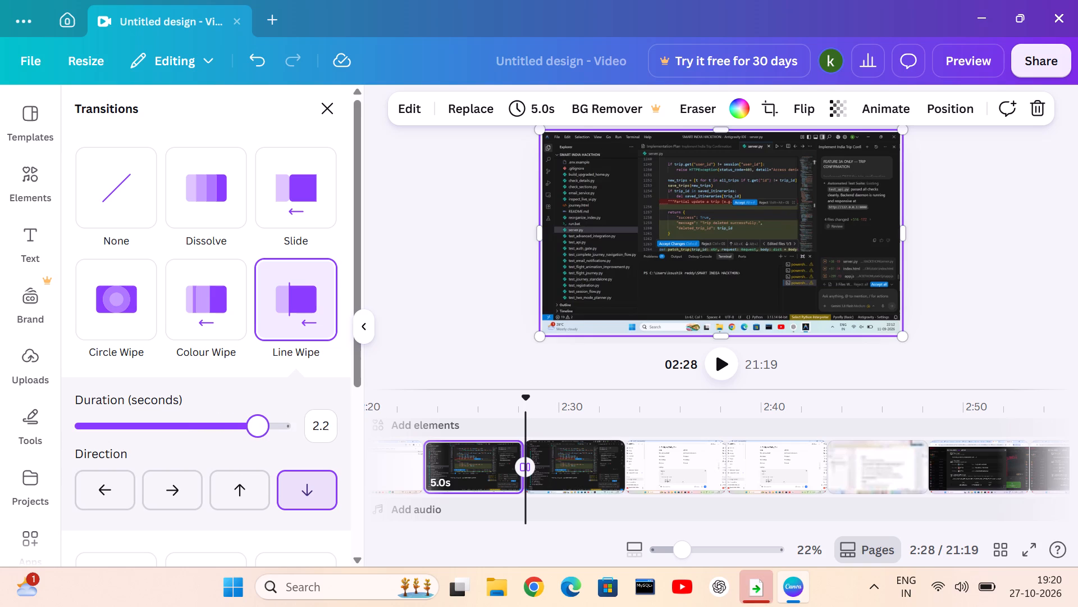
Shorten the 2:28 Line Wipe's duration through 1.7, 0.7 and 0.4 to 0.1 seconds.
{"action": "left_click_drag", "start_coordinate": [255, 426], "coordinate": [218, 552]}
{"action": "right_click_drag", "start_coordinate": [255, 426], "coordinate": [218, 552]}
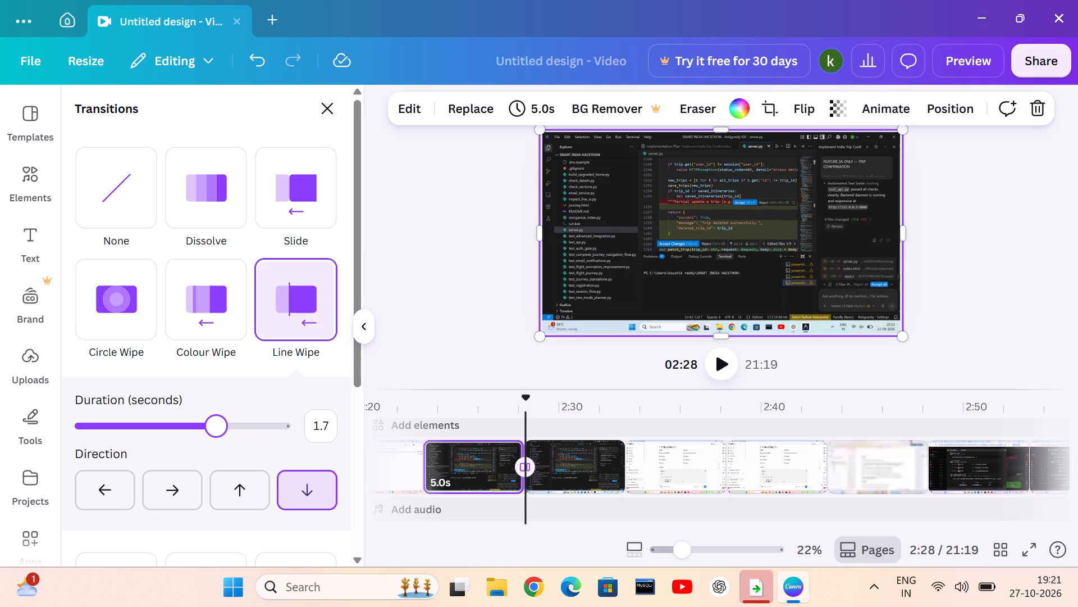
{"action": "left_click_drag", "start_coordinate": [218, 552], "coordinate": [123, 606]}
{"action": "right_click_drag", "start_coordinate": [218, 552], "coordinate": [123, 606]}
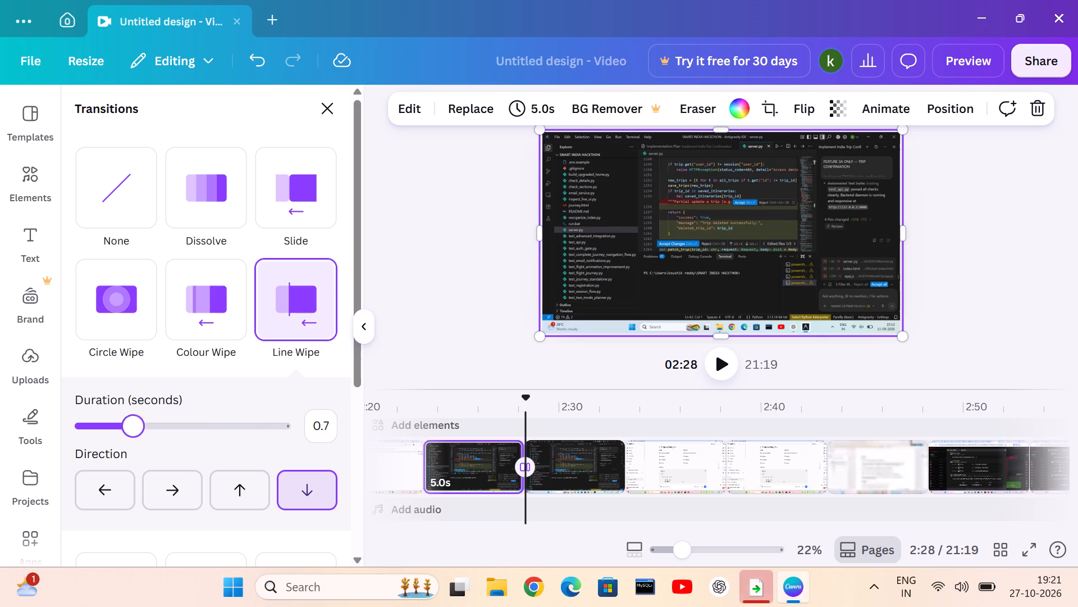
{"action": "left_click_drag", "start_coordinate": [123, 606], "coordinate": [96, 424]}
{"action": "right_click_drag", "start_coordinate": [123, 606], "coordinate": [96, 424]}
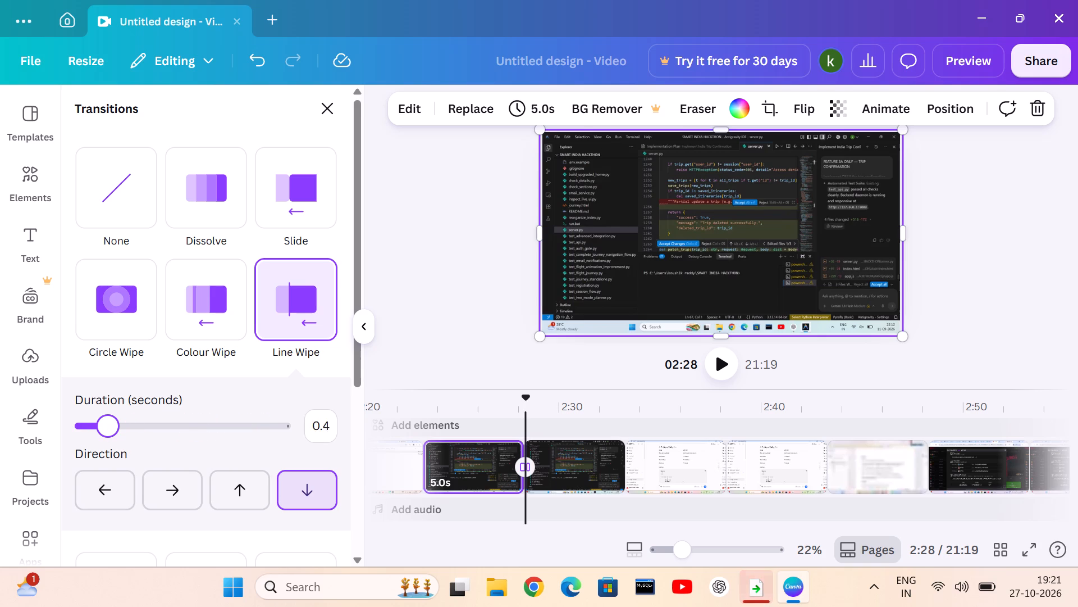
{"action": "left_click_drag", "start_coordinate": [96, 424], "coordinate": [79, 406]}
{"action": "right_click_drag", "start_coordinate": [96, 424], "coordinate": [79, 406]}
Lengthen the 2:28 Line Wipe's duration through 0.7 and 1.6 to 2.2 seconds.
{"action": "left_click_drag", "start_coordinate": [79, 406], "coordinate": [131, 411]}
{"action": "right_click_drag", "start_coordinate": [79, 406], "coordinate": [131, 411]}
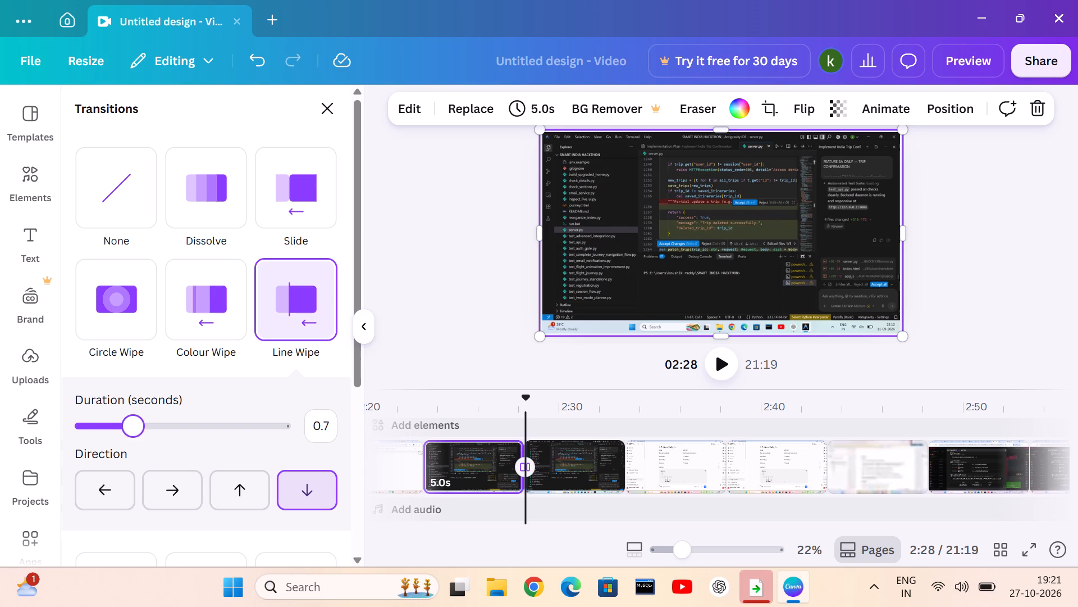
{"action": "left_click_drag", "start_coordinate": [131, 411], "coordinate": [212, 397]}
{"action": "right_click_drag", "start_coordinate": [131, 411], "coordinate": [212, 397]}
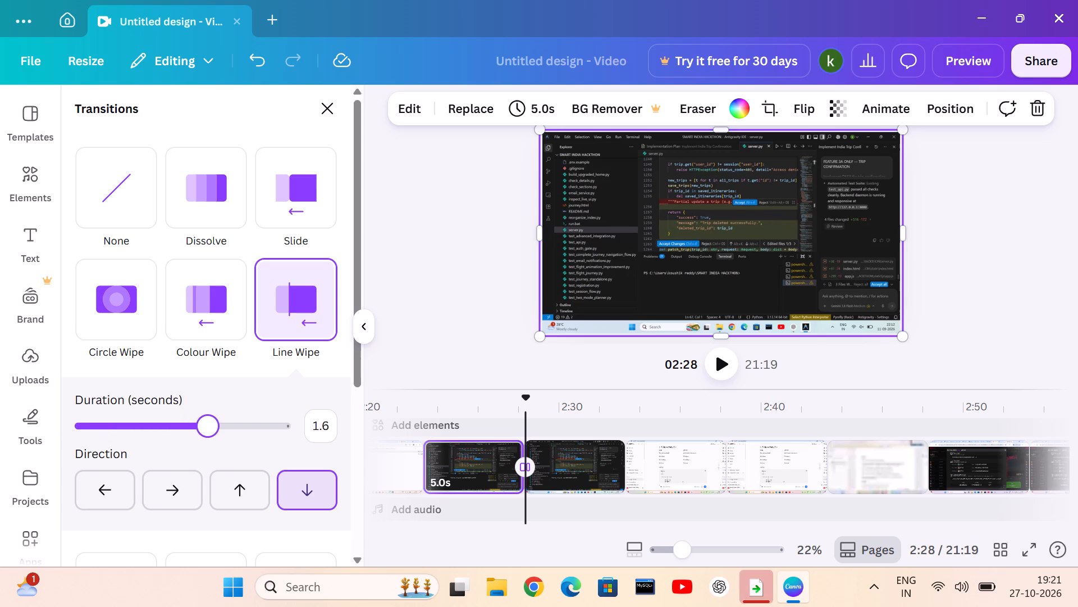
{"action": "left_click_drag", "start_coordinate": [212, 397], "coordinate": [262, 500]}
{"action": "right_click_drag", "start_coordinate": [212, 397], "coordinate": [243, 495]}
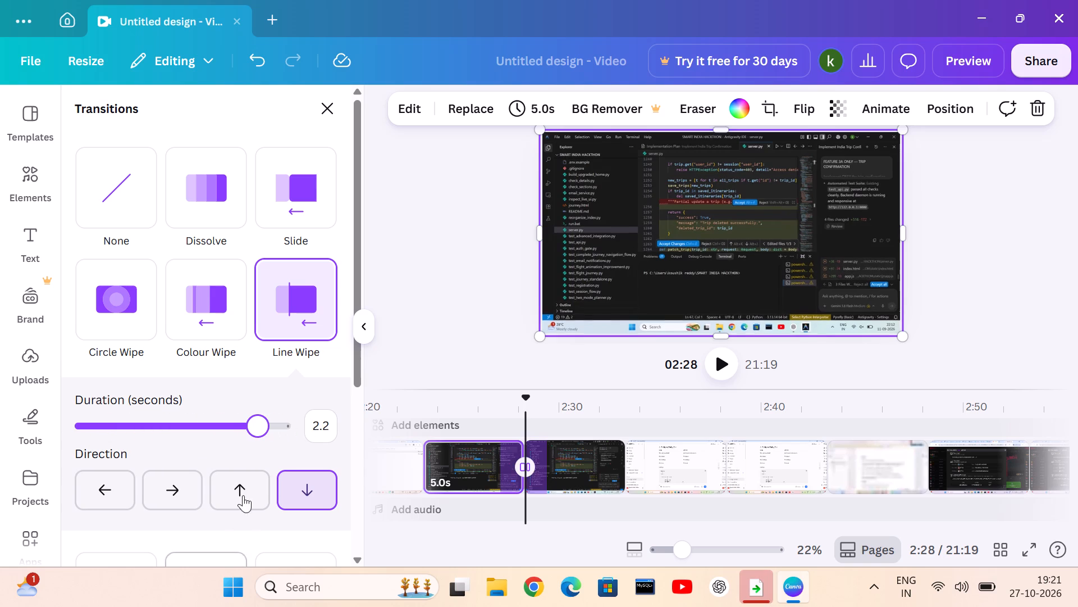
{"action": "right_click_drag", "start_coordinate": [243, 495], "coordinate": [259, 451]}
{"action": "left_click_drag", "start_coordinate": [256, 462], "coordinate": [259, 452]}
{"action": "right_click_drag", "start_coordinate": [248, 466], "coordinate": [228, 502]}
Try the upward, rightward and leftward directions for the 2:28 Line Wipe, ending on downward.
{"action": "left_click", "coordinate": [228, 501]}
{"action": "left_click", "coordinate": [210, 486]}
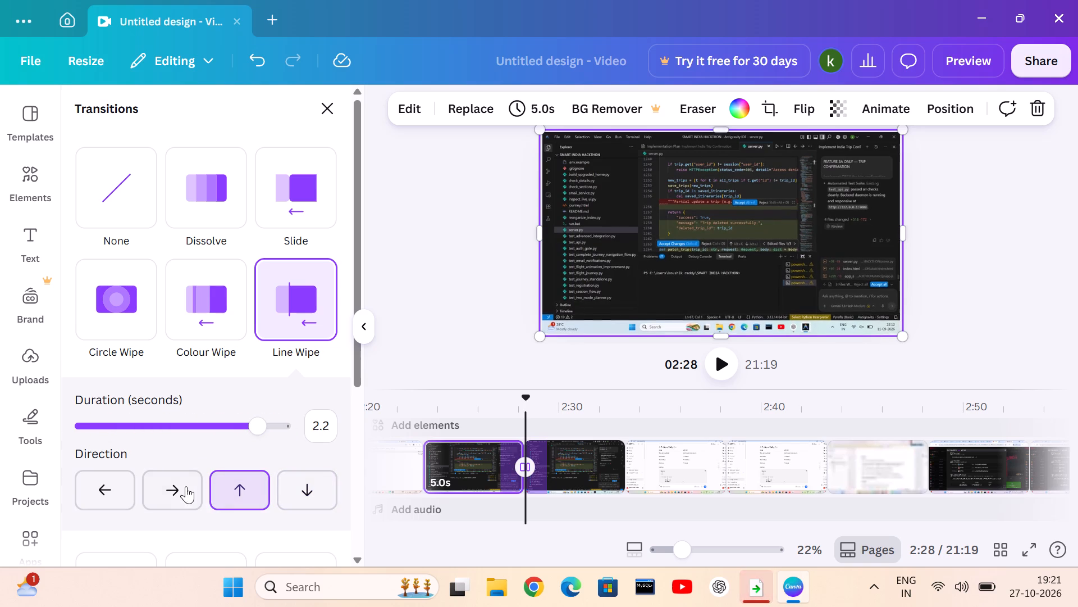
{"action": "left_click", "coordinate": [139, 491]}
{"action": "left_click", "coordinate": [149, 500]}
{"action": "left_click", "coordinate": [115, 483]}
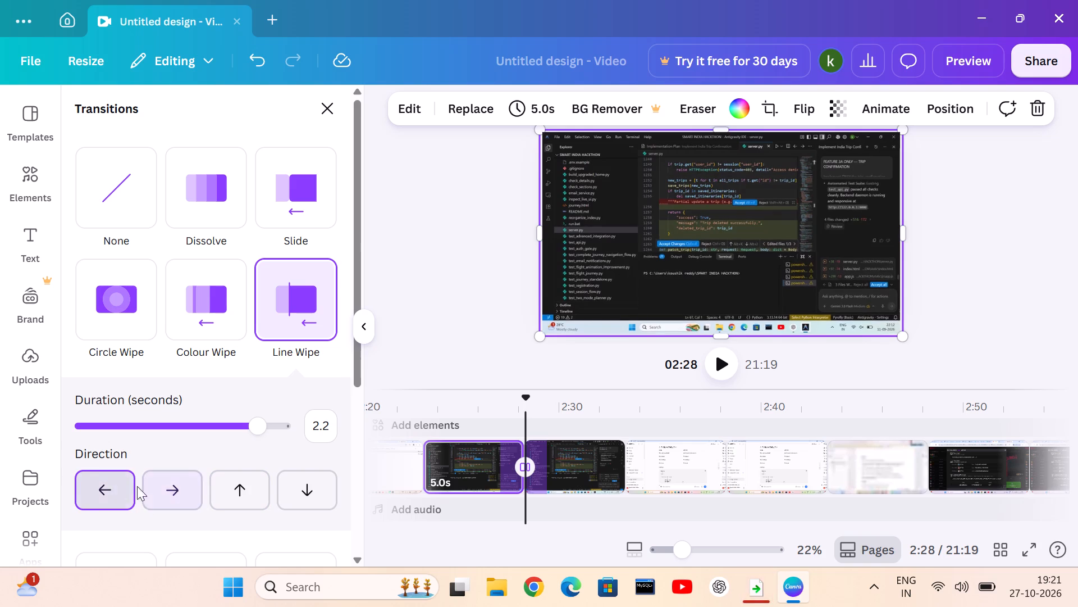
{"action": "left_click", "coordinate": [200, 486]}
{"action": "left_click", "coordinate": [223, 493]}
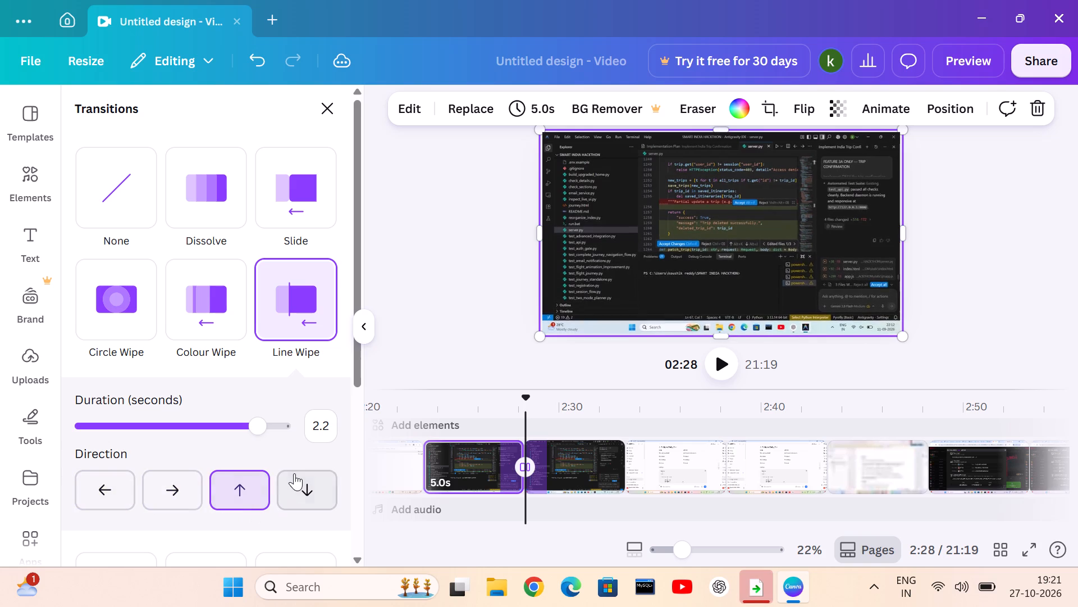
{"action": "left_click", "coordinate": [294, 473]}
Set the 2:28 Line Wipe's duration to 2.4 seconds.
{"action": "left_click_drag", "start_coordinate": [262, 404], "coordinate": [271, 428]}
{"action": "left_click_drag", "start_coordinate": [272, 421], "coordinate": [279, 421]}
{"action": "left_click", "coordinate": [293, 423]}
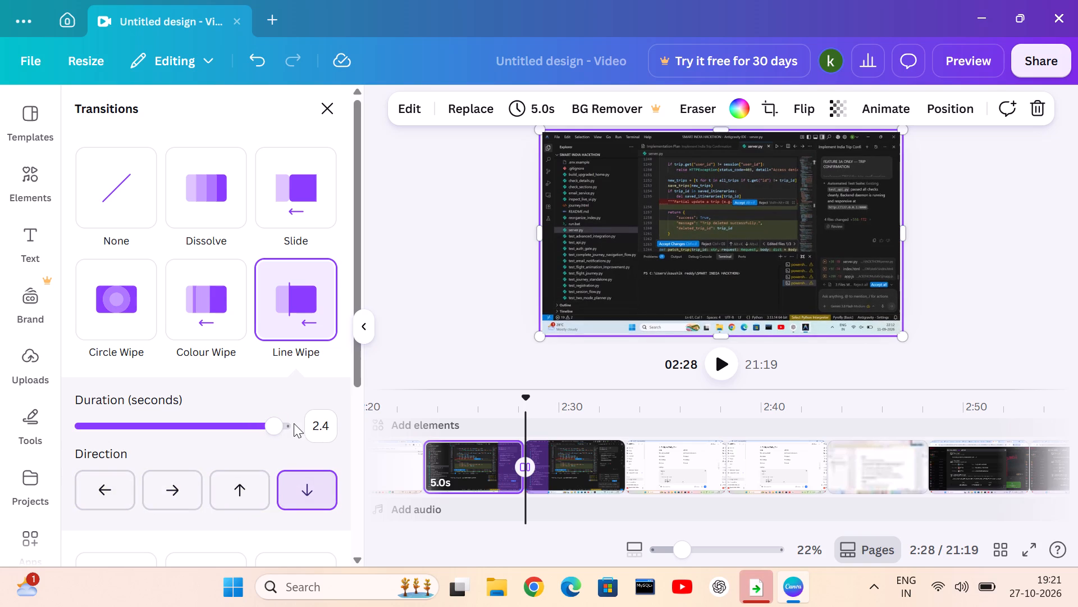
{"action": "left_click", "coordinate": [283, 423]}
Replace the Line Wipe at 2:28 with a Colour Wipe transition.
{"action": "left_click", "coordinate": [228, 302]}
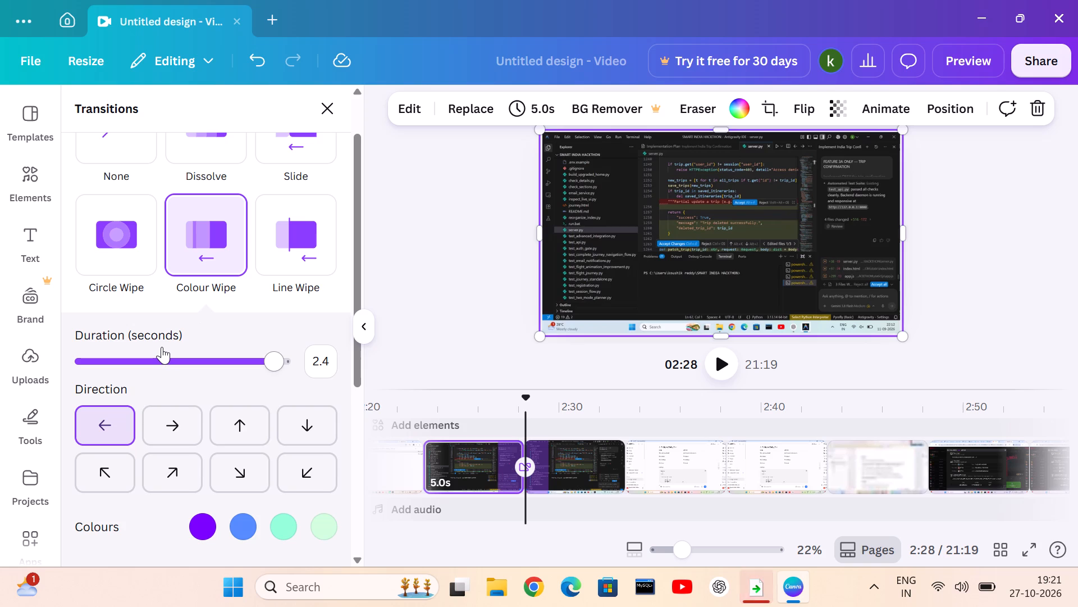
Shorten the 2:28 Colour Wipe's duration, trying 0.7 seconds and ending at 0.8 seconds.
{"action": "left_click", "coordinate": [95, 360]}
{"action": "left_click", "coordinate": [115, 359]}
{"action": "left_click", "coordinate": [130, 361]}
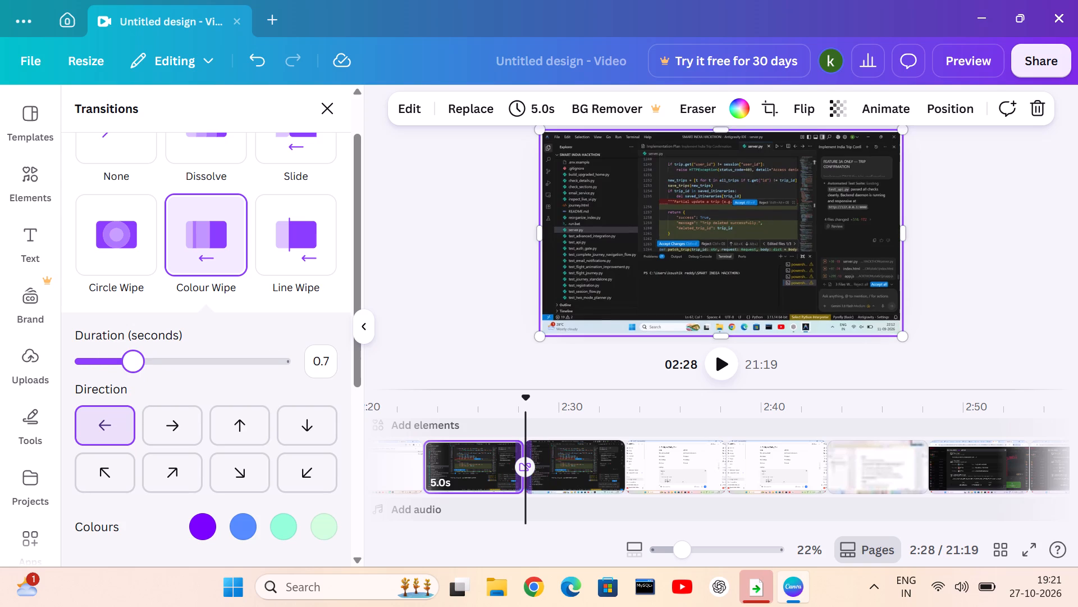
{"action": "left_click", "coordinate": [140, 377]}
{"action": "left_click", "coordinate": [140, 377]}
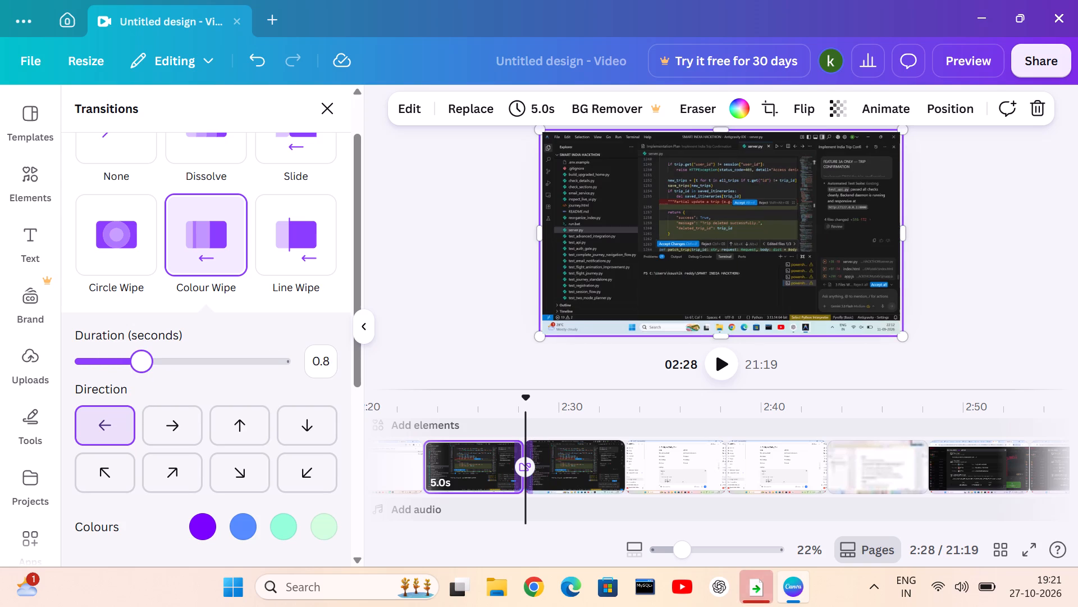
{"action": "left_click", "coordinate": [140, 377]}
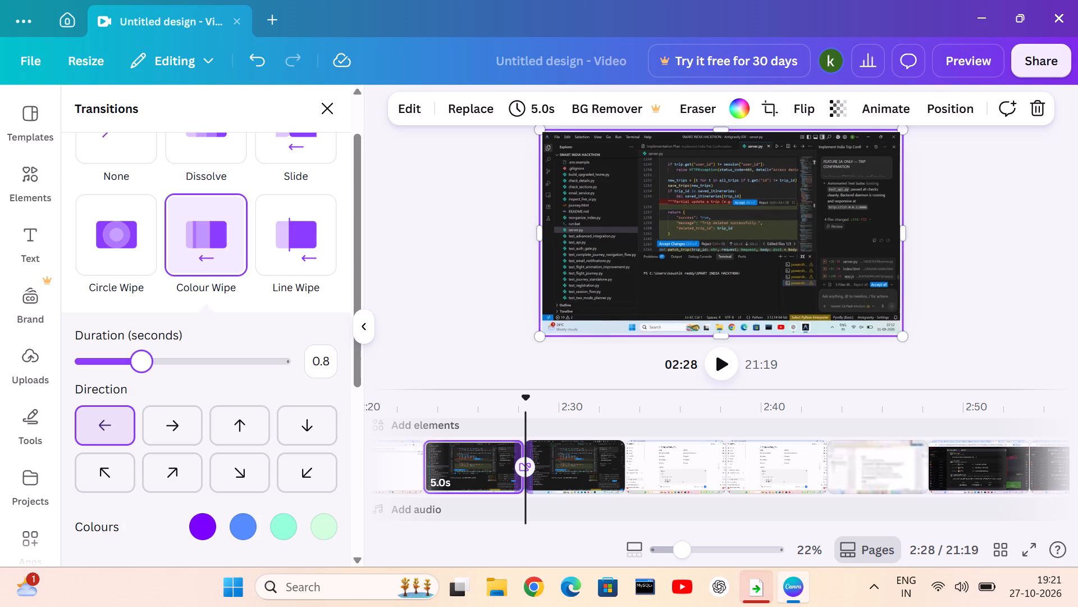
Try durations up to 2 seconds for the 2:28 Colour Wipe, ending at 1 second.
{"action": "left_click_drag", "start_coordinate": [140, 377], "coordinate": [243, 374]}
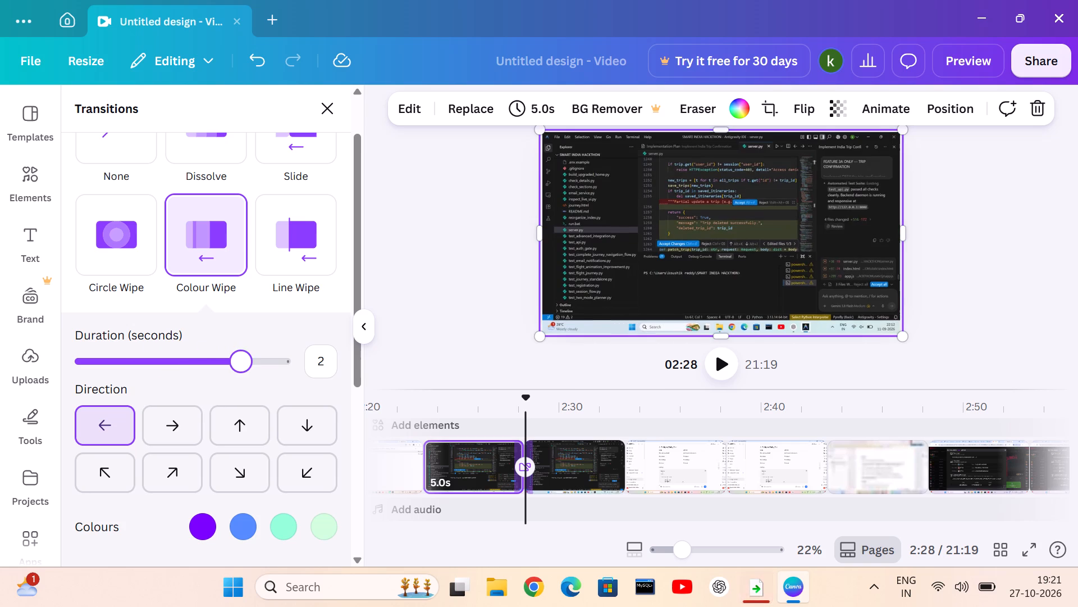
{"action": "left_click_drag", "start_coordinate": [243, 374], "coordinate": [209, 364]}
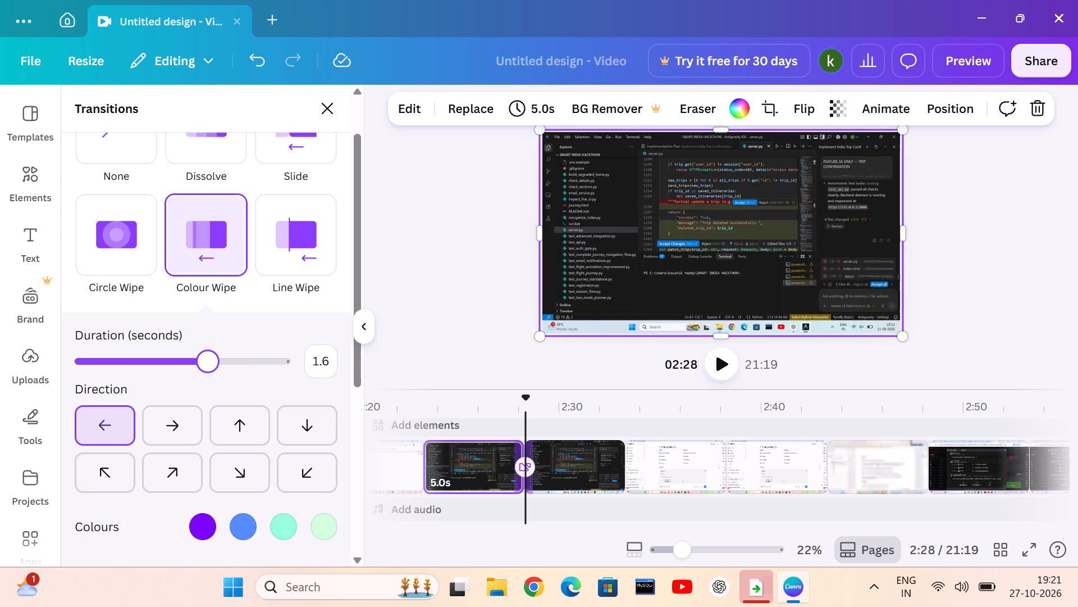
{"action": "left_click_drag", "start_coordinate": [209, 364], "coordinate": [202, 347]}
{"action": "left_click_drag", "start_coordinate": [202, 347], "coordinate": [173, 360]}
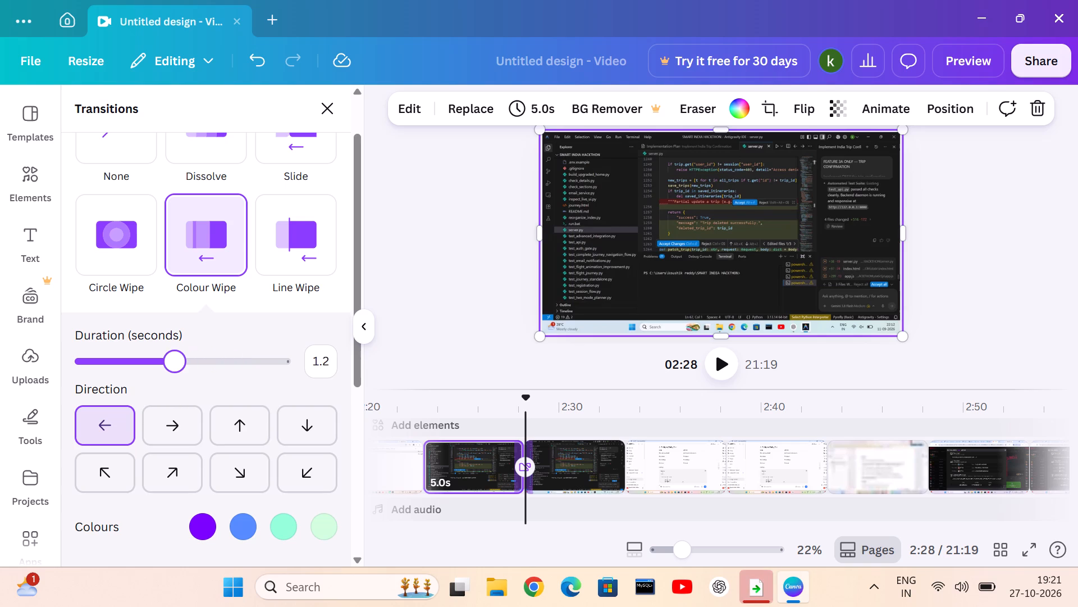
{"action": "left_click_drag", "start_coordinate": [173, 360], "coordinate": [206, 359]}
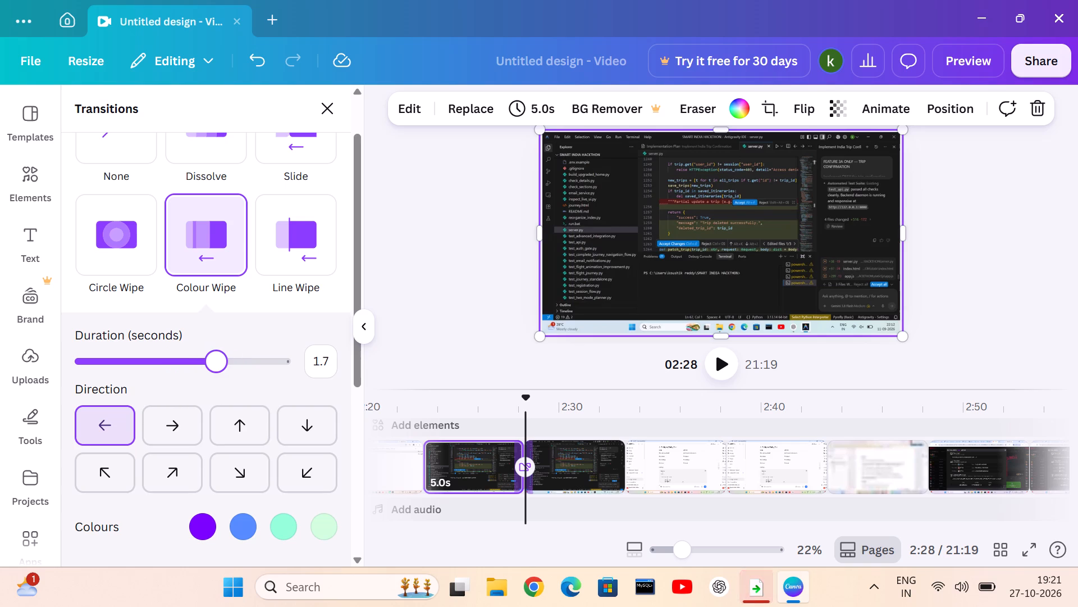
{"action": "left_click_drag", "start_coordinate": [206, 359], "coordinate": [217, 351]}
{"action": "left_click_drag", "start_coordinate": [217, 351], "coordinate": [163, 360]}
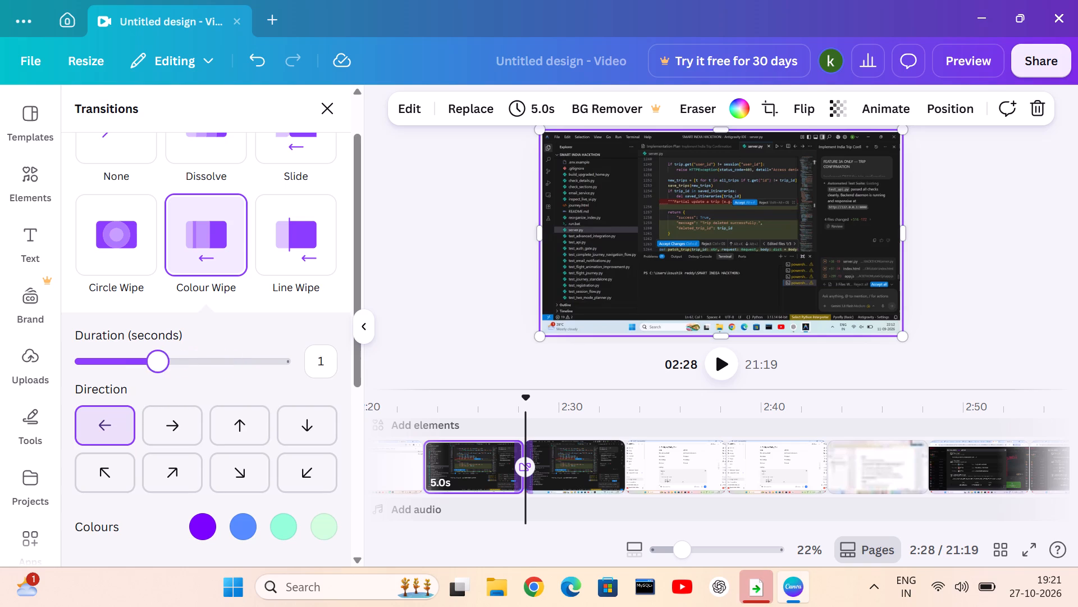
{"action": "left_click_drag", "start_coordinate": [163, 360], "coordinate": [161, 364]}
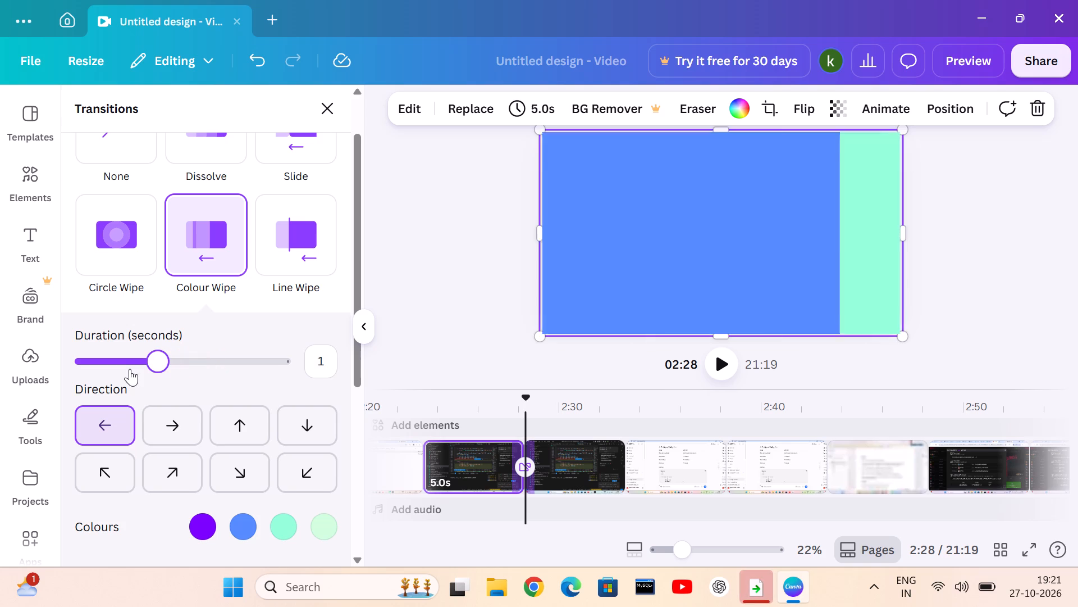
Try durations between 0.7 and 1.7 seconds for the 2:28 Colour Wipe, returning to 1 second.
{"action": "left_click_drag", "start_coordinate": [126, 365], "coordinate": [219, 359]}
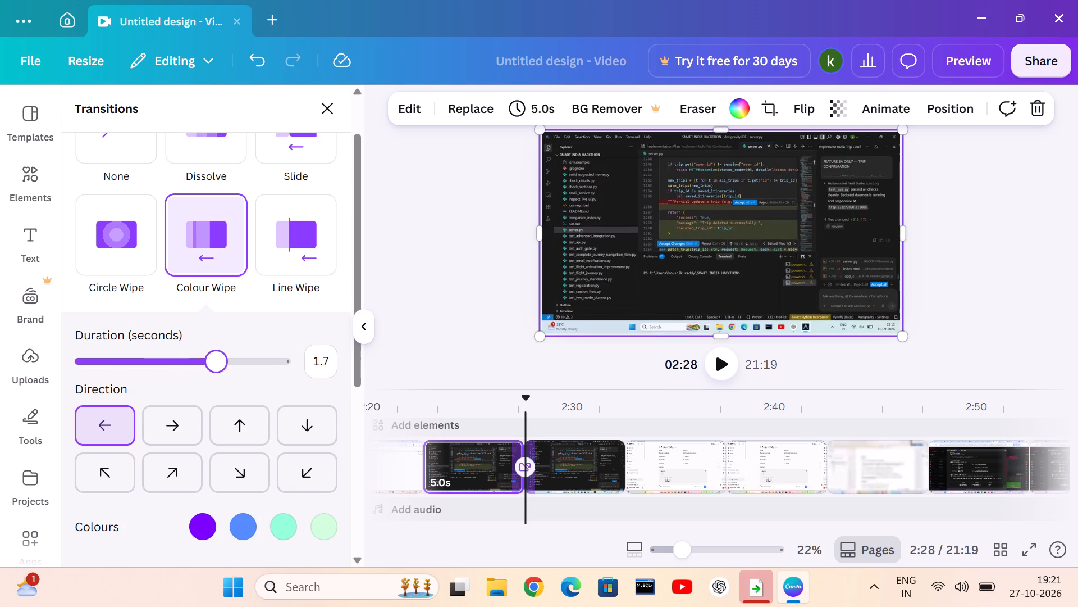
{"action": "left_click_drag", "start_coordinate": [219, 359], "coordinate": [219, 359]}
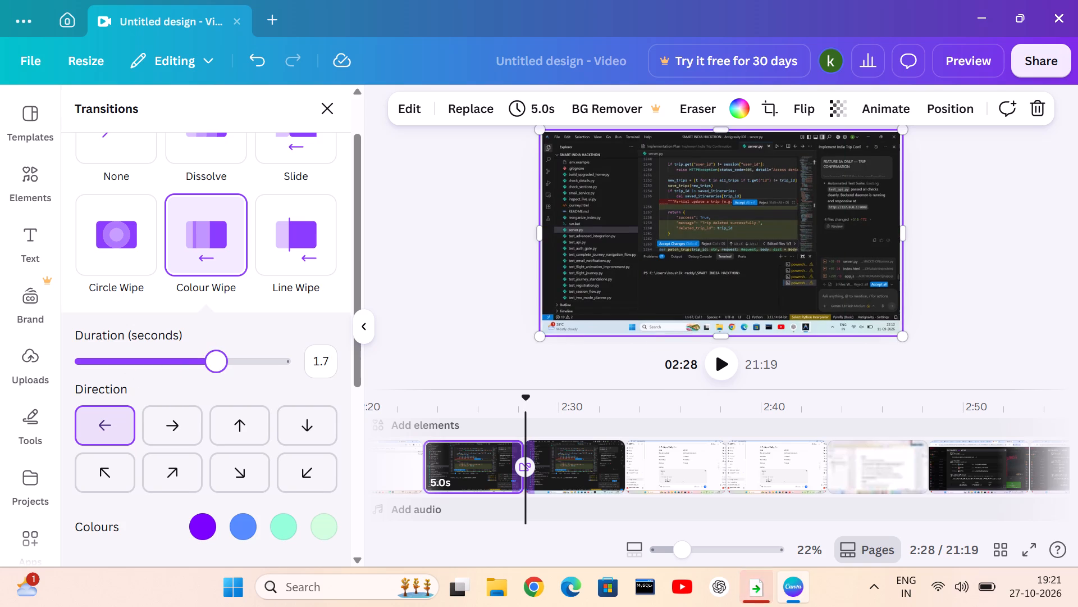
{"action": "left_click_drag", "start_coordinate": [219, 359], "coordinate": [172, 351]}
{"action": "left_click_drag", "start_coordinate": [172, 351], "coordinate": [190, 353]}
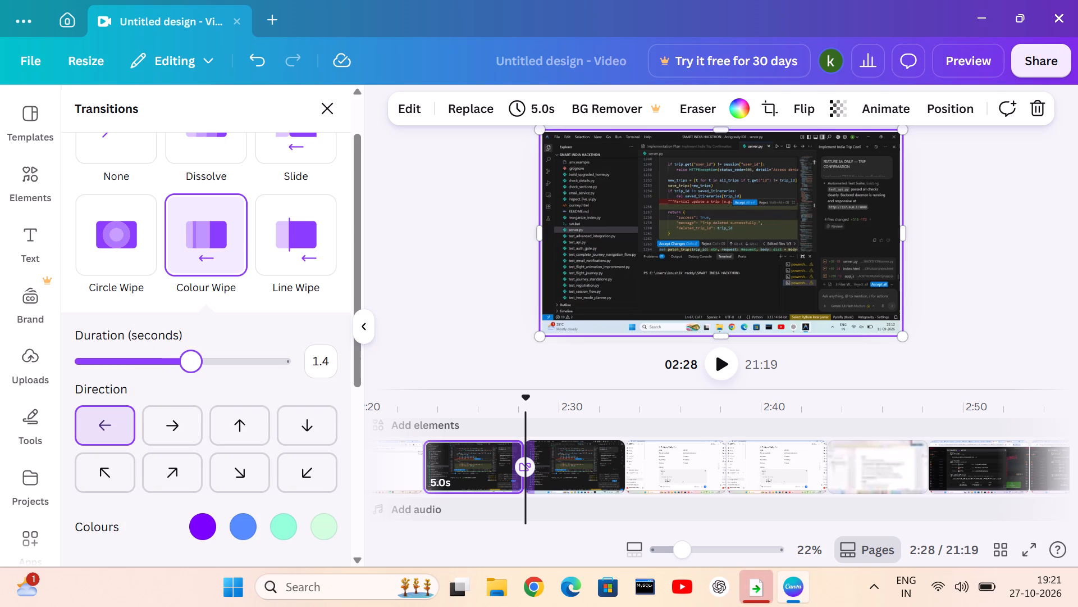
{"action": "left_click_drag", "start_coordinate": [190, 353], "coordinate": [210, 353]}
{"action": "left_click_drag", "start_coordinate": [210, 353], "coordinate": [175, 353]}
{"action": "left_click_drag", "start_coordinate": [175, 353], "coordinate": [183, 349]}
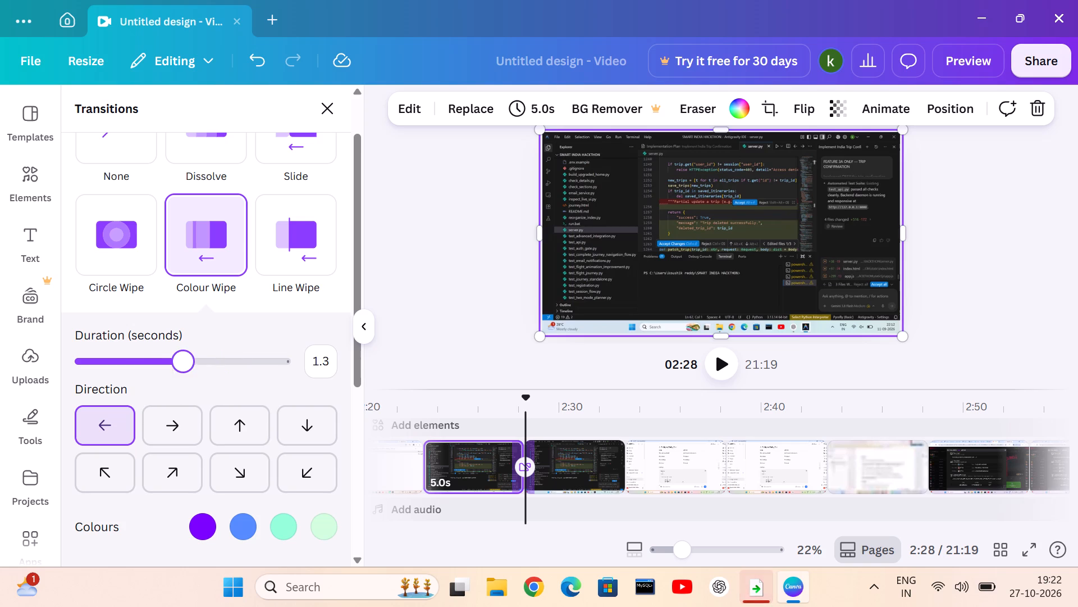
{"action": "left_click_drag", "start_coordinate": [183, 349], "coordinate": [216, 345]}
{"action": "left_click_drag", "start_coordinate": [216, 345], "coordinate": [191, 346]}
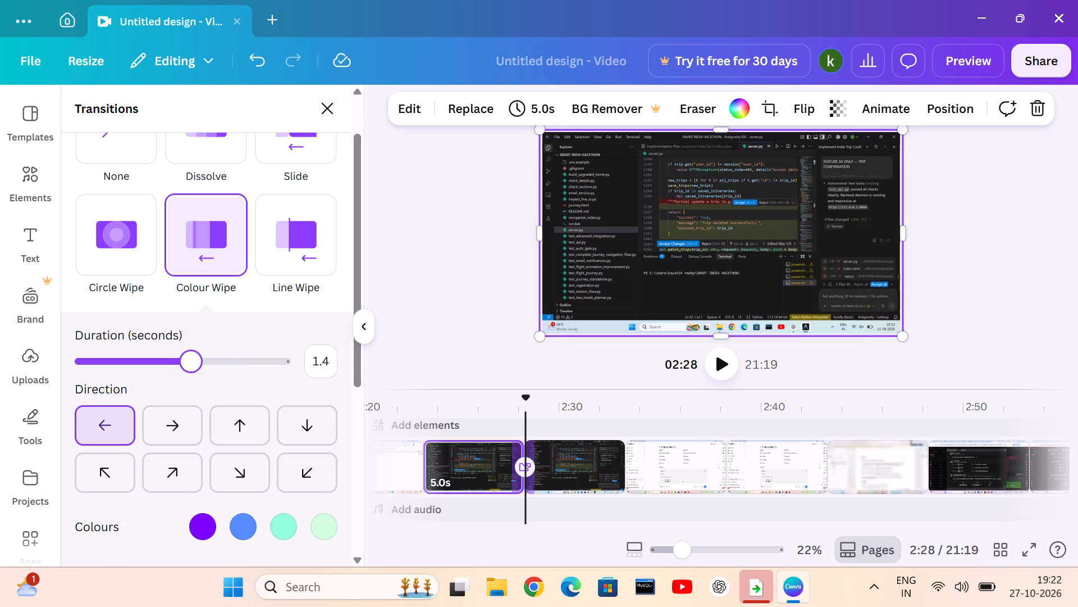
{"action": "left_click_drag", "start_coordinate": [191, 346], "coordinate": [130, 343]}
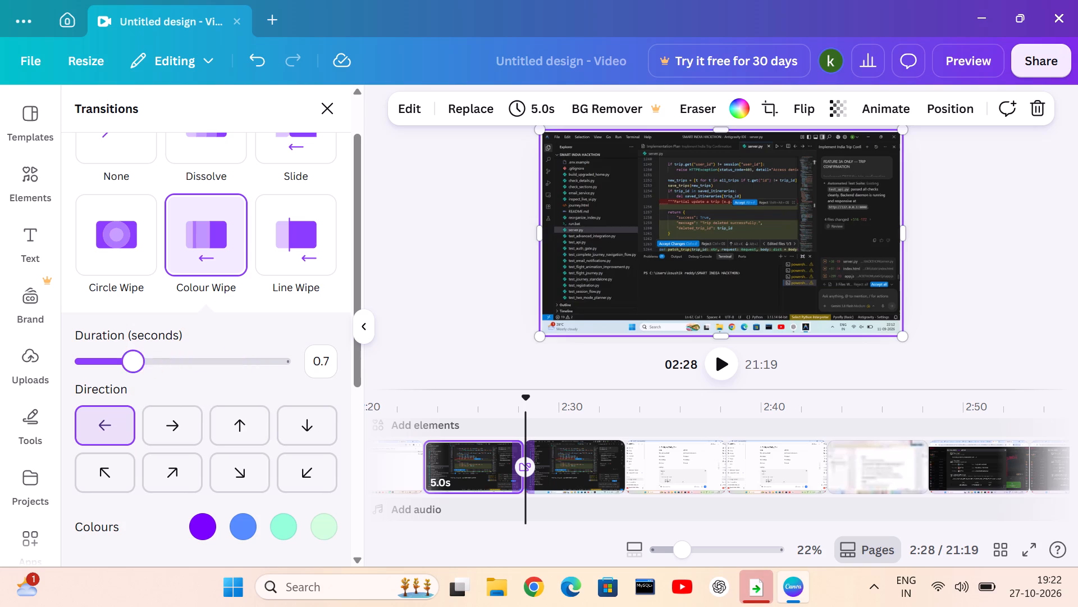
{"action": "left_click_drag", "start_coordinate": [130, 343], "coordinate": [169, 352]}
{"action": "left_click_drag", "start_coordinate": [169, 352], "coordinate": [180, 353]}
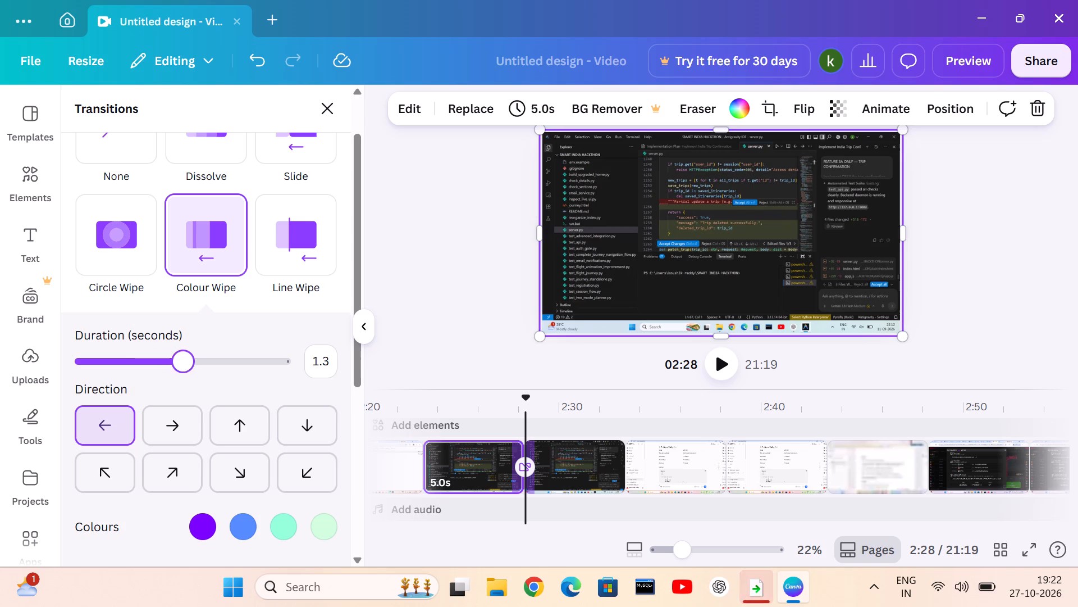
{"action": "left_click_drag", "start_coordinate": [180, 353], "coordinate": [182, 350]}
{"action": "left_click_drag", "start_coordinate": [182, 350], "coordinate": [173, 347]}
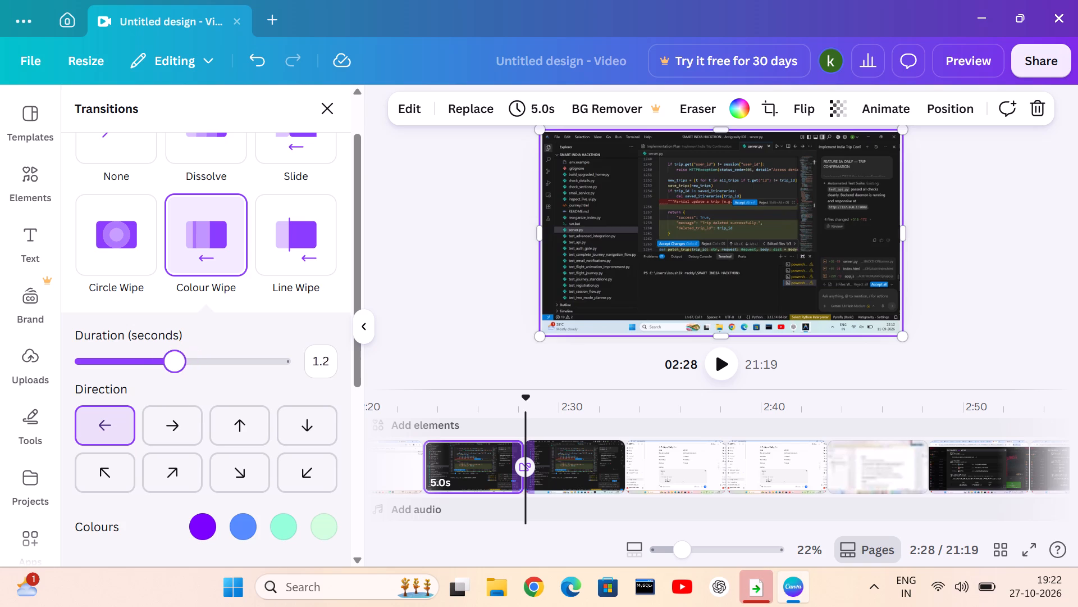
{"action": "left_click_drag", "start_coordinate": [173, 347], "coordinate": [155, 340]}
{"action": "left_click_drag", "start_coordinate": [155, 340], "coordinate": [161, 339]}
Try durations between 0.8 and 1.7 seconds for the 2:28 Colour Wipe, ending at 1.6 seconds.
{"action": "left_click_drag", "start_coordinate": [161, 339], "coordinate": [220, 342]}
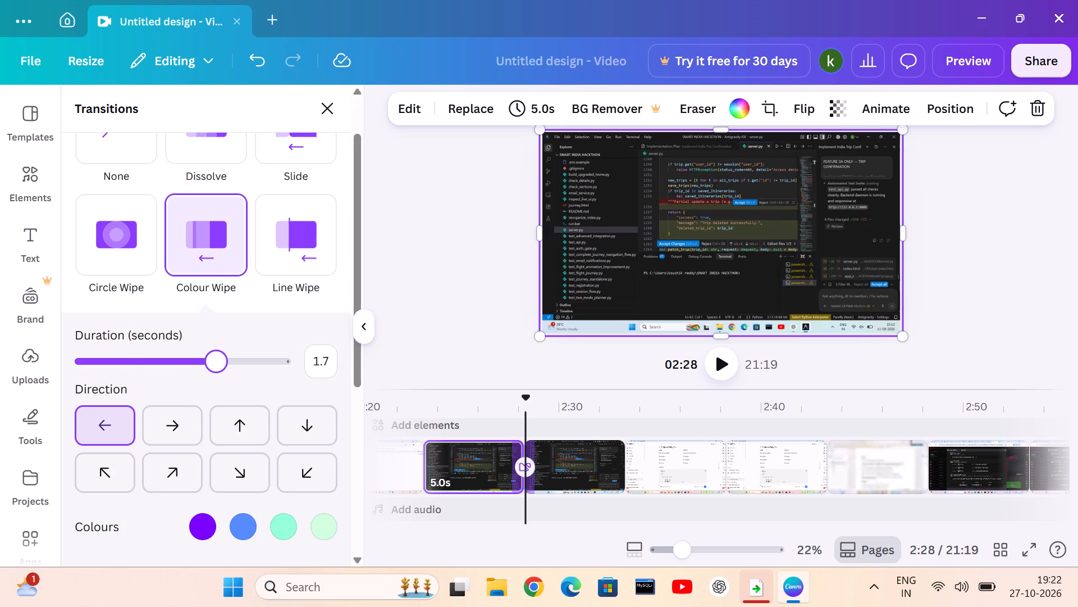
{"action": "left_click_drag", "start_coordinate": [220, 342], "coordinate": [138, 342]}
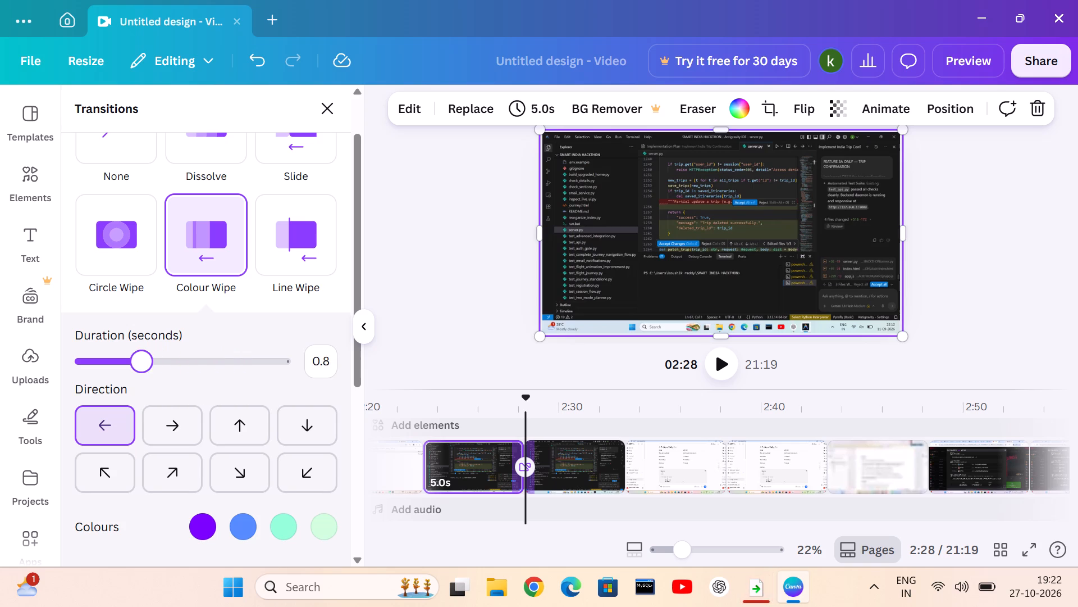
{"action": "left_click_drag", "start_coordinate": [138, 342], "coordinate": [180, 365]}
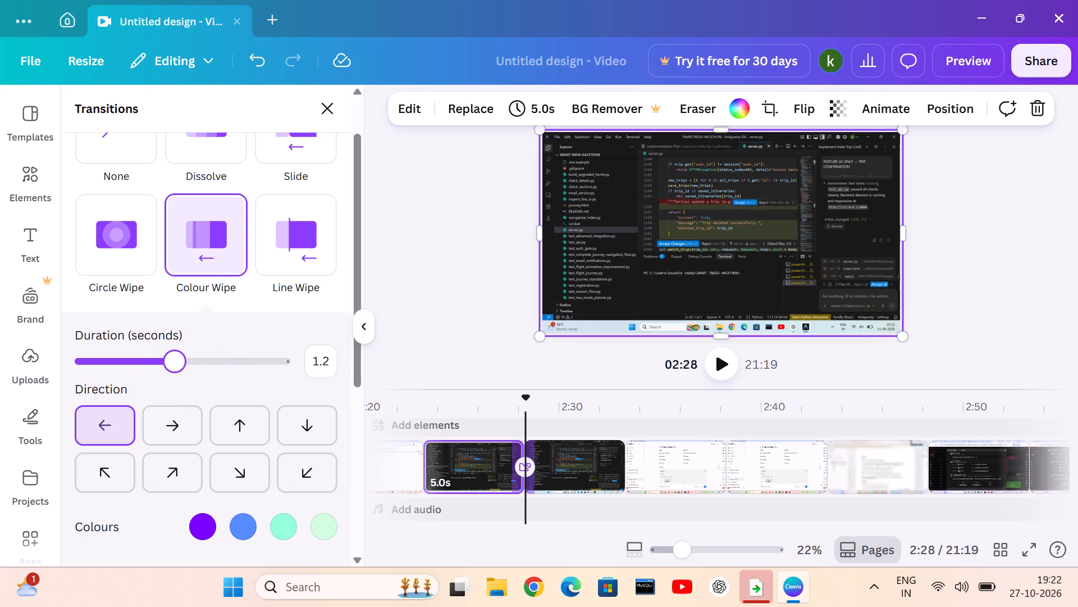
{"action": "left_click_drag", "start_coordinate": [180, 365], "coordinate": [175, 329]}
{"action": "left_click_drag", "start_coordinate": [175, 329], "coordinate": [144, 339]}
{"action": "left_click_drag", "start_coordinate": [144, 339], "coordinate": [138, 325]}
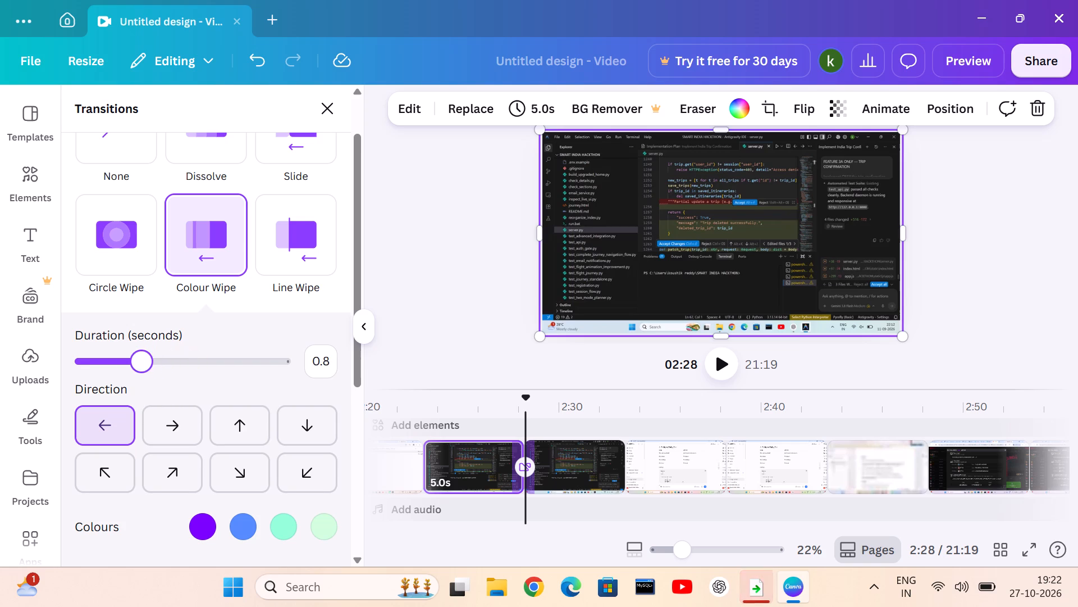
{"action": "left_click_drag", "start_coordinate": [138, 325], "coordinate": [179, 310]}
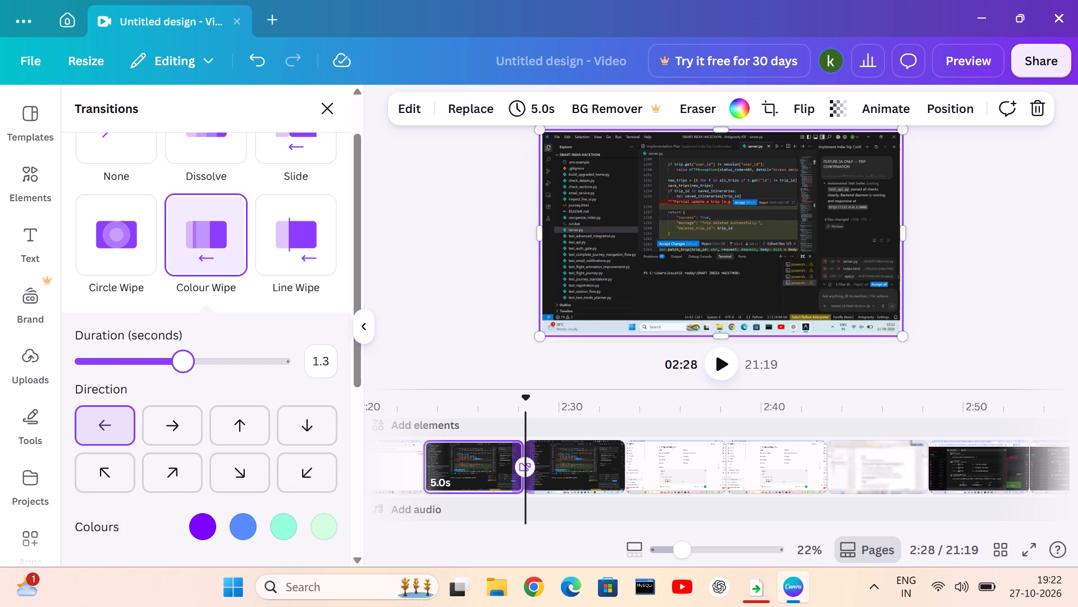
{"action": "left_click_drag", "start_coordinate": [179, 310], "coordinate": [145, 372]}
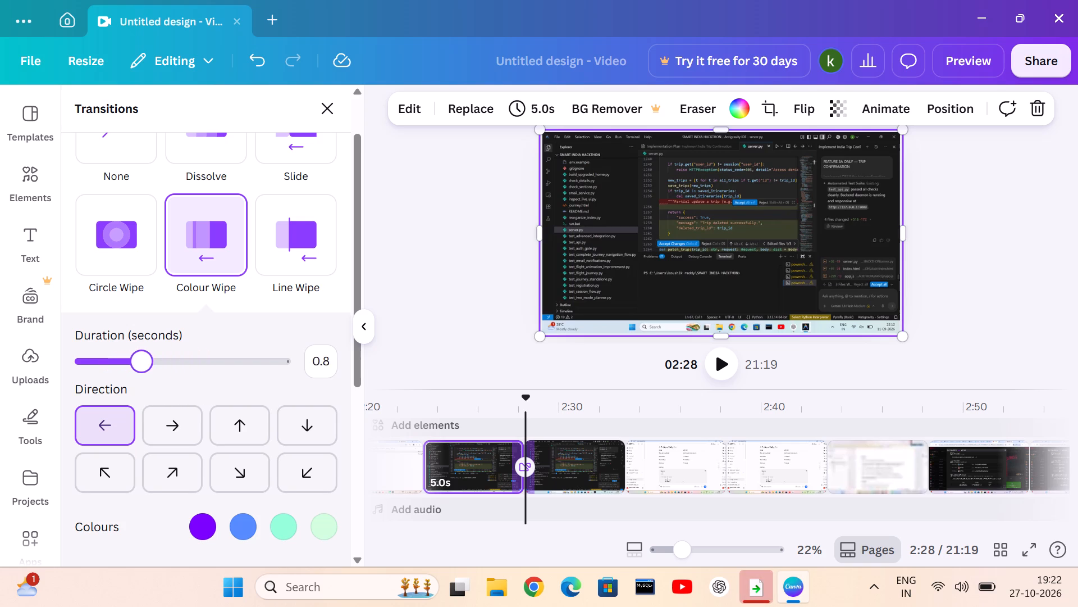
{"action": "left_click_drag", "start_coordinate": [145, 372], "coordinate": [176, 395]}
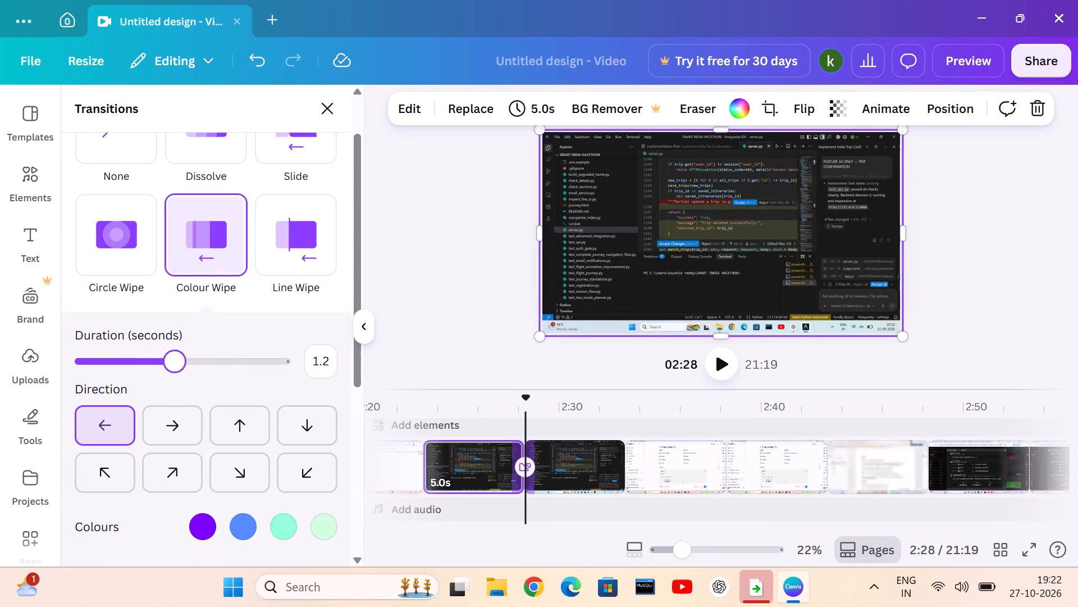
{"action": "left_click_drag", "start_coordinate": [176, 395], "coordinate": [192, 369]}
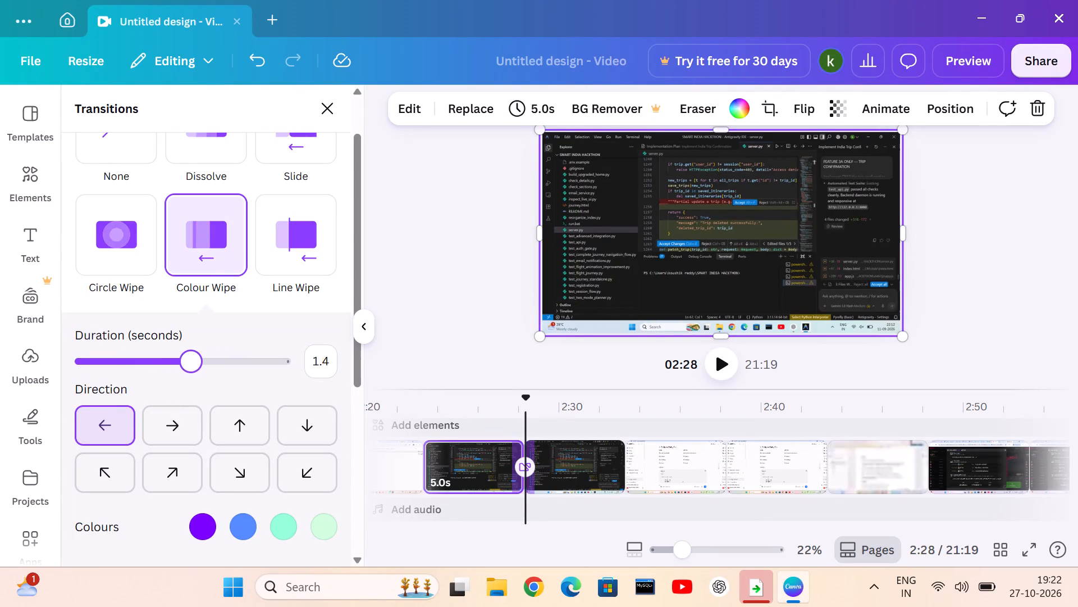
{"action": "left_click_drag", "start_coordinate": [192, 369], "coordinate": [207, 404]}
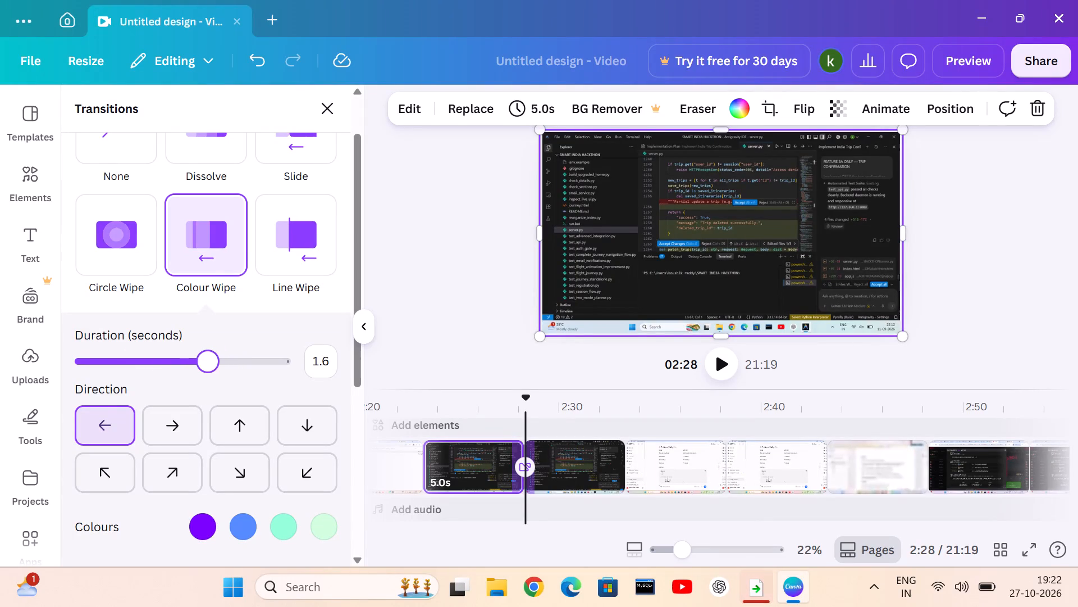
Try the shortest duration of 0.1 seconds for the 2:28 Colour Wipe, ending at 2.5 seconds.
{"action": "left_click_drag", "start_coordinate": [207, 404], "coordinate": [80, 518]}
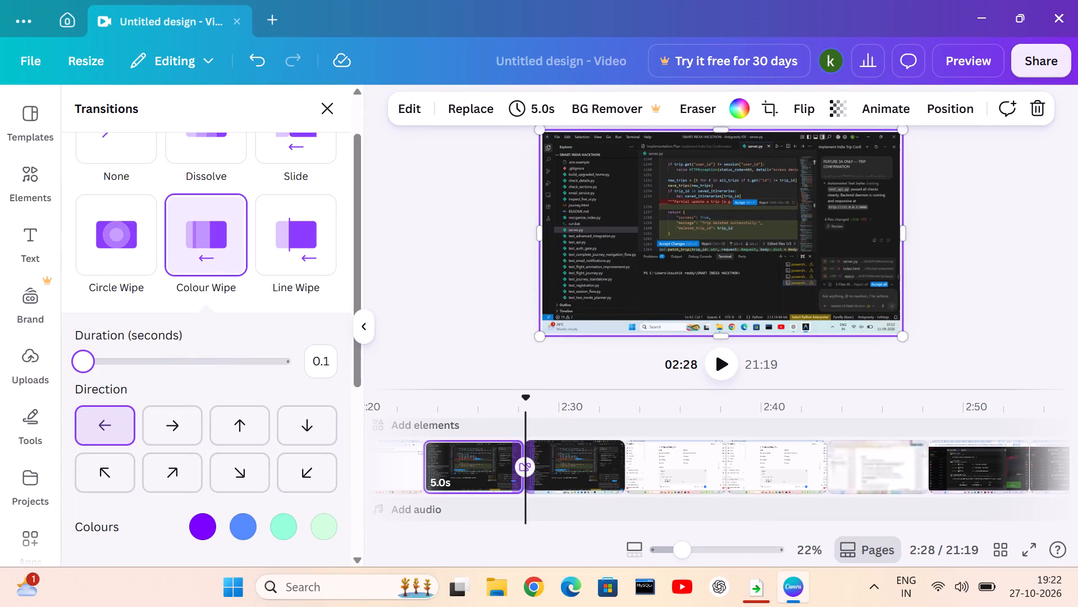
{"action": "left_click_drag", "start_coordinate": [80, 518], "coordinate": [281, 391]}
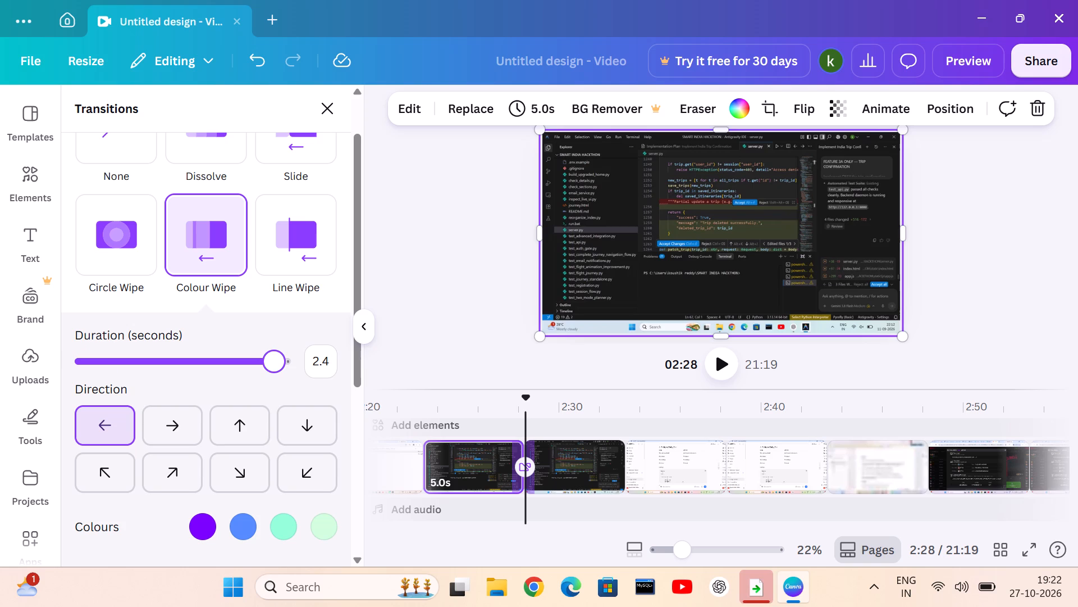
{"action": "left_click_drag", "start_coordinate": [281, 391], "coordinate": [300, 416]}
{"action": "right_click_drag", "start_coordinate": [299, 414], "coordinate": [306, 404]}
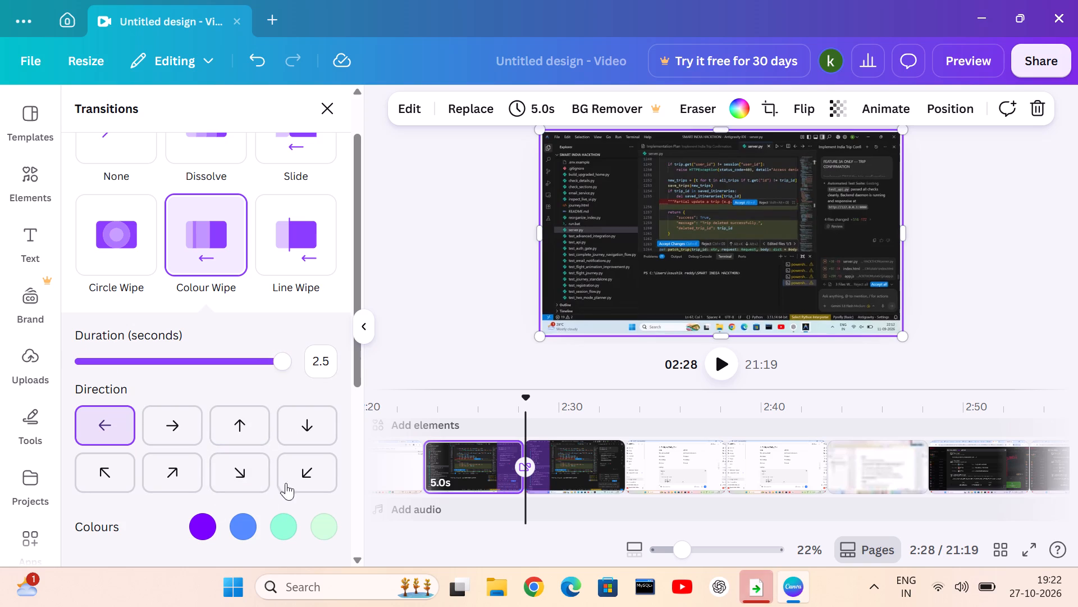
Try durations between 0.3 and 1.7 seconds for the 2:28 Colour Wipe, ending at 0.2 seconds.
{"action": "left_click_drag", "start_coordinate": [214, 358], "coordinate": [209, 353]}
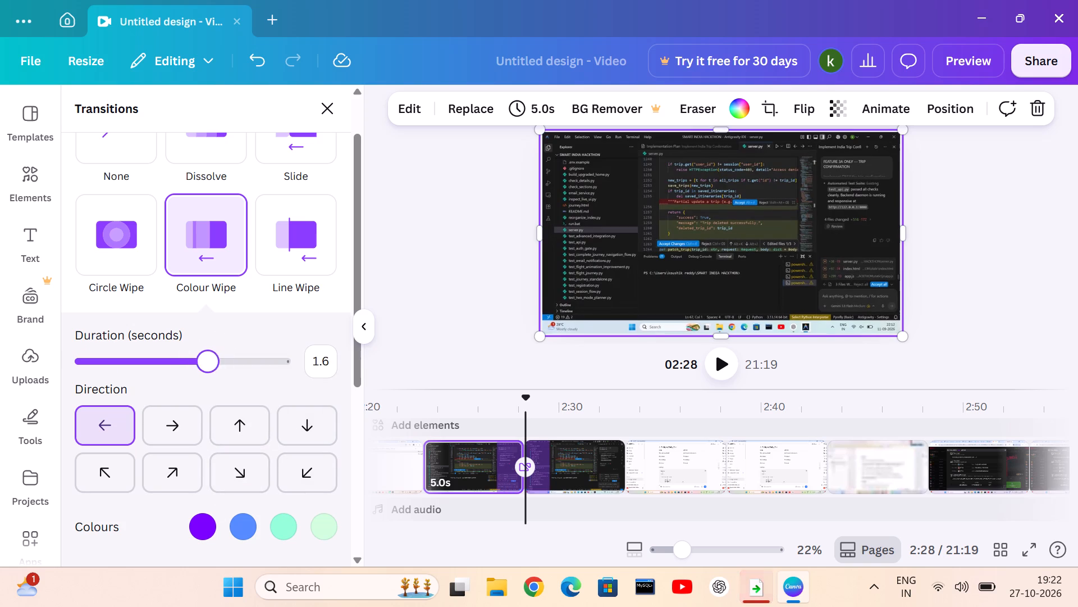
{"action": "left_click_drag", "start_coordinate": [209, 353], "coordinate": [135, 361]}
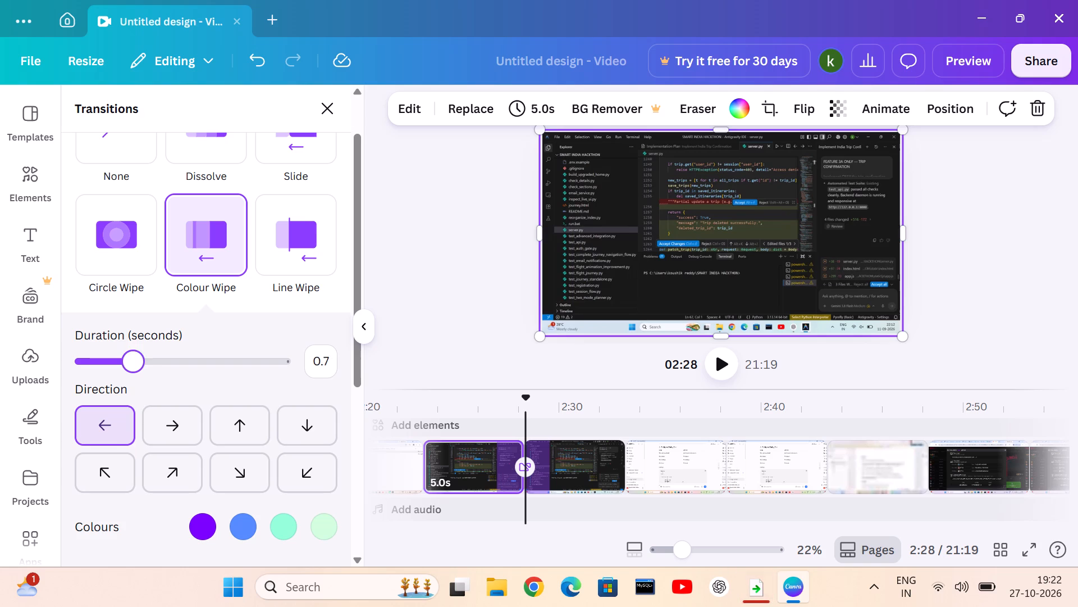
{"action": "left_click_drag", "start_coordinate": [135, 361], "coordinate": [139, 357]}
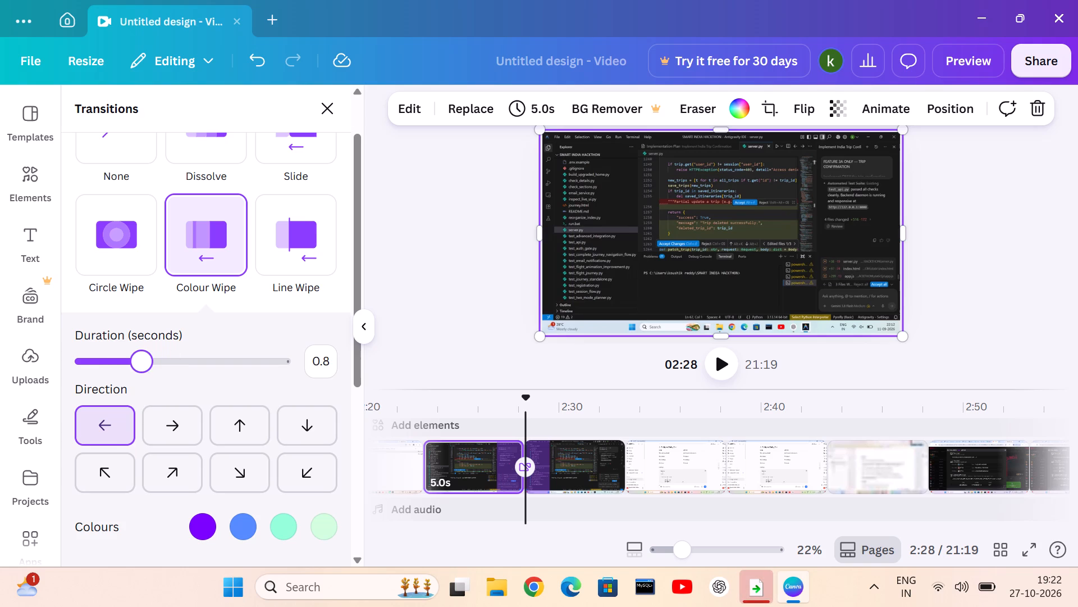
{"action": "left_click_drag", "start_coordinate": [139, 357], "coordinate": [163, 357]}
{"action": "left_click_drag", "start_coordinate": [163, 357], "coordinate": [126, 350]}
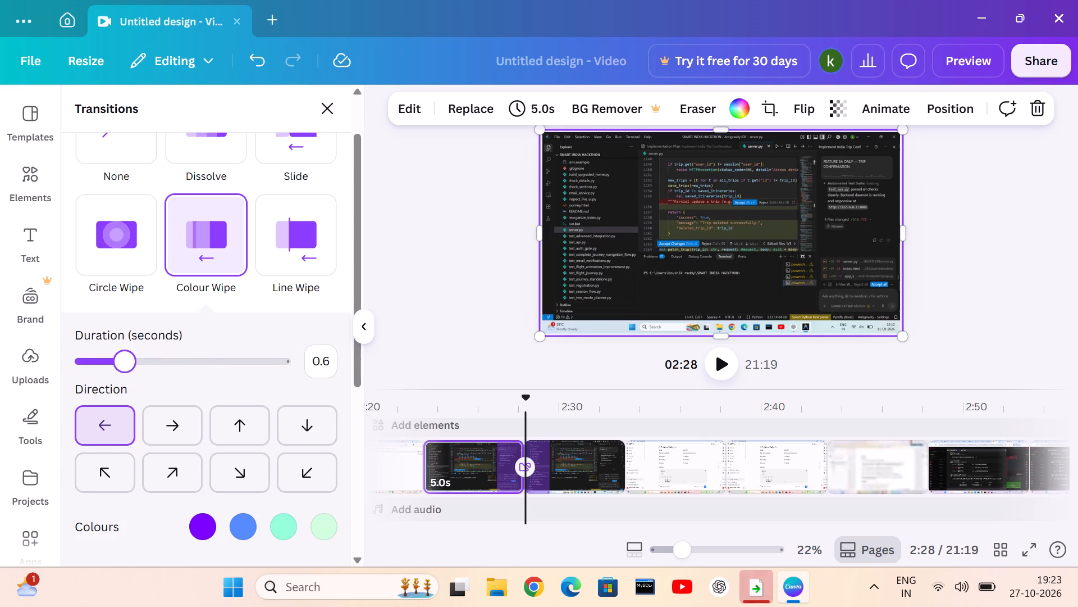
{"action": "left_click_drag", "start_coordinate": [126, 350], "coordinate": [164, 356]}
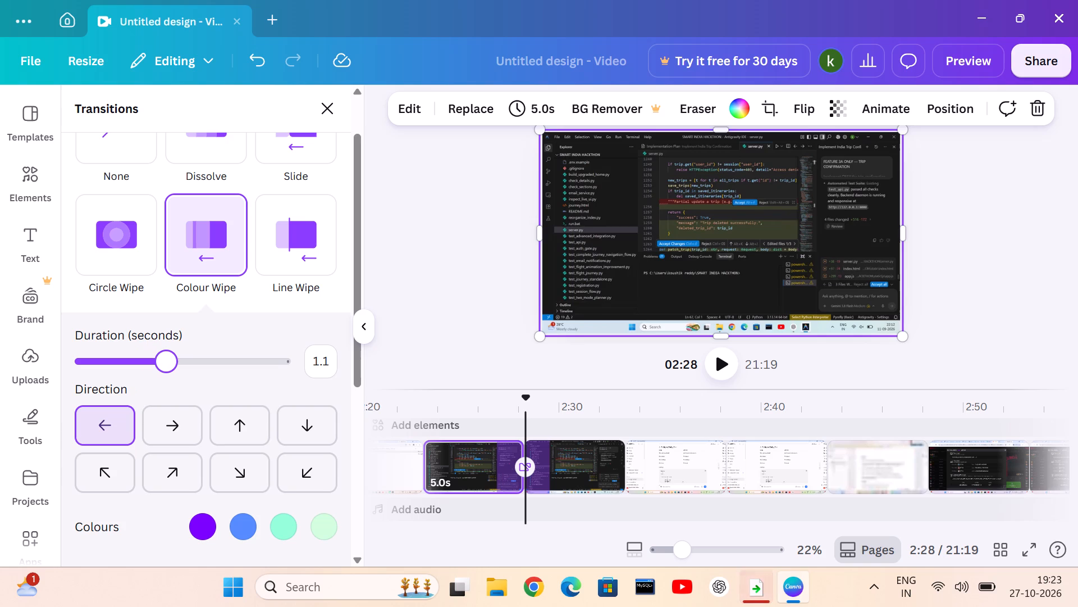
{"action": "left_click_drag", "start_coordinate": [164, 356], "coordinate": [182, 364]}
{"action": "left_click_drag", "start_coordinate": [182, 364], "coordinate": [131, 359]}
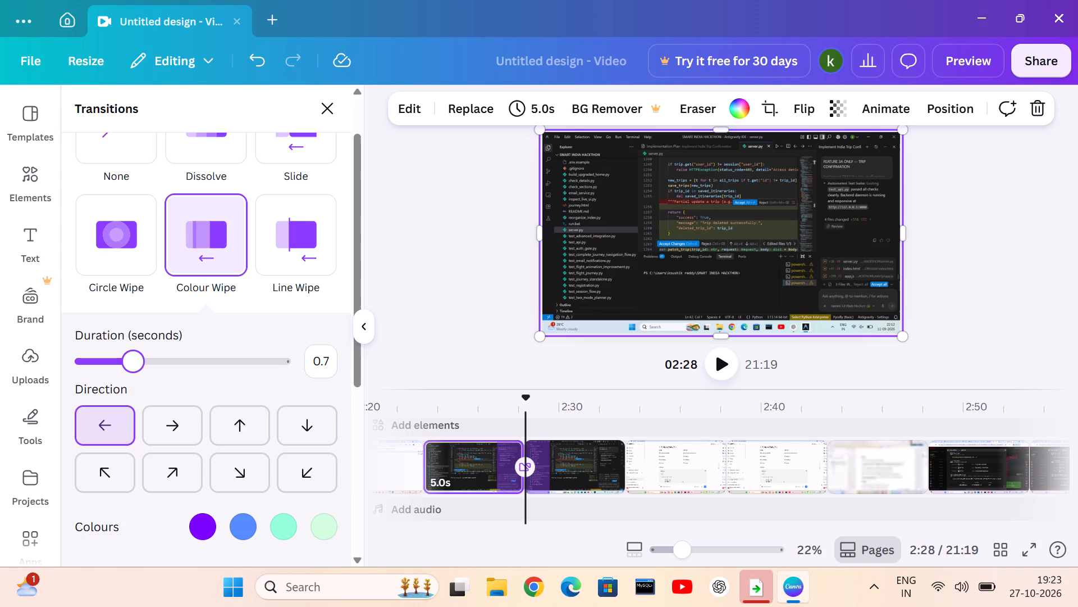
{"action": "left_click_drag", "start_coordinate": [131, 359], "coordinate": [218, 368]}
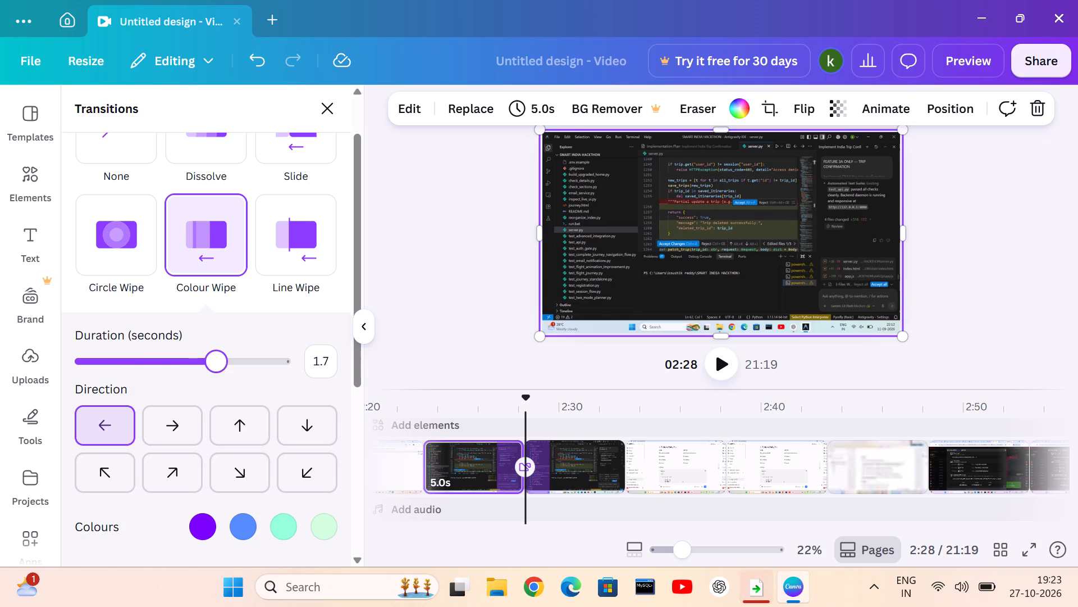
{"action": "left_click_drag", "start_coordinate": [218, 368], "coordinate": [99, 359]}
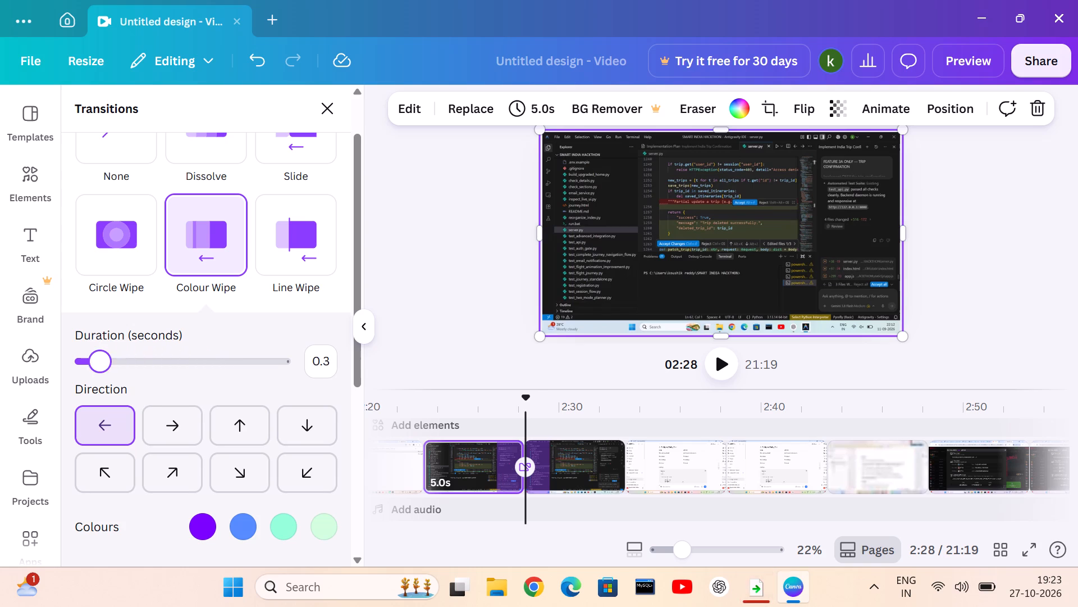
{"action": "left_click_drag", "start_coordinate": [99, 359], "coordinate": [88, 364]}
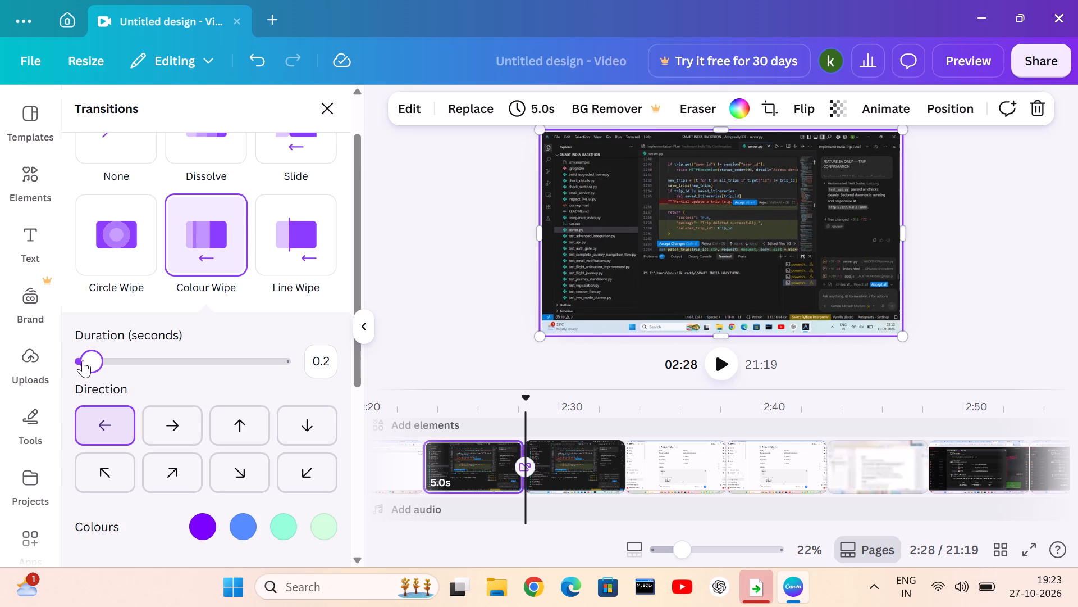
Try durations between 0.3 and 2.5 seconds for the 2:28 Colour Wipe, ending at 2.5 seconds.
{"action": "left_click_drag", "start_coordinate": [85, 360], "coordinate": [294, 366]}
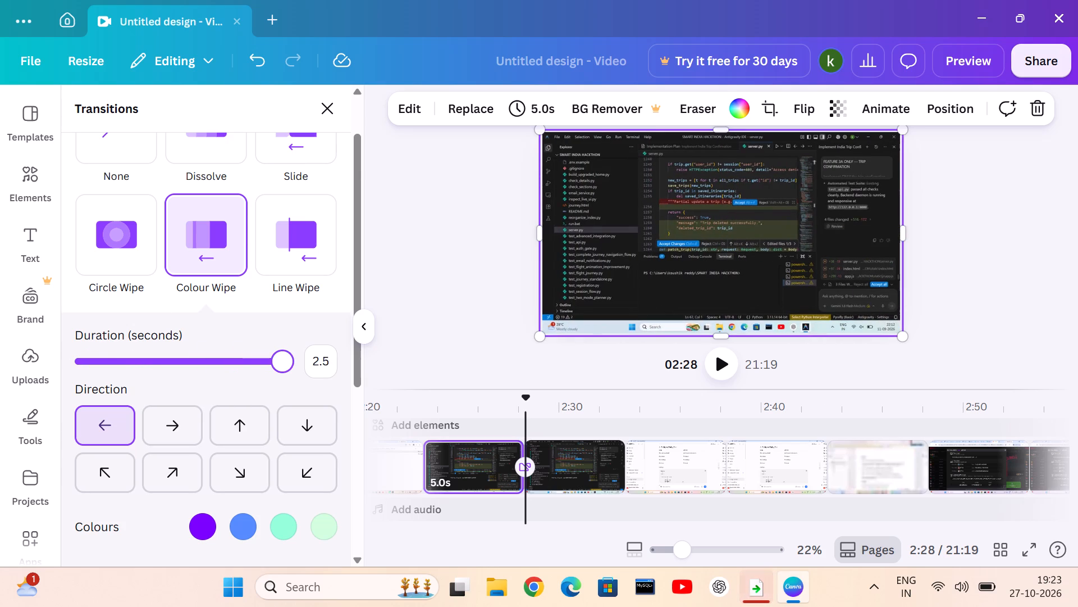
{"action": "left_click_drag", "start_coordinate": [294, 366], "coordinate": [98, 377]}
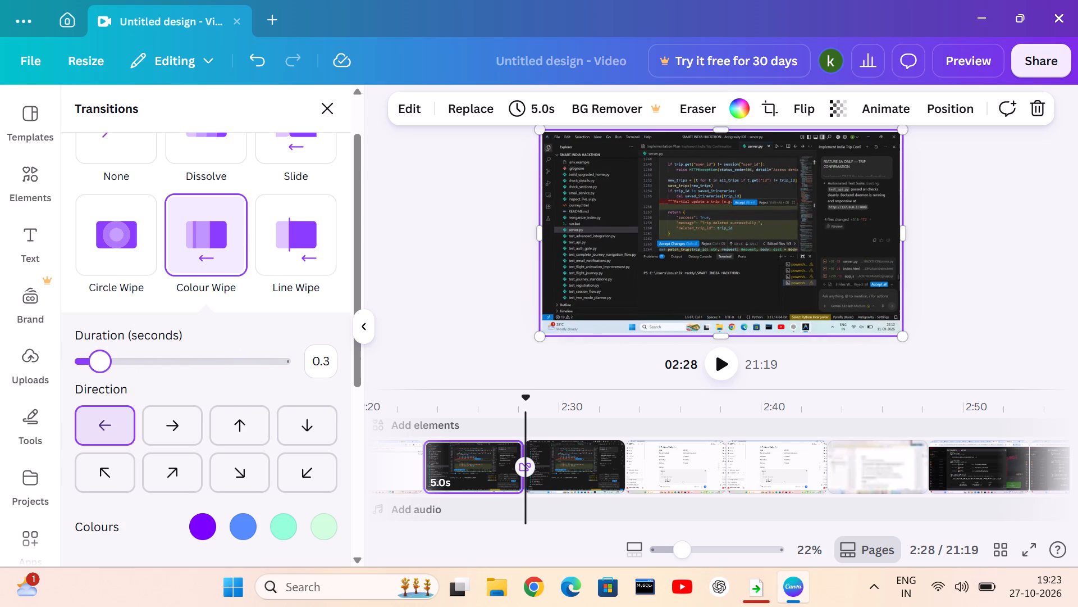
{"action": "left_click_drag", "start_coordinate": [98, 377], "coordinate": [165, 367]}
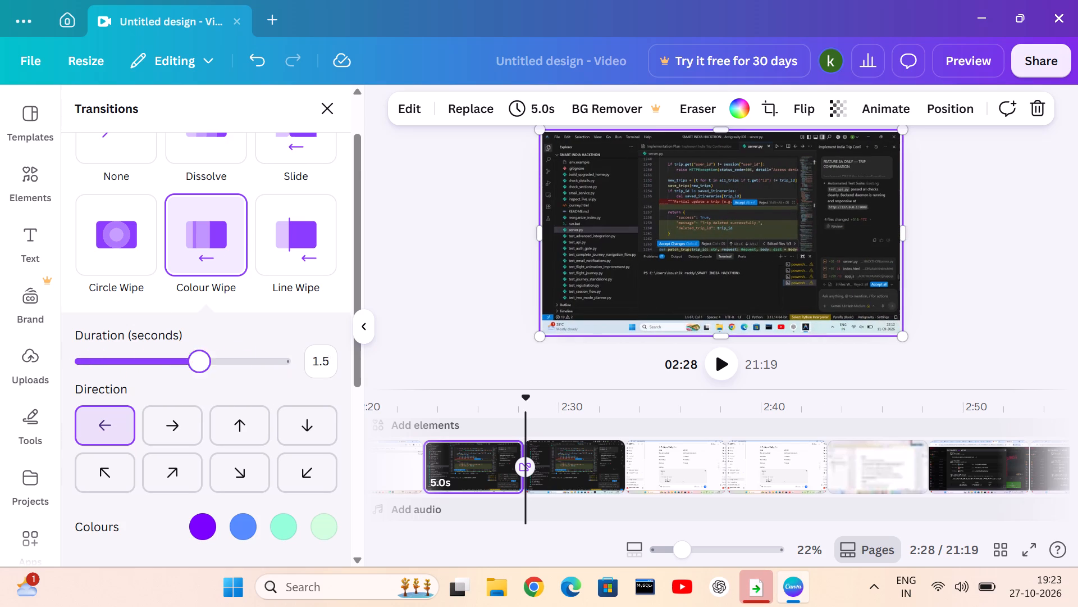
{"action": "left_click_drag", "start_coordinate": [165, 367], "coordinate": [417, 366]}
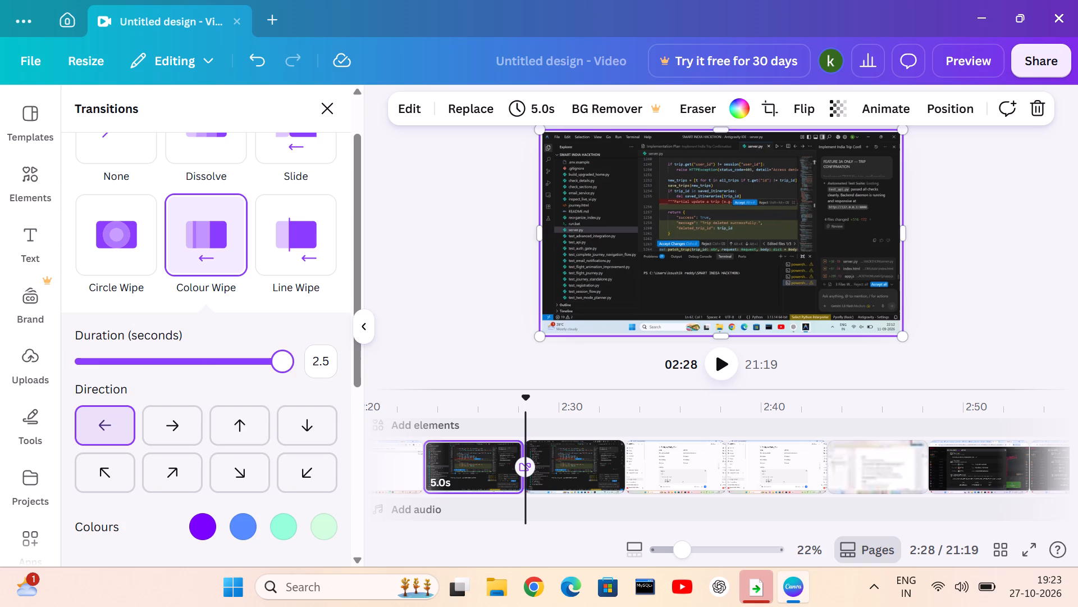
{"action": "left_click_drag", "start_coordinate": [417, 366], "coordinate": [350, 383]}
{"action": "left_click_drag", "start_coordinate": [350, 383], "coordinate": [166, 410]}
{"action": "right_click_drag", "start_coordinate": [286, 394], "coordinate": [166, 410]}
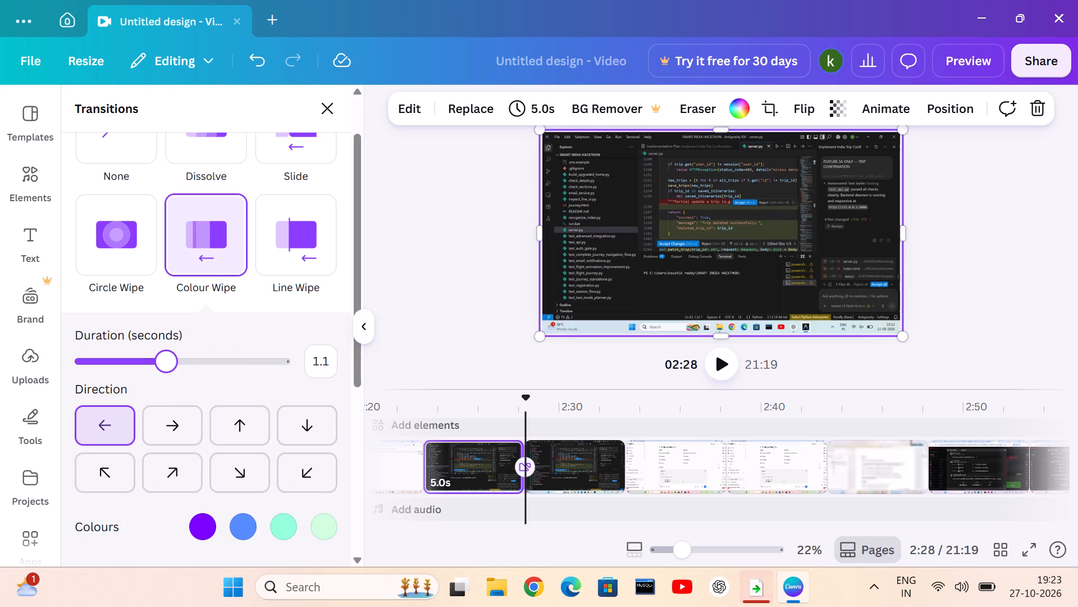
{"action": "right_click_drag", "start_coordinate": [166, 410], "coordinate": [166, 411]}
{"action": "left_click_drag", "start_coordinate": [166, 410], "coordinate": [173, 397]}
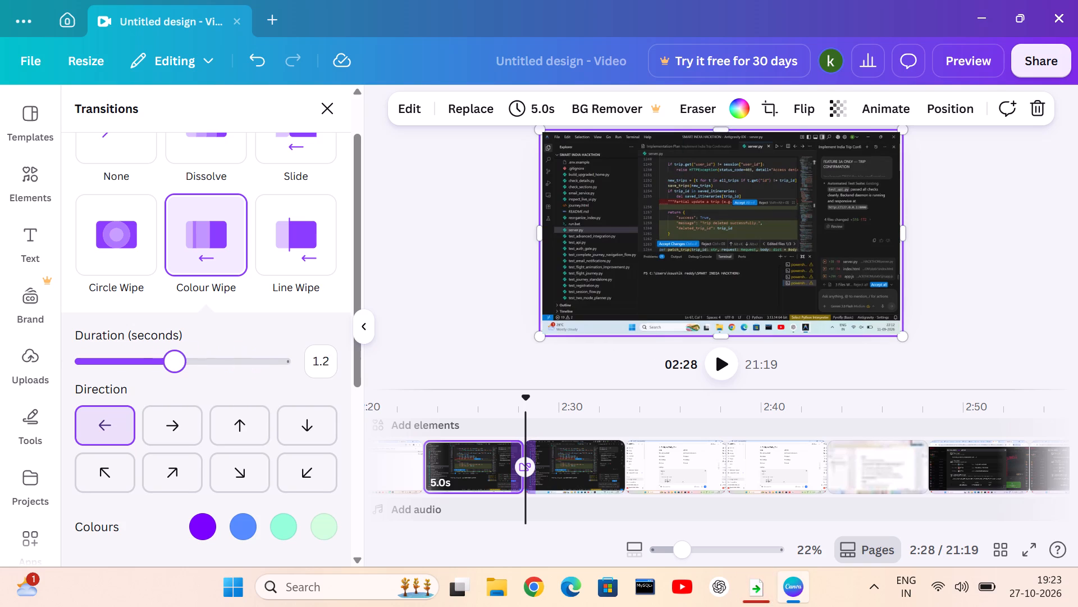
{"action": "left_click_drag", "start_coordinate": [173, 397], "coordinate": [161, 392]}
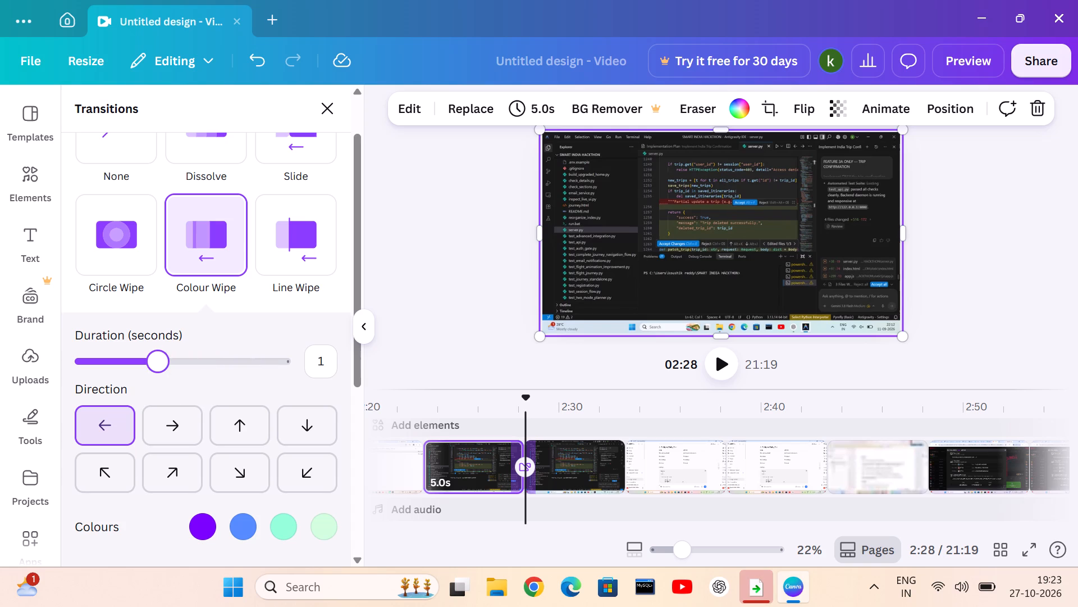
{"action": "left_click_drag", "start_coordinate": [161, 392], "coordinate": [167, 389]}
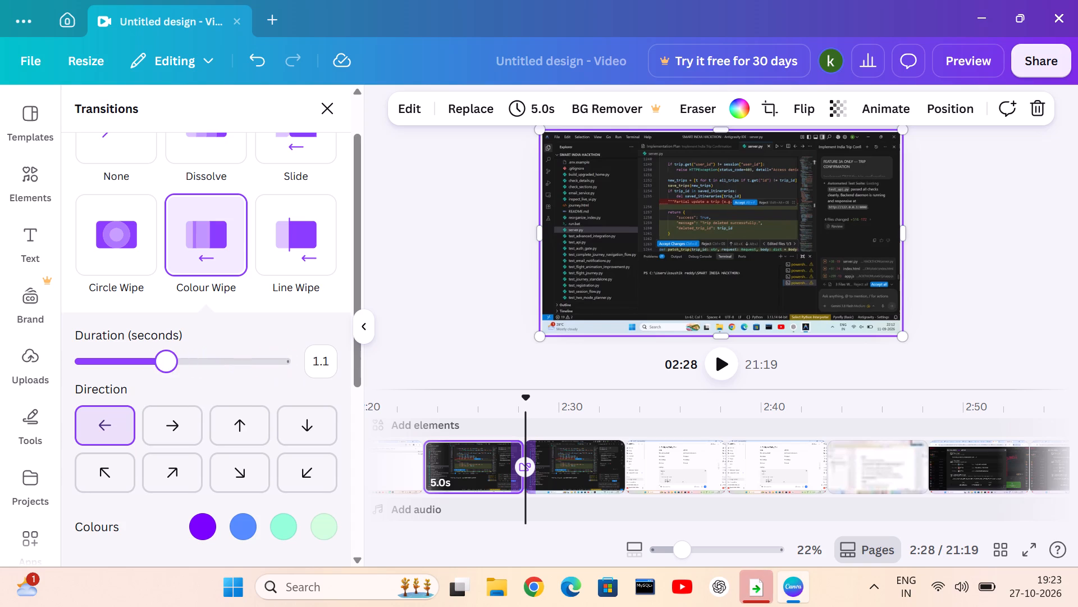
{"action": "left_click_drag", "start_coordinate": [167, 389], "coordinate": [302, 379]}
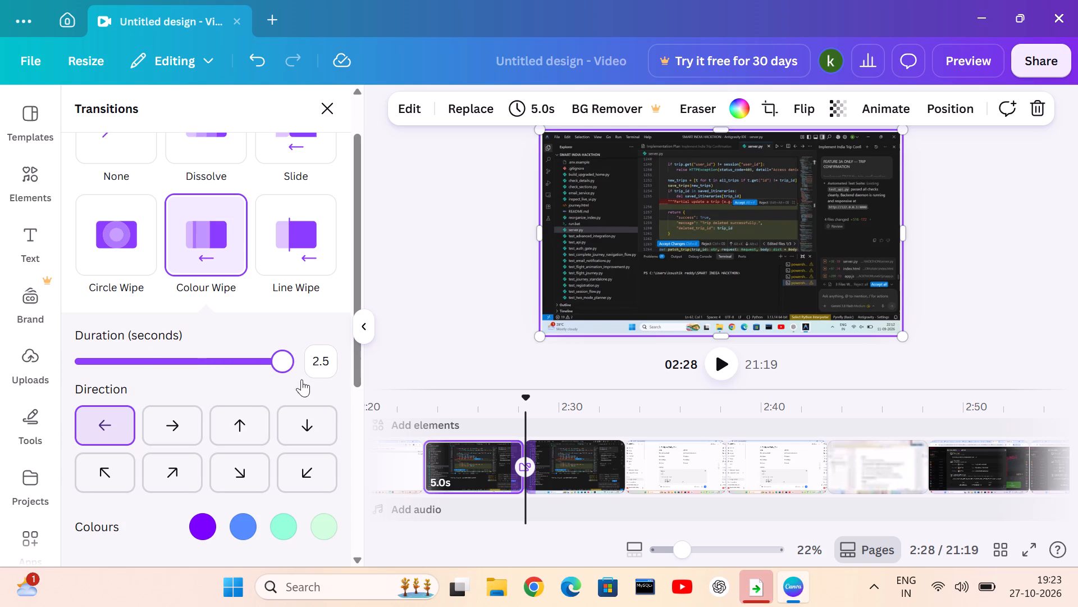
Try durations between 0.1 and 2.5 seconds for the 2:28 Colour Wipe, ending at 2.1 seconds.
{"action": "left_click_drag", "start_coordinate": [302, 379], "coordinate": [392, 365]}
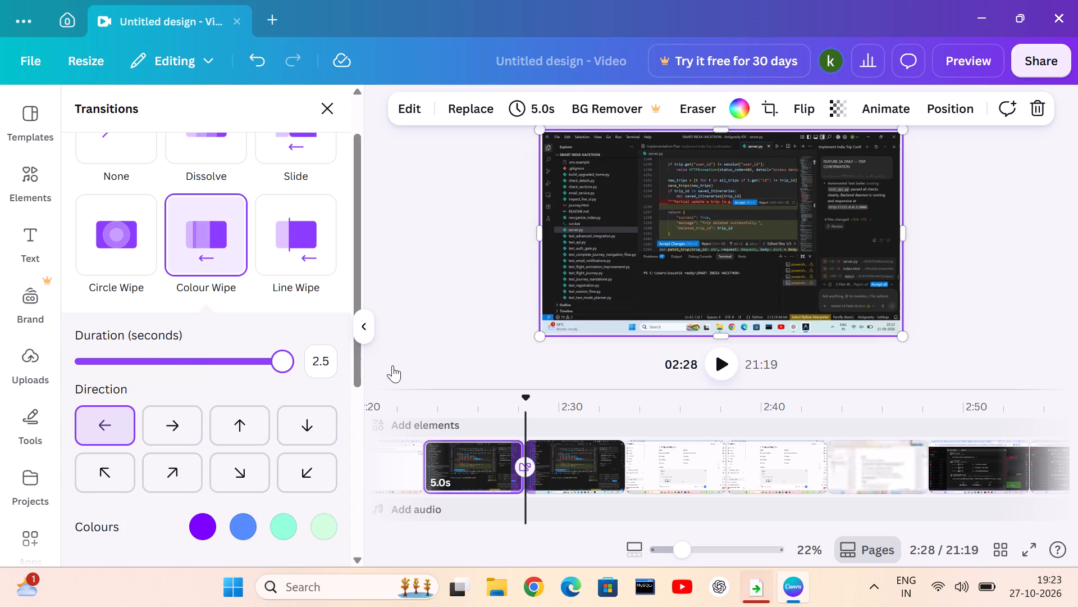
{"action": "left_click_drag", "start_coordinate": [392, 365], "coordinate": [88, 410]}
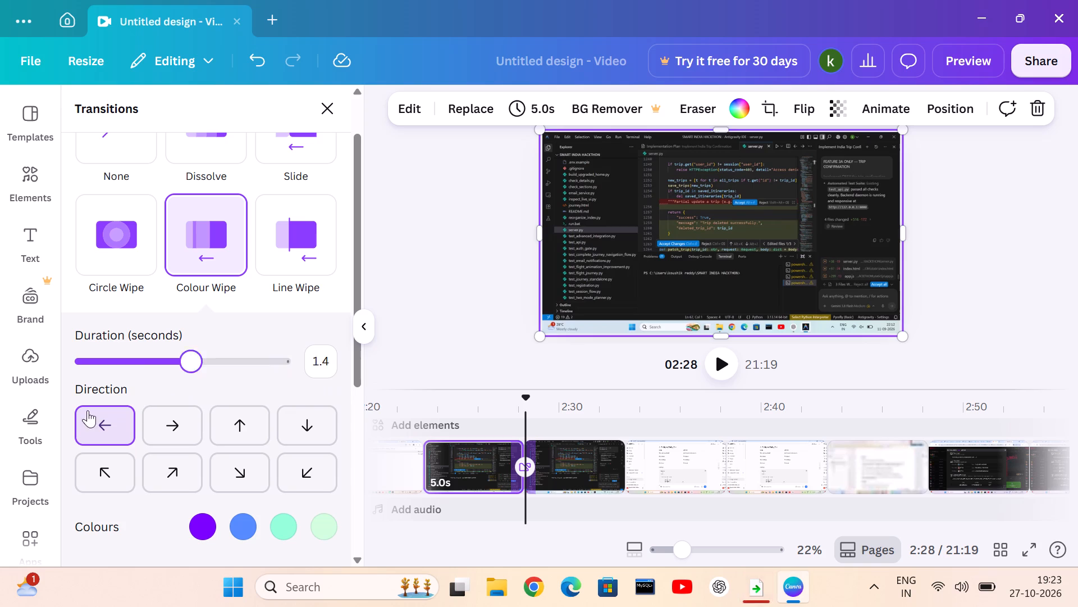
{"action": "left_click_drag", "start_coordinate": [88, 410], "coordinate": [36, 437]}
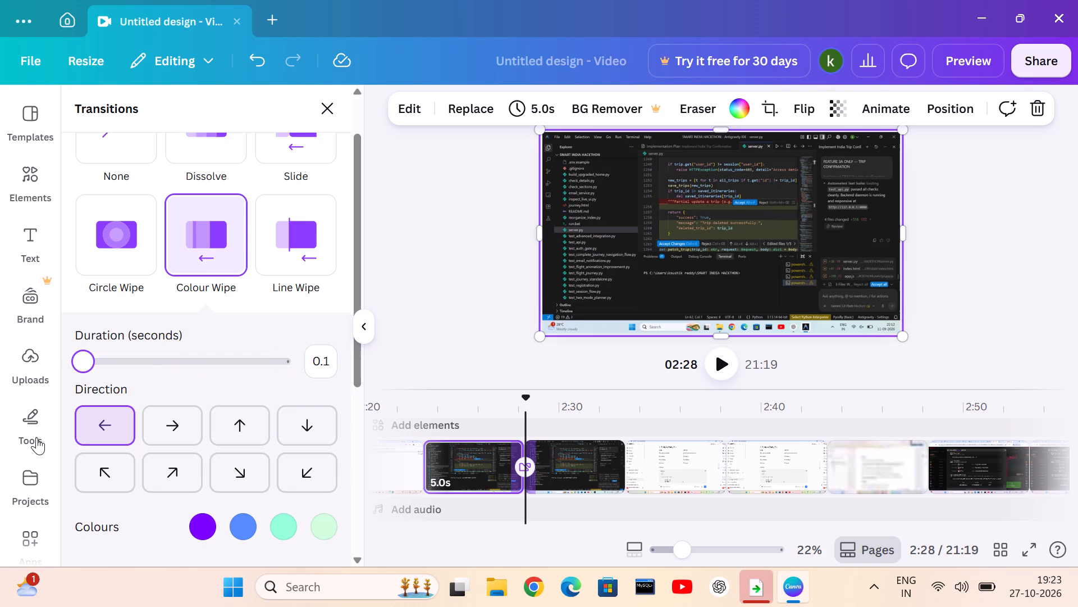
{"action": "left_click_drag", "start_coordinate": [36, 437], "coordinate": [58, 451]}
{"action": "left_click_drag", "start_coordinate": [58, 451], "coordinate": [16, 469]}
{"action": "left_click_drag", "start_coordinate": [16, 469], "coordinate": [313, 375]}
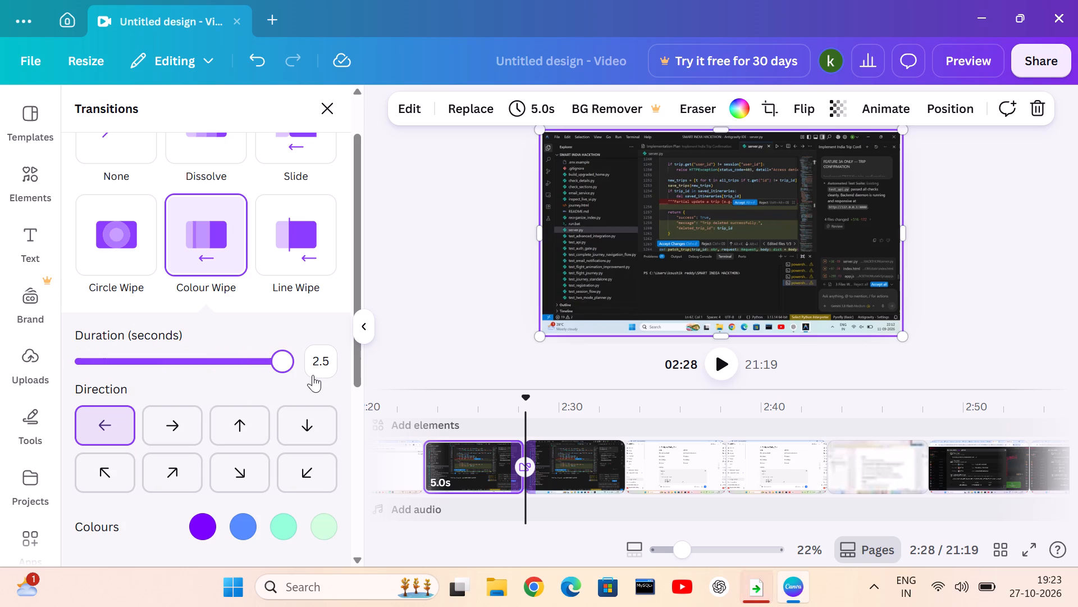
{"action": "left_click_drag", "start_coordinate": [313, 375], "coordinate": [226, 402]}
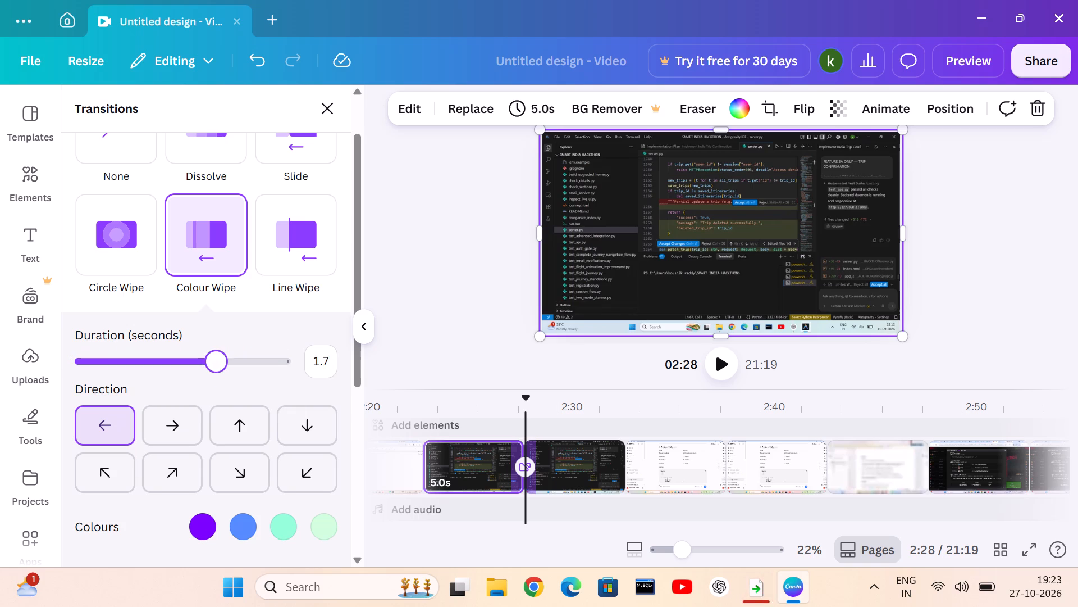
{"action": "left_click_drag", "start_coordinate": [226, 402], "coordinate": [114, 448]}
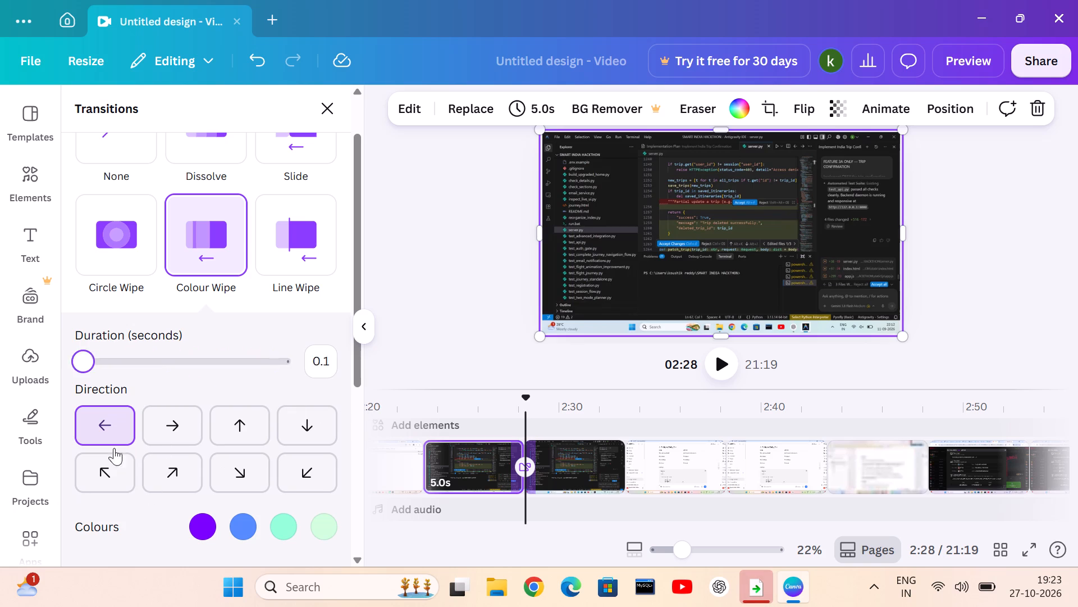
{"action": "left_click_drag", "start_coordinate": [114, 448], "coordinate": [252, 500]}
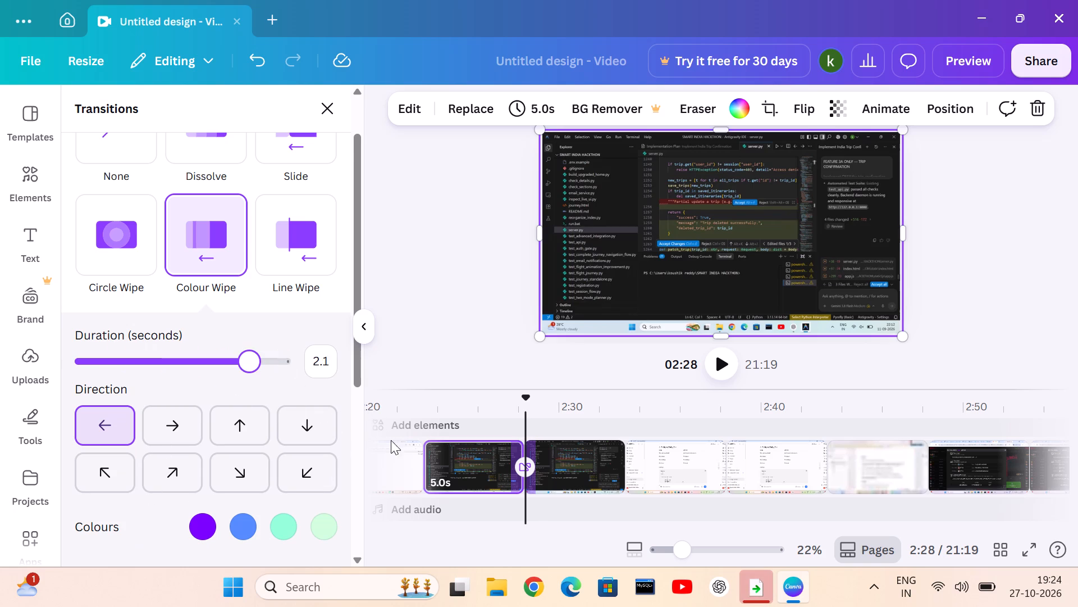
Apply a Dissolve transition between the clips that meet at about 2:23.
{"action": "left_click_drag", "start_coordinate": [398, 451], "coordinate": [357, 479]}
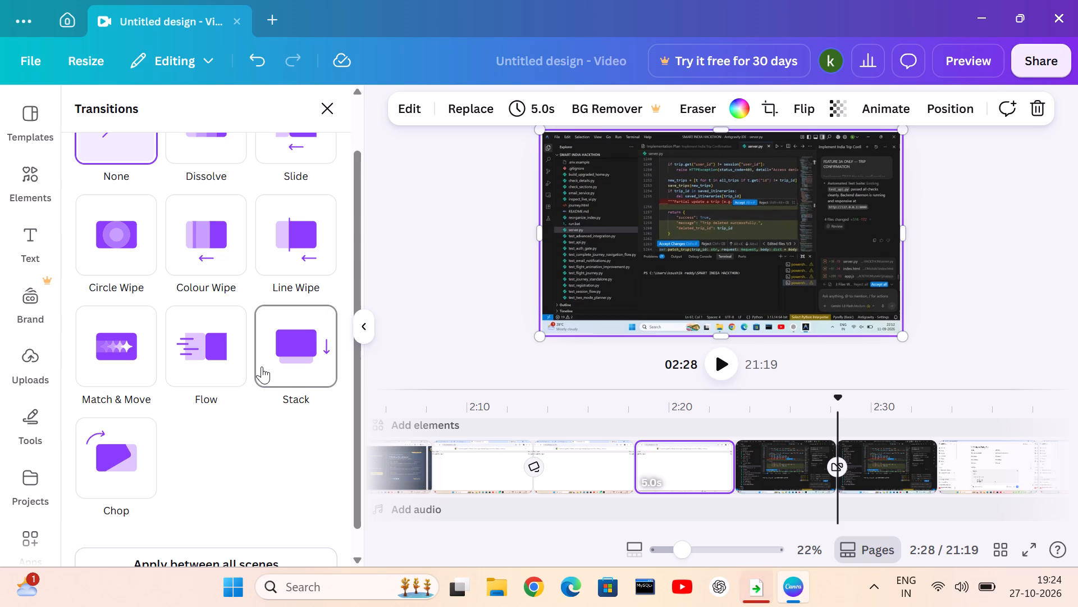
{"action": "scroll", "coordinate": [268, 329], "scroll_direction": "up", "scroll_amount": 4}
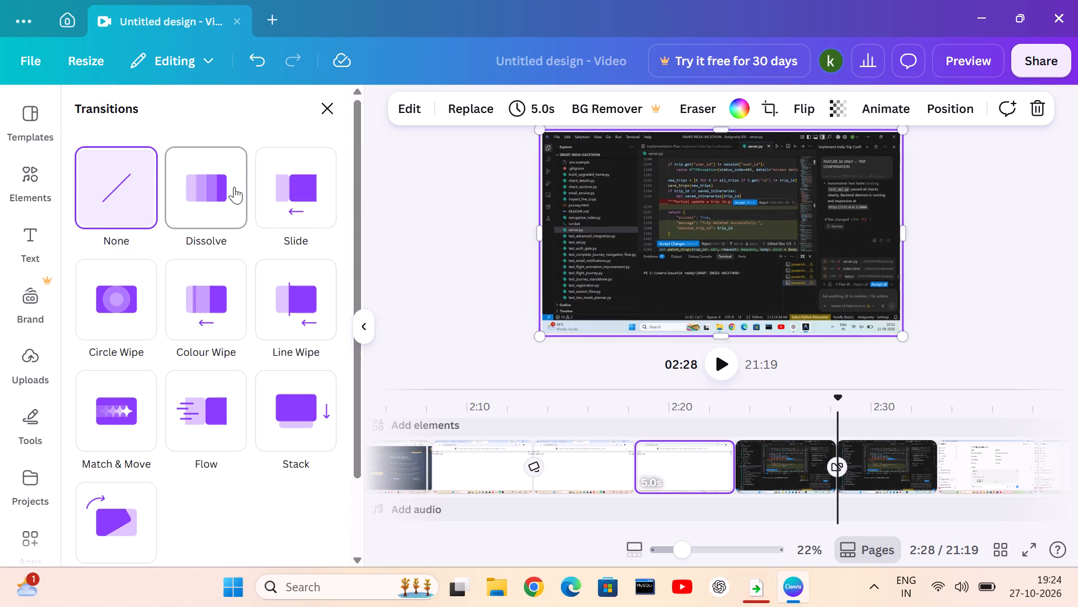
{"action": "left_click", "coordinate": [221, 187]}
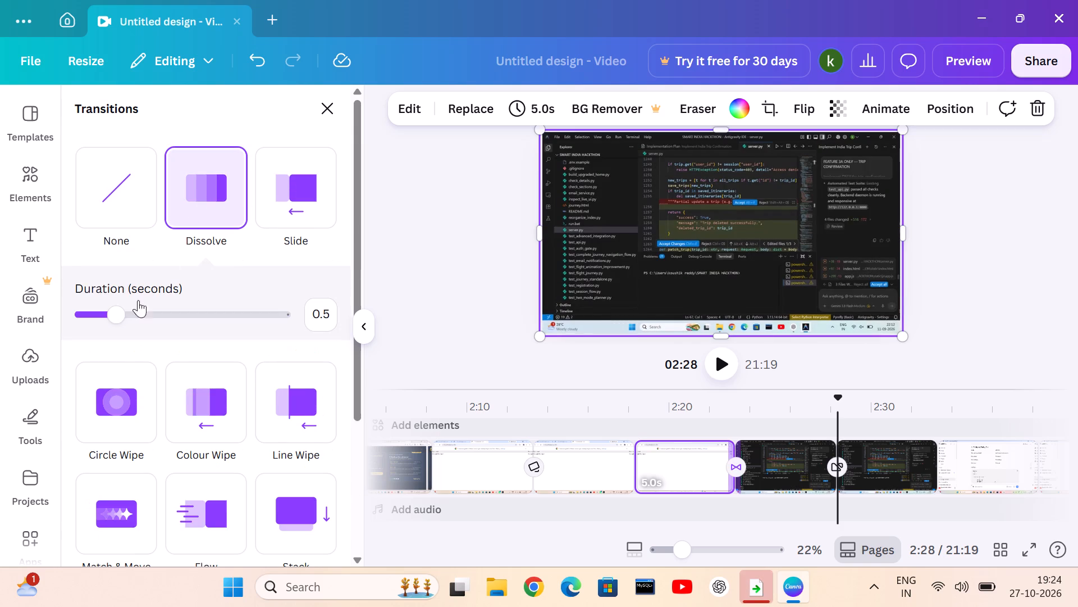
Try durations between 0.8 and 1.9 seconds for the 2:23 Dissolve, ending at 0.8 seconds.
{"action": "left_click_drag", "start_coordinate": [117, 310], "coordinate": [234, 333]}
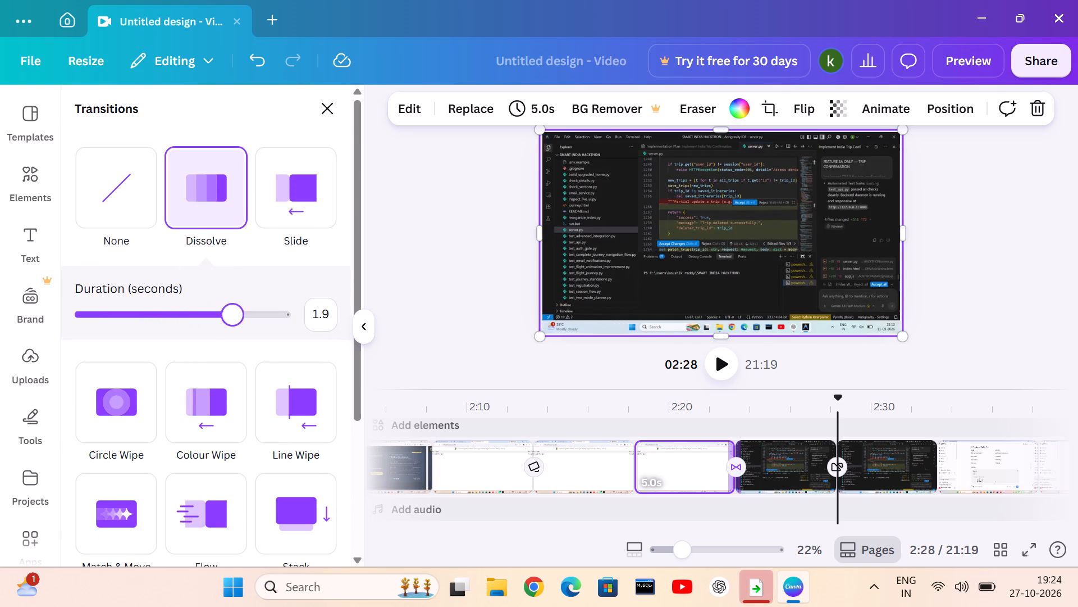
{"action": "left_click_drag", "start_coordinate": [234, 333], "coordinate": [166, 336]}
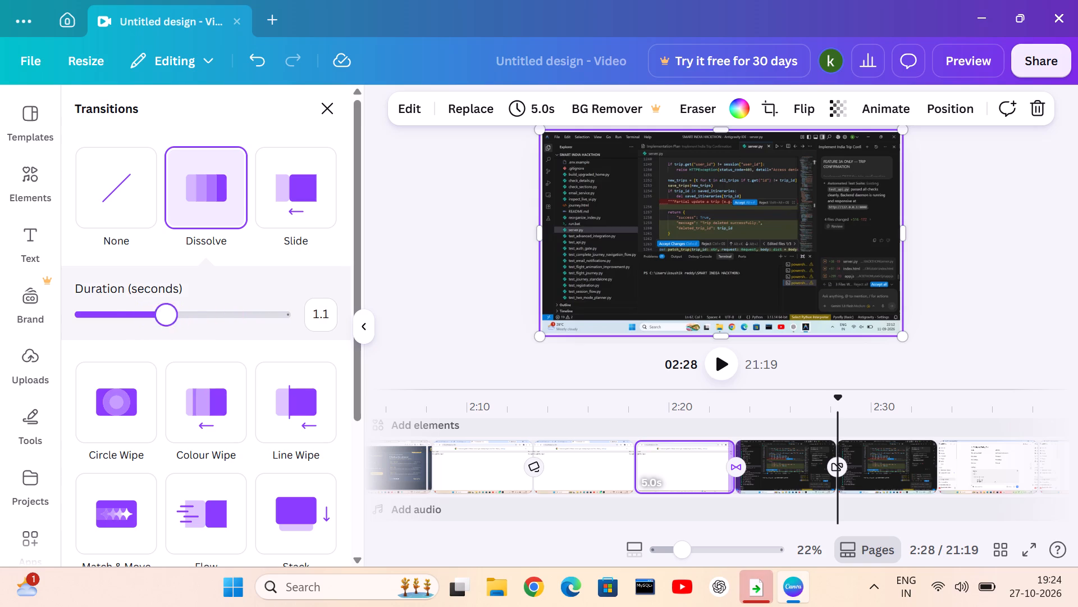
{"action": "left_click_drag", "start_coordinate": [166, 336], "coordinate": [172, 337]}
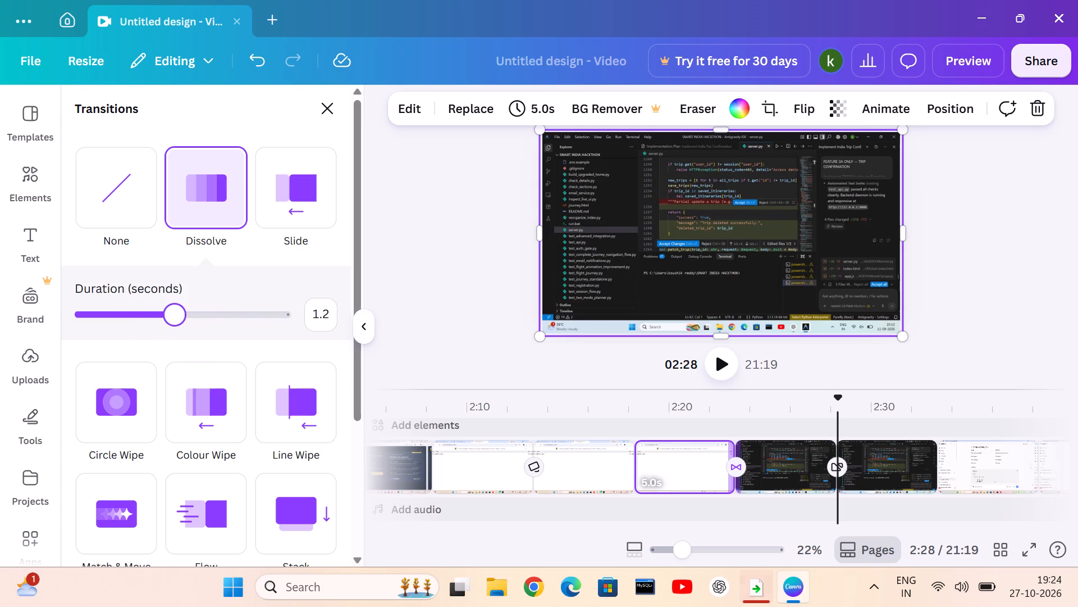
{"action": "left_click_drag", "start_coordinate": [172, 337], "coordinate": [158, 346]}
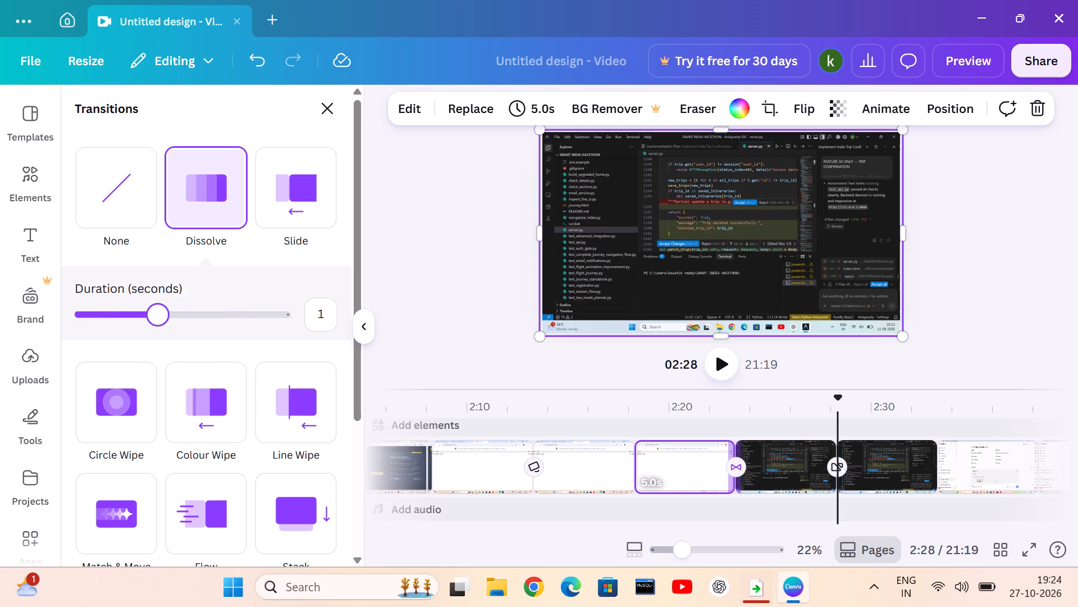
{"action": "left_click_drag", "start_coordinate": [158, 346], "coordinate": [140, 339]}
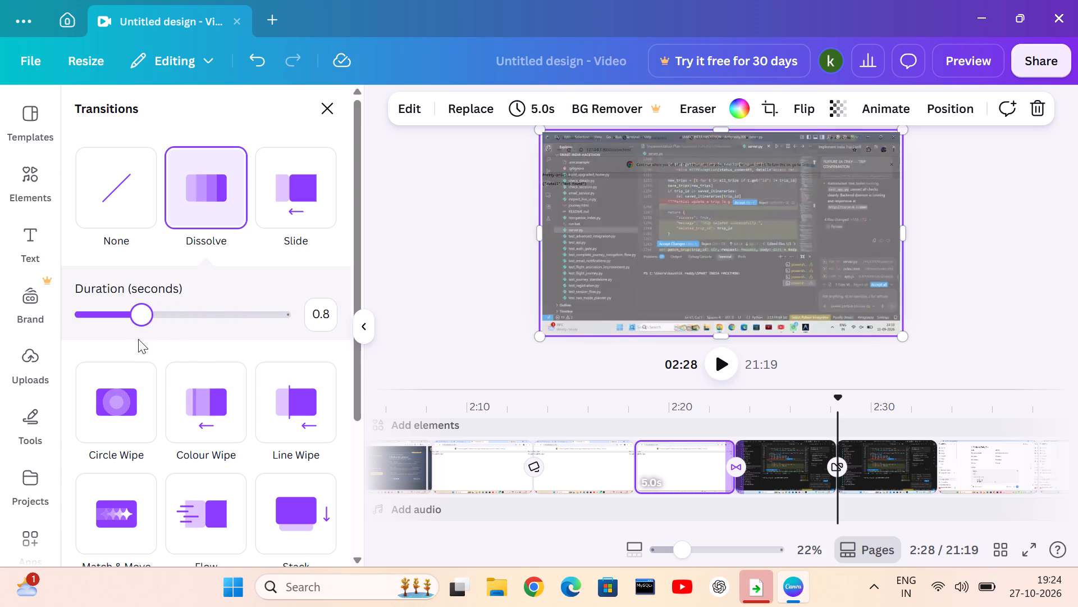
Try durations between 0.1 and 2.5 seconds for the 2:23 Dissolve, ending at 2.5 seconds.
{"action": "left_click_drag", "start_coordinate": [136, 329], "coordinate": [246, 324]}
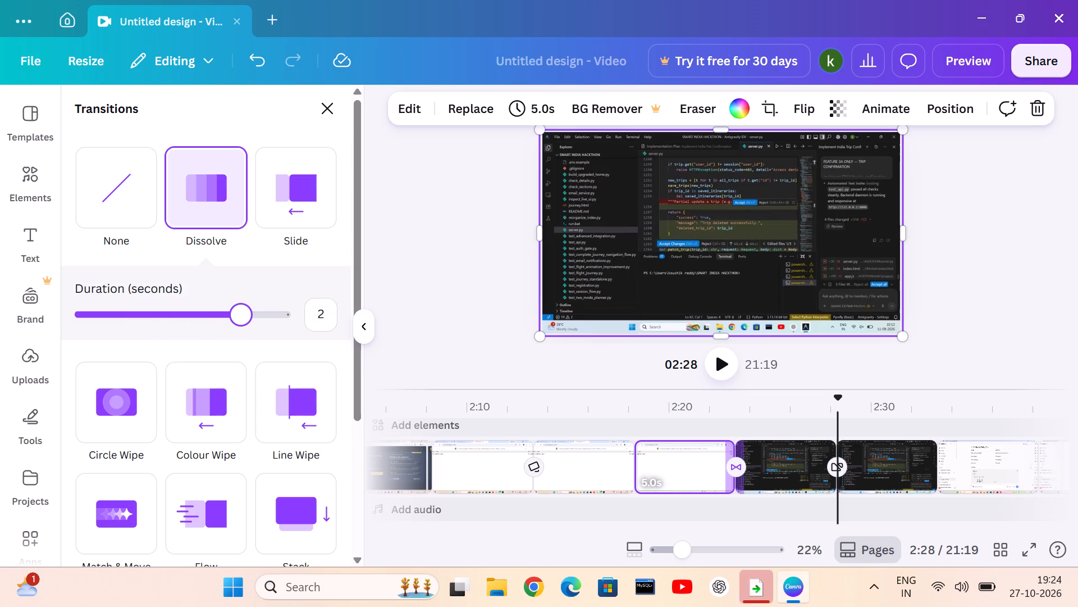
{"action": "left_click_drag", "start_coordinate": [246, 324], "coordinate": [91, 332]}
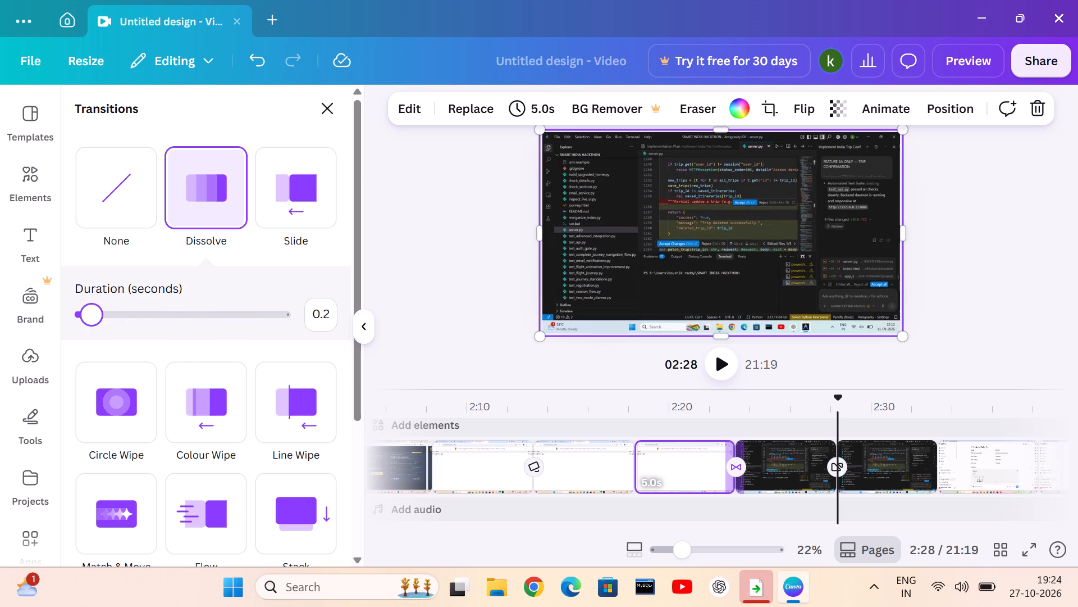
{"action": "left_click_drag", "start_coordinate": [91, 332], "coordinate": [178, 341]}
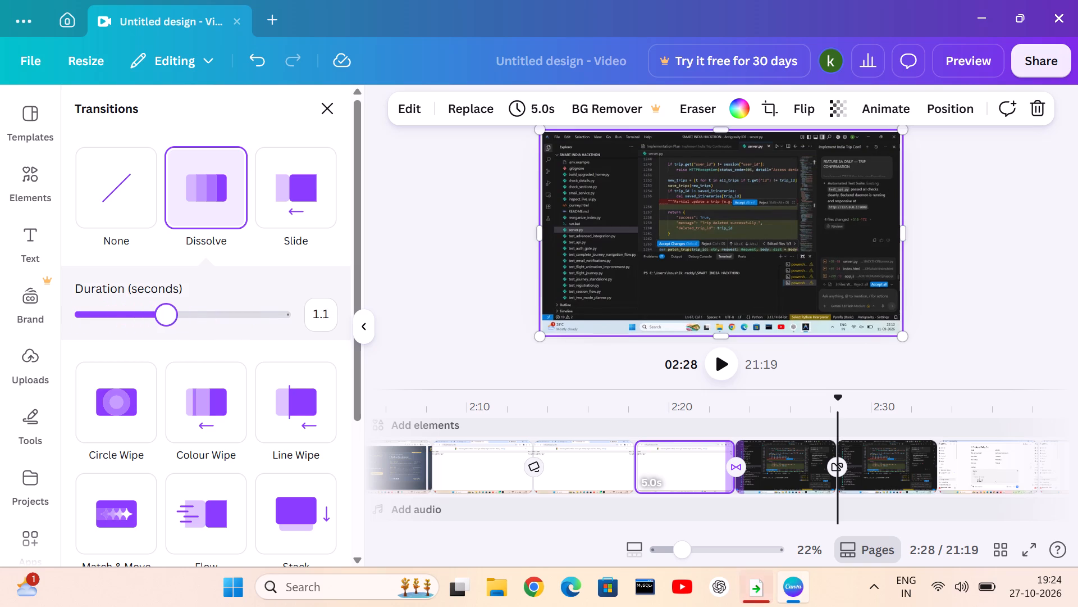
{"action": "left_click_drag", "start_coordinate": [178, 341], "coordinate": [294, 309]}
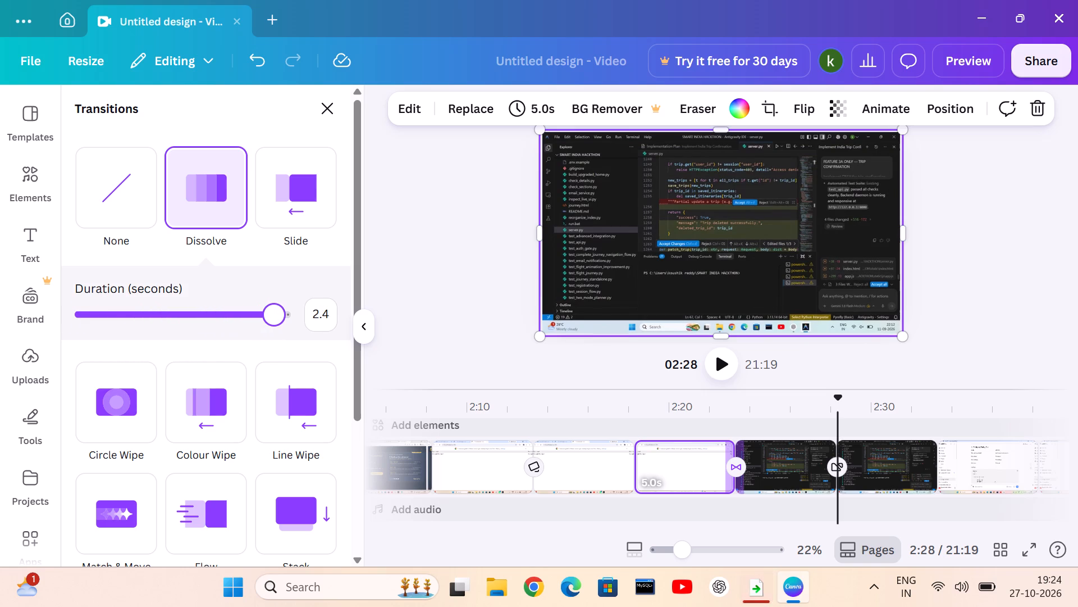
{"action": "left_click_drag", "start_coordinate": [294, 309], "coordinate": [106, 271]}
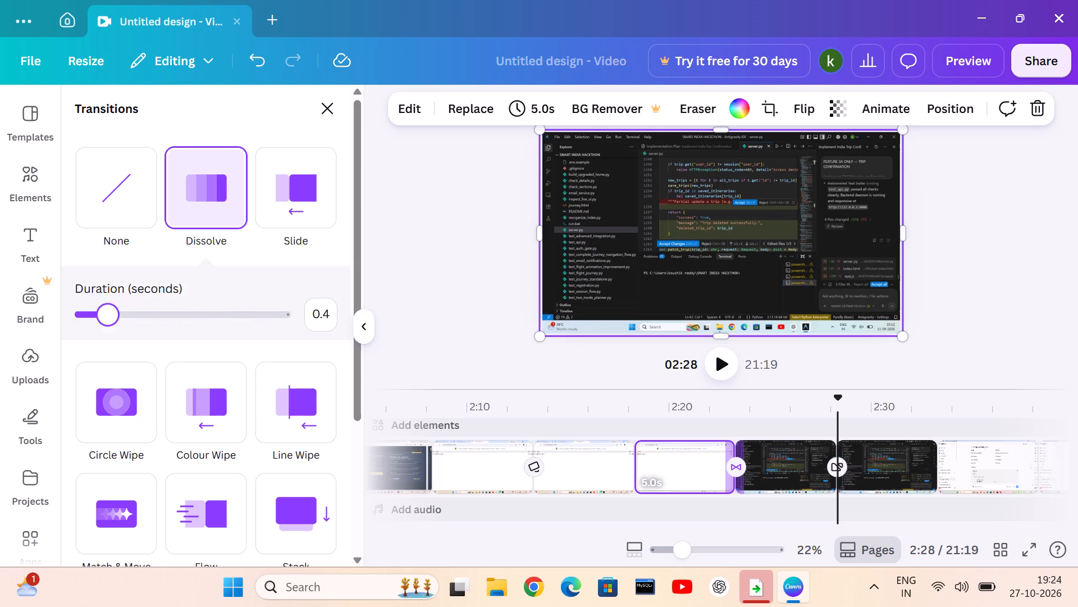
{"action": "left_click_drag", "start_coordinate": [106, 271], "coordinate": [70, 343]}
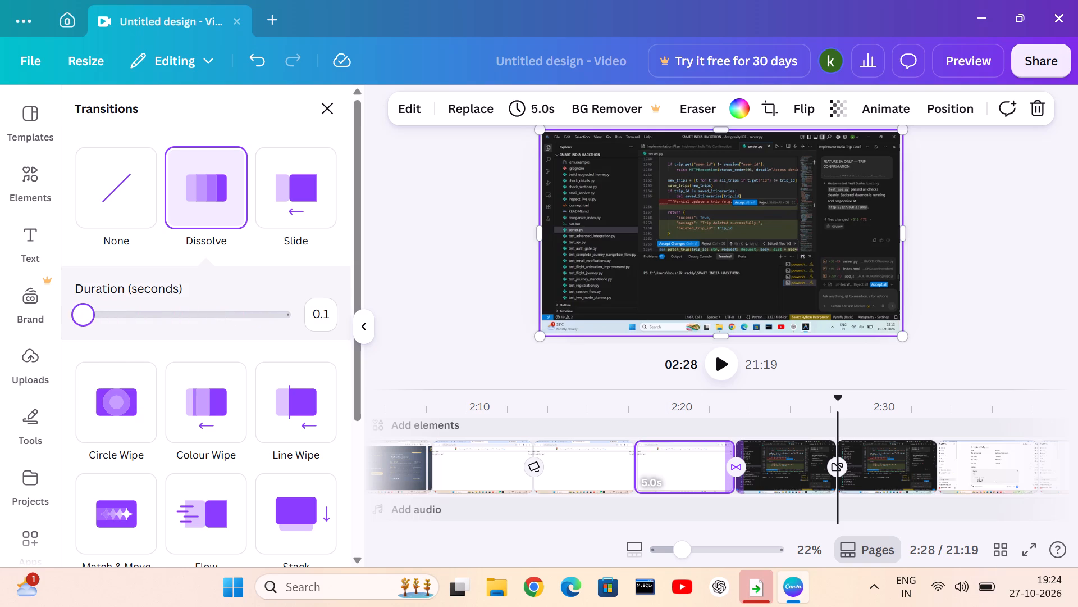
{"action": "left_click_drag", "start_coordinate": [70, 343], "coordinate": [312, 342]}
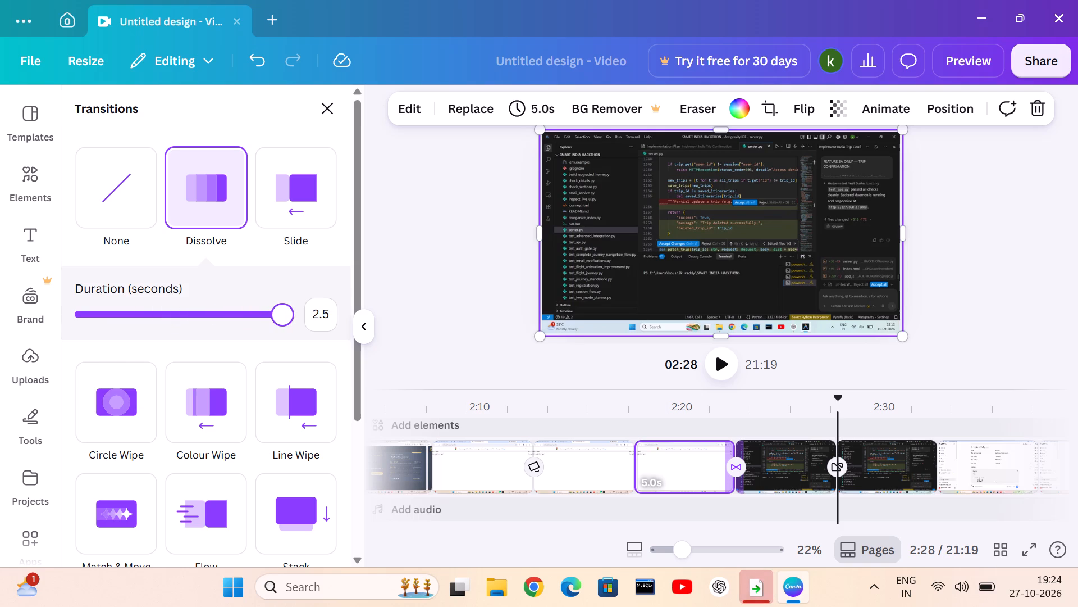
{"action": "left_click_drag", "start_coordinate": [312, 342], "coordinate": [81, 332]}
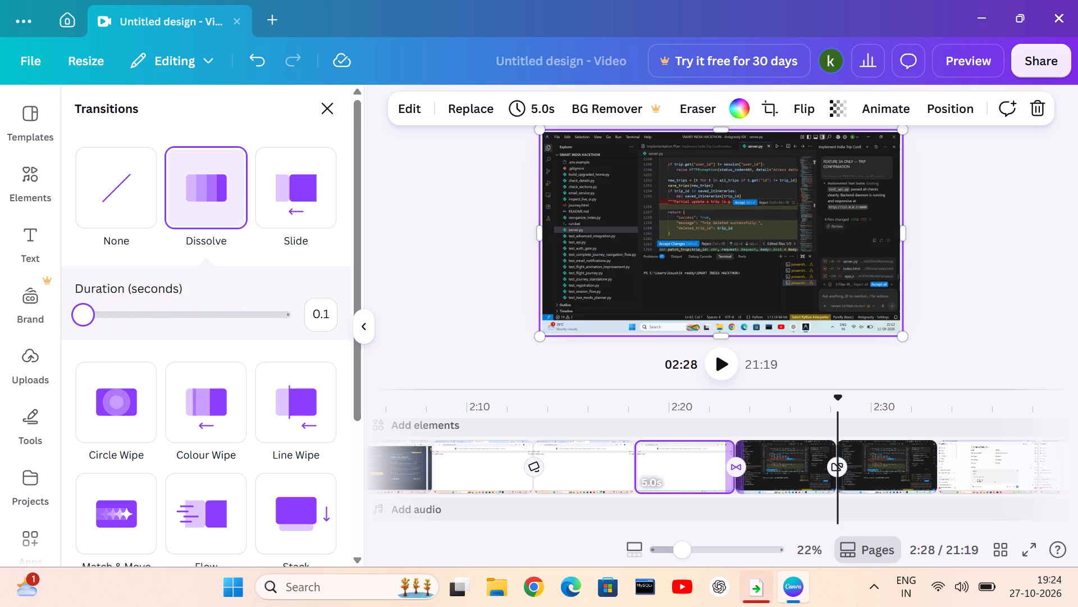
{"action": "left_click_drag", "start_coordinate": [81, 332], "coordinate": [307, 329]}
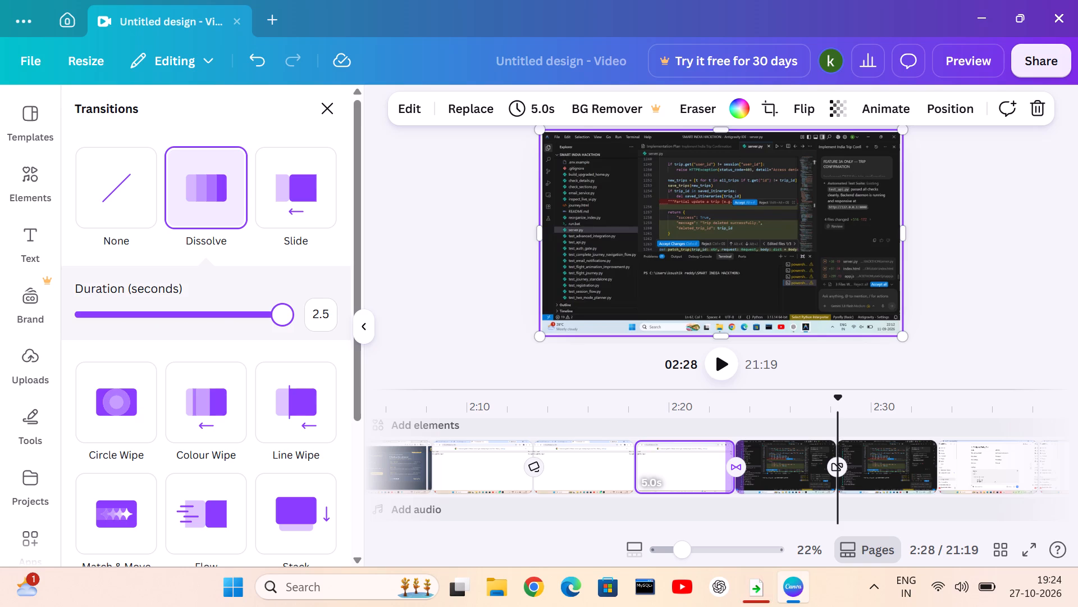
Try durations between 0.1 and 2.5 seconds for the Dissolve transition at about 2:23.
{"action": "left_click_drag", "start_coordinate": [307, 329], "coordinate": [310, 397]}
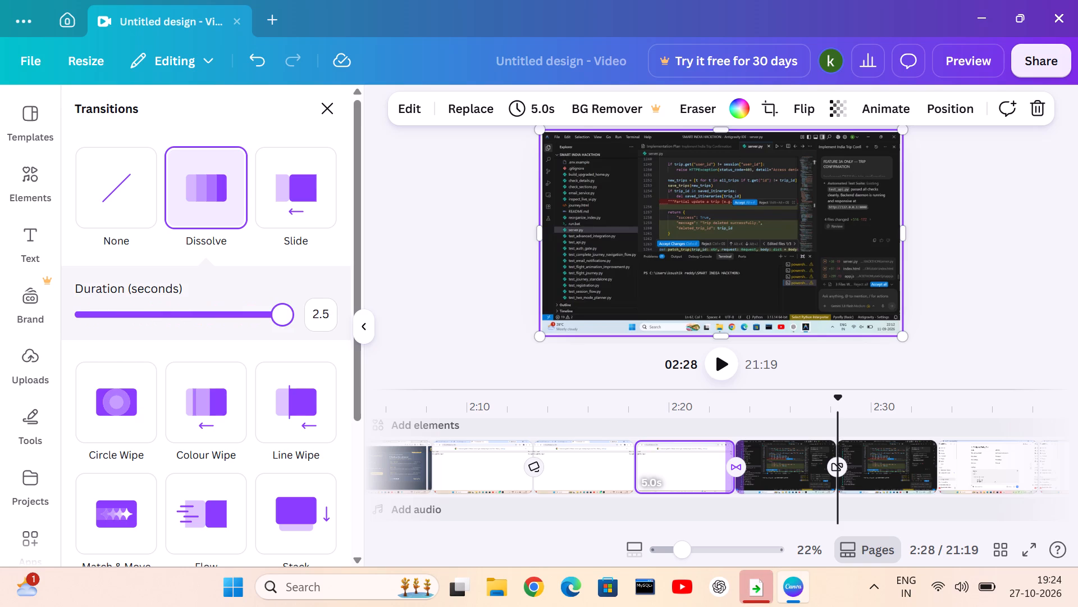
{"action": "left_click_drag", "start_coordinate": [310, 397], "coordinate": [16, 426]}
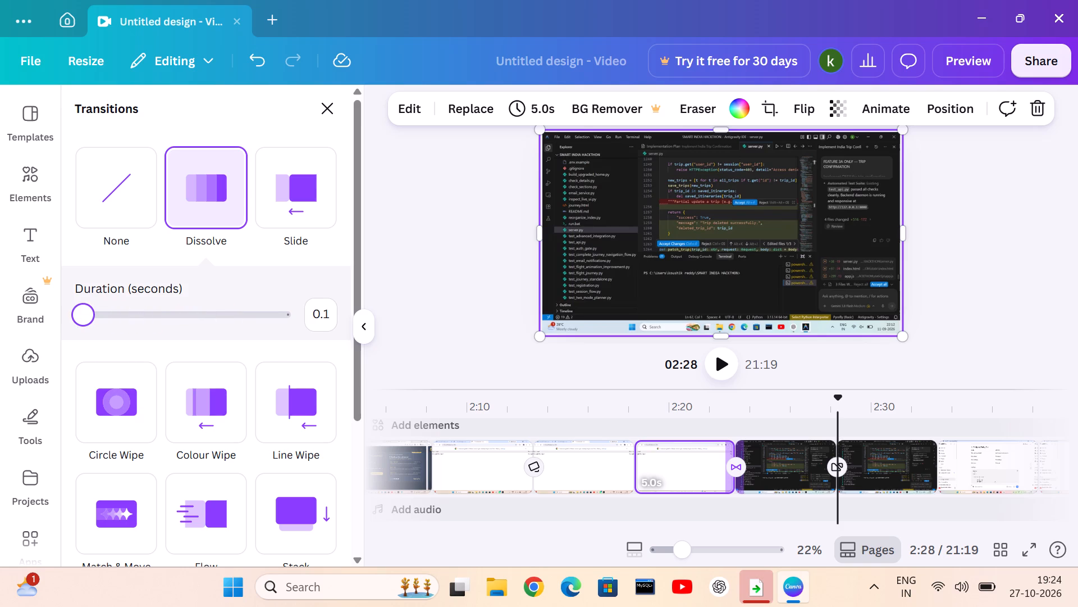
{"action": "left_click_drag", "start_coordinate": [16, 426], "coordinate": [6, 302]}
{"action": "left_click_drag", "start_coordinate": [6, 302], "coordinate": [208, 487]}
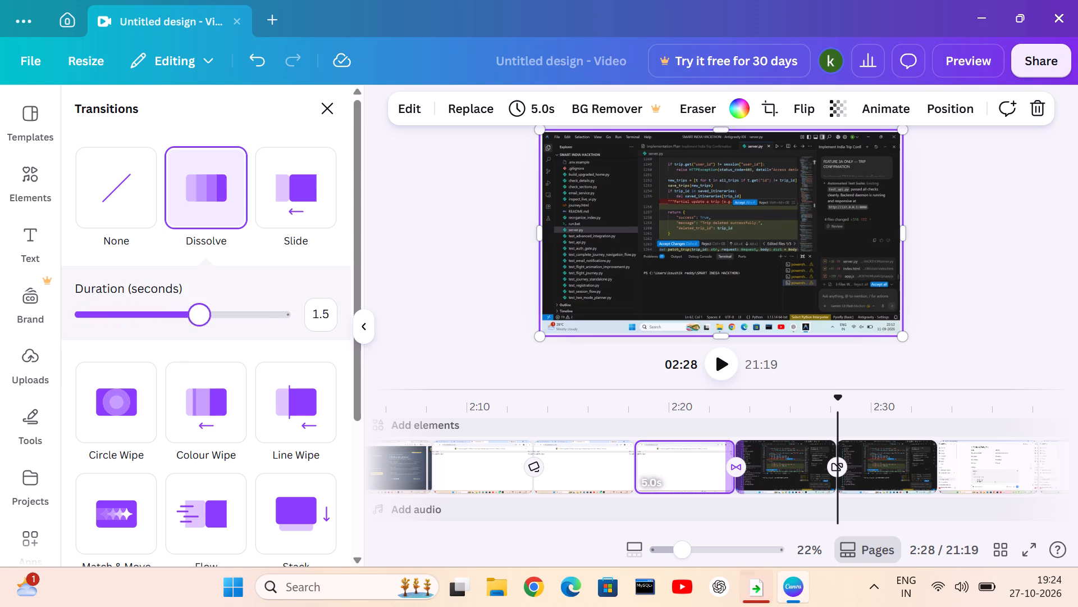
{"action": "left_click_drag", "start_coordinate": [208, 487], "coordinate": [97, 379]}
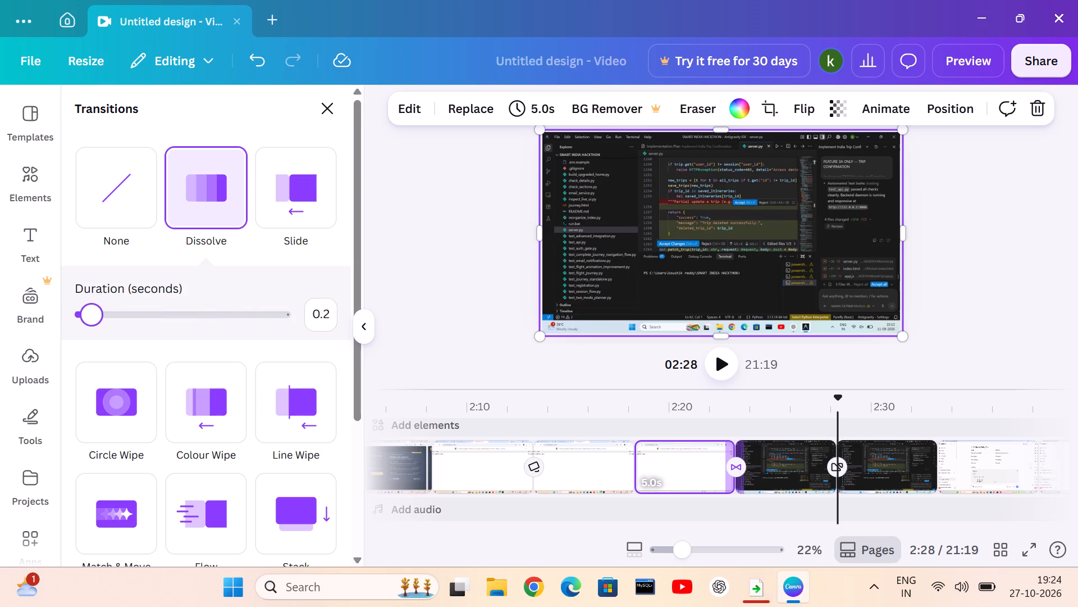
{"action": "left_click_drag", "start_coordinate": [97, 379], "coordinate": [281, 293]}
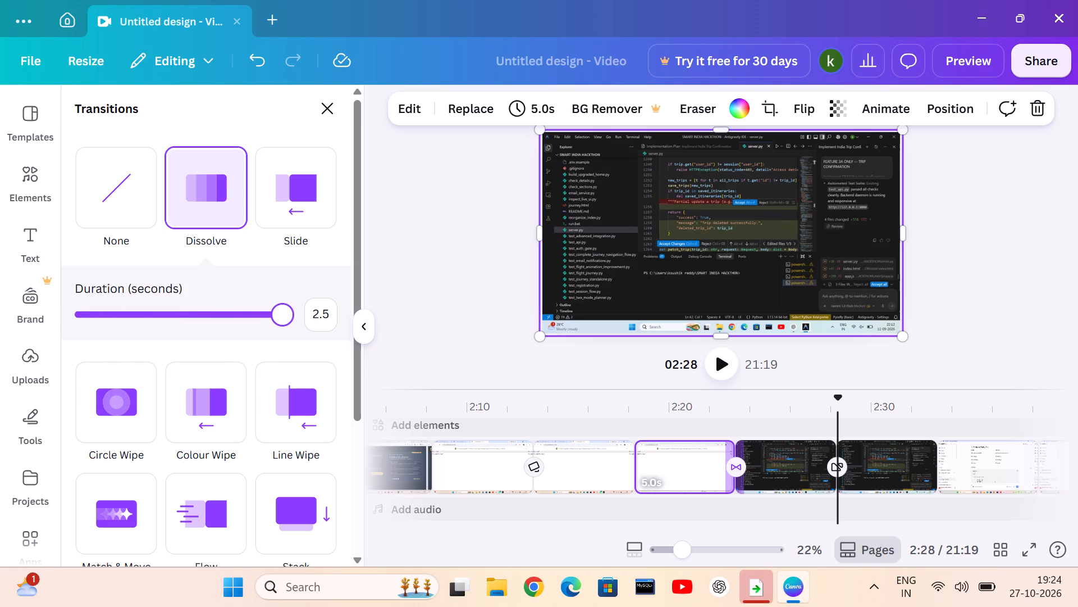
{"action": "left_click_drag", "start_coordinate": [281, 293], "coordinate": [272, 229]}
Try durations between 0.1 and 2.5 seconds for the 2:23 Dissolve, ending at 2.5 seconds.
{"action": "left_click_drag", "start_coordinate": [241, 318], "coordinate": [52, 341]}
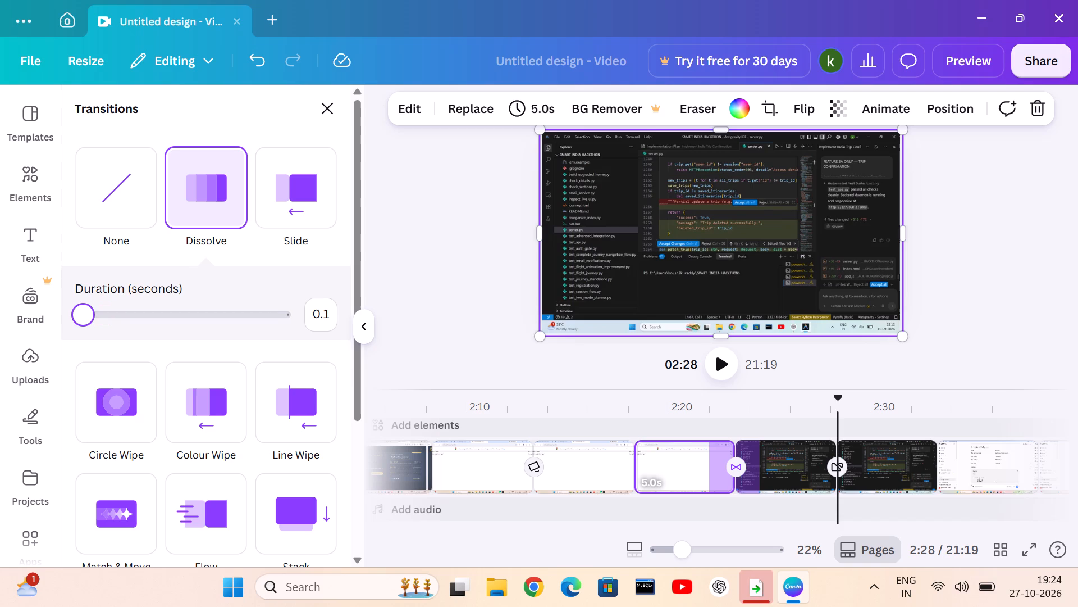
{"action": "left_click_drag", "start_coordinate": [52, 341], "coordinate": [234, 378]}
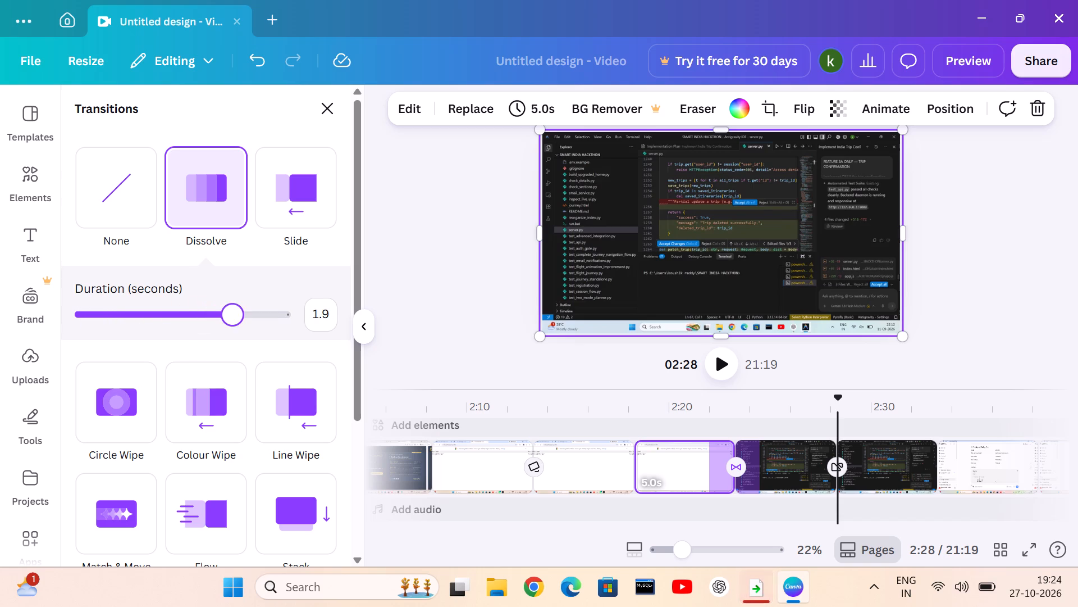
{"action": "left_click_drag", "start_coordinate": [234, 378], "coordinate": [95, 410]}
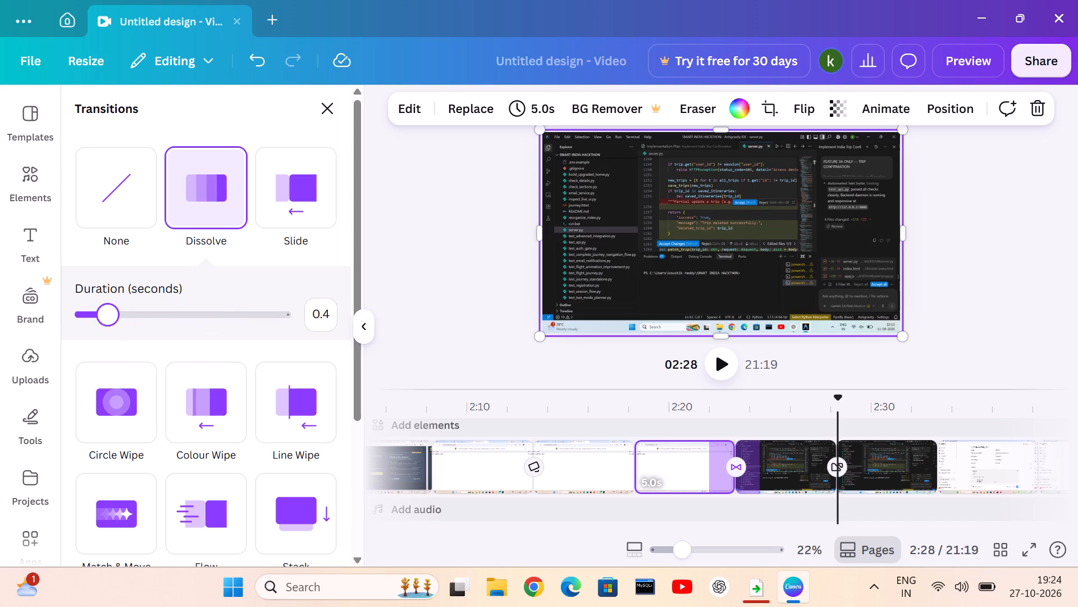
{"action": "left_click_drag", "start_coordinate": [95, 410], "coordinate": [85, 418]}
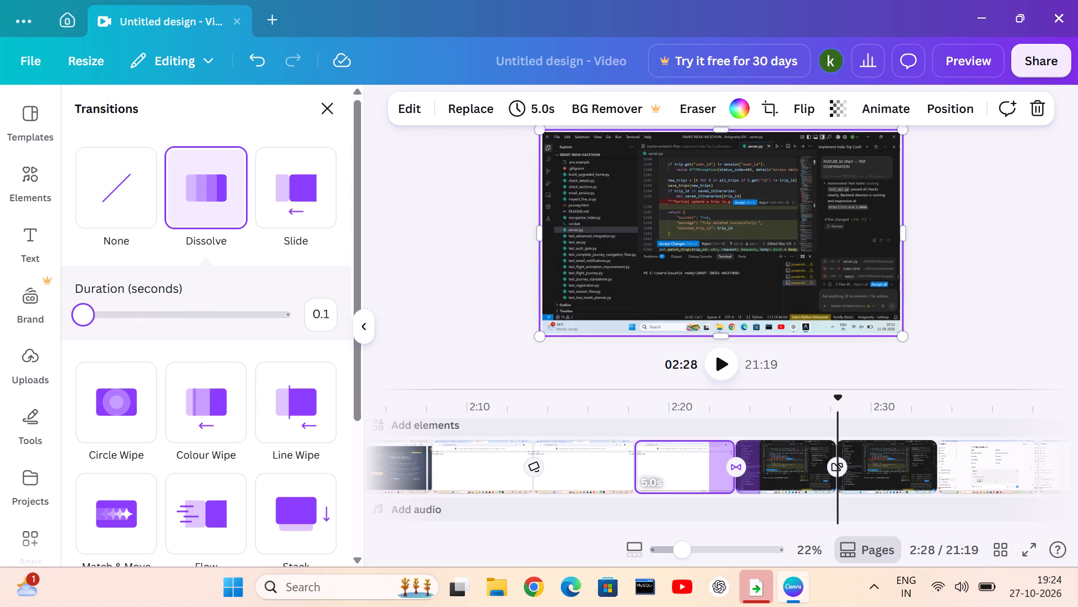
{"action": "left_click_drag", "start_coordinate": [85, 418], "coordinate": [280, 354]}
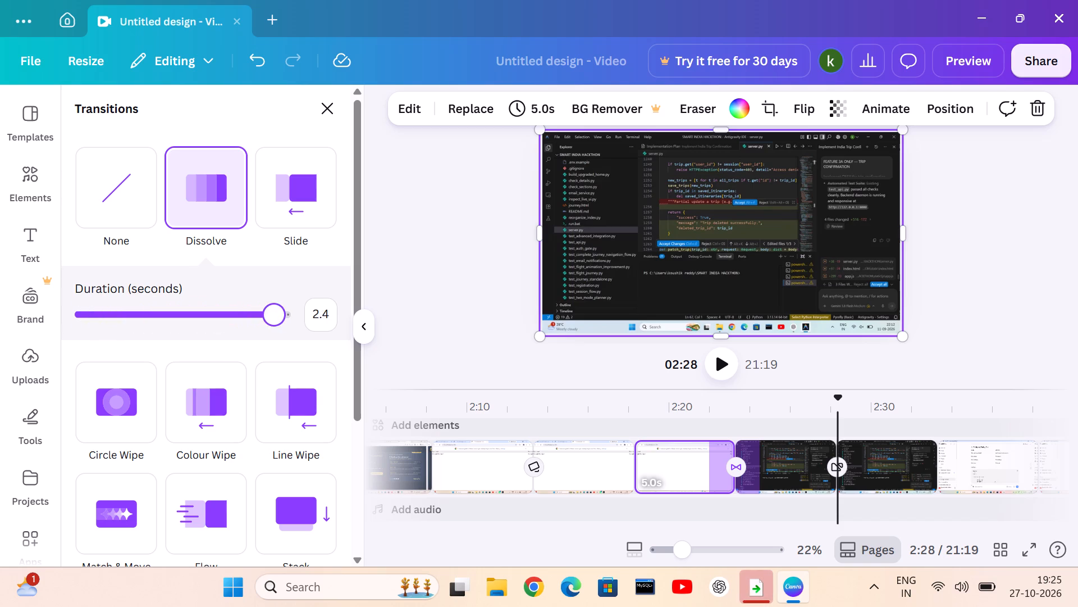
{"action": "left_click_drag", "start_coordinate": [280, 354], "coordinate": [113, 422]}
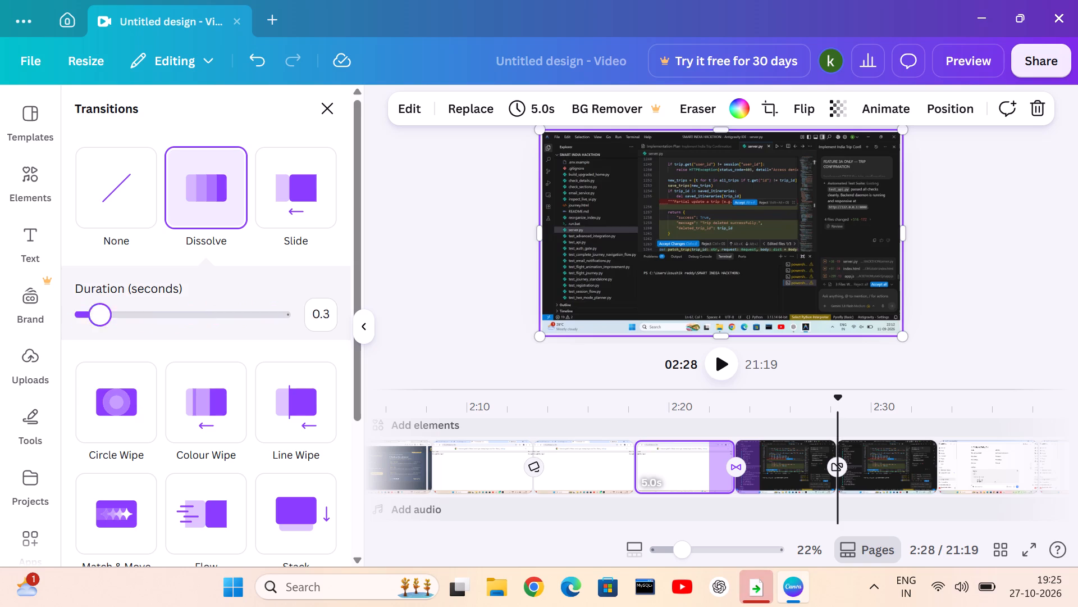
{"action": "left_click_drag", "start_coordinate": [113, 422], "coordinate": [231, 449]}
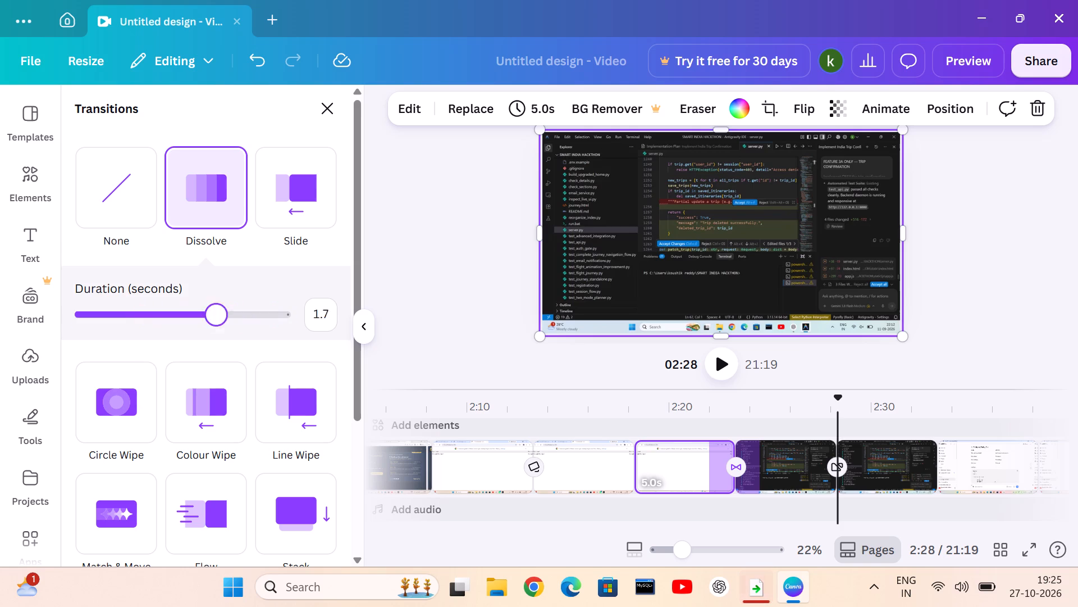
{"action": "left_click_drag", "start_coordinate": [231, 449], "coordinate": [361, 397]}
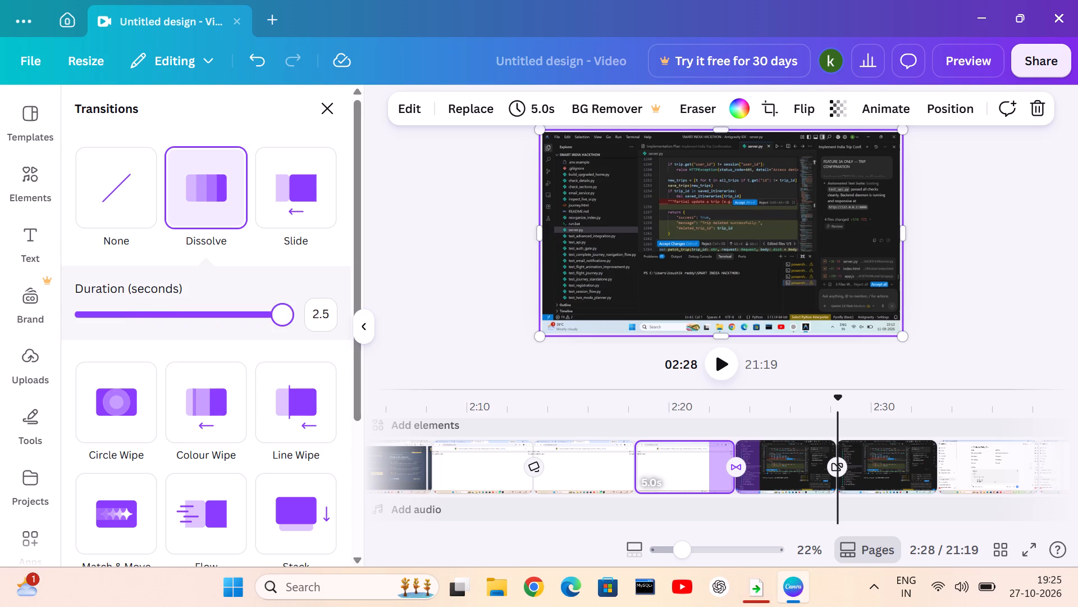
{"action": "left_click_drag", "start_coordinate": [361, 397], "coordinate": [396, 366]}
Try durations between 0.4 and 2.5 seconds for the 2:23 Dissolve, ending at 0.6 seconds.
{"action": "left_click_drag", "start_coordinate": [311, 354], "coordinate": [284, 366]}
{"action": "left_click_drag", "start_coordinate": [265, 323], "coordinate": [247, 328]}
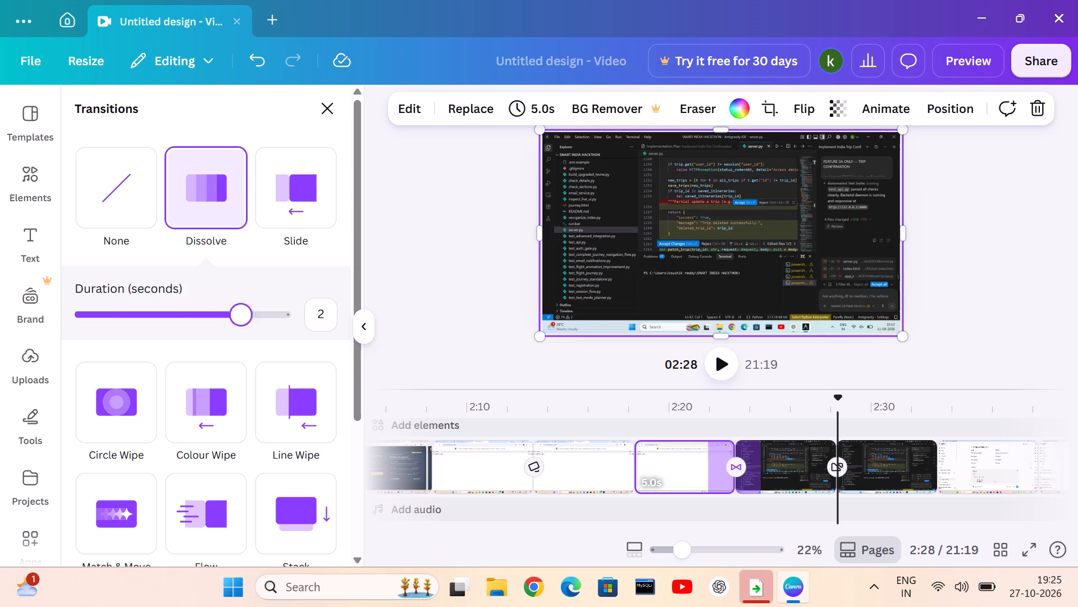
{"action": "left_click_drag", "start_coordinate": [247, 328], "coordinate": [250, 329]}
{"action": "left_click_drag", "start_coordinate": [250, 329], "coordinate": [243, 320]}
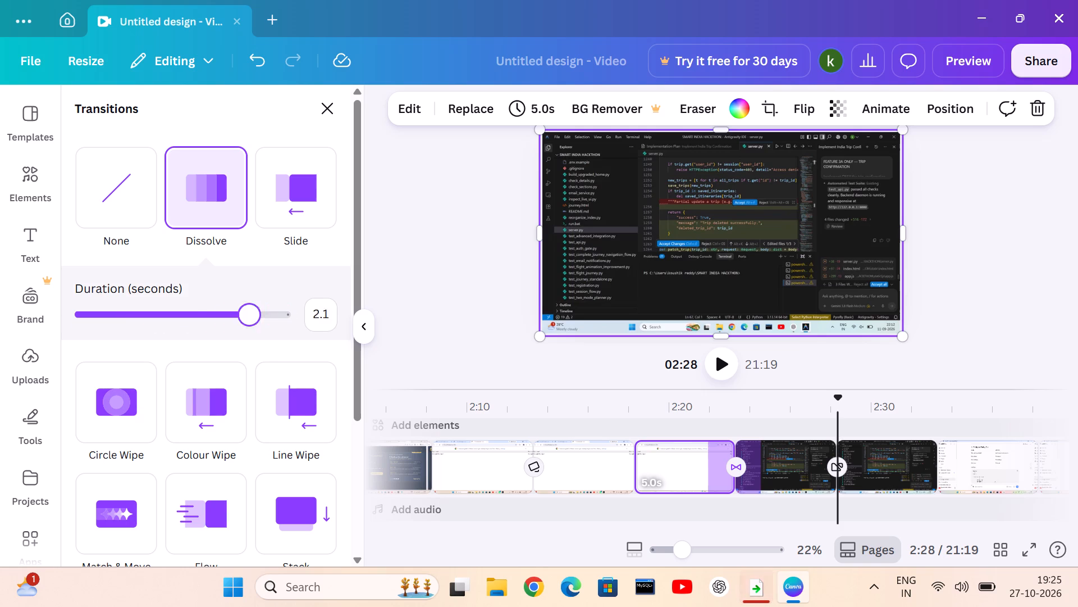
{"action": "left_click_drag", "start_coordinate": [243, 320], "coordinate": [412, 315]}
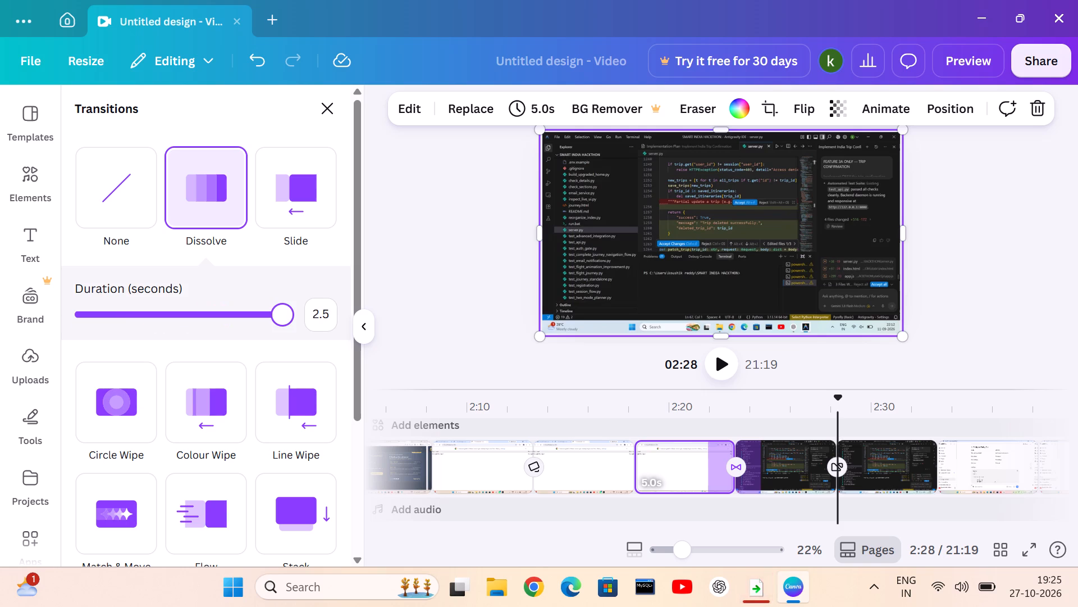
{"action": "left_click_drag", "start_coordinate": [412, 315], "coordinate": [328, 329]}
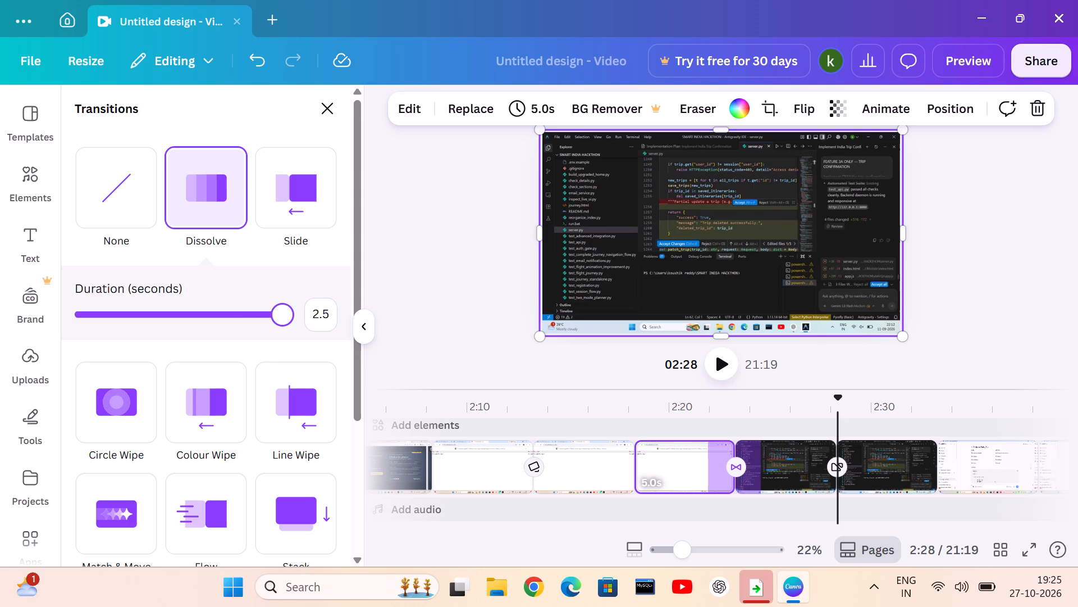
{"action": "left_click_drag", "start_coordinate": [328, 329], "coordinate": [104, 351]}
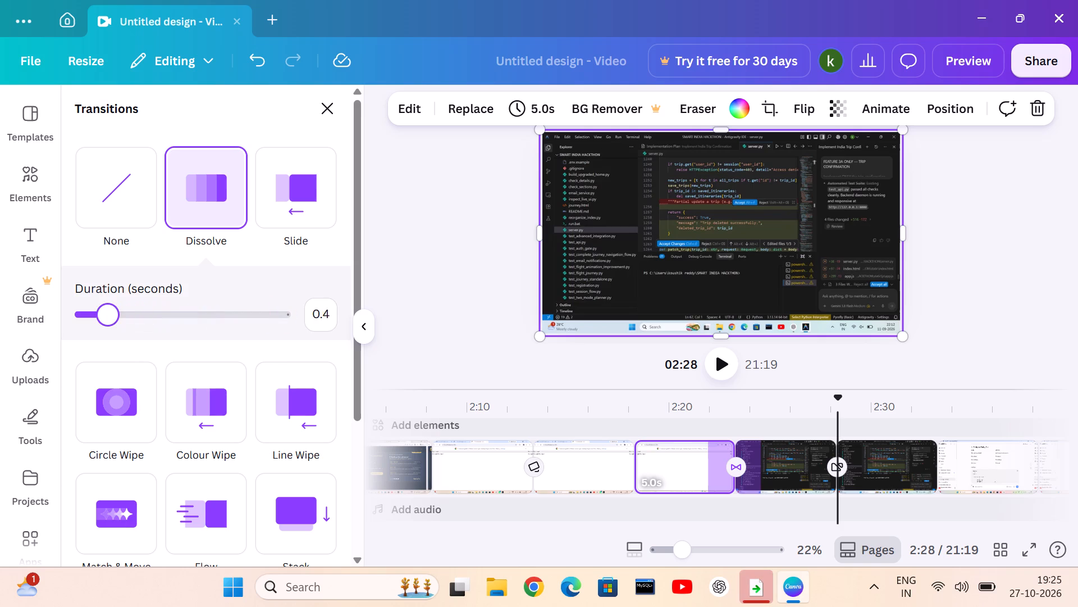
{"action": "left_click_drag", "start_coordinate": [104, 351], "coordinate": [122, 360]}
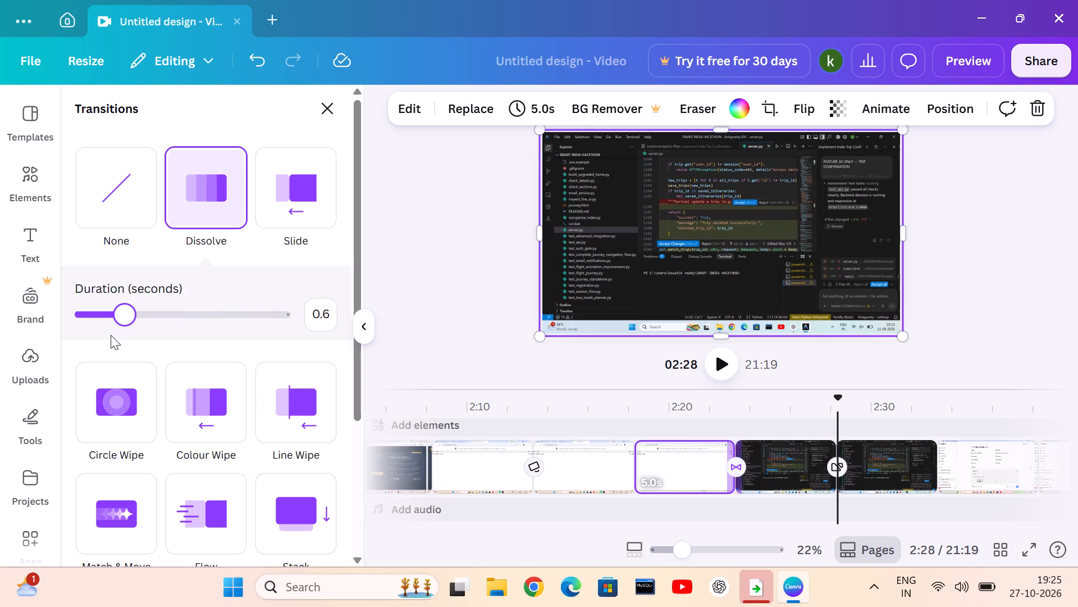
Try durations between 0.5 and 2 seconds for the 2:23 Dissolve, ending at 1 second.
{"action": "left_click_drag", "start_coordinate": [111, 307], "coordinate": [211, 316]}
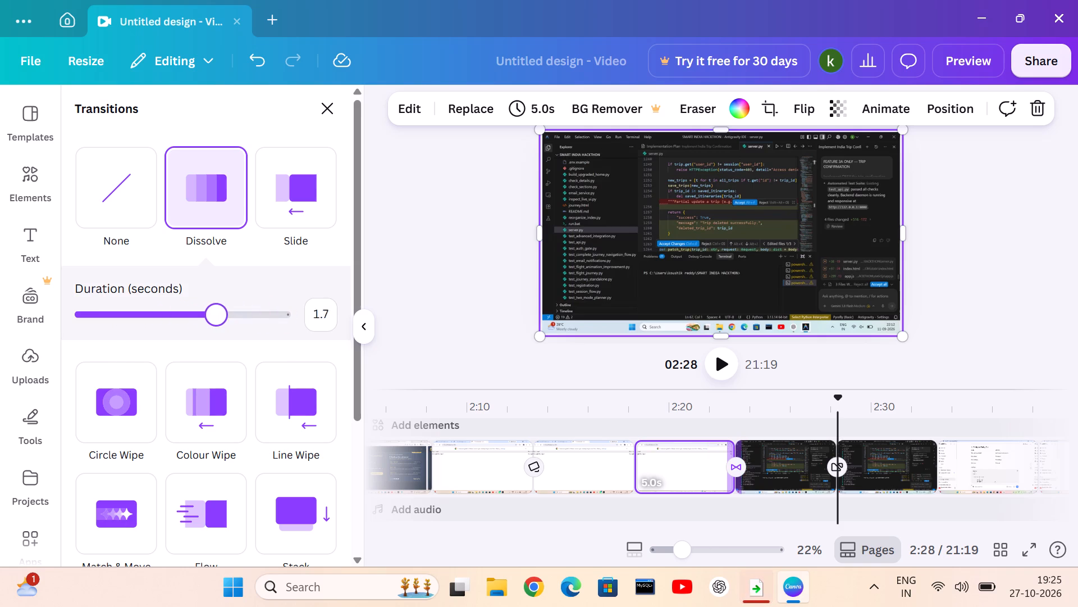
{"action": "left_click_drag", "start_coordinate": [211, 316], "coordinate": [239, 323]}
{"action": "left_click_drag", "start_coordinate": [239, 323], "coordinate": [144, 346]}
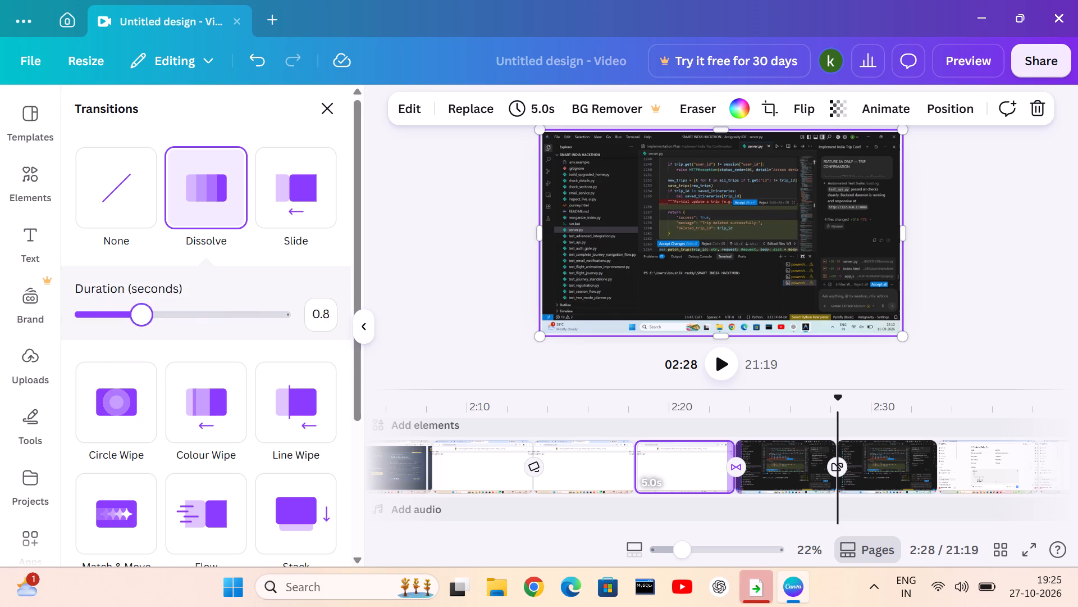
{"action": "left_click_drag", "start_coordinate": [144, 346], "coordinate": [115, 355]}
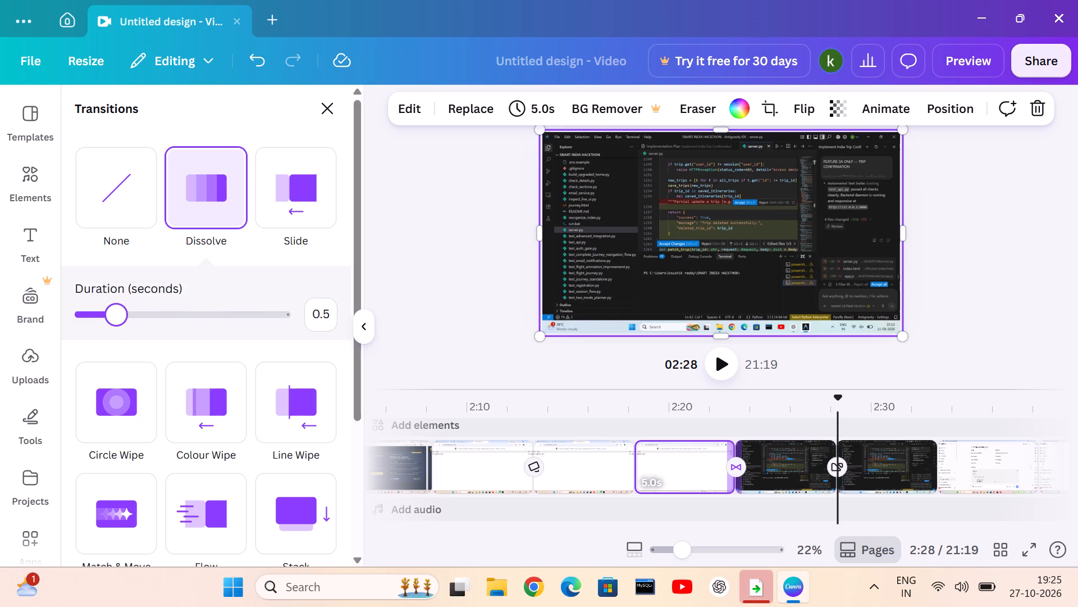
{"action": "left_click_drag", "start_coordinate": [115, 355], "coordinate": [230, 361]}
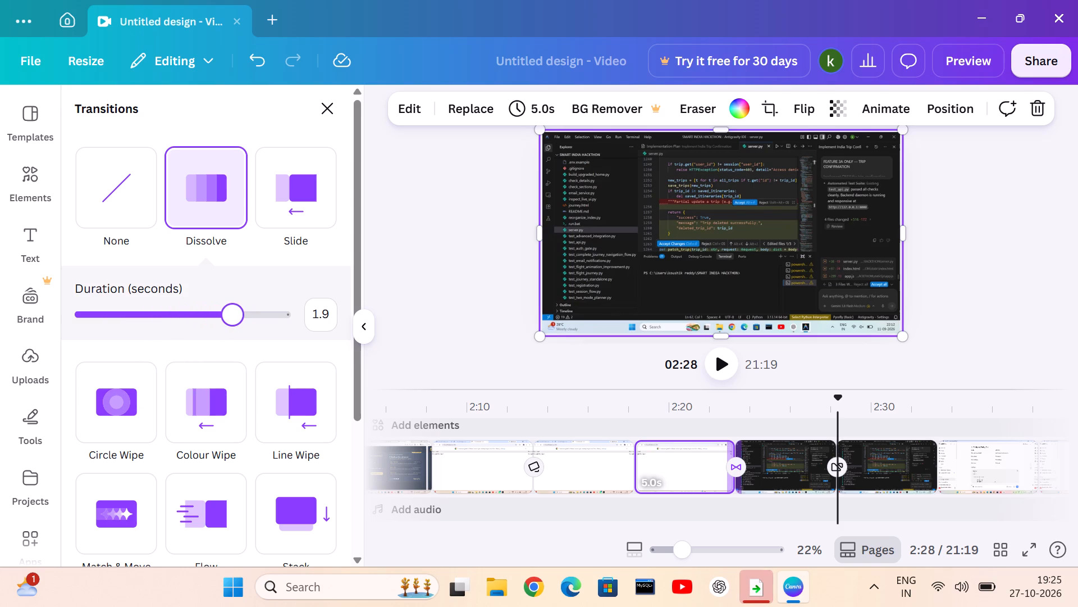
{"action": "left_click_drag", "start_coordinate": [230, 361], "coordinate": [139, 357]}
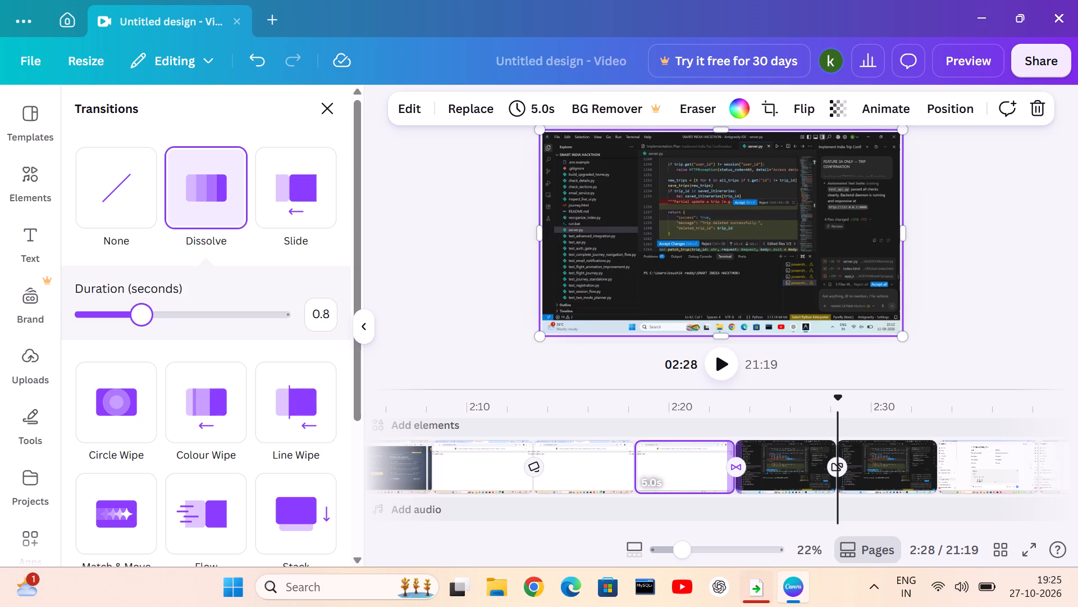
{"action": "left_click_drag", "start_coordinate": [139, 357], "coordinate": [206, 351]}
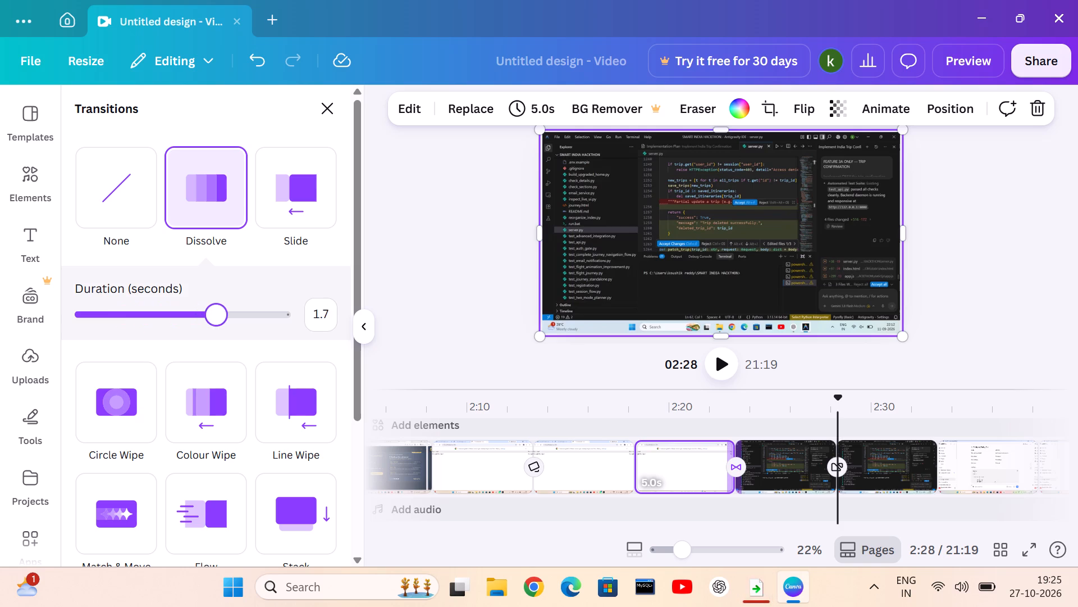
{"action": "left_click_drag", "start_coordinate": [206, 351], "coordinate": [131, 361]}
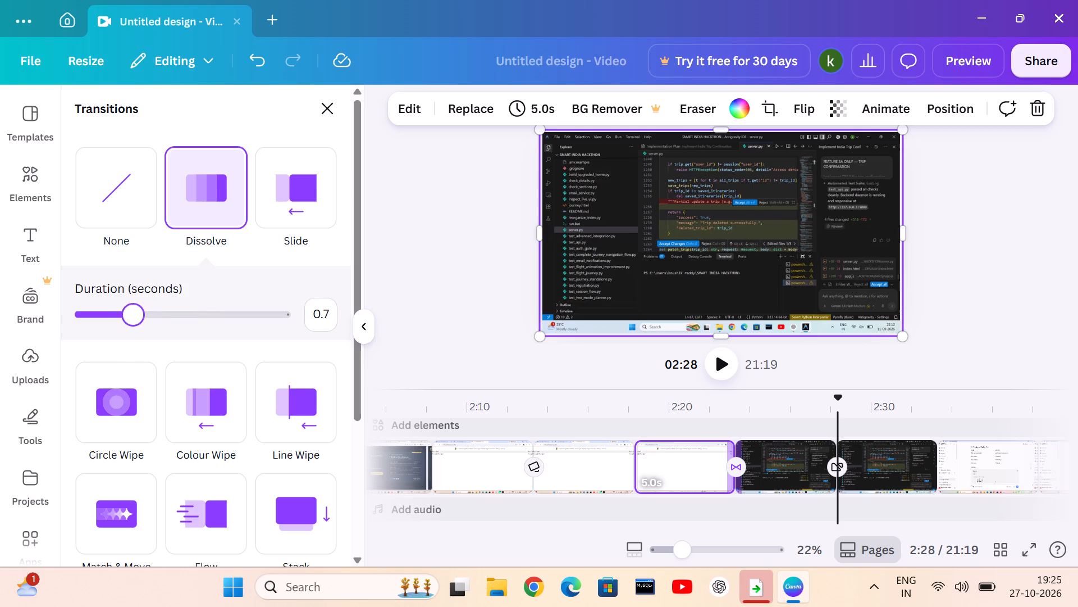
{"action": "left_click_drag", "start_coordinate": [131, 361], "coordinate": [190, 364]}
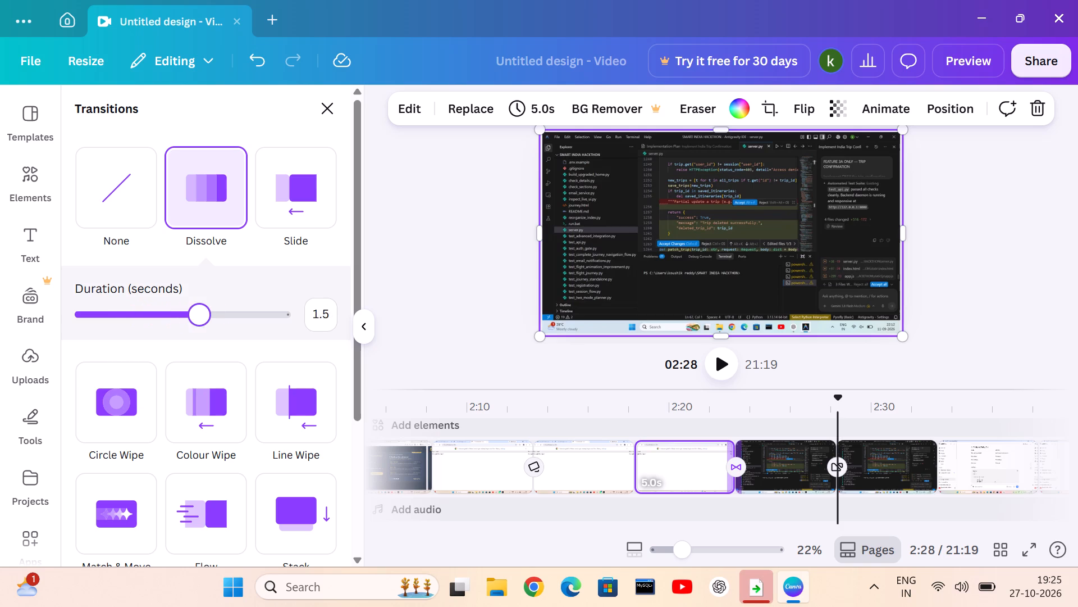
{"action": "left_click_drag", "start_coordinate": [190, 364], "coordinate": [135, 377]}
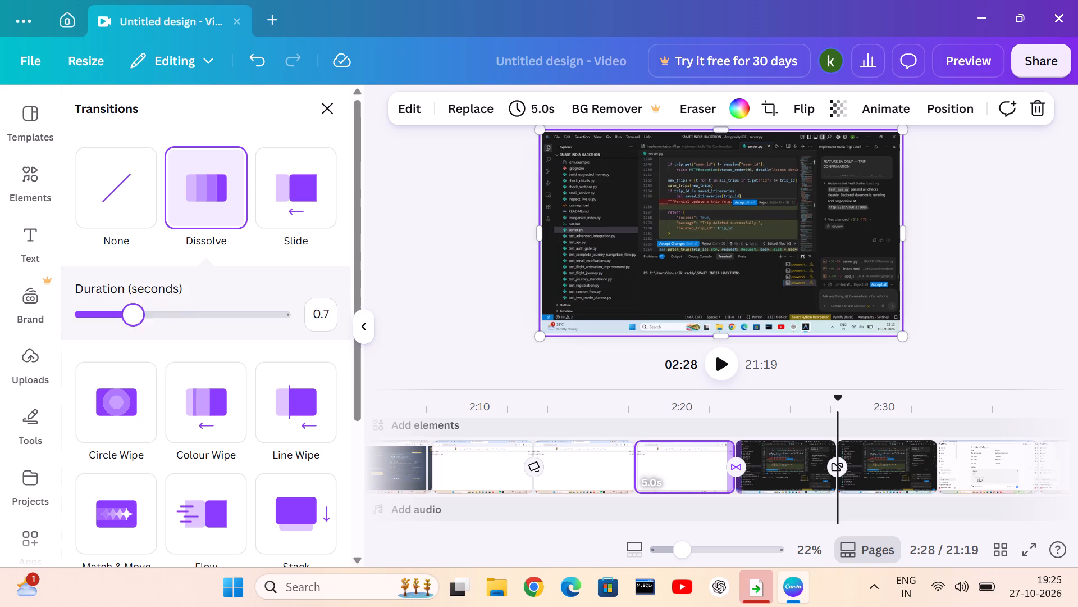
{"action": "left_click_drag", "start_coordinate": [135, 377], "coordinate": [188, 372]}
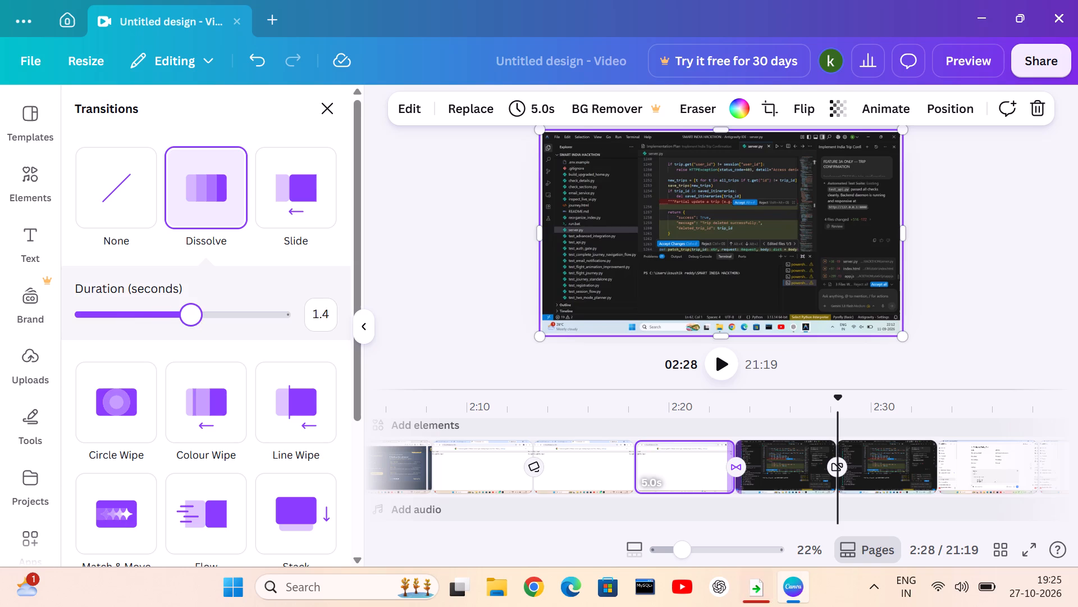
{"action": "left_click_drag", "start_coordinate": [188, 372], "coordinate": [148, 377]}
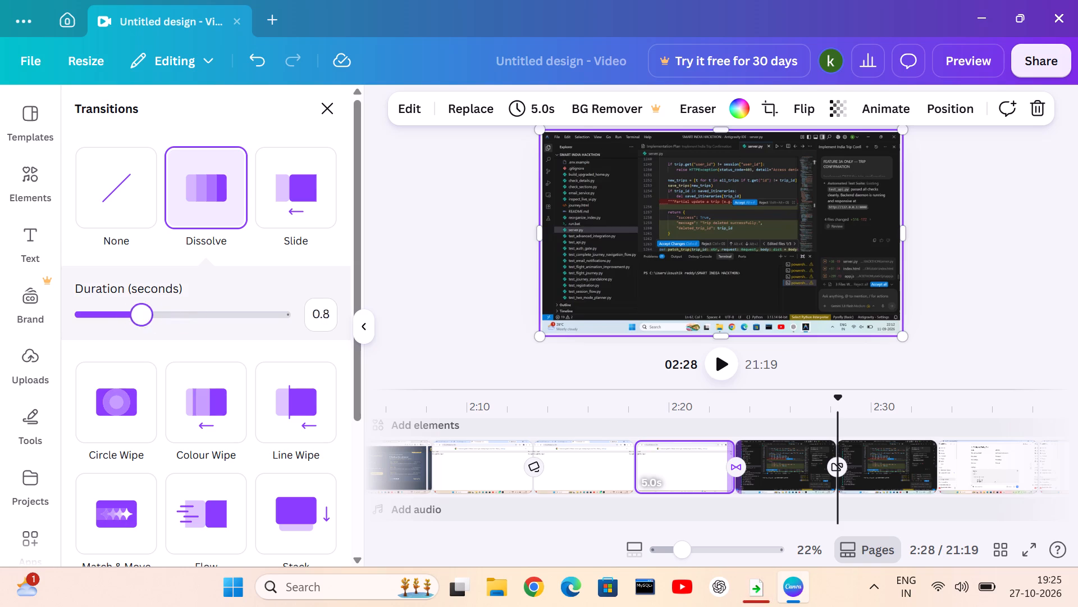
{"action": "left_click_drag", "start_coordinate": [148, 377], "coordinate": [157, 357]}
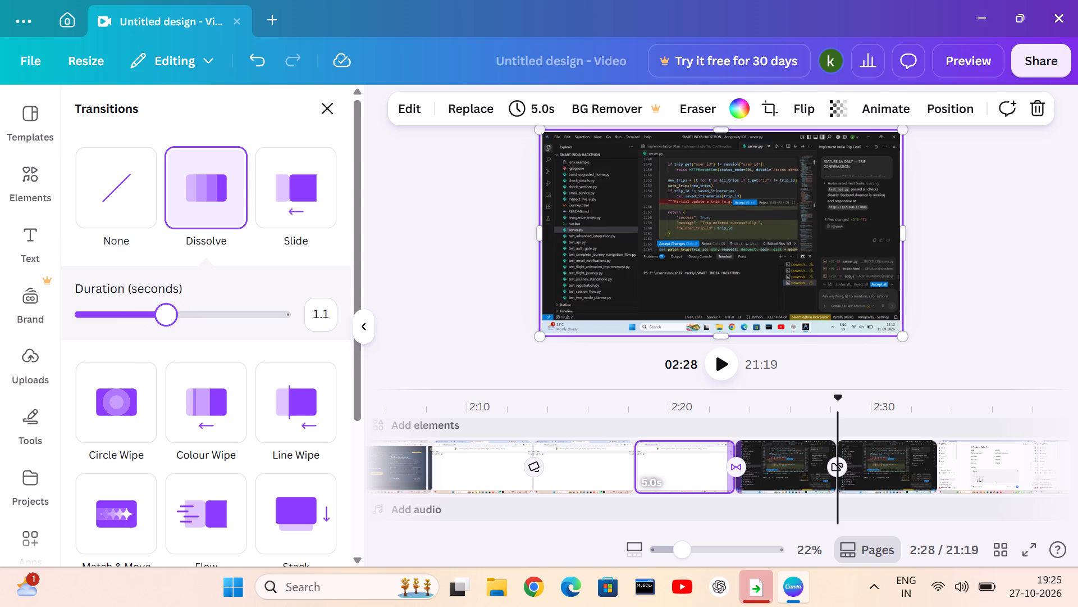
{"action": "left_click_drag", "start_coordinate": [157, 357], "coordinate": [157, 349]}
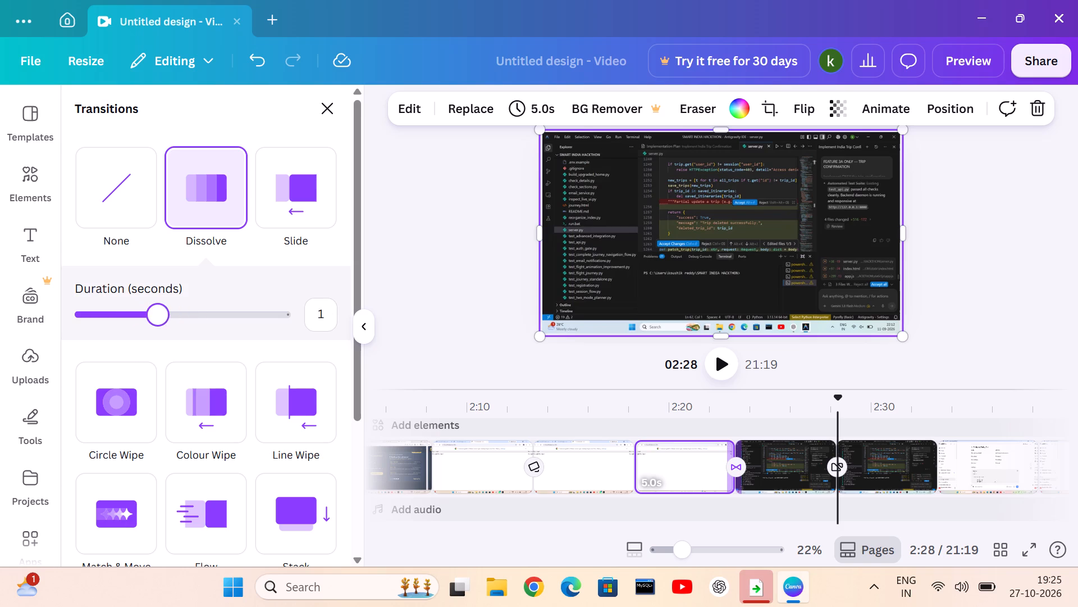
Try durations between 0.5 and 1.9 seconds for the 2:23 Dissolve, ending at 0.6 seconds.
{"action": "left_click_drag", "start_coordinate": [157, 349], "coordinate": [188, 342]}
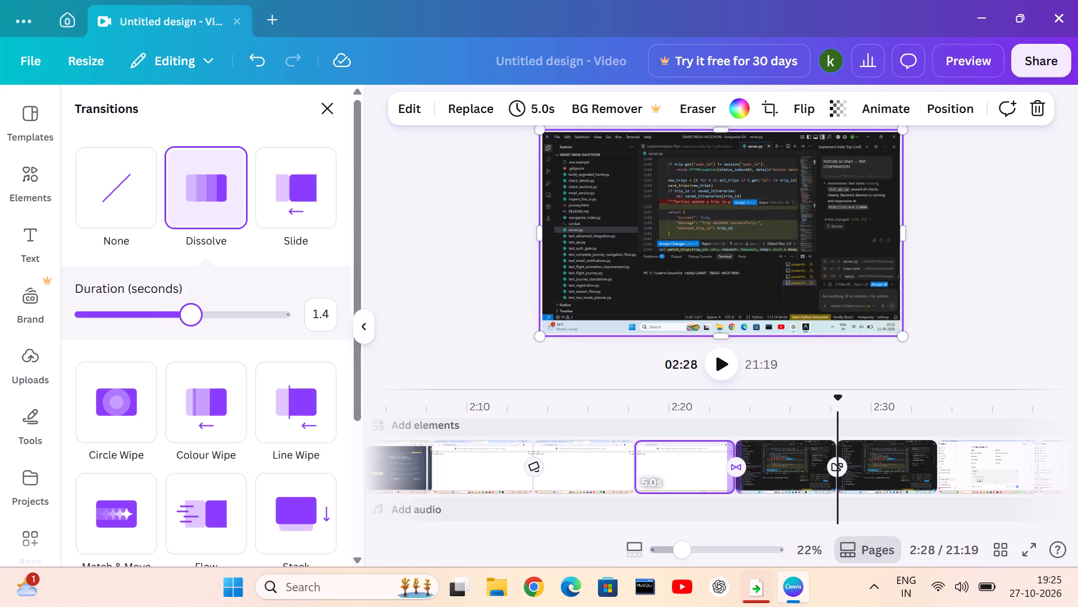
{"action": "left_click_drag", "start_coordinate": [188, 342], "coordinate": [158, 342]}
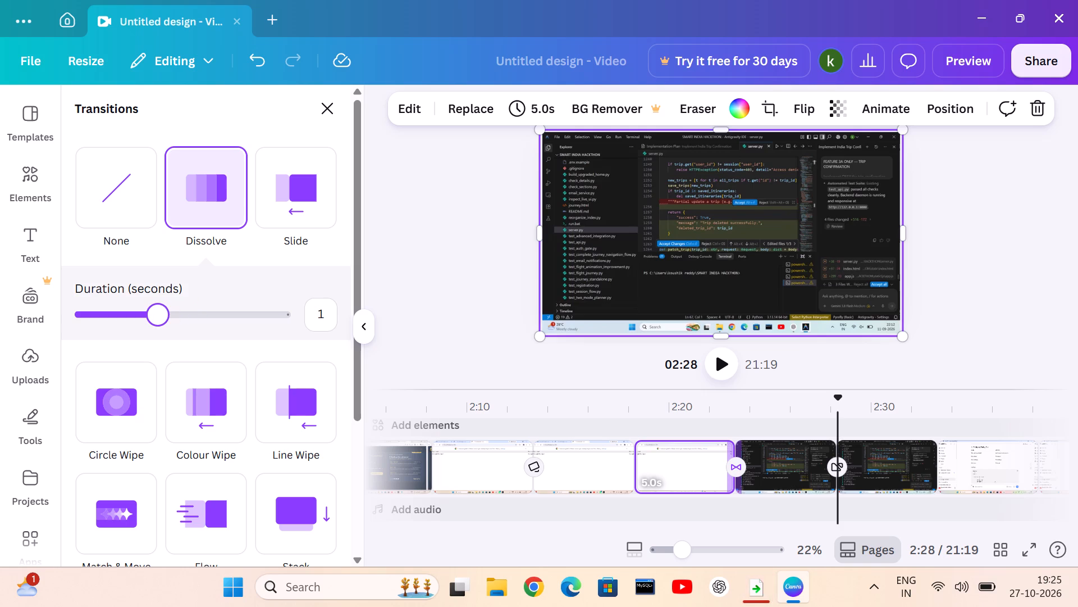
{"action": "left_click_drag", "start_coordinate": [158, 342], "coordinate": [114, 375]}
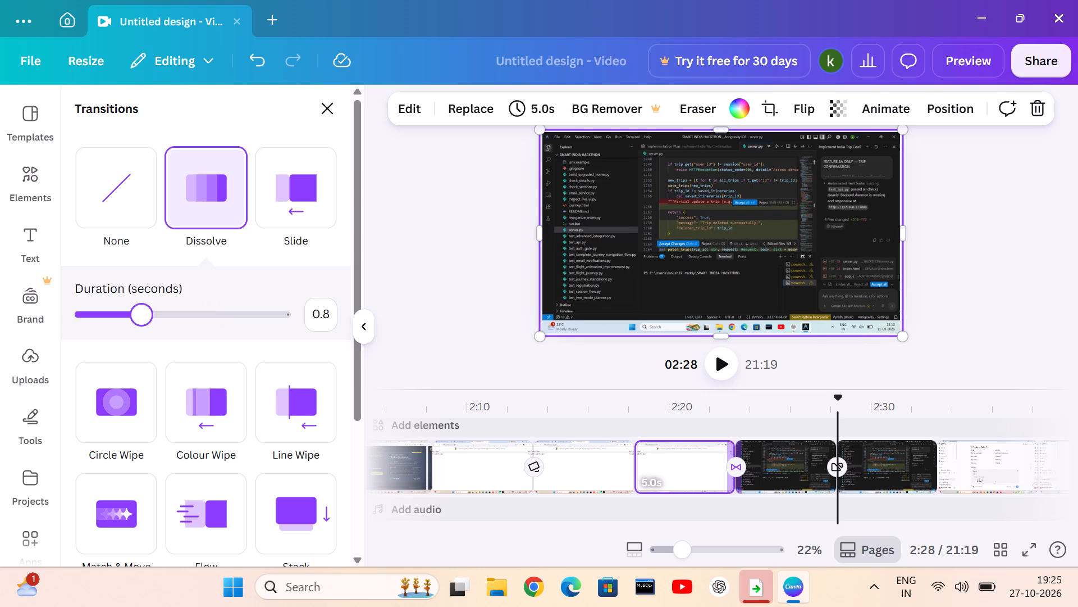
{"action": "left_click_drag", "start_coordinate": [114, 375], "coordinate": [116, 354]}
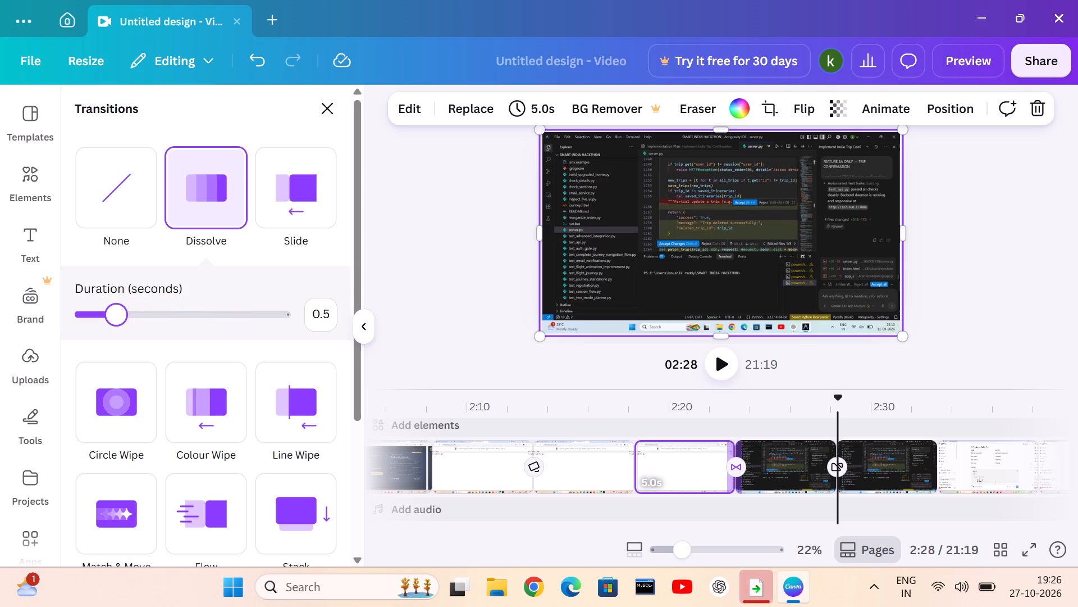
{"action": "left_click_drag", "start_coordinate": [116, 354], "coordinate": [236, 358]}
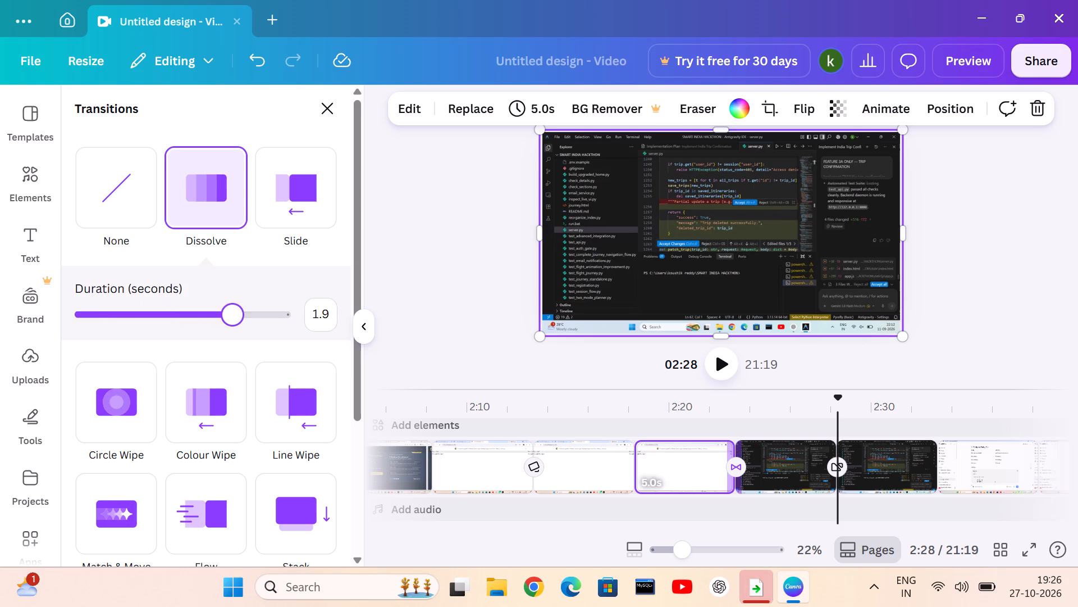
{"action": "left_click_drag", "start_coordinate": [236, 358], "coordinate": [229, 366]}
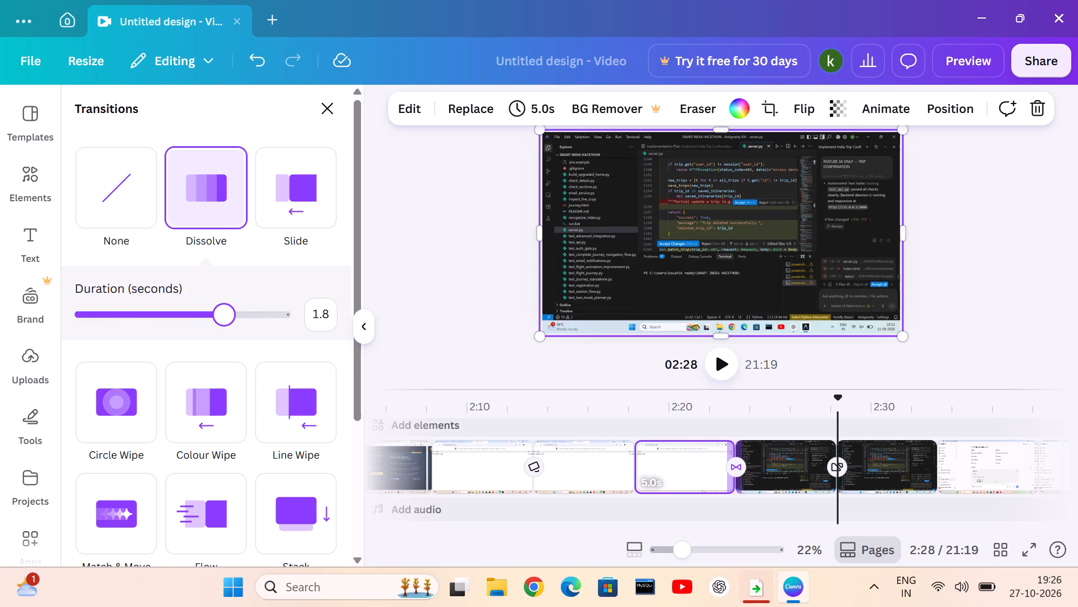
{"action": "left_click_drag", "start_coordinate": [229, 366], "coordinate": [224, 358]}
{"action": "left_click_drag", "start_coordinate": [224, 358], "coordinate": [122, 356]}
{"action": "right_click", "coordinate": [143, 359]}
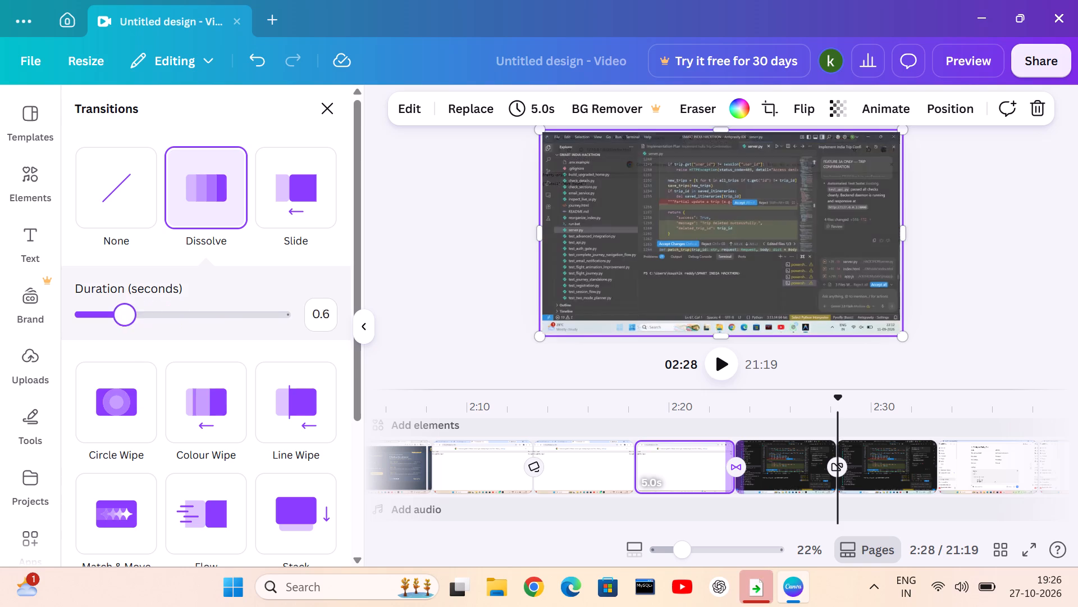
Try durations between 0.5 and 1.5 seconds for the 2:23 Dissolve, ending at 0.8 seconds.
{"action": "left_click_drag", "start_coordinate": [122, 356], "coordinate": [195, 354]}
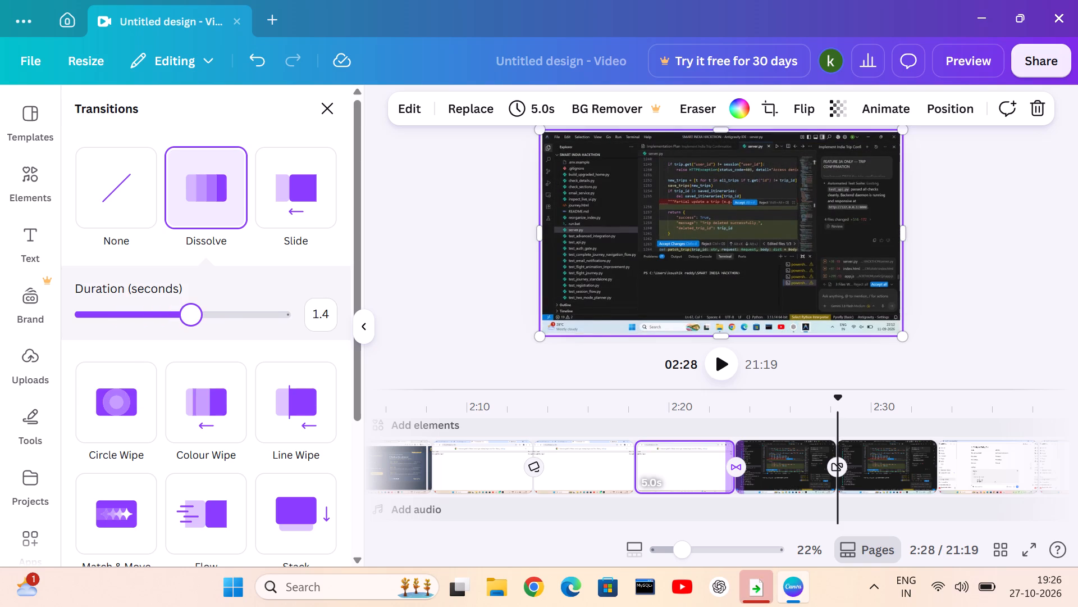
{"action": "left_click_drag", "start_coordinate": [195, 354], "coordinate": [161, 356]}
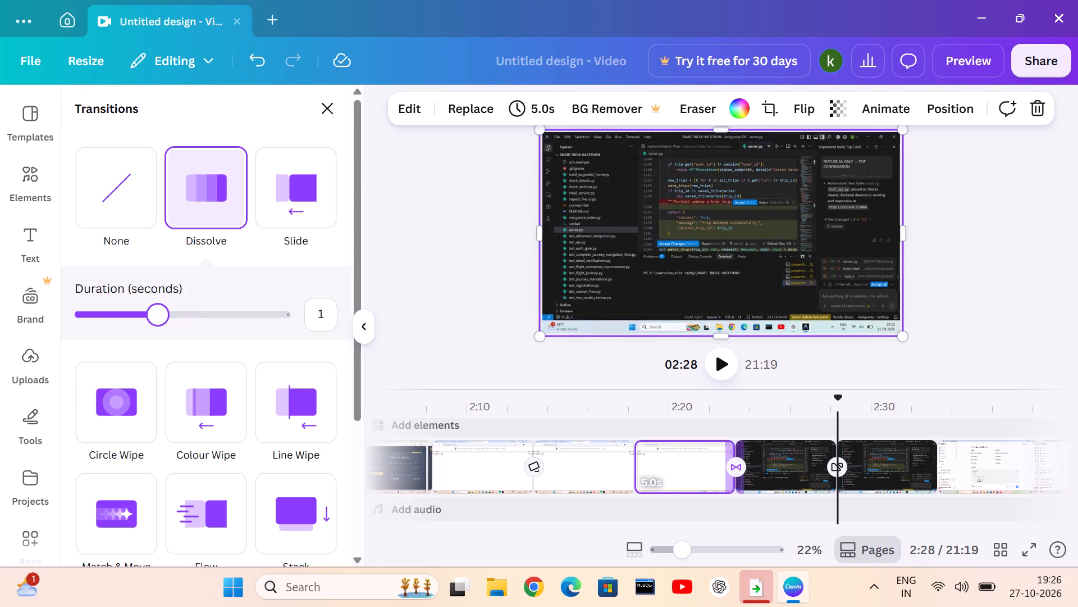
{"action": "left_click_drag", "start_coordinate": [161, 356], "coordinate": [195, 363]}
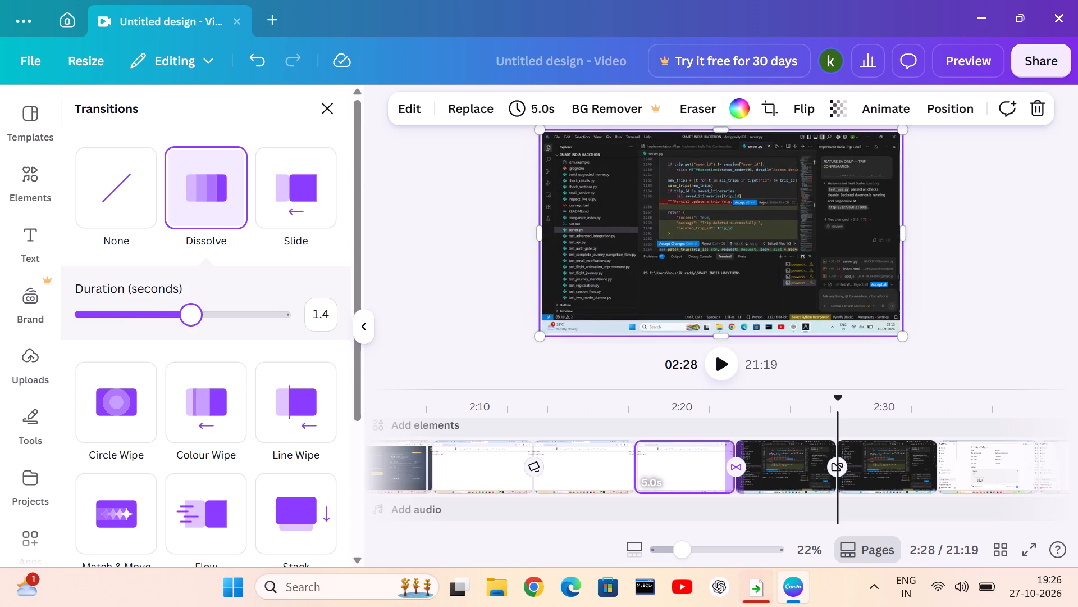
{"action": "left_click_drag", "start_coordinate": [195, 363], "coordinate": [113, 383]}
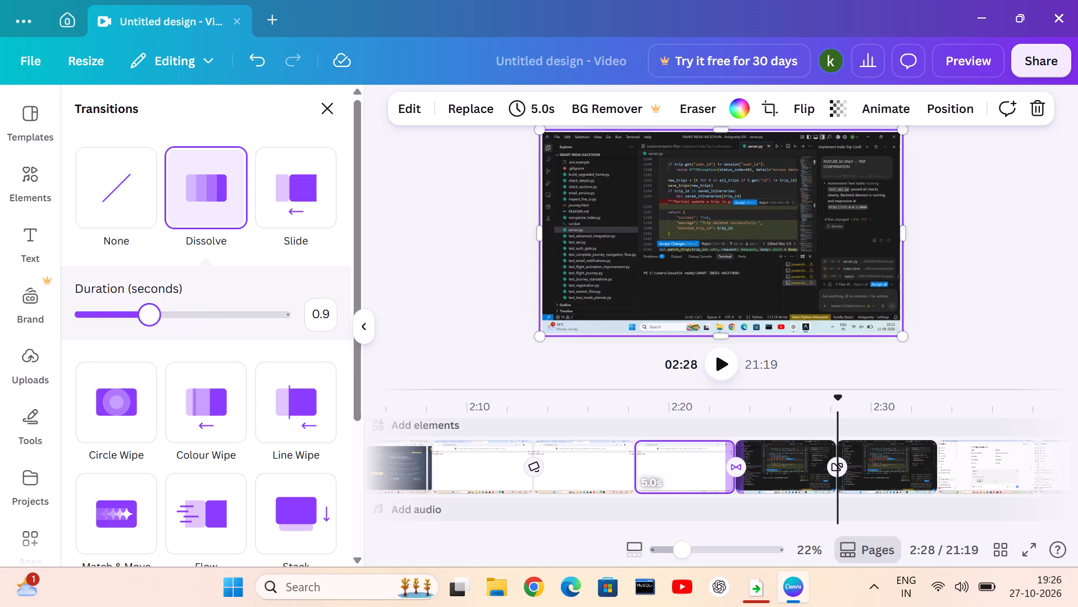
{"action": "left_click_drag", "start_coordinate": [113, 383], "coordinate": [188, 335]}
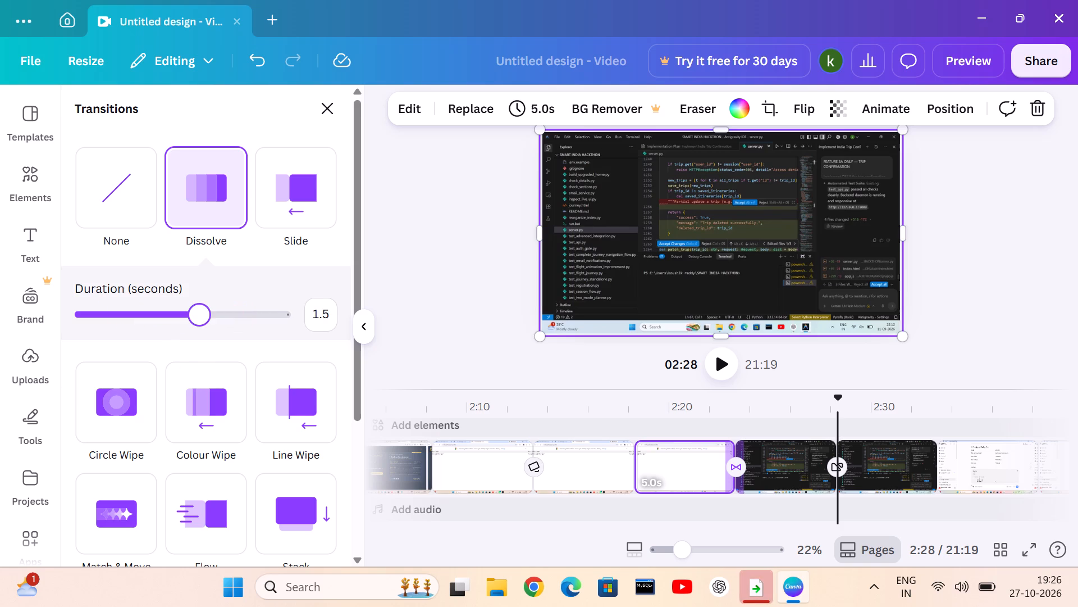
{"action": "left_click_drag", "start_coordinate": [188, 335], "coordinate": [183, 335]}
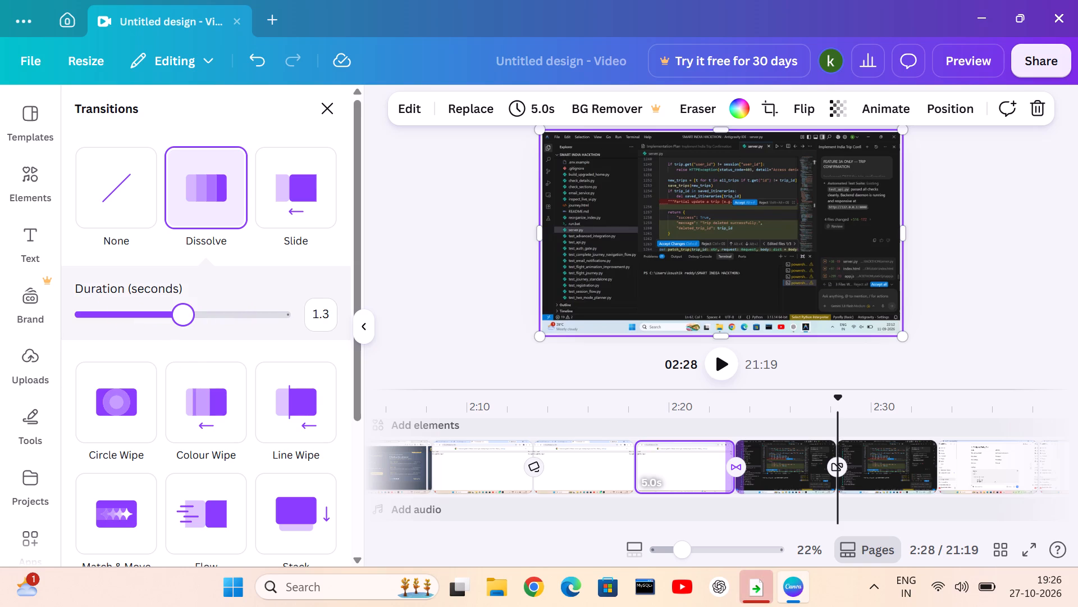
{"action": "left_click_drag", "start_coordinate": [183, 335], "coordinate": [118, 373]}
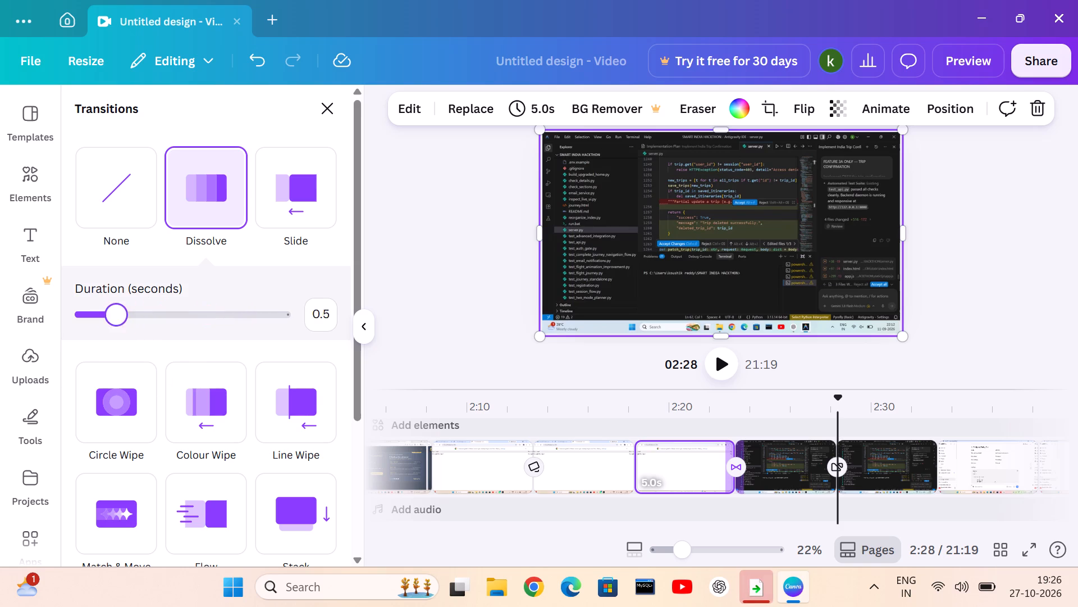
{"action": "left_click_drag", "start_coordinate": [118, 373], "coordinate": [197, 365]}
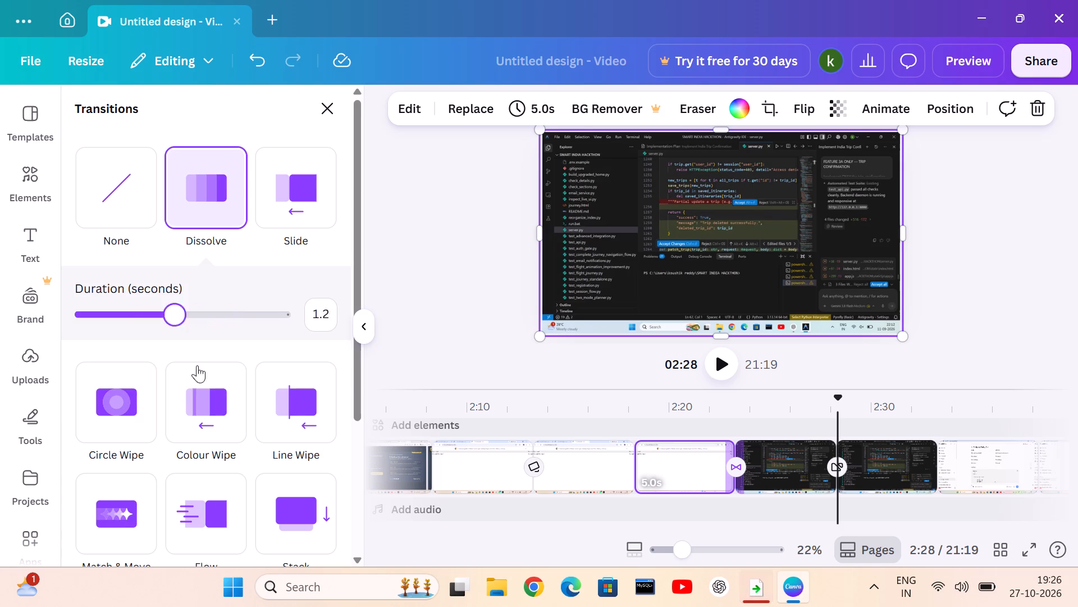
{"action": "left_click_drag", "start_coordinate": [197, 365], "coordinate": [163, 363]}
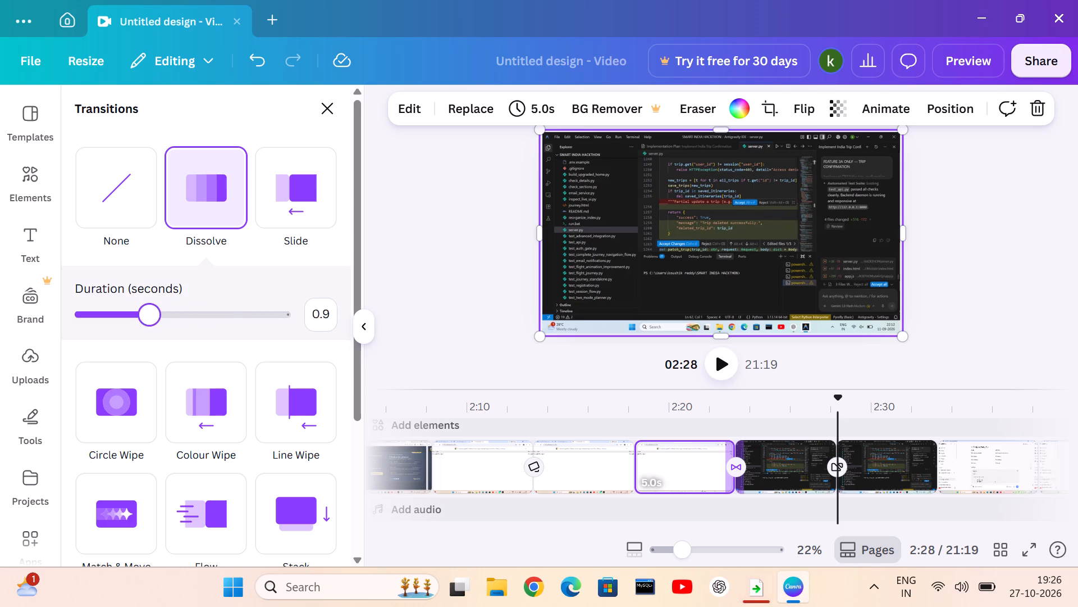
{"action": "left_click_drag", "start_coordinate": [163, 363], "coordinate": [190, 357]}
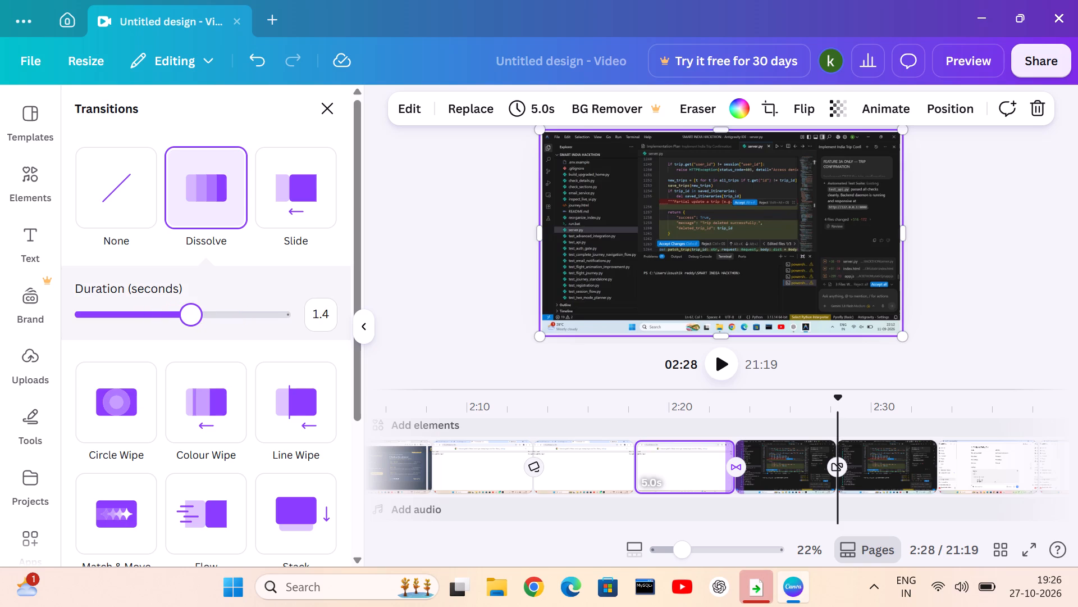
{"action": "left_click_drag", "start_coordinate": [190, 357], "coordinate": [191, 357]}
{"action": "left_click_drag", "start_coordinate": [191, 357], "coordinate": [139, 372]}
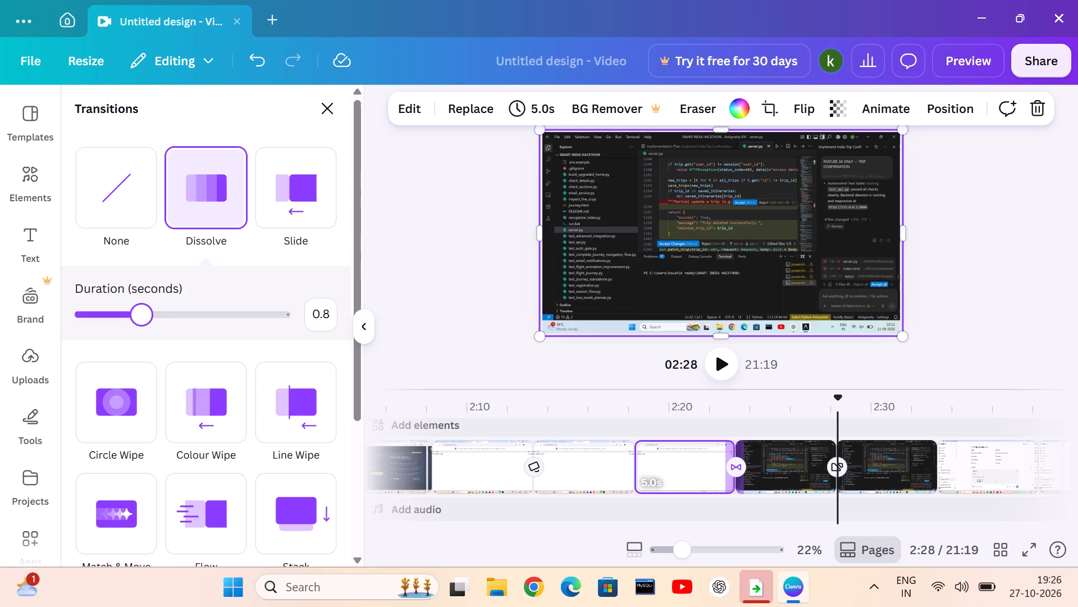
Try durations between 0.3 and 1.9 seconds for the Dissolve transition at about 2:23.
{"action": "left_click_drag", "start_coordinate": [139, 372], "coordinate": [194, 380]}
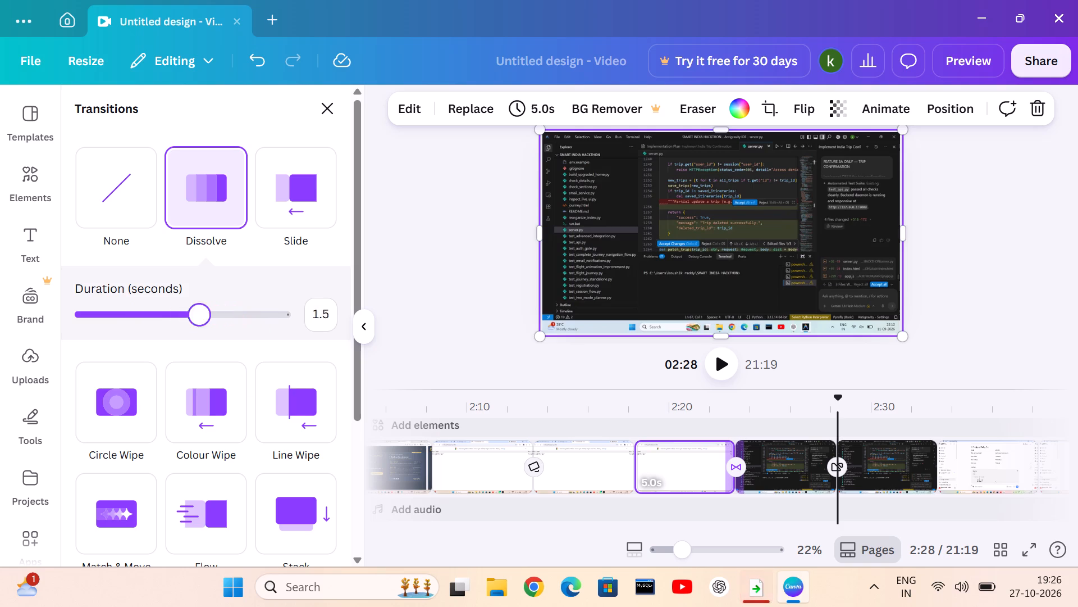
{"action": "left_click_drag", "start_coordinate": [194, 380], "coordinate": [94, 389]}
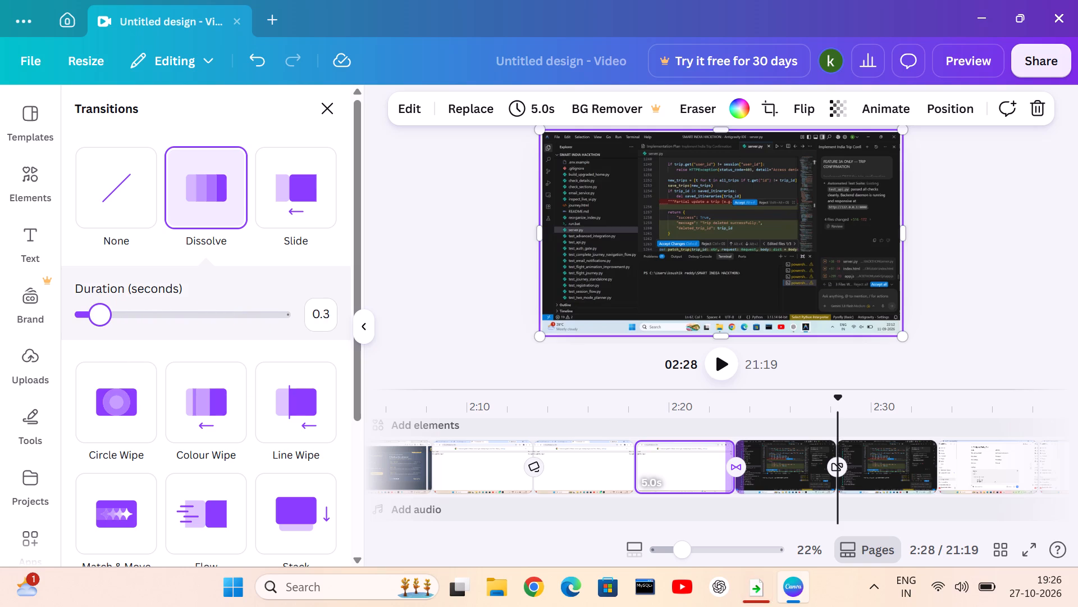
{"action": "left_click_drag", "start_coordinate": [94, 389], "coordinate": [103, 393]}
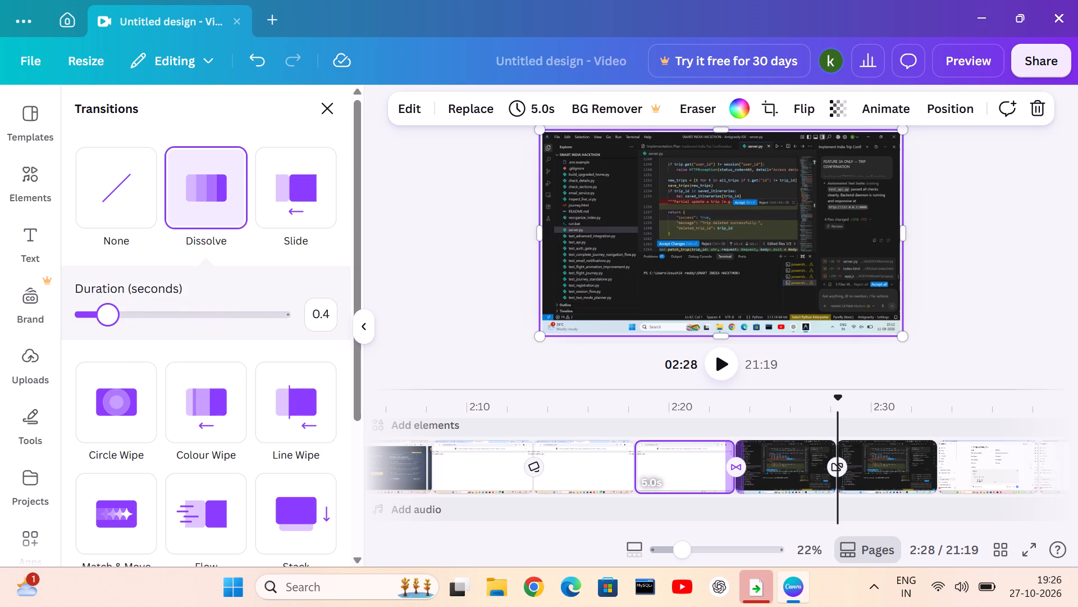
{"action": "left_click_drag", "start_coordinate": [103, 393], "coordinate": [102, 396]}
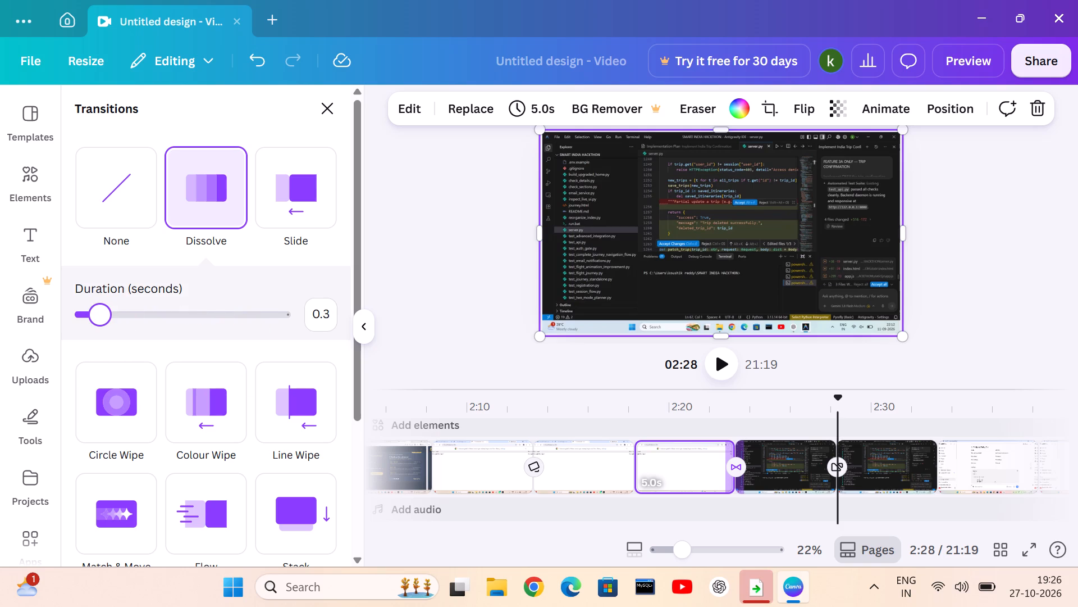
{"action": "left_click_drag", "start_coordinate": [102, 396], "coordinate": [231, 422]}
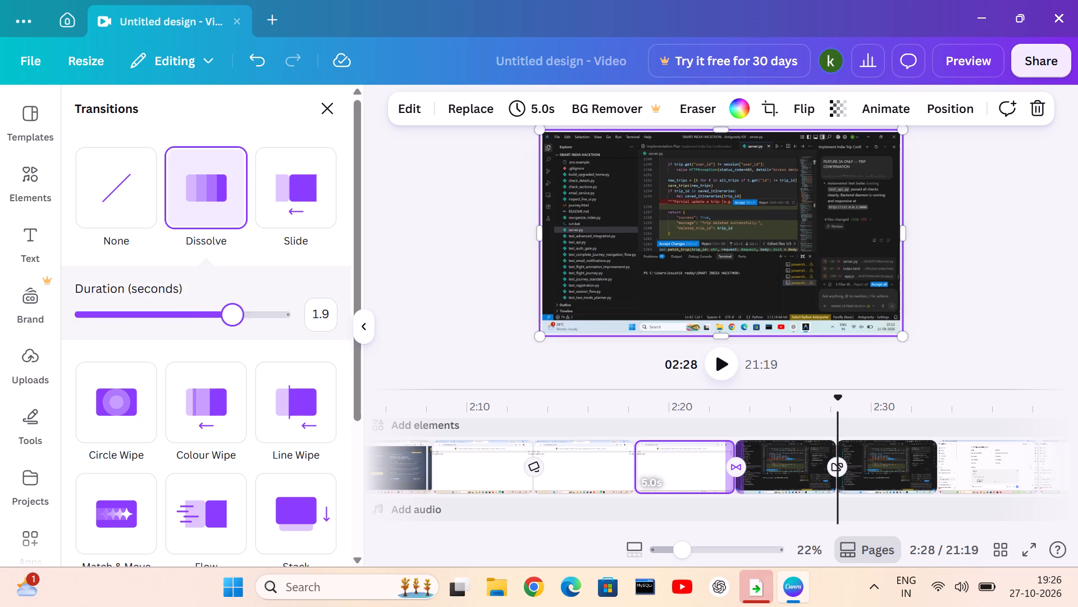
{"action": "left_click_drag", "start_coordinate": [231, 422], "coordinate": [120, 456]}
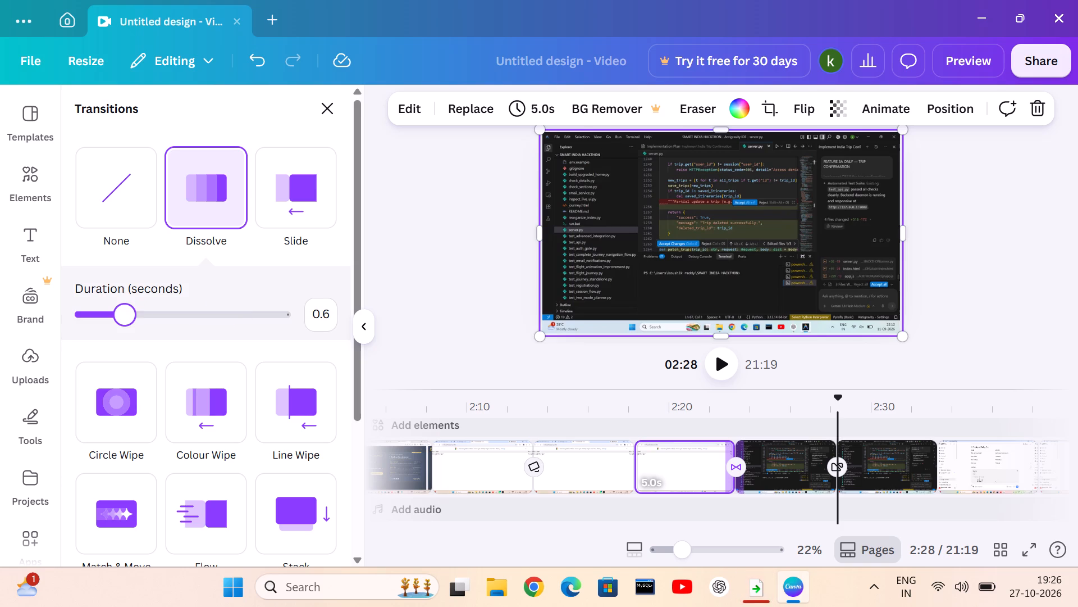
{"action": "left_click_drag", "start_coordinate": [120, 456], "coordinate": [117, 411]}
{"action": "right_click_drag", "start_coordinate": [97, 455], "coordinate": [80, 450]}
Change the transition between the clips at about 2:23 to Circle Wipe.
{"action": "left_click", "coordinate": [124, 416]}
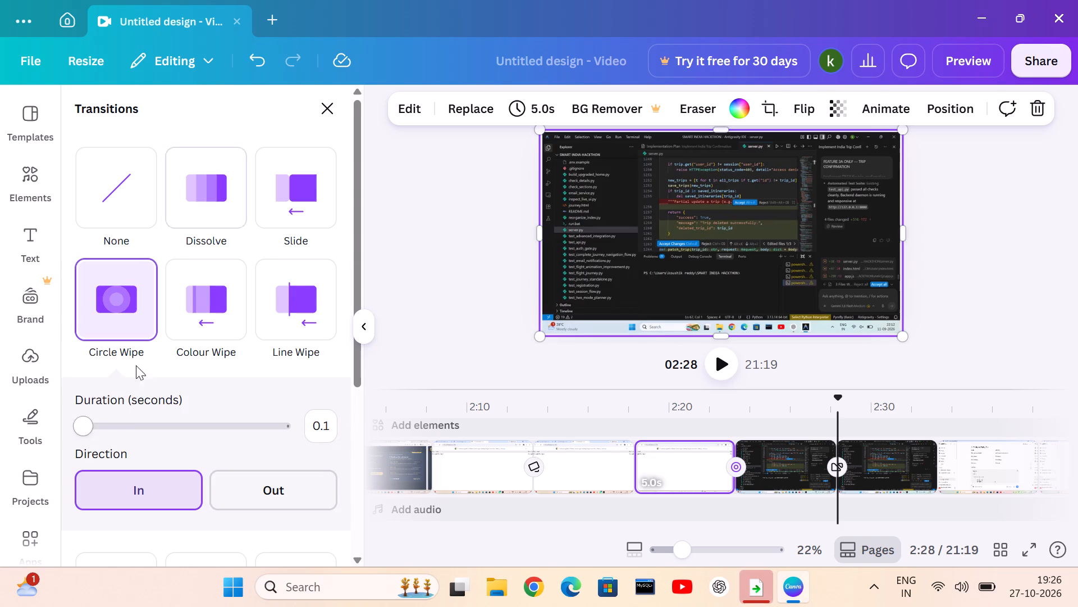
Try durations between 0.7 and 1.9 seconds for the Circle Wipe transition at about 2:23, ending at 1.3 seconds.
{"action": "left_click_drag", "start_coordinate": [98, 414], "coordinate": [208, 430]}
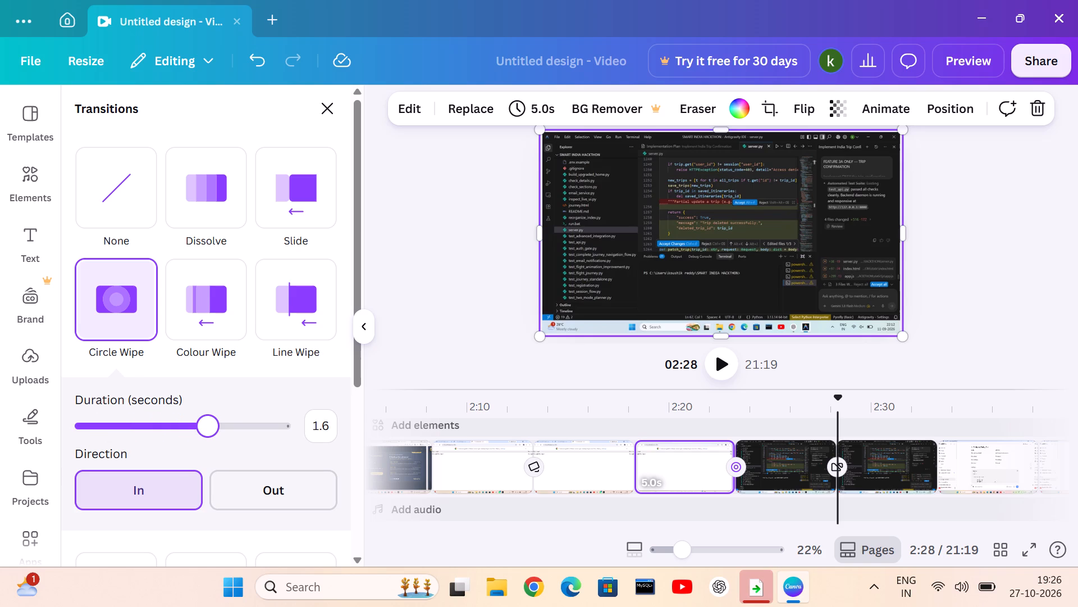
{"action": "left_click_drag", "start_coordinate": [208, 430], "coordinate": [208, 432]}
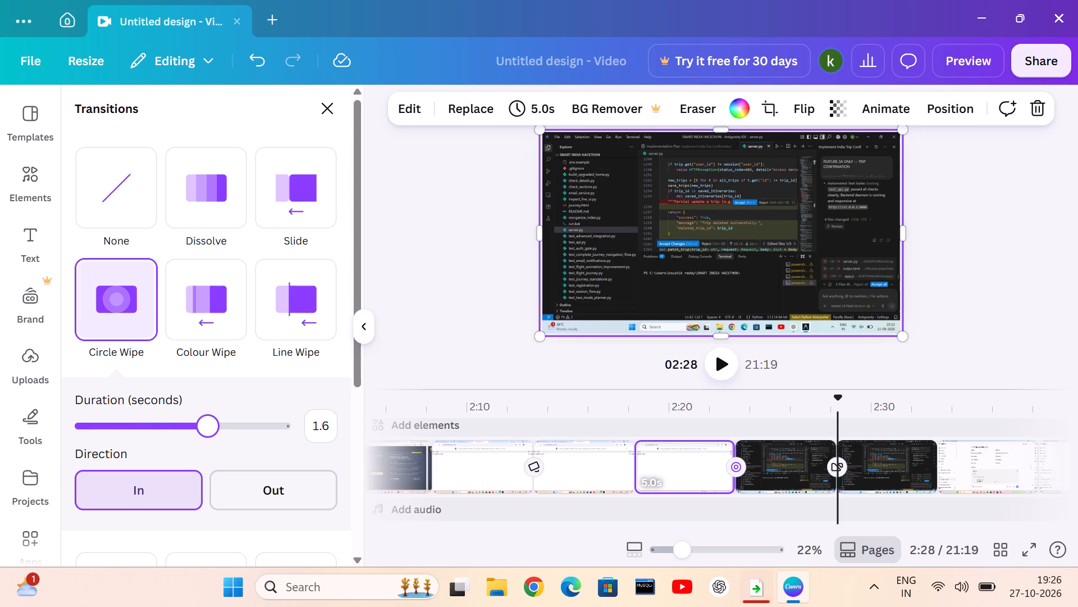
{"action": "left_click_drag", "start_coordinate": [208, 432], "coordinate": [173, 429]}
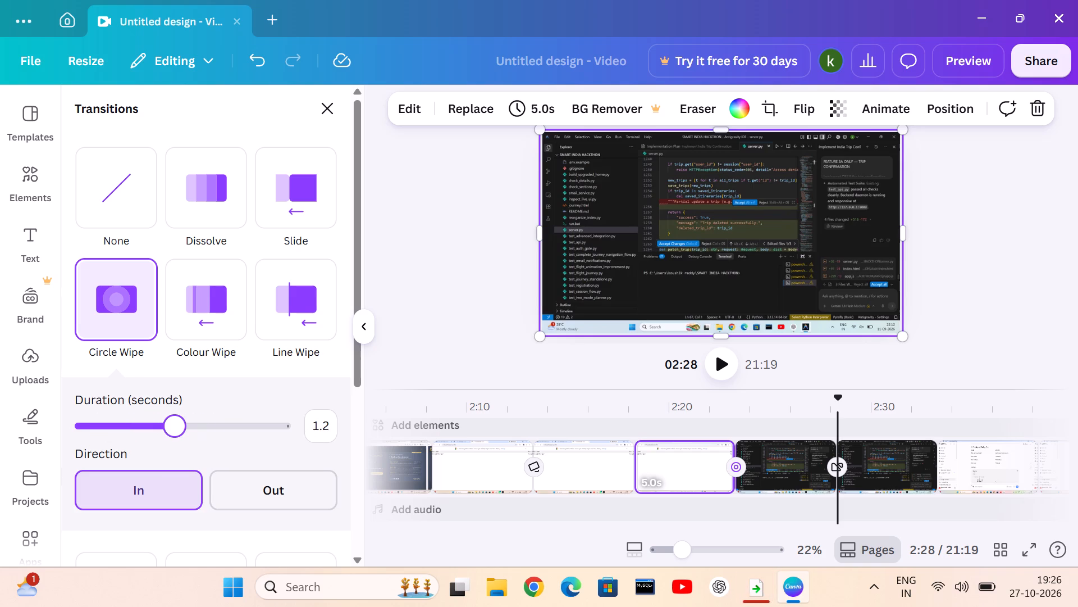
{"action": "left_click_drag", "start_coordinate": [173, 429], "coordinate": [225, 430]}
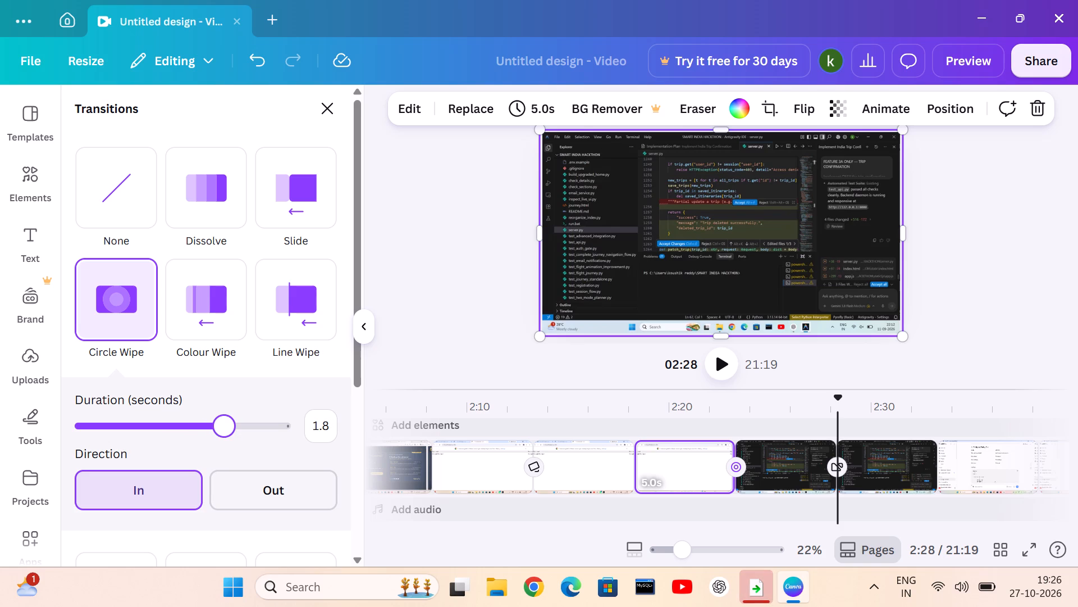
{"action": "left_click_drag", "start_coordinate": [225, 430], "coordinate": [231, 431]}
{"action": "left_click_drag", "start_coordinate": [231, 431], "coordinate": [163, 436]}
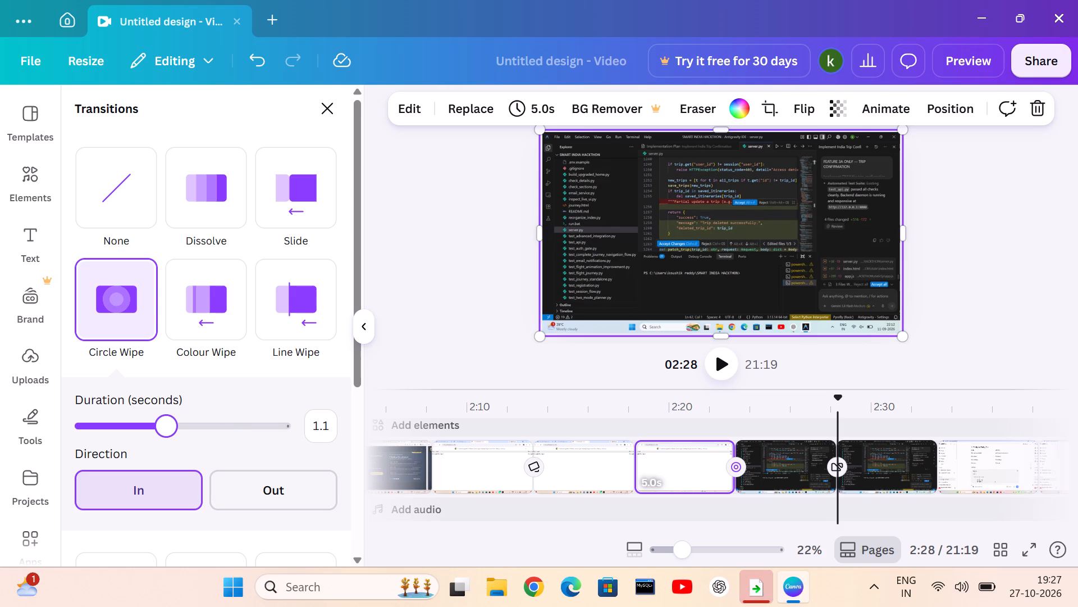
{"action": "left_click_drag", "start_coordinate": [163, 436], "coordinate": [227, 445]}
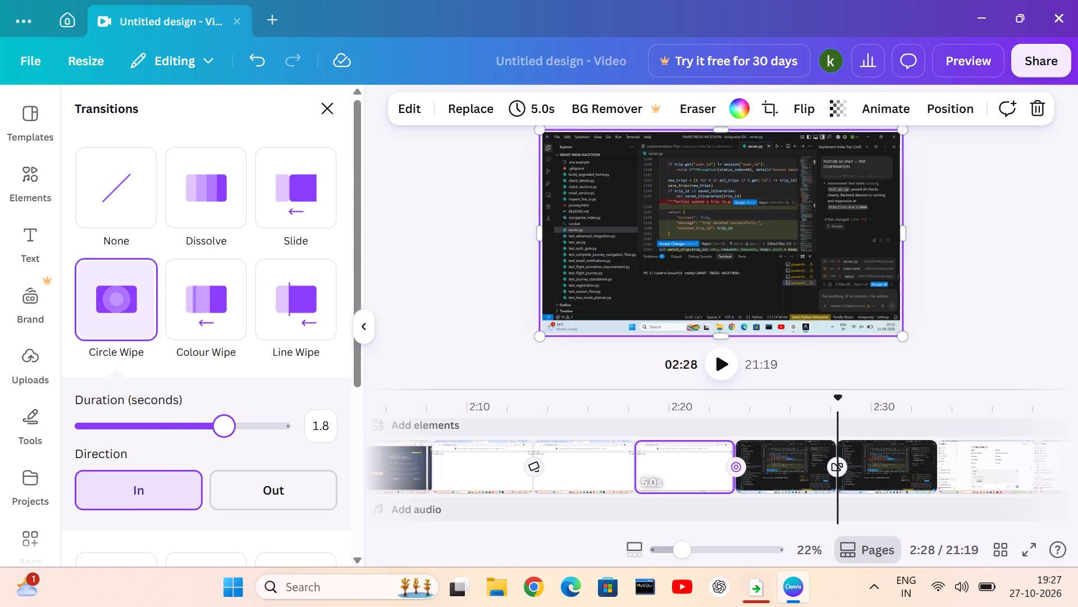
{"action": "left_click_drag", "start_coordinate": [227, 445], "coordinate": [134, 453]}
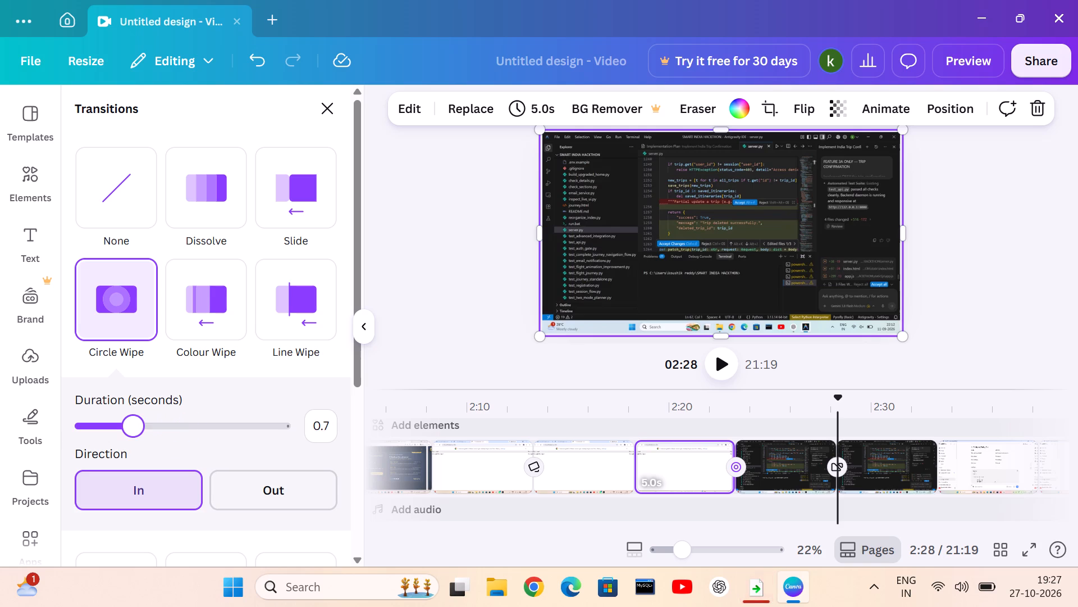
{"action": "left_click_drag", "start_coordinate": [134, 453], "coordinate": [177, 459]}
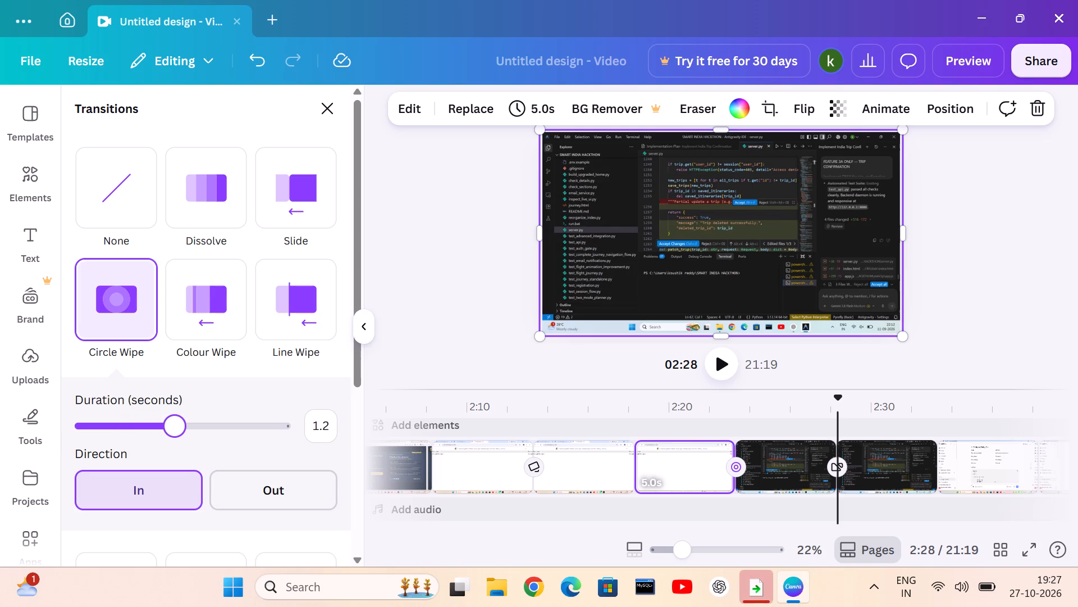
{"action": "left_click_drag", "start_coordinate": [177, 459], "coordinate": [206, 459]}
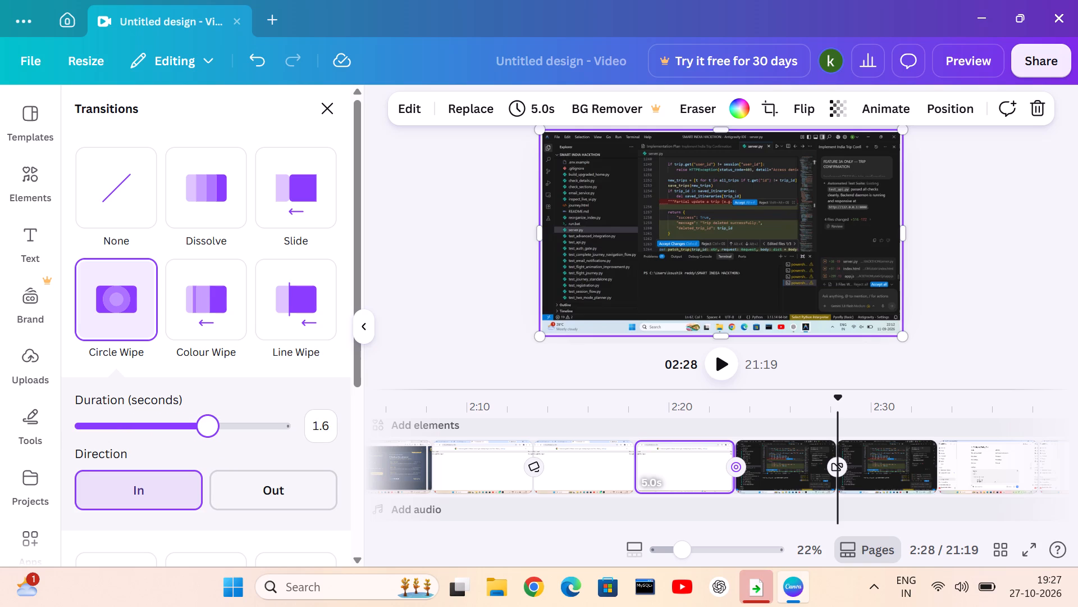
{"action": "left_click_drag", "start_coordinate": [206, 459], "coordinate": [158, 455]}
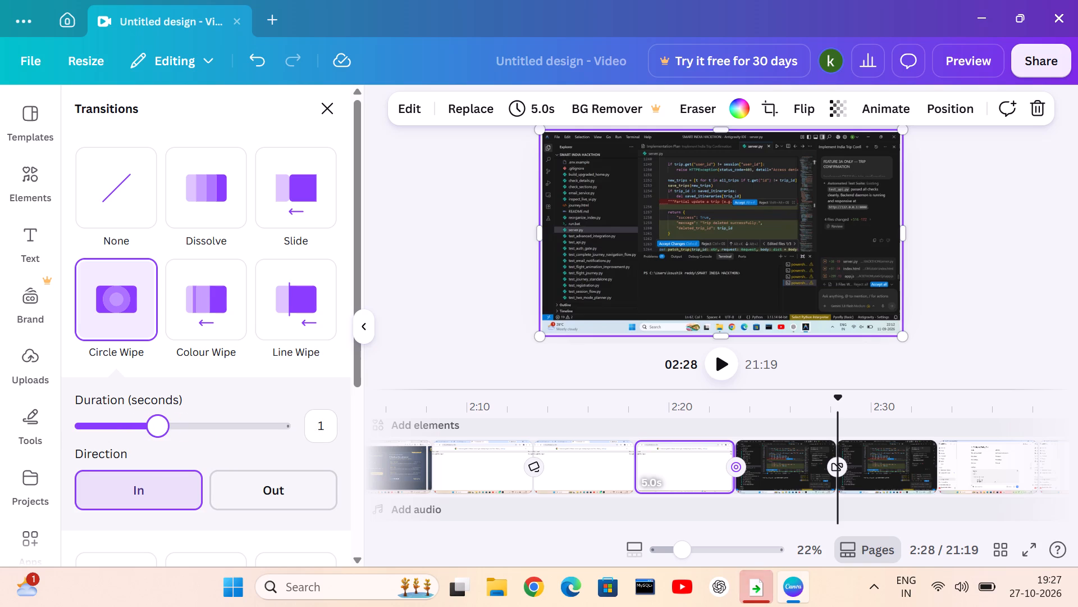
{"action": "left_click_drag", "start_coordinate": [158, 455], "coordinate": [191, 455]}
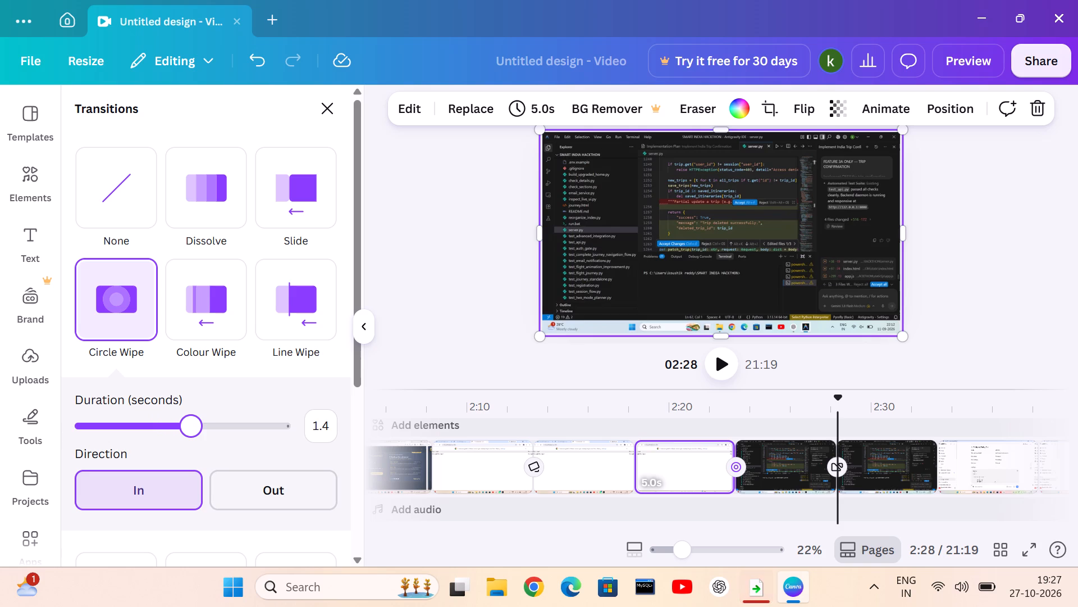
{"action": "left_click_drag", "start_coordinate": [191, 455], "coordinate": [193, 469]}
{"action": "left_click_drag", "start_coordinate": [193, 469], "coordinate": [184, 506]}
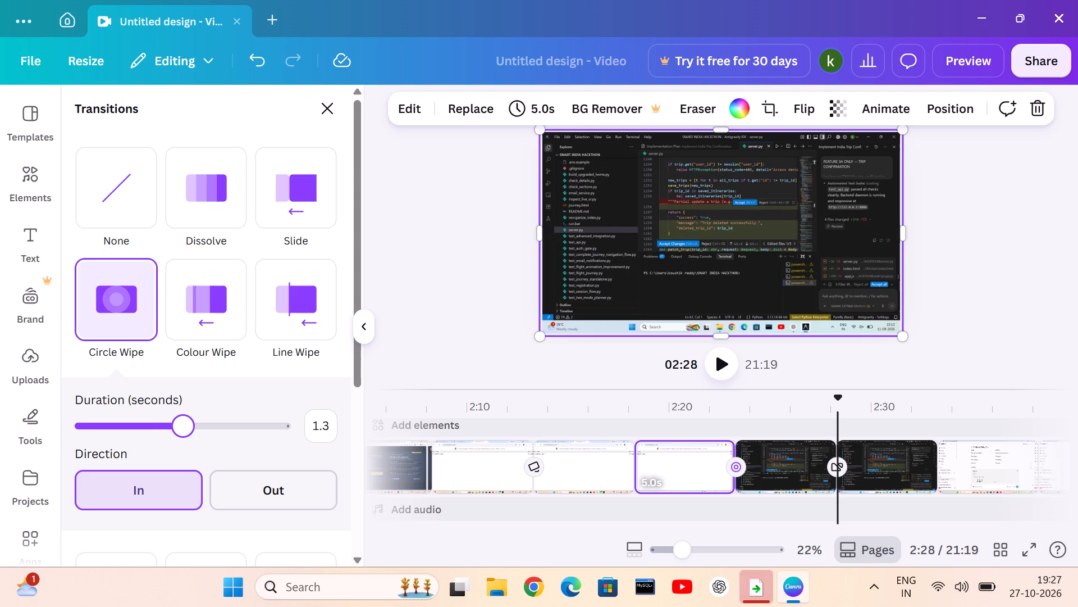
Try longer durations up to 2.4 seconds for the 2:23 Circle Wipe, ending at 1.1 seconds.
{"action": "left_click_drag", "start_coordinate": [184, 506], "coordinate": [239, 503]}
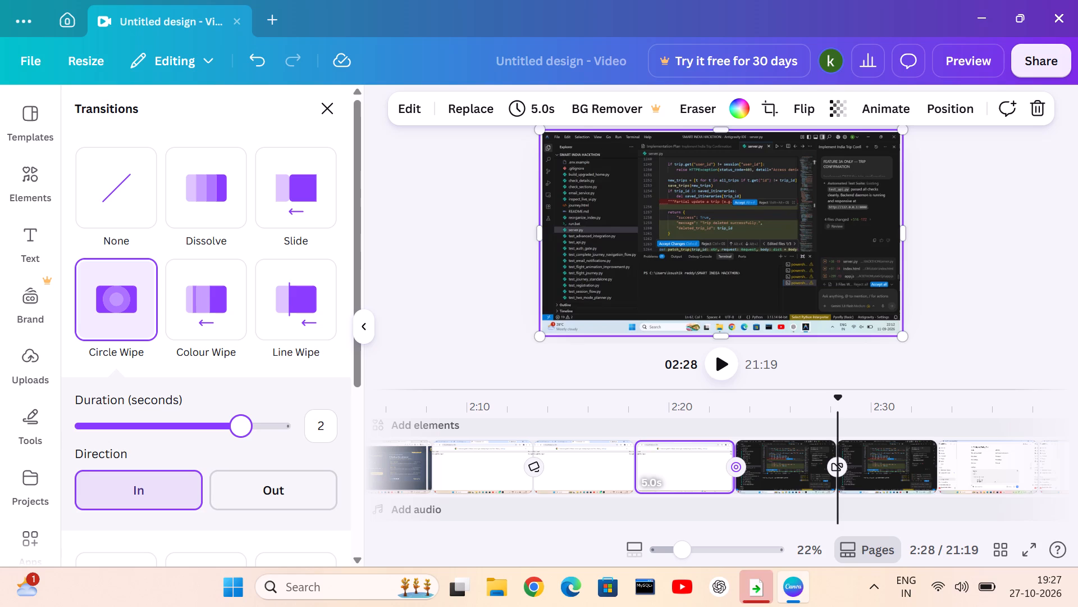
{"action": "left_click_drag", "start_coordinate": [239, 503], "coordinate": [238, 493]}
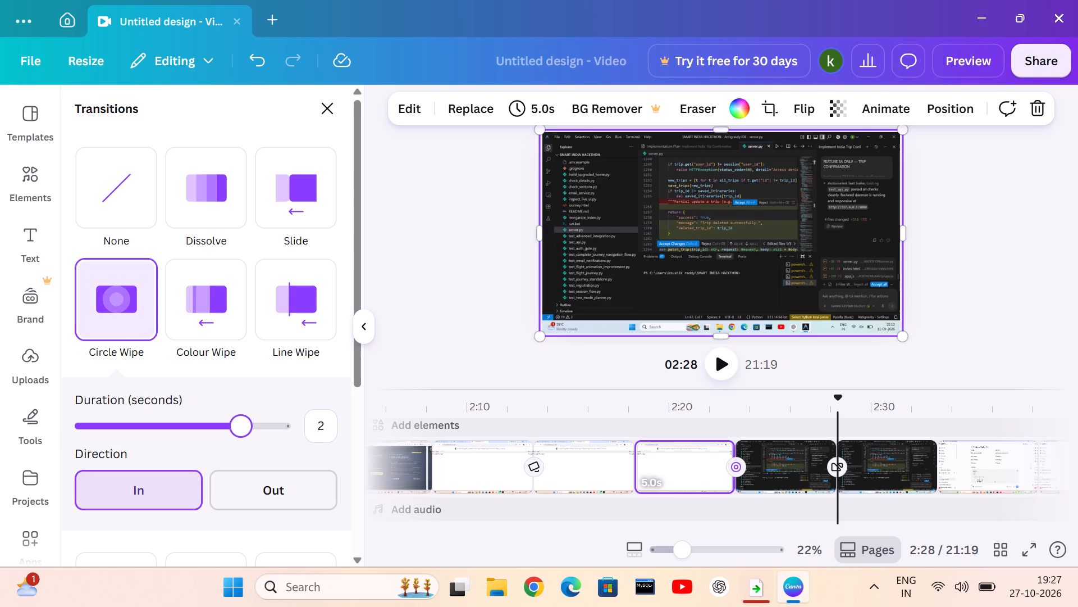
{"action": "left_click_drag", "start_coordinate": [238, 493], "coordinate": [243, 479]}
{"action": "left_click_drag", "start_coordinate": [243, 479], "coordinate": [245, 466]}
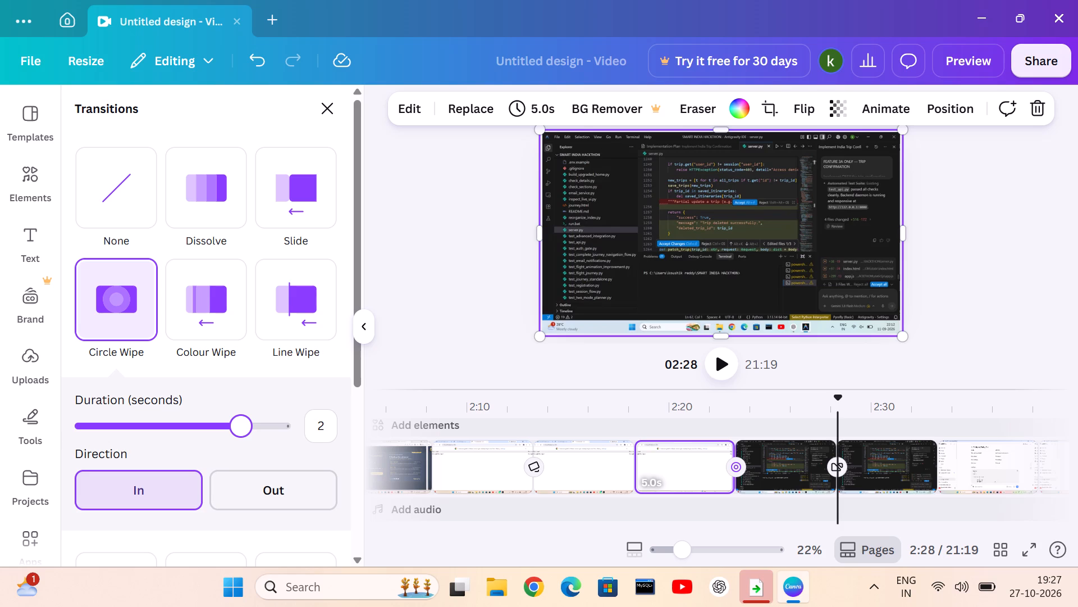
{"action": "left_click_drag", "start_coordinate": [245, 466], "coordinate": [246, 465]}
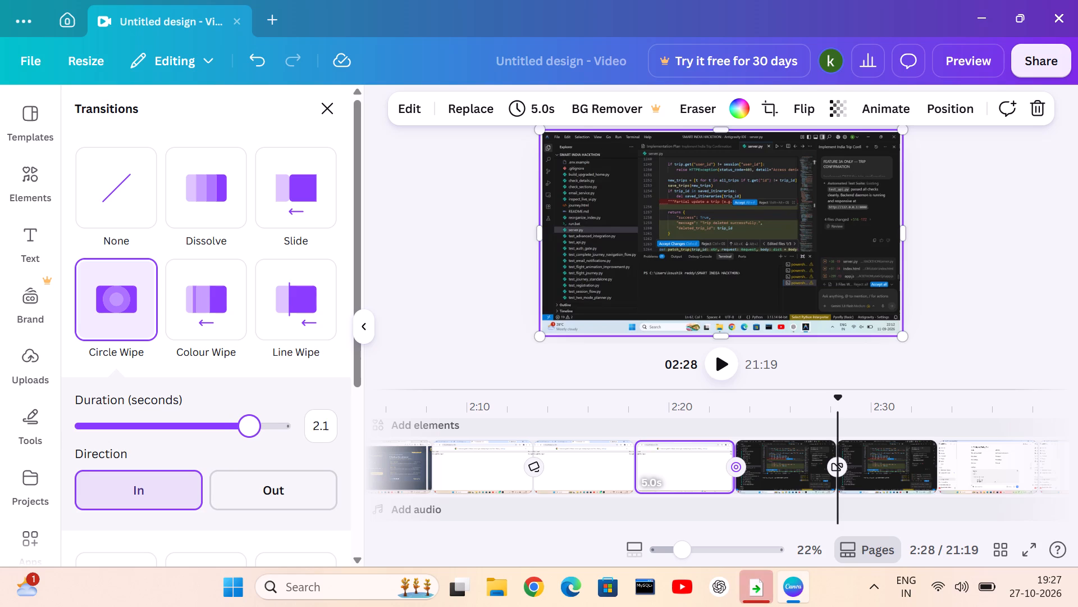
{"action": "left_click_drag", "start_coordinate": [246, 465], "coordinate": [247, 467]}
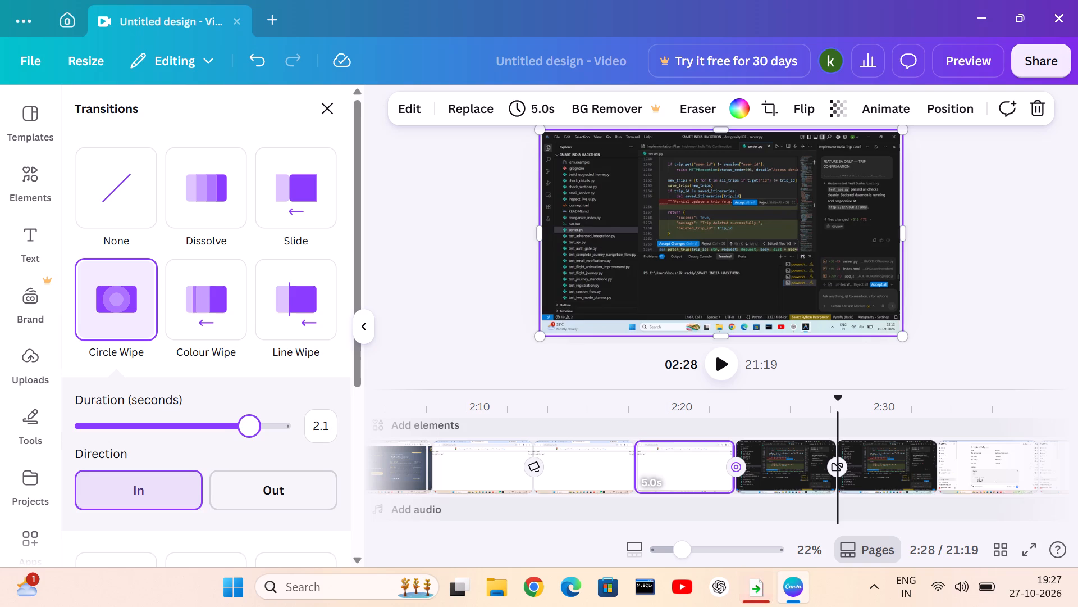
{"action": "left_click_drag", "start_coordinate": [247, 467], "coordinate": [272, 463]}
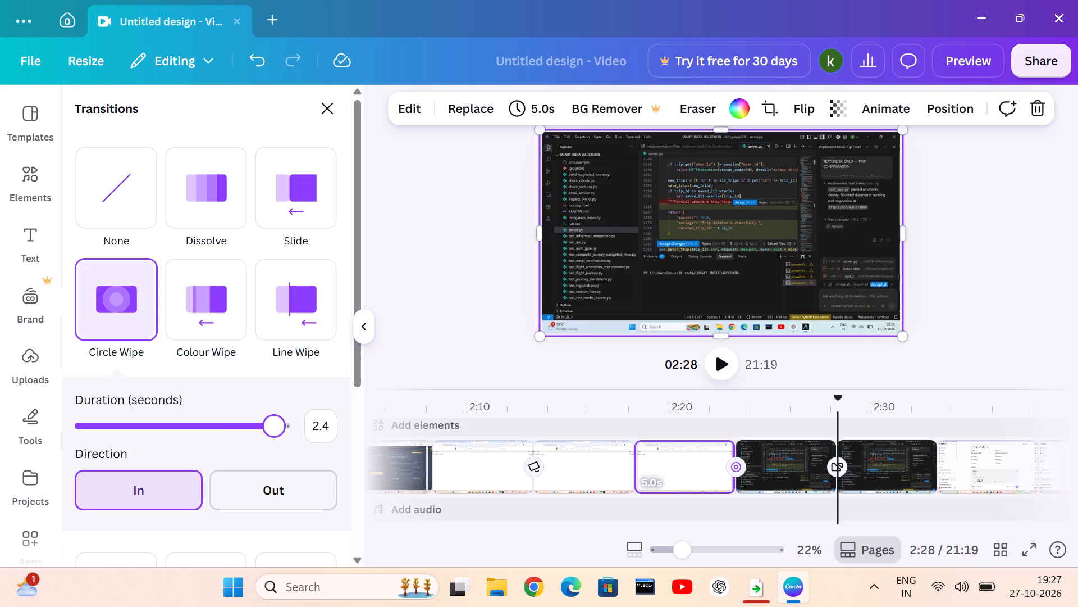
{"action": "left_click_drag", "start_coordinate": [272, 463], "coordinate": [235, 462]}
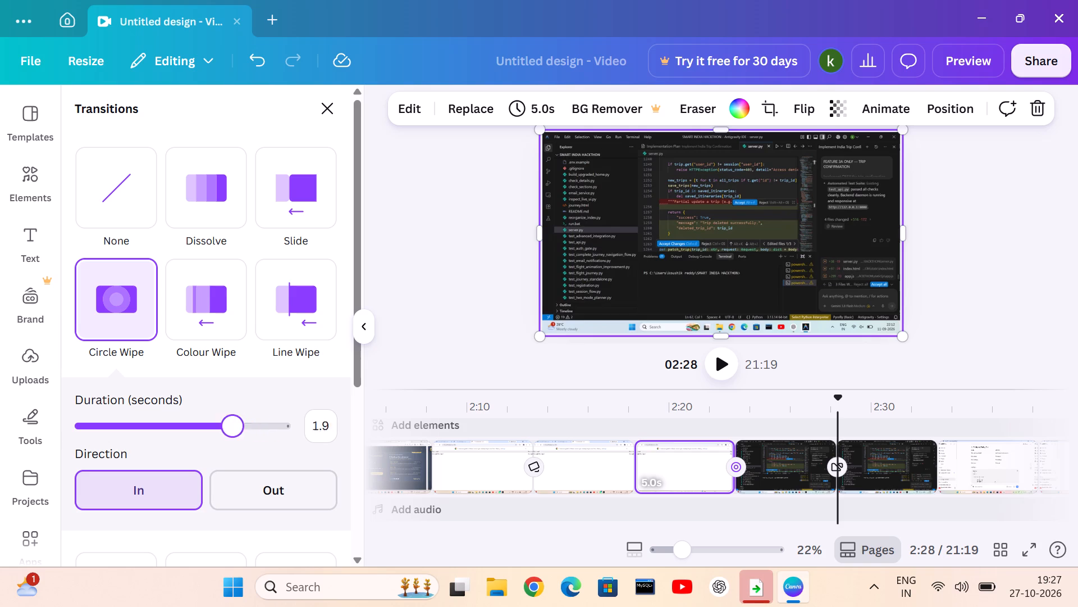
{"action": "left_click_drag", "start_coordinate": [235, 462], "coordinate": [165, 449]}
Compare the In and Out directions for the 2:23 Circle Wipe and choose Out.
{"action": "left_click", "coordinate": [232, 493]}
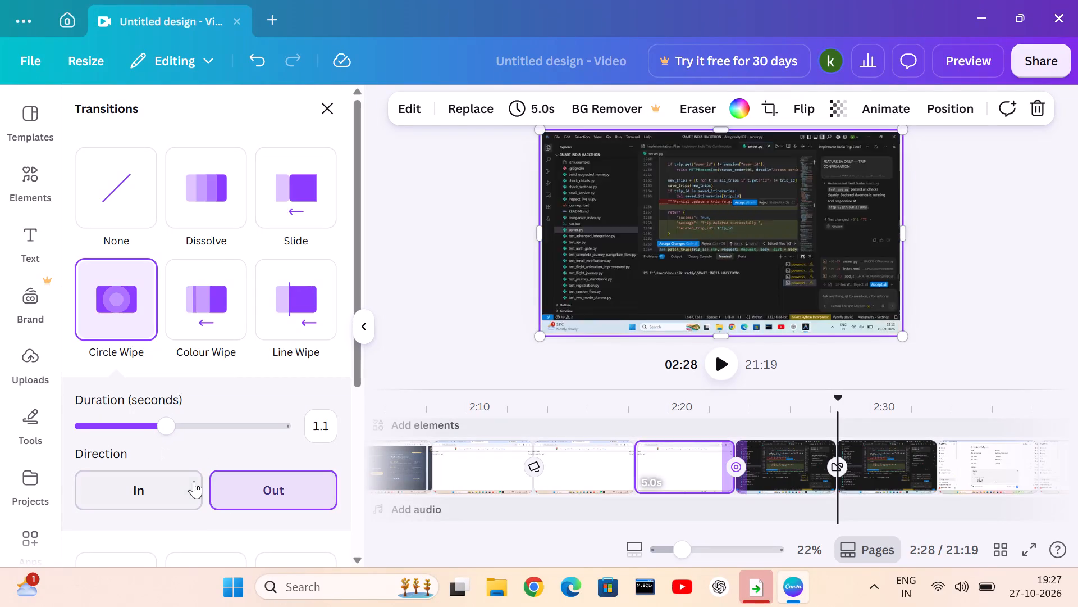
{"action": "left_click", "coordinate": [161, 486]}
{"action": "left_click", "coordinate": [298, 487]}
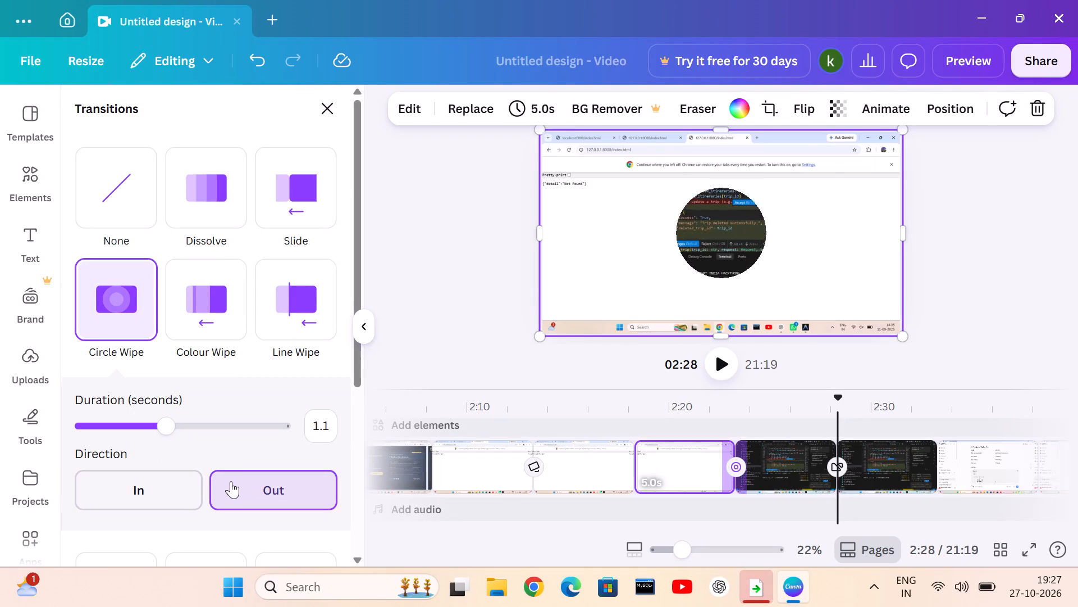
{"action": "left_click", "coordinate": [214, 484]}
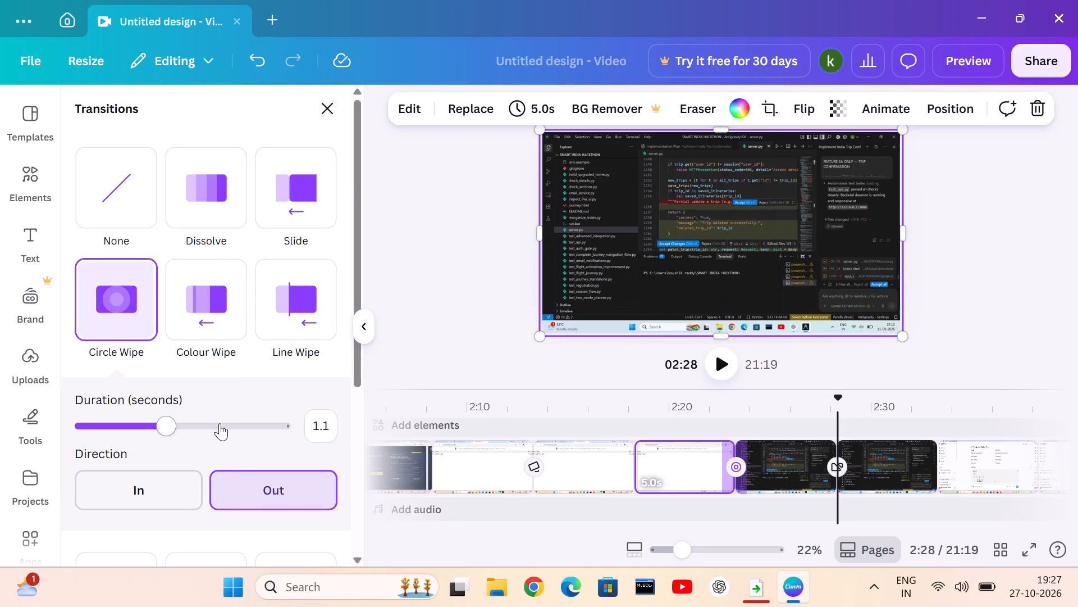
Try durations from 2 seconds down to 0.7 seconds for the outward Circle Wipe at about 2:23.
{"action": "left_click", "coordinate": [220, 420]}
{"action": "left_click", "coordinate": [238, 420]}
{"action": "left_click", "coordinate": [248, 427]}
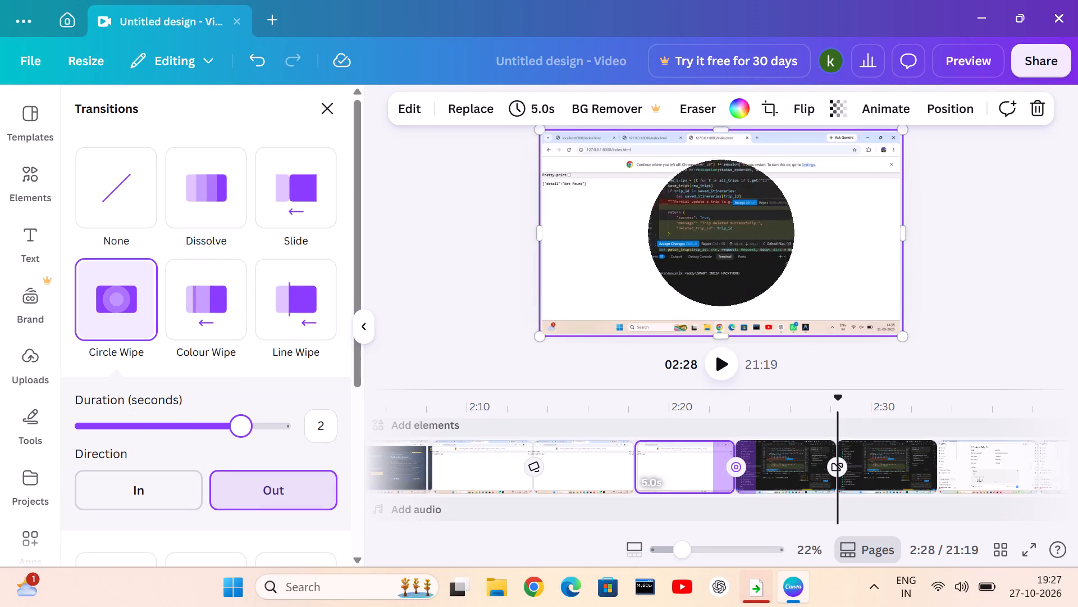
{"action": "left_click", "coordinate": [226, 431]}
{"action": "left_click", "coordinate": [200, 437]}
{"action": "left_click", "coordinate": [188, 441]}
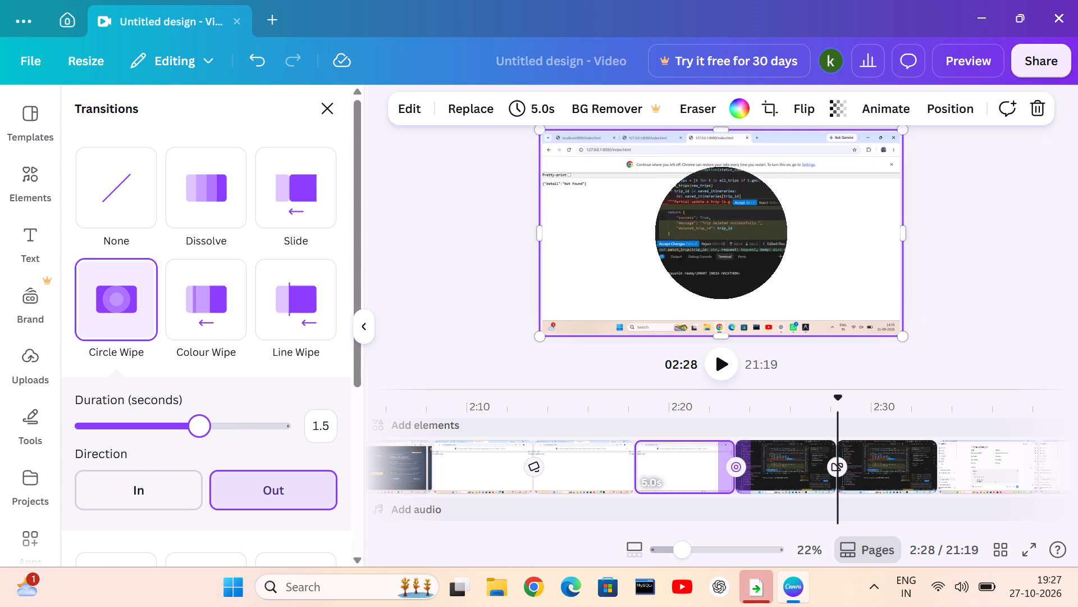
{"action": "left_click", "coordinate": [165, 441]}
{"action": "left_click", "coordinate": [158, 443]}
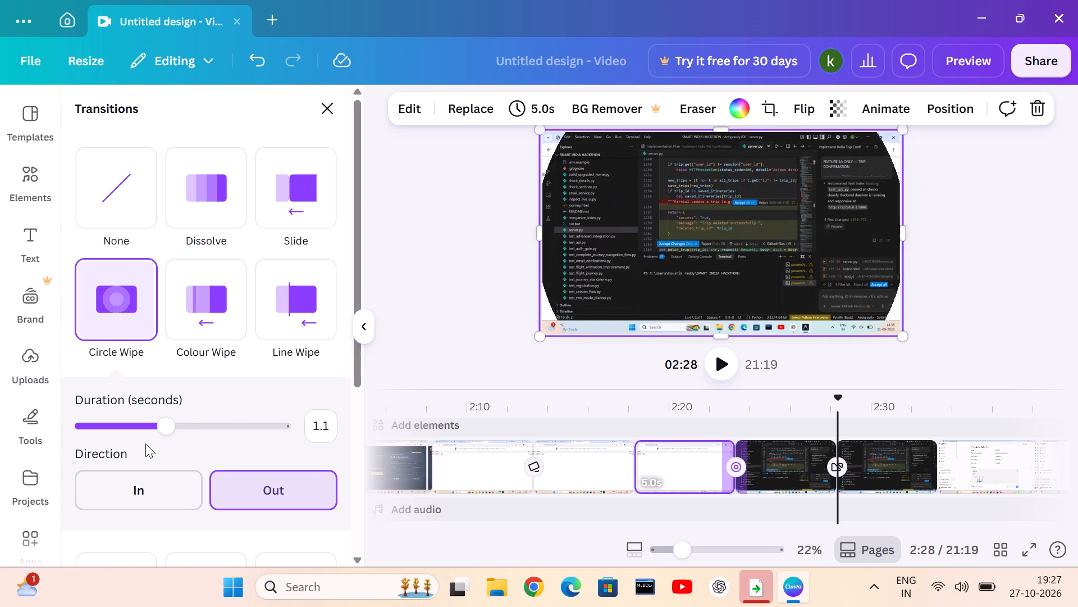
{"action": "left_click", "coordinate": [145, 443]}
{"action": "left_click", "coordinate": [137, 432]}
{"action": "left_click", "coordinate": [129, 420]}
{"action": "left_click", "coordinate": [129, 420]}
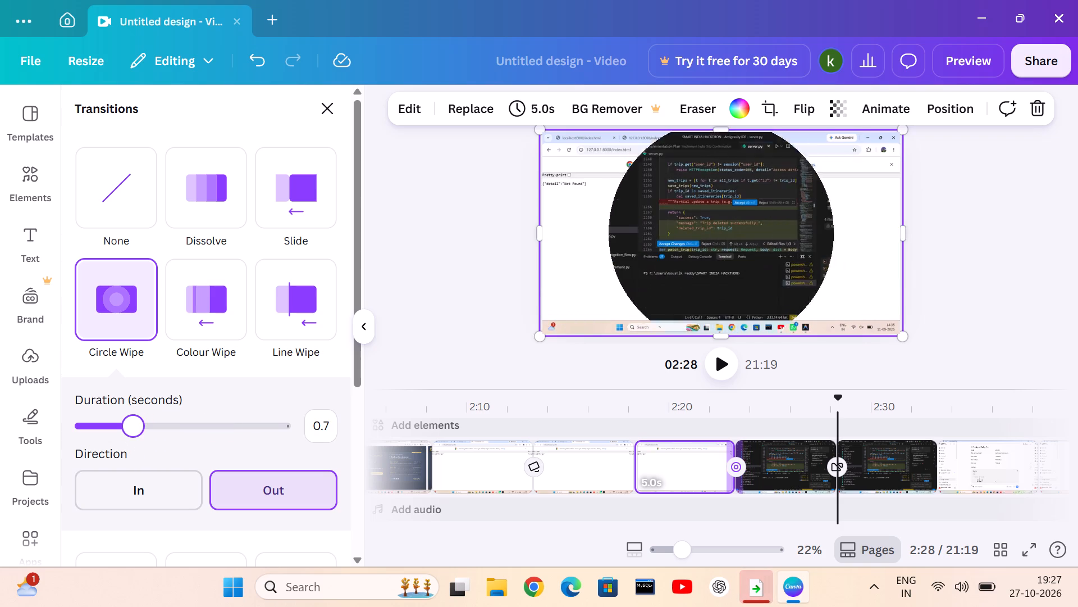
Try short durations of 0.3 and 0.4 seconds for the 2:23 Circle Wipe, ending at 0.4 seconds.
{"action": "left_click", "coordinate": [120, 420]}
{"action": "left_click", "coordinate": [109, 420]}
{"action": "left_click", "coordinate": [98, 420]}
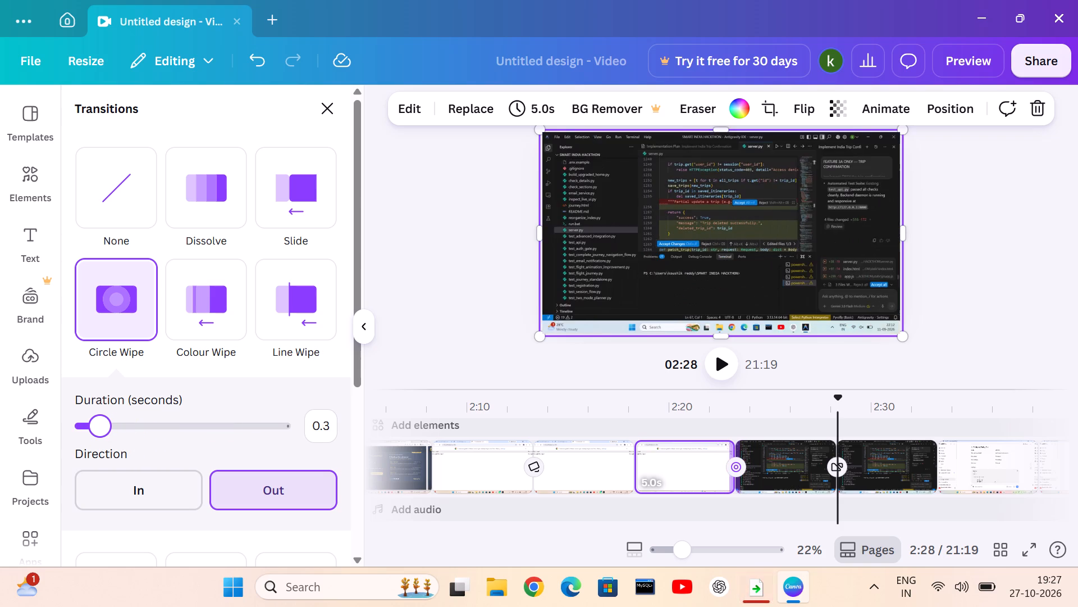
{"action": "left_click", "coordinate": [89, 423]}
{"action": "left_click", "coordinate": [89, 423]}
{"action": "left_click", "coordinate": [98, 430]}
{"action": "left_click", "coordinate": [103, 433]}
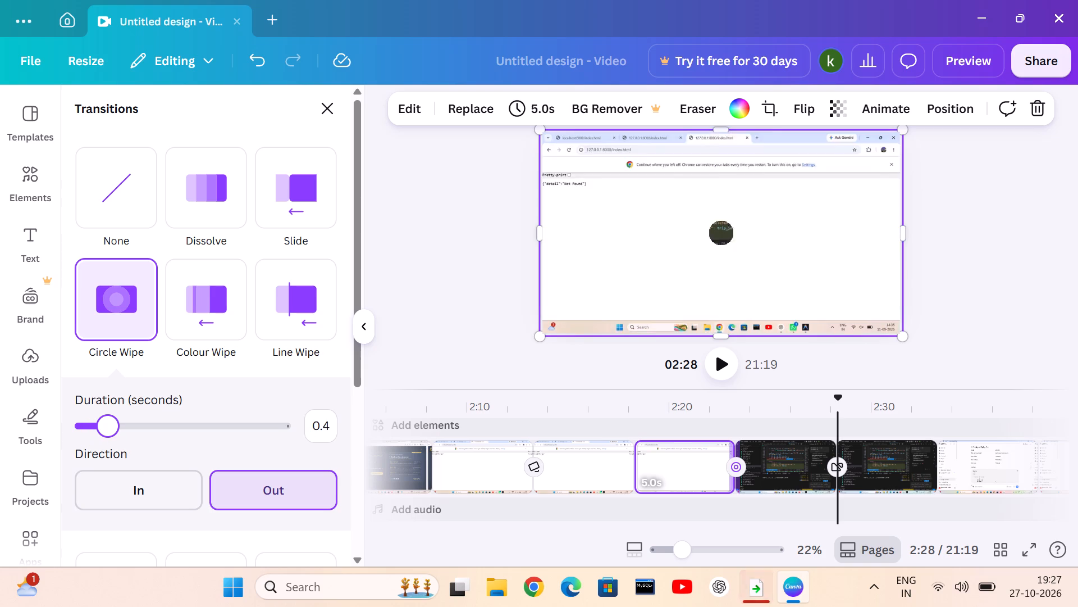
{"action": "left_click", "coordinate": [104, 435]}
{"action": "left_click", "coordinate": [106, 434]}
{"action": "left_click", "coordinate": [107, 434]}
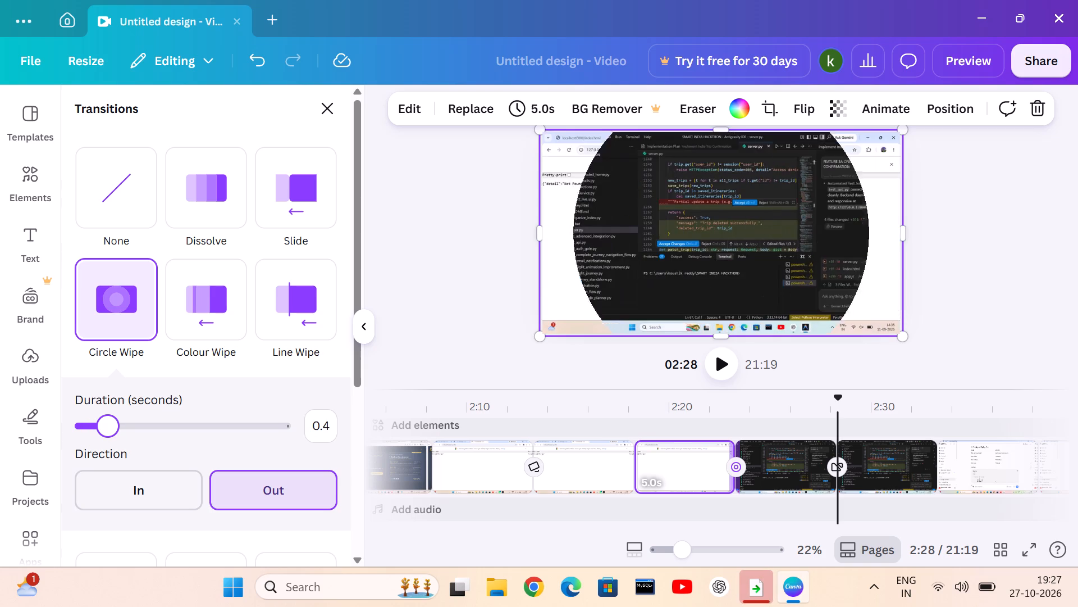
Raise the duration of the 2:23 Circle Wipe in stages, through 0.9 and 2.4 seconds, to 2.5 seconds.
{"action": "left_click", "coordinate": [114, 436]}
{"action": "left_click", "coordinate": [115, 436]}
{"action": "left_click", "coordinate": [133, 437]}
{"action": "left_click", "coordinate": [134, 438]}
{"action": "left_click", "coordinate": [148, 439]}
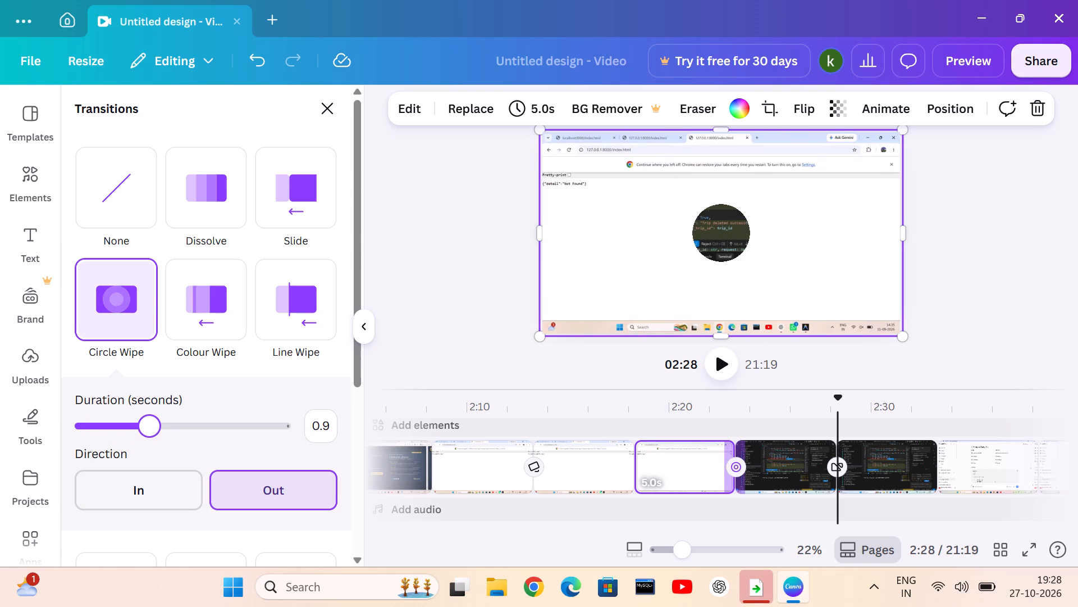
{"action": "left_click", "coordinate": [151, 439]}
{"action": "left_click", "coordinate": [169, 437]}
{"action": "left_click", "coordinate": [175, 436]}
{"action": "left_click", "coordinate": [210, 436]}
{"action": "left_click", "coordinate": [277, 421]}
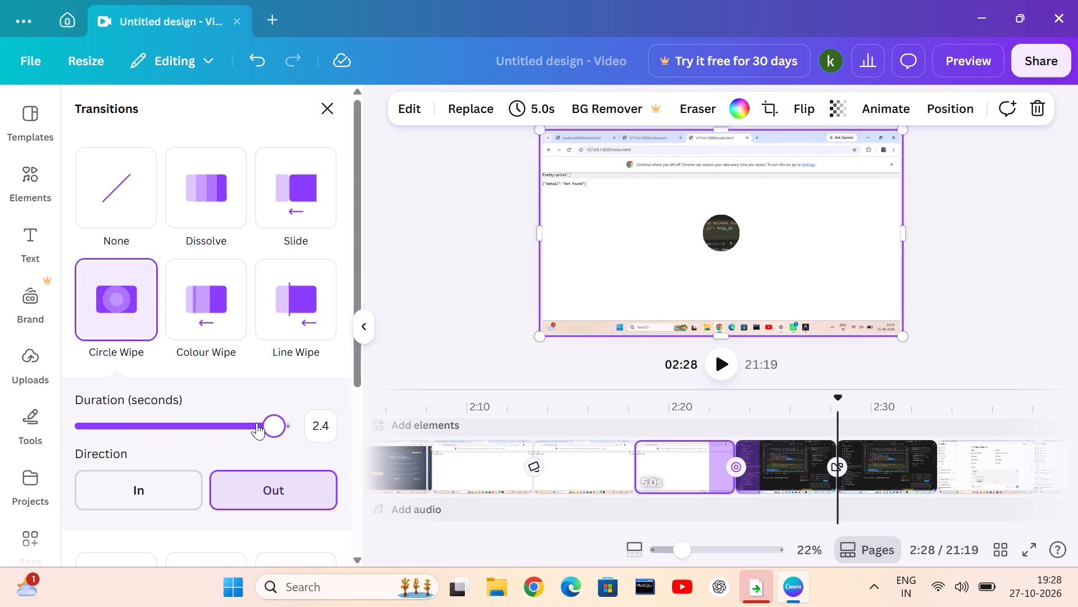
{"action": "left_click", "coordinate": [258, 428]}
{"action": "left_click", "coordinate": [258, 428]}
{"action": "left_click", "coordinate": [258, 428]}
{"action": "left_click", "coordinate": [284, 434]}
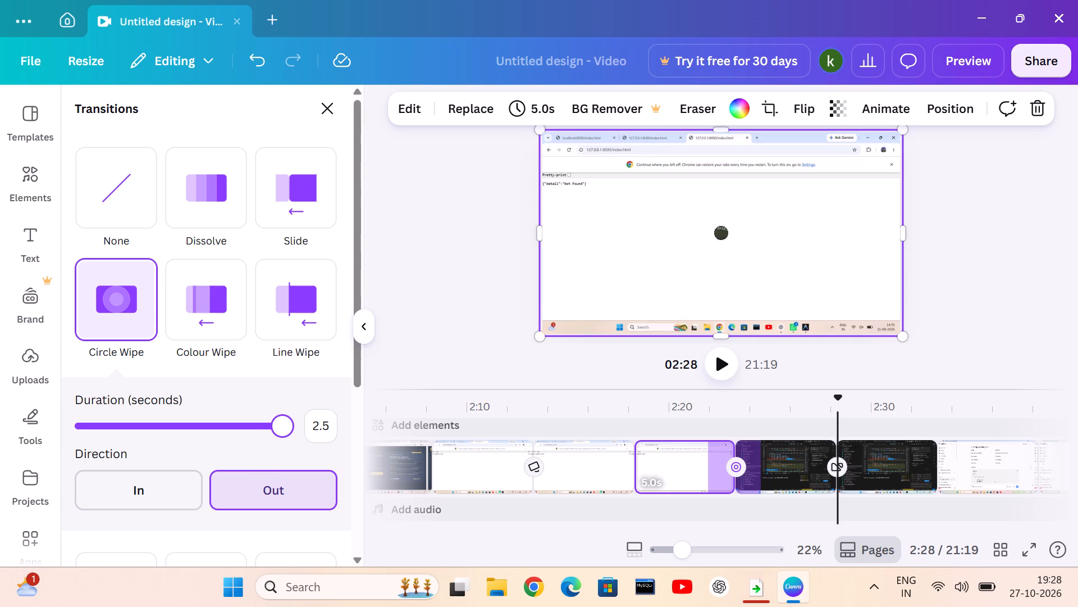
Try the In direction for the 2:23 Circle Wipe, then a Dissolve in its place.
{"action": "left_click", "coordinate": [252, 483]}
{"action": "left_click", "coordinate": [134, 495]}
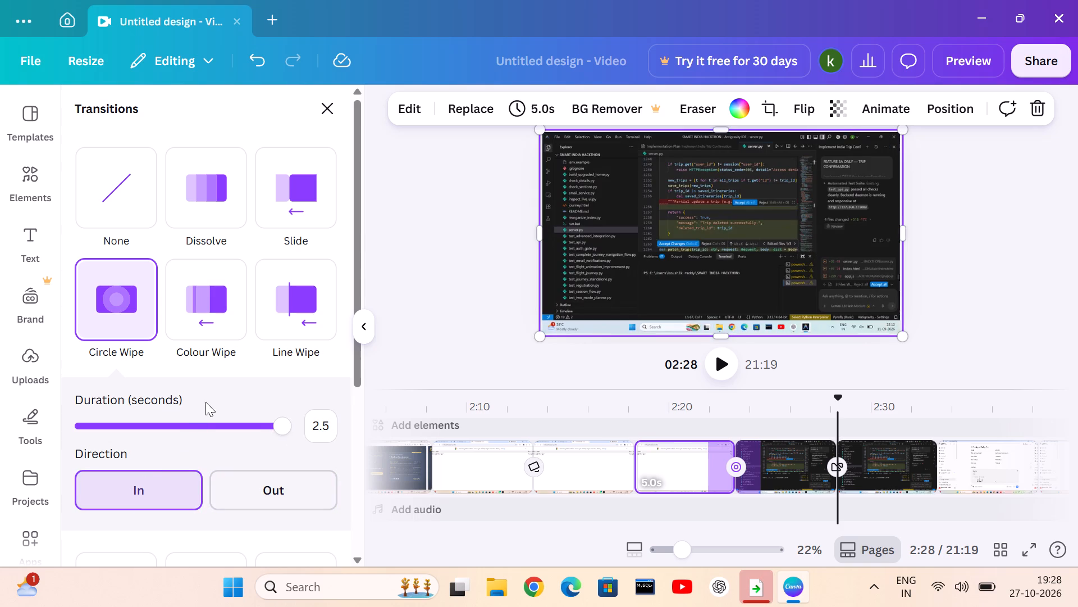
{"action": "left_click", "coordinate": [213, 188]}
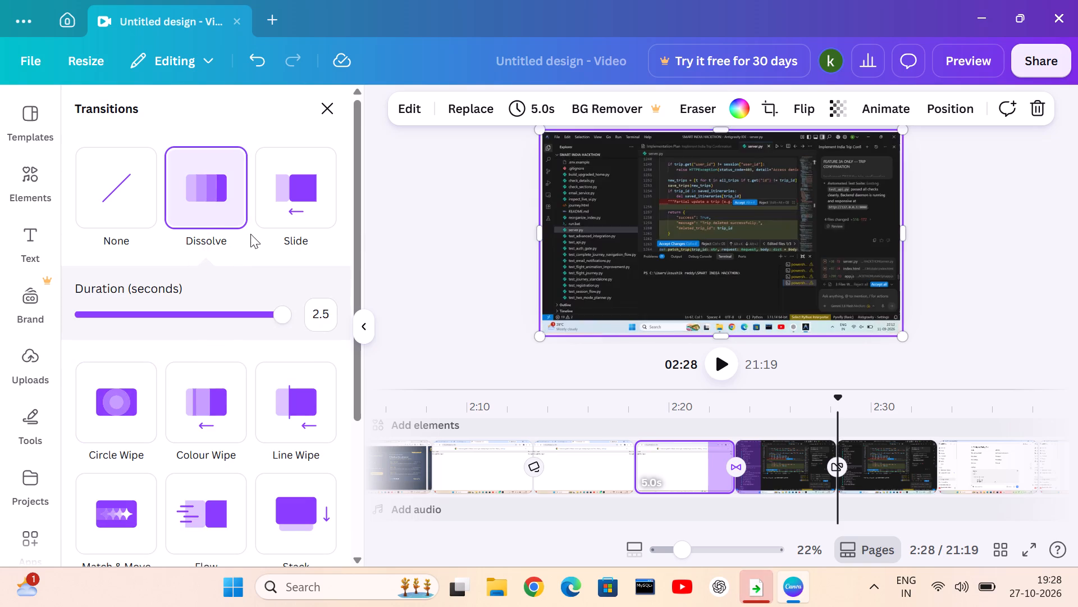
Apply a Slide transition at 2:23 and try durations of 1, 1.4 and 0.7 seconds, ending at 2 seconds.
{"action": "left_click", "coordinate": [291, 205]}
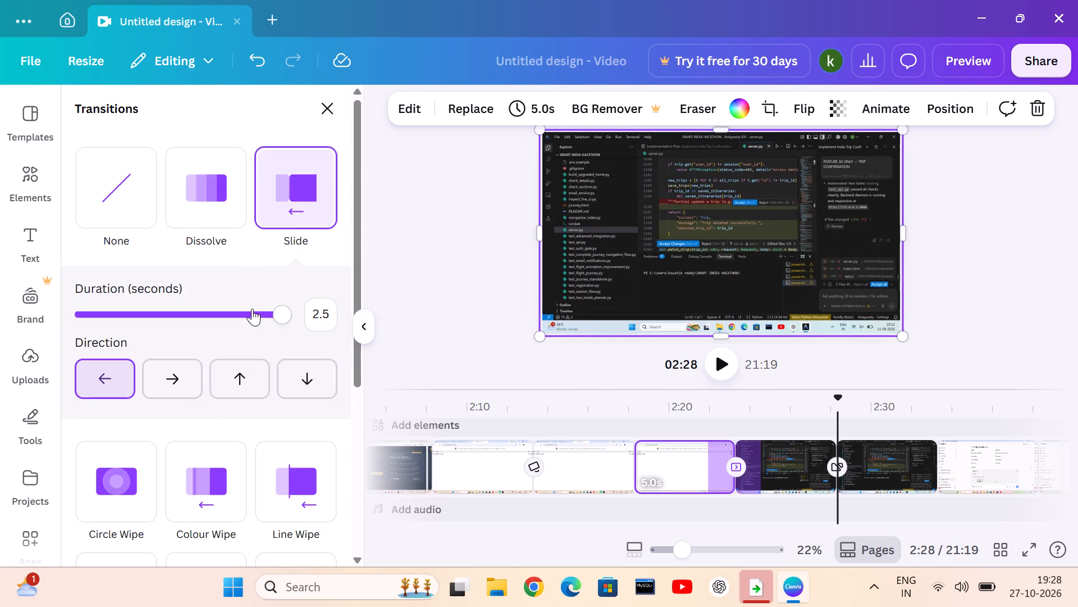
{"action": "left_click_drag", "start_coordinate": [252, 309], "coordinate": [156, 327]}
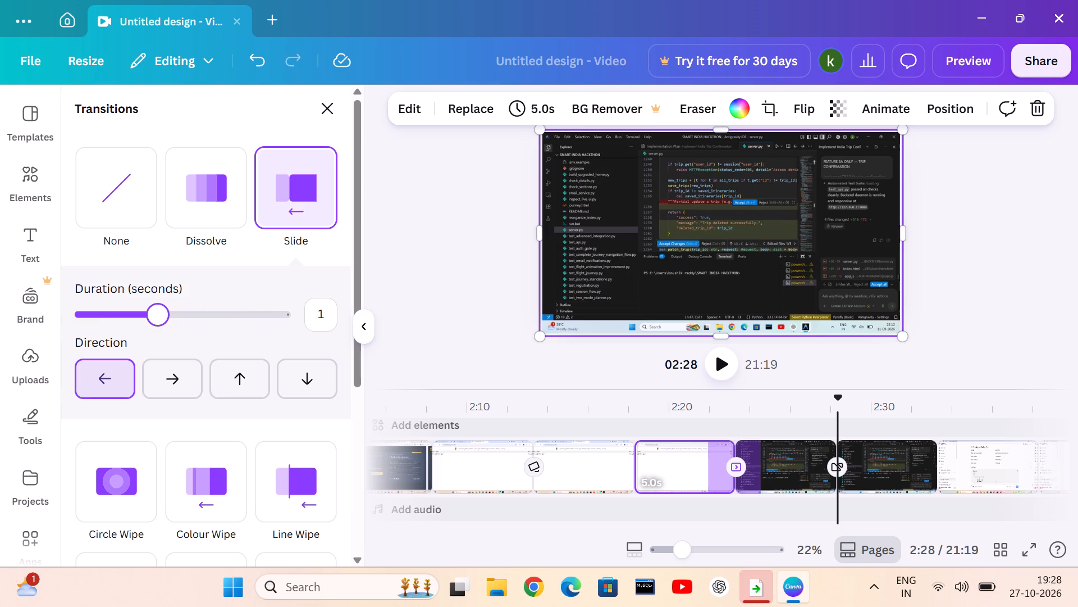
{"action": "left_click_drag", "start_coordinate": [156, 327], "coordinate": [192, 336]}
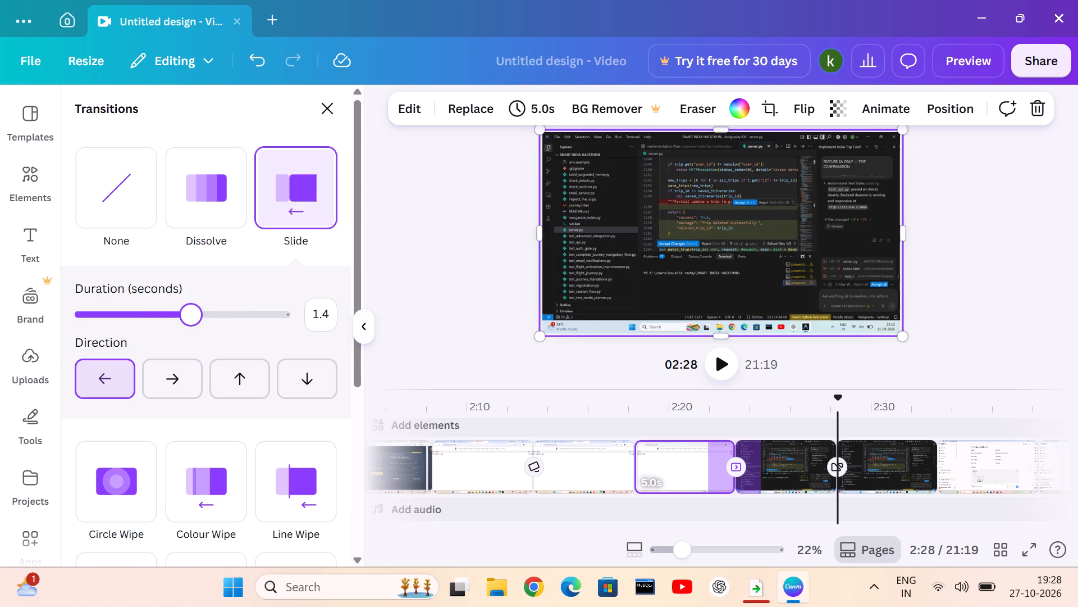
{"action": "left_click_drag", "start_coordinate": [192, 336], "coordinate": [136, 337]}
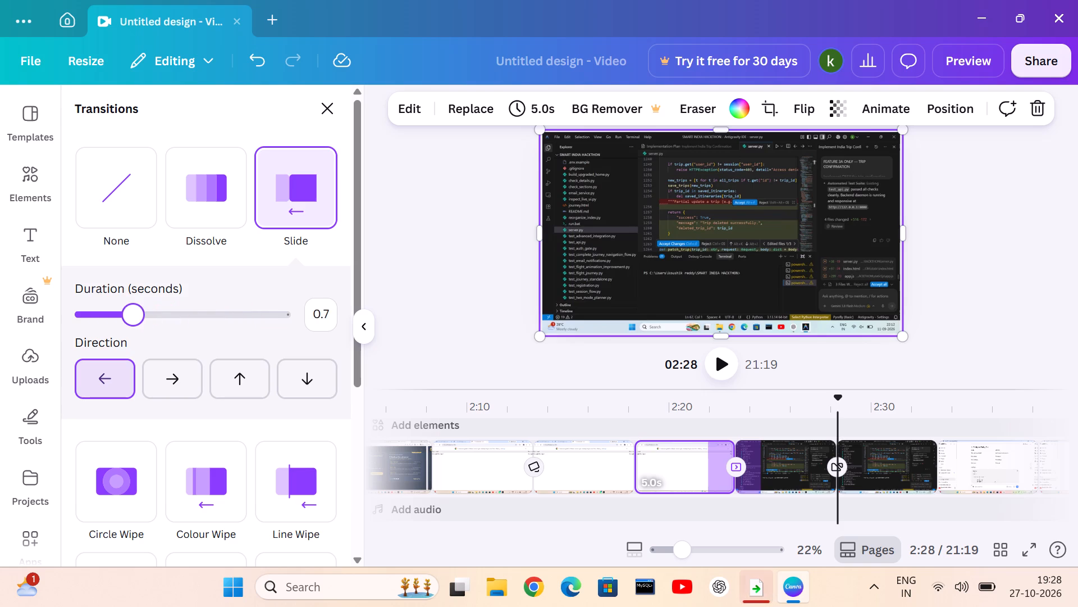
{"action": "left_click_drag", "start_coordinate": [136, 337], "coordinate": [239, 342]}
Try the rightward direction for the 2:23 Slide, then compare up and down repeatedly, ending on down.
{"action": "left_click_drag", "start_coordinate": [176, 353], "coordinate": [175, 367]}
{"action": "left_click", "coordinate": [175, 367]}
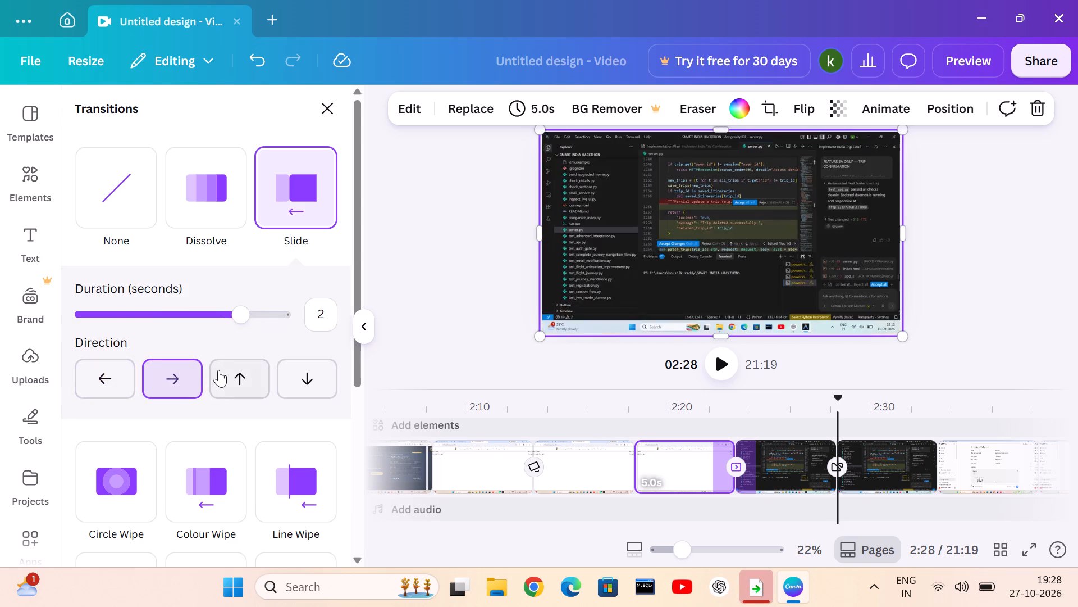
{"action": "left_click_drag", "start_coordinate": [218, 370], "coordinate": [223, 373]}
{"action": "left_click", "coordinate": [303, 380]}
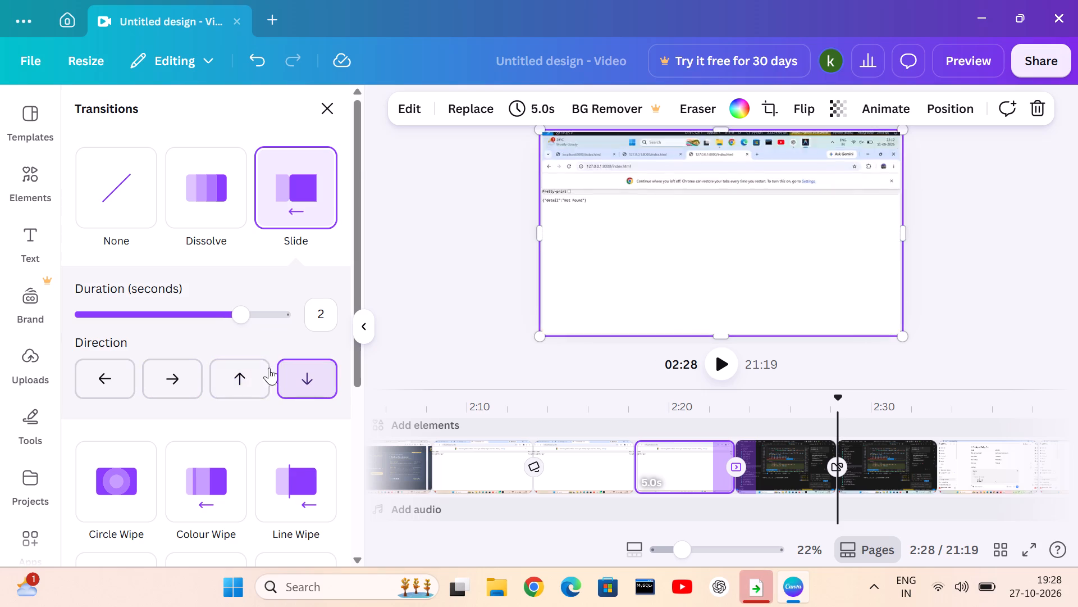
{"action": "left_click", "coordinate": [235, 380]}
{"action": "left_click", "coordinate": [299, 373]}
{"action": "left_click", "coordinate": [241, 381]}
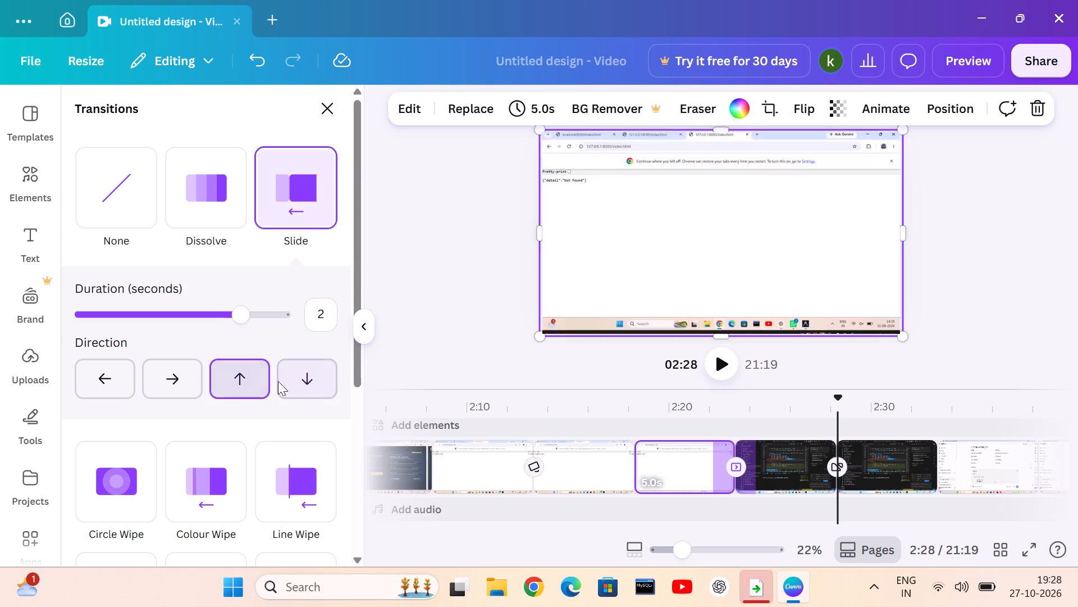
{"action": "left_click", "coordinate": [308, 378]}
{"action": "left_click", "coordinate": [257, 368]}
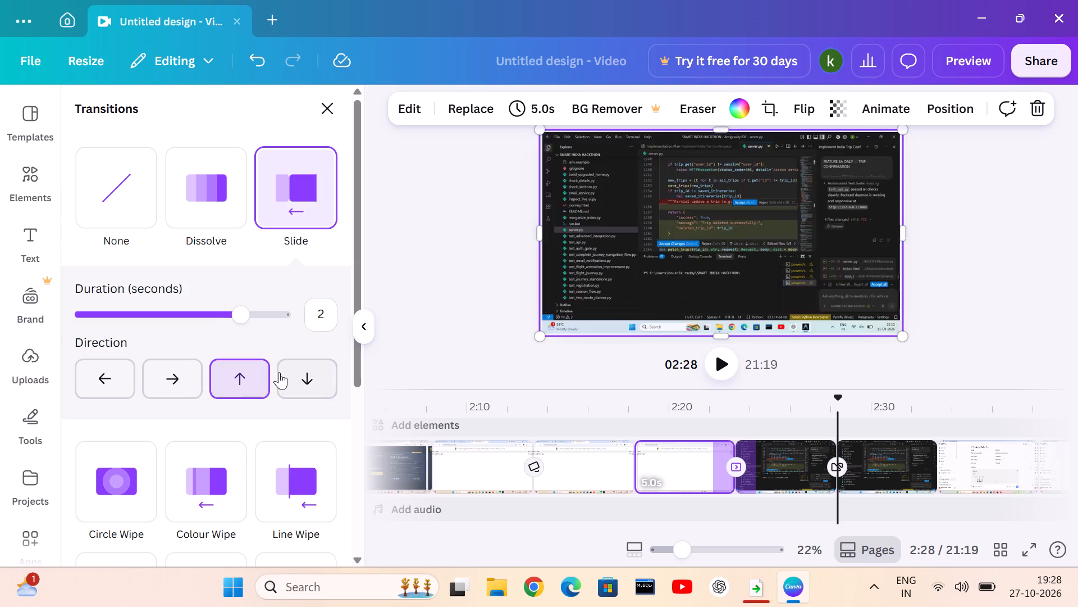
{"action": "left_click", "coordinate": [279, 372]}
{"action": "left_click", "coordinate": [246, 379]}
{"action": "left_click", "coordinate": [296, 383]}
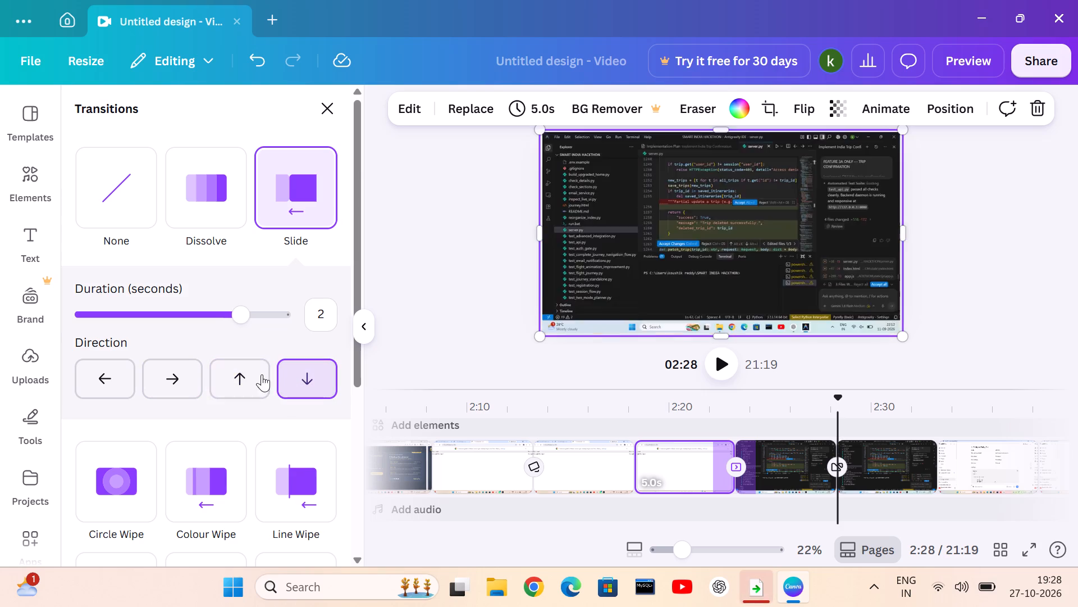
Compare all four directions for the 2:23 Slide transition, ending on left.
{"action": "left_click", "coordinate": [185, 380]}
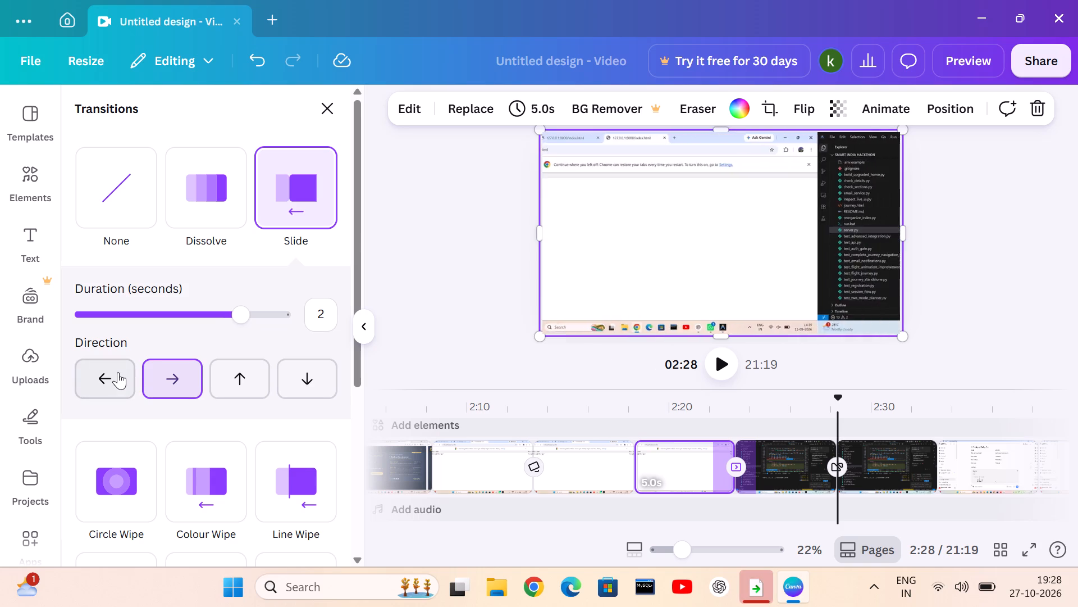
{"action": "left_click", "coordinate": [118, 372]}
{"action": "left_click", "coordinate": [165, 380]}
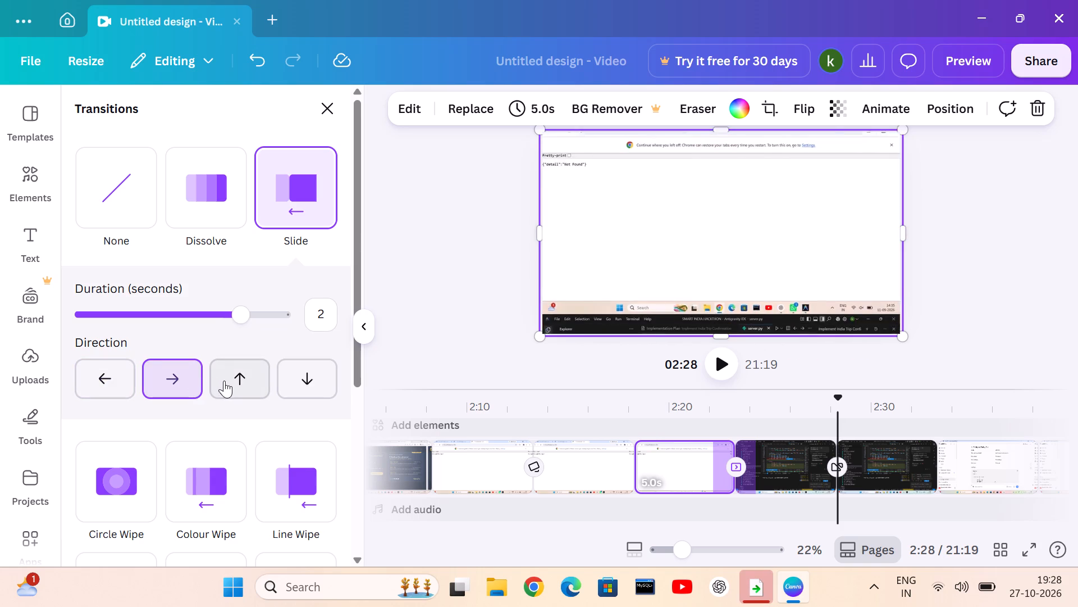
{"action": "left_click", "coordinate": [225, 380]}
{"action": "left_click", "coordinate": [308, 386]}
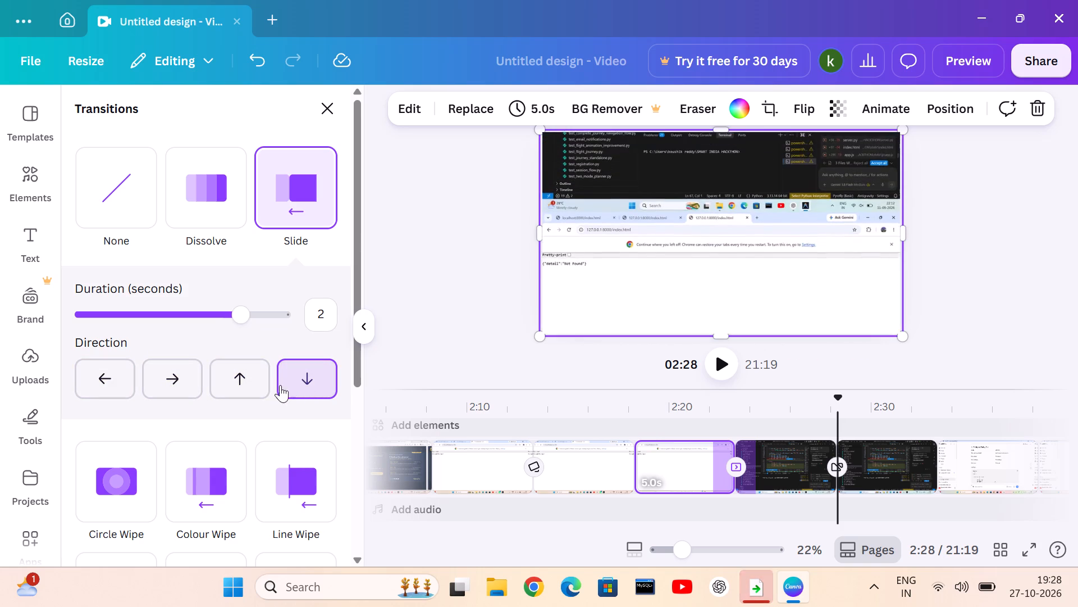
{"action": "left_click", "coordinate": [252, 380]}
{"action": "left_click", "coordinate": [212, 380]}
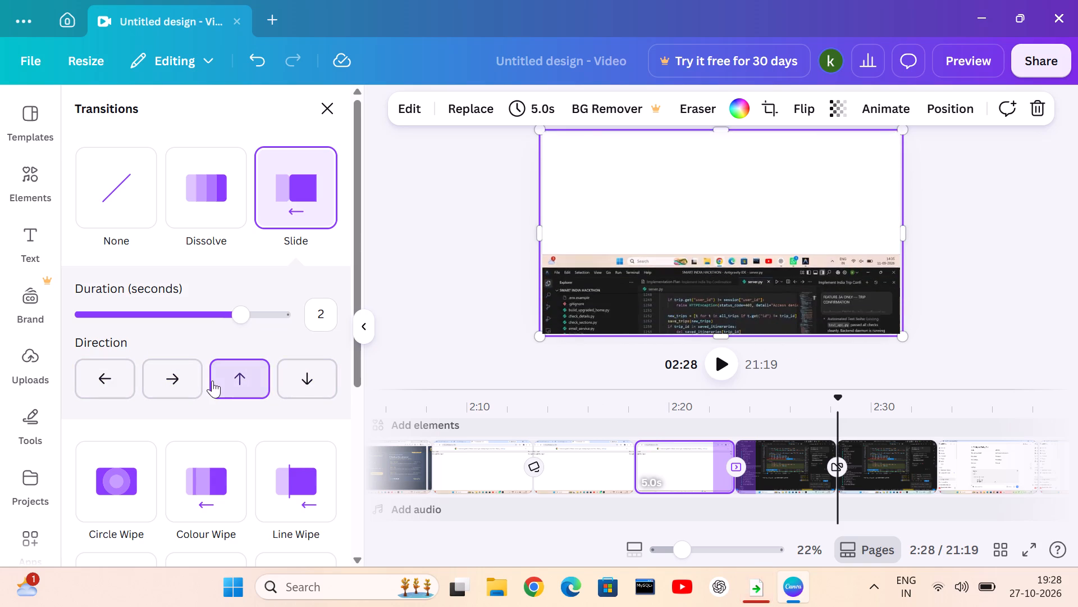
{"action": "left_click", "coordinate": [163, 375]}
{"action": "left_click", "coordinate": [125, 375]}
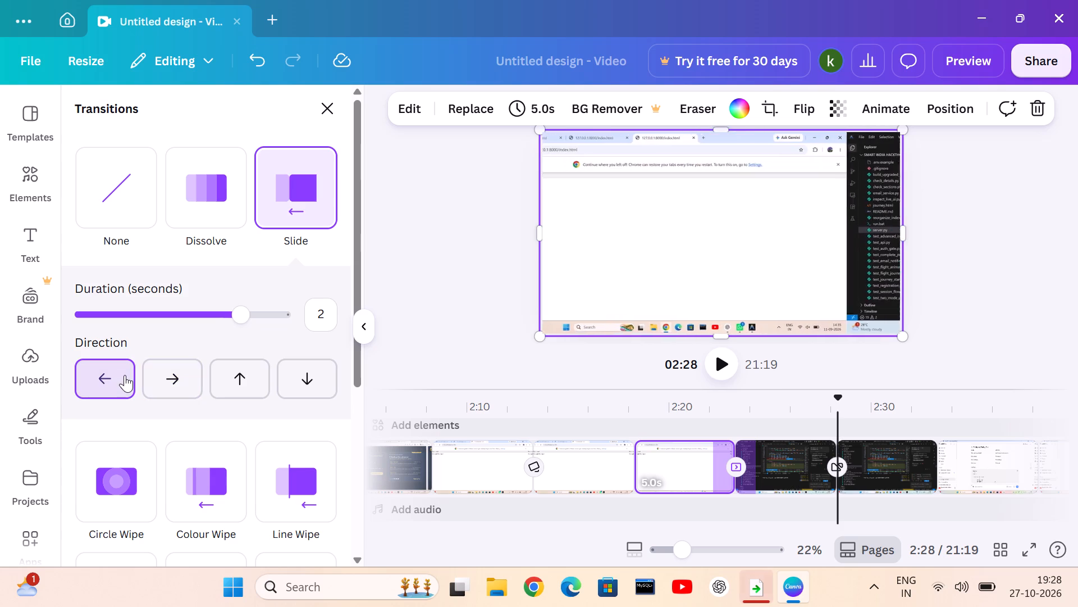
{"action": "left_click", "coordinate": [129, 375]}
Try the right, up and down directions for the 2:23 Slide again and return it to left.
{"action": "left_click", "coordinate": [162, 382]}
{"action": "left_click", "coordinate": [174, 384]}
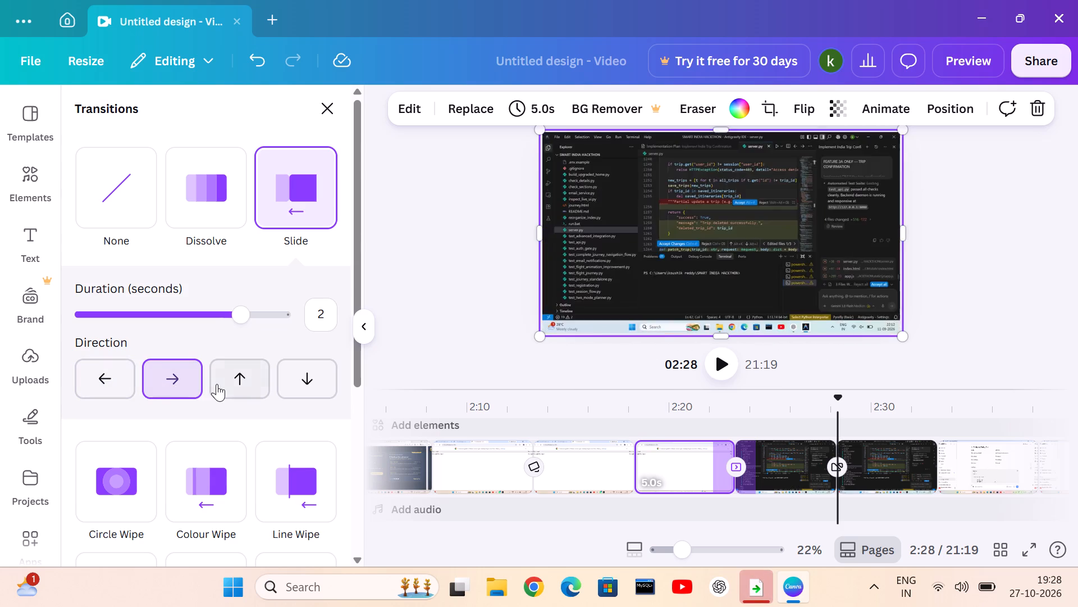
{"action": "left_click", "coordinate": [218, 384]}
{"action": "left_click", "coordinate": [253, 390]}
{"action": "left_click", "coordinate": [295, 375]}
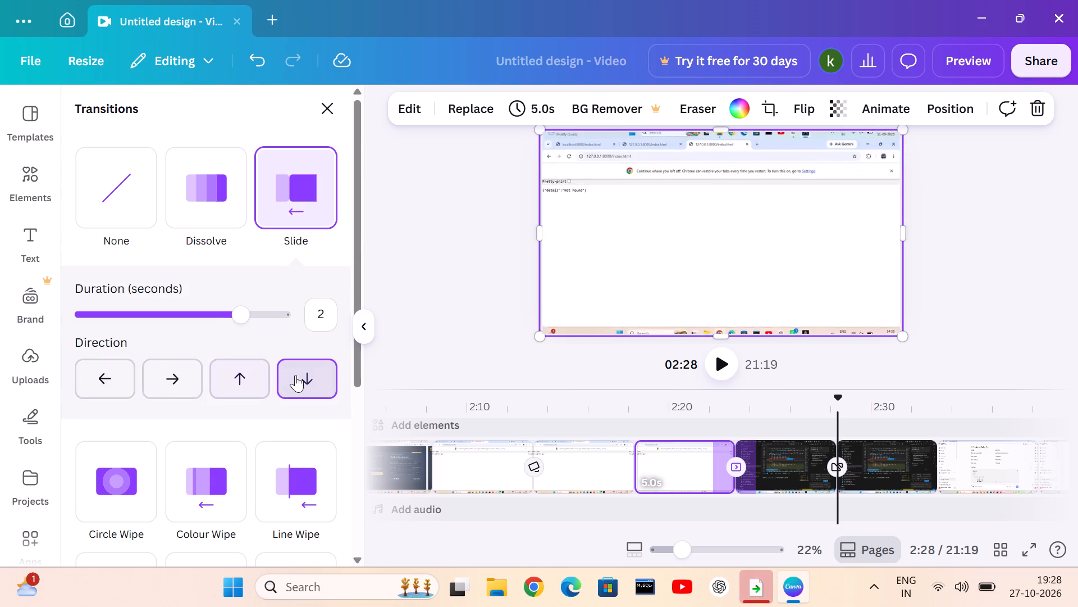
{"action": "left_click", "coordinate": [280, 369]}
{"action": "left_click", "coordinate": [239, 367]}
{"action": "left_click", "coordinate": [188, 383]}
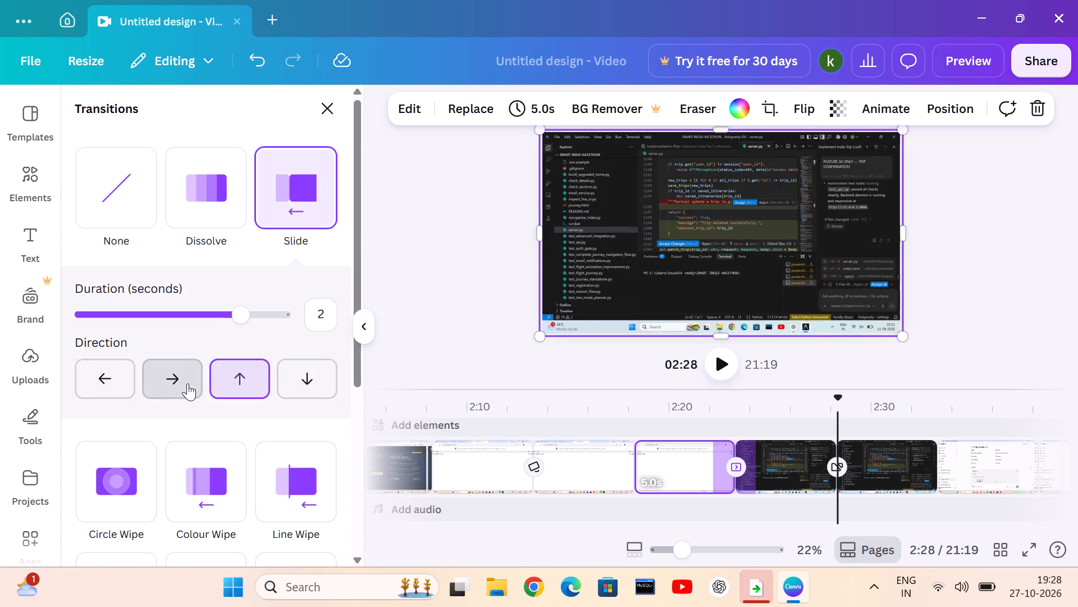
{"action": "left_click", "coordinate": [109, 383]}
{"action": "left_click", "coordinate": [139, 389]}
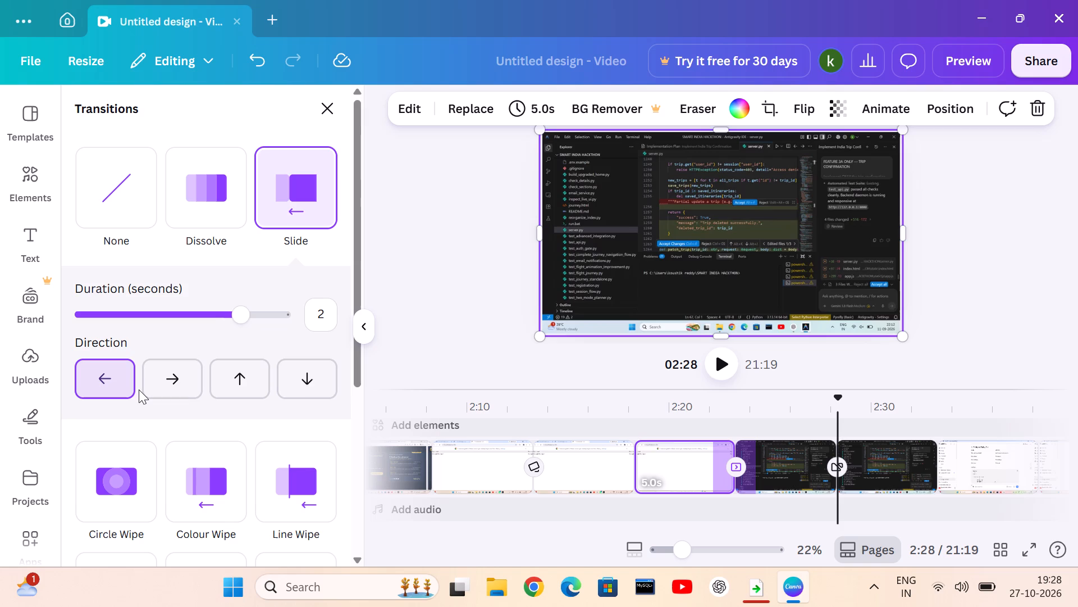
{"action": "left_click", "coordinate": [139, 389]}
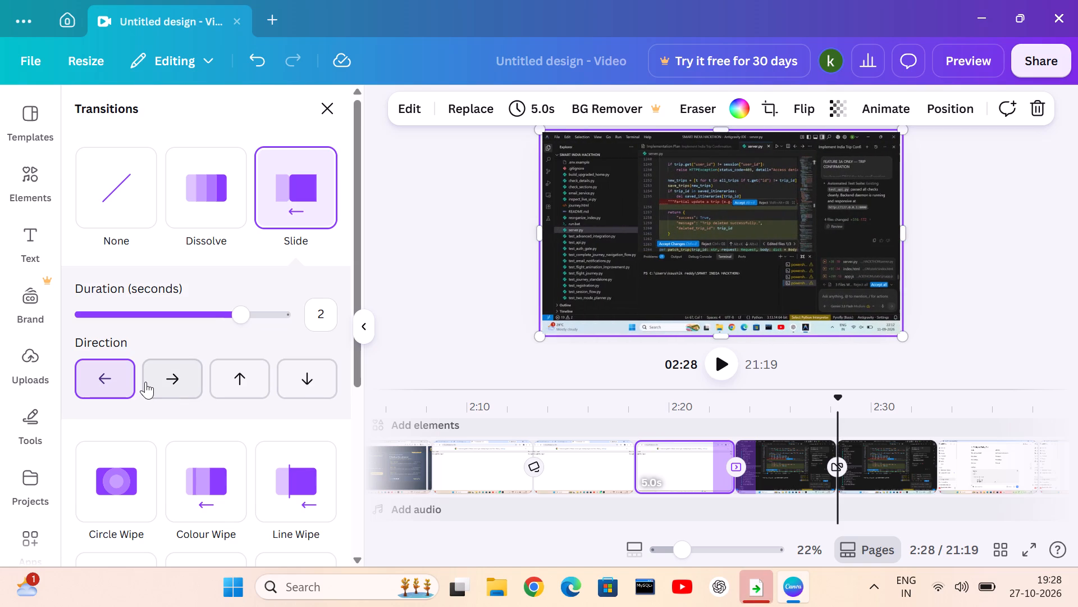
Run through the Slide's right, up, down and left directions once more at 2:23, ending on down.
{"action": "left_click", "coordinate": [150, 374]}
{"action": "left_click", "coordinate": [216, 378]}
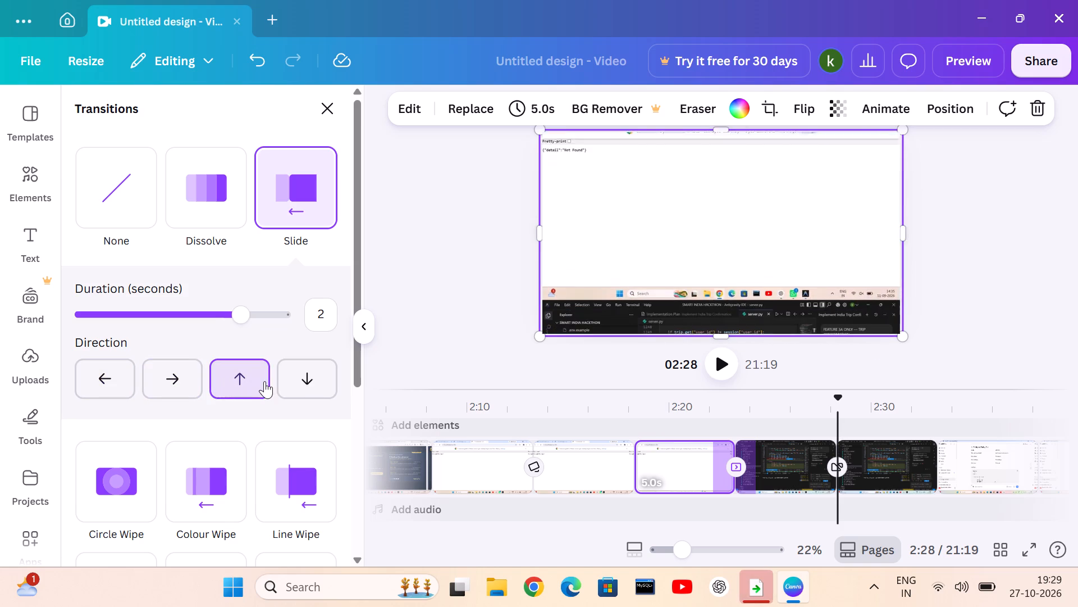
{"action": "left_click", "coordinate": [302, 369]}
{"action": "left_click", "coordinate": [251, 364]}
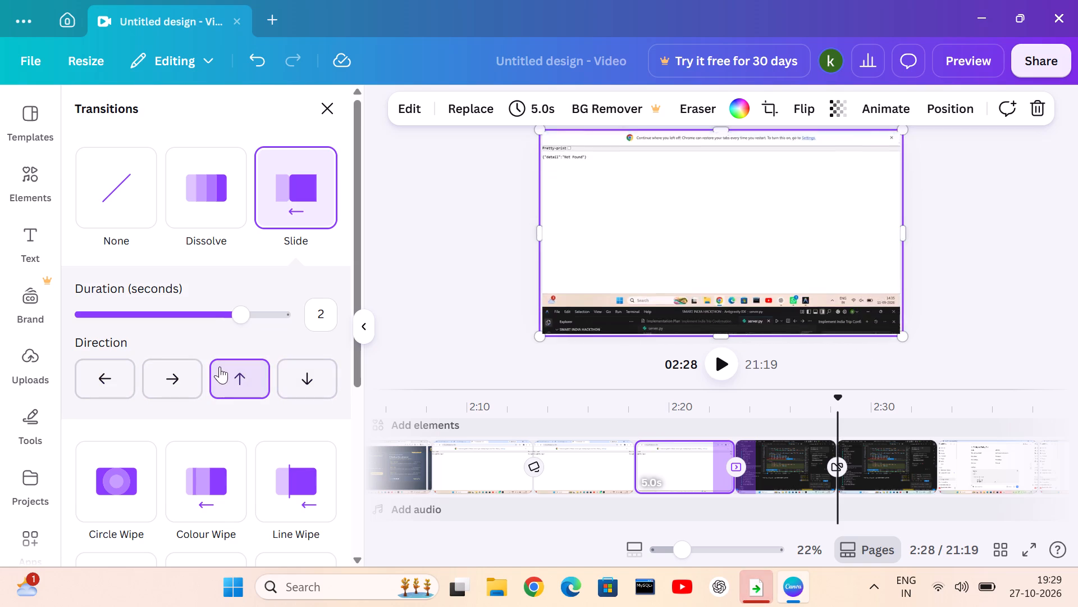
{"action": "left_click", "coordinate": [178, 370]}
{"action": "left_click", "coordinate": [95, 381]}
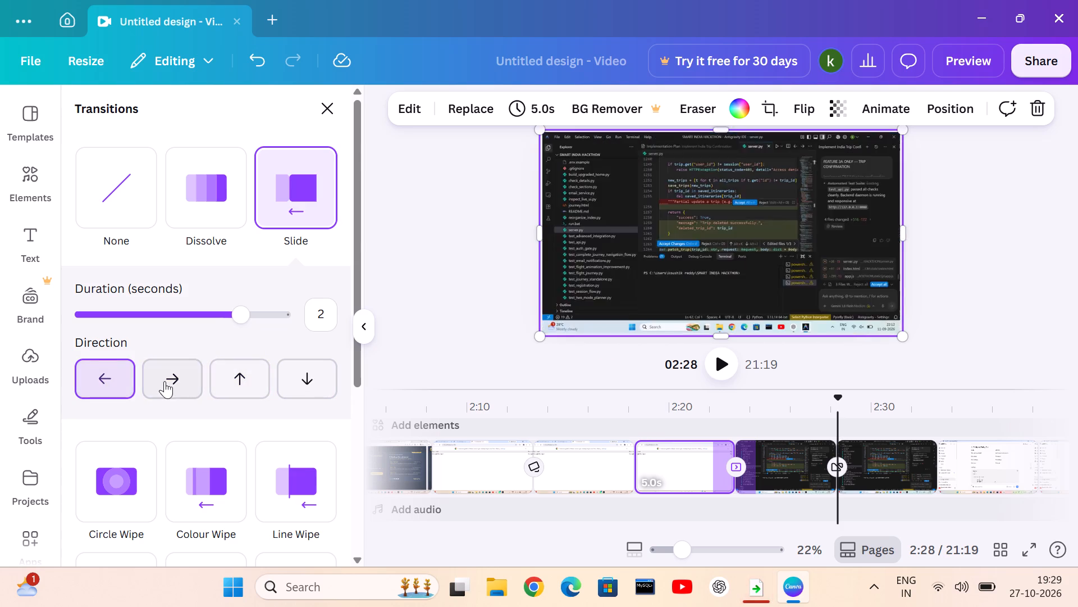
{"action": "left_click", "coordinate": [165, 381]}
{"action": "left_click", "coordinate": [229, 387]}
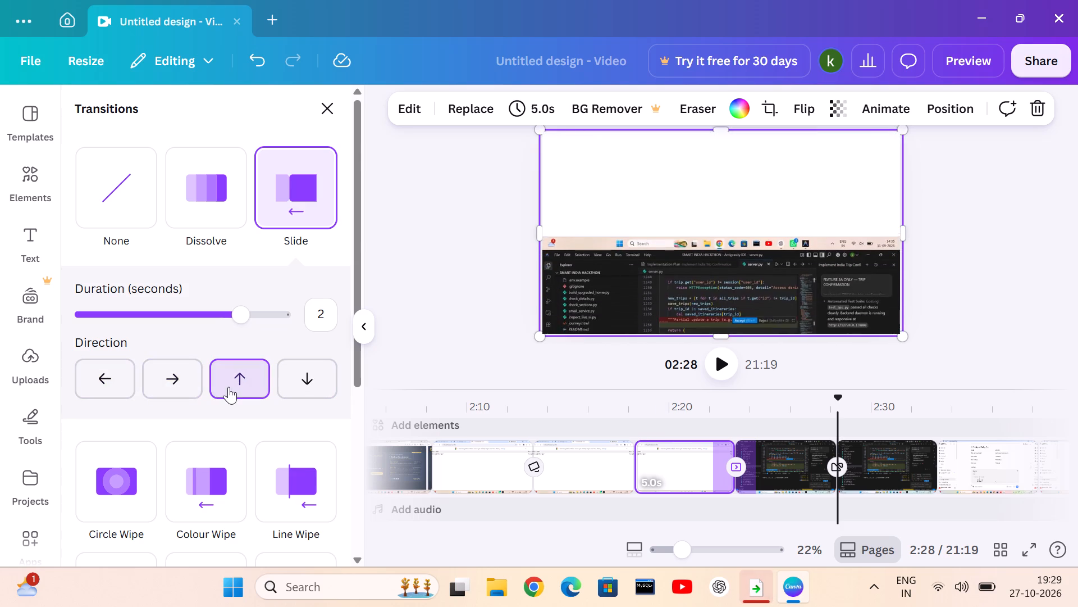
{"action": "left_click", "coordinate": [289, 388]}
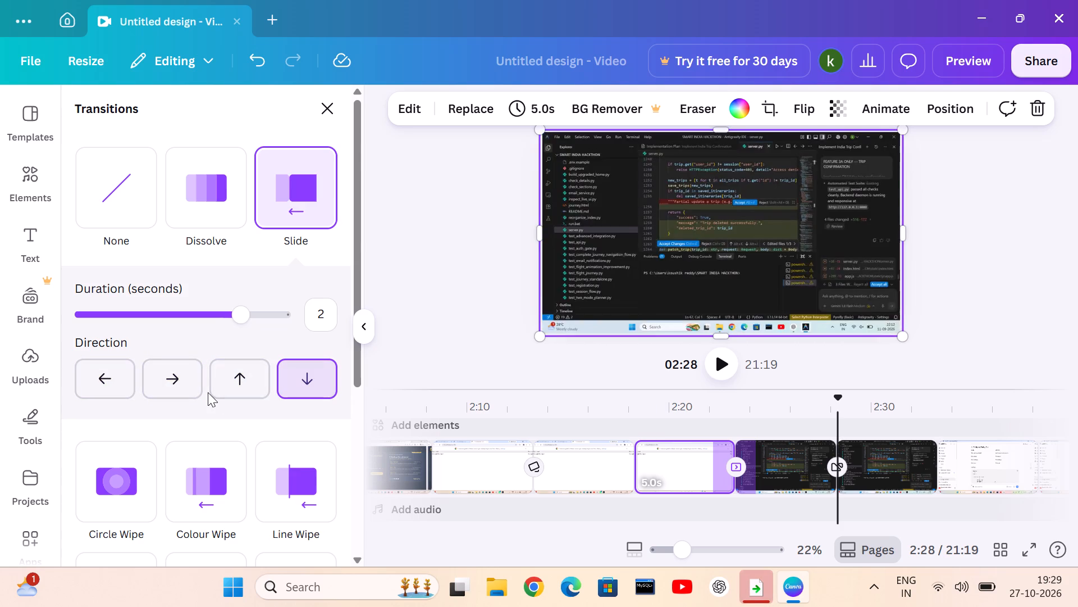
Compare the 2:23 Slide's directions a final time and choose up.
{"action": "left_click", "coordinate": [136, 363]}
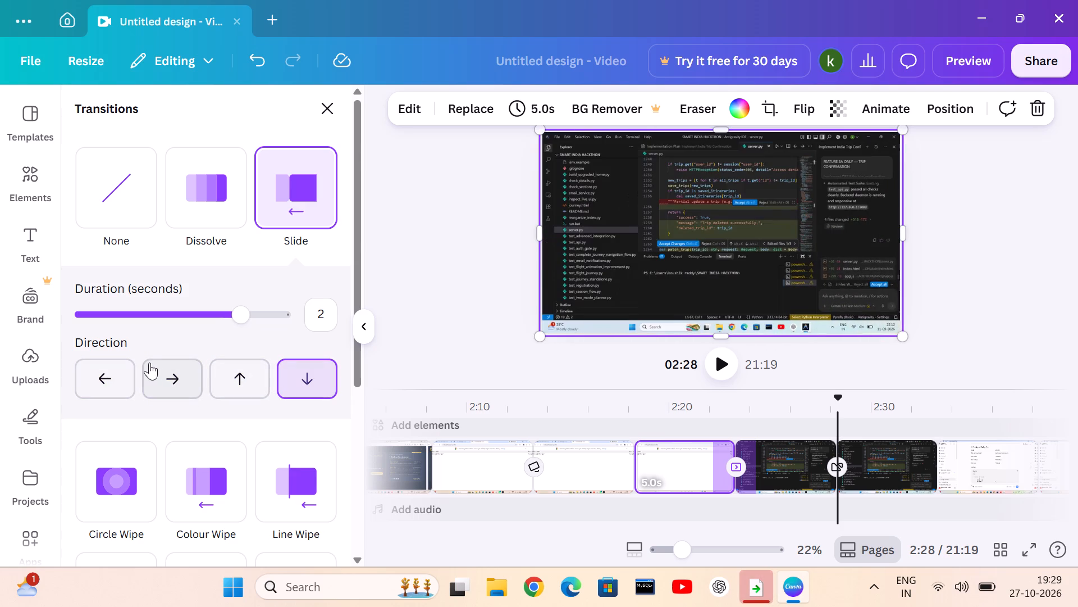
{"action": "left_click", "coordinate": [161, 366]}
{"action": "left_click", "coordinate": [241, 381]}
{"action": "left_click", "coordinate": [277, 388]}
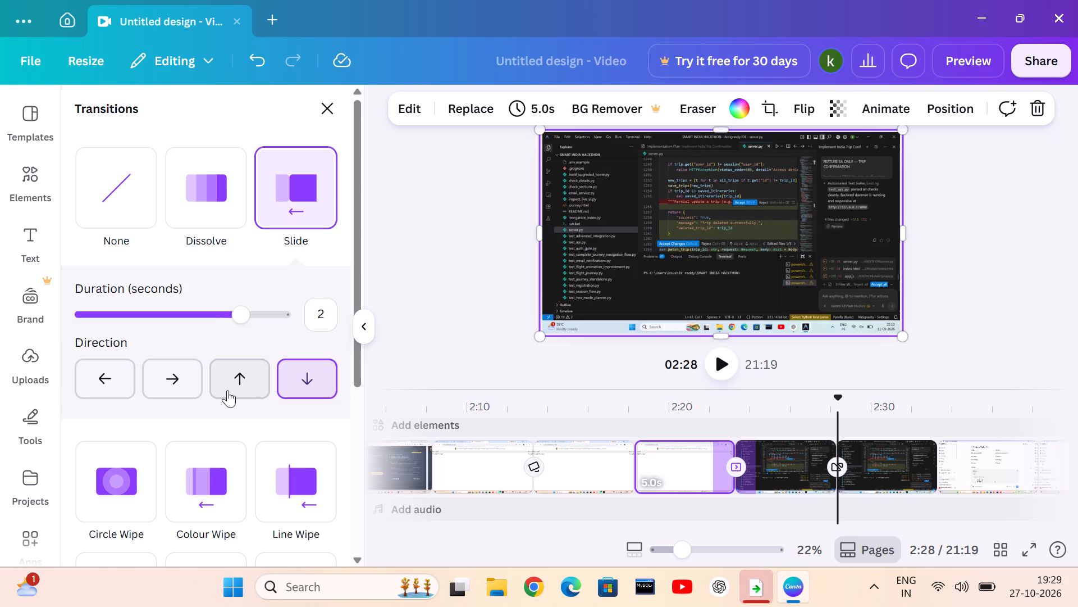
{"action": "left_click", "coordinate": [226, 391]}
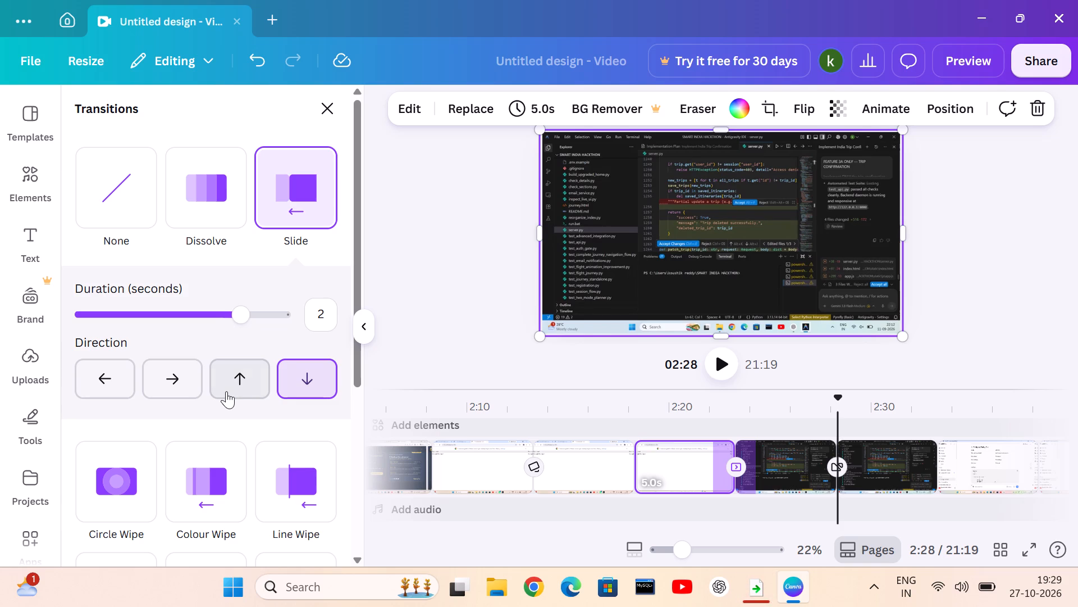
{"action": "left_click", "coordinate": [161, 384]}
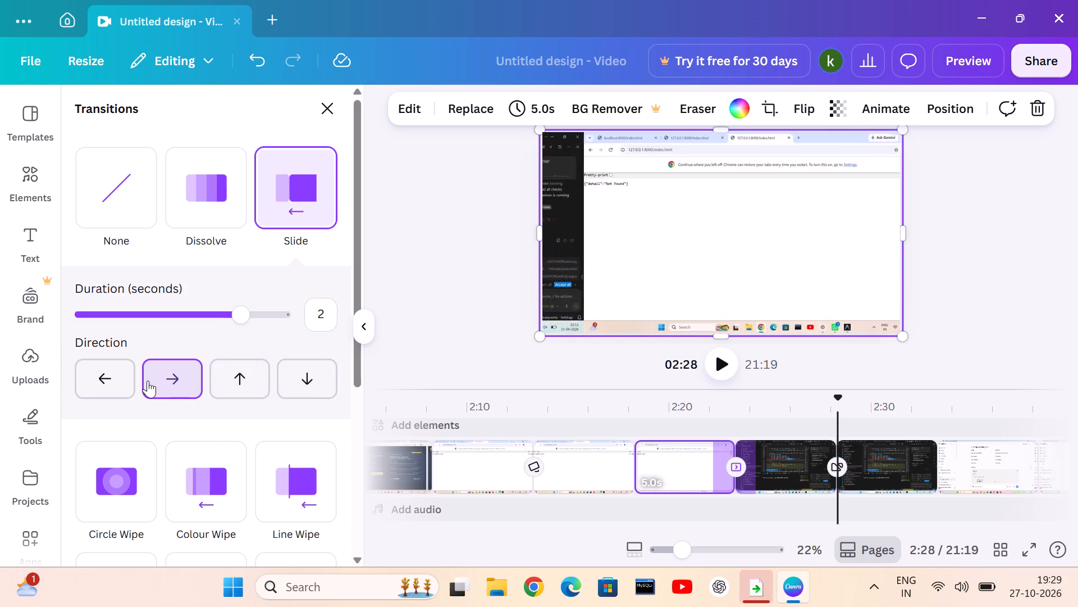
{"action": "left_click", "coordinate": [107, 375]}
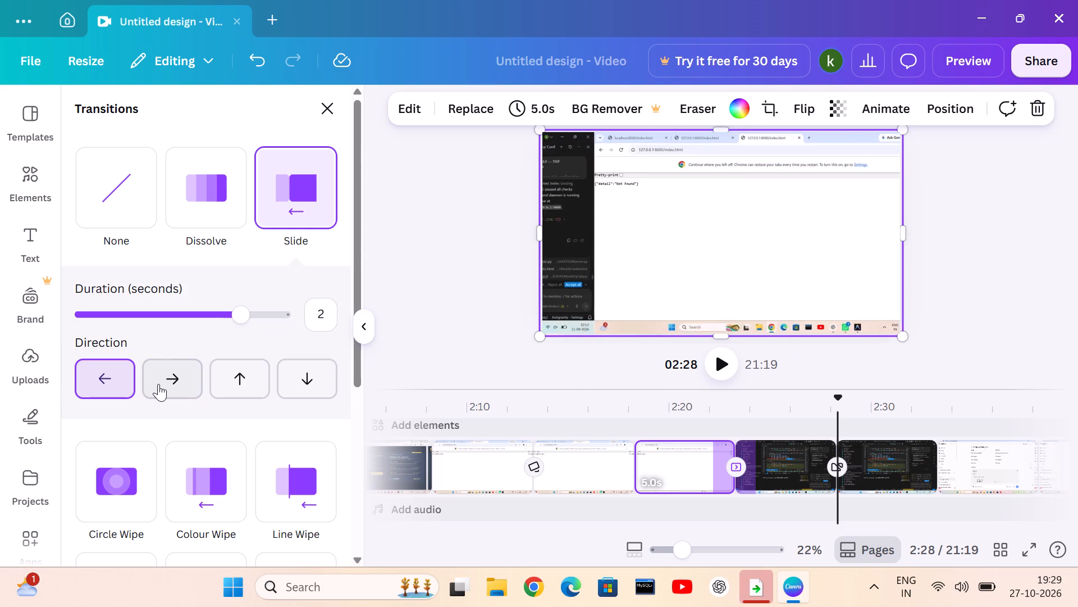
{"action": "left_click", "coordinate": [169, 384]}
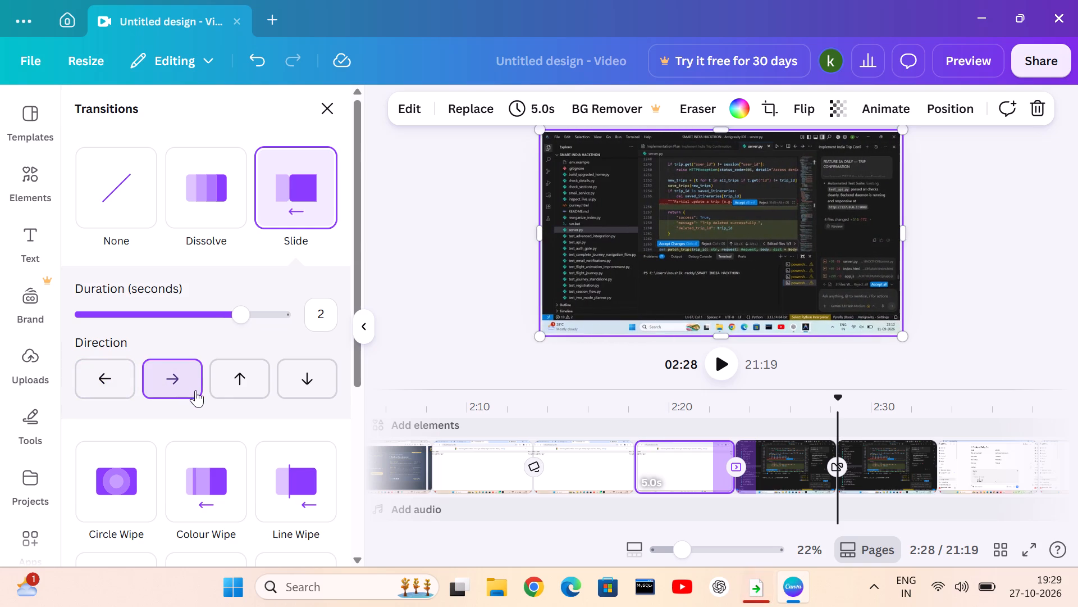
{"action": "left_click", "coordinate": [240, 388]}
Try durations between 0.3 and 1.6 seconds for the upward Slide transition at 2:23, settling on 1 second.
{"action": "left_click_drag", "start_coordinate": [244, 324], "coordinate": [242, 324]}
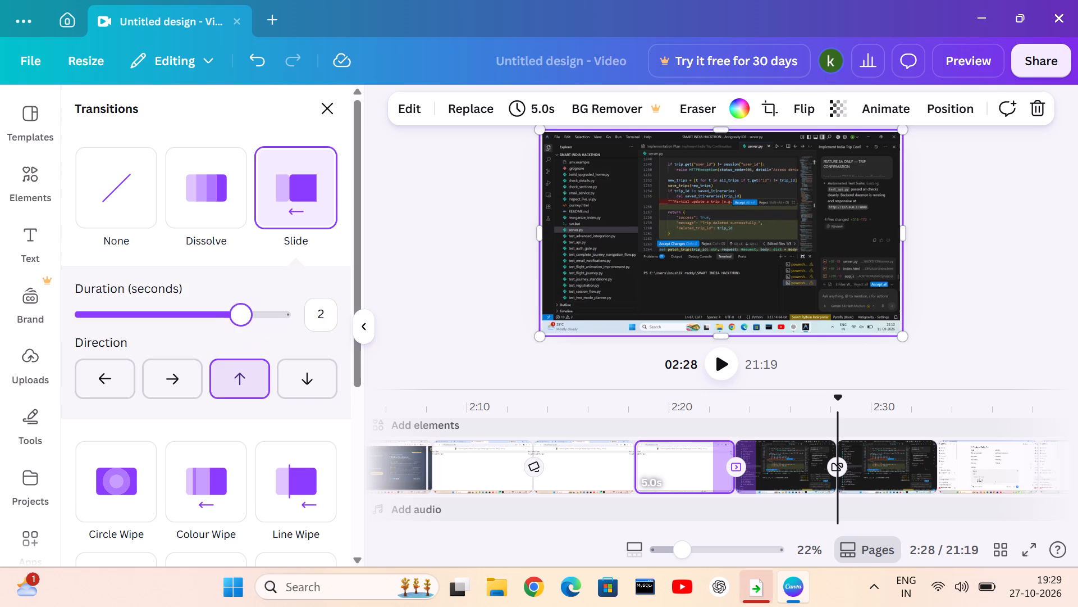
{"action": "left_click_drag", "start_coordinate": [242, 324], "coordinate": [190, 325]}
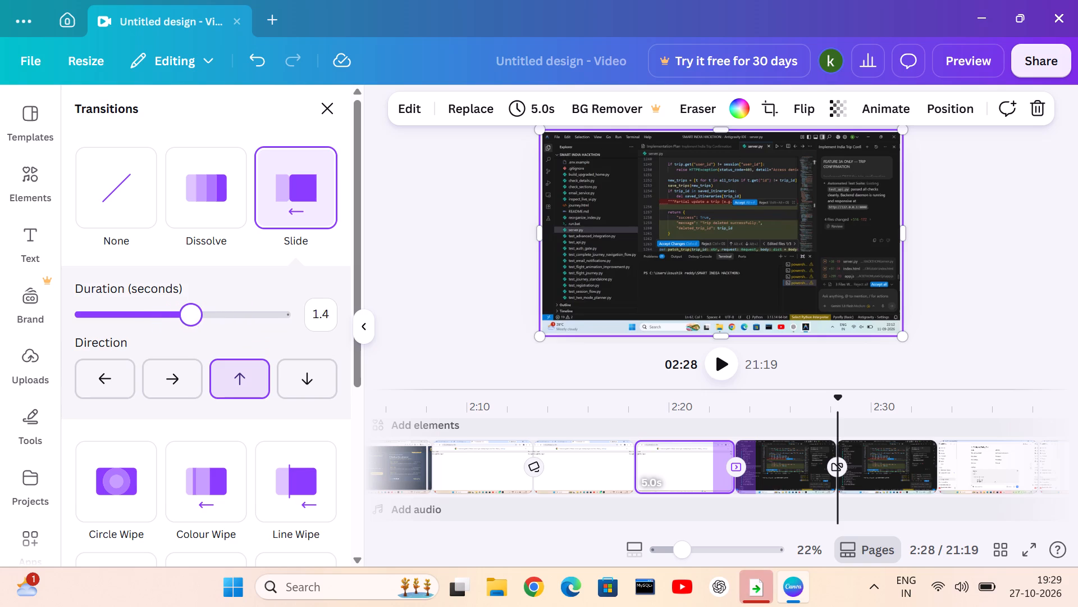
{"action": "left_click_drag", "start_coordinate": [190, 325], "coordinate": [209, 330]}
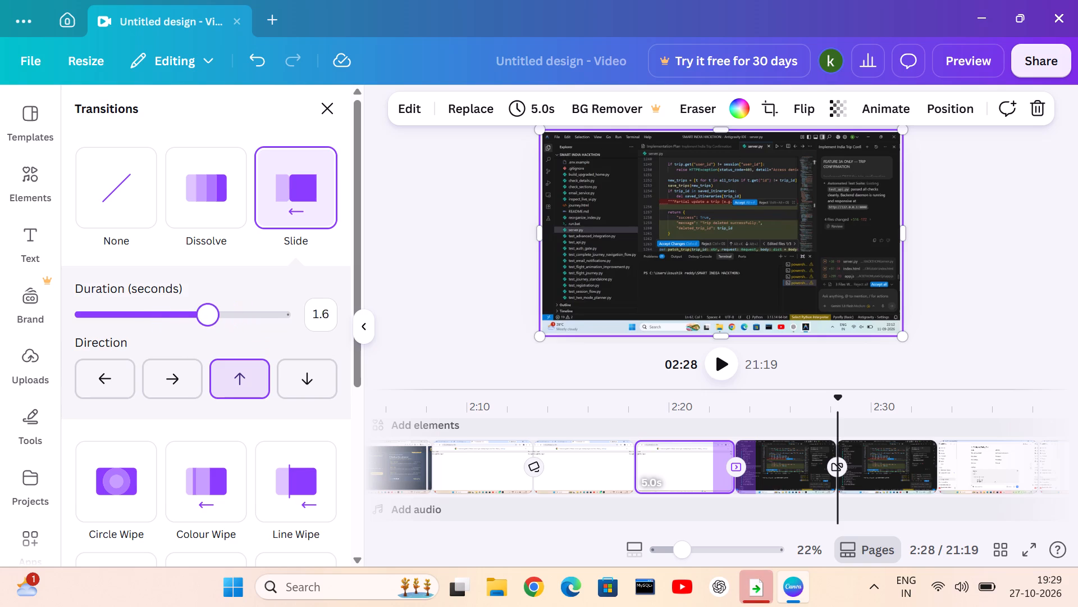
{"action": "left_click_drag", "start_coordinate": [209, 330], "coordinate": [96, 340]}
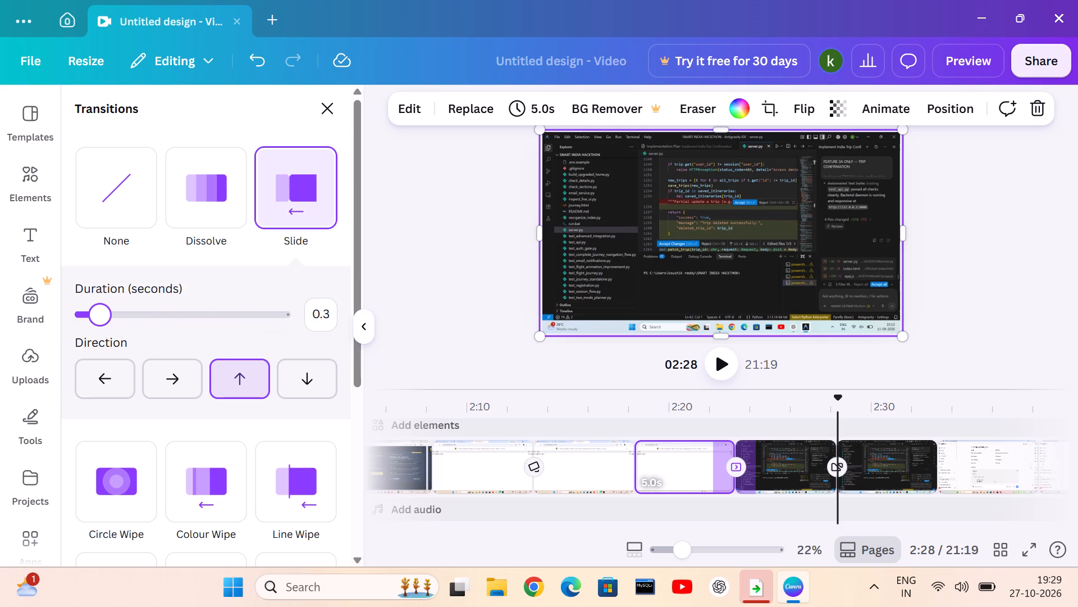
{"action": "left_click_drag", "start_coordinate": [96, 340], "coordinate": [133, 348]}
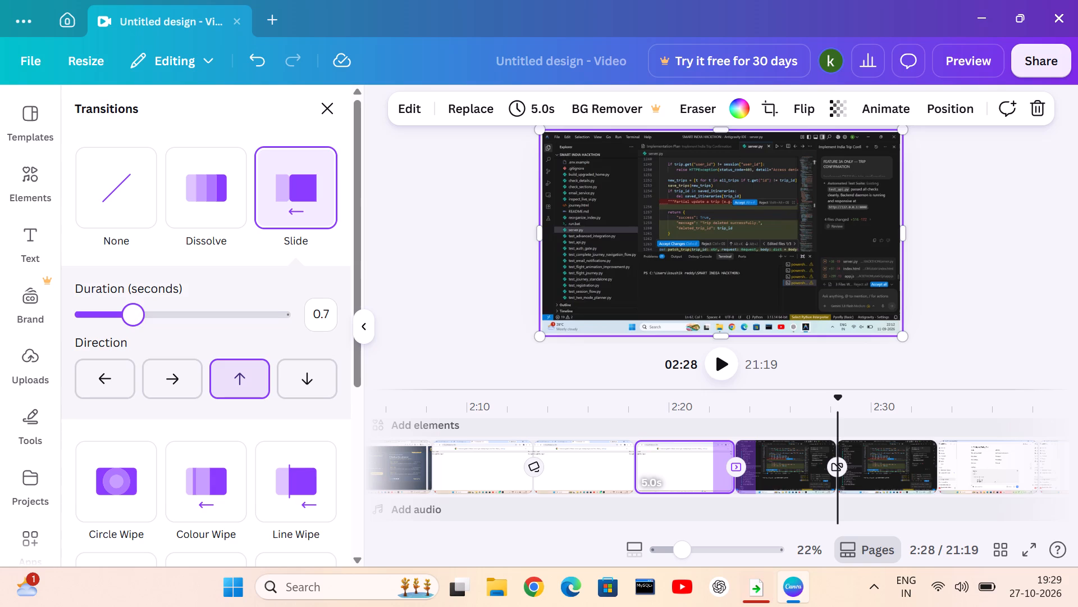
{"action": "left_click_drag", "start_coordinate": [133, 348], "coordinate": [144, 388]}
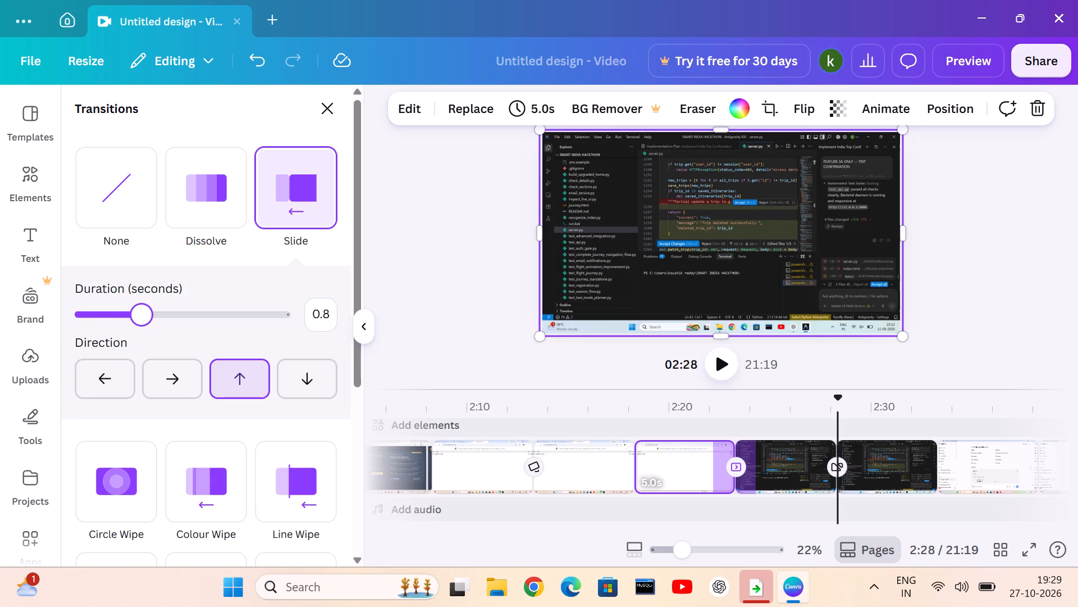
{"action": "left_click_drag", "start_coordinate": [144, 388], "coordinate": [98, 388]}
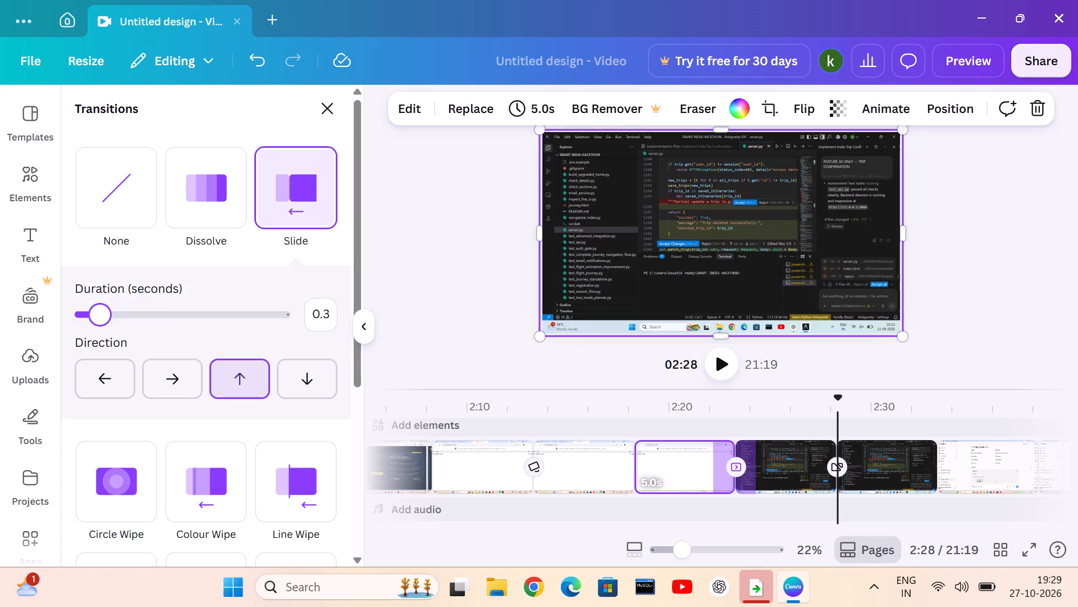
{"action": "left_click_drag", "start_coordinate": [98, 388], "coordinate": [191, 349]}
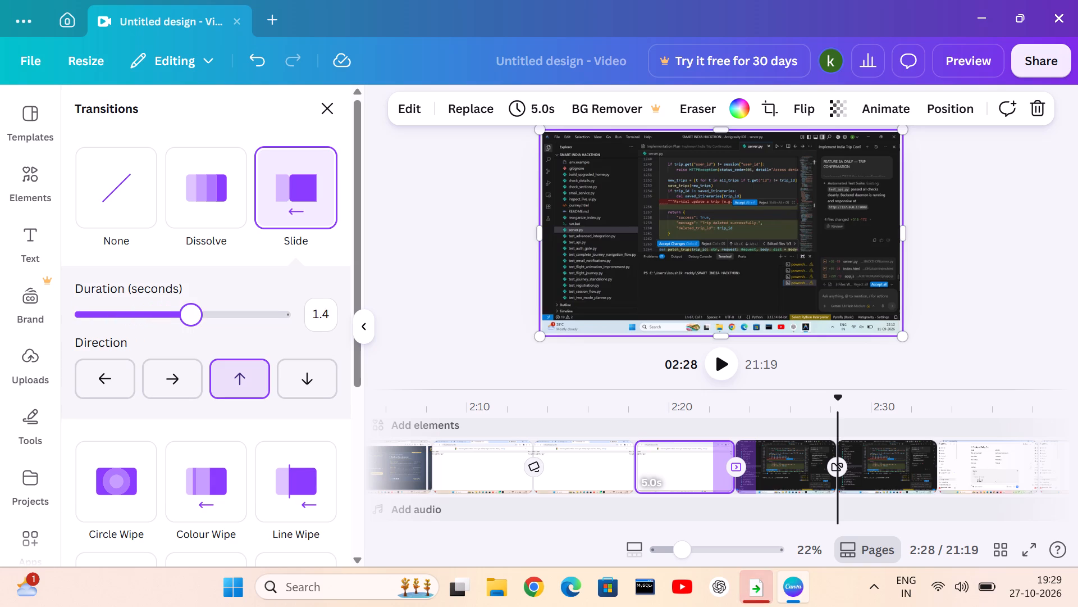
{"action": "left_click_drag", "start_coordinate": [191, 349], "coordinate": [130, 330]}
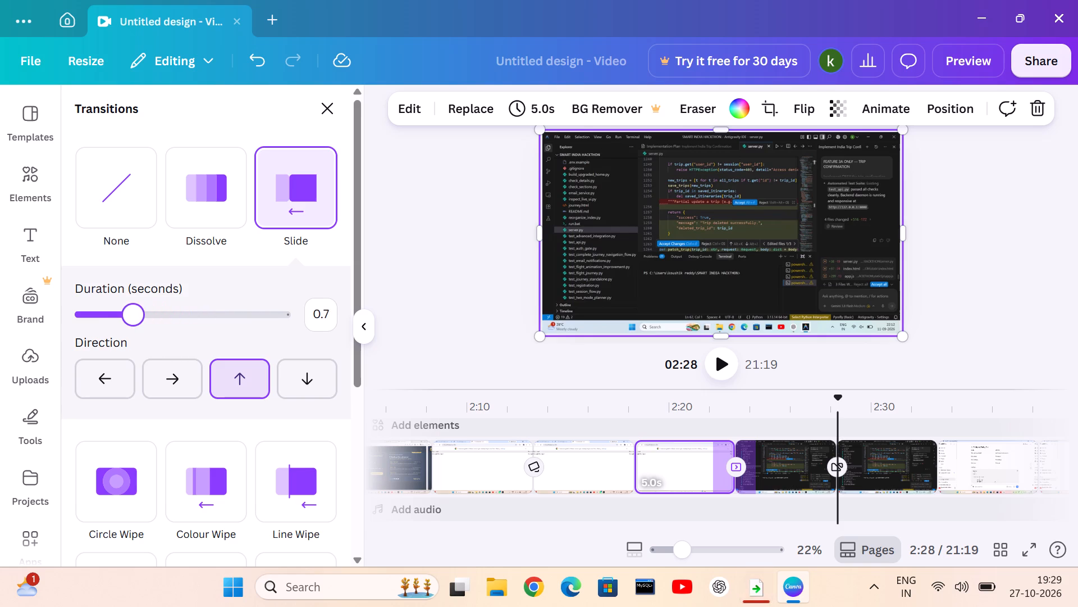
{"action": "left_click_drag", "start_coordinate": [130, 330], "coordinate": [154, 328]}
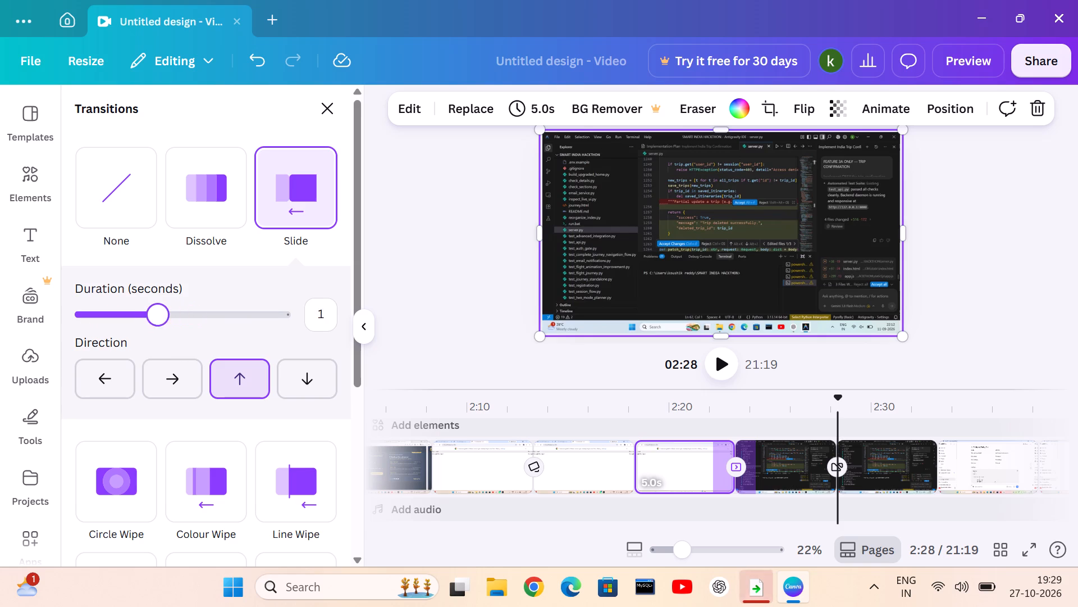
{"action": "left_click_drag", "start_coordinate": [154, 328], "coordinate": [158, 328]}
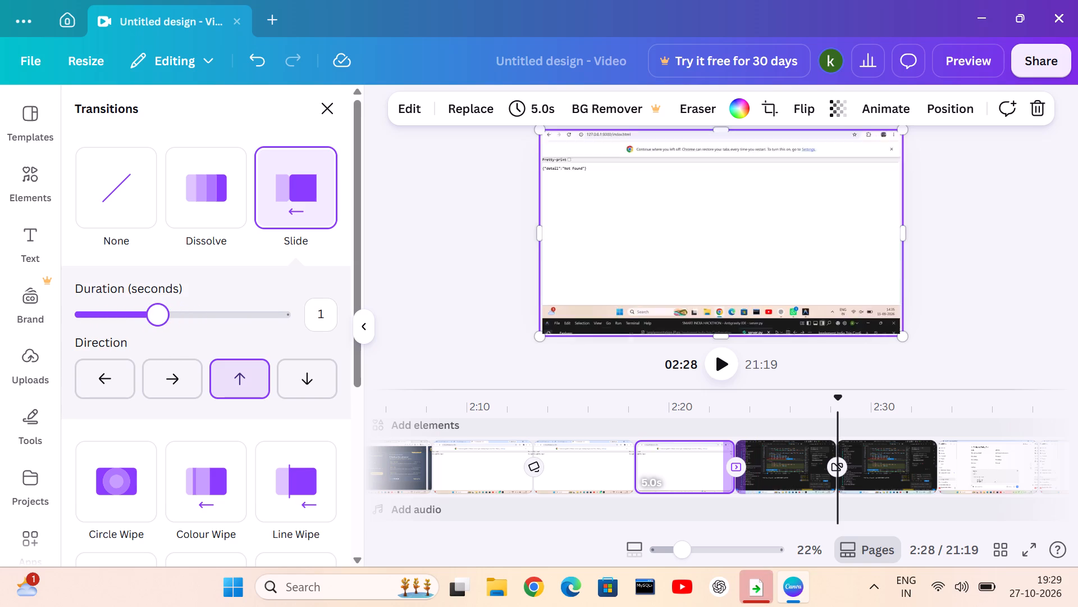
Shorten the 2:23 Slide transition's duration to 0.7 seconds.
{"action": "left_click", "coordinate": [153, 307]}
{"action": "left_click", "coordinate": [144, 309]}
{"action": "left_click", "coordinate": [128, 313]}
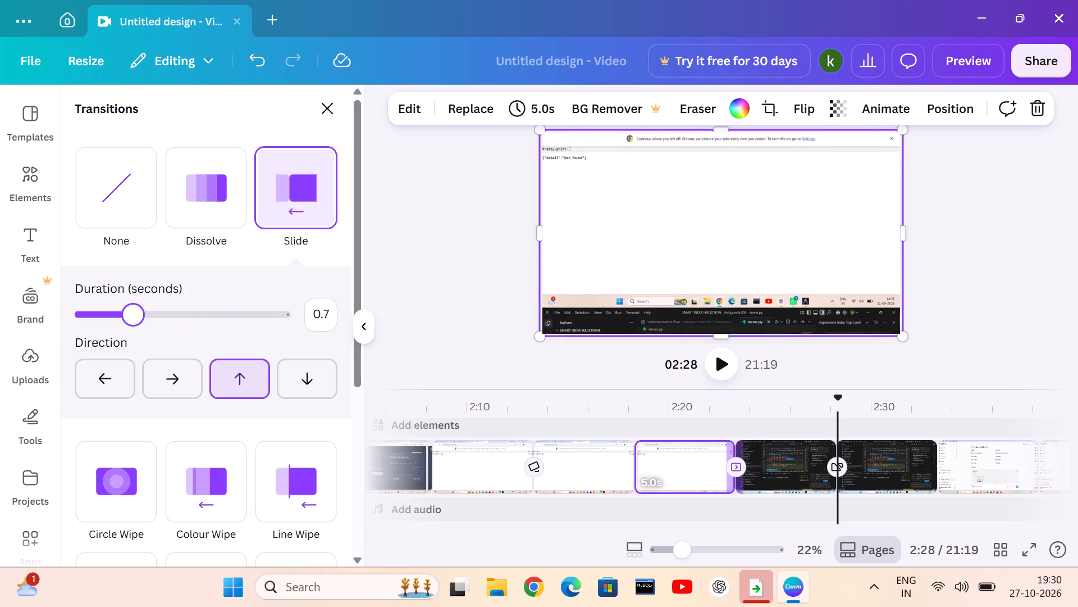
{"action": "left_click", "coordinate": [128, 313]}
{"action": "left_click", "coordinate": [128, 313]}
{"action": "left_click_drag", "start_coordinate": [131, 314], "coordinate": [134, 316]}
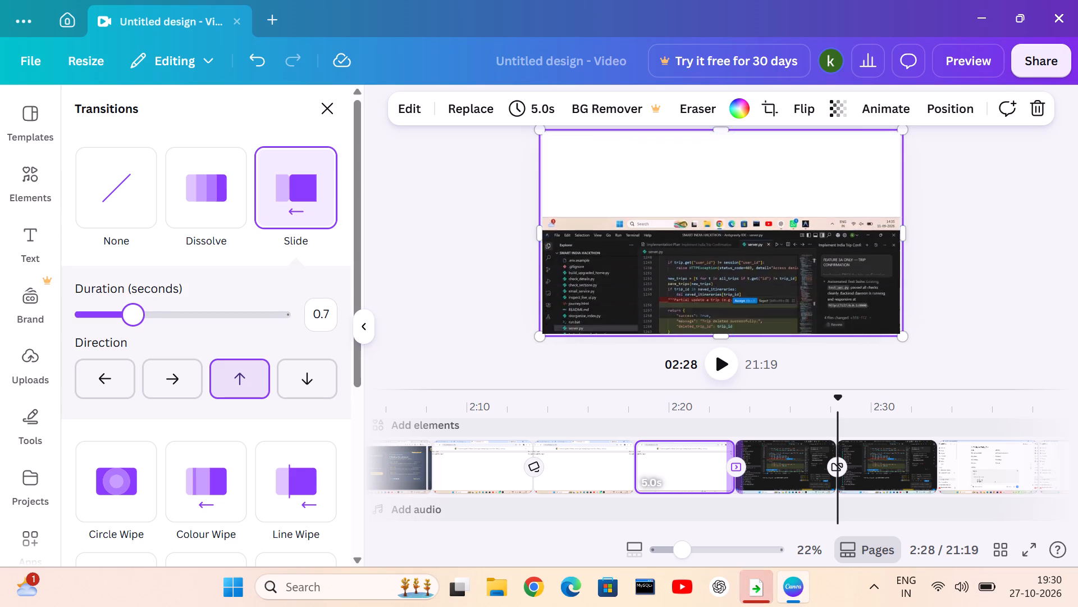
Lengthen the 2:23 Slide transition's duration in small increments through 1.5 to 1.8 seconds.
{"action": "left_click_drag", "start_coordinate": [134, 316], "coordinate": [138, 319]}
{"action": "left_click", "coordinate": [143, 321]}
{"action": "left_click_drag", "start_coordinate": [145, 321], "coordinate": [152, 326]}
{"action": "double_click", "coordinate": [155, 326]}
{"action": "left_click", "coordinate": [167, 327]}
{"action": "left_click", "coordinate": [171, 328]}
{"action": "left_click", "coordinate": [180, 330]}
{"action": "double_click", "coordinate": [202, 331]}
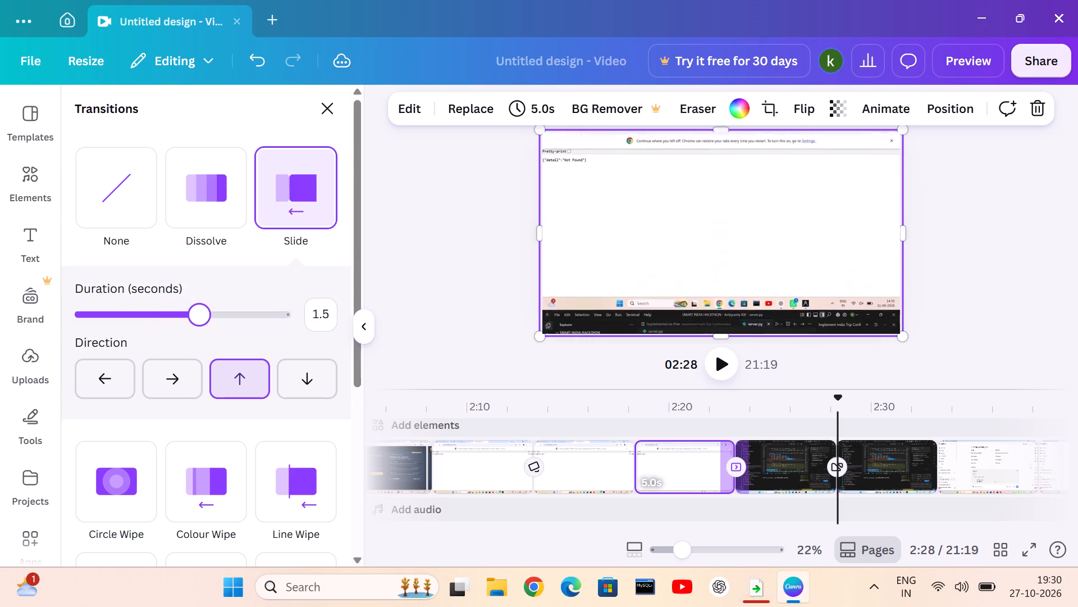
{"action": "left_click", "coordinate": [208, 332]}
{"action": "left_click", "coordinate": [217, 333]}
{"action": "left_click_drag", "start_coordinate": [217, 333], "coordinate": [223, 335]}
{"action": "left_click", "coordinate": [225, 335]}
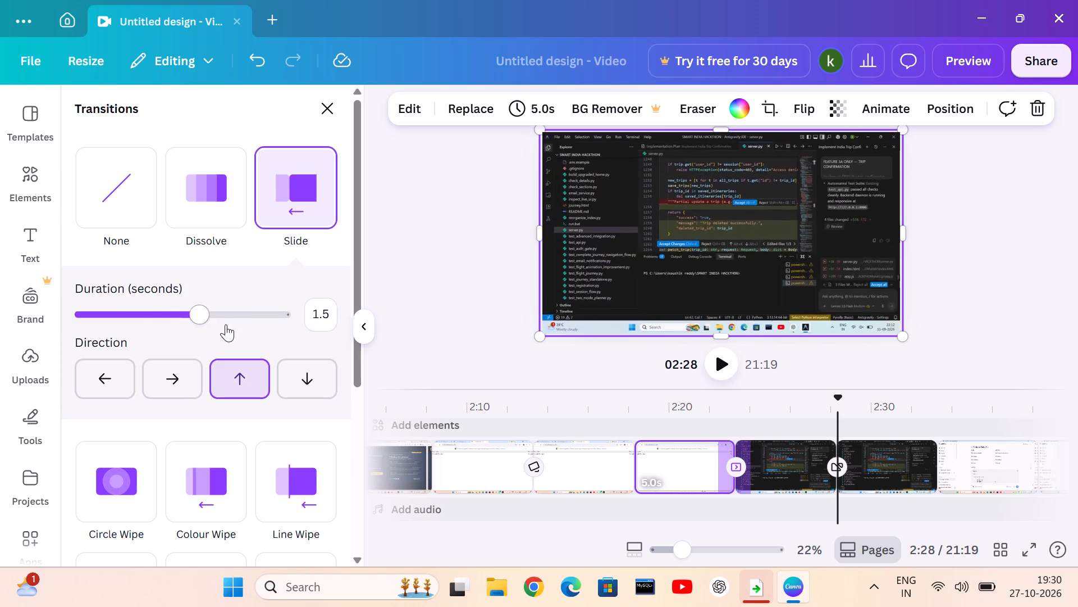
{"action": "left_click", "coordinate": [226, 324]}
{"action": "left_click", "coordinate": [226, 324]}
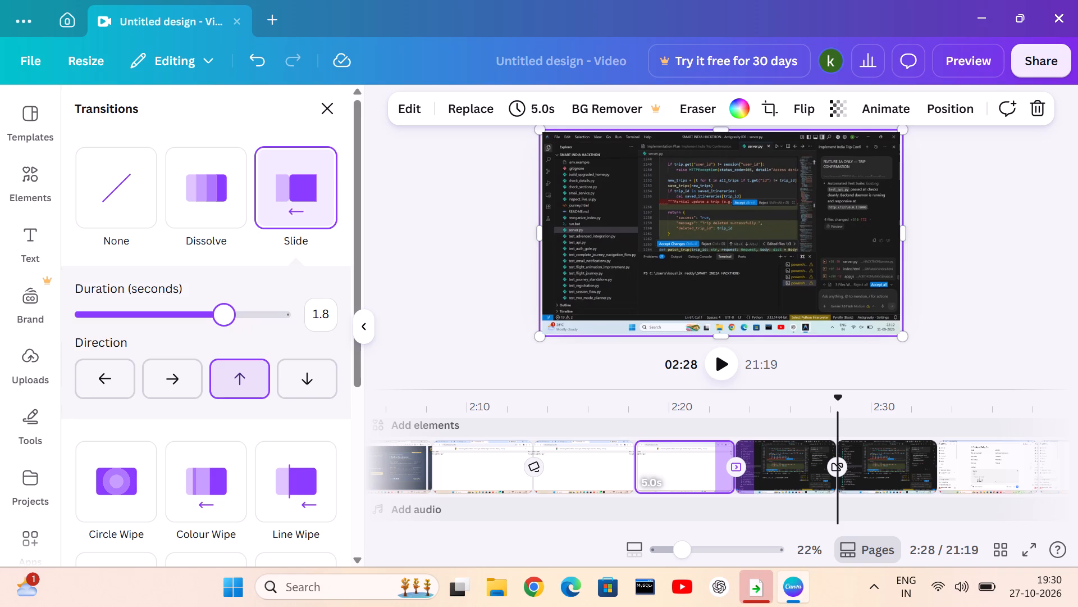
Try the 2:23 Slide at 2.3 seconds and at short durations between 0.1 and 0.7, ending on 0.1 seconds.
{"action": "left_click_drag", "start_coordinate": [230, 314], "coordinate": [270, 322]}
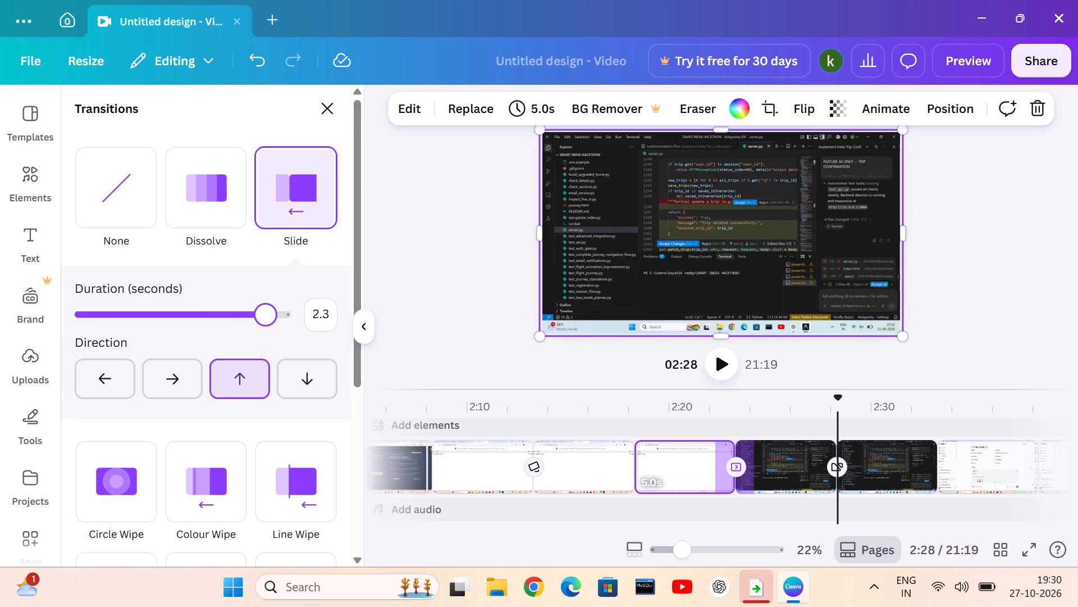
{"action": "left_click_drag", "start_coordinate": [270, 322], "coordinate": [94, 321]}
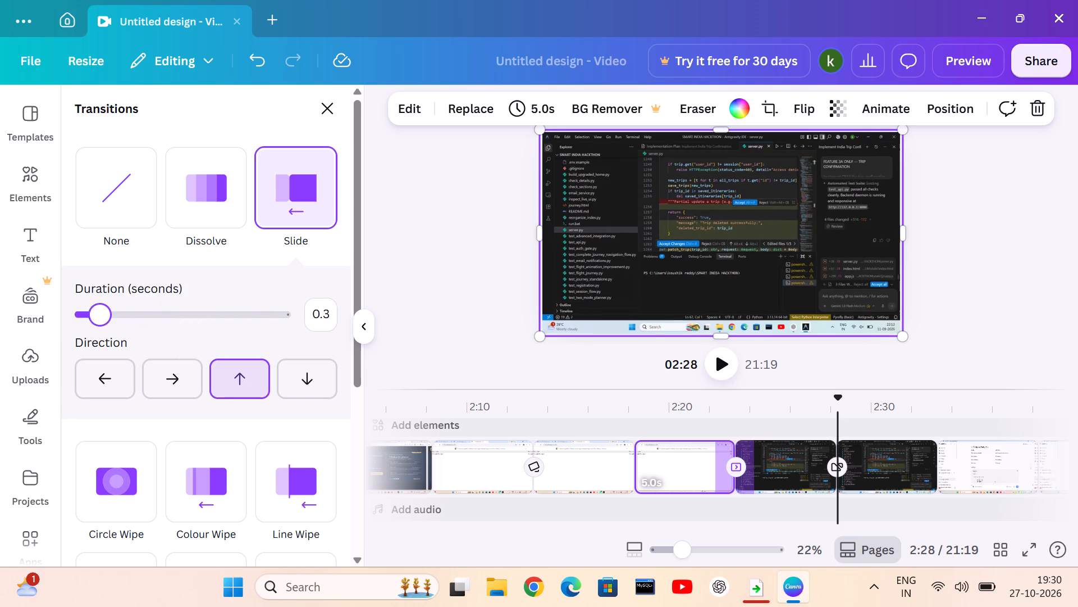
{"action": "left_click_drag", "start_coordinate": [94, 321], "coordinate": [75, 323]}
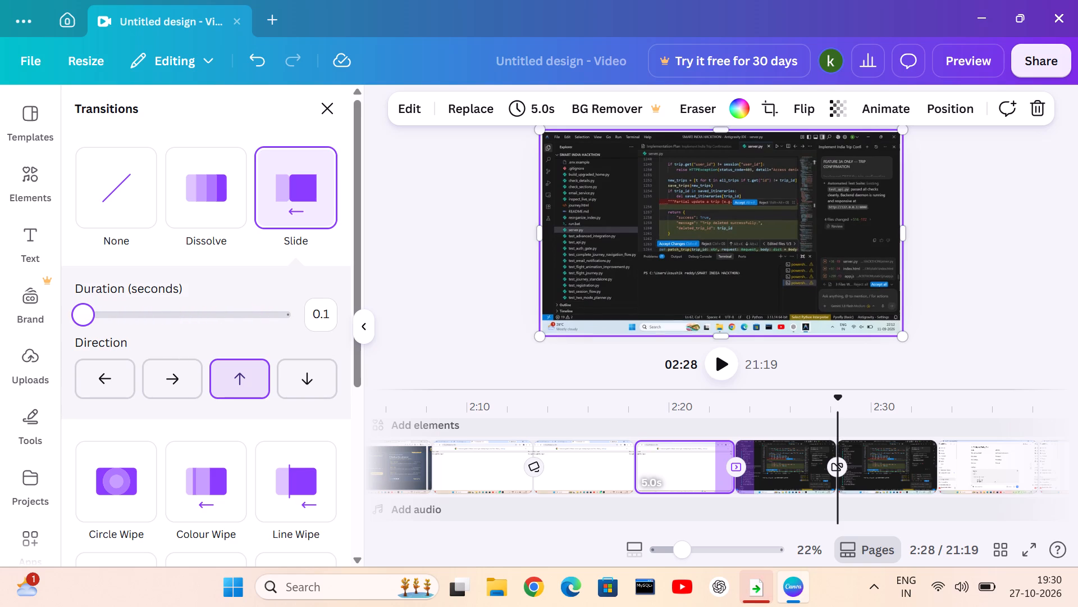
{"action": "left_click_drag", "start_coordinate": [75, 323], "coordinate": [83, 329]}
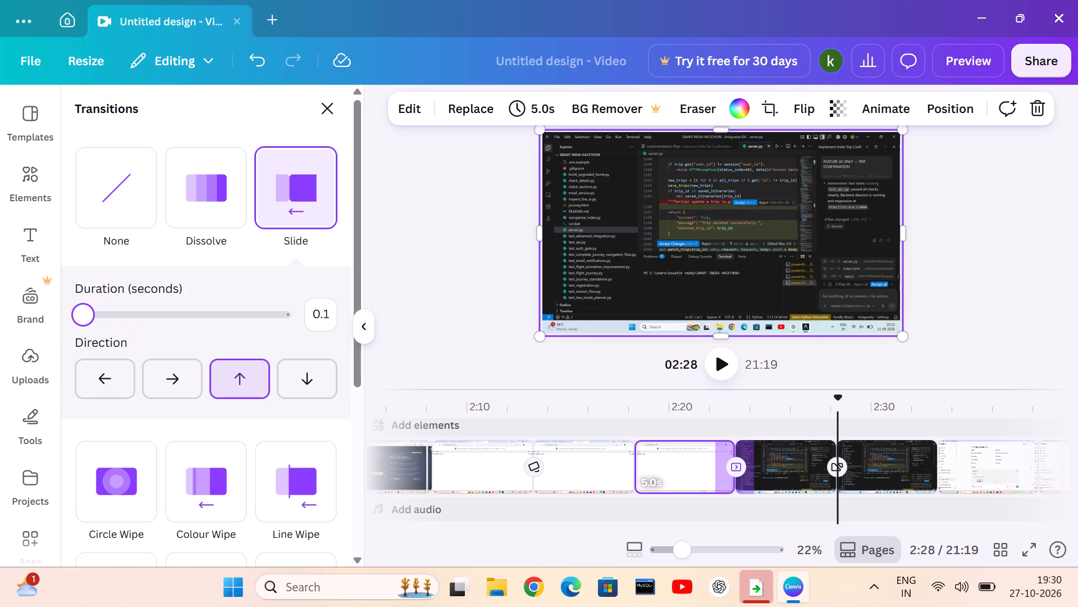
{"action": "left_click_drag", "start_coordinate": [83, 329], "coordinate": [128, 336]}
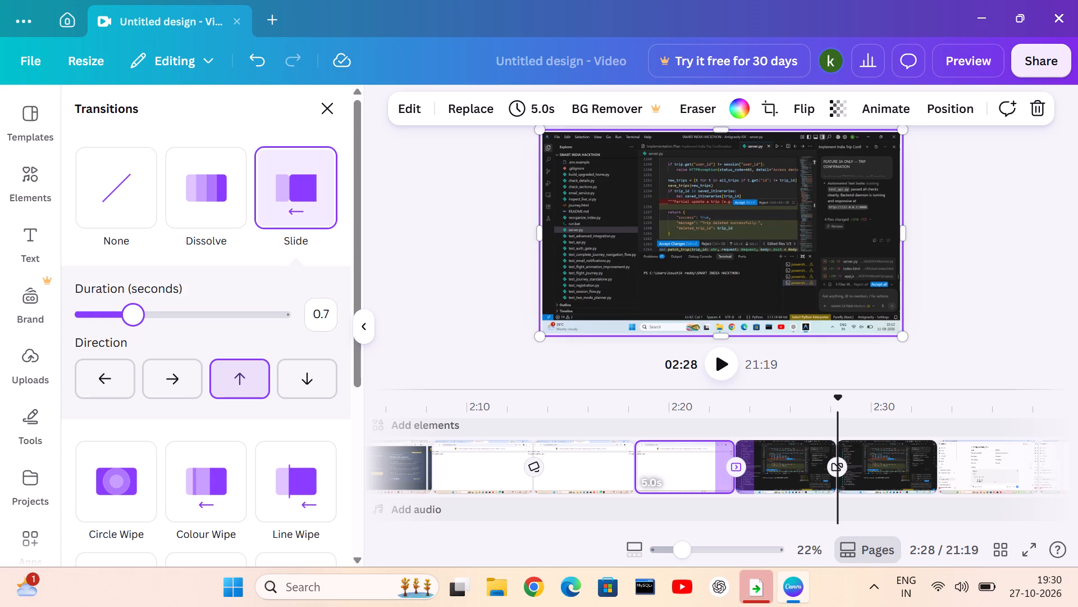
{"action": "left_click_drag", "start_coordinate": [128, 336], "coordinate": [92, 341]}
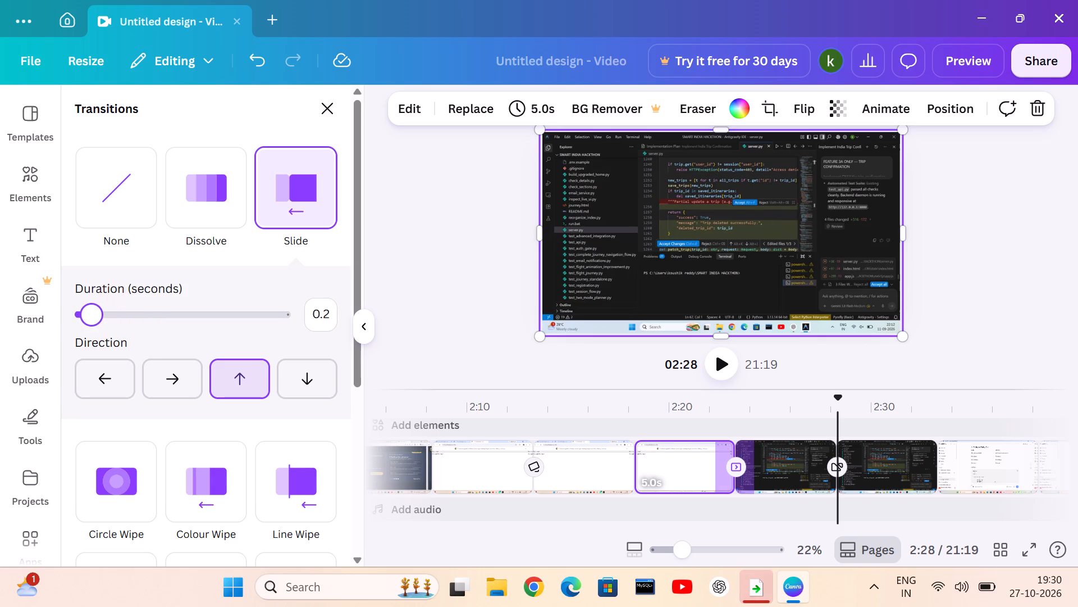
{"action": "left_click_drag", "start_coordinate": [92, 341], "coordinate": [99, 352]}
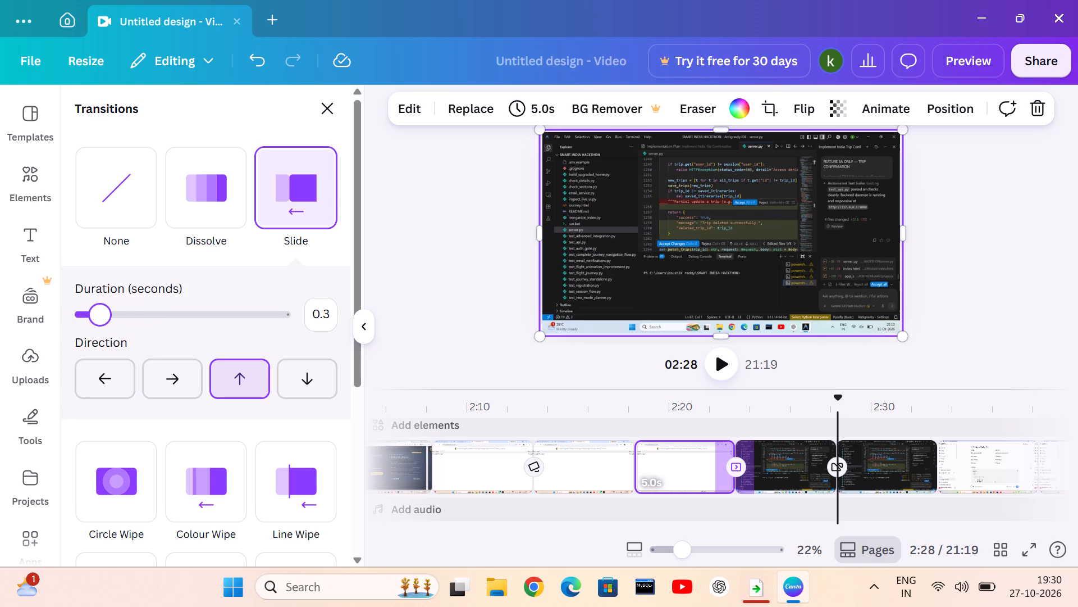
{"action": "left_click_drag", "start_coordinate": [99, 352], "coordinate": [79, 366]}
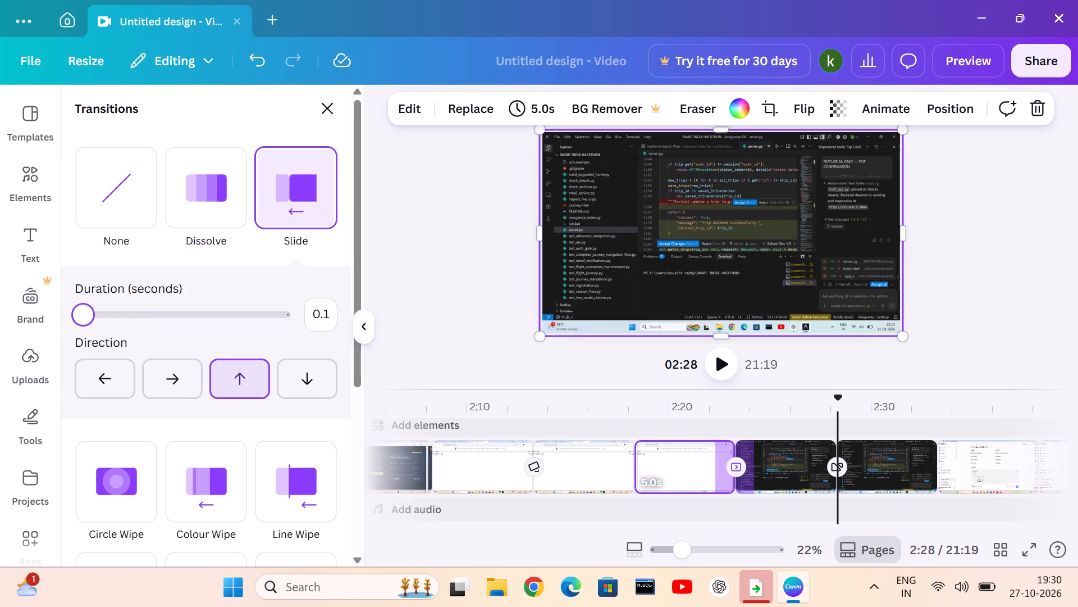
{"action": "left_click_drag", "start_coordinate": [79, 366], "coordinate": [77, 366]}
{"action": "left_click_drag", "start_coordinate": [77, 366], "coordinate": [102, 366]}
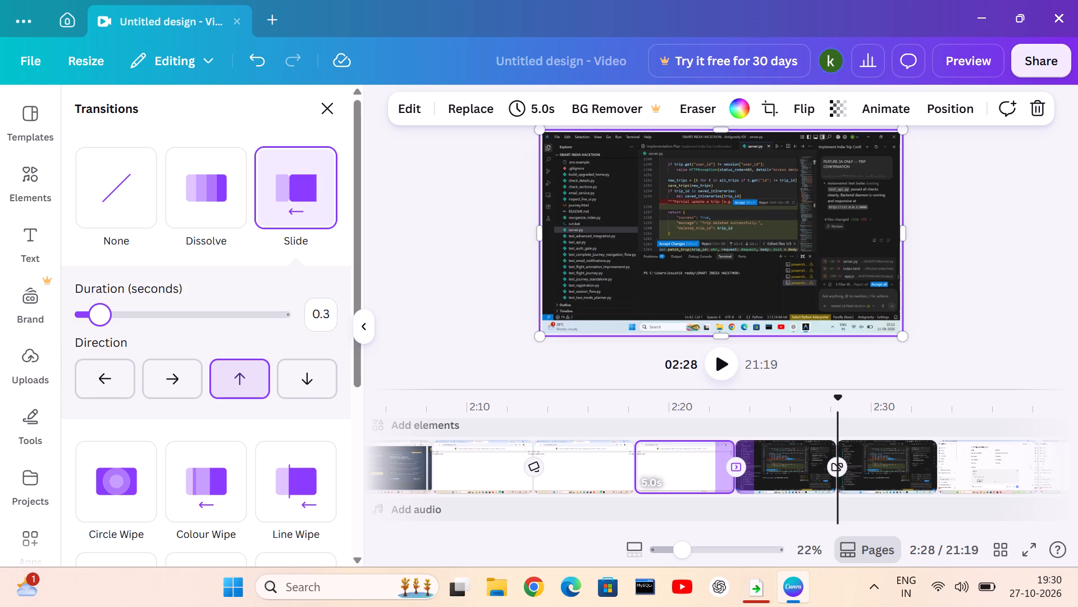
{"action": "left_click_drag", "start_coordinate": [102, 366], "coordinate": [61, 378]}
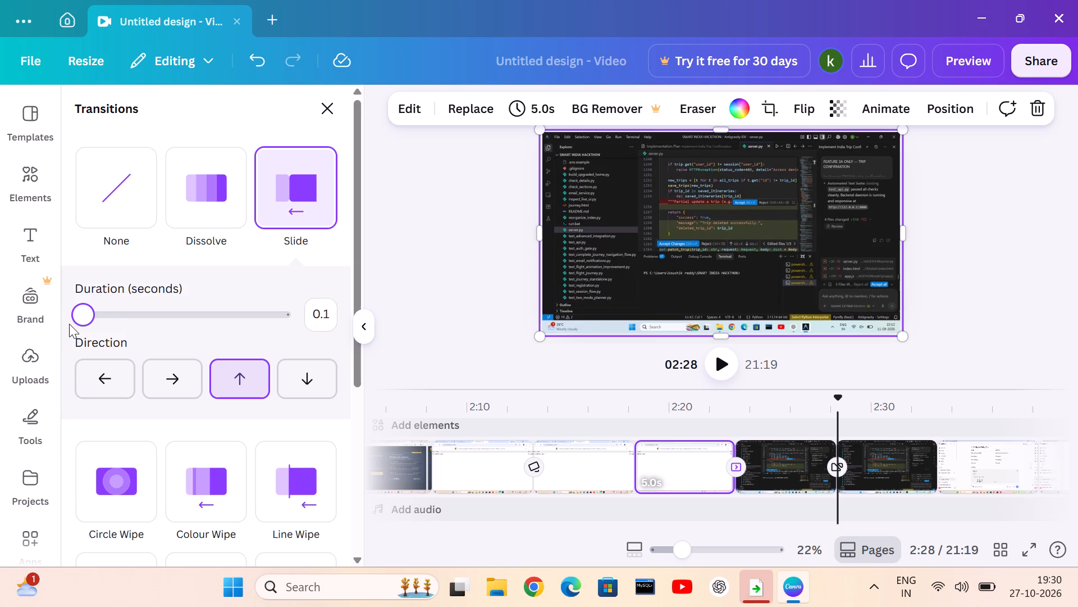
Raise the 2:23 Slide's duration to 2.1 seconds for comparison, and bring it back down to 0.1 seconds.
{"action": "left_click_drag", "start_coordinate": [77, 323], "coordinate": [212, 321]}
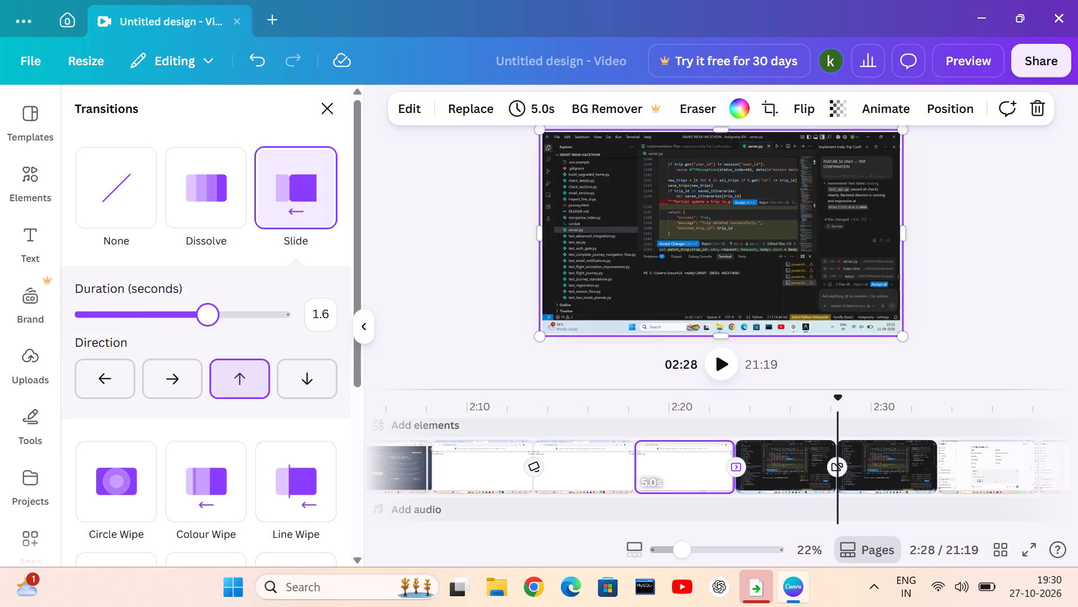
{"action": "left_click_drag", "start_coordinate": [212, 321], "coordinate": [251, 332]}
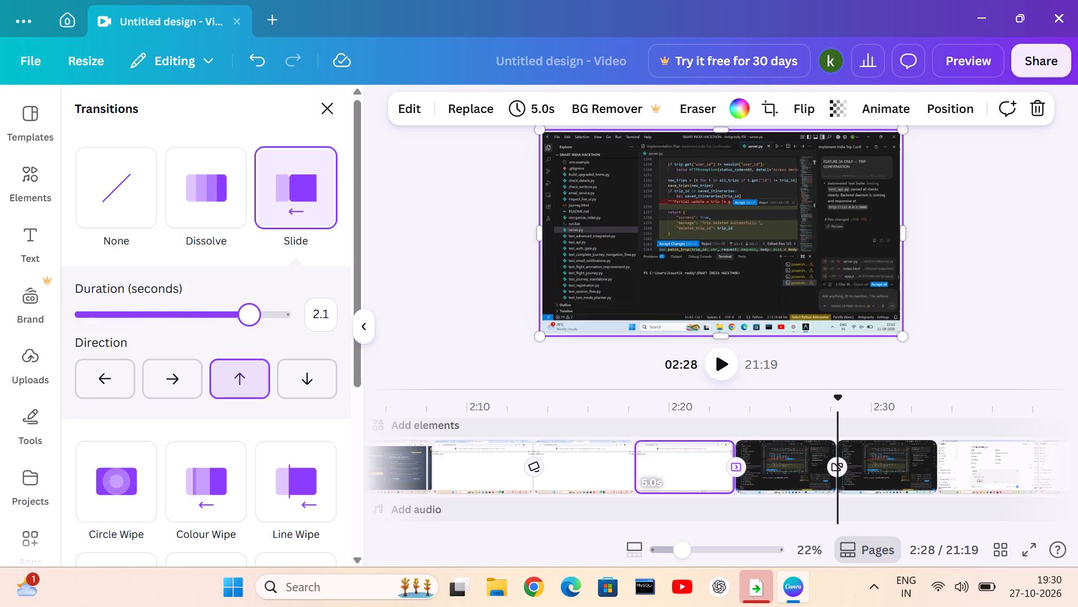
{"action": "left_click_drag", "start_coordinate": [251, 332], "coordinate": [173, 341]}
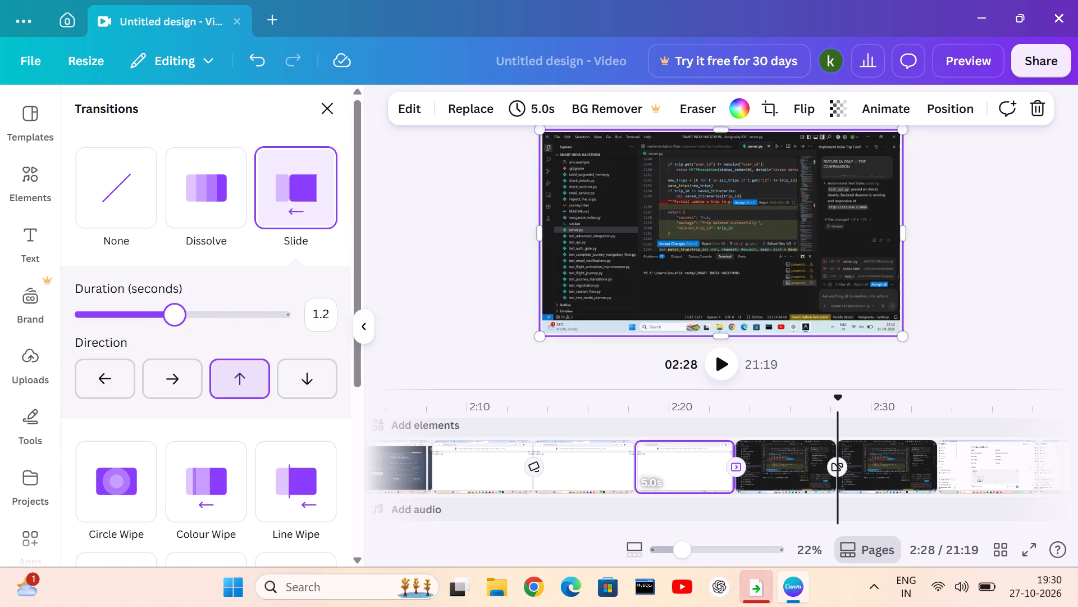
{"action": "left_click_drag", "start_coordinate": [173, 341], "coordinate": [163, 356]}
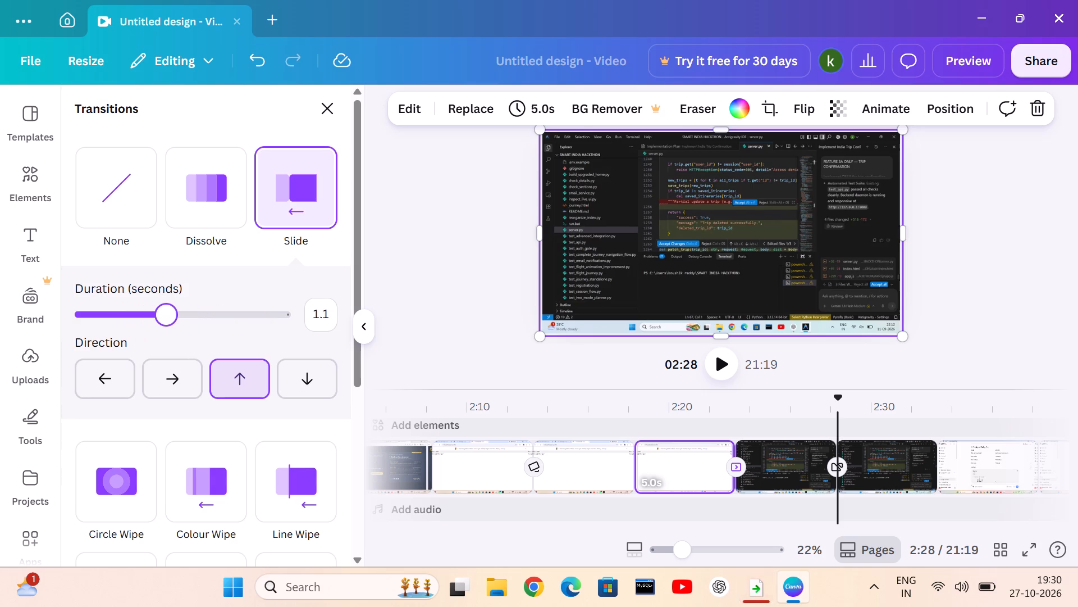
{"action": "left_click_drag", "start_coordinate": [163, 356], "coordinate": [143, 370]}
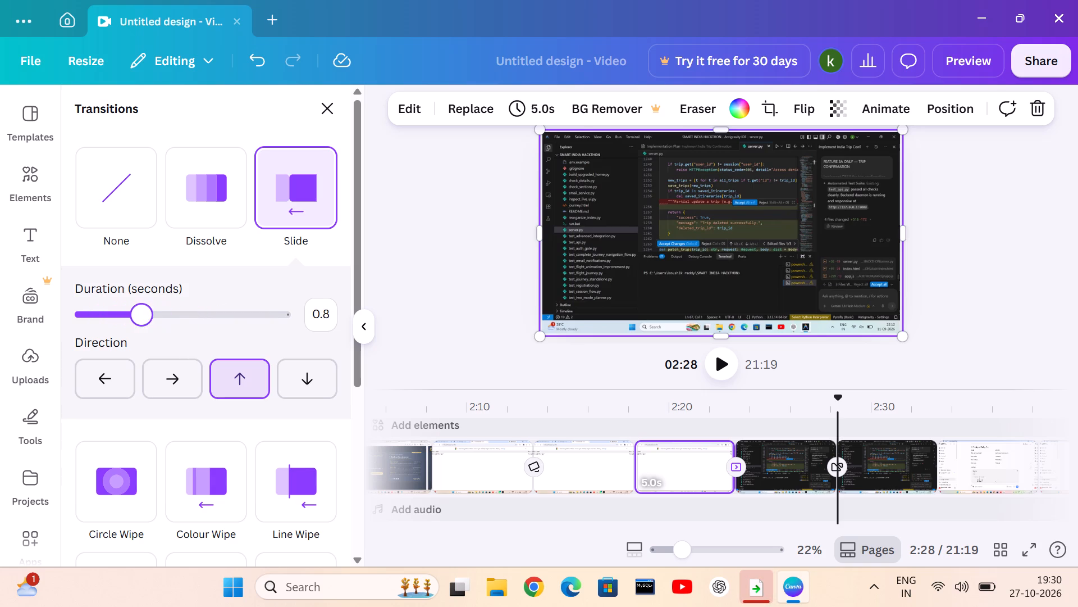
{"action": "left_click_drag", "start_coordinate": [143, 370], "coordinate": [89, 384]}
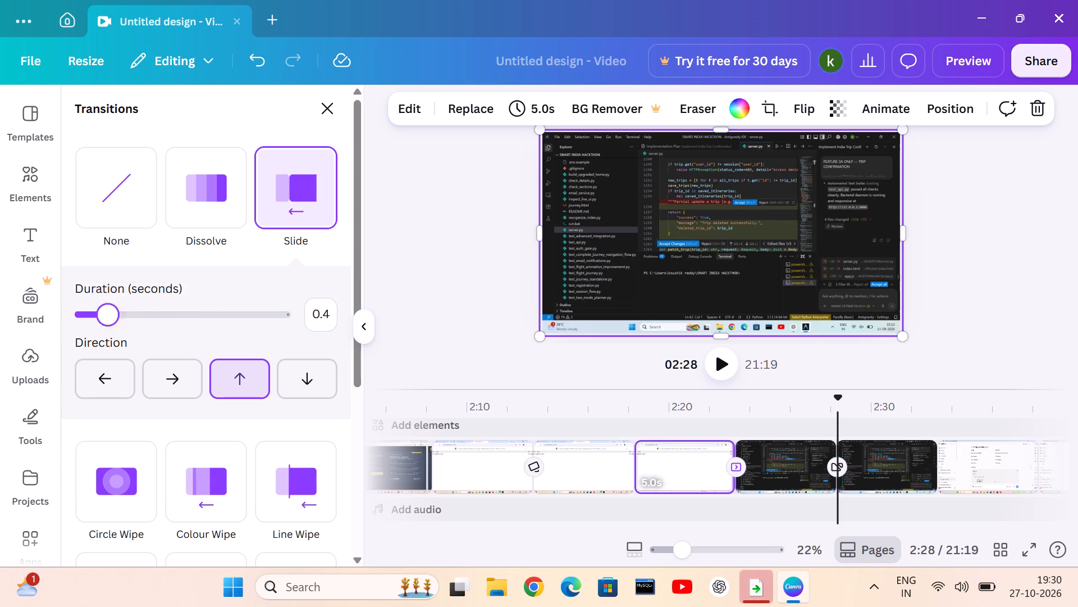
{"action": "left_click_drag", "start_coordinate": [89, 384], "coordinate": [94, 398]}
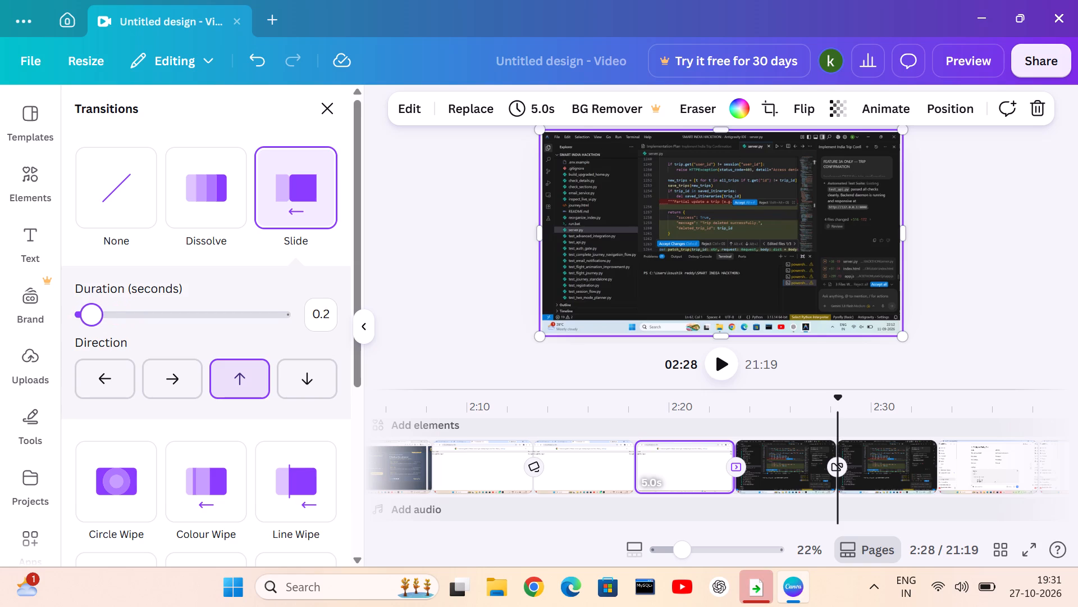
{"action": "left_click_drag", "start_coordinate": [94, 398], "coordinate": [45, 410]}
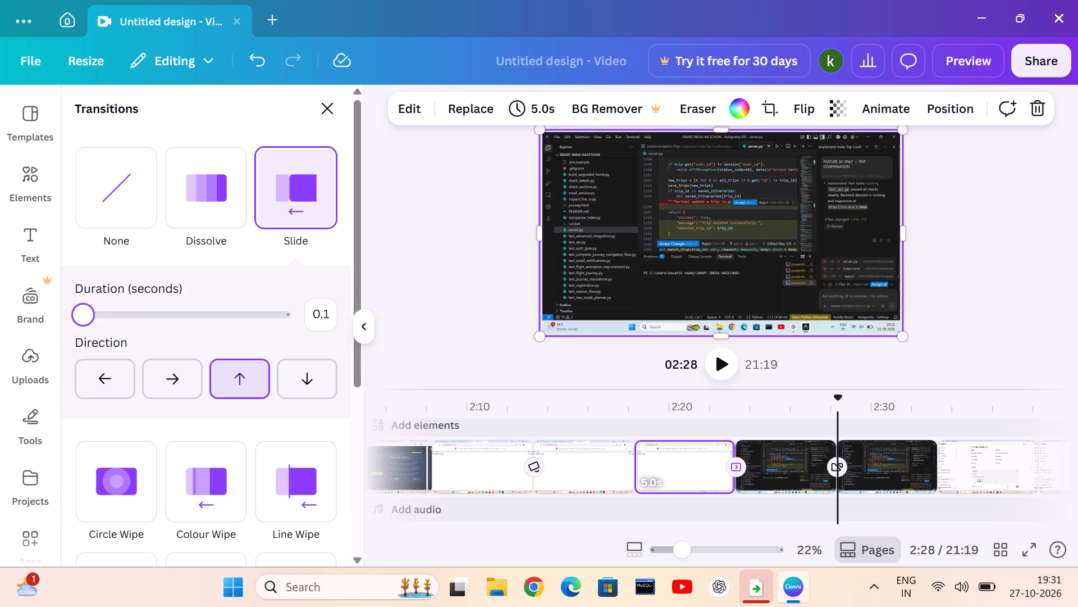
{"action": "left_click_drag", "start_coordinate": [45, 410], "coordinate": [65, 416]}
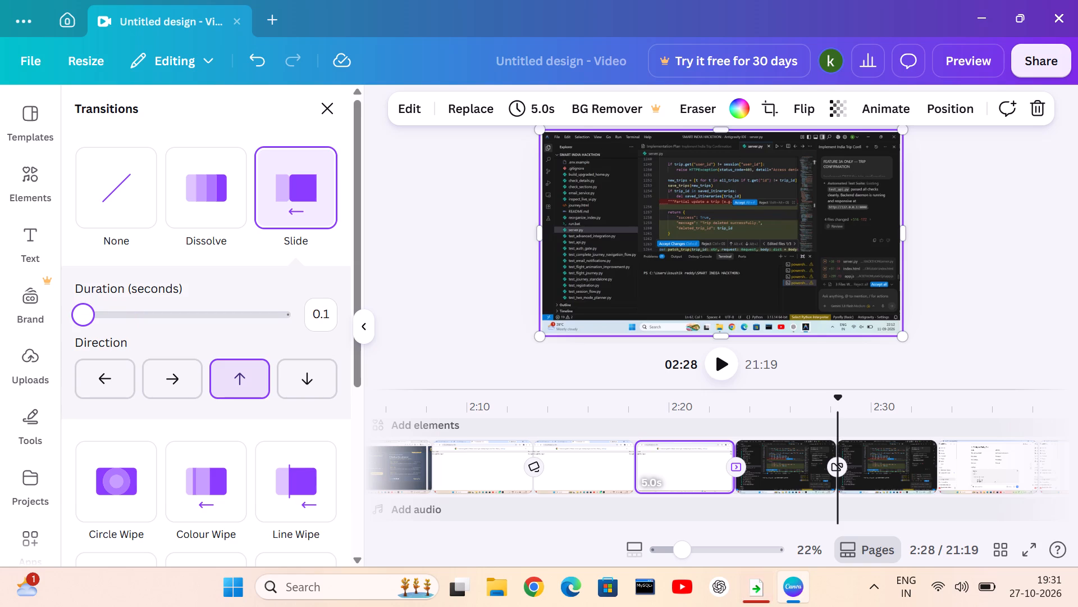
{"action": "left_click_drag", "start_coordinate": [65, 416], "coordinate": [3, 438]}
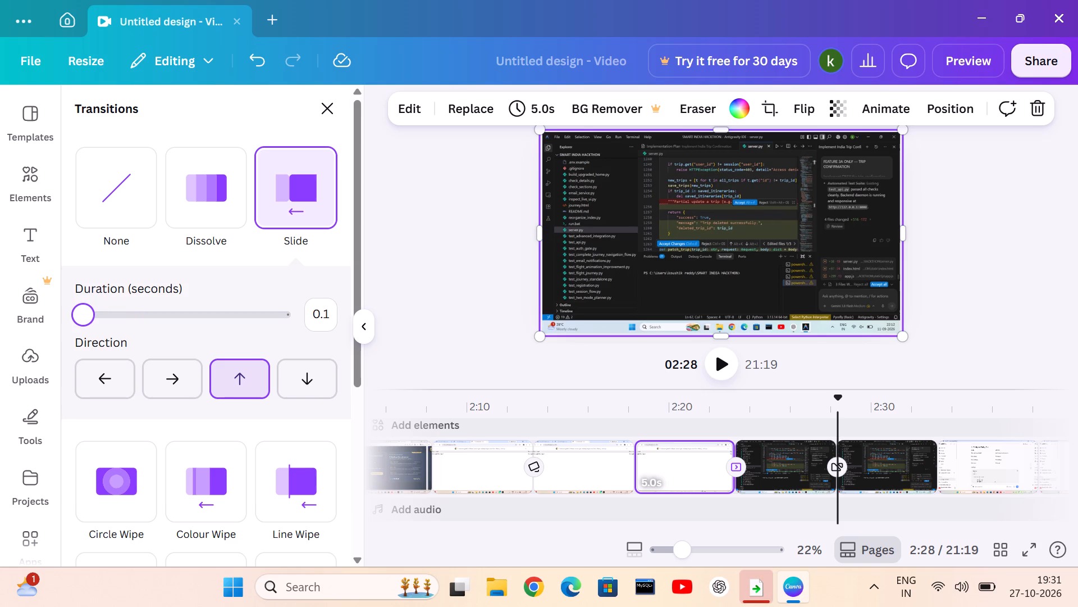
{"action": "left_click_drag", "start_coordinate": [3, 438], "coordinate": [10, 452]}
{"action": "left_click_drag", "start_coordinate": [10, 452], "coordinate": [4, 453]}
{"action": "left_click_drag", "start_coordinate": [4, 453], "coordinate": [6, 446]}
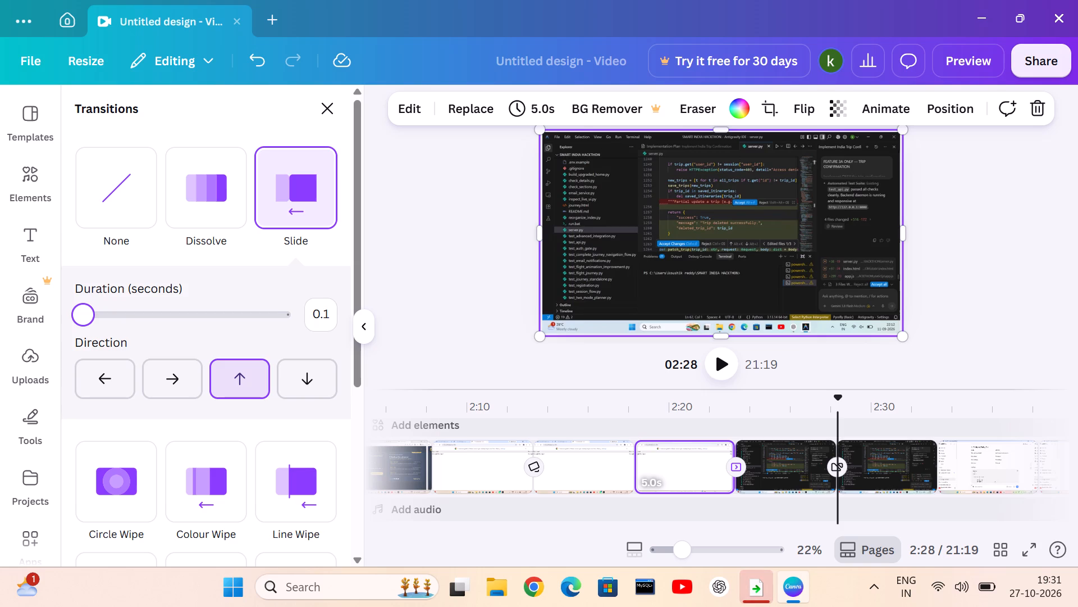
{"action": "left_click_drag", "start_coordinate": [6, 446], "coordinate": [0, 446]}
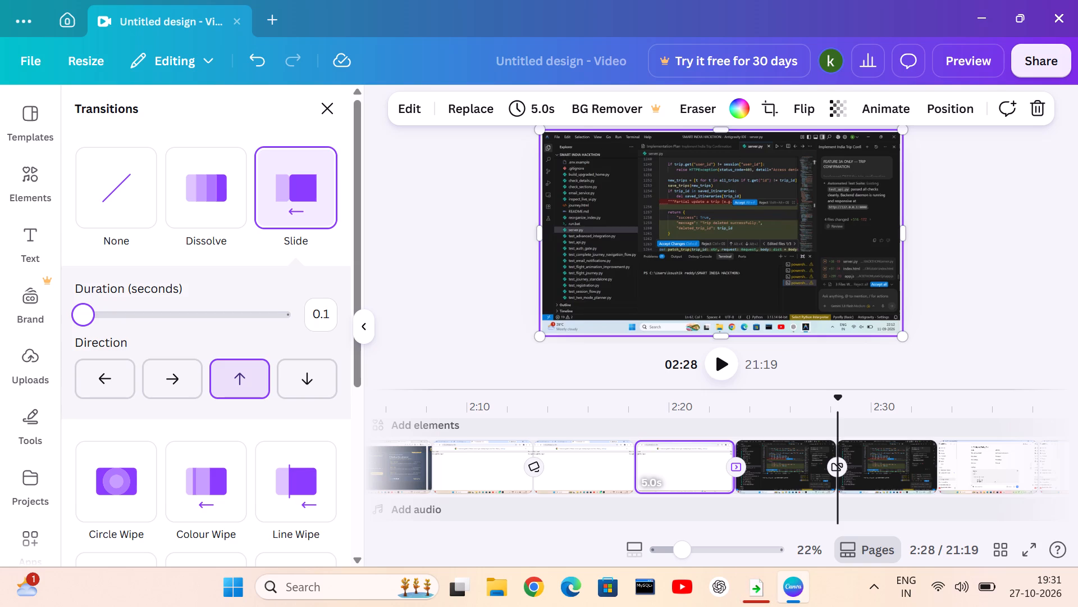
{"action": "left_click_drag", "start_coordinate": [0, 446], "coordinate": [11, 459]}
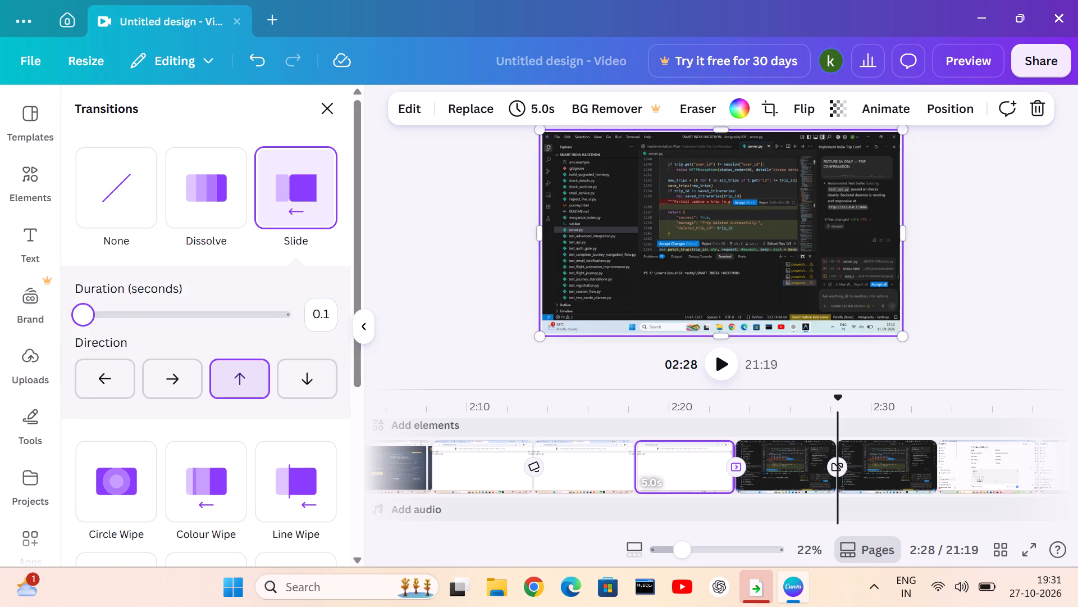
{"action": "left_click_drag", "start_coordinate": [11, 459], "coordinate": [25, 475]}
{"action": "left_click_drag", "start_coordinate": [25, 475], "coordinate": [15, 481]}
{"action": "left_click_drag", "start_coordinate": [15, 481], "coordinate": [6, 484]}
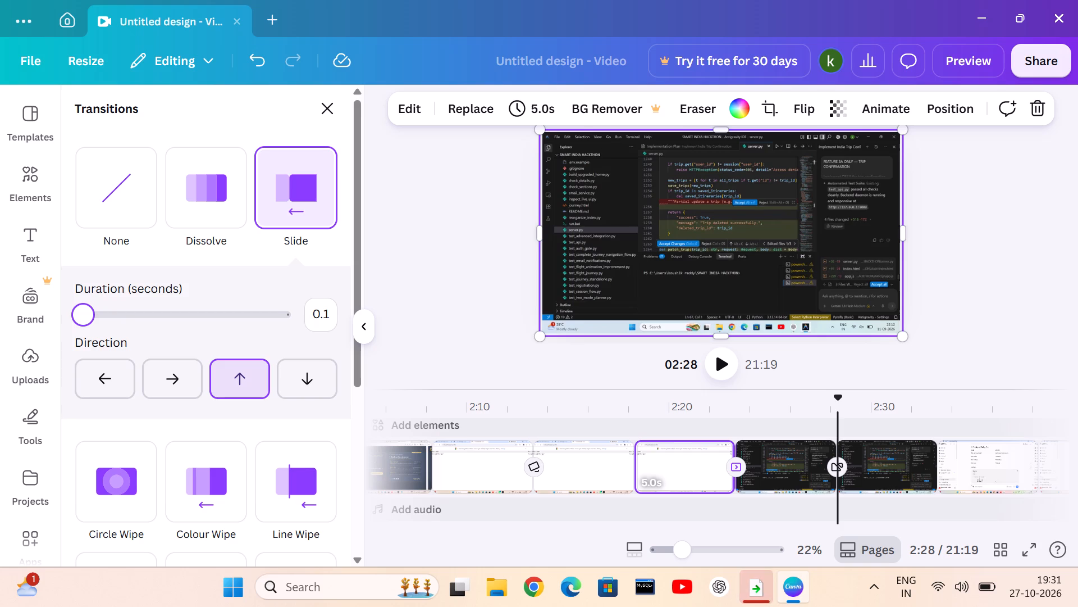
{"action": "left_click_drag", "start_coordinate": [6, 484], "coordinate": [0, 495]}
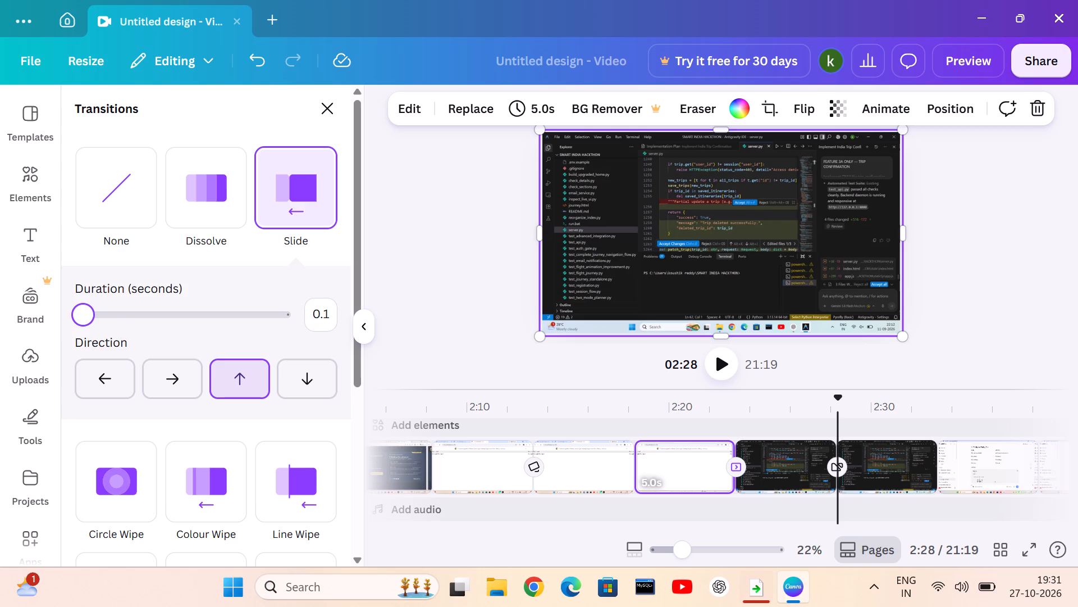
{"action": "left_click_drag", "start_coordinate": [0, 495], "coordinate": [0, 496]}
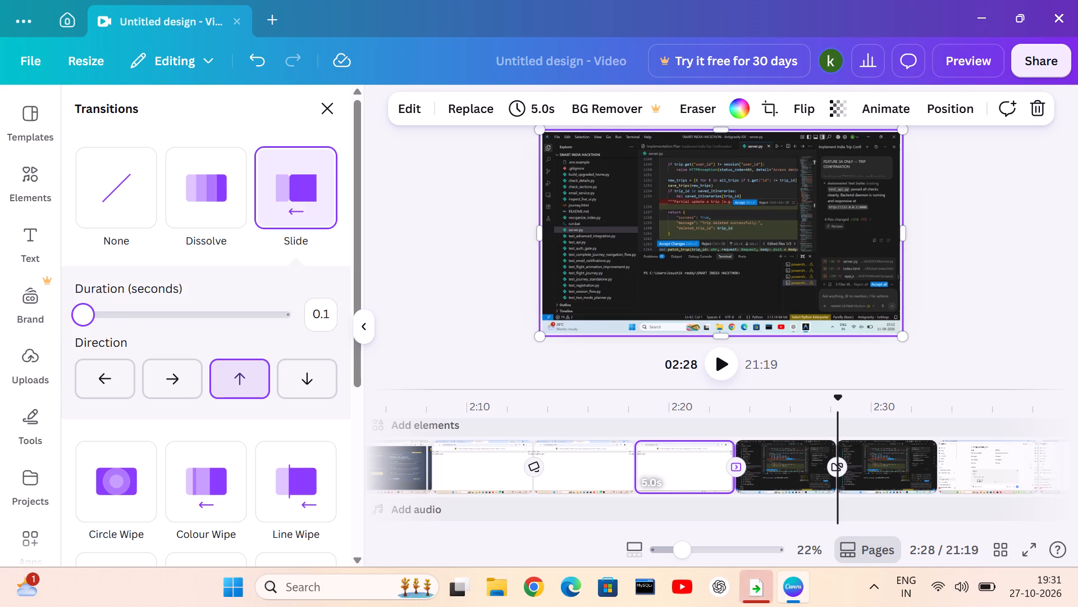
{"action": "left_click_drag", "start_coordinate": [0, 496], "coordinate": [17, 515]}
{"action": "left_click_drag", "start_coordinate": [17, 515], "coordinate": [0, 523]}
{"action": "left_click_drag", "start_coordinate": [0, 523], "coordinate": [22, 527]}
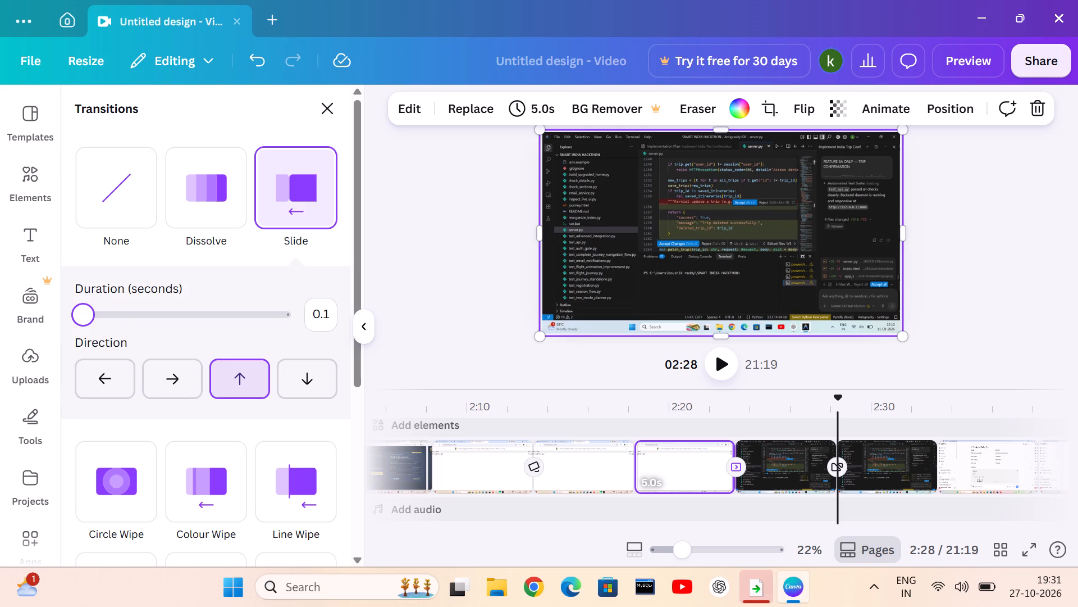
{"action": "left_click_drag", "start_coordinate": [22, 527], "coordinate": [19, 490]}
Set the duration of the 2:23 upward Slide transition to 1.7 seconds.
{"action": "left_click_drag", "start_coordinate": [143, 327], "coordinate": [215, 319]}
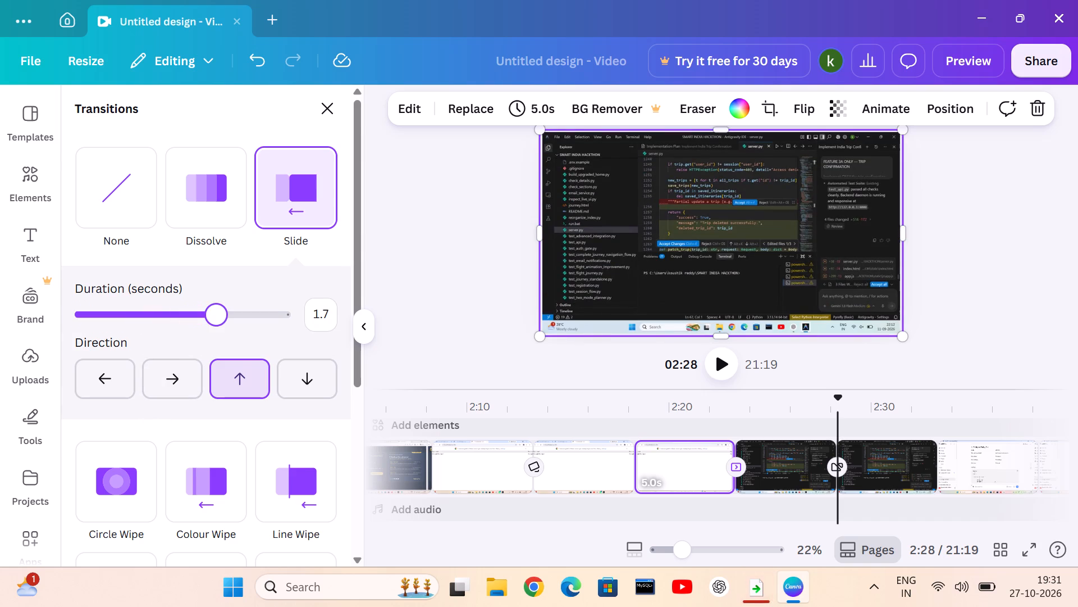
{"action": "left_click_drag", "start_coordinate": [215, 319], "coordinate": [216, 319]}
Show the hidden system tray icons.
{"action": "left_click", "coordinate": [865, 588]}
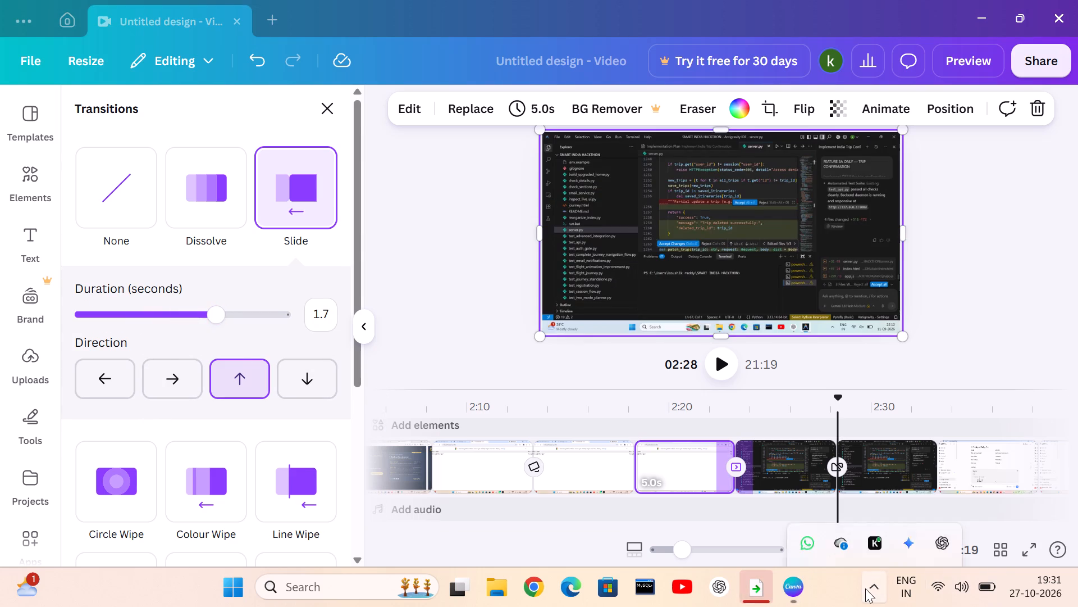
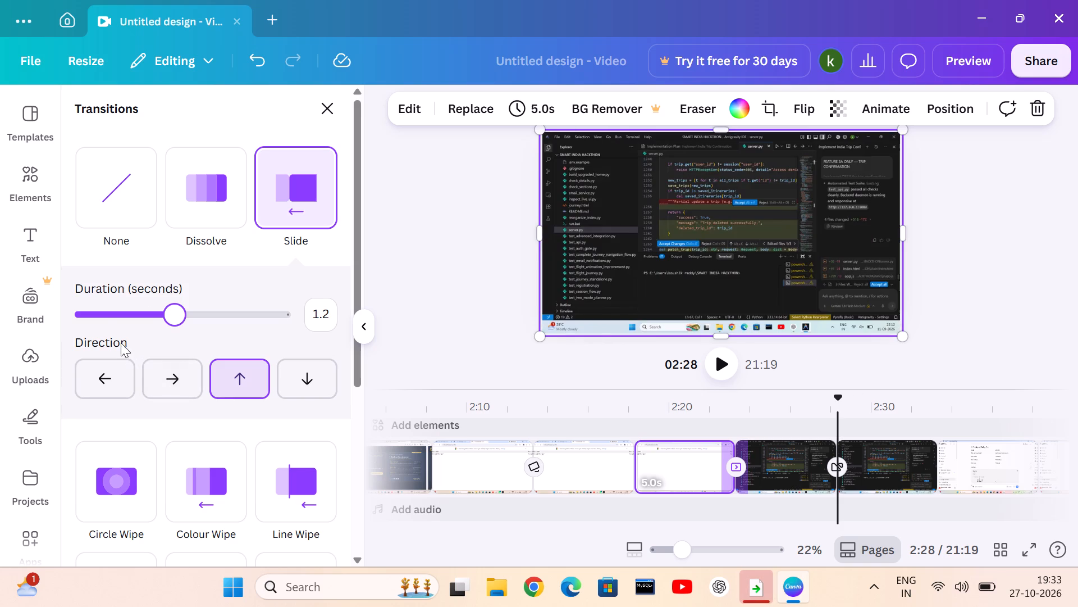
Set the duration of the upward Slide transition at about 2:23 to 0.4 seconds.
{"action": "left_click", "coordinate": [108, 318]}
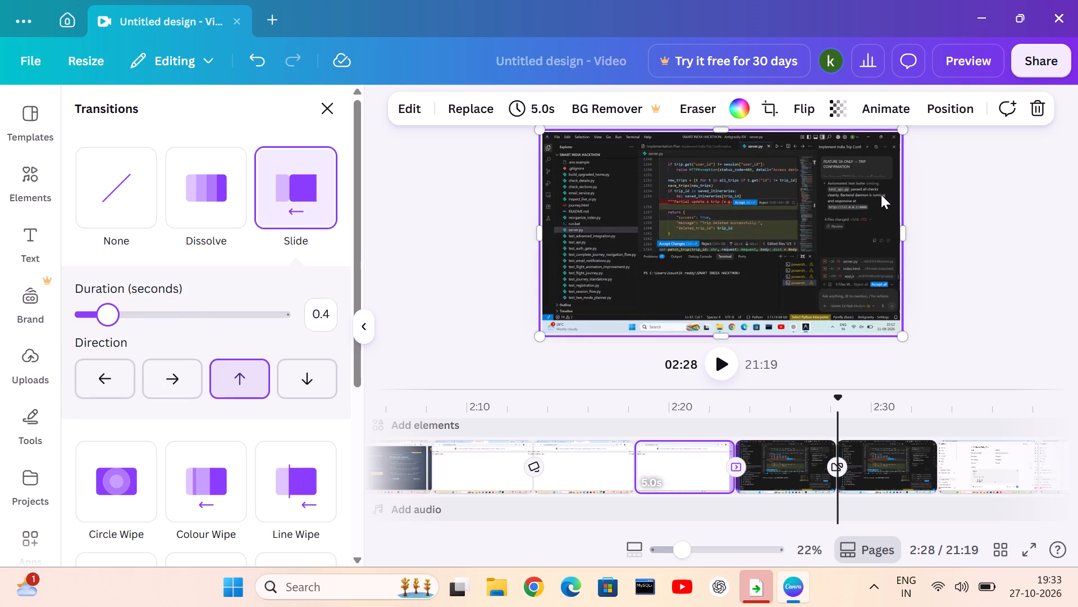
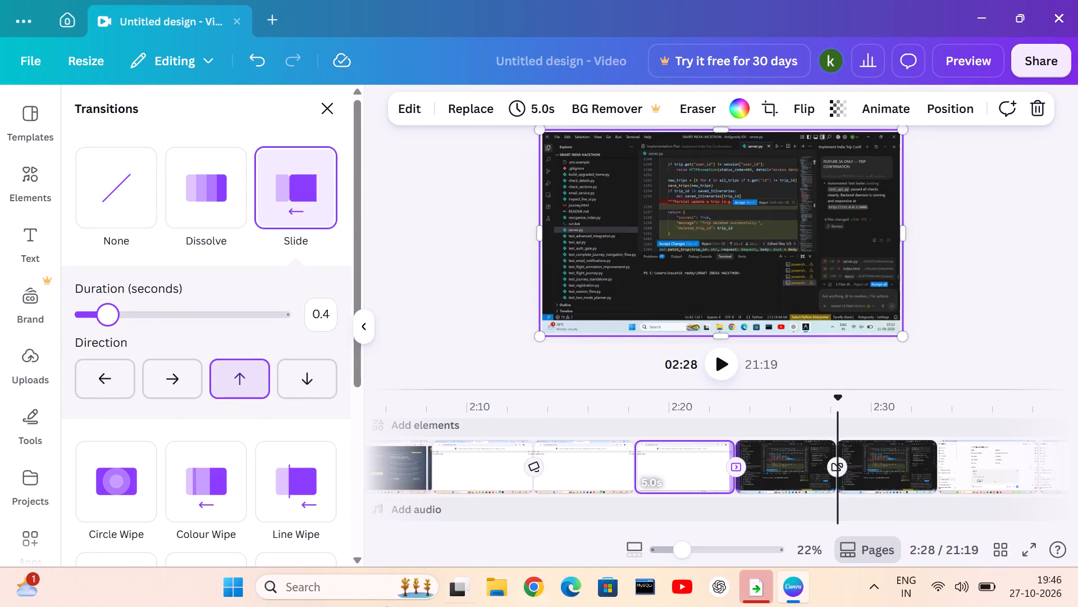
Try the Slide transition at about 2:23 rightward, settling on the leftward direction with a duration of 0.7 seconds.
{"action": "left_click", "coordinate": [155, 368]}
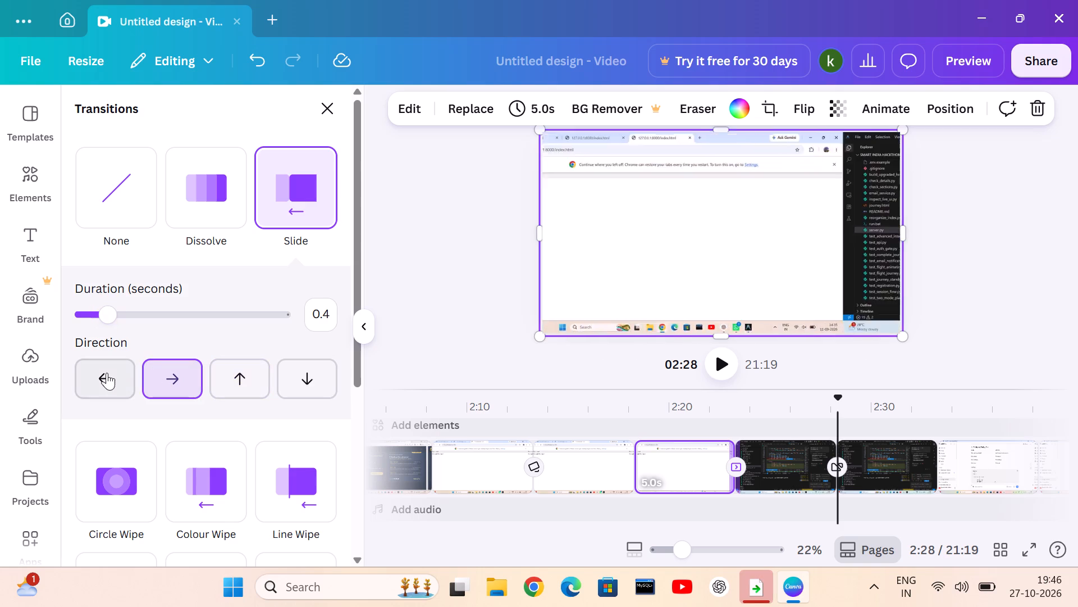
{"action": "left_click", "coordinate": [107, 373]}
{"action": "left_click", "coordinate": [128, 310]}
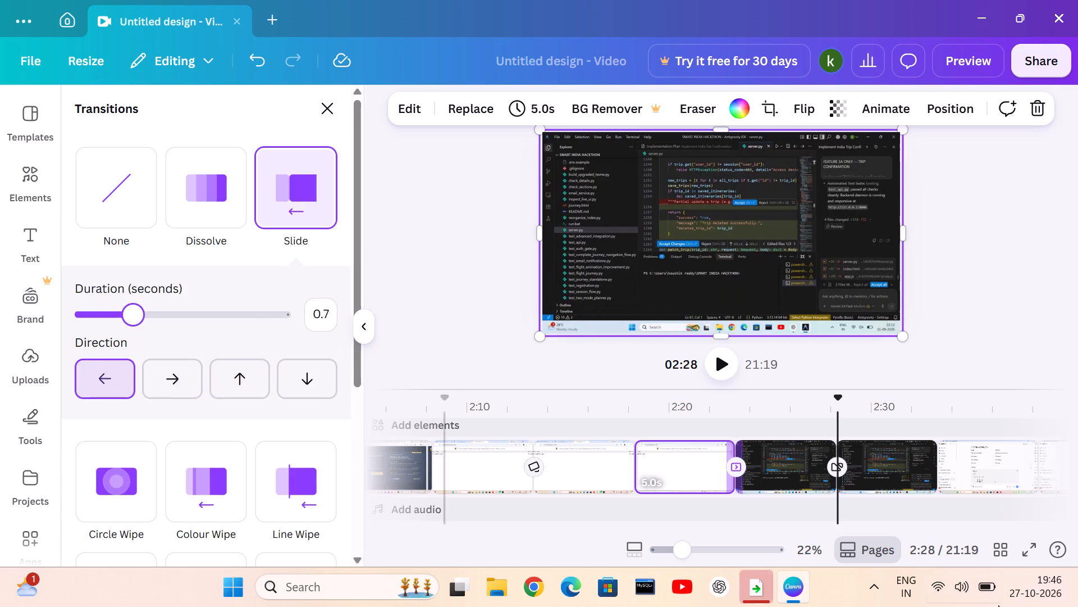
Show the hidden icons in the Windows system tray.
{"action": "left_click", "coordinate": [862, 585]}
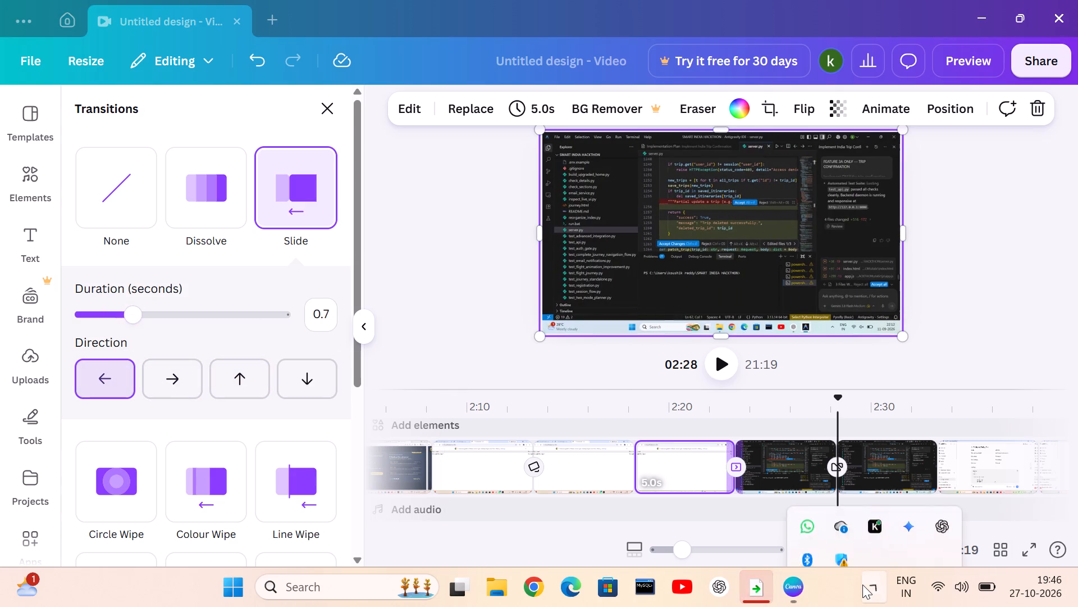
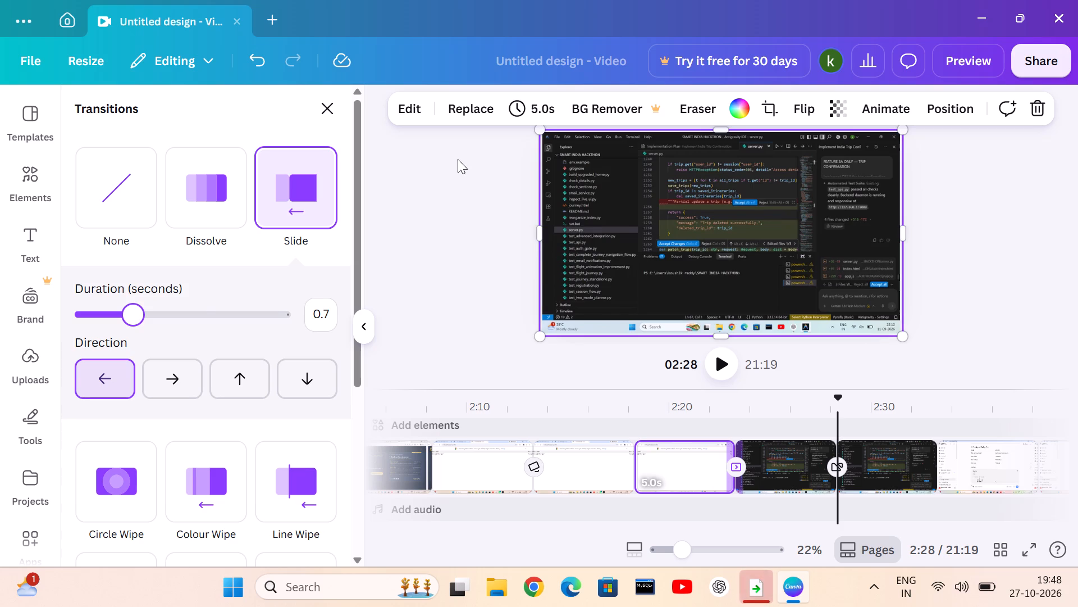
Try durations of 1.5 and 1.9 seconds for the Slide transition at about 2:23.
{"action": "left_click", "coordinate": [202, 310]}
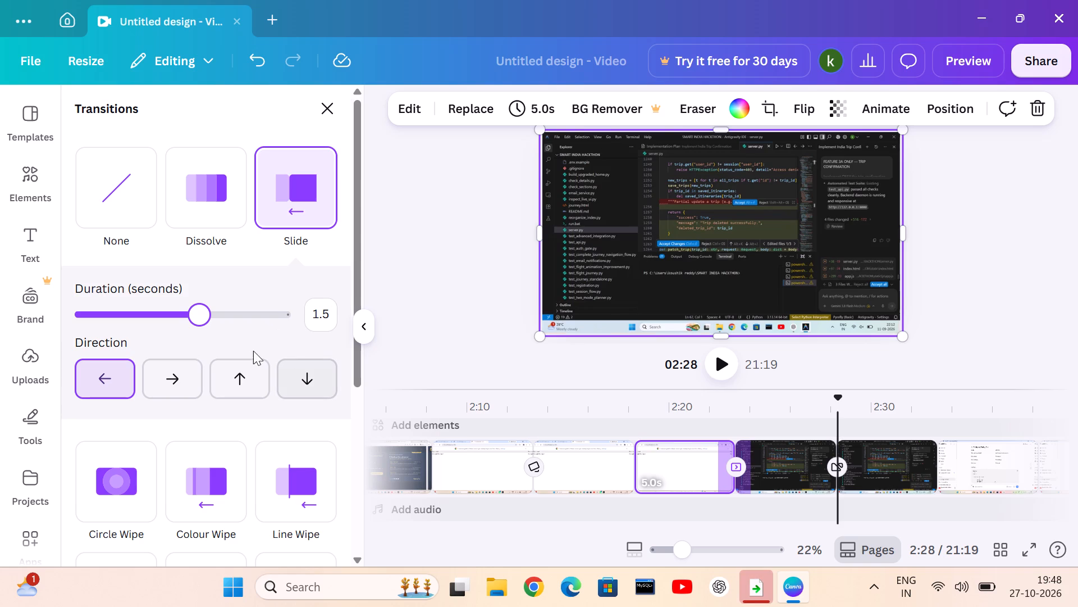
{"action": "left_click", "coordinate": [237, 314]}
Compare the upward, rightward and leftward directions for the 2:23 Slide transition, settling on the downward direction.
{"action": "left_click", "coordinate": [232, 373]}
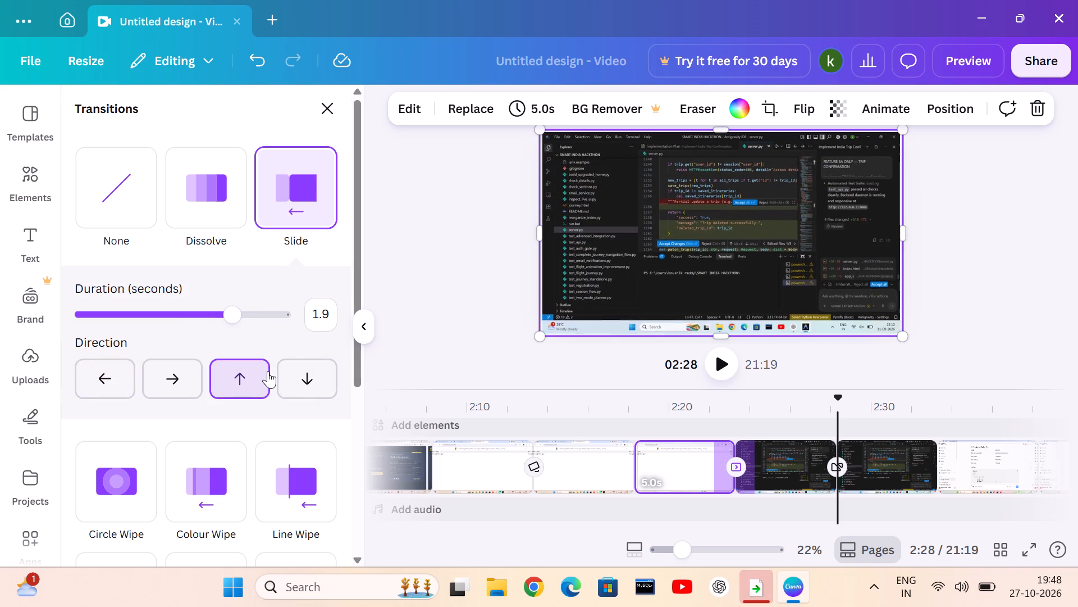
{"action": "left_click", "coordinate": [356, 363]}
{"action": "left_click", "coordinate": [293, 378]}
{"action": "left_click", "coordinate": [246, 370]}
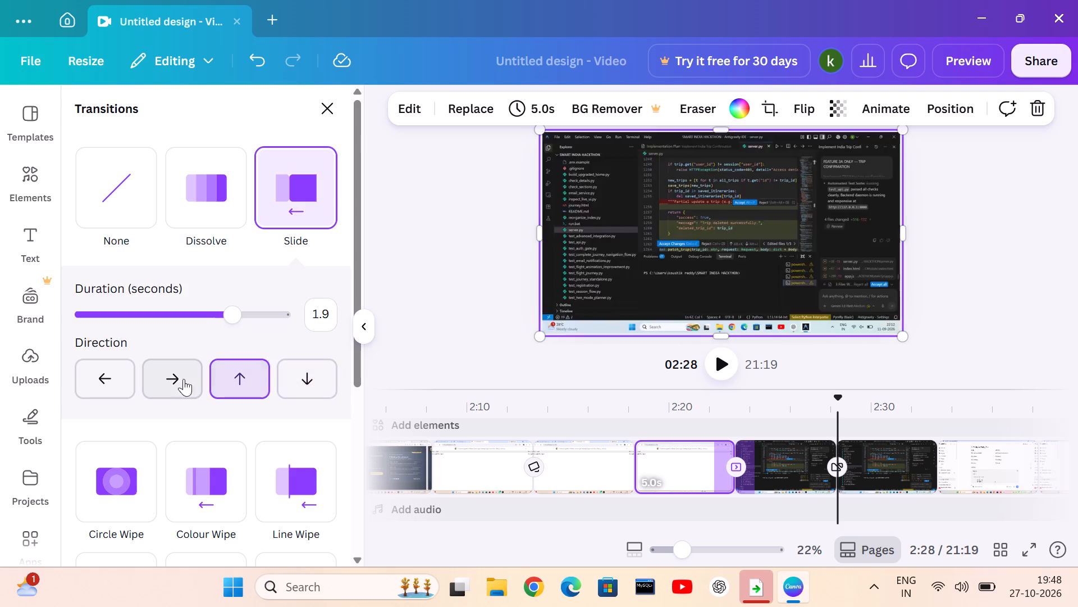
{"action": "left_click", "coordinate": [178, 377]}
{"action": "left_click", "coordinate": [111, 380]}
{"action": "left_click_drag", "start_coordinate": [163, 377], "coordinate": [168, 378]}
{"action": "left_click_drag", "start_coordinate": [230, 342], "coordinate": [234, 354]}
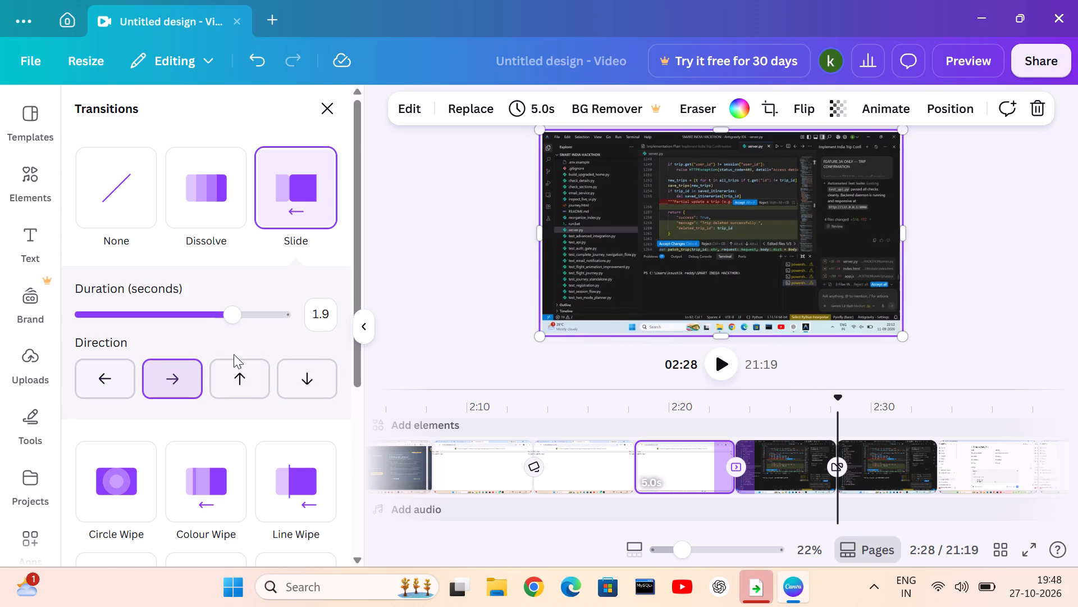
{"action": "left_click_drag", "start_coordinate": [234, 354], "coordinate": [234, 364]}
{"action": "left_click", "coordinate": [234, 373]}
{"action": "left_click", "coordinate": [323, 369]}
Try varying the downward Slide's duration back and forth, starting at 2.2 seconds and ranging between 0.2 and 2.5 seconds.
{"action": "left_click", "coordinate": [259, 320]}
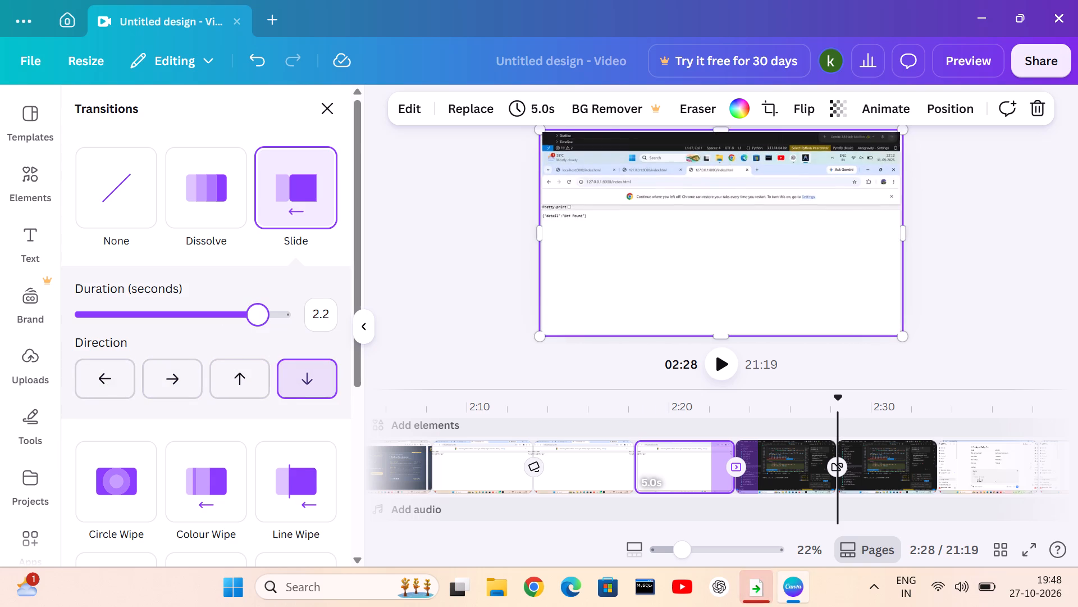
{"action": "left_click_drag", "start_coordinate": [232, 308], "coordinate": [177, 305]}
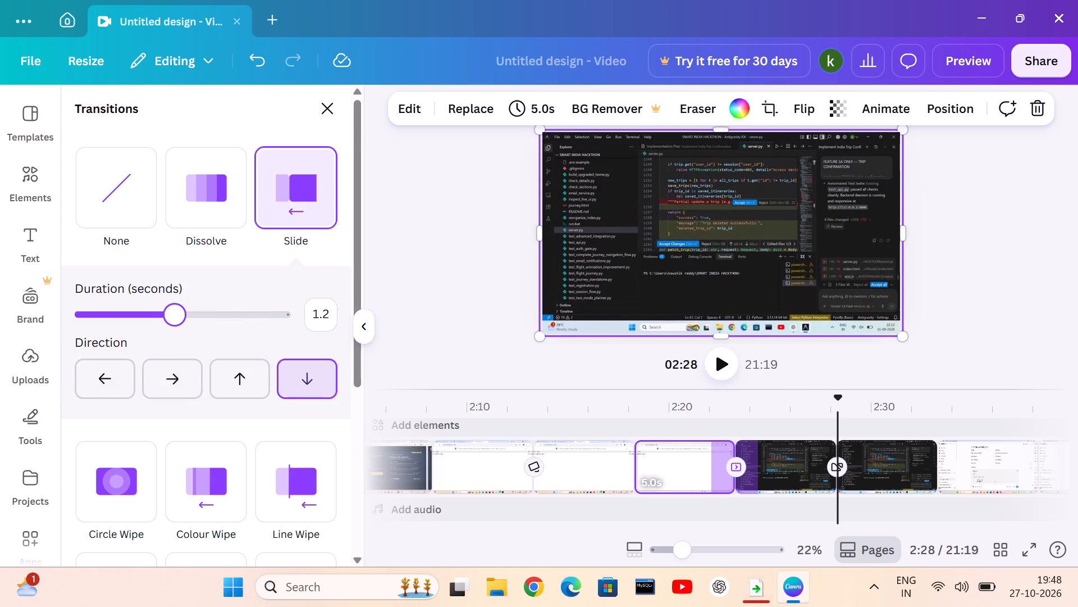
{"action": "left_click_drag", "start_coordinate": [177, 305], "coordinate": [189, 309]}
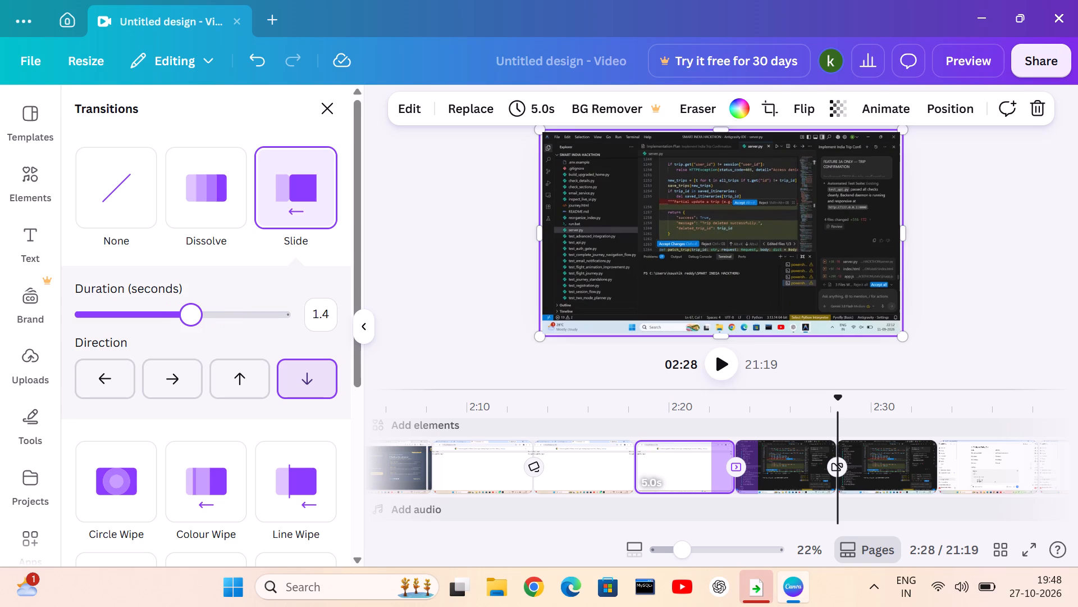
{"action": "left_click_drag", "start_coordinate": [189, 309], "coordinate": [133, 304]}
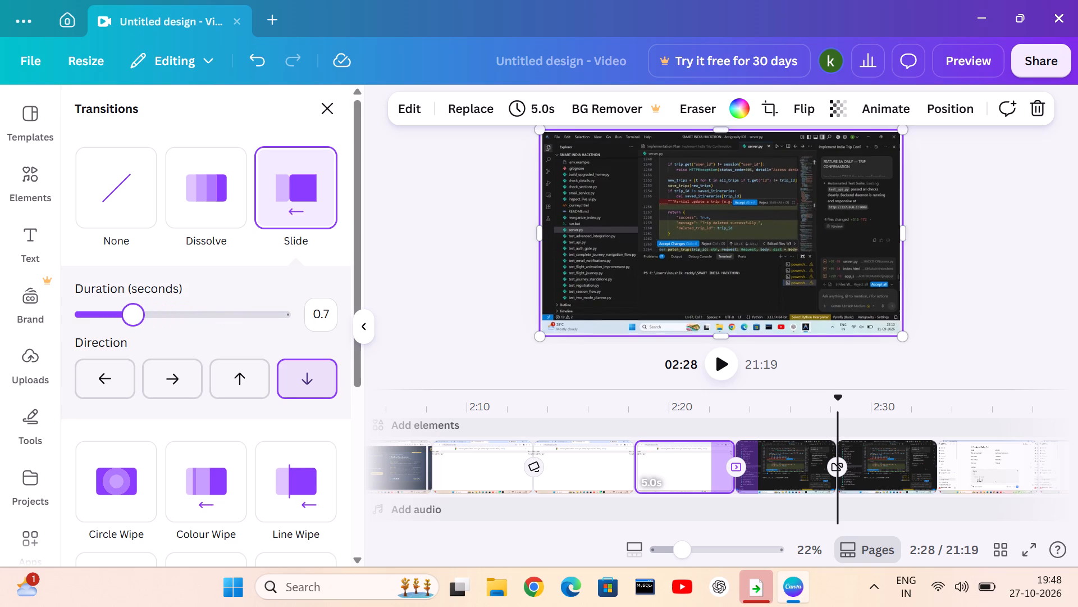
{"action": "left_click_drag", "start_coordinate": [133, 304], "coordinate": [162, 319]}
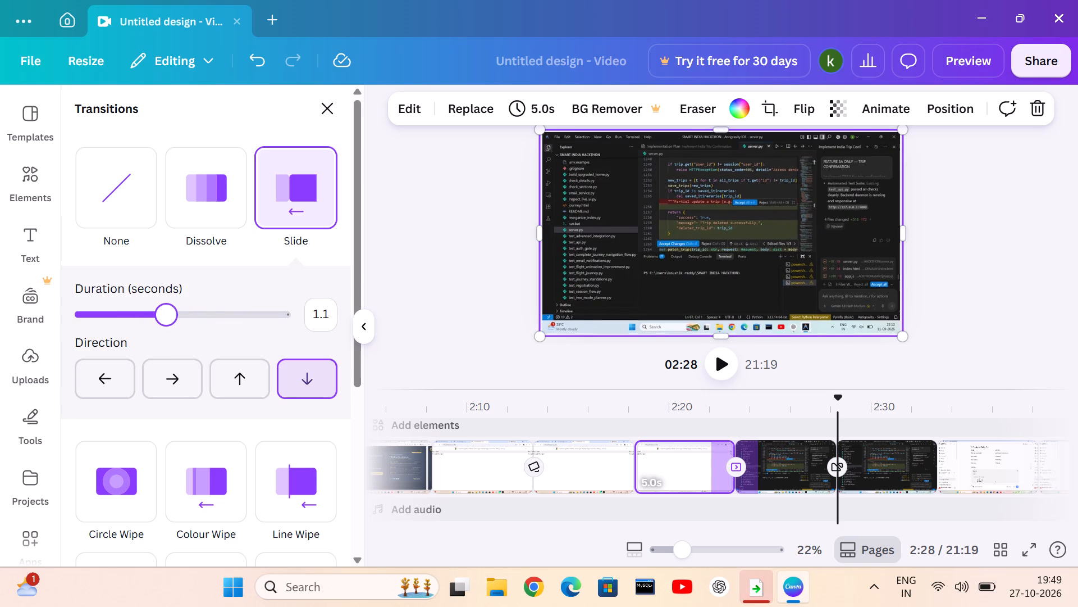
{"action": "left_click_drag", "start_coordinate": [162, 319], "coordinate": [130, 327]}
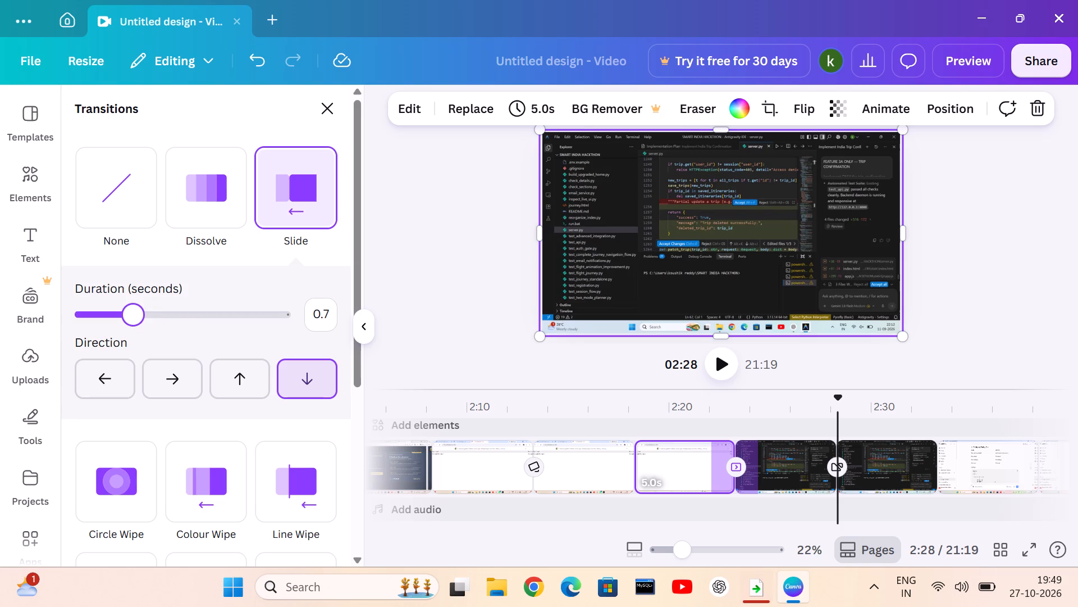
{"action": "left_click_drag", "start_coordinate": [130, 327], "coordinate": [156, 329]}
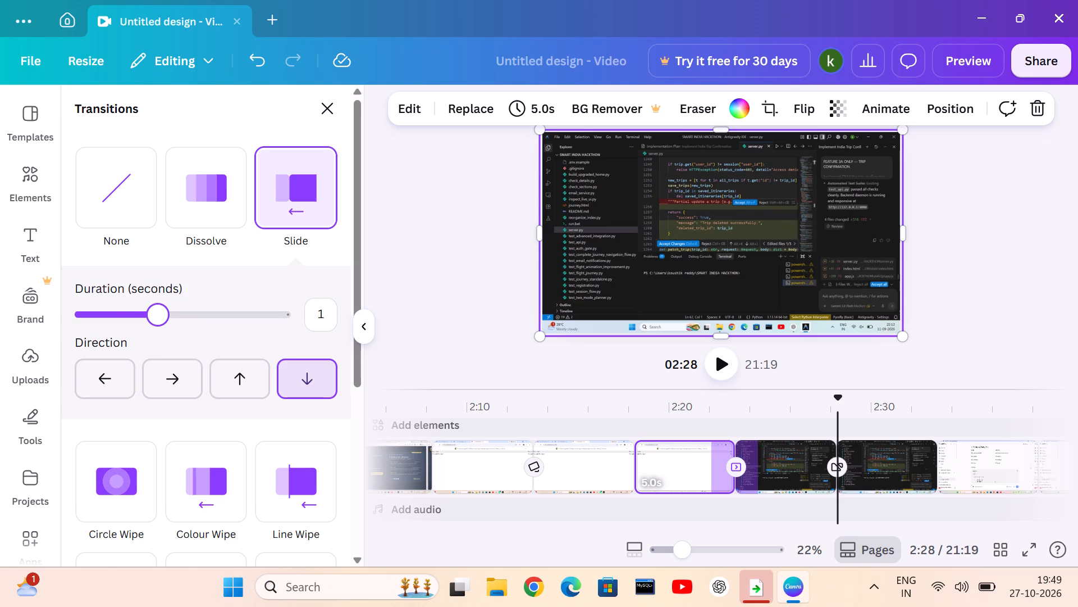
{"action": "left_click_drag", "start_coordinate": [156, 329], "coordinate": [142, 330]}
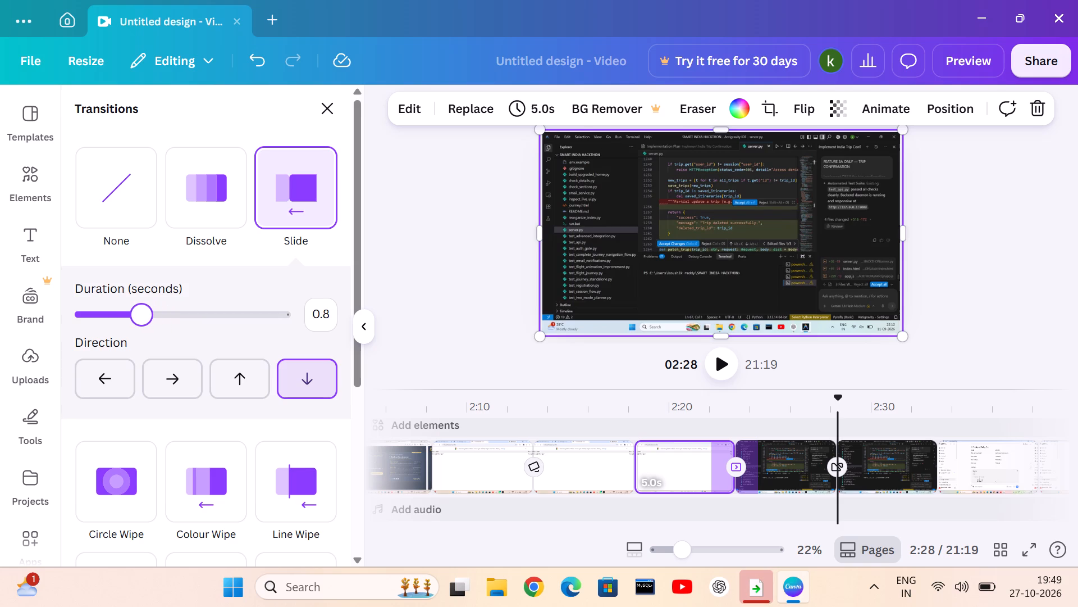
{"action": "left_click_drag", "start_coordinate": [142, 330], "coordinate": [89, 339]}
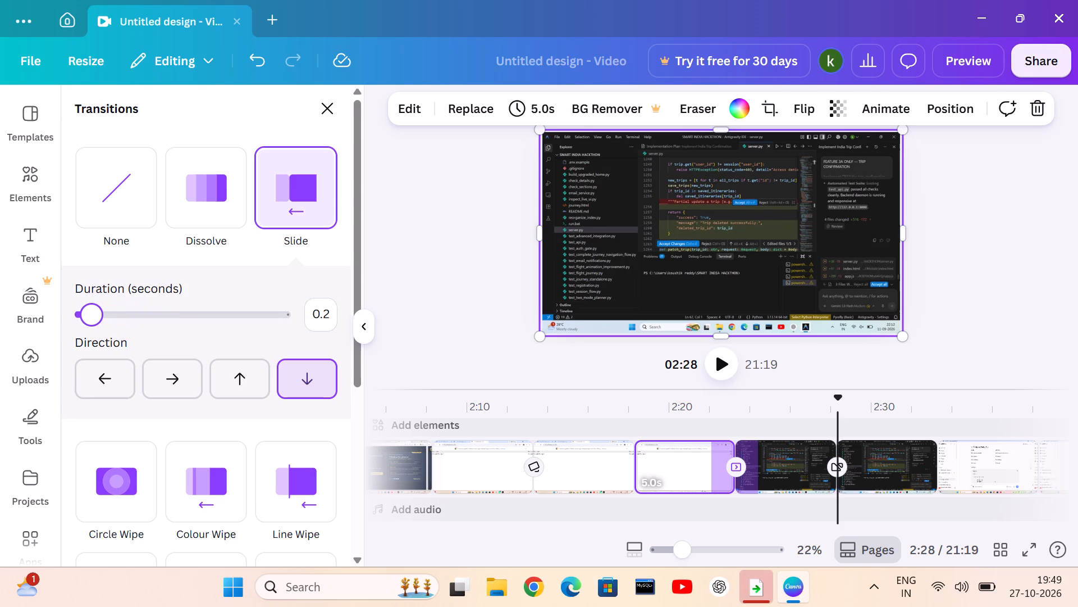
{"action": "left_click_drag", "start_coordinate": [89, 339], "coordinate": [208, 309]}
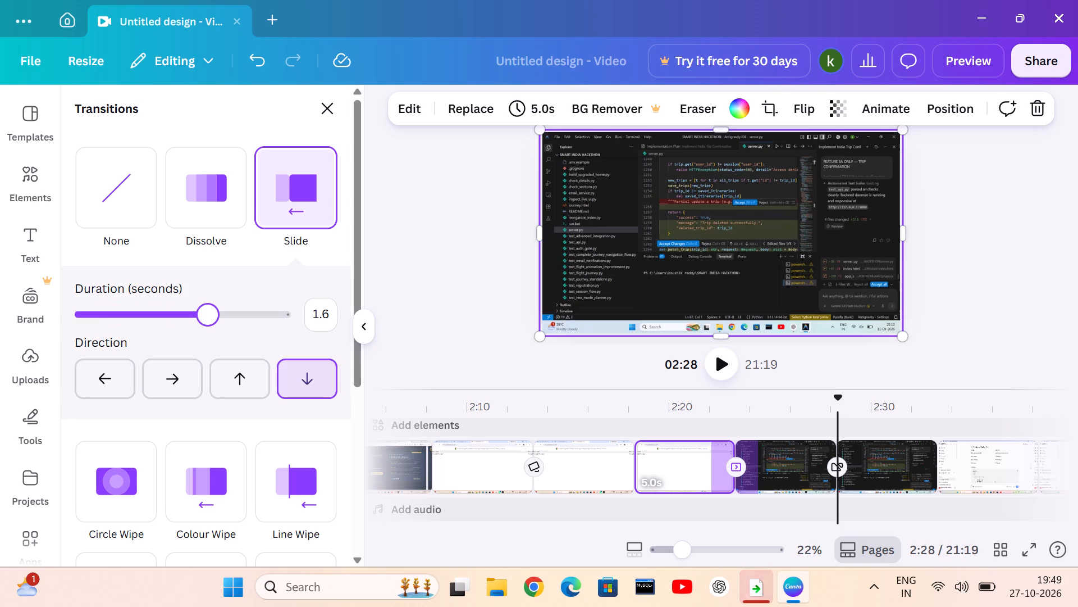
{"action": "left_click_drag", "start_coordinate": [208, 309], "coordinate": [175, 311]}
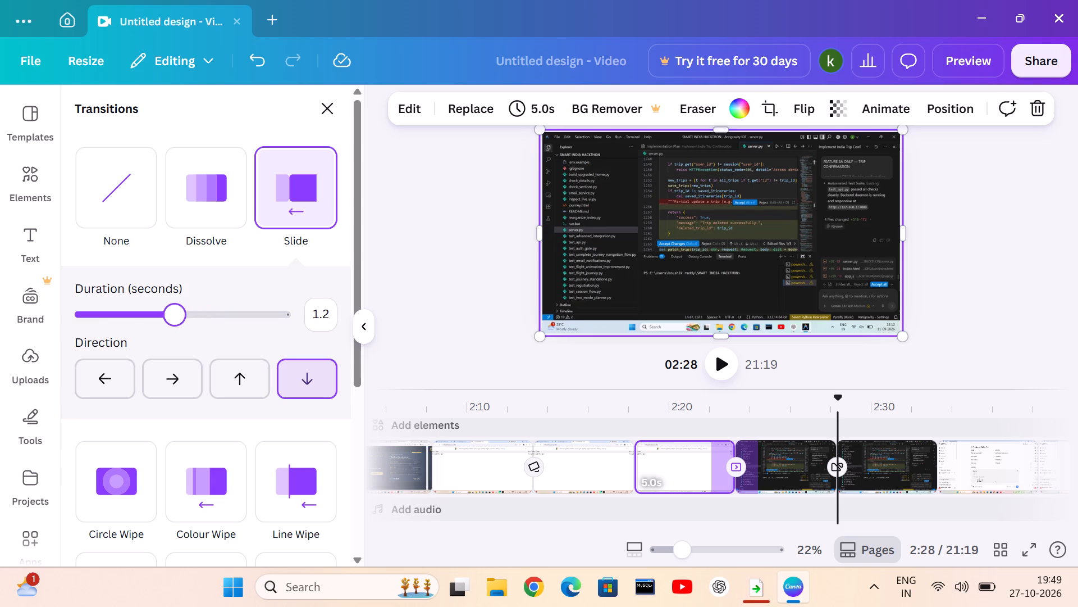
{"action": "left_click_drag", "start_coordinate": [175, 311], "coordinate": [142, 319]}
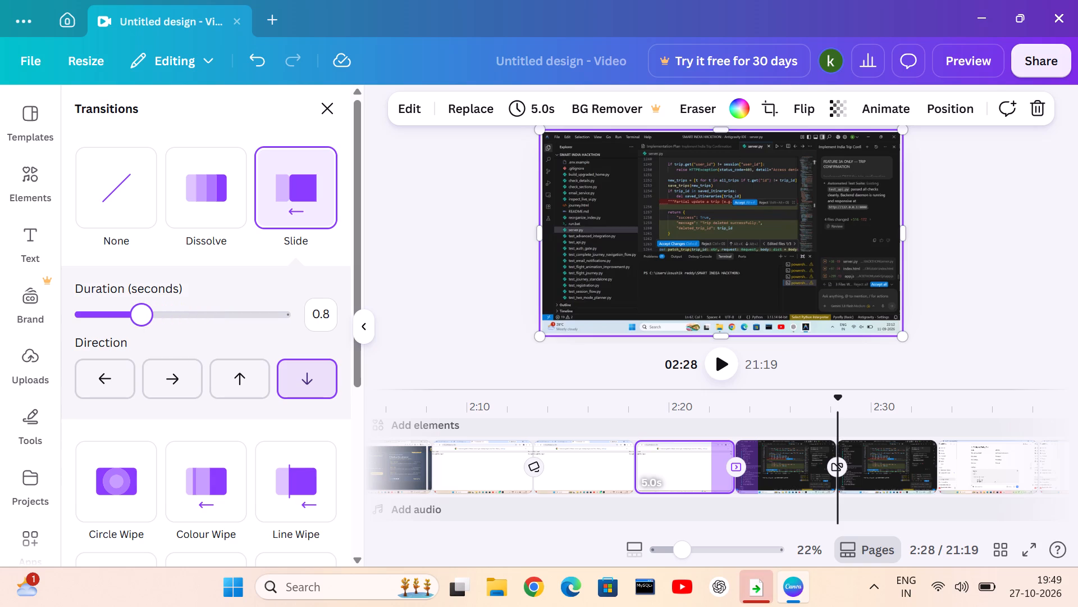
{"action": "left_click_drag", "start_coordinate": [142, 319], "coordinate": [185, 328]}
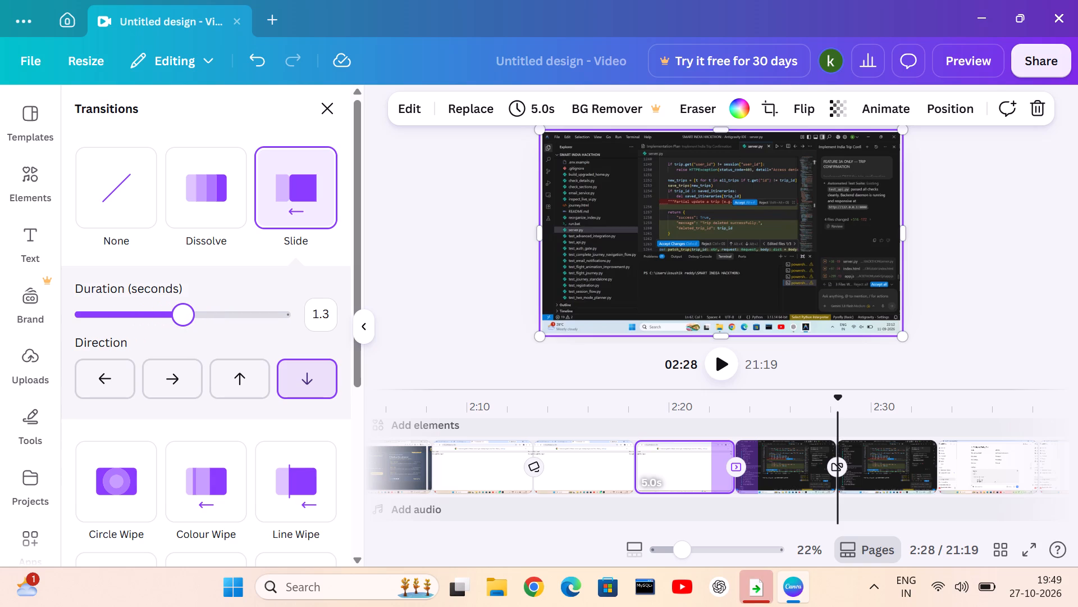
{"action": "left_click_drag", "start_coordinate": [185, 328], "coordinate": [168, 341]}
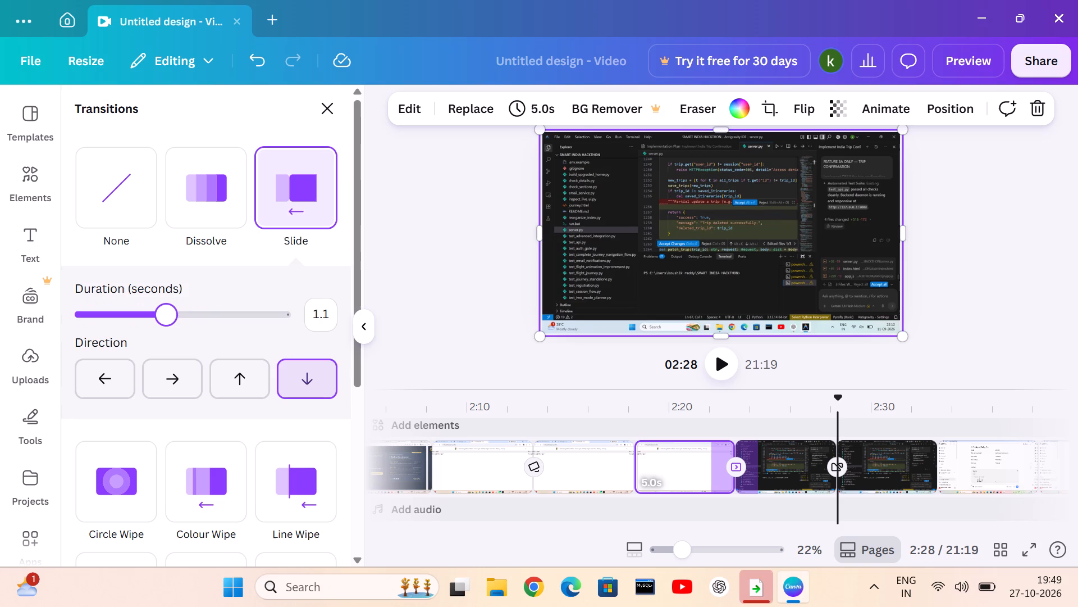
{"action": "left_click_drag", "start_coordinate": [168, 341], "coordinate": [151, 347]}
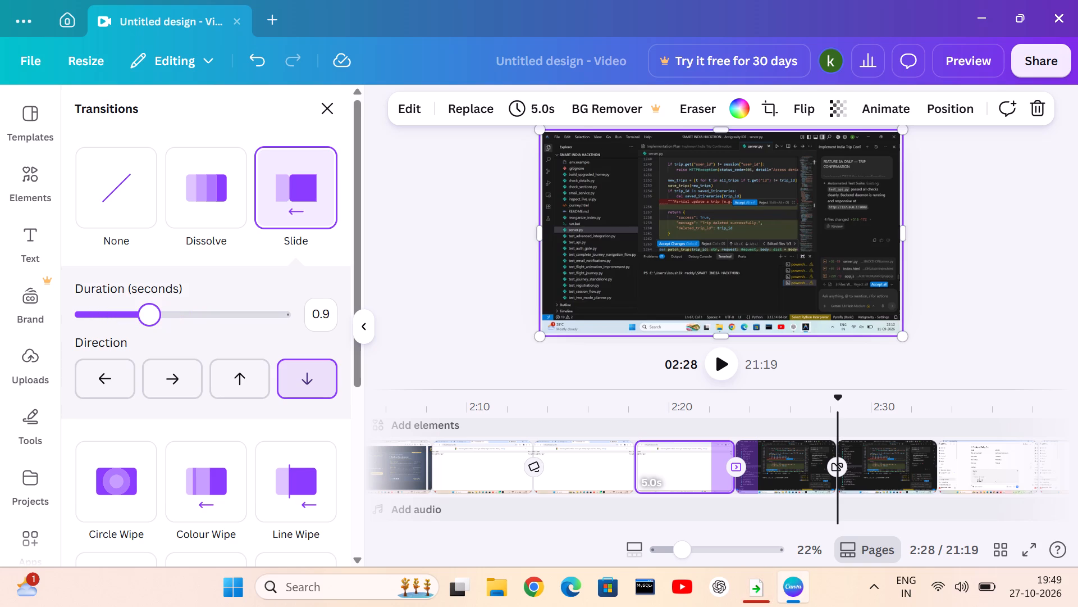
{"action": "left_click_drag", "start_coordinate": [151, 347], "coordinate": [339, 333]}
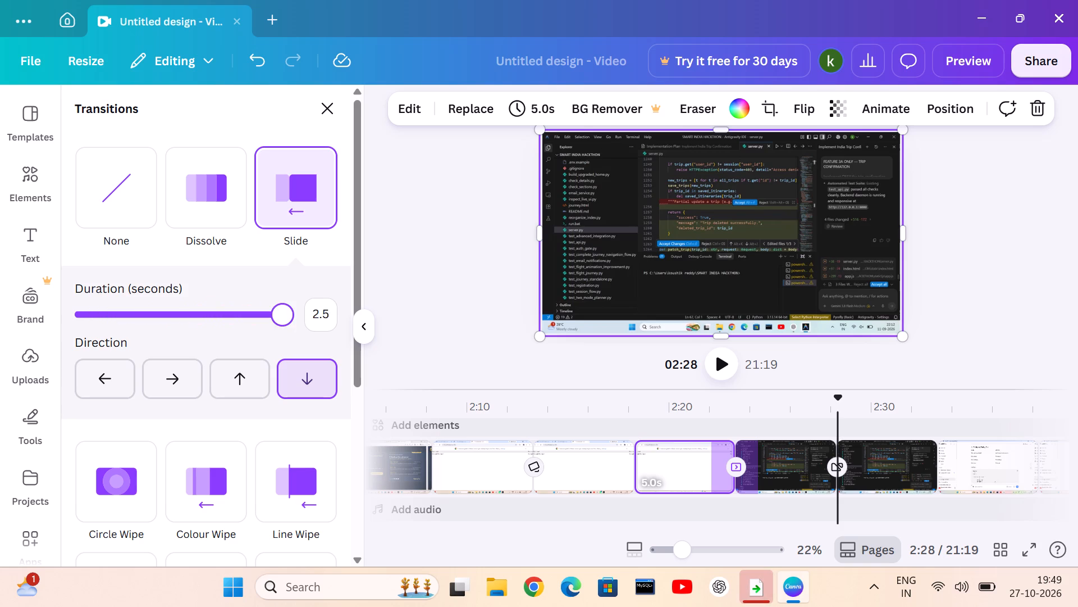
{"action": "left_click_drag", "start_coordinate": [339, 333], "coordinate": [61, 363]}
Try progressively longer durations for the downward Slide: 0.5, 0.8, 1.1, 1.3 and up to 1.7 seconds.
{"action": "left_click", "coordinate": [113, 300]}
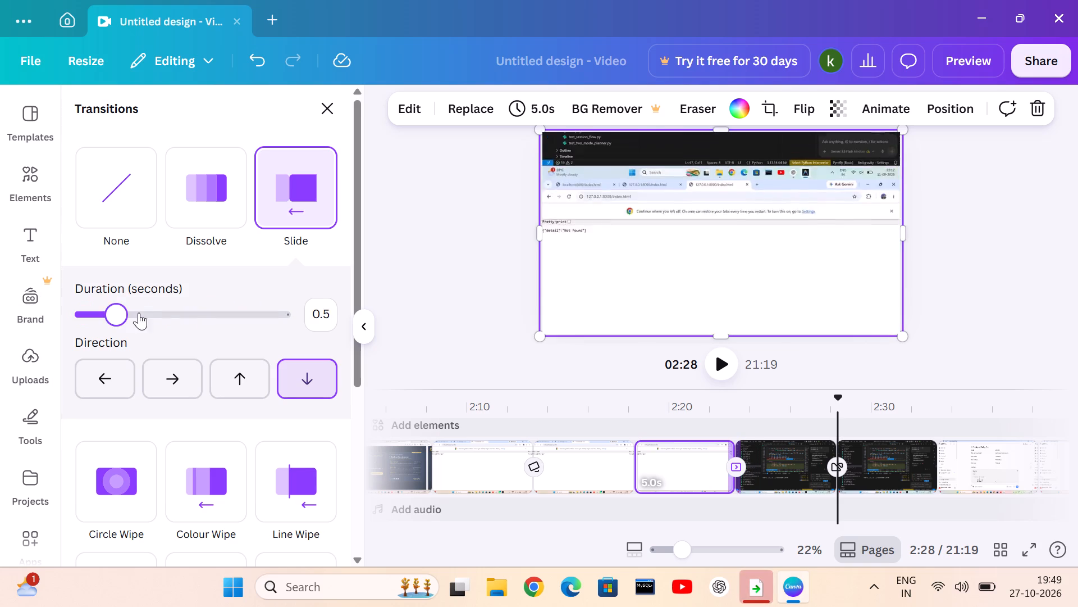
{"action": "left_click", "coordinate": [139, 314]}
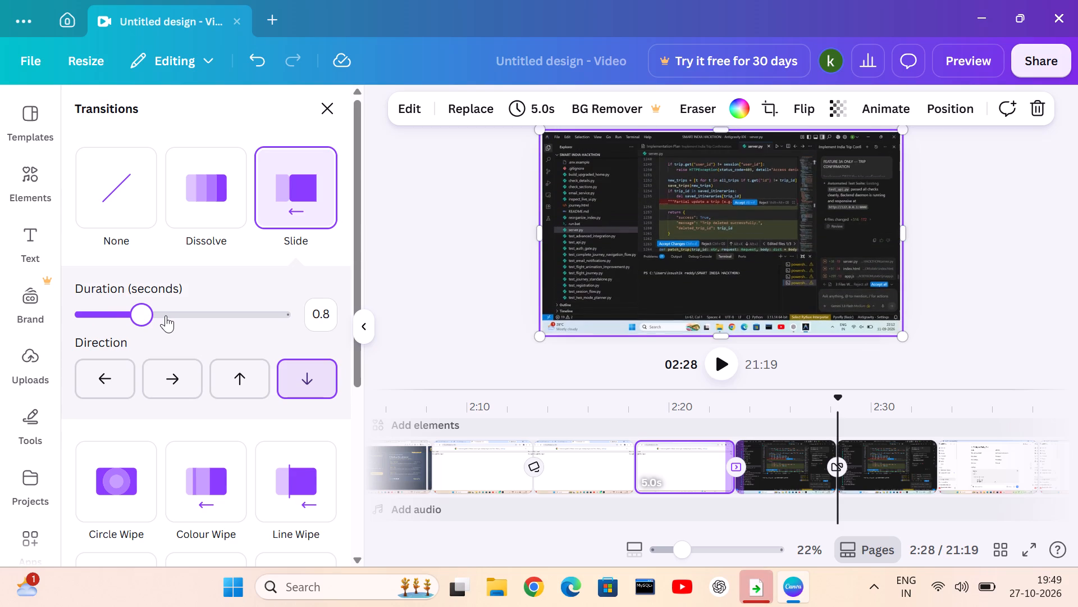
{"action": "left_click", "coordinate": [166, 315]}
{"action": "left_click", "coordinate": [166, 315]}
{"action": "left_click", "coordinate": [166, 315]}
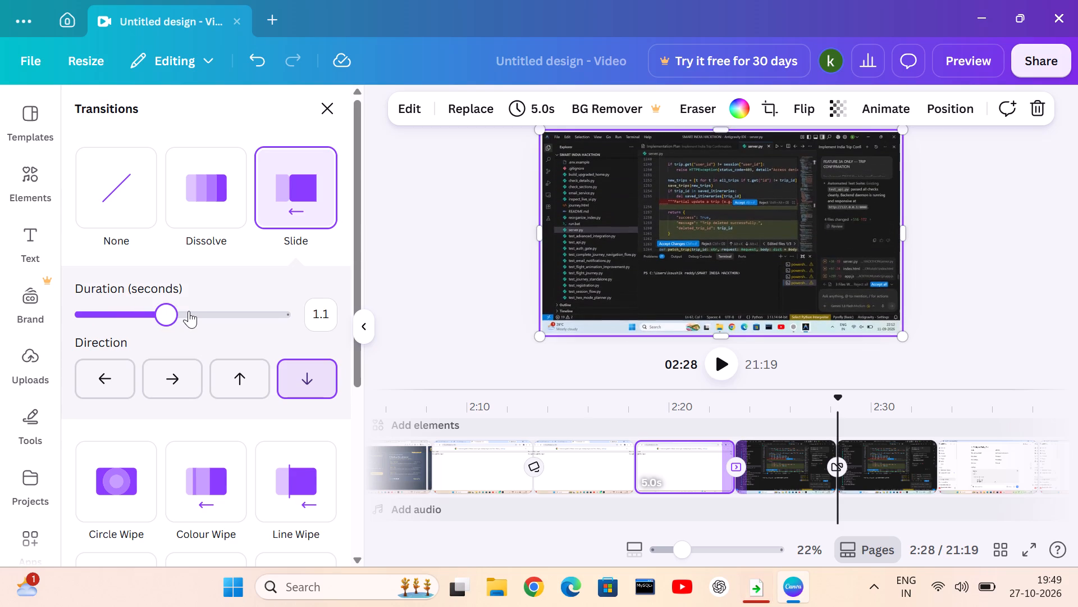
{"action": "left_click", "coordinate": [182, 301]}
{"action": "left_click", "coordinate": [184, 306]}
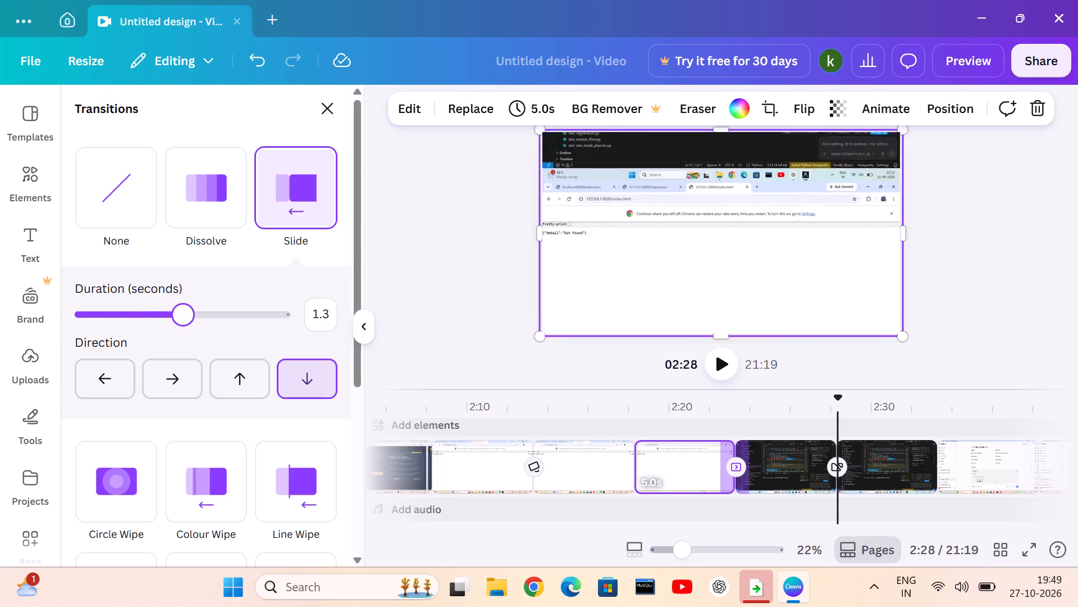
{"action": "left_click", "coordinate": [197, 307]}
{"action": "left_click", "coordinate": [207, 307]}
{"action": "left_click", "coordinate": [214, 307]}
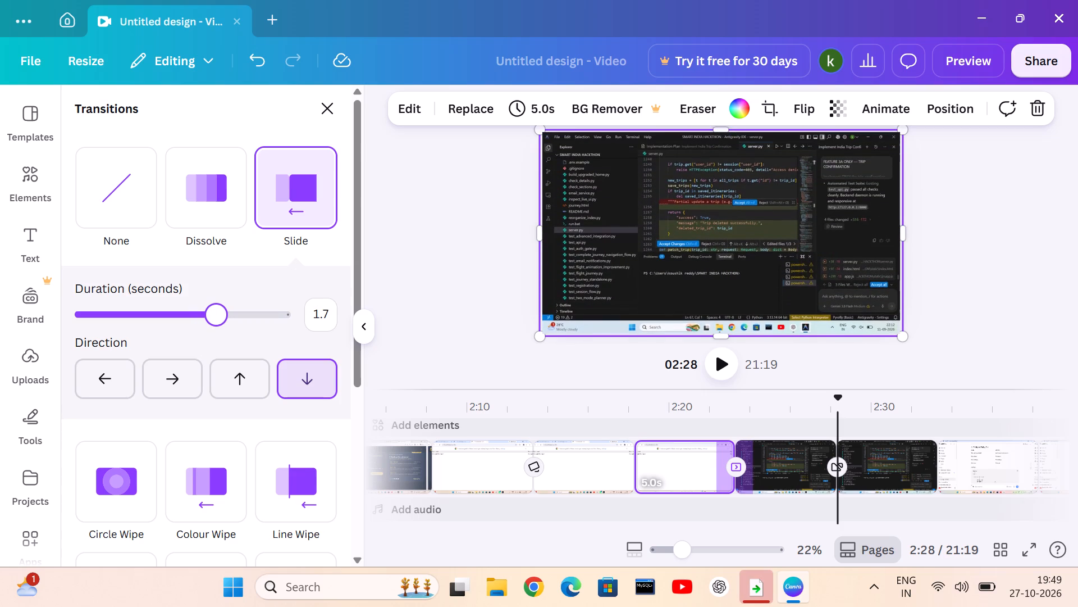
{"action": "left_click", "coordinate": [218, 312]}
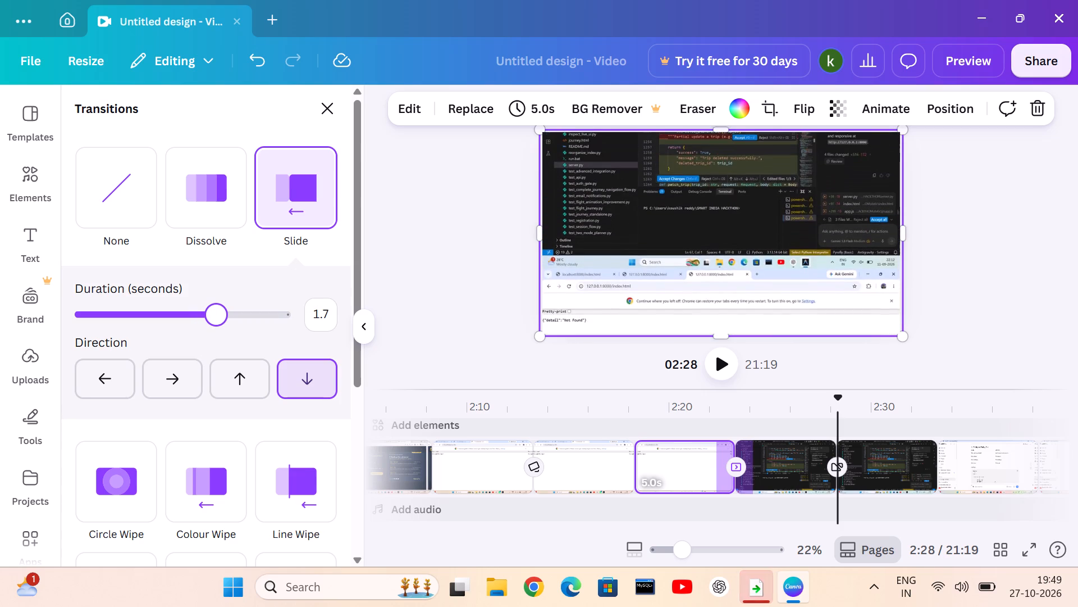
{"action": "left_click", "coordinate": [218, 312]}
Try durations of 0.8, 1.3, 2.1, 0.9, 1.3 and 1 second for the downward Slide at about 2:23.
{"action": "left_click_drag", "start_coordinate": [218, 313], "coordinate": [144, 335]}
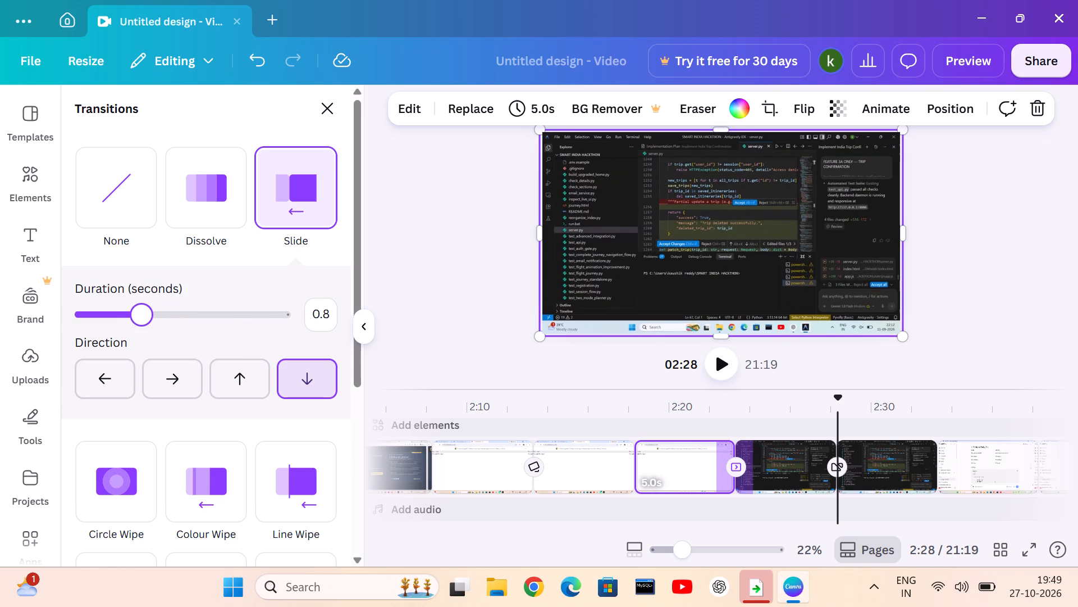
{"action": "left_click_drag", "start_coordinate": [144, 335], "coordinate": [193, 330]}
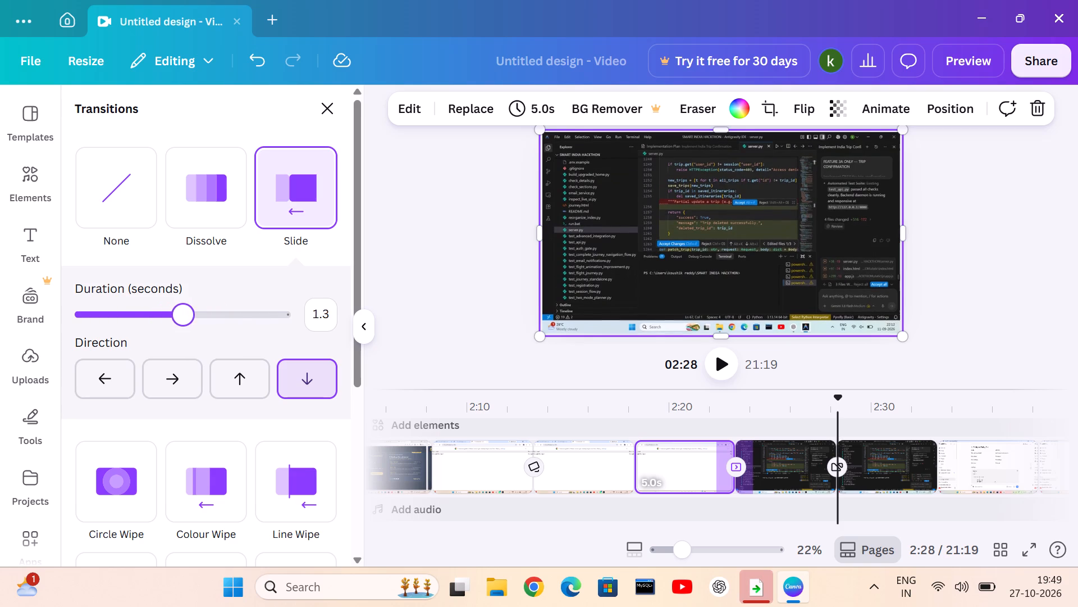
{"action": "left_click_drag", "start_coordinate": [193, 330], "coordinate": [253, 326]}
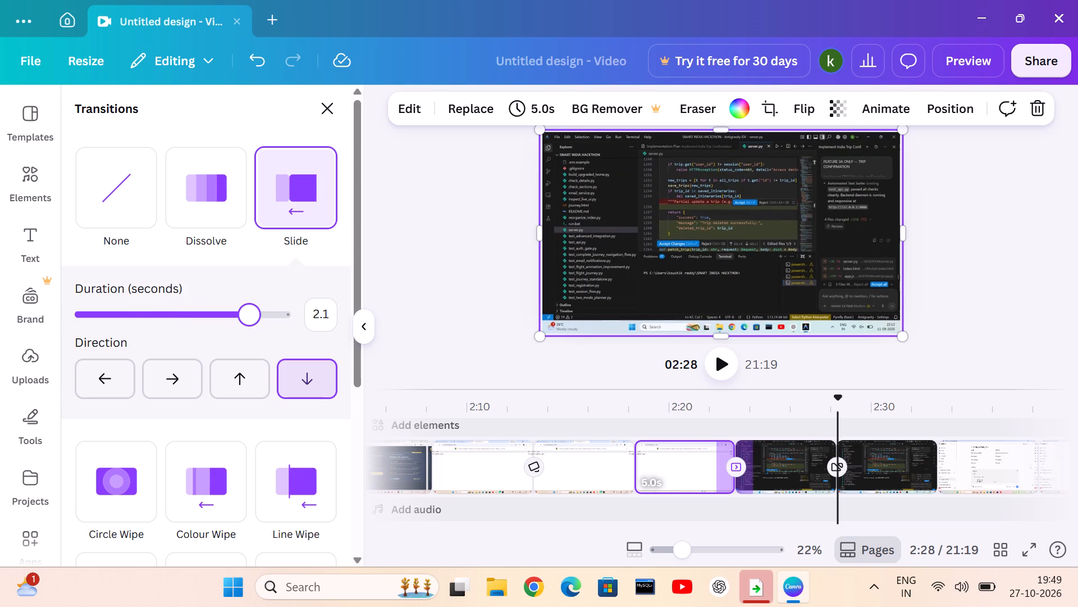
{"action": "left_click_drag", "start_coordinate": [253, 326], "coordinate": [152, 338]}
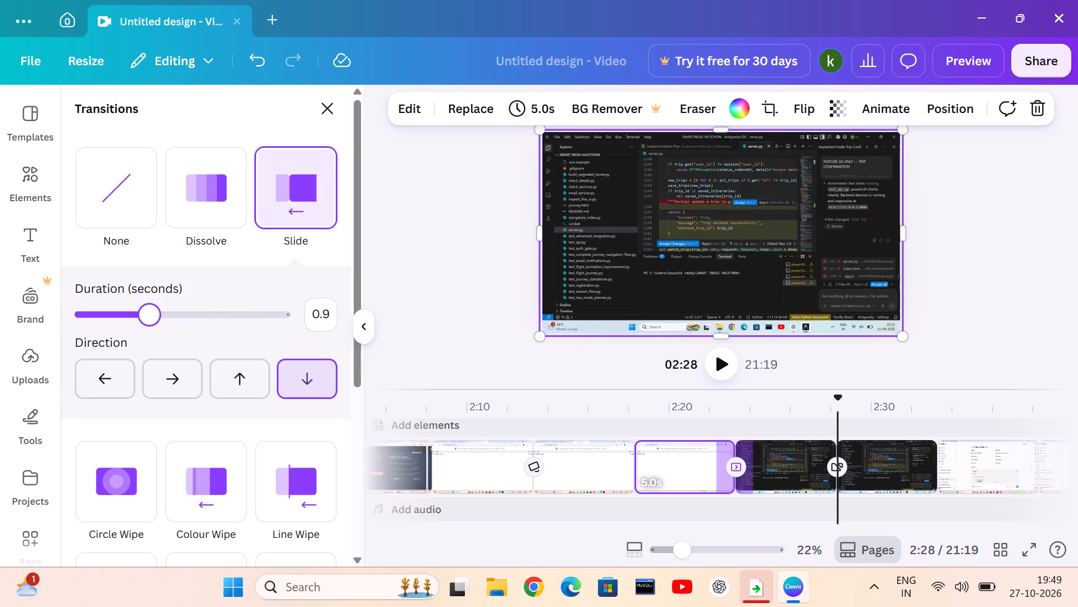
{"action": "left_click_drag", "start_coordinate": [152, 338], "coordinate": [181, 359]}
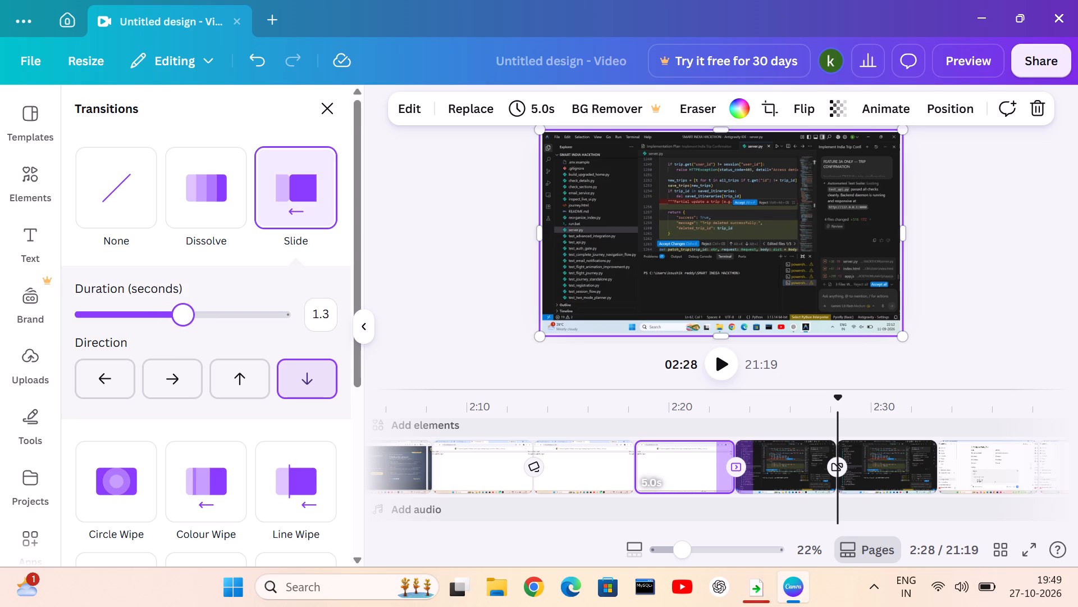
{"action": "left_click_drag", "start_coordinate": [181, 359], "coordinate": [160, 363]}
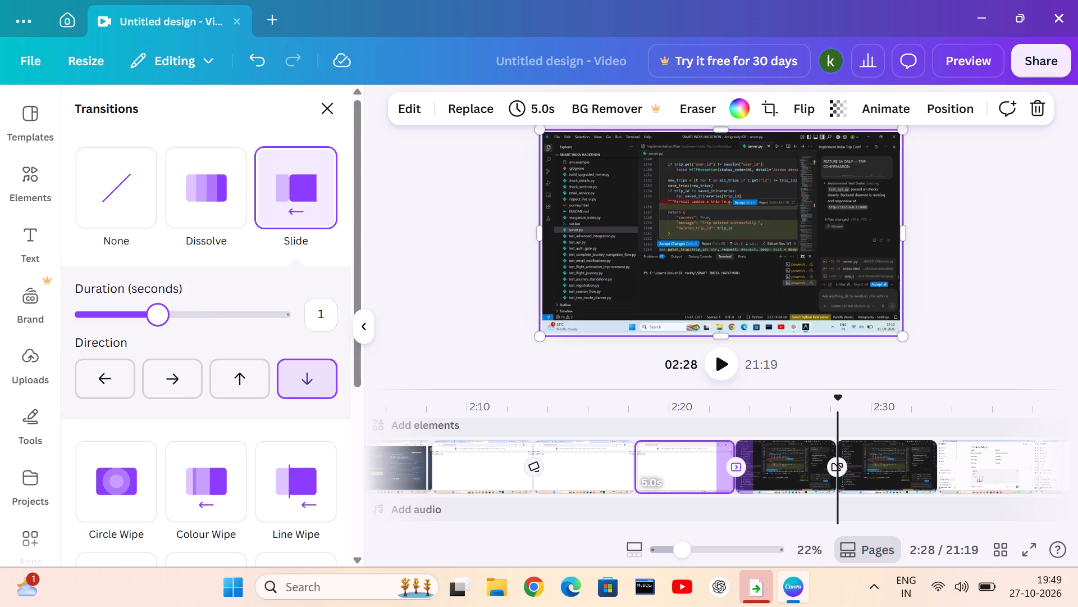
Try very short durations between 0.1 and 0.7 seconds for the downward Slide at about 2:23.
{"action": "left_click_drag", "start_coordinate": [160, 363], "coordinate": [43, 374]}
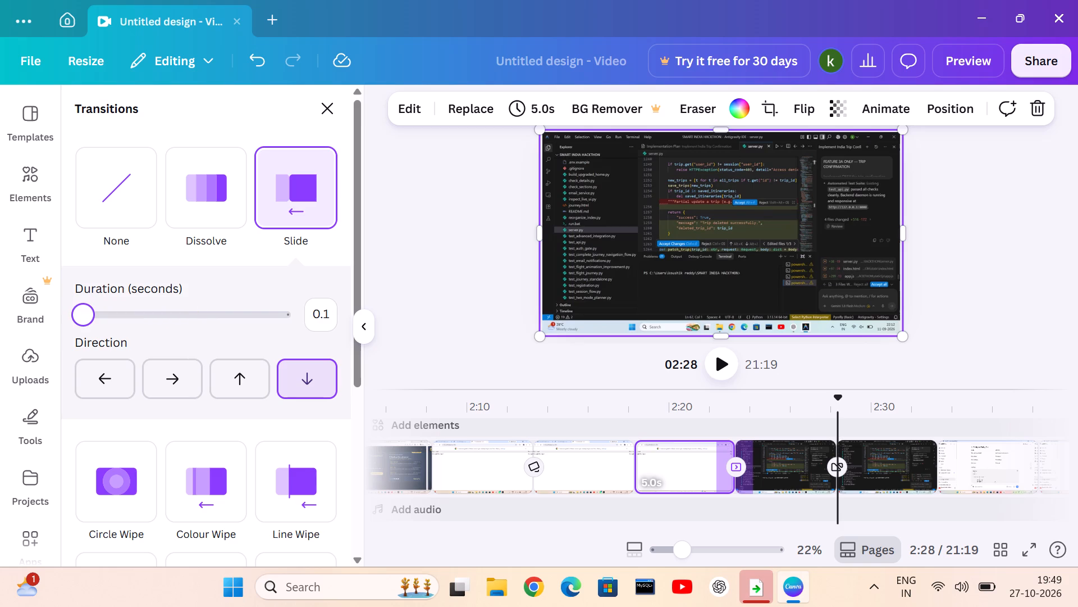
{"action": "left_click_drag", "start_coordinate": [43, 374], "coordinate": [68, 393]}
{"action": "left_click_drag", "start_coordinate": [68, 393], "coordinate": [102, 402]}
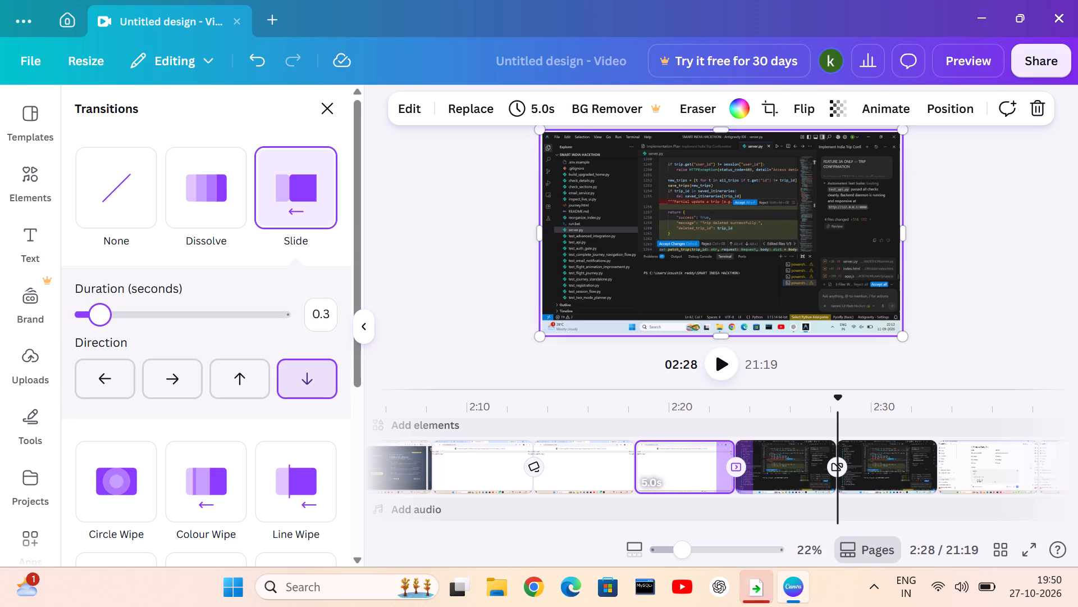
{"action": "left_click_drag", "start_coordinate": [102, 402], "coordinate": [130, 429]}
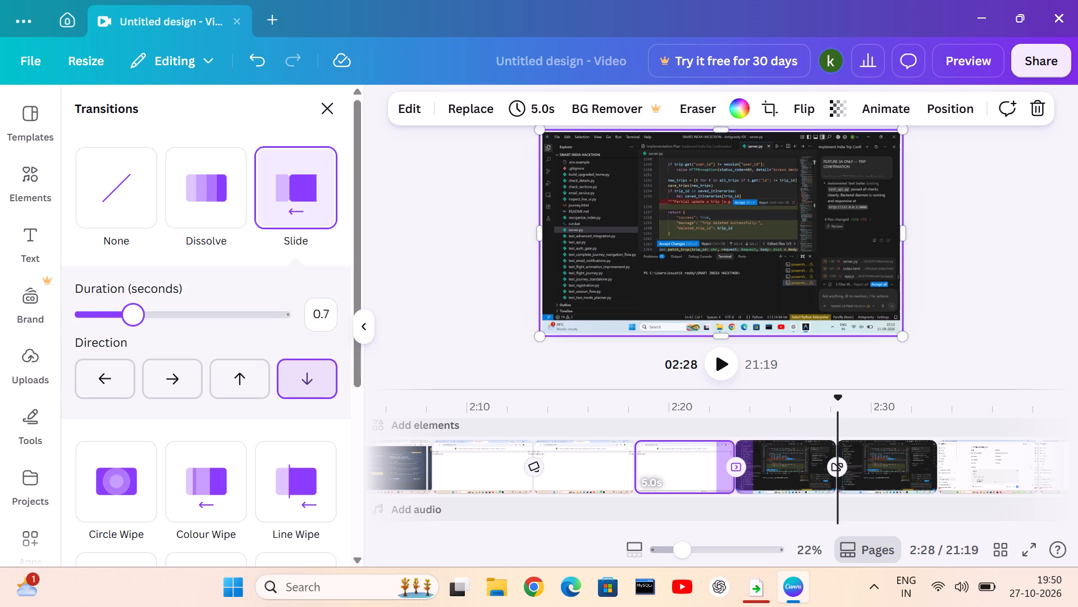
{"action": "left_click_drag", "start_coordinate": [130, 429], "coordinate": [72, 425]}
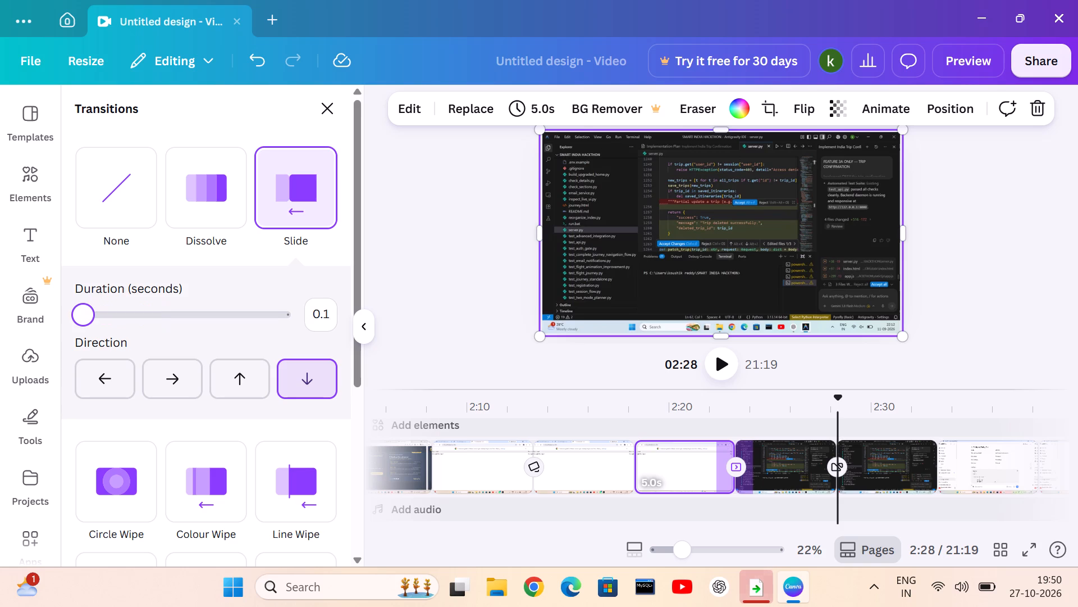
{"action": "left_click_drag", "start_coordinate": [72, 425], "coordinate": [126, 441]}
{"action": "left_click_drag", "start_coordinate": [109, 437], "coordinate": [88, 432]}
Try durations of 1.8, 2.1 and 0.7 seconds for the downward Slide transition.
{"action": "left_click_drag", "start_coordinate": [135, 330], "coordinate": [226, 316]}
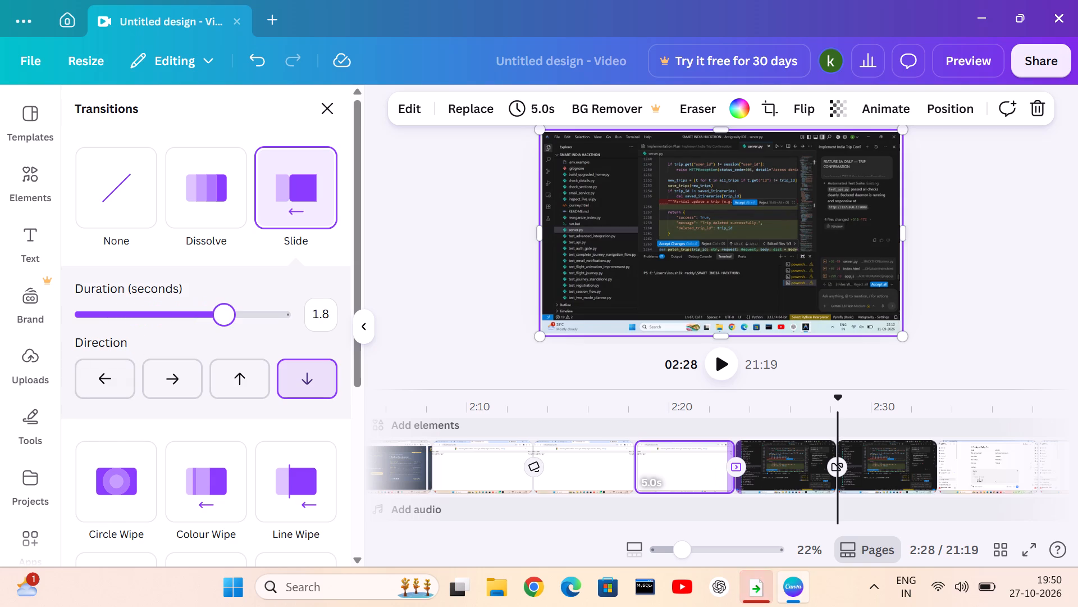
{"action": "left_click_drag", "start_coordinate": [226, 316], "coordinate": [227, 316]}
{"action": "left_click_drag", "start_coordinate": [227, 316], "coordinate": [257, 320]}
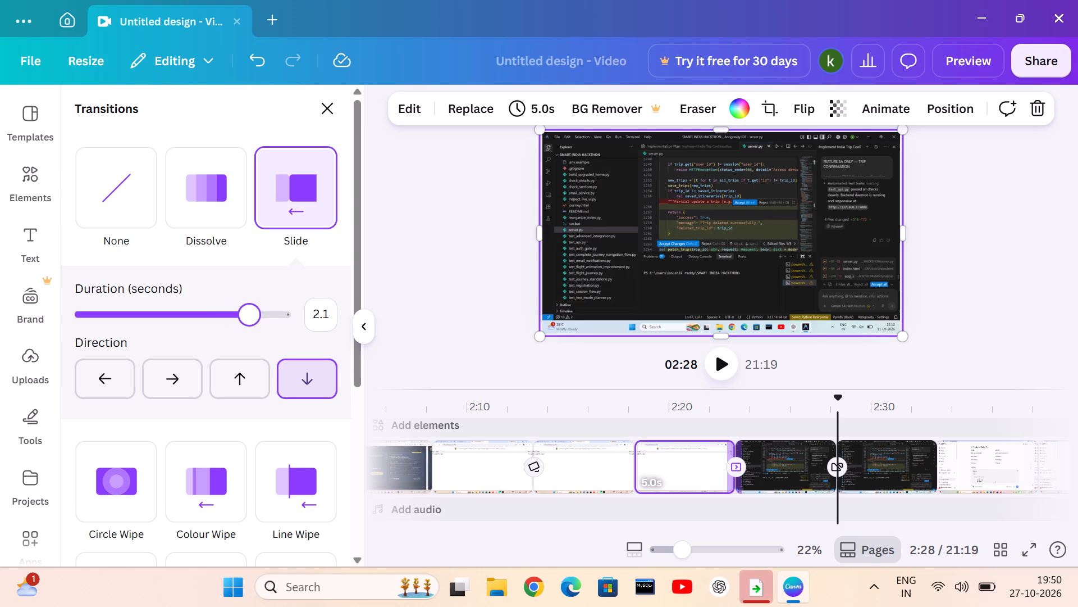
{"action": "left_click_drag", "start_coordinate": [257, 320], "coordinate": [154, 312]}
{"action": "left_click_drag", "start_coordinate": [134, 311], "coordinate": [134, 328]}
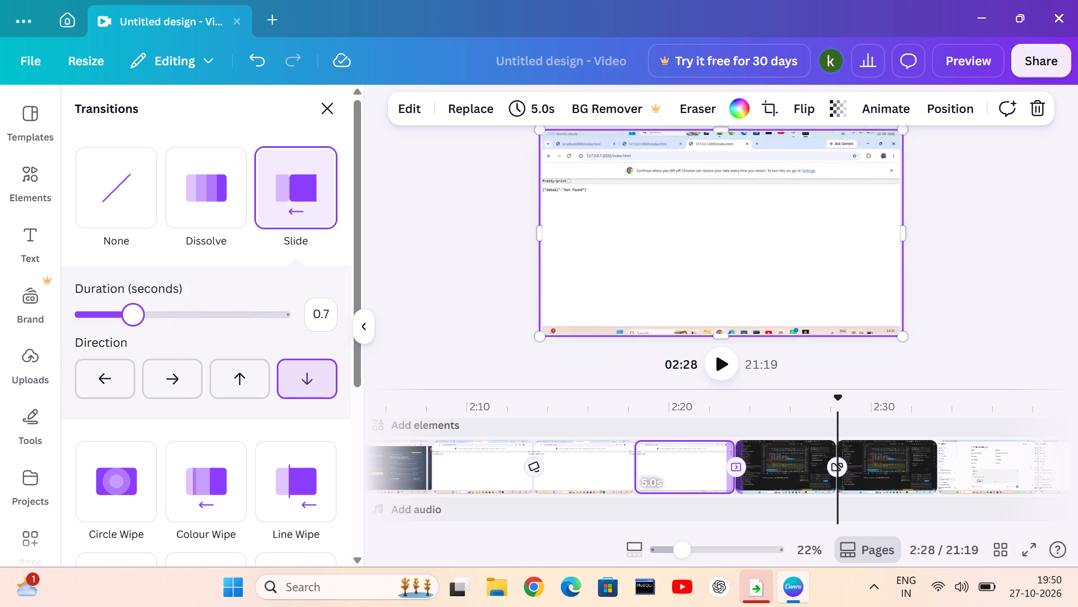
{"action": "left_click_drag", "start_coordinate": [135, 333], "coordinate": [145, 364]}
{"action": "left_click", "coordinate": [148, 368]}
Replace the Slide transition at about 2:23 with Dissolve.
{"action": "left_click", "coordinate": [216, 216]}
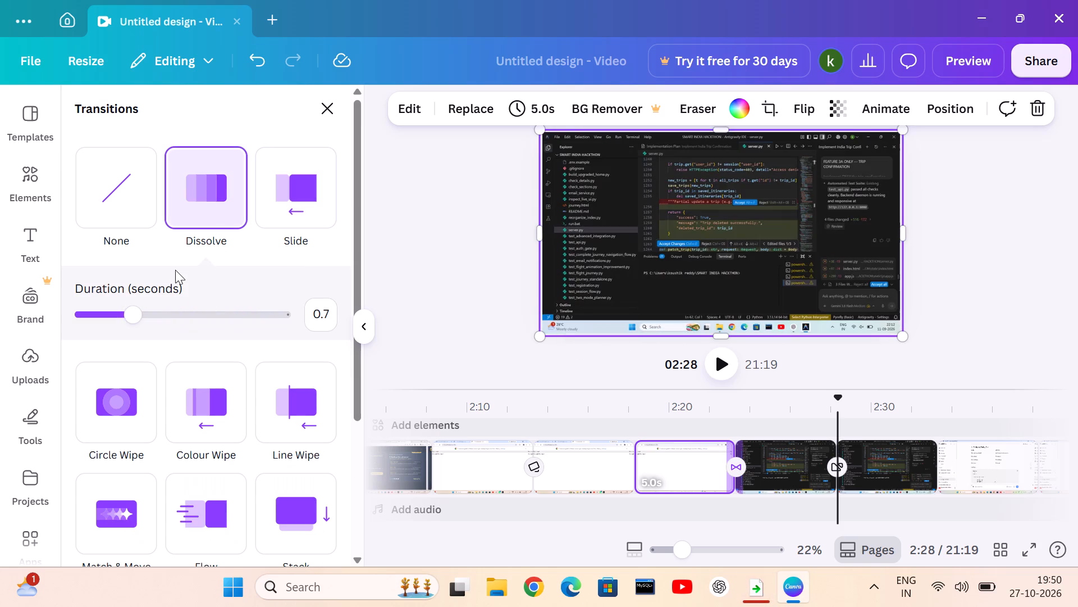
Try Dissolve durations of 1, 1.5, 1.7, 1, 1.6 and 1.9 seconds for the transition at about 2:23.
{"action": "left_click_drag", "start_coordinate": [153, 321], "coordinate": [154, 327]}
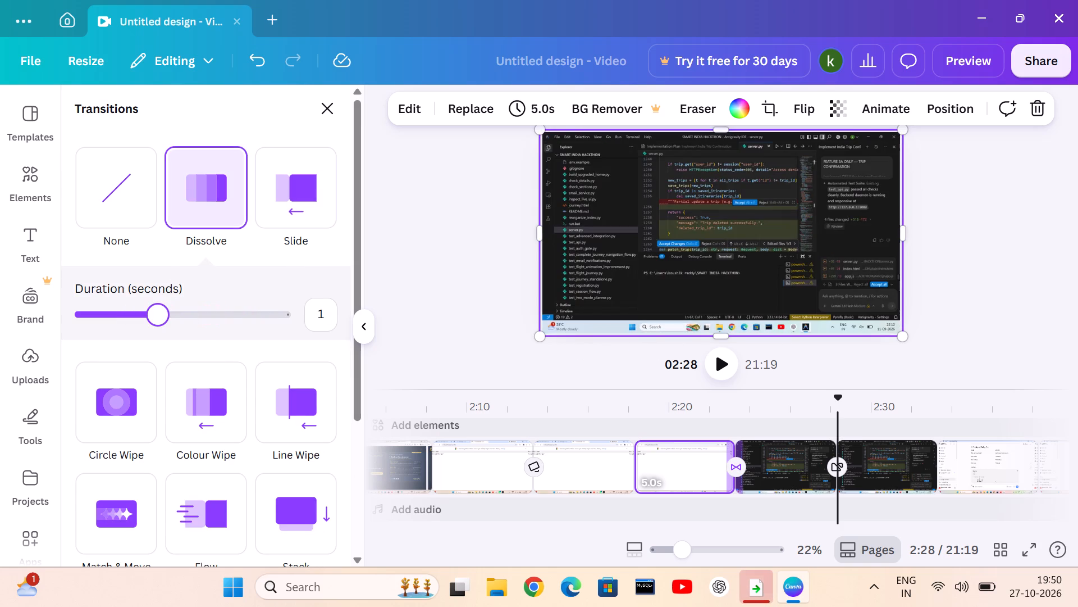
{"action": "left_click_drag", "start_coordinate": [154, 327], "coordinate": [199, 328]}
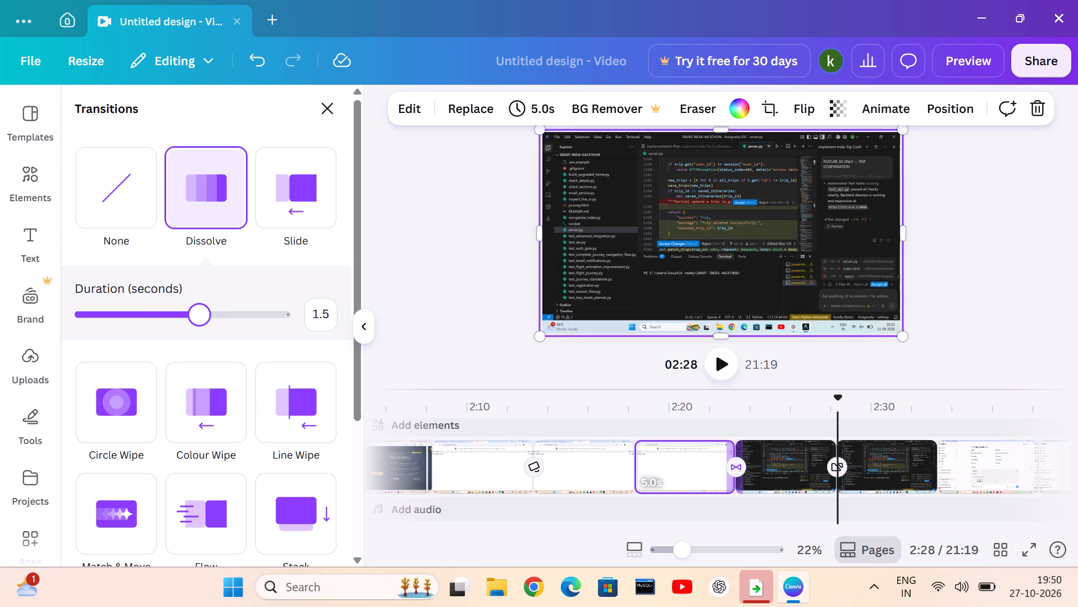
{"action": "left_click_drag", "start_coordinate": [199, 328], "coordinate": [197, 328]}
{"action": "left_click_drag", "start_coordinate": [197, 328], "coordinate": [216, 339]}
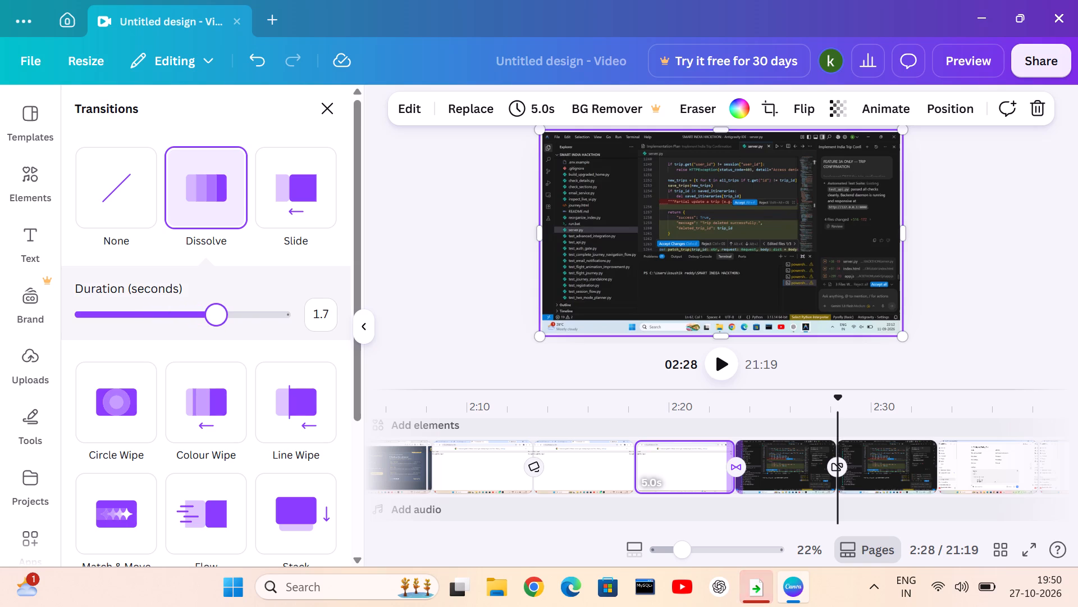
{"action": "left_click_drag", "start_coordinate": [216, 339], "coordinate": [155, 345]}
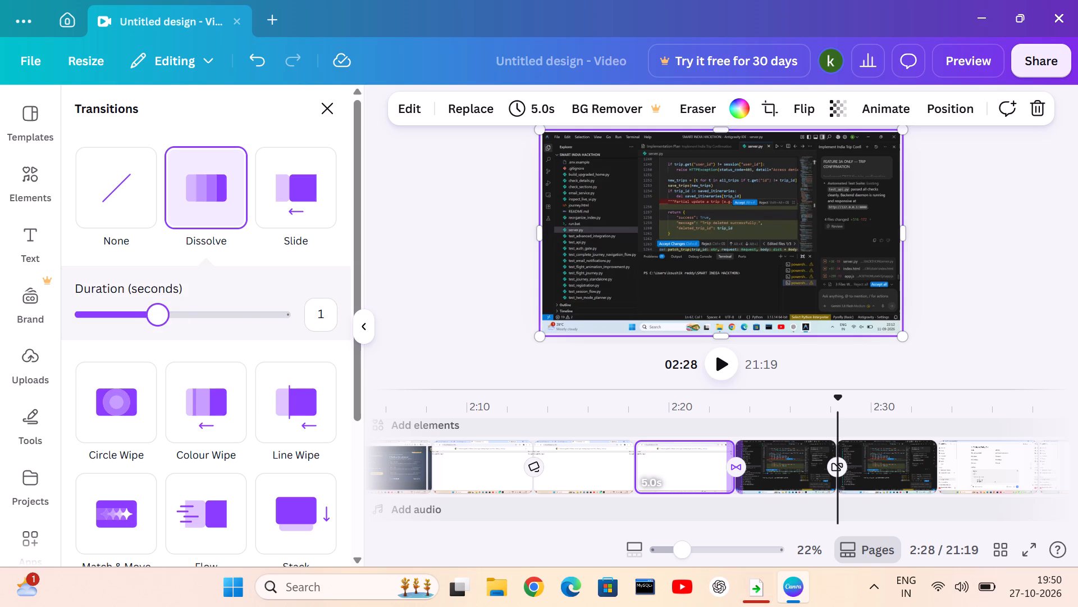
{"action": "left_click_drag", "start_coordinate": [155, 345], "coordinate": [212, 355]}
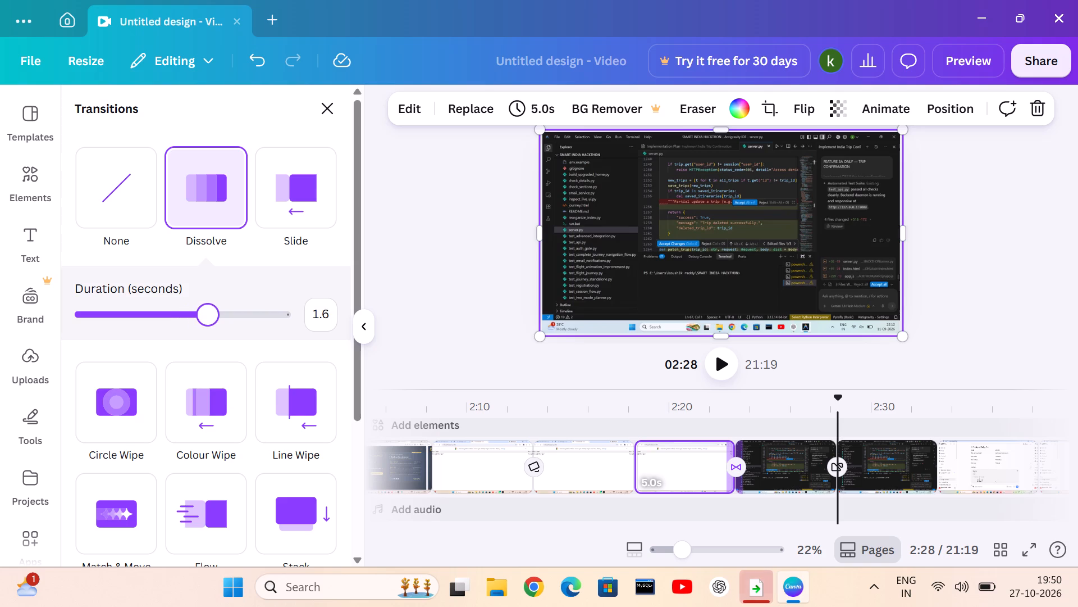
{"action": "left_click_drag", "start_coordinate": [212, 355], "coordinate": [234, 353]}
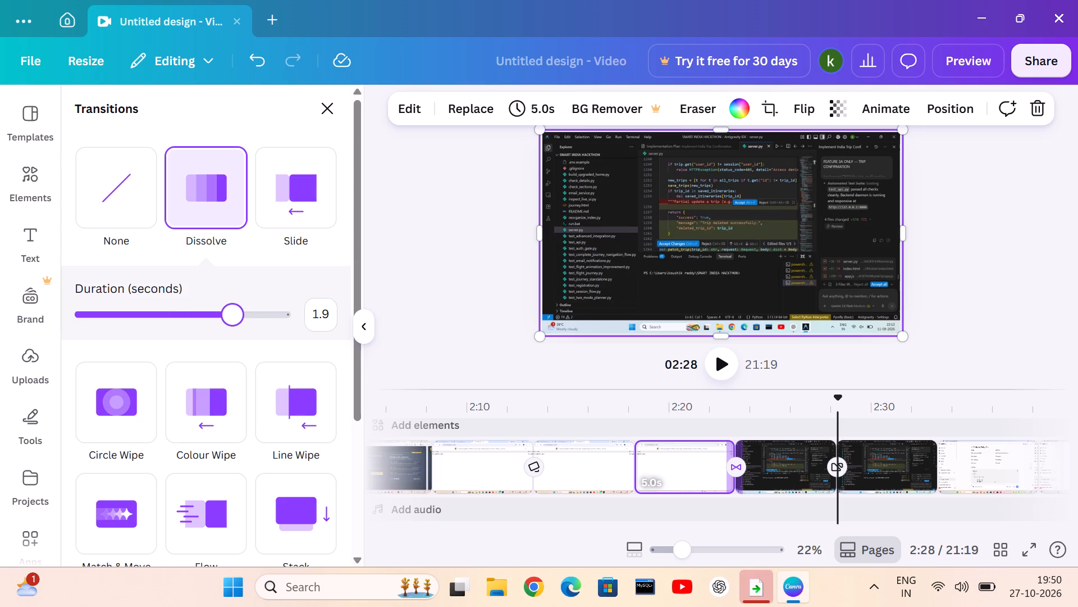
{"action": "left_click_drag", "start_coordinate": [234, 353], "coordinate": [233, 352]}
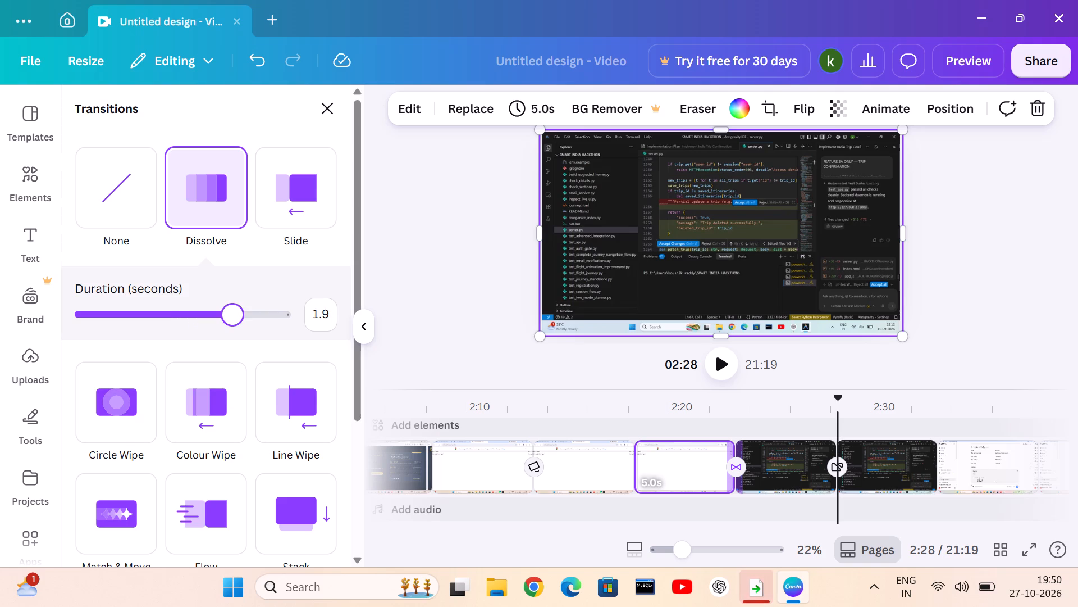
Set the duration of the Dissolve transition at about 2:23 to 2.5 seconds.
{"action": "left_click_drag", "start_coordinate": [233, 352], "coordinate": [281, 366]}
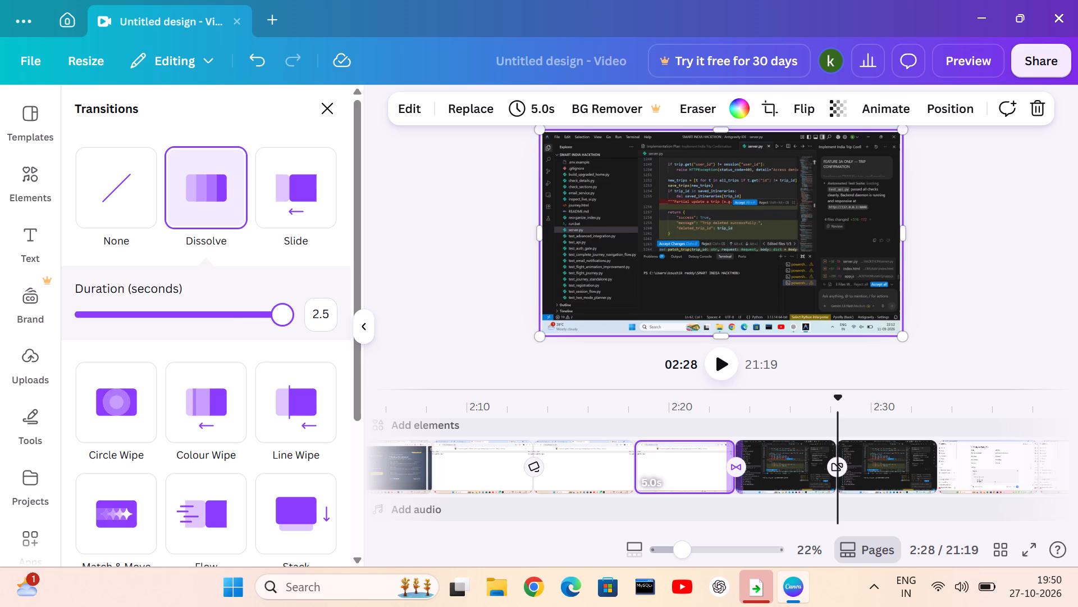
{"action": "left_click_drag", "start_coordinate": [281, 366], "coordinate": [282, 366]}
{"action": "left_click_drag", "start_coordinate": [282, 366], "coordinate": [272, 361]}
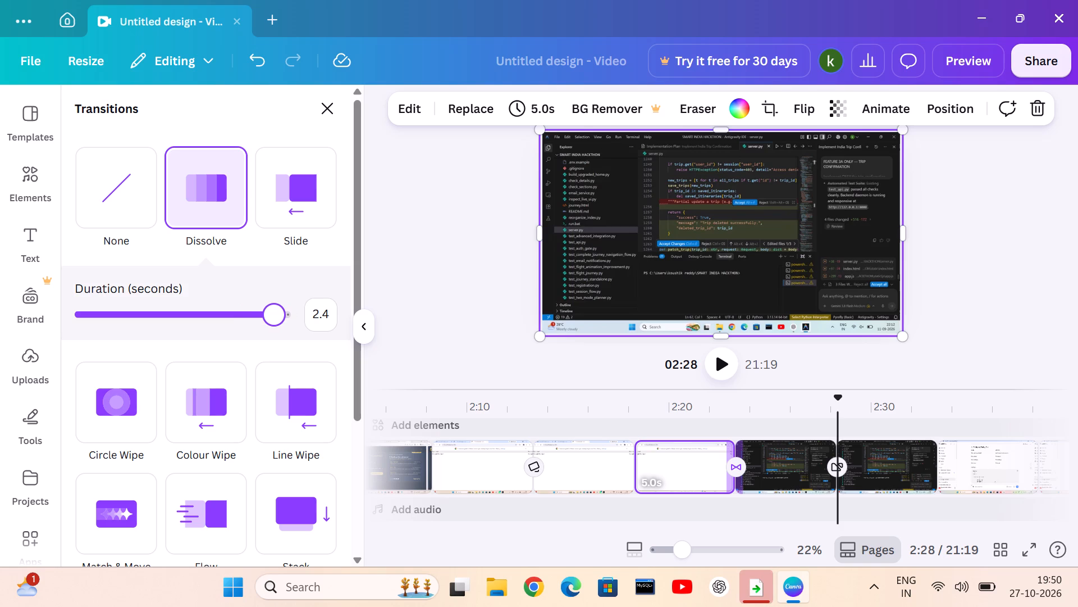
{"action": "left_click_drag", "start_coordinate": [272, 361], "coordinate": [282, 369]}
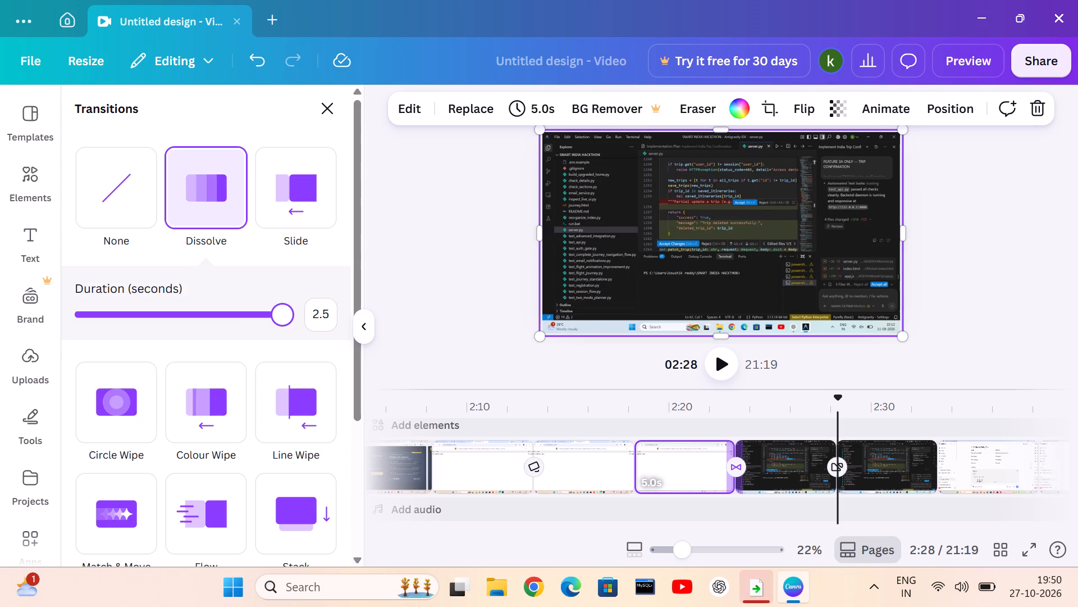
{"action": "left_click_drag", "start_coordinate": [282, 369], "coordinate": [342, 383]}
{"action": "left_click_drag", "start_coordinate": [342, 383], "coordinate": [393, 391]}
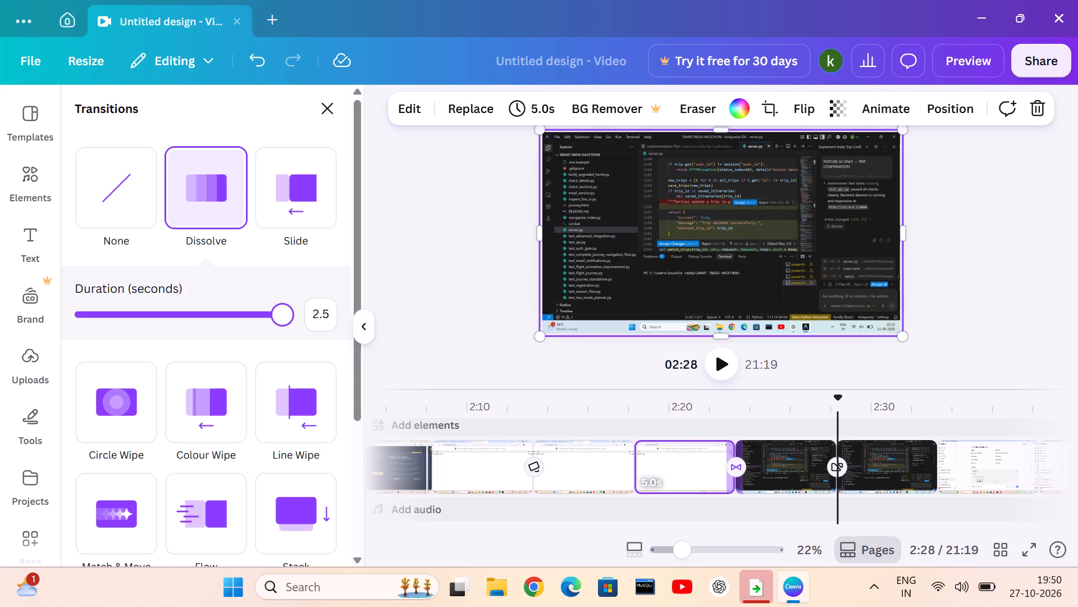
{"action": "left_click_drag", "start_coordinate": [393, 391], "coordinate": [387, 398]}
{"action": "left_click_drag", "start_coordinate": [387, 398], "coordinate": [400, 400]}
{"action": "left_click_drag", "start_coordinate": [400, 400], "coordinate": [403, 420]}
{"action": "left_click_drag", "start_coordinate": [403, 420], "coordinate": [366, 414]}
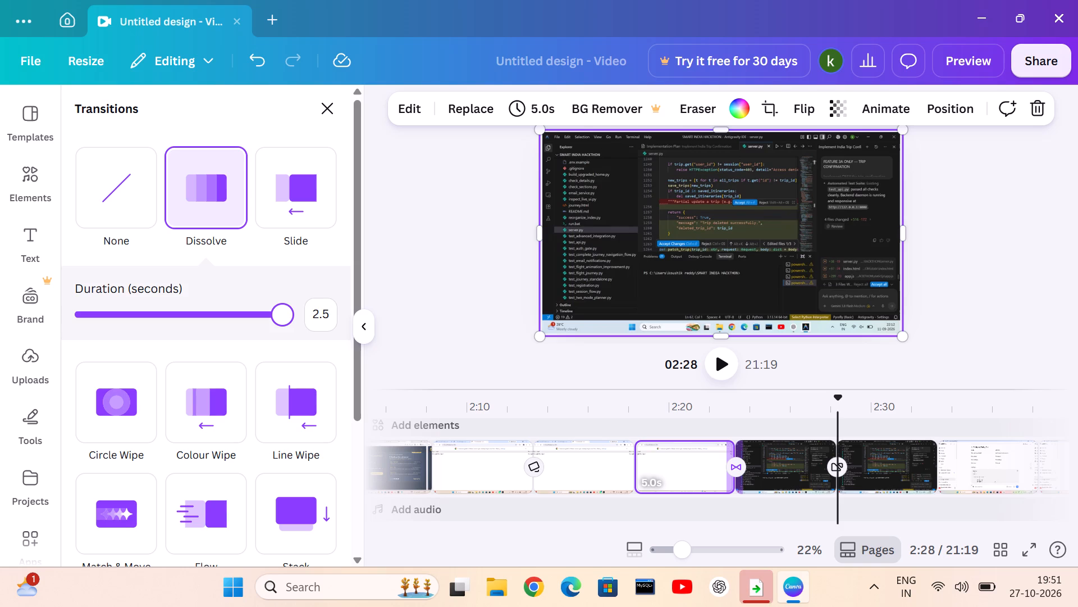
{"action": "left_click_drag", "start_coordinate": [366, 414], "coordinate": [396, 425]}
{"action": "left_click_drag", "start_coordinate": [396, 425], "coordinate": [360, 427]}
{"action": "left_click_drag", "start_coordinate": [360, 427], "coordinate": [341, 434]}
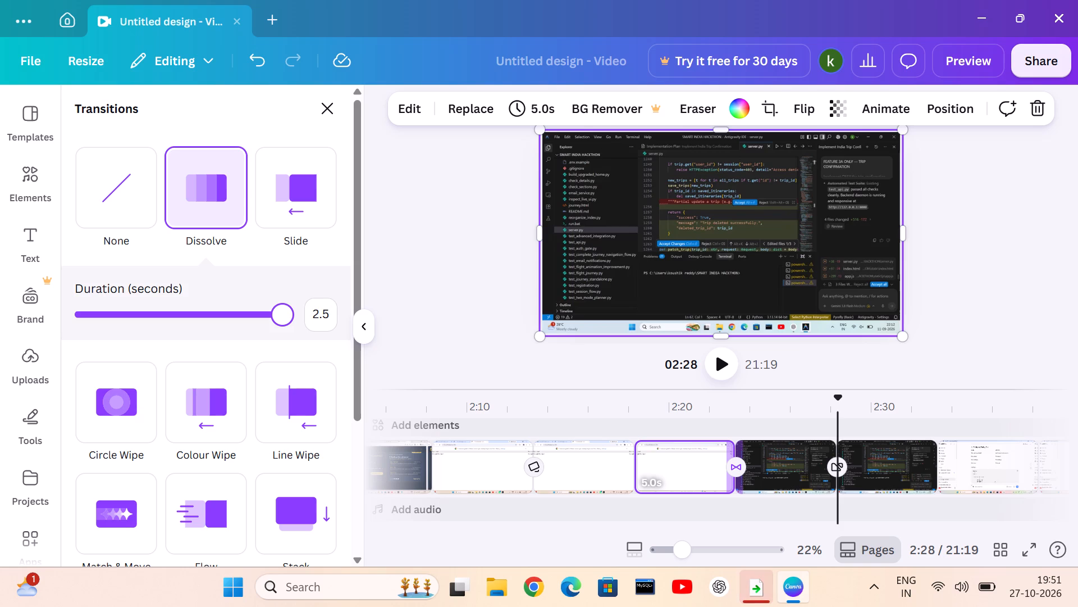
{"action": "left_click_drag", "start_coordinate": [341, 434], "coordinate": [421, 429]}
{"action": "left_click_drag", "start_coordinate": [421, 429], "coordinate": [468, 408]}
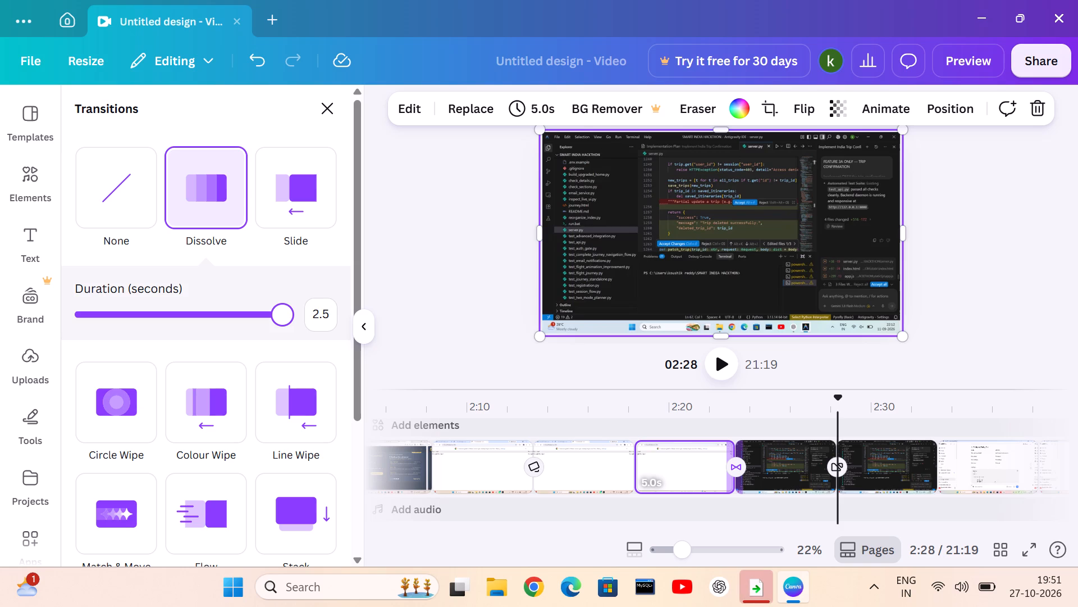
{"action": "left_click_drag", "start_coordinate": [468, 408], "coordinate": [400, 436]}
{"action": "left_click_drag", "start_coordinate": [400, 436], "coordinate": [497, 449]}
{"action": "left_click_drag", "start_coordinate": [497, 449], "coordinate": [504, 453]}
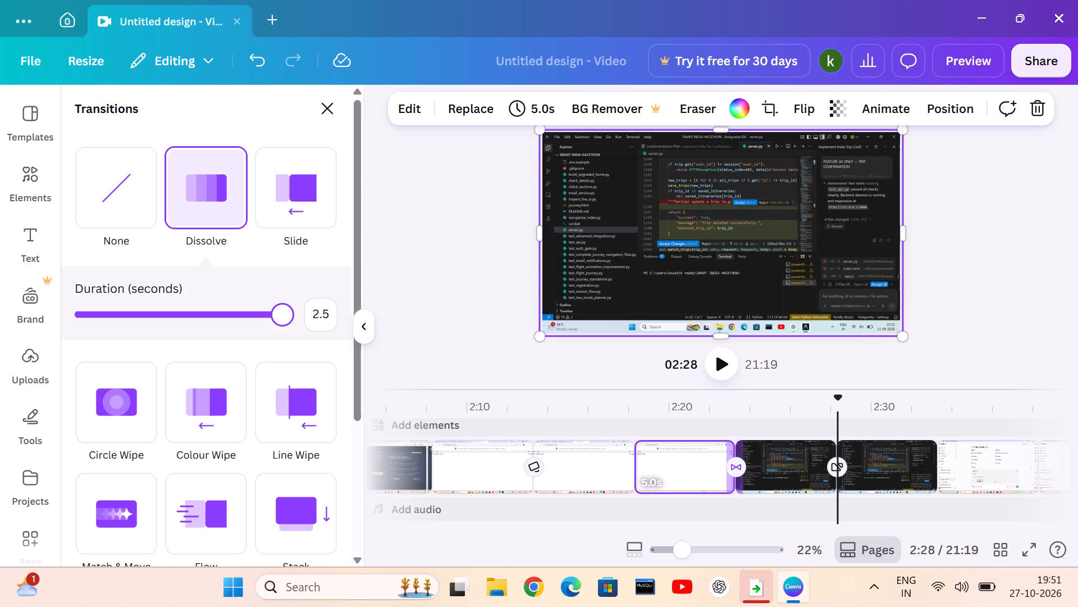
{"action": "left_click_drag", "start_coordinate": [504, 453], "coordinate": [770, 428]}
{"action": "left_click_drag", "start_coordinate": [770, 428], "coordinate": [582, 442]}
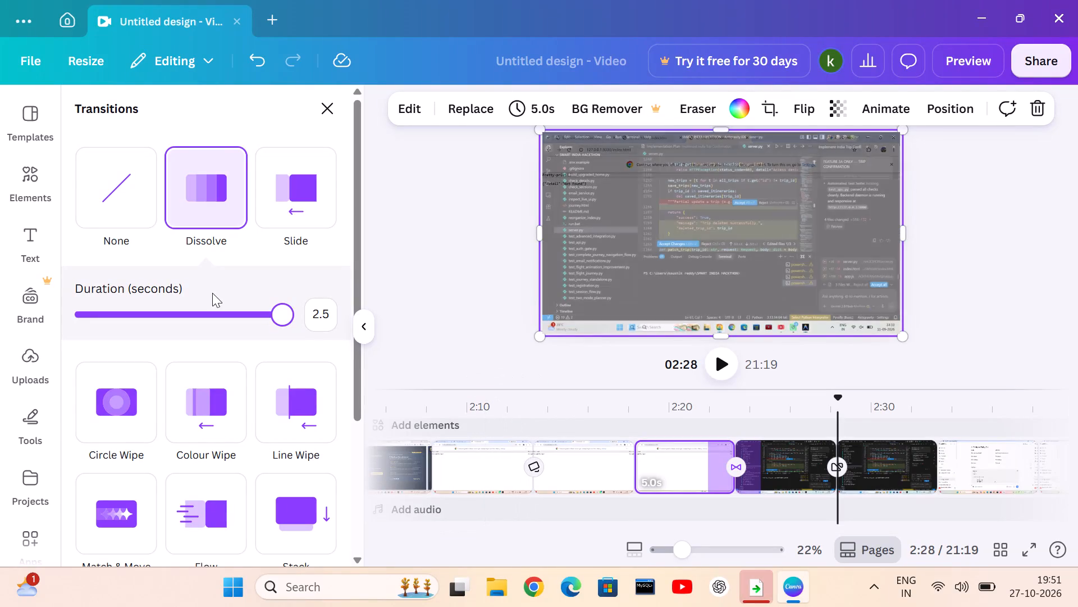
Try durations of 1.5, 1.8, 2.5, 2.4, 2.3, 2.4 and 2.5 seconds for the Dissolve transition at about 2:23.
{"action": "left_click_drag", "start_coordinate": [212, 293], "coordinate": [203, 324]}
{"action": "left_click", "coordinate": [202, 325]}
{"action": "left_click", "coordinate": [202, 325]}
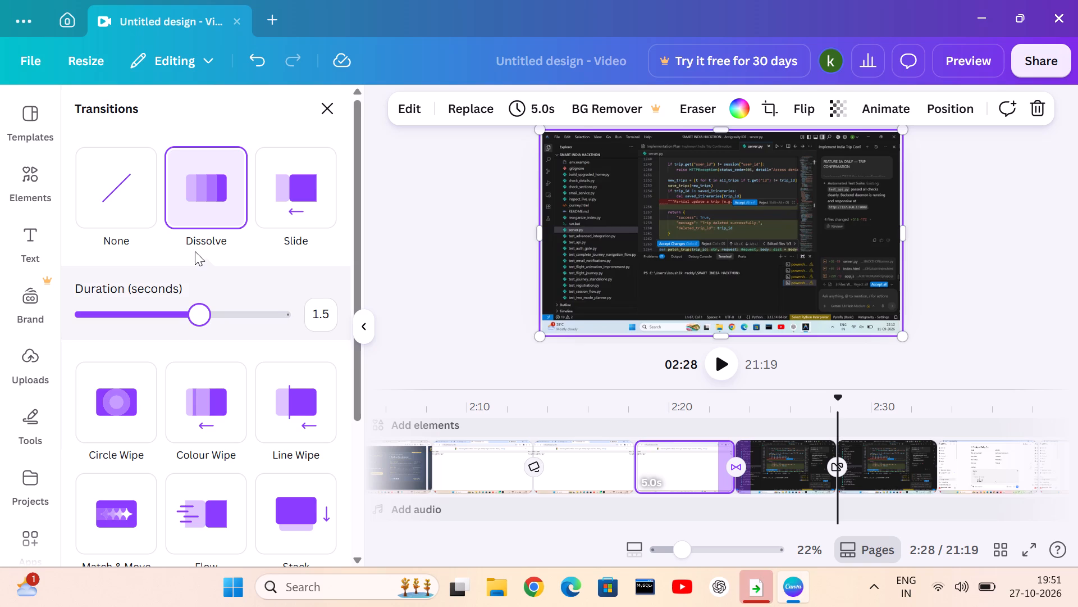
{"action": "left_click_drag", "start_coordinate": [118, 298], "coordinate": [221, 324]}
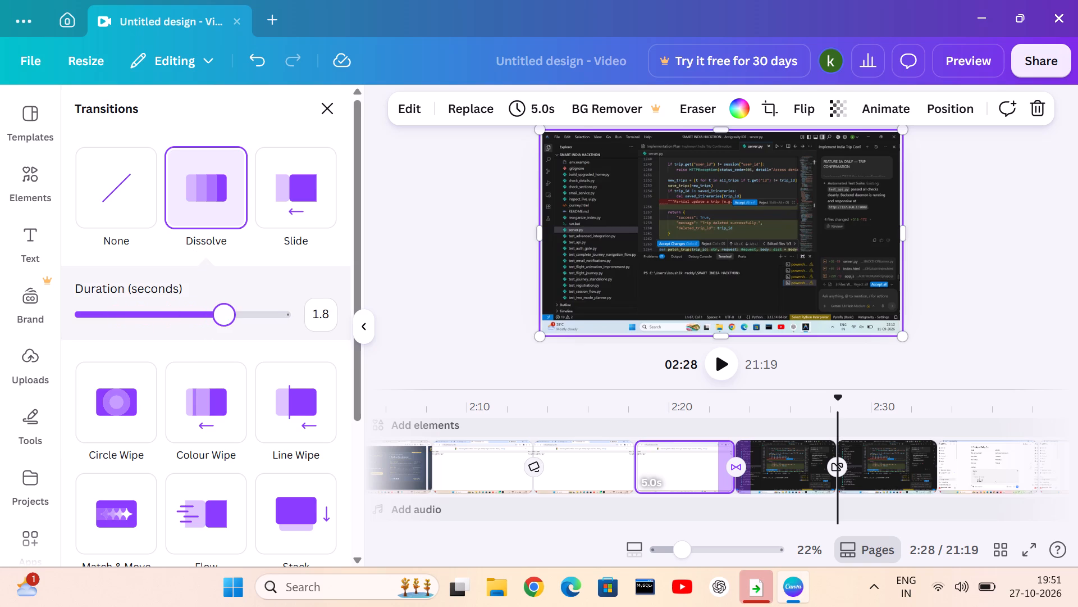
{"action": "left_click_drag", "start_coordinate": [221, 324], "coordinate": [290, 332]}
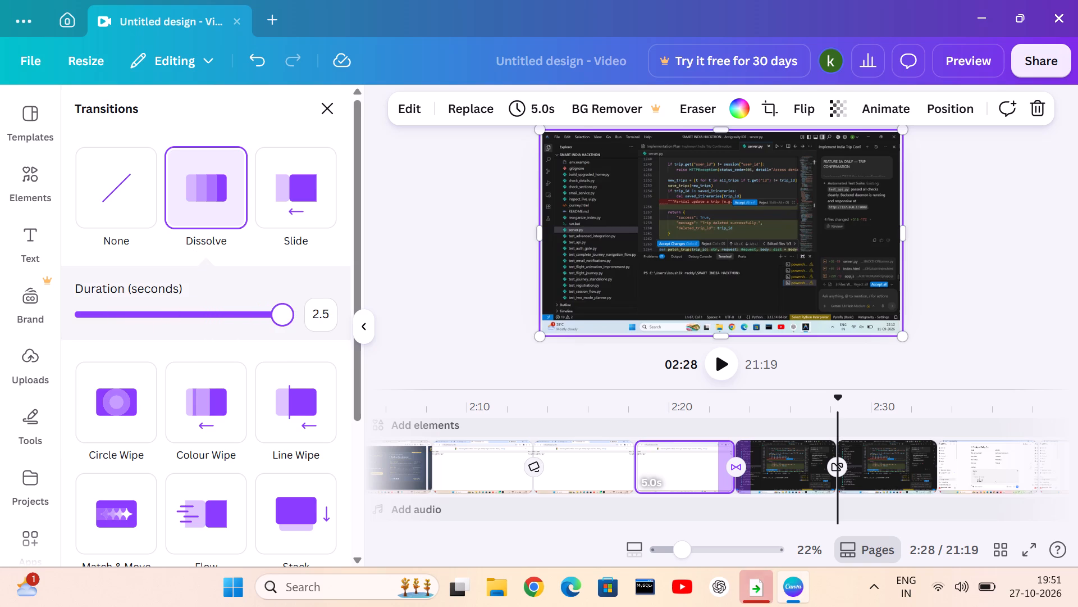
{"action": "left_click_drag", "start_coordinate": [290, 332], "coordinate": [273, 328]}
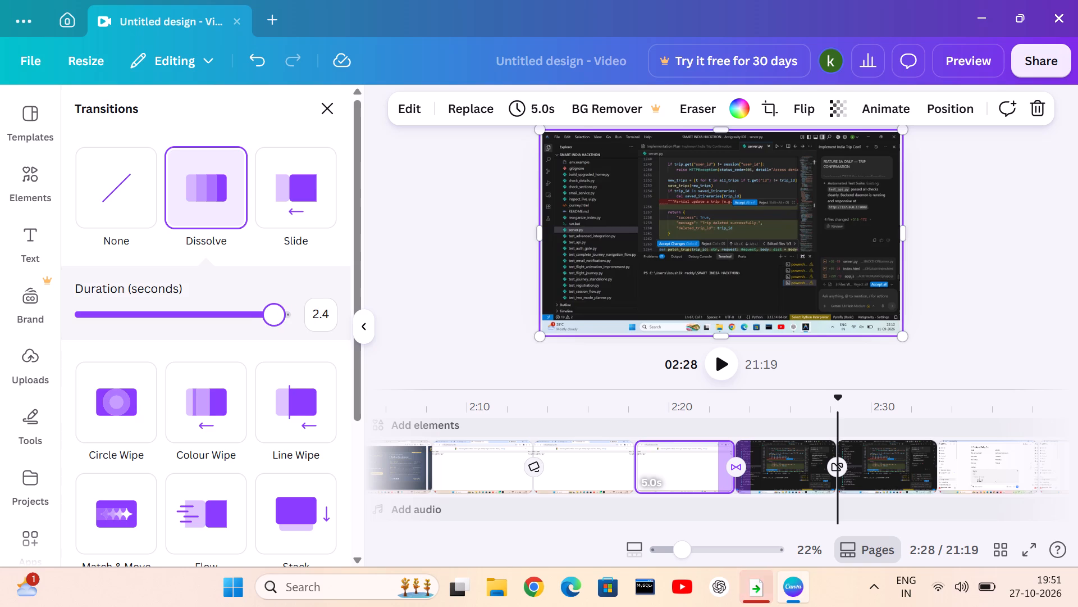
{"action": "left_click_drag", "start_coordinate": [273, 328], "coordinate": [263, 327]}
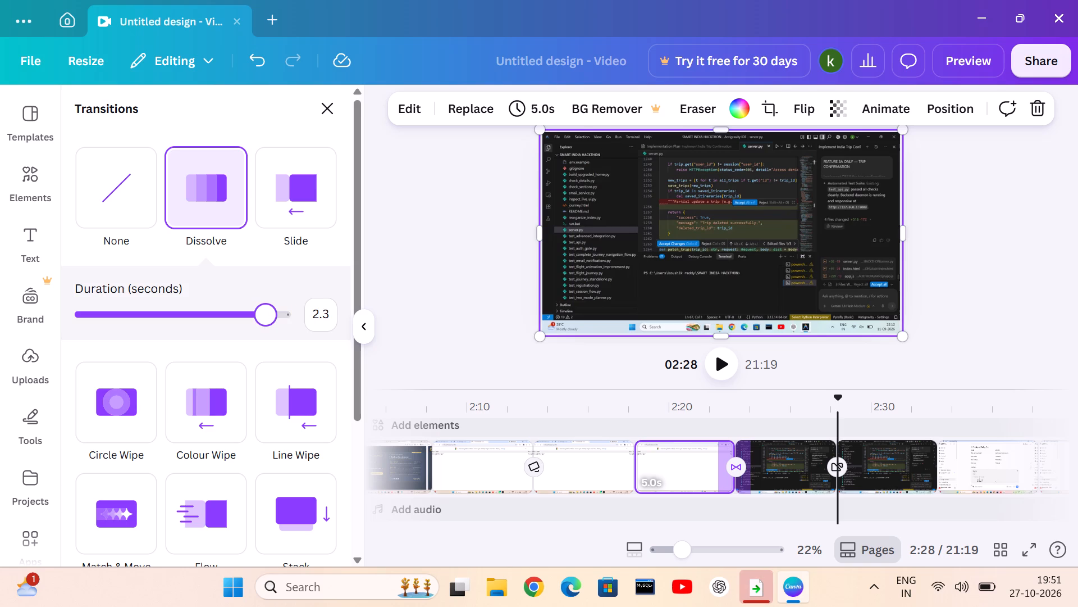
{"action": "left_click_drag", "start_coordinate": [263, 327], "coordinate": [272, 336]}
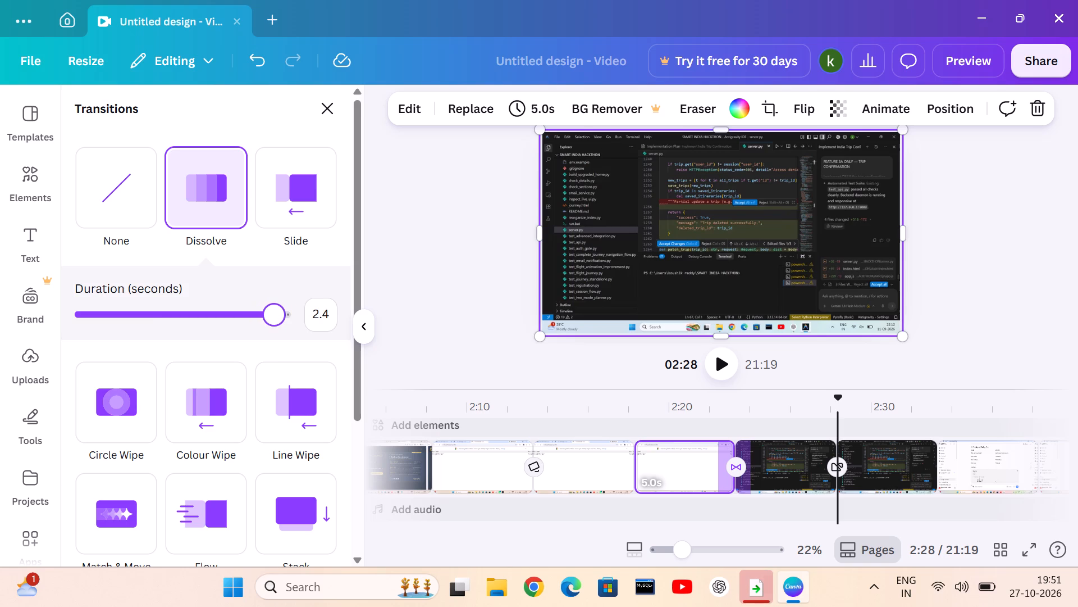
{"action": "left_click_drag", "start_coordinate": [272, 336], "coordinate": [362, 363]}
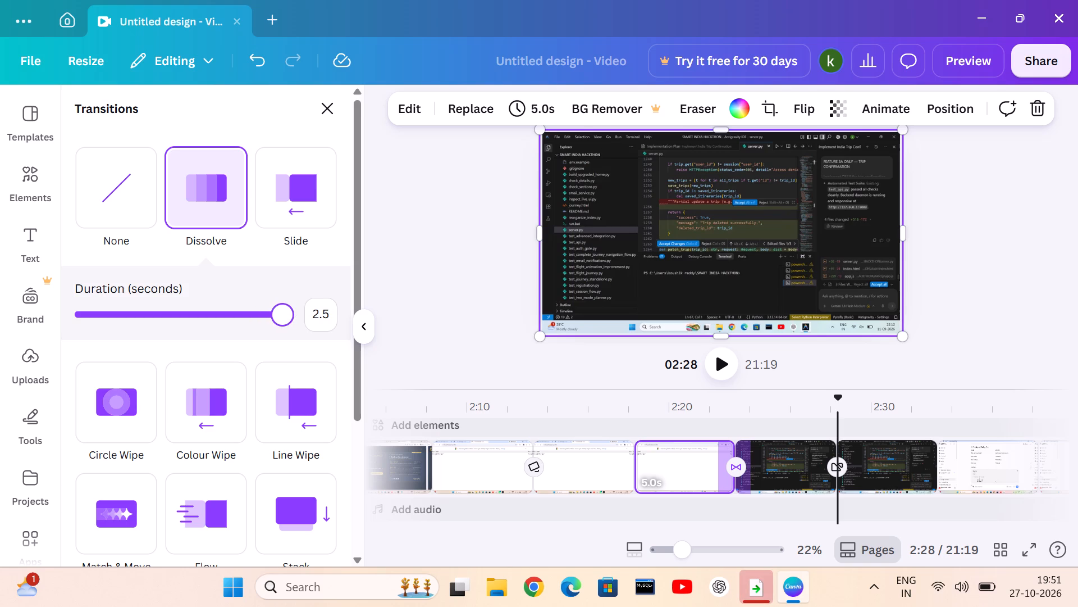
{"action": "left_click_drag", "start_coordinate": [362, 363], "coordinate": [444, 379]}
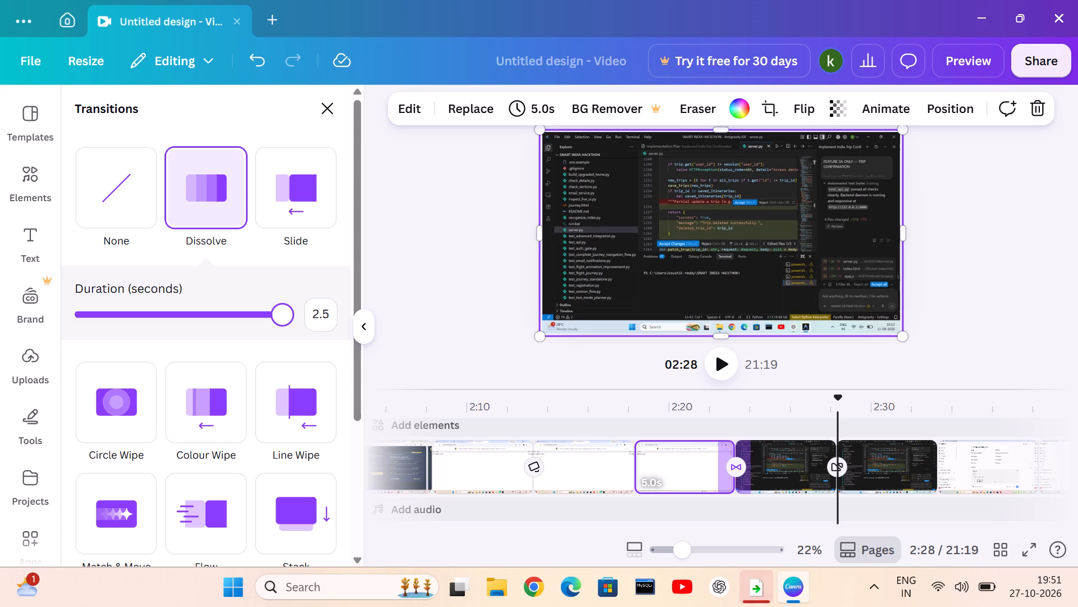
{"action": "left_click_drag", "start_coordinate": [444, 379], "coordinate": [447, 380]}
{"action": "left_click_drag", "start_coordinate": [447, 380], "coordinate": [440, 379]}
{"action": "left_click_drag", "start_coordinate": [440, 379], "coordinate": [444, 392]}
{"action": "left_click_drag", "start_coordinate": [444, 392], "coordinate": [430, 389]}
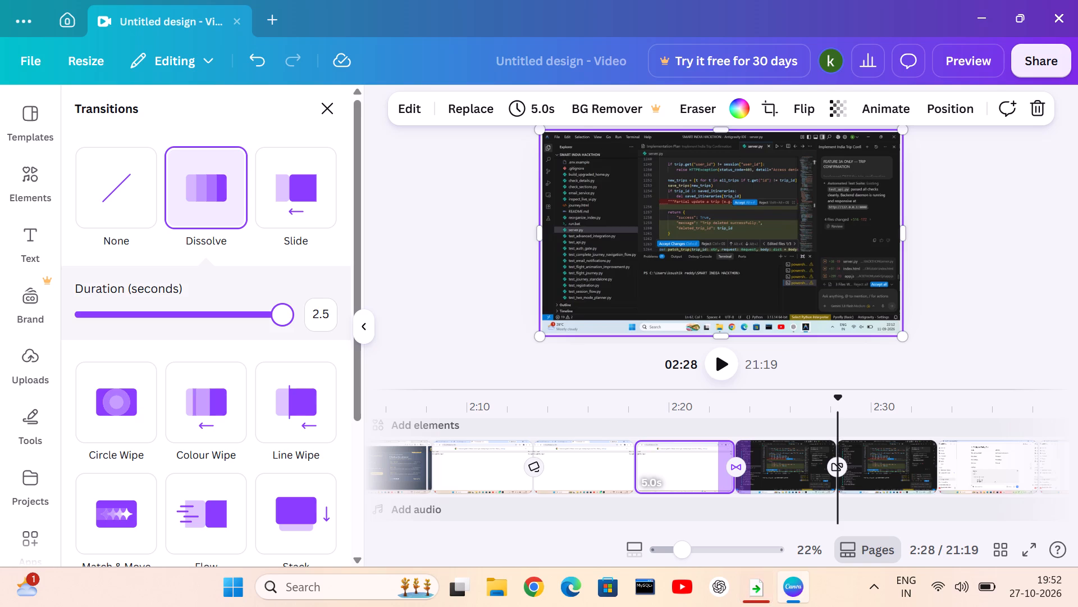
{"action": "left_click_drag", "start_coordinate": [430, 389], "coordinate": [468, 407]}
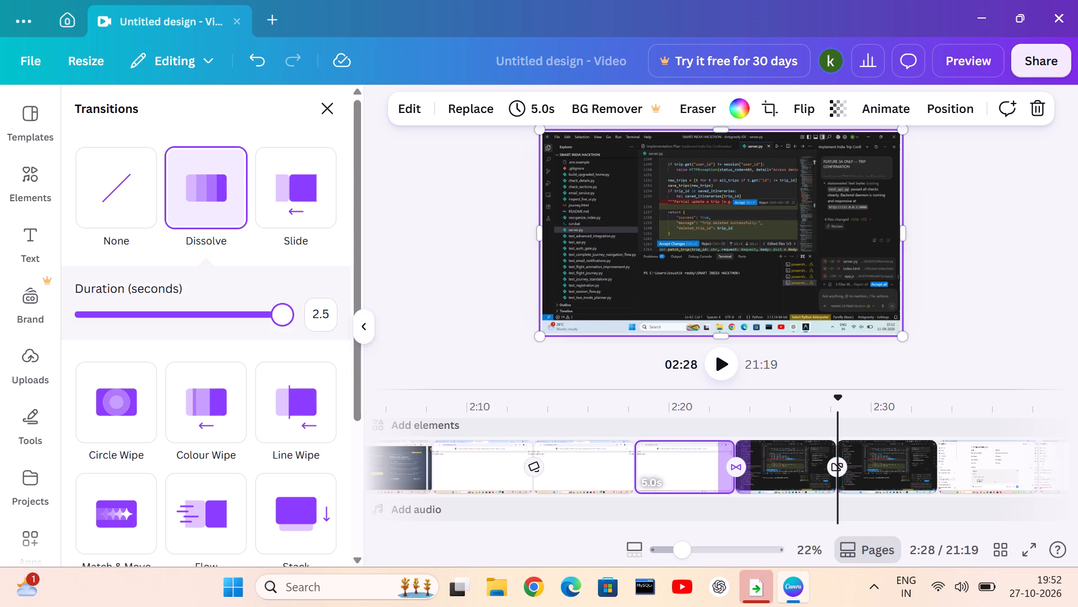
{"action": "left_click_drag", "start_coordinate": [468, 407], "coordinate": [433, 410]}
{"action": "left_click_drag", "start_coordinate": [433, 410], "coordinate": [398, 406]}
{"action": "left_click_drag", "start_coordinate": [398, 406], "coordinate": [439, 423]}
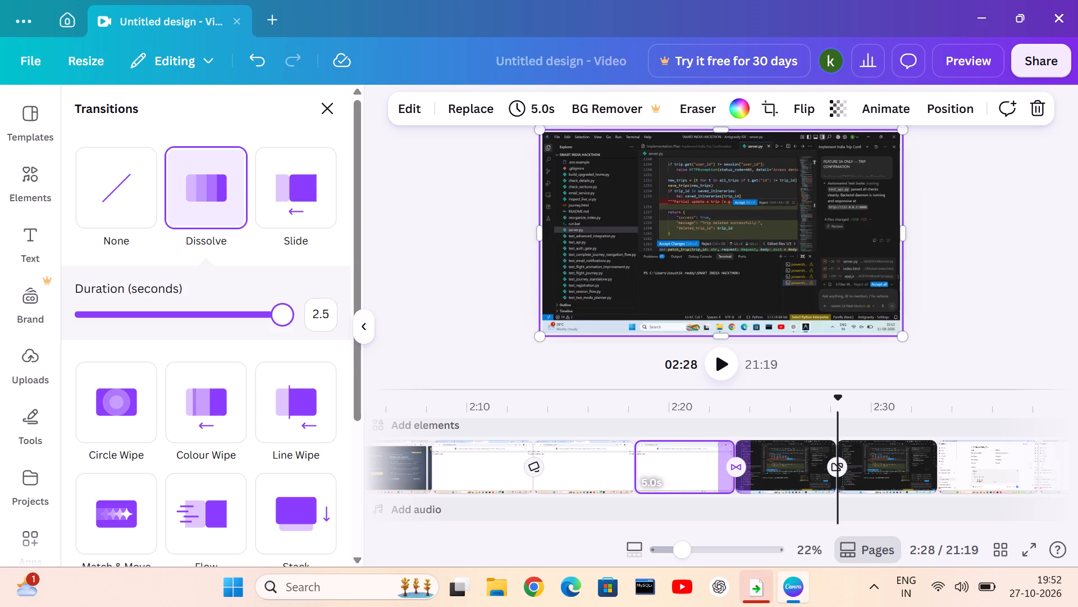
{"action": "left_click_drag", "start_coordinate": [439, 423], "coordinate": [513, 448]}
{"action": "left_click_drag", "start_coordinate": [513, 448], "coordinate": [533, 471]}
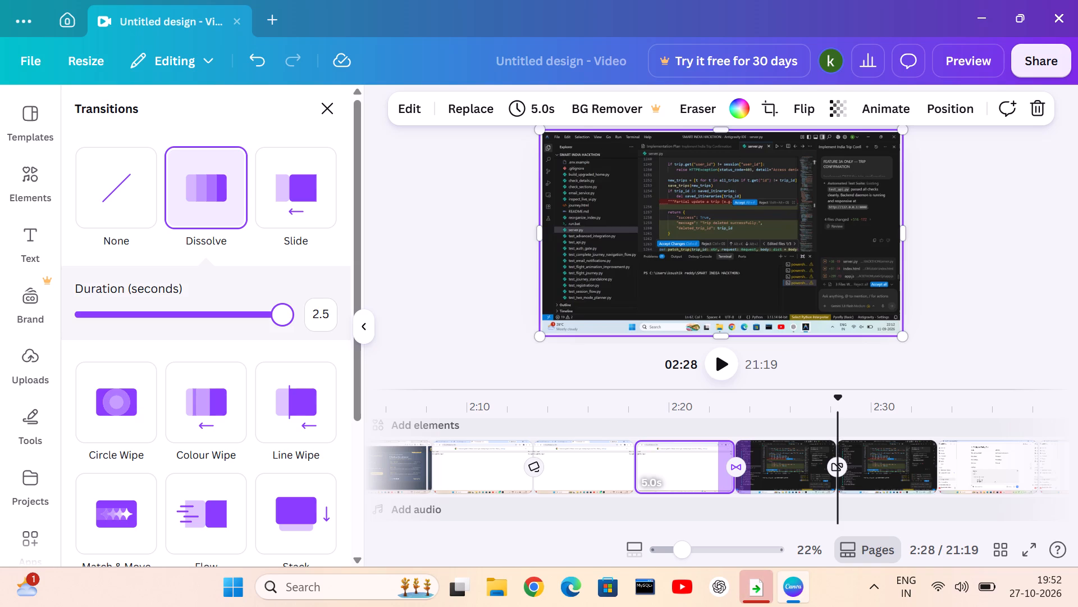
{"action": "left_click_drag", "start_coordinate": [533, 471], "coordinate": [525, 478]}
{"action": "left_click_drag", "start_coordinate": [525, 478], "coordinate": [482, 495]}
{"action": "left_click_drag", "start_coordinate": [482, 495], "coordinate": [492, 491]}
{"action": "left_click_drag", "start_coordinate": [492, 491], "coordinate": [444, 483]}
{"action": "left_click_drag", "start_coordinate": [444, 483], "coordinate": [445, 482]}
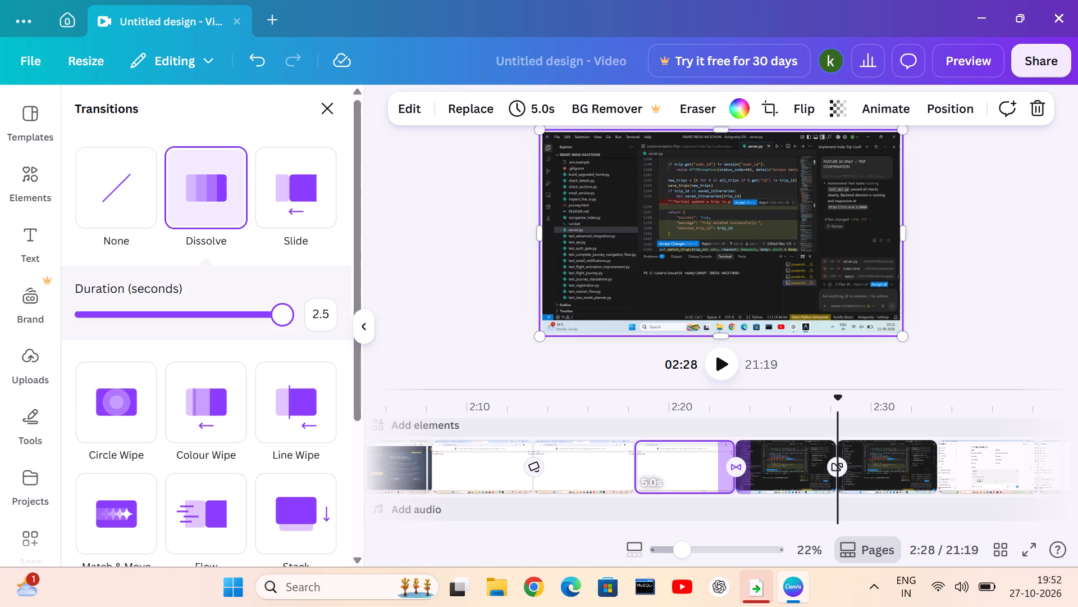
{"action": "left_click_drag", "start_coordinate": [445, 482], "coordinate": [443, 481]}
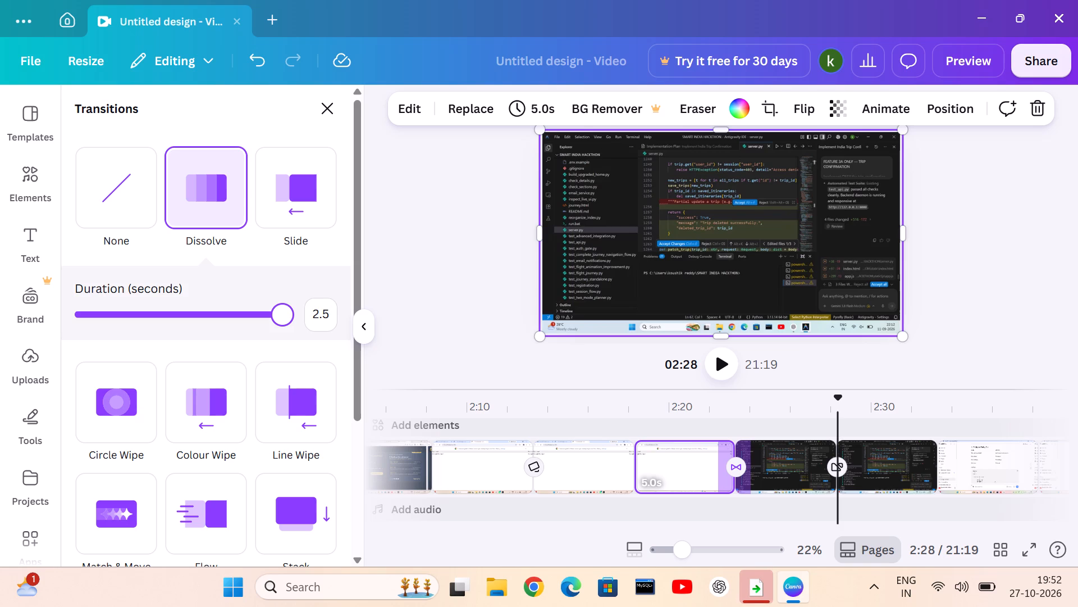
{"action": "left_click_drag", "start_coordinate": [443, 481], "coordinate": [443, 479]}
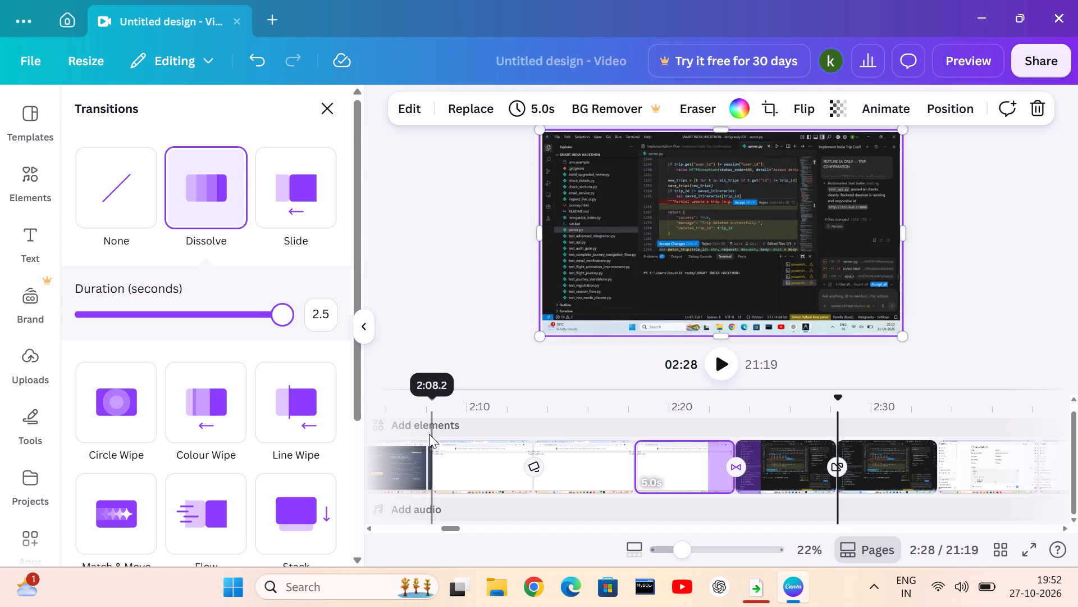
Set the duration of the Dissolve transition at about 2:23 to 1.8 seconds.
{"action": "left_click_drag", "start_coordinate": [275, 311], "coordinate": [223, 301]}
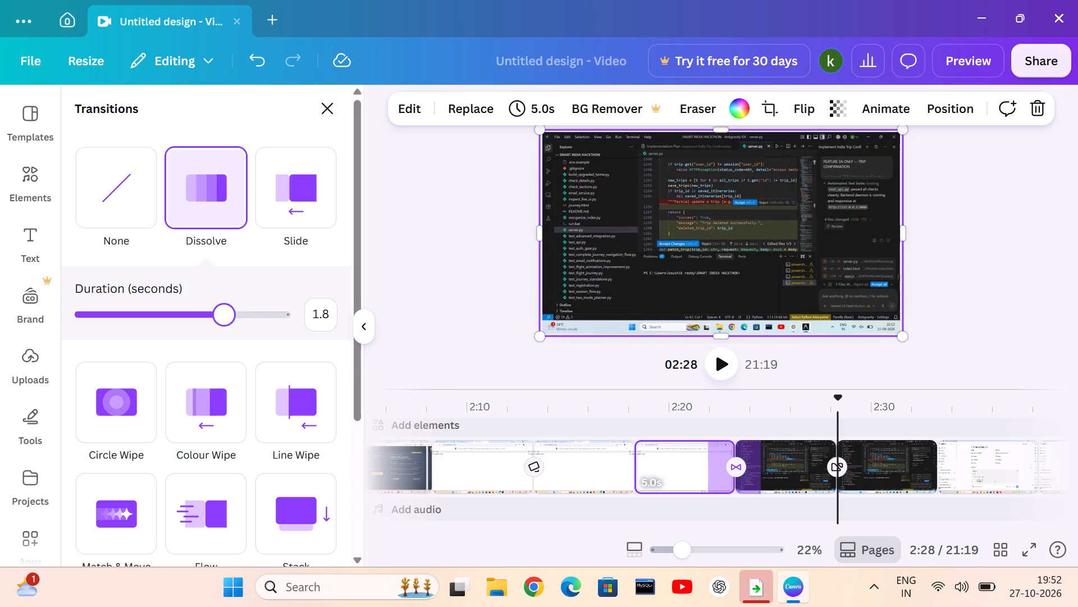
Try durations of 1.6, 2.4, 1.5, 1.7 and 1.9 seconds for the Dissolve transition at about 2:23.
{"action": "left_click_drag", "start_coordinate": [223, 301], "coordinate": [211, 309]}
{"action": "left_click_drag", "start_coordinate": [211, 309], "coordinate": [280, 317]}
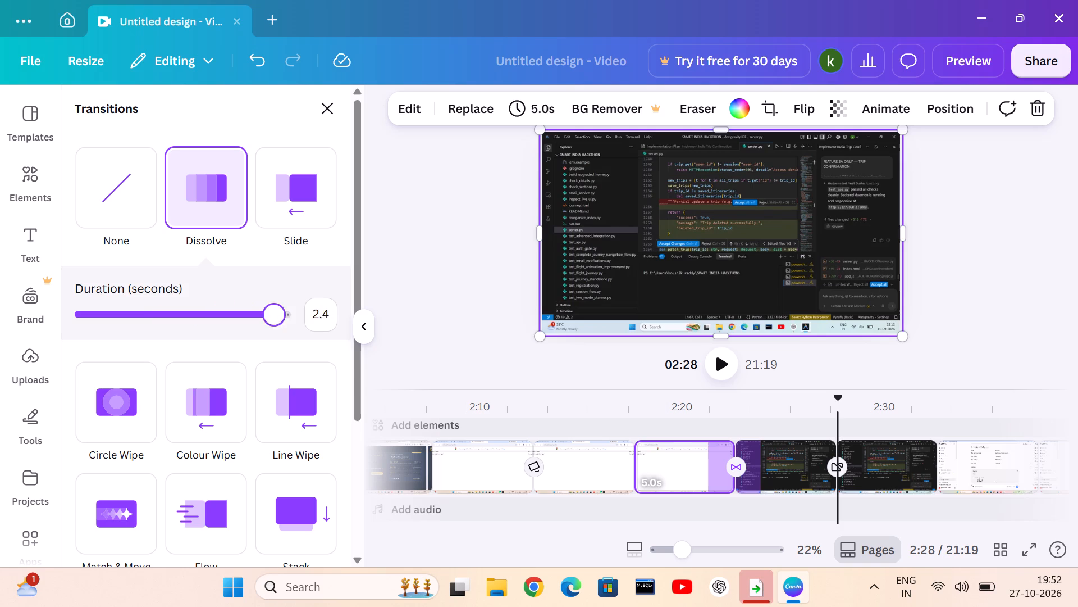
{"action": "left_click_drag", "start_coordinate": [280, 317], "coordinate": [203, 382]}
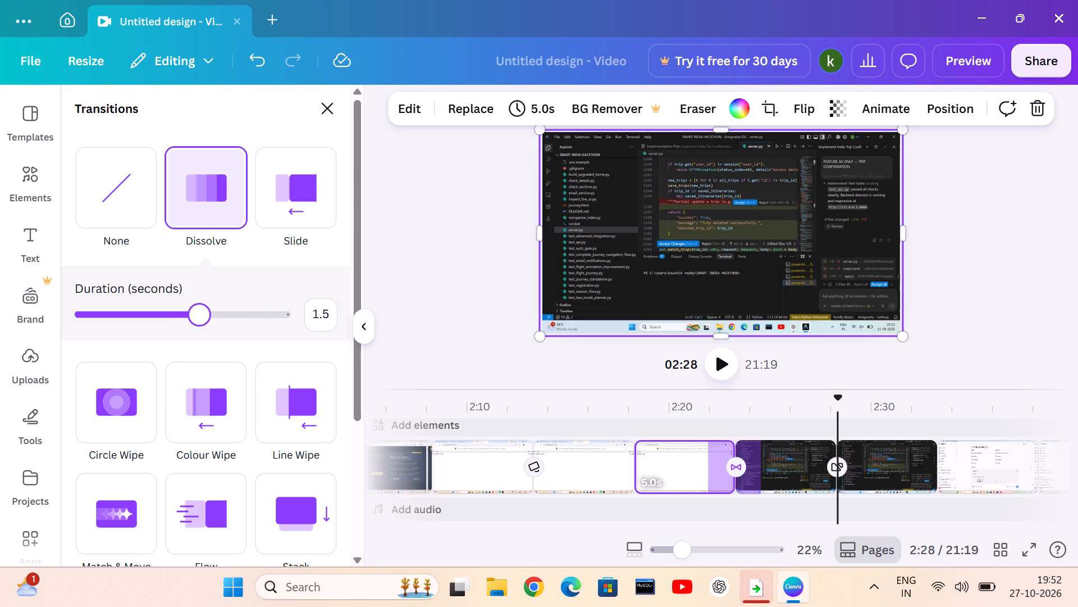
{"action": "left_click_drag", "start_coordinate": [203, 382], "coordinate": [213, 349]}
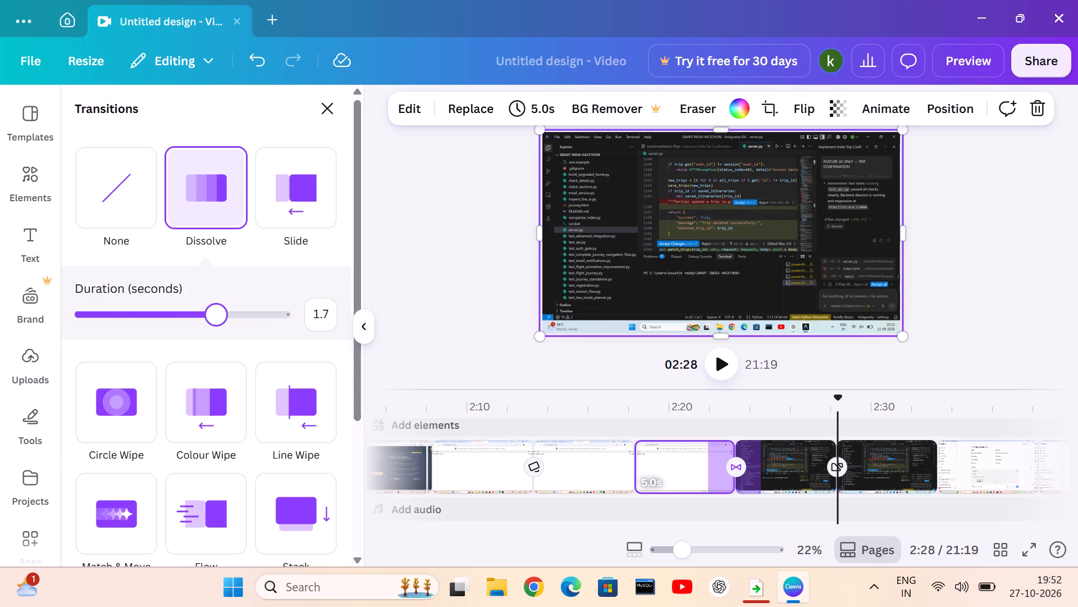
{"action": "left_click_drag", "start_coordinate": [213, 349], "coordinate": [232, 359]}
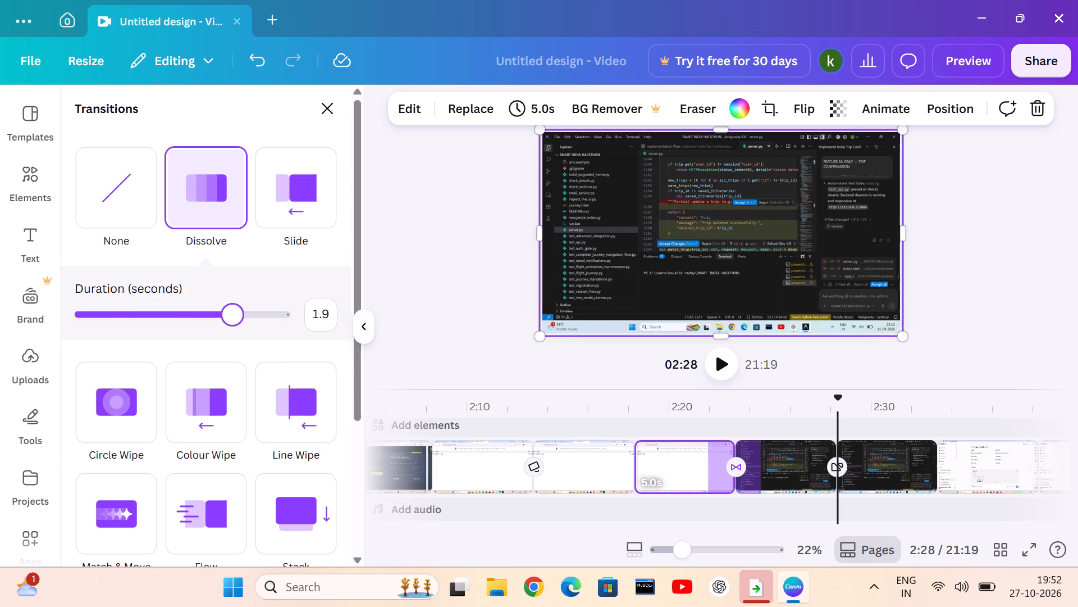
Set the duration of the Dissolve transition at about 2:23 to 2.5 seconds.
{"action": "left_click_drag", "start_coordinate": [232, 359], "coordinate": [351, 392]}
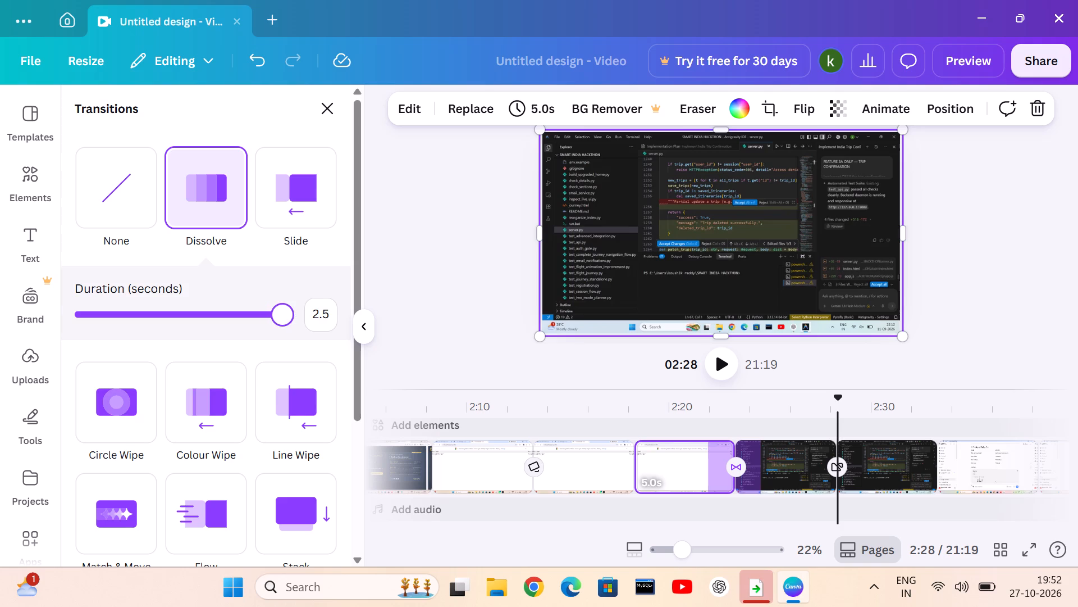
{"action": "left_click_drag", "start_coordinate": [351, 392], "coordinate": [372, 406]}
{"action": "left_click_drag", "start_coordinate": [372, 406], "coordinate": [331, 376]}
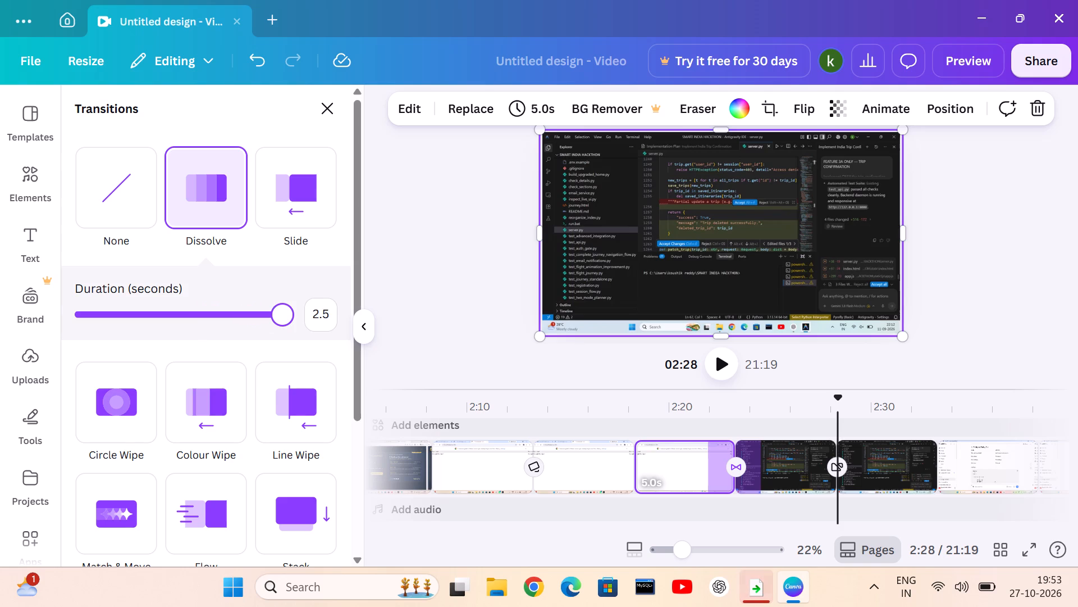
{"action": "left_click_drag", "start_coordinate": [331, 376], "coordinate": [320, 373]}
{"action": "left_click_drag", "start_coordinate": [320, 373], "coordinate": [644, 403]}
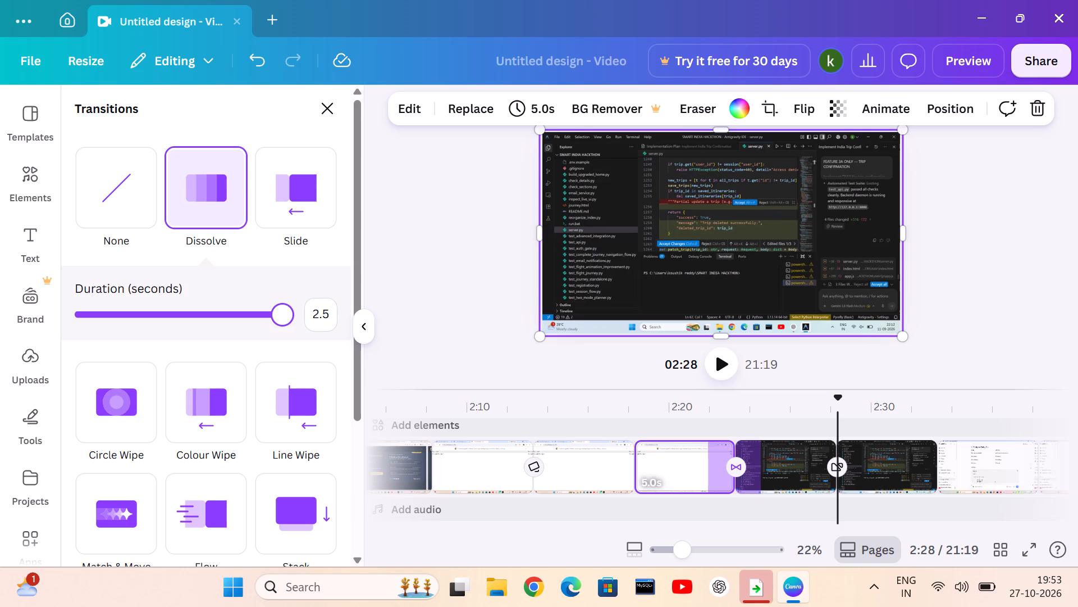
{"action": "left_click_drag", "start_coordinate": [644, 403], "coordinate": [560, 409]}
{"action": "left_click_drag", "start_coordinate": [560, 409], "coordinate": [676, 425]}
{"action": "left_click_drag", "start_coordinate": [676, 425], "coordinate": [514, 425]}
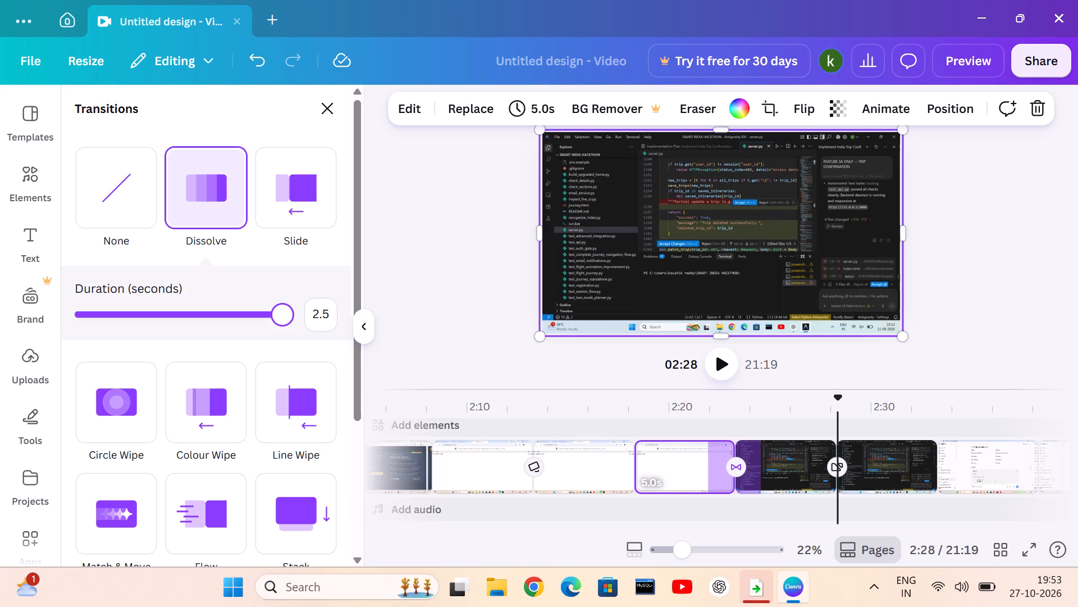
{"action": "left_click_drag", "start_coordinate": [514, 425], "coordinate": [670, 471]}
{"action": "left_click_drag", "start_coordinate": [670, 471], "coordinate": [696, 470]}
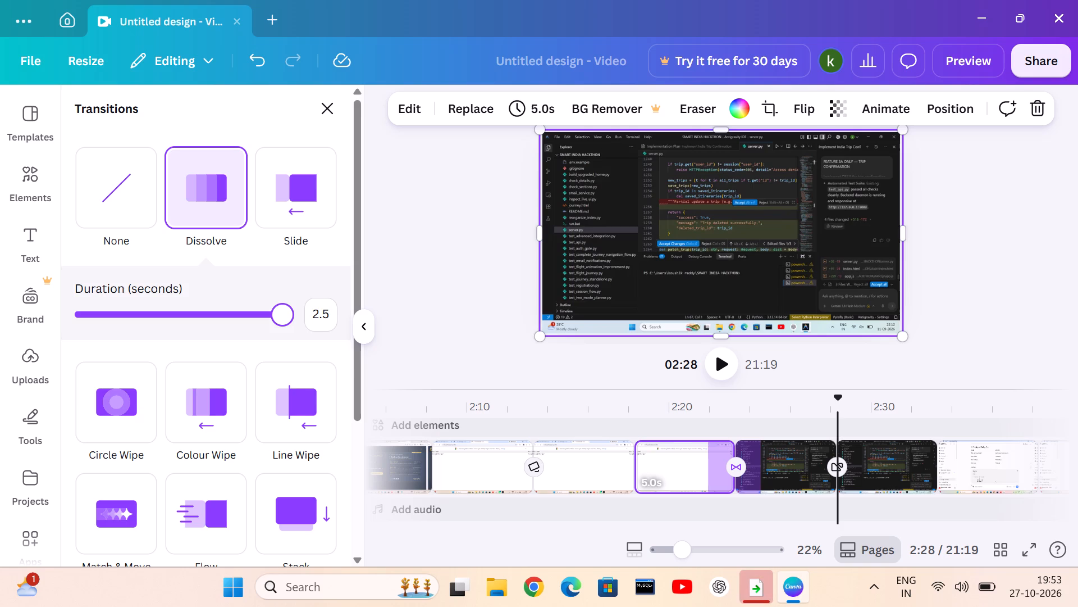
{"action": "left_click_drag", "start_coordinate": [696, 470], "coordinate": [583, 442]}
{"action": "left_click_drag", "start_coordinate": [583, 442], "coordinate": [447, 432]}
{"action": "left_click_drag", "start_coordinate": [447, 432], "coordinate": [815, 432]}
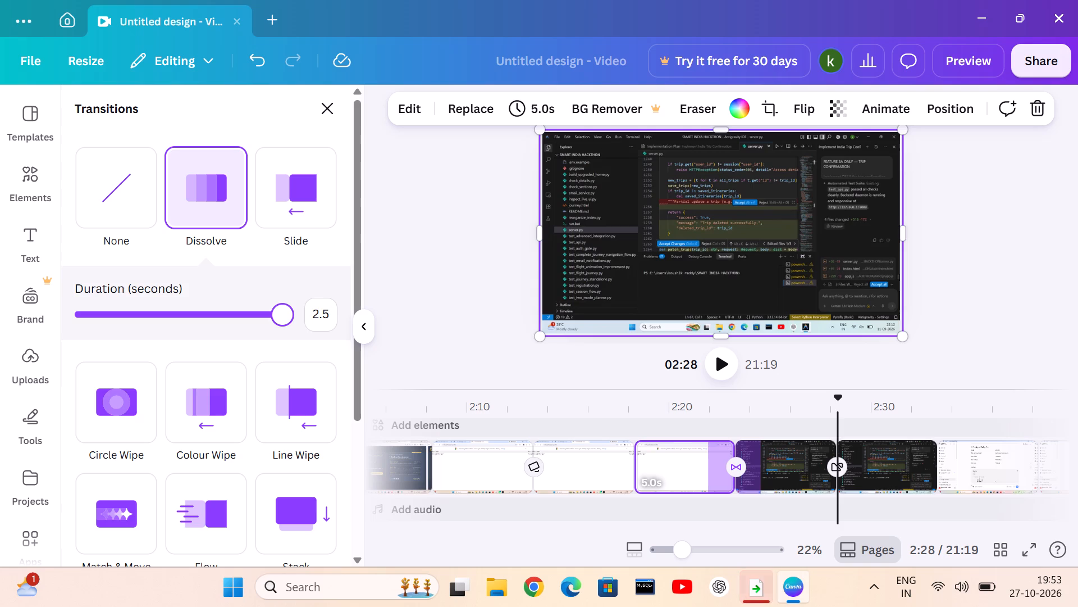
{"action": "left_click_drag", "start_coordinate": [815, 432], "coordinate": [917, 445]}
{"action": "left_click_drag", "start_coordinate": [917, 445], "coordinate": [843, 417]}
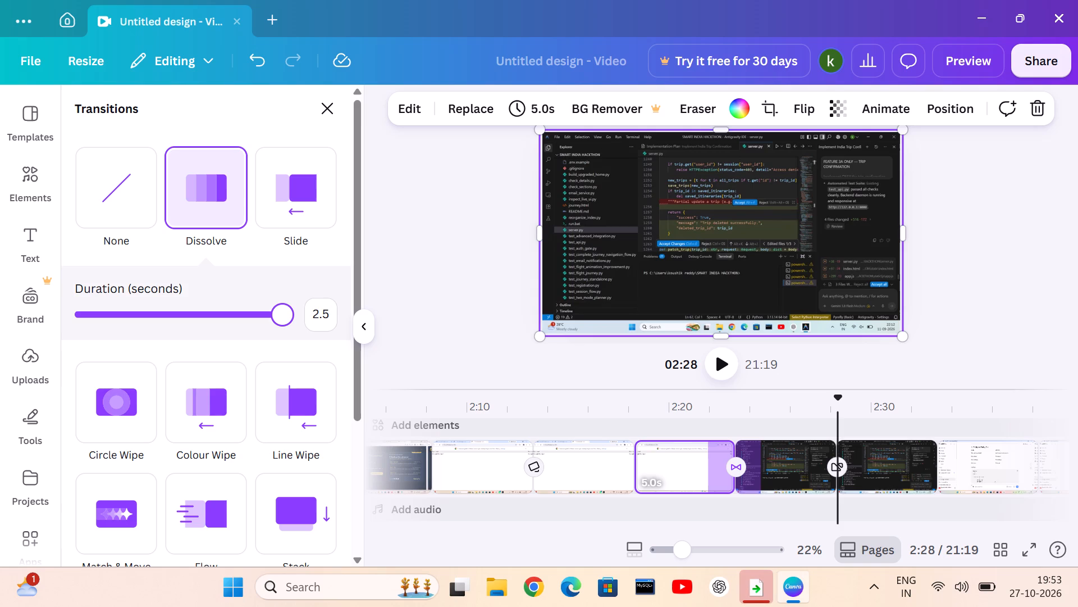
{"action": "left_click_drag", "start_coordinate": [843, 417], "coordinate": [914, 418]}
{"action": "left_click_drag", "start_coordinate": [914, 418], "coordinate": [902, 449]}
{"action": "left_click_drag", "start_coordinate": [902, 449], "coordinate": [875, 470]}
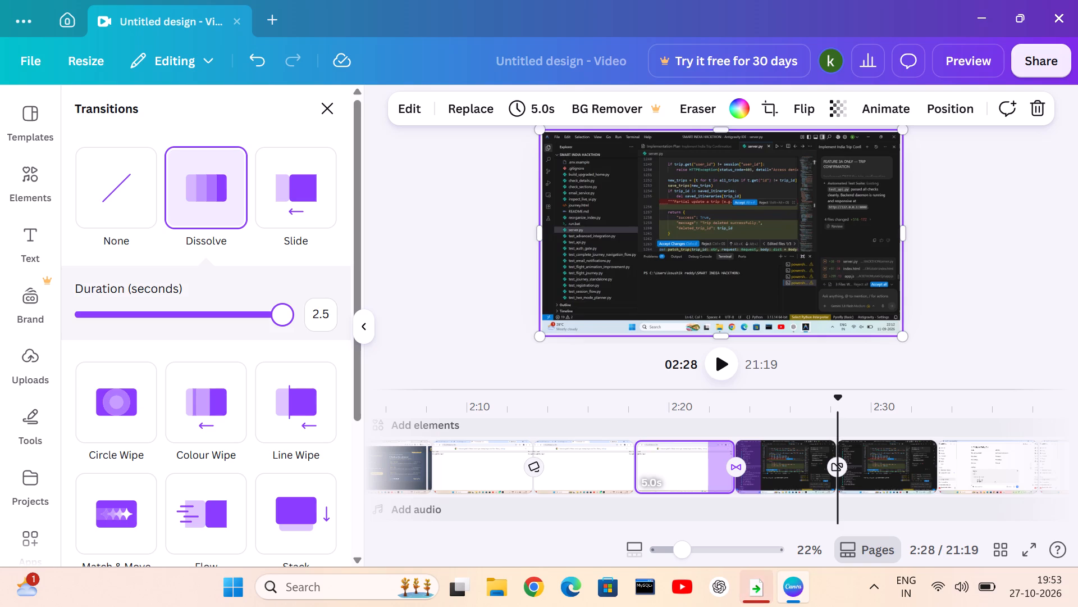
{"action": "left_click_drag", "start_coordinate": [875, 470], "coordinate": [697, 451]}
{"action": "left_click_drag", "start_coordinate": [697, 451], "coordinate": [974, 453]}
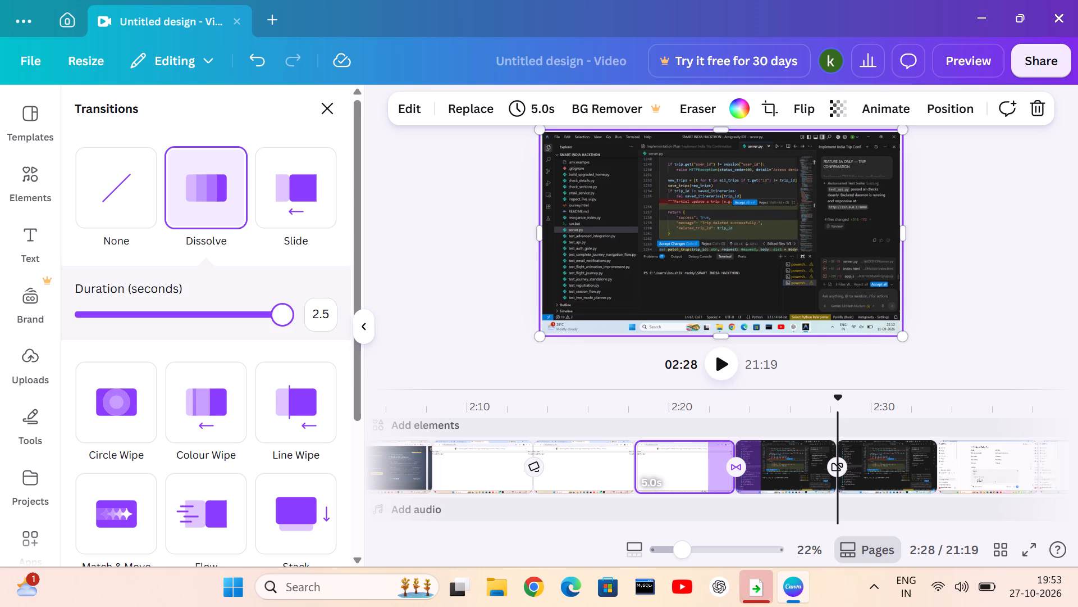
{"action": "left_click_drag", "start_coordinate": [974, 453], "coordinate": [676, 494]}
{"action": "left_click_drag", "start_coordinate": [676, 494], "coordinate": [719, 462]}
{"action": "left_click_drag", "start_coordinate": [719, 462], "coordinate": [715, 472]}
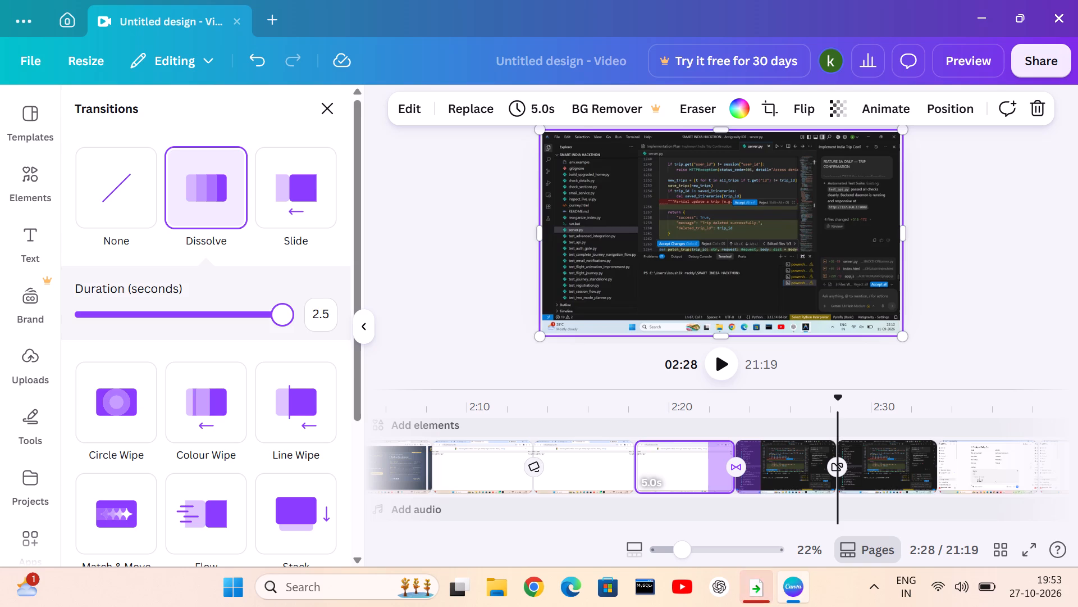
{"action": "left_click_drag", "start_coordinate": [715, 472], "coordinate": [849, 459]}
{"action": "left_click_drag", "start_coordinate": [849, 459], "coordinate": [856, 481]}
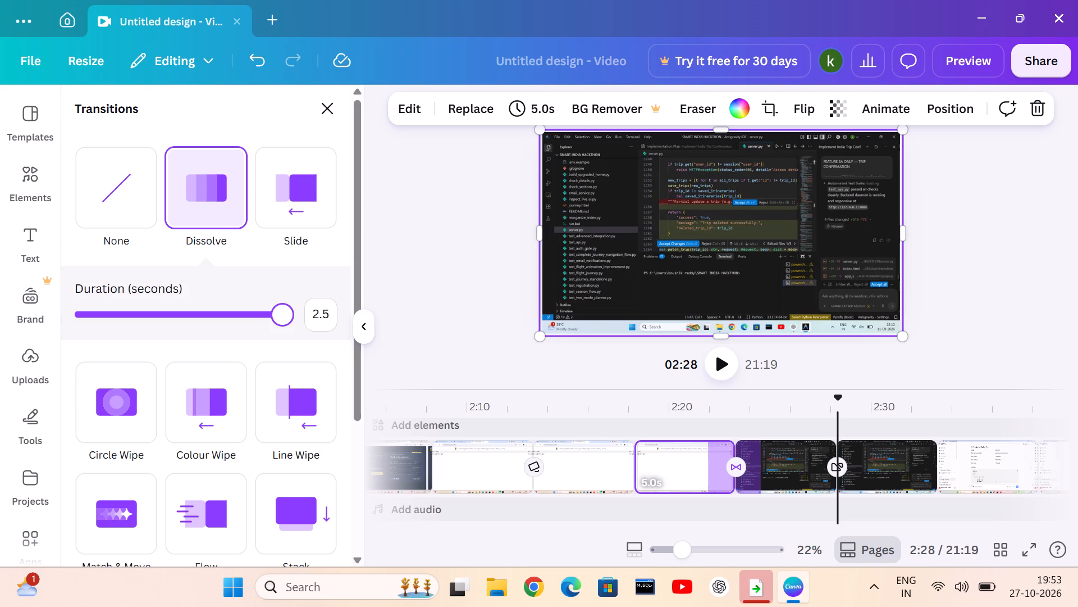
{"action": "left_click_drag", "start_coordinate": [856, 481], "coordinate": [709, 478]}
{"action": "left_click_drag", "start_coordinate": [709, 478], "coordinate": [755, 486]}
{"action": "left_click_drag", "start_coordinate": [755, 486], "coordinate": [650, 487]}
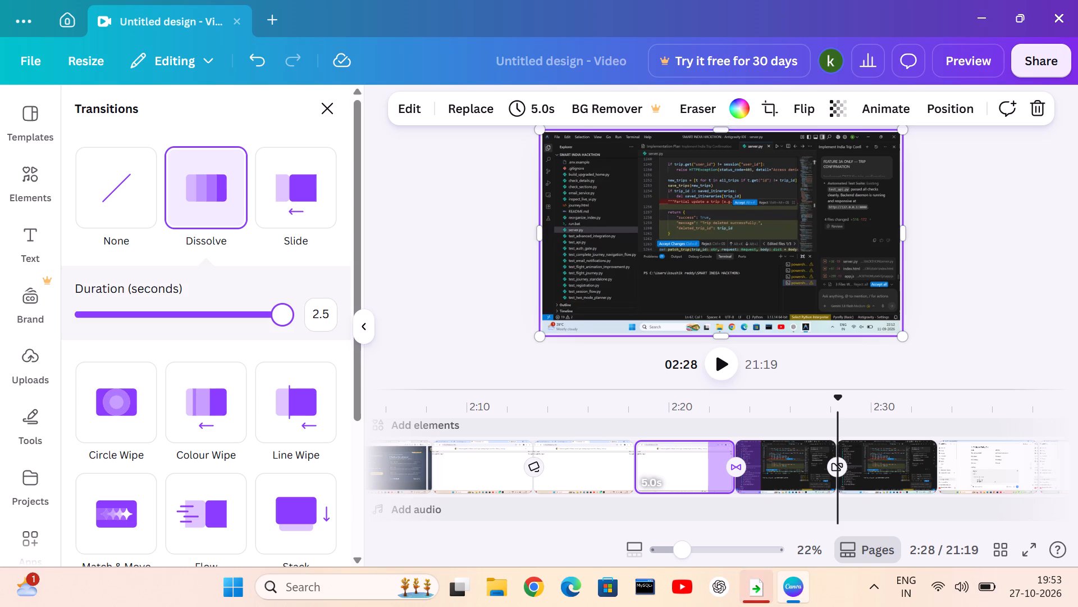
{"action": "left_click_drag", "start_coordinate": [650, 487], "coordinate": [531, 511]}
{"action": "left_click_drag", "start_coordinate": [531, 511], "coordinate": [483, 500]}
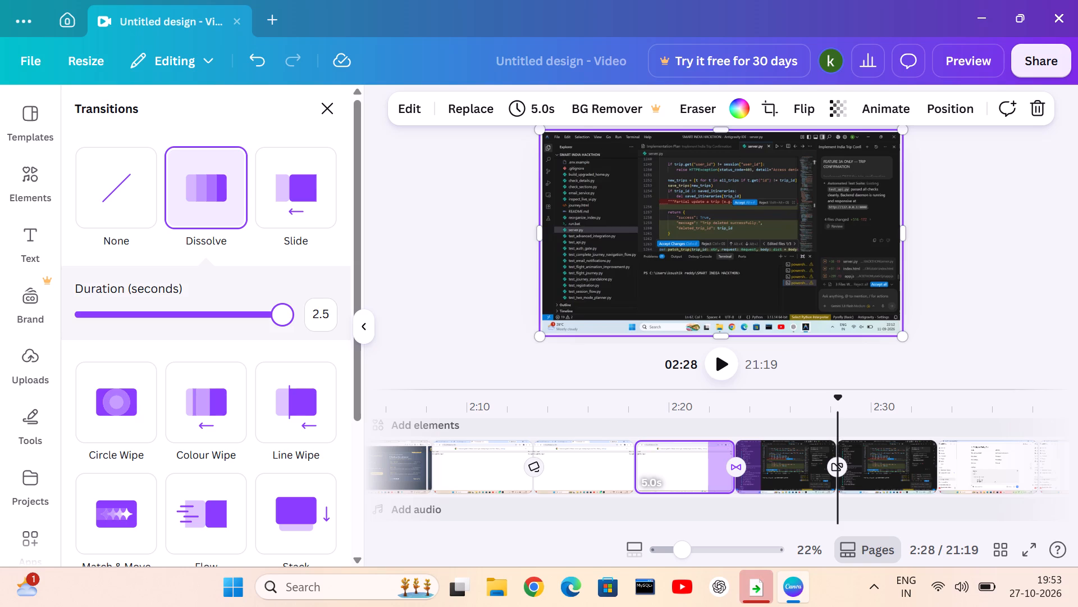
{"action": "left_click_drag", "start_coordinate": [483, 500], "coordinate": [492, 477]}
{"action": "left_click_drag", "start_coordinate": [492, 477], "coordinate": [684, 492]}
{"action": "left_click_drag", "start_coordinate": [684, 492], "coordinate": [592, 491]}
Replace the Dissolve transition at about 2:23 with Line Wipe.
{"action": "scroll", "coordinate": [592, 491], "scroll_direction": "down", "scroll_amount": 5}
{"action": "scroll", "coordinate": [298, 423], "scroll_direction": "down", "scroll_amount": 3}
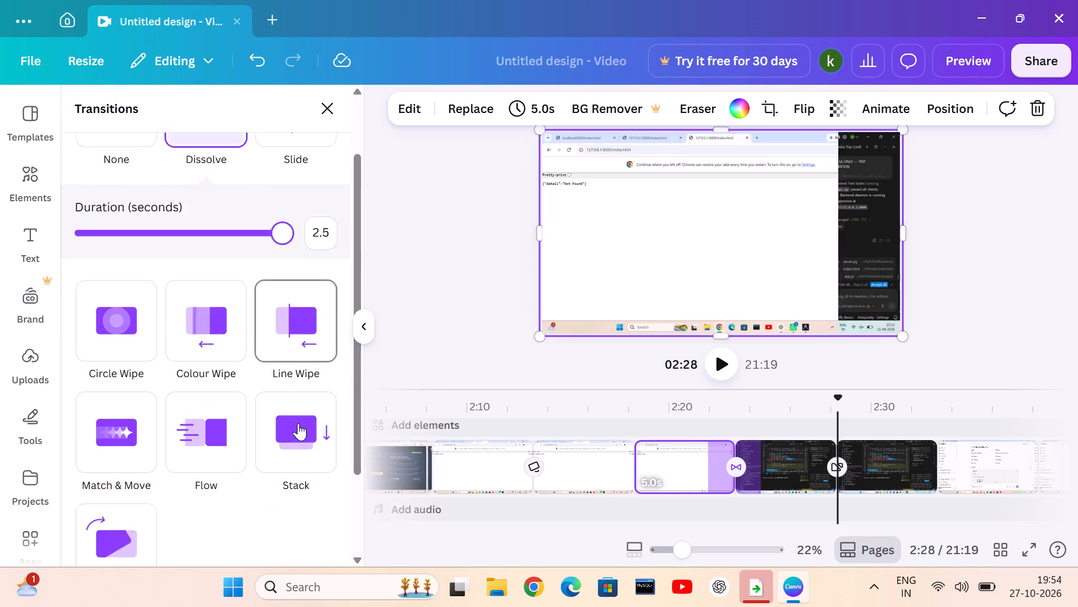
{"action": "scroll", "coordinate": [298, 423], "scroll_direction": "down", "scroll_amount": 3}
{"action": "scroll", "coordinate": [298, 423], "scroll_direction": "up", "scroll_amount": 6}
{"action": "scroll", "coordinate": [297, 421], "scroll_direction": "down", "scroll_amount": 4}
{"action": "scroll", "coordinate": [297, 421], "scroll_direction": "up", "scroll_amount": 3}
{"action": "scroll", "coordinate": [297, 410], "scroll_direction": "down", "scroll_amount": 3}
{"action": "scroll", "coordinate": [306, 405], "scroll_direction": "up", "scroll_amount": 7}
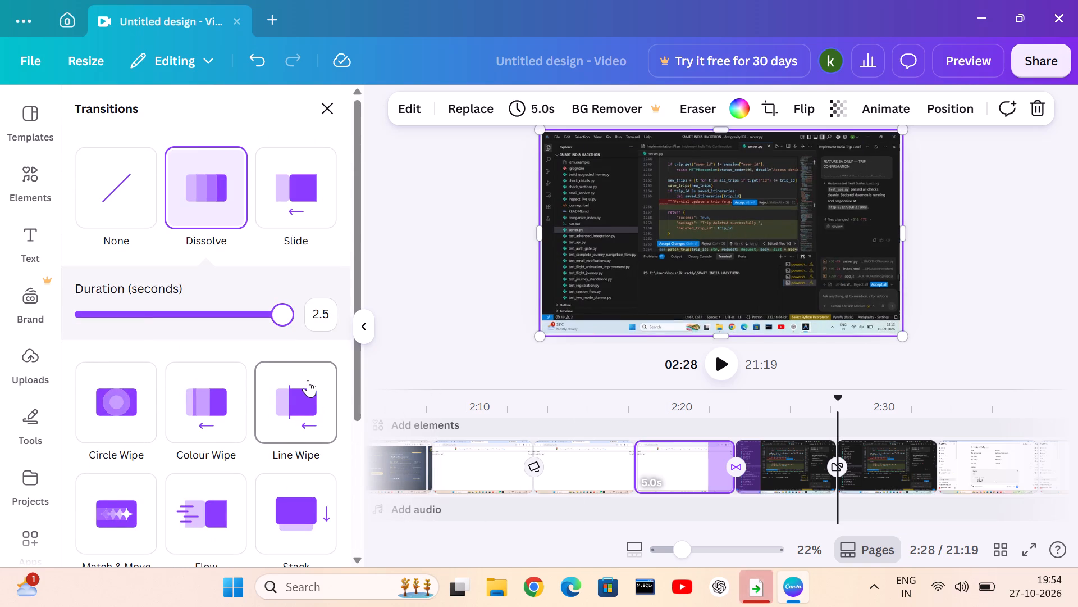
{"action": "scroll", "coordinate": [302, 388], "scroll_direction": "down", "scroll_amount": 5}
{"action": "scroll", "coordinate": [300, 395], "scroll_direction": "up", "scroll_amount": 8}
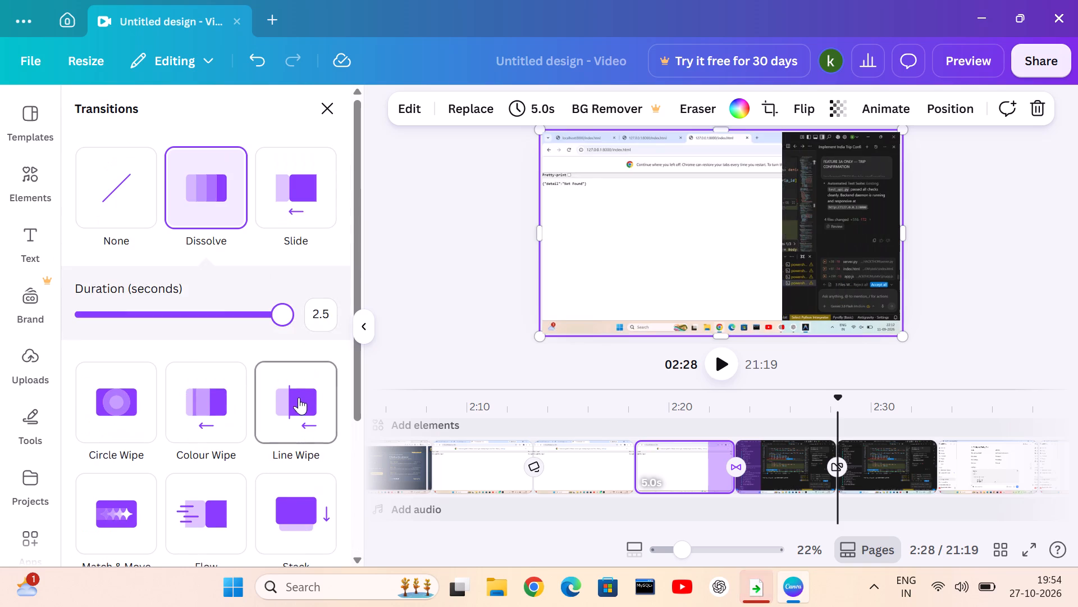
{"action": "left_click", "coordinate": [298, 398]}
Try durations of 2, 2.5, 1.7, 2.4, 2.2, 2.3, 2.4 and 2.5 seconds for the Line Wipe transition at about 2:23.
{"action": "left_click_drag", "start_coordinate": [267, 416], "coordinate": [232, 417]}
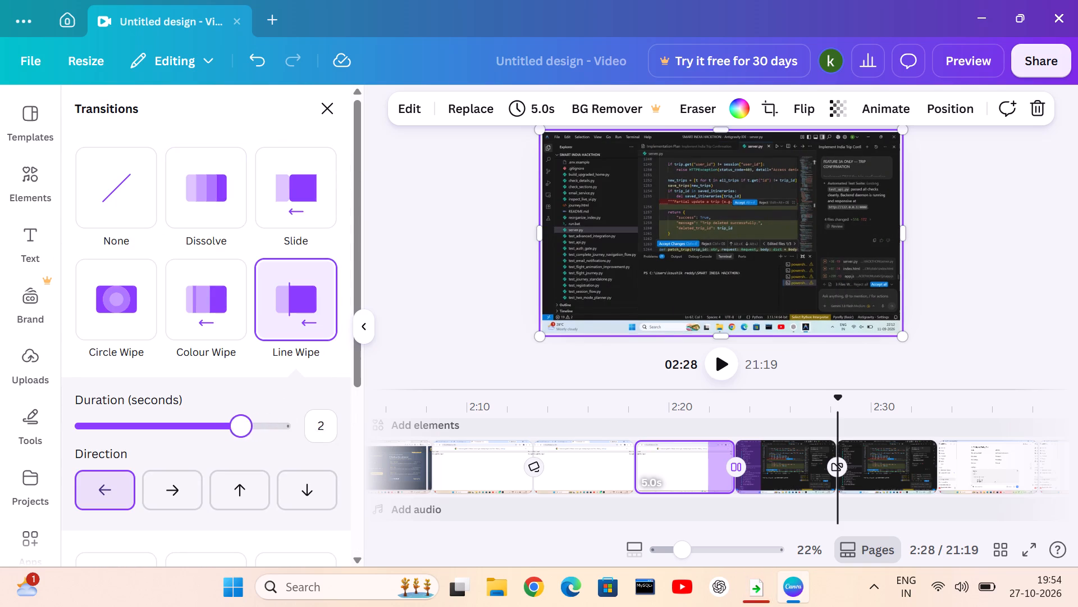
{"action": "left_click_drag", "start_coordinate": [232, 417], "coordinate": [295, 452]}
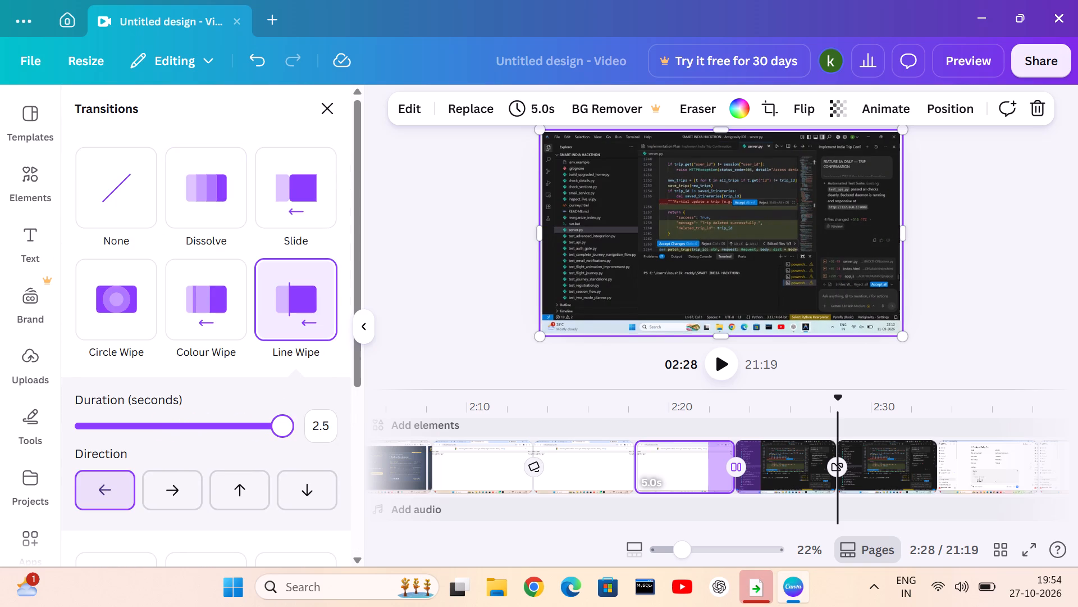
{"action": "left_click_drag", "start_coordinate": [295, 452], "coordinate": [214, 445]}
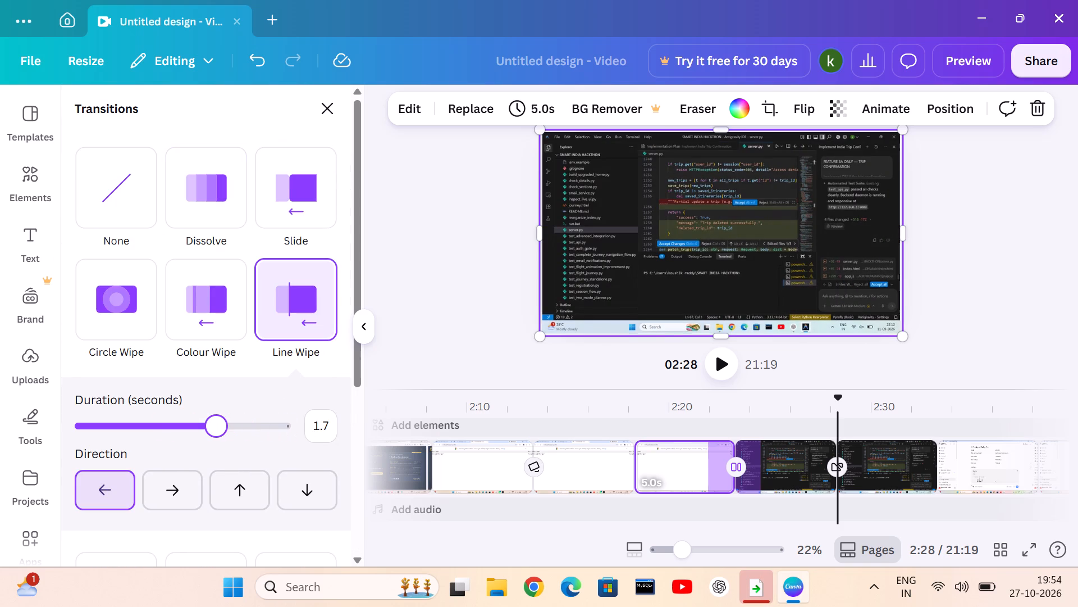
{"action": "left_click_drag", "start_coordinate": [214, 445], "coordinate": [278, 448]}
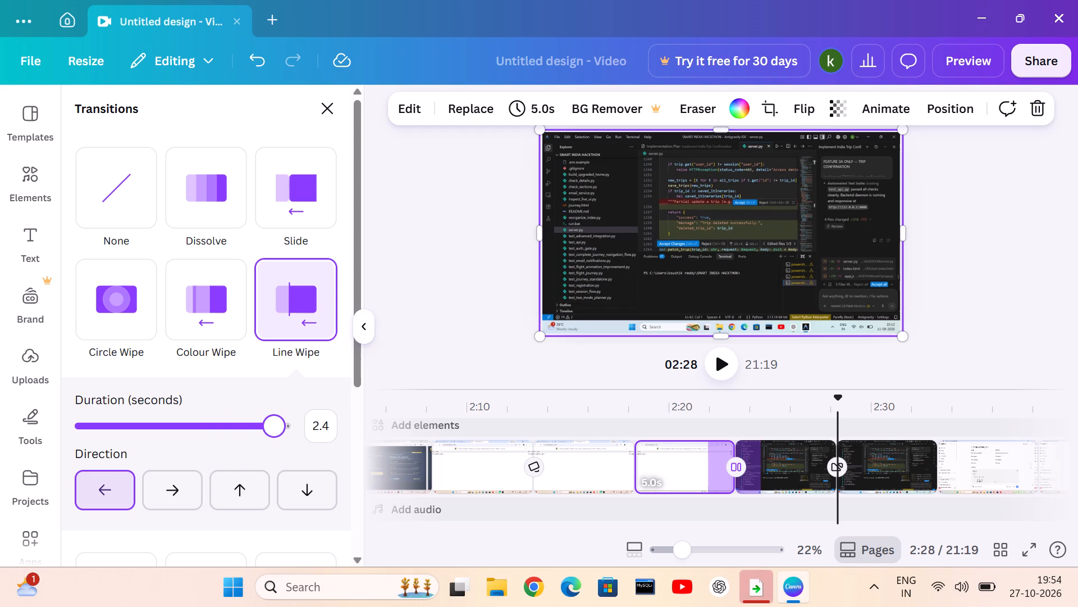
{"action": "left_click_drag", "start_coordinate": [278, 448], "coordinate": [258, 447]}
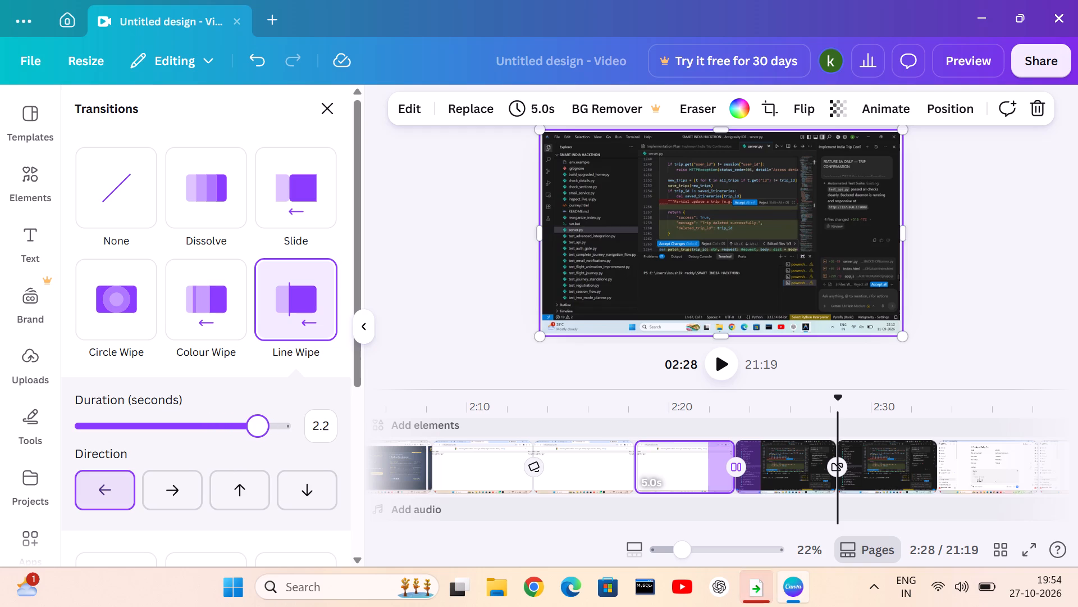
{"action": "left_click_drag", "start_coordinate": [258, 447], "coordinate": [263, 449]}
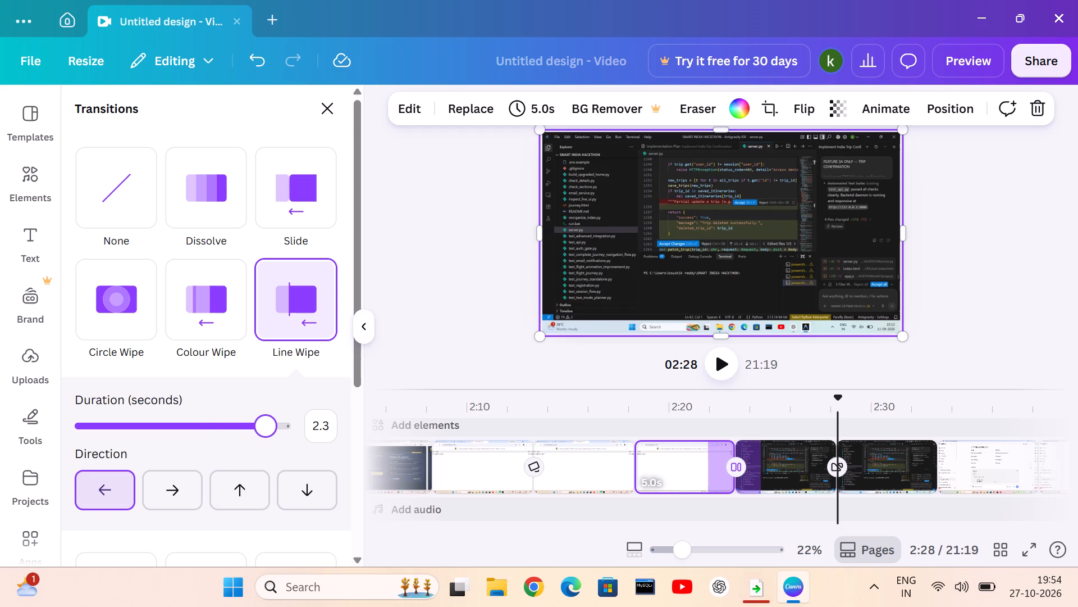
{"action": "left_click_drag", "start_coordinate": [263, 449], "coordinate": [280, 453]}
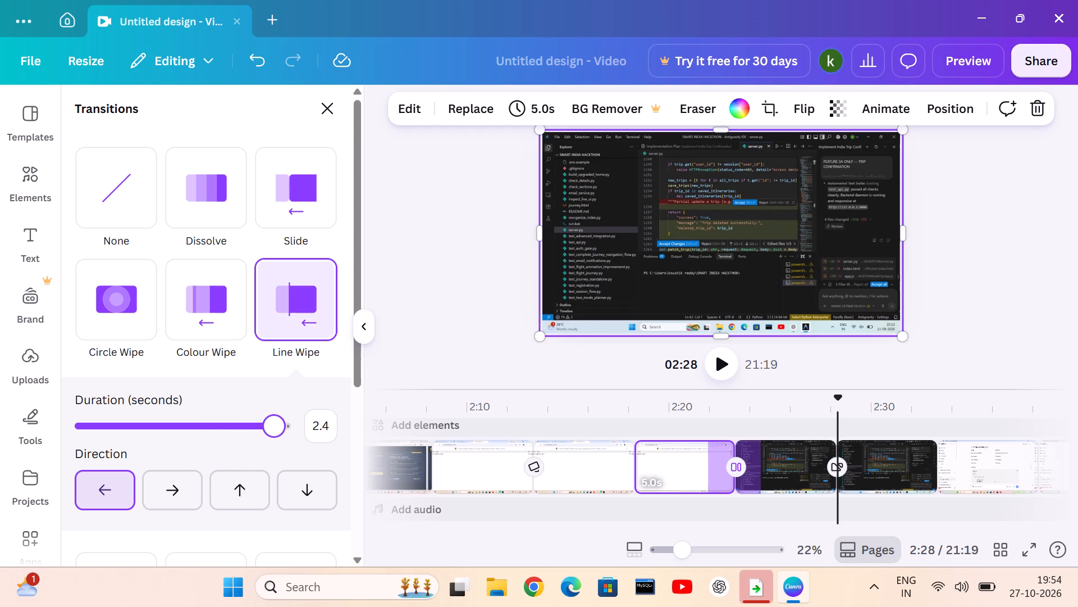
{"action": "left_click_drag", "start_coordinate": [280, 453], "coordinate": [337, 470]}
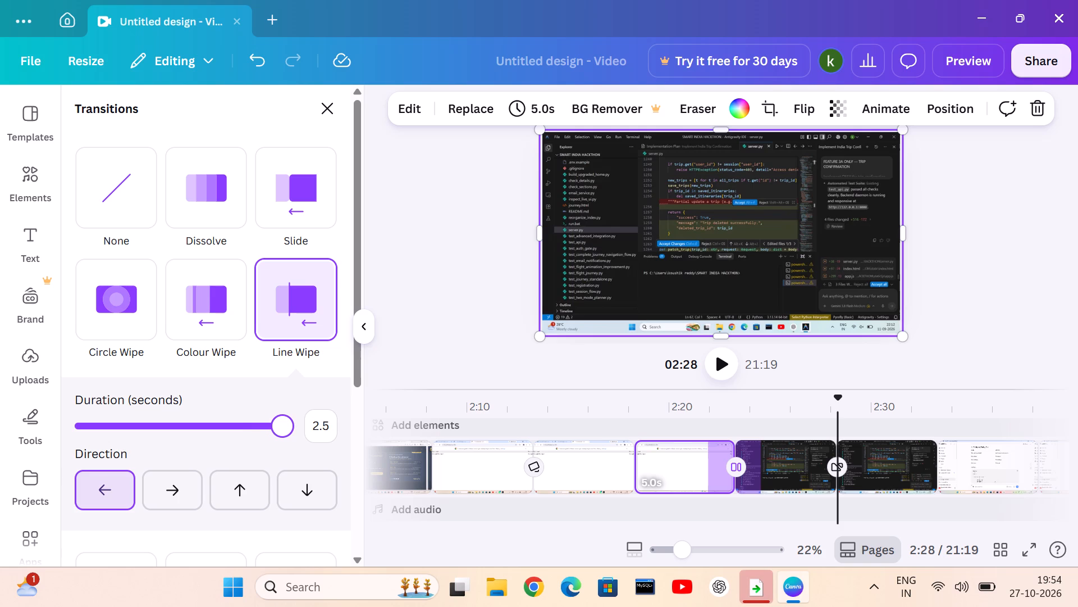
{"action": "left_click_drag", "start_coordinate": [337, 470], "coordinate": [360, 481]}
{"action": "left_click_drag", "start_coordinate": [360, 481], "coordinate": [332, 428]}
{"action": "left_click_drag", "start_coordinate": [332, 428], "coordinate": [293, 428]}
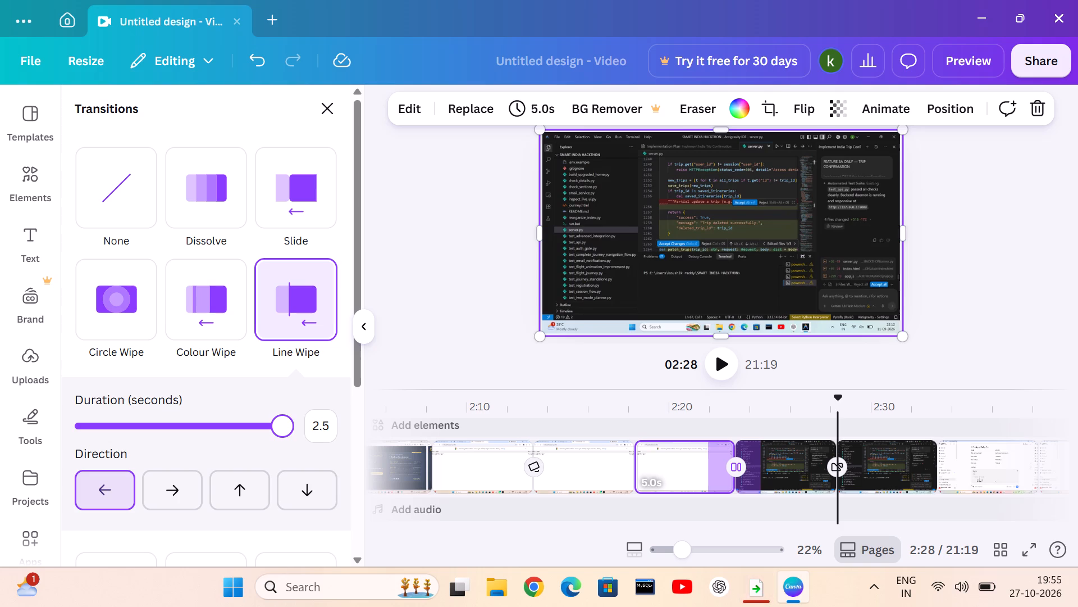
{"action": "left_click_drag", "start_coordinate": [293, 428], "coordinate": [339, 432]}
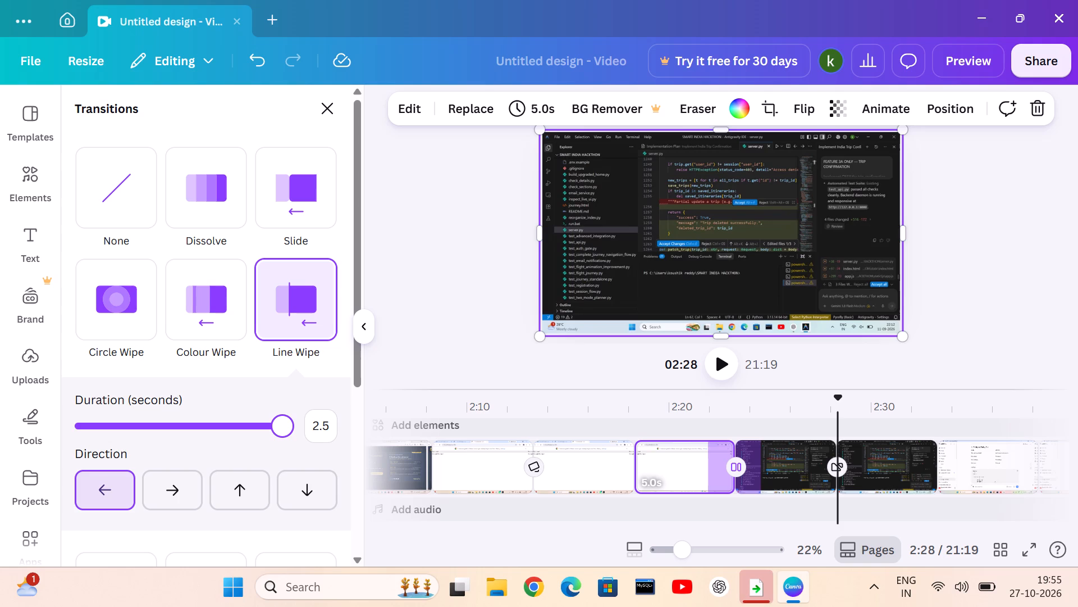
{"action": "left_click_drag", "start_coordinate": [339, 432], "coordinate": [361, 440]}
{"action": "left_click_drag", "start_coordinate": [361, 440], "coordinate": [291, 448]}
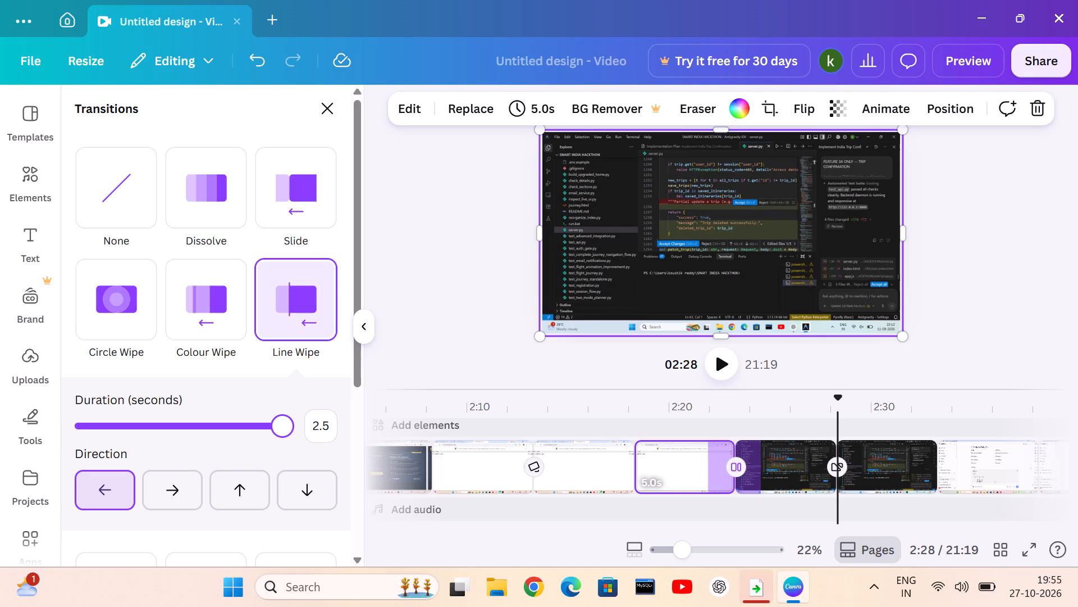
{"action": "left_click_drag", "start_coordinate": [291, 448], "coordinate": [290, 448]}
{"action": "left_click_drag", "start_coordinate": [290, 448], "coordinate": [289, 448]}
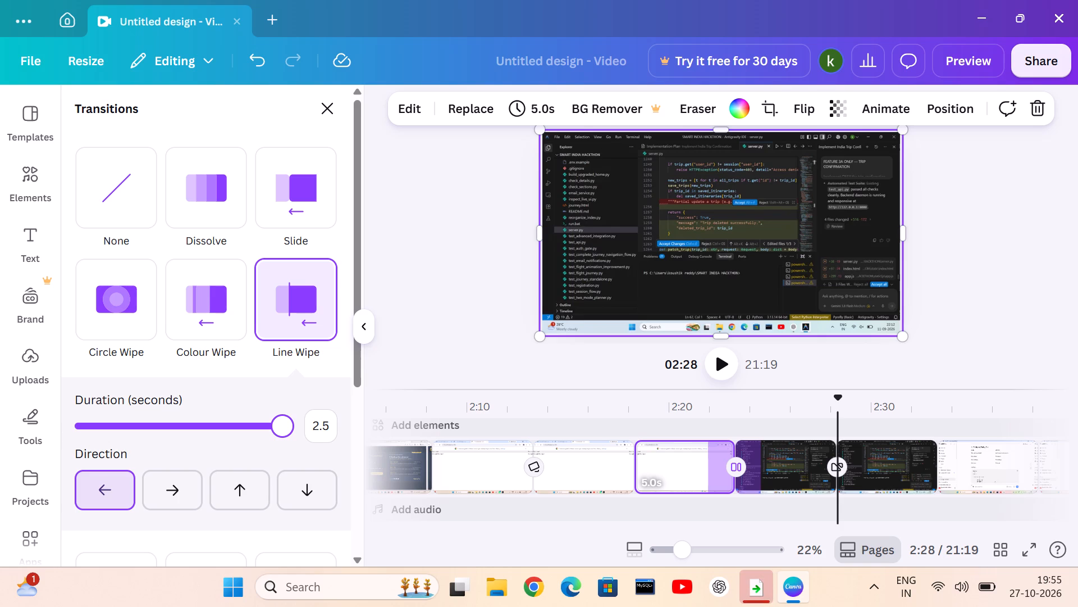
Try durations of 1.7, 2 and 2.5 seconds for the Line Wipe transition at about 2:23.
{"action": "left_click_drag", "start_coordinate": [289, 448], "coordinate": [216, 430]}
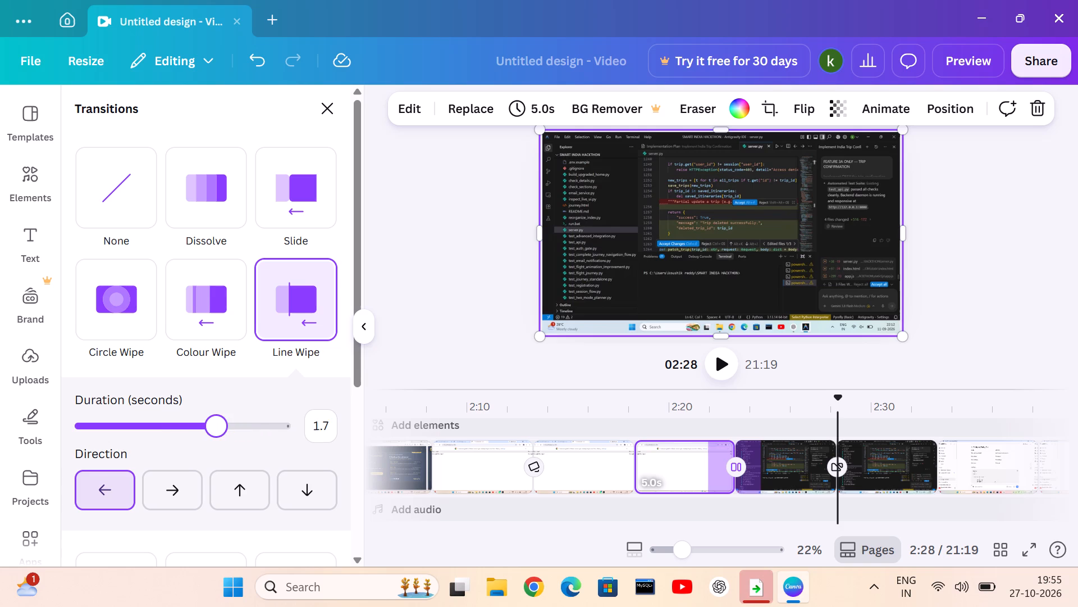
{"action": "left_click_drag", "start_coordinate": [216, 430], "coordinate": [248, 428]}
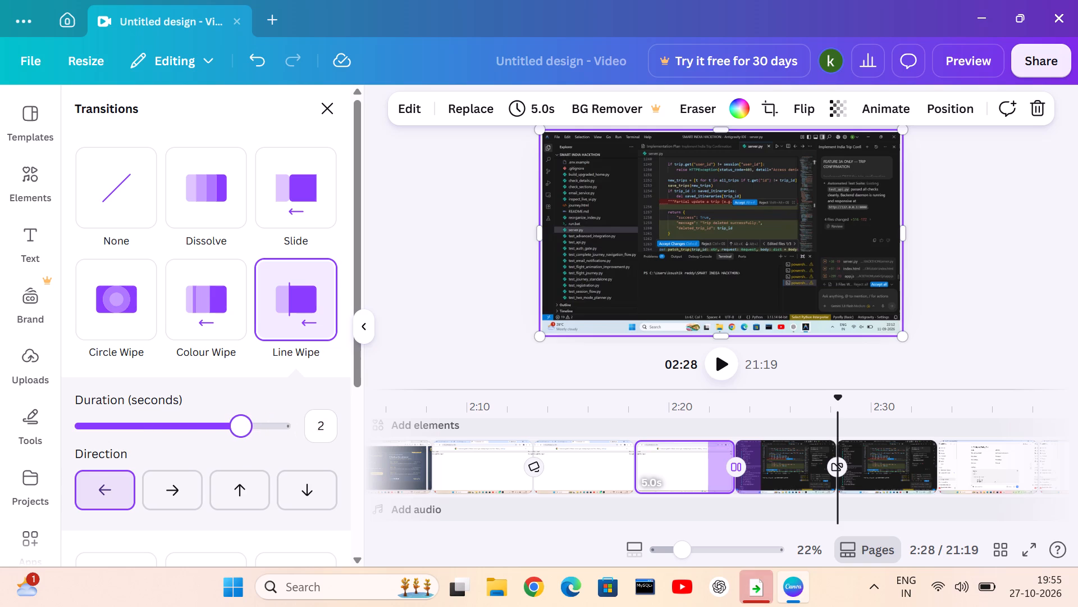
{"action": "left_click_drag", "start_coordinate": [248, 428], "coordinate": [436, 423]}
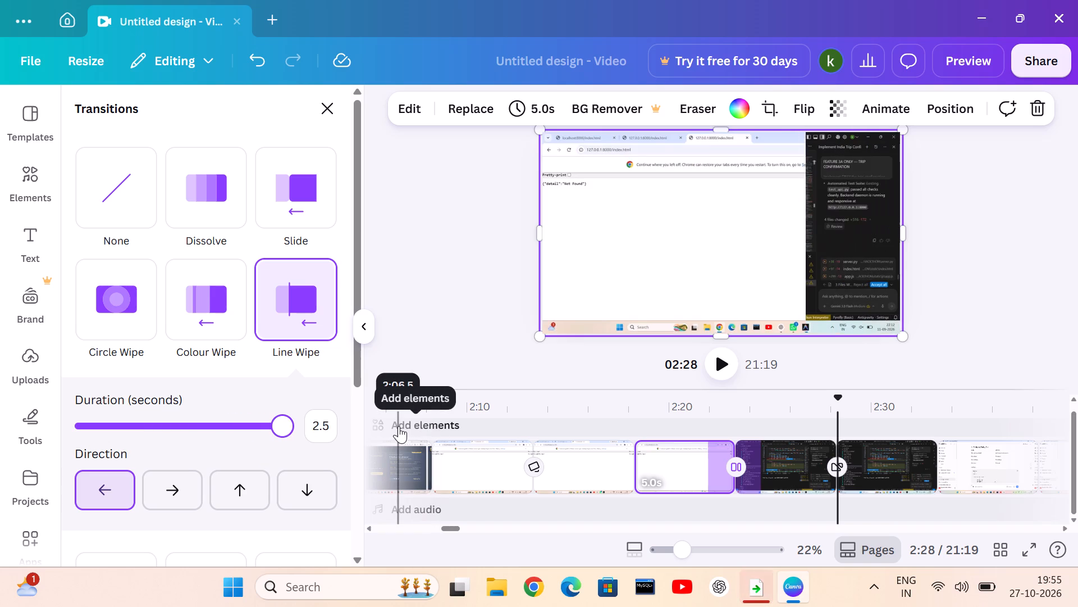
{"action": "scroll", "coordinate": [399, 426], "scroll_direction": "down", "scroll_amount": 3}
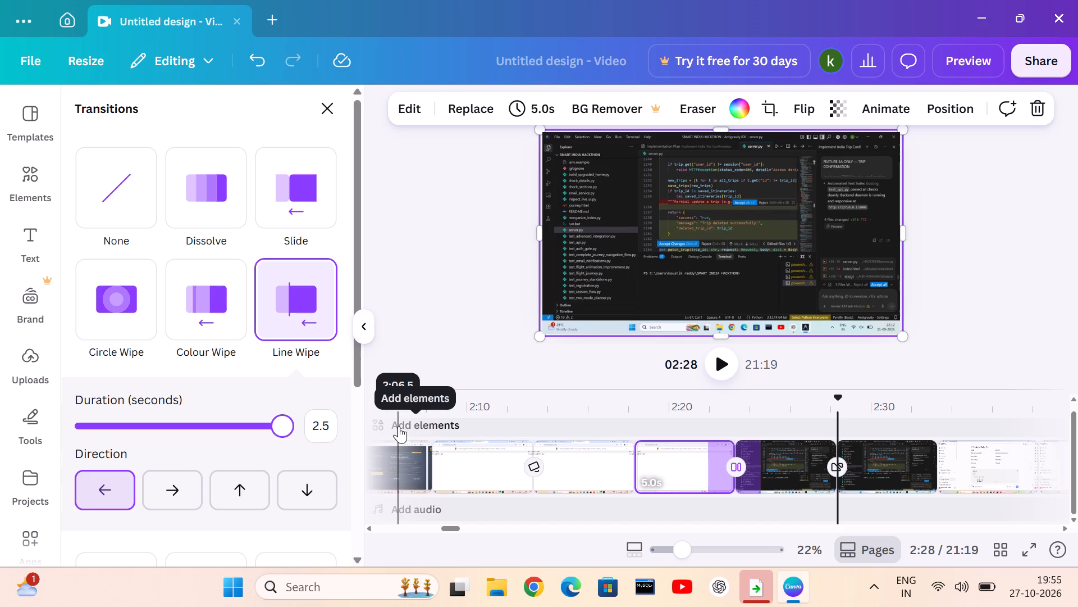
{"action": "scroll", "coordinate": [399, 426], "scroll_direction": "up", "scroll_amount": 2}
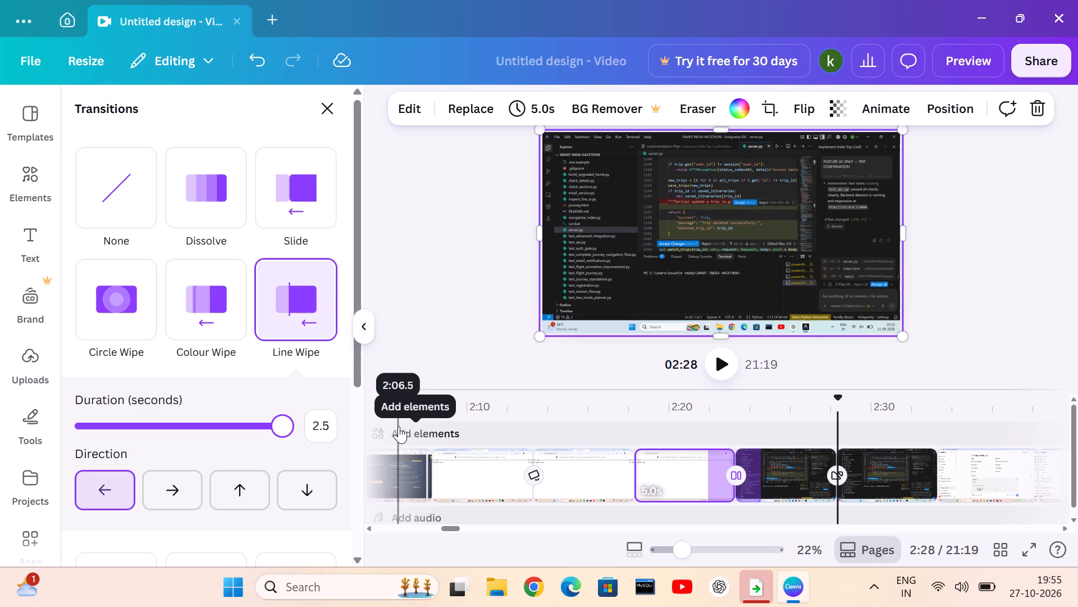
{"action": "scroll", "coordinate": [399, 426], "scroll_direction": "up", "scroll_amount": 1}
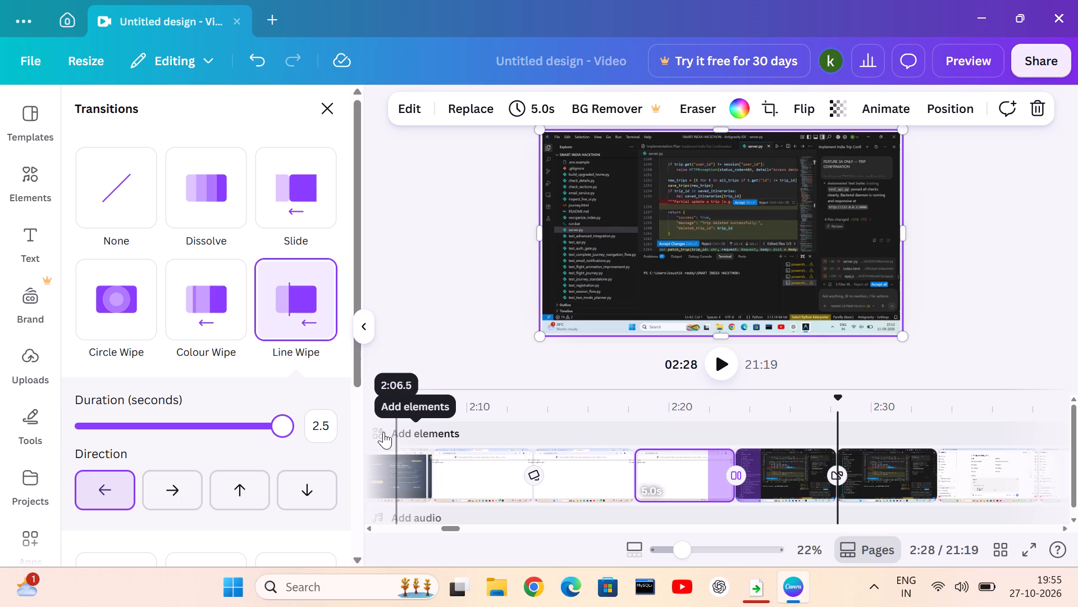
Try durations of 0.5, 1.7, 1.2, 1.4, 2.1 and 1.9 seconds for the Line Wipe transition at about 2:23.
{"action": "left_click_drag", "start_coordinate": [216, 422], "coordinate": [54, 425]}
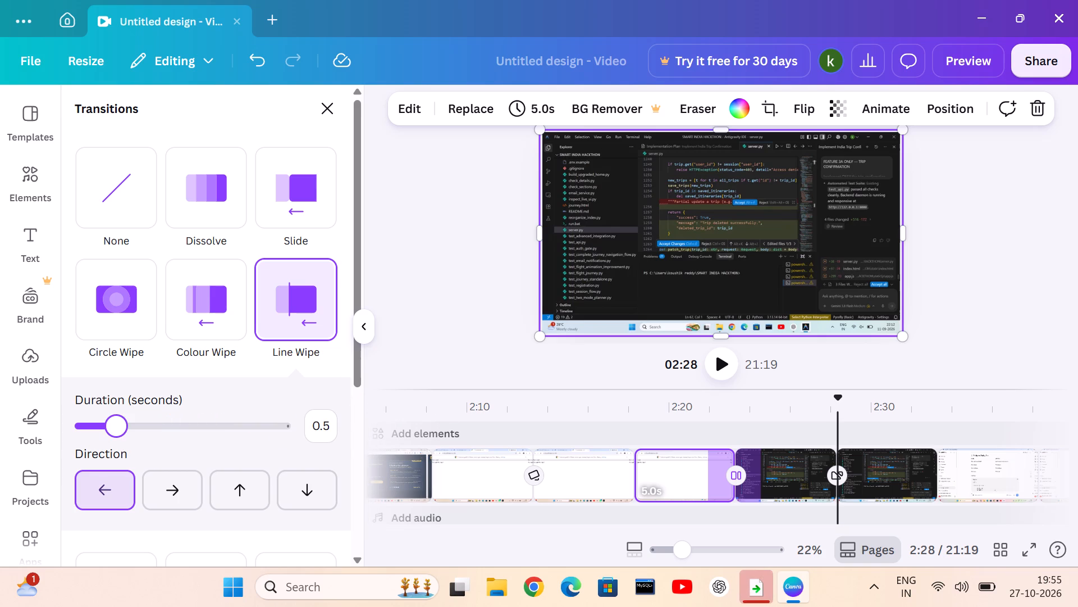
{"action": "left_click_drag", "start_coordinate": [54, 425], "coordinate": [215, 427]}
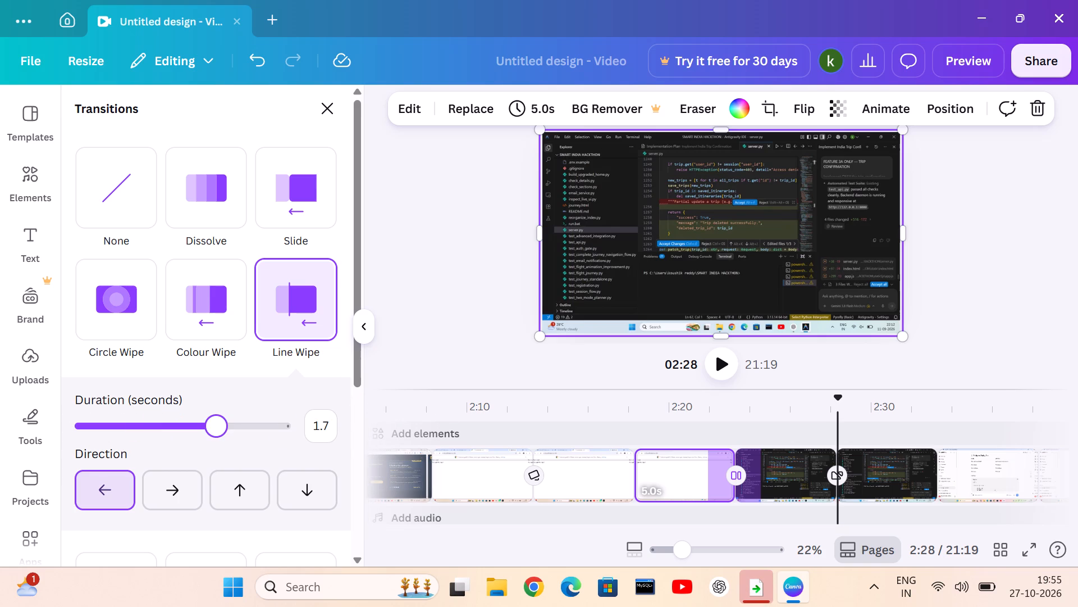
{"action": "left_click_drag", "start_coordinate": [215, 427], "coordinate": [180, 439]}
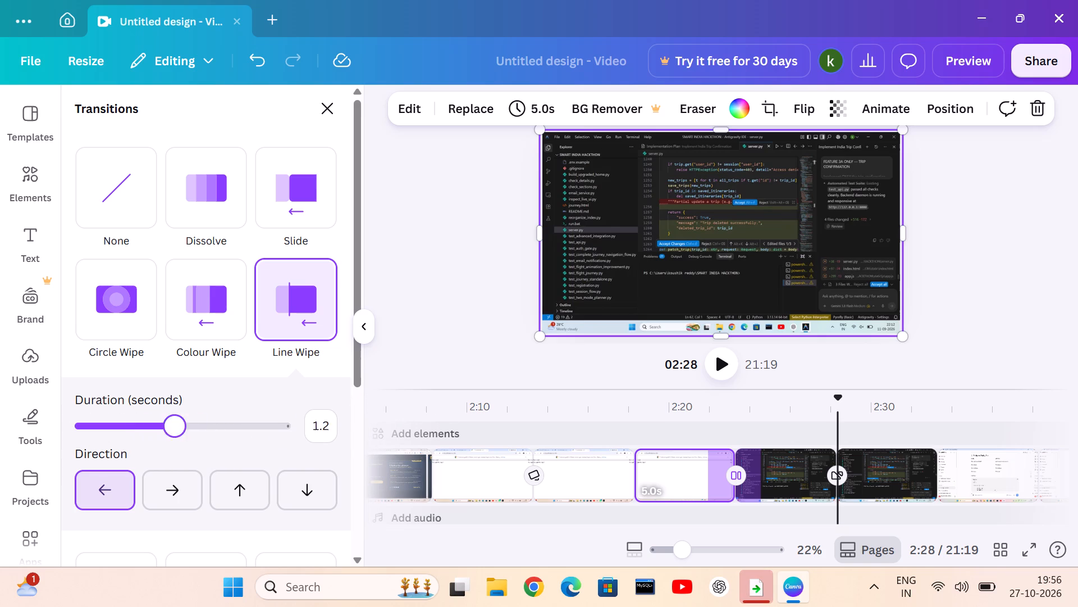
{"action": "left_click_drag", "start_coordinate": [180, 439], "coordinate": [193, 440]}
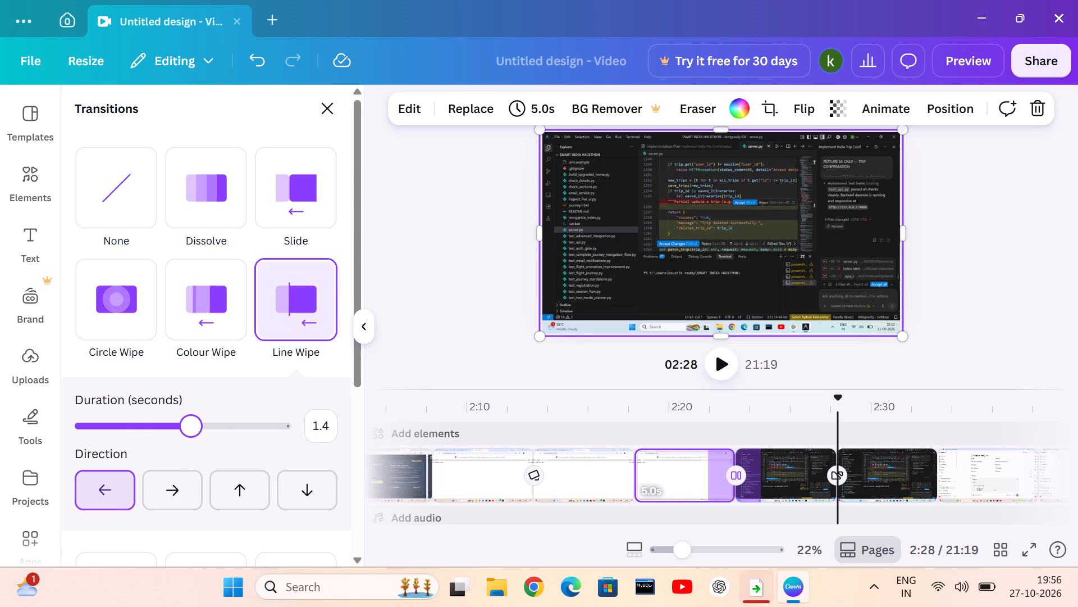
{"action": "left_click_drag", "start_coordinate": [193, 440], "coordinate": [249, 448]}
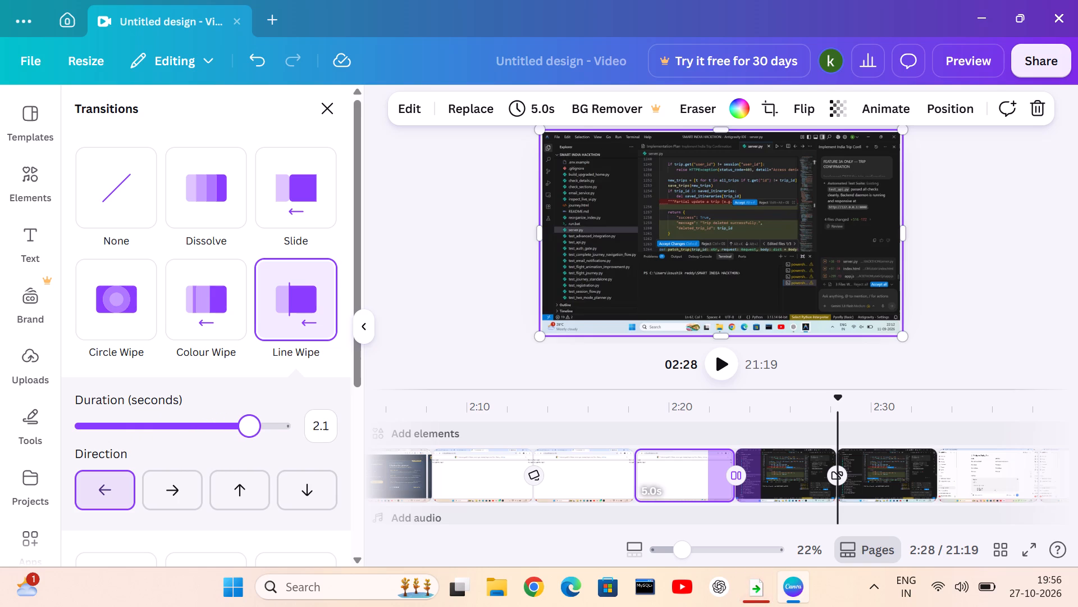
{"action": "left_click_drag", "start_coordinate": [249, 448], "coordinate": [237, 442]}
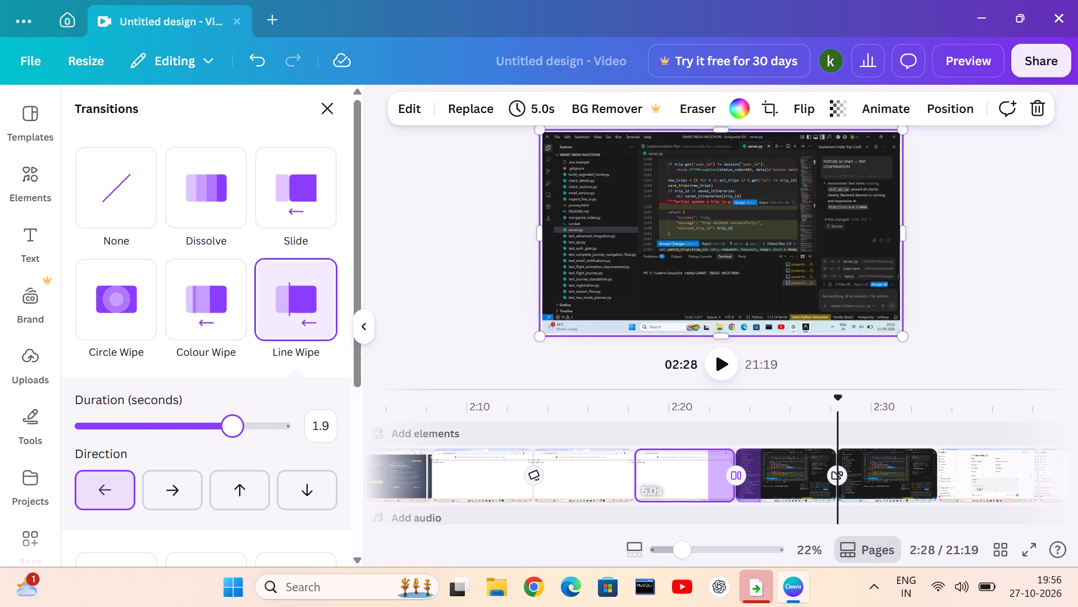
Set the duration of the Line Wipe transition at about 2:23 to 2.5 seconds.
{"action": "left_click_drag", "start_coordinate": [237, 442], "coordinate": [323, 420]}
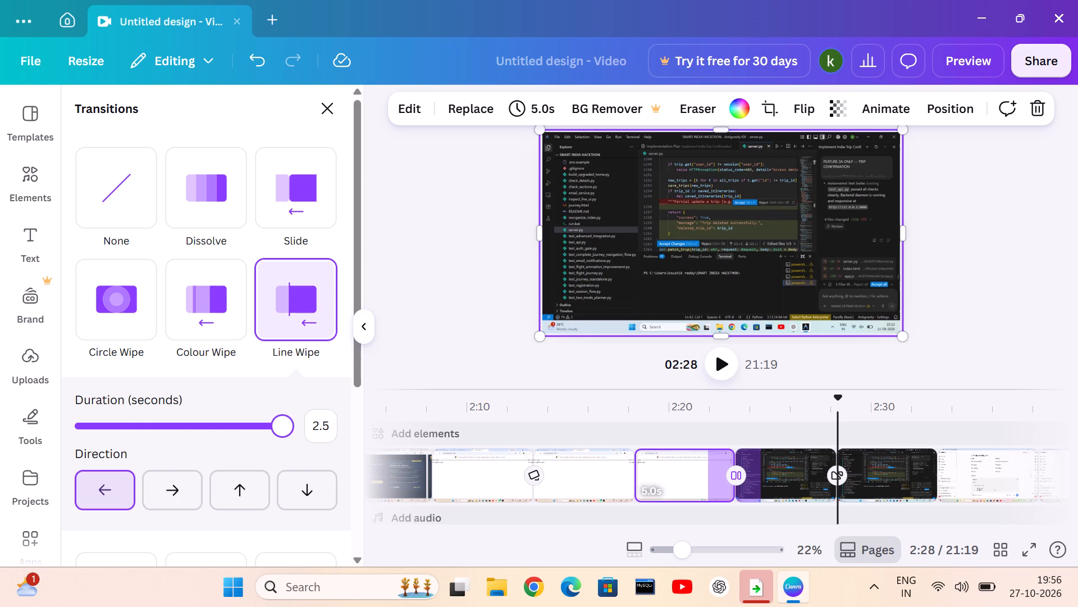
{"action": "left_click_drag", "start_coordinate": [323, 420], "coordinate": [292, 431]}
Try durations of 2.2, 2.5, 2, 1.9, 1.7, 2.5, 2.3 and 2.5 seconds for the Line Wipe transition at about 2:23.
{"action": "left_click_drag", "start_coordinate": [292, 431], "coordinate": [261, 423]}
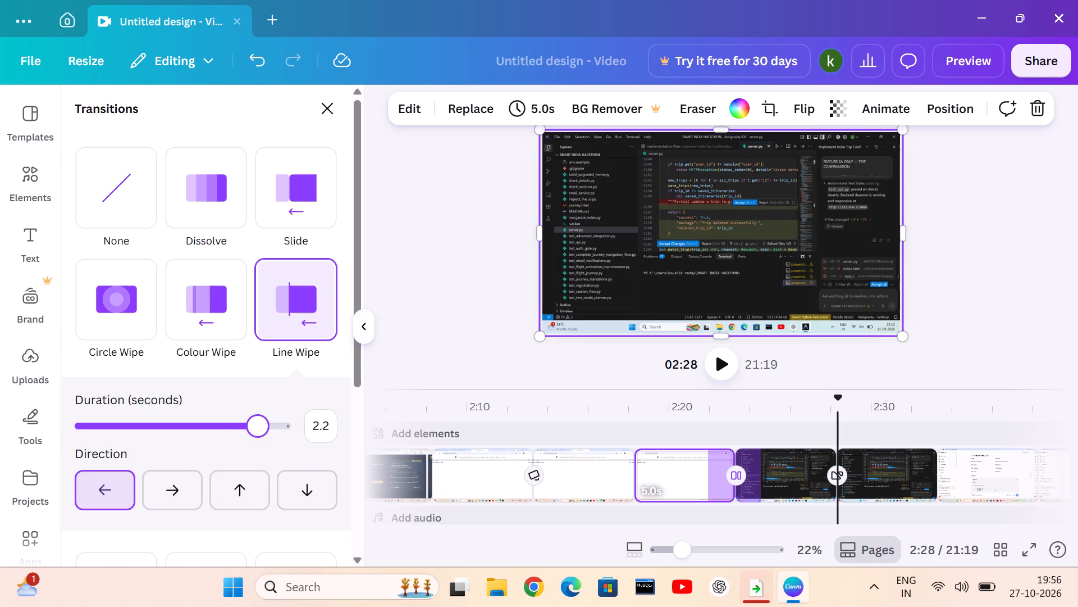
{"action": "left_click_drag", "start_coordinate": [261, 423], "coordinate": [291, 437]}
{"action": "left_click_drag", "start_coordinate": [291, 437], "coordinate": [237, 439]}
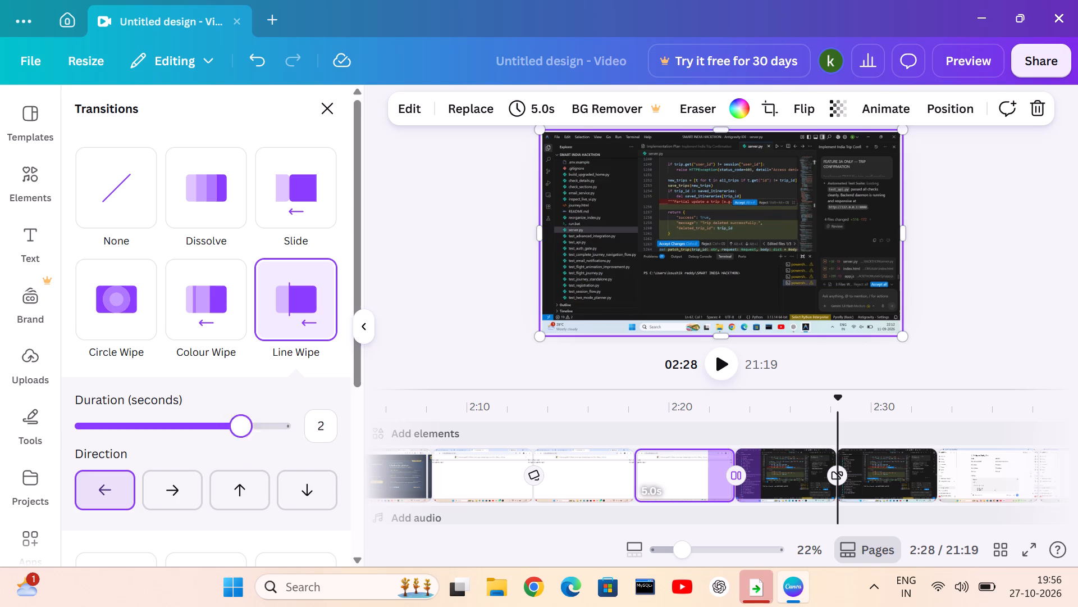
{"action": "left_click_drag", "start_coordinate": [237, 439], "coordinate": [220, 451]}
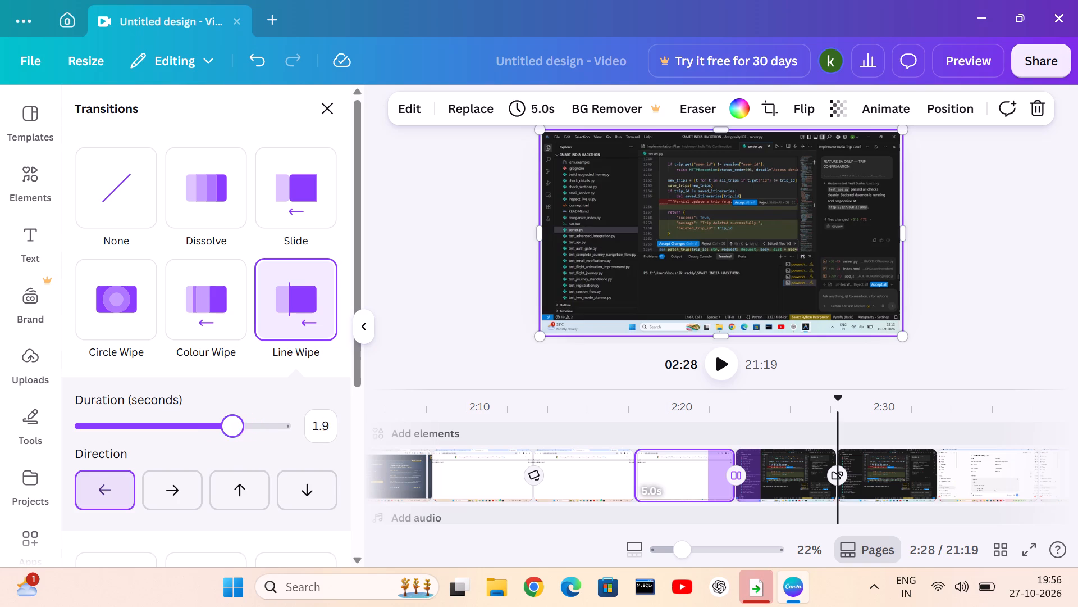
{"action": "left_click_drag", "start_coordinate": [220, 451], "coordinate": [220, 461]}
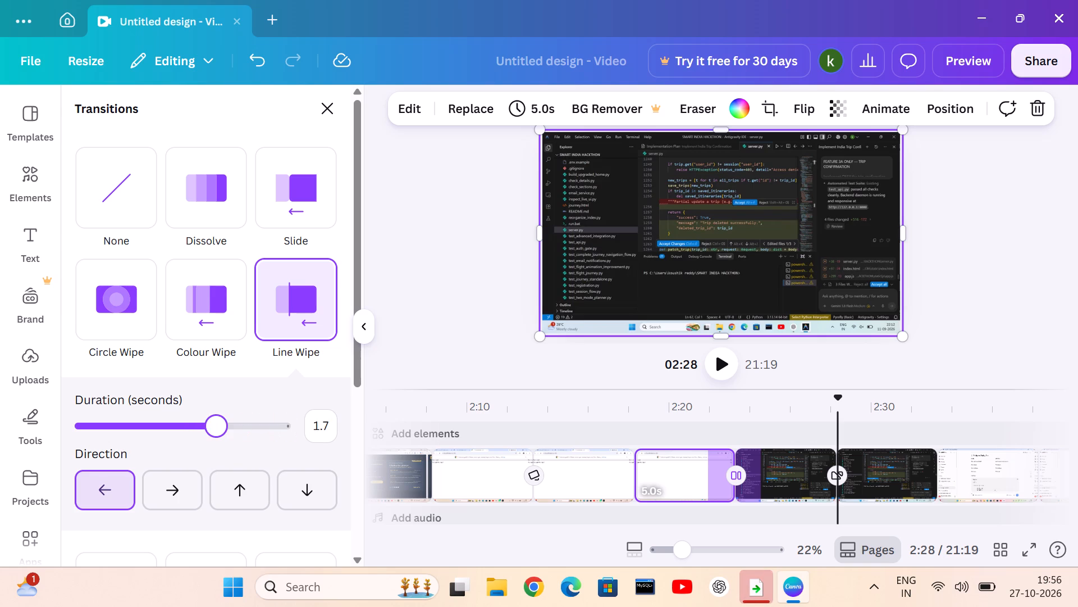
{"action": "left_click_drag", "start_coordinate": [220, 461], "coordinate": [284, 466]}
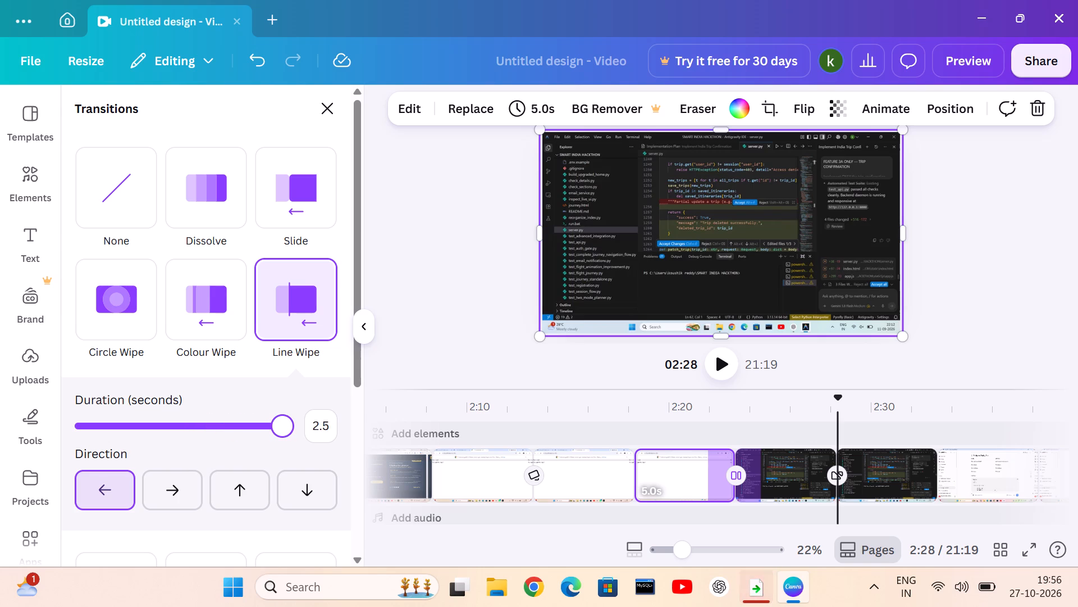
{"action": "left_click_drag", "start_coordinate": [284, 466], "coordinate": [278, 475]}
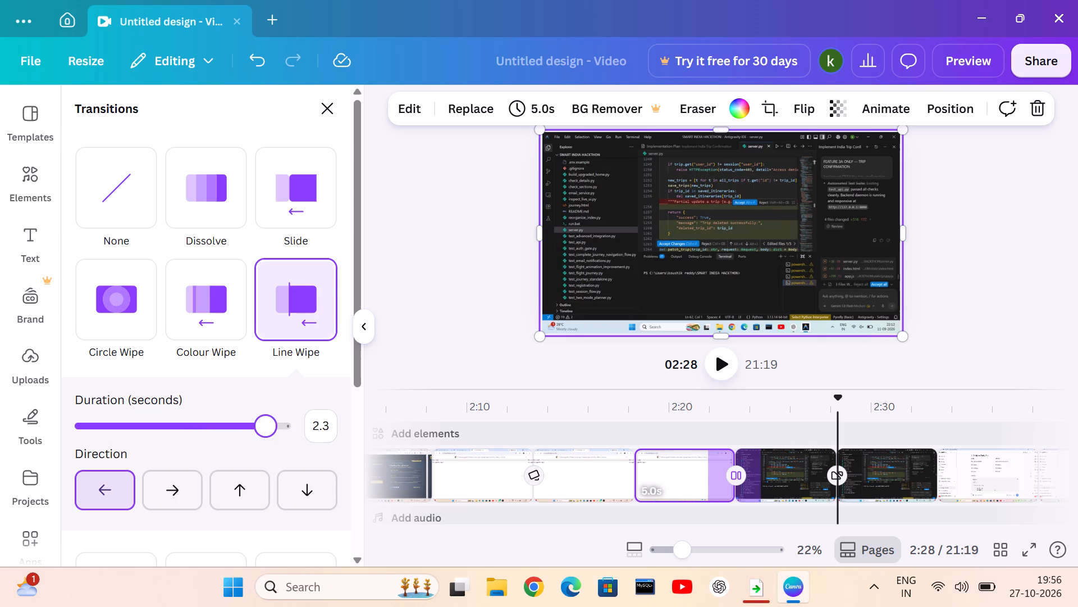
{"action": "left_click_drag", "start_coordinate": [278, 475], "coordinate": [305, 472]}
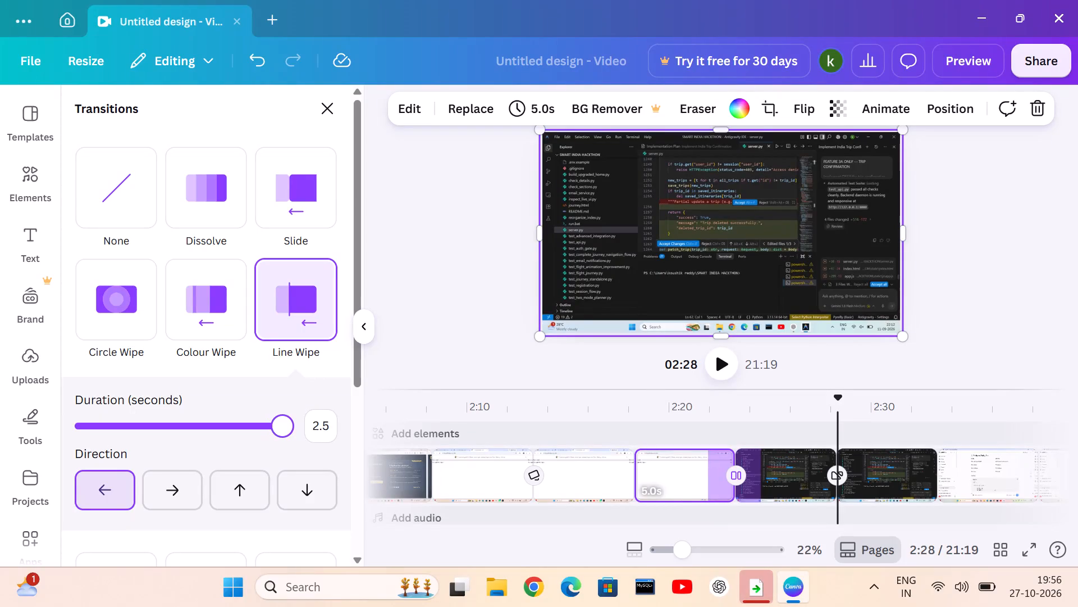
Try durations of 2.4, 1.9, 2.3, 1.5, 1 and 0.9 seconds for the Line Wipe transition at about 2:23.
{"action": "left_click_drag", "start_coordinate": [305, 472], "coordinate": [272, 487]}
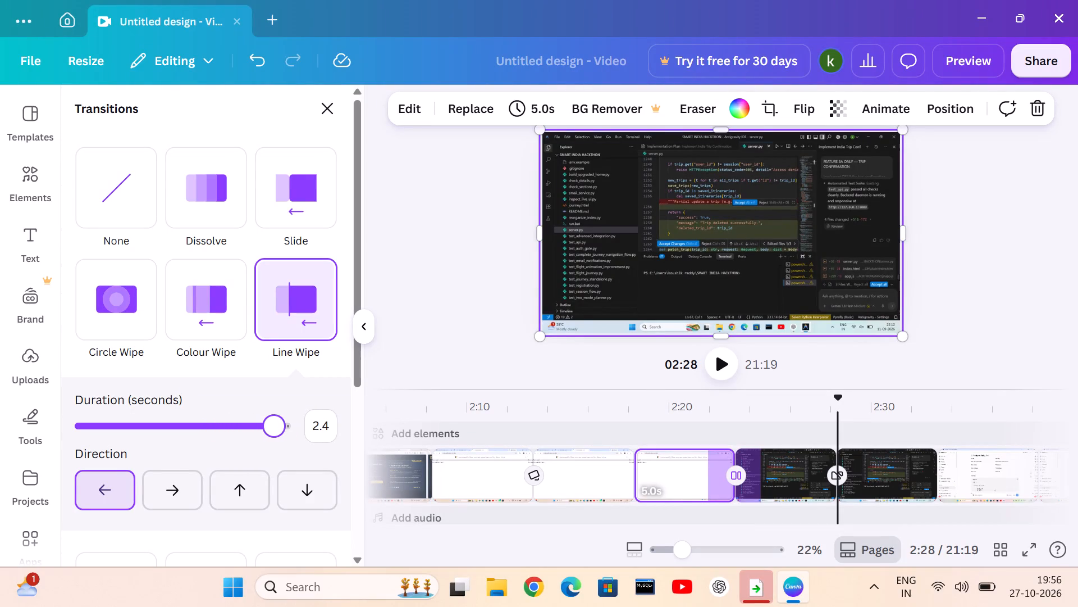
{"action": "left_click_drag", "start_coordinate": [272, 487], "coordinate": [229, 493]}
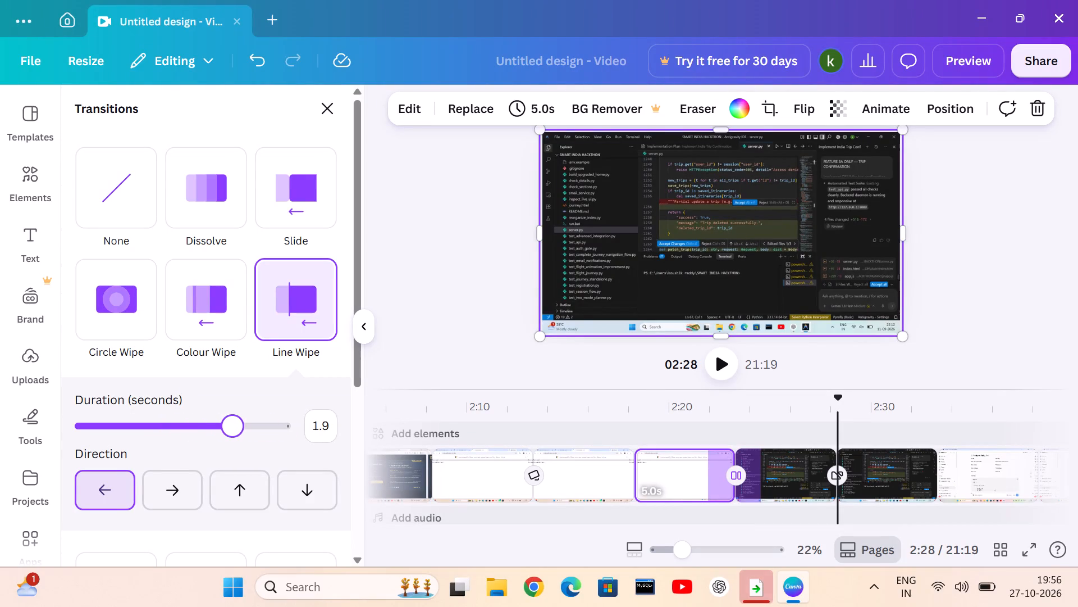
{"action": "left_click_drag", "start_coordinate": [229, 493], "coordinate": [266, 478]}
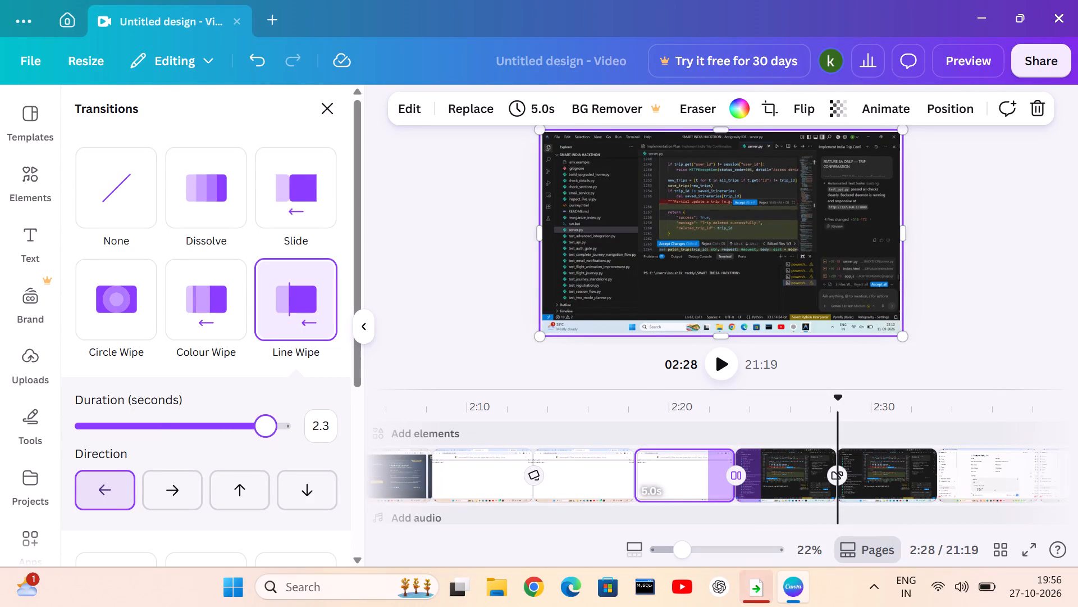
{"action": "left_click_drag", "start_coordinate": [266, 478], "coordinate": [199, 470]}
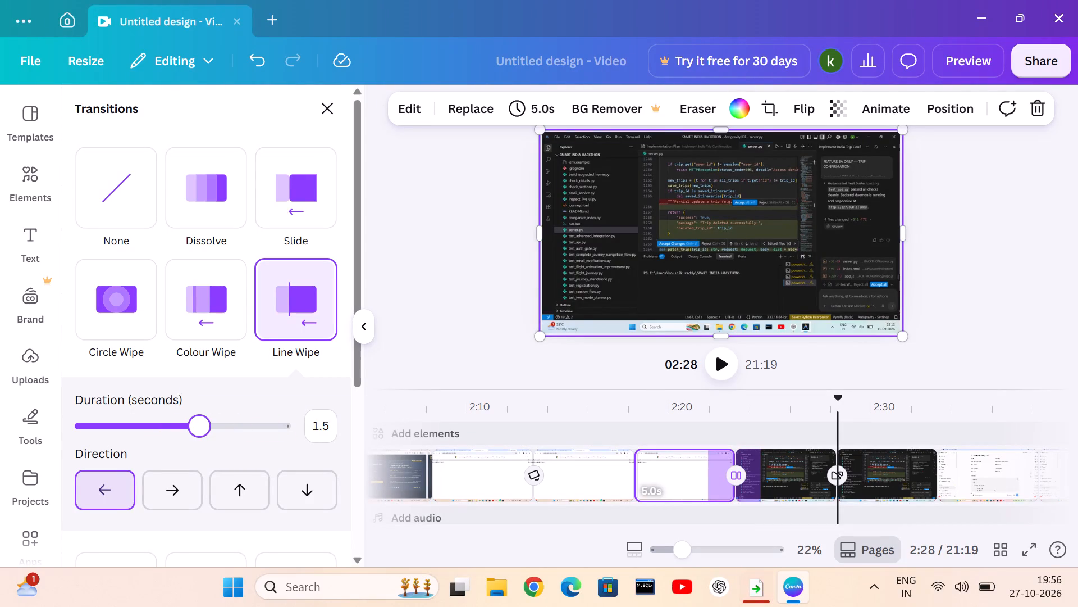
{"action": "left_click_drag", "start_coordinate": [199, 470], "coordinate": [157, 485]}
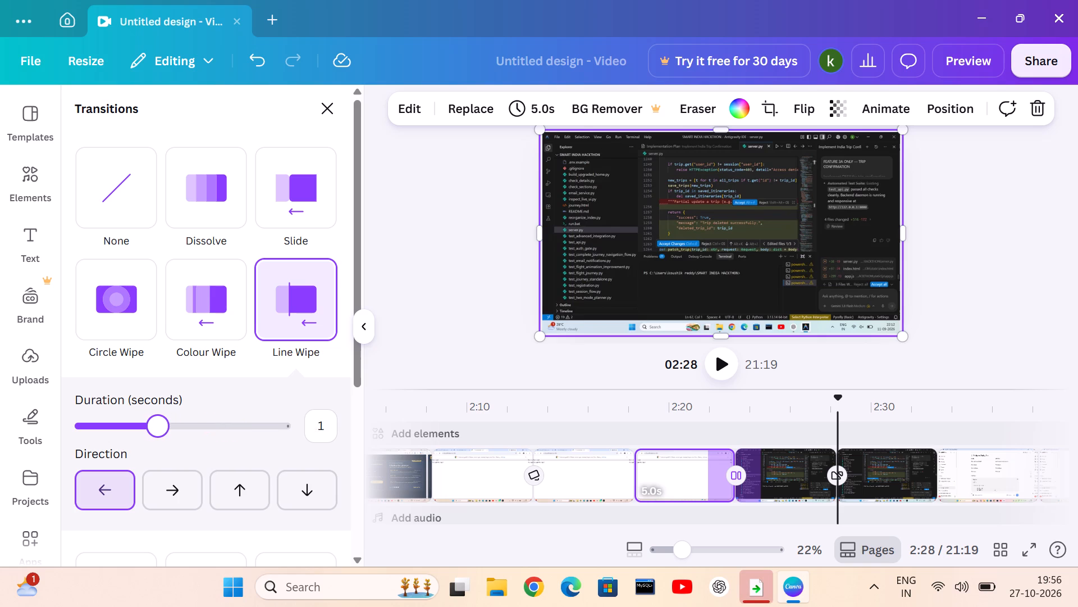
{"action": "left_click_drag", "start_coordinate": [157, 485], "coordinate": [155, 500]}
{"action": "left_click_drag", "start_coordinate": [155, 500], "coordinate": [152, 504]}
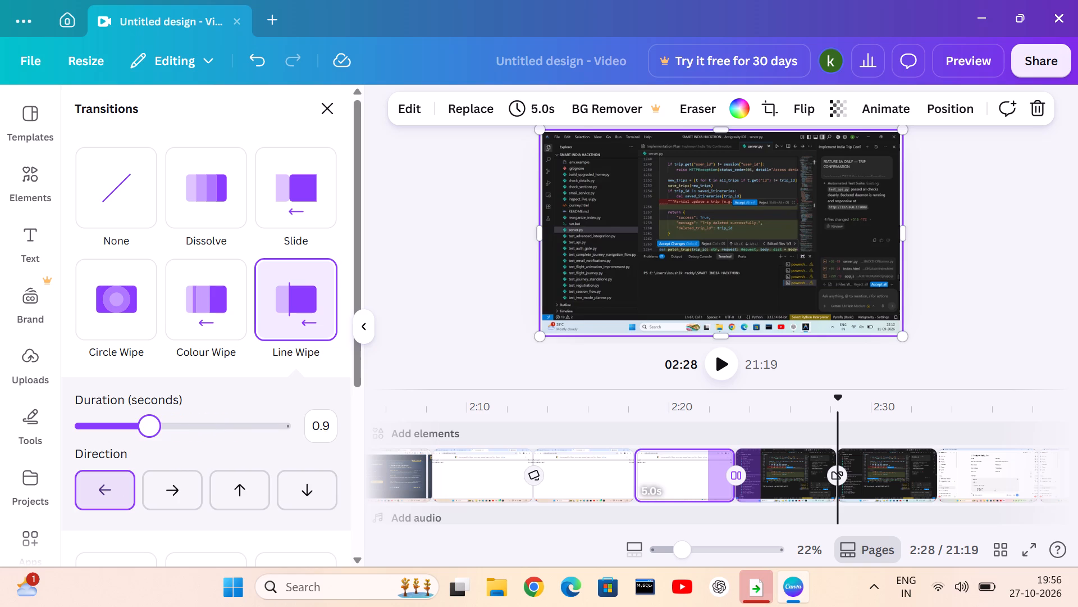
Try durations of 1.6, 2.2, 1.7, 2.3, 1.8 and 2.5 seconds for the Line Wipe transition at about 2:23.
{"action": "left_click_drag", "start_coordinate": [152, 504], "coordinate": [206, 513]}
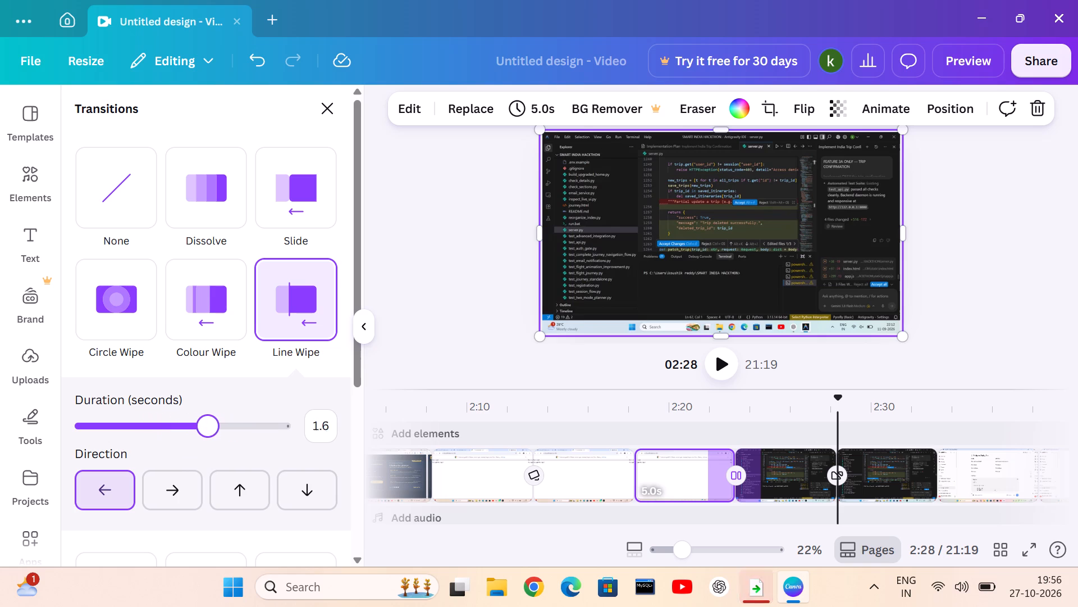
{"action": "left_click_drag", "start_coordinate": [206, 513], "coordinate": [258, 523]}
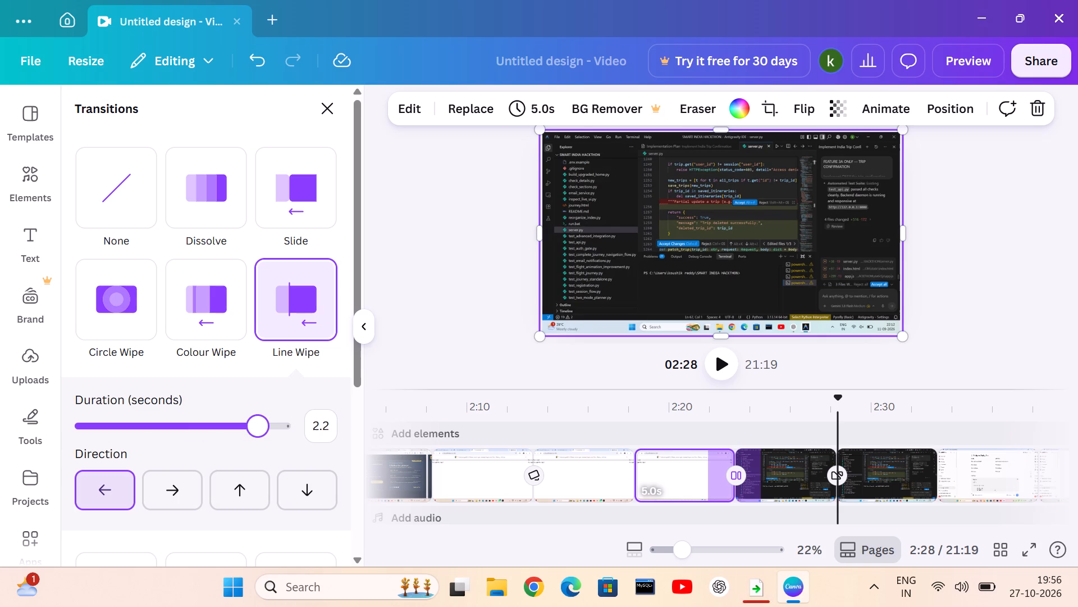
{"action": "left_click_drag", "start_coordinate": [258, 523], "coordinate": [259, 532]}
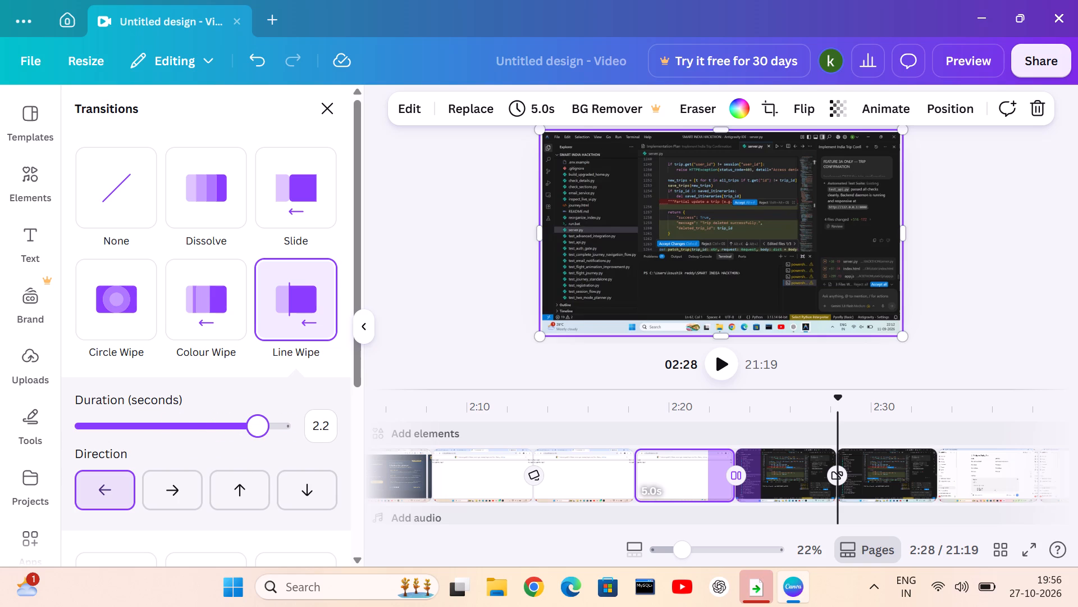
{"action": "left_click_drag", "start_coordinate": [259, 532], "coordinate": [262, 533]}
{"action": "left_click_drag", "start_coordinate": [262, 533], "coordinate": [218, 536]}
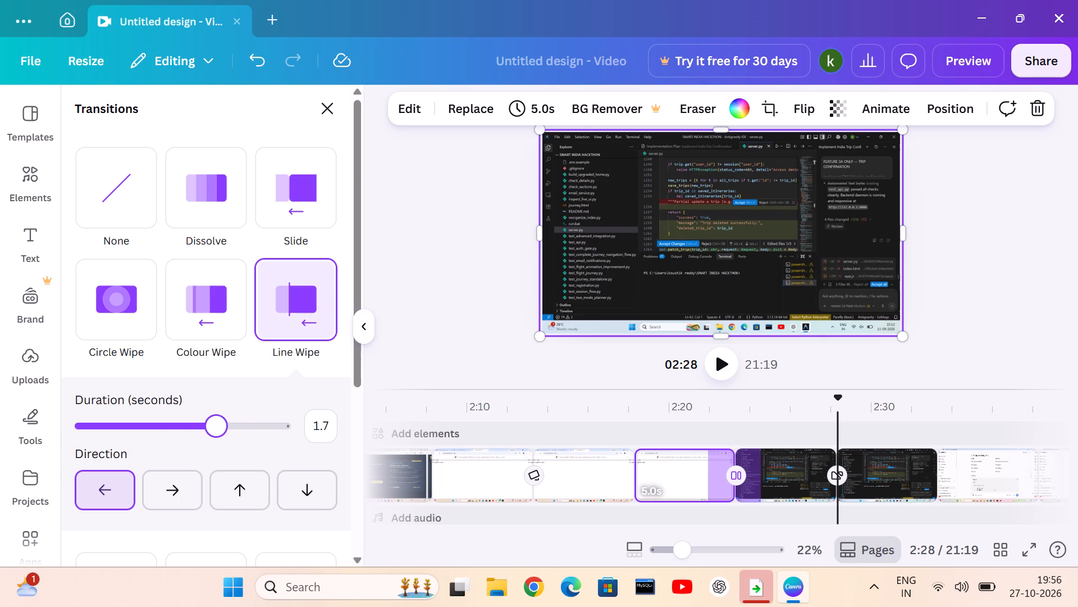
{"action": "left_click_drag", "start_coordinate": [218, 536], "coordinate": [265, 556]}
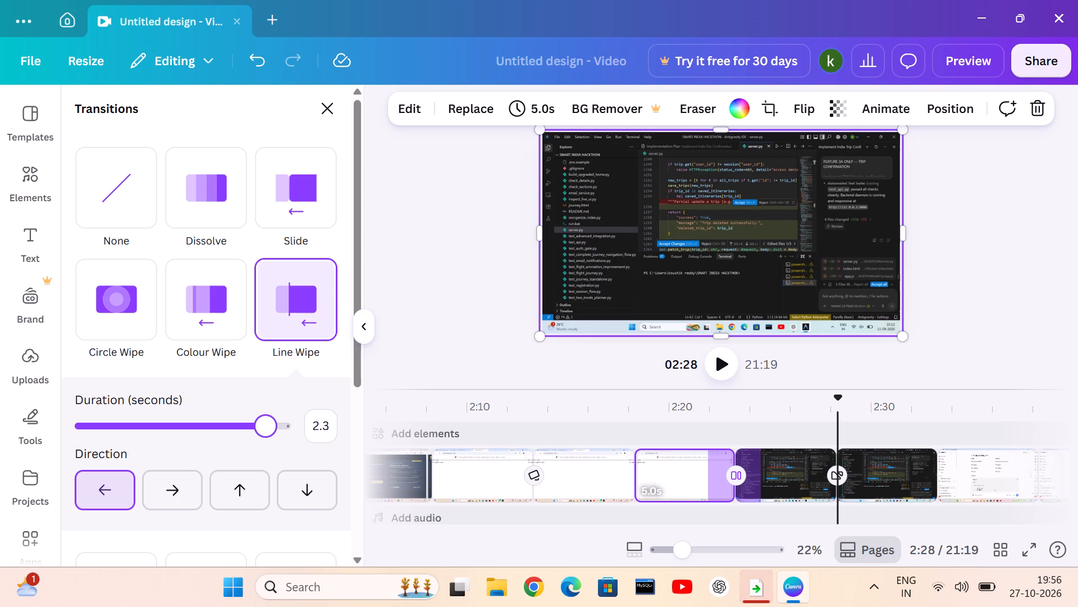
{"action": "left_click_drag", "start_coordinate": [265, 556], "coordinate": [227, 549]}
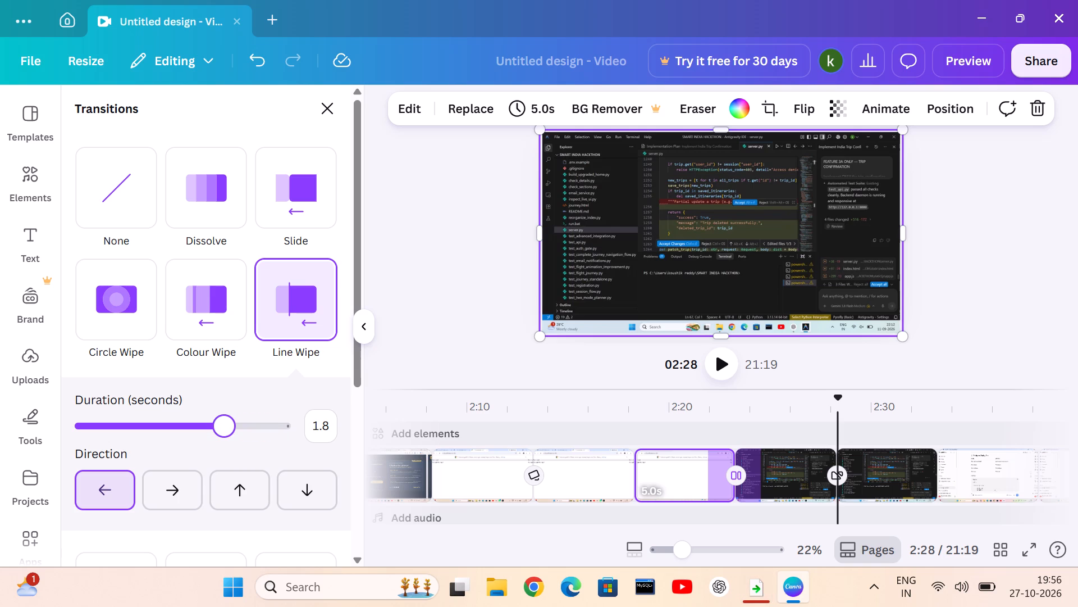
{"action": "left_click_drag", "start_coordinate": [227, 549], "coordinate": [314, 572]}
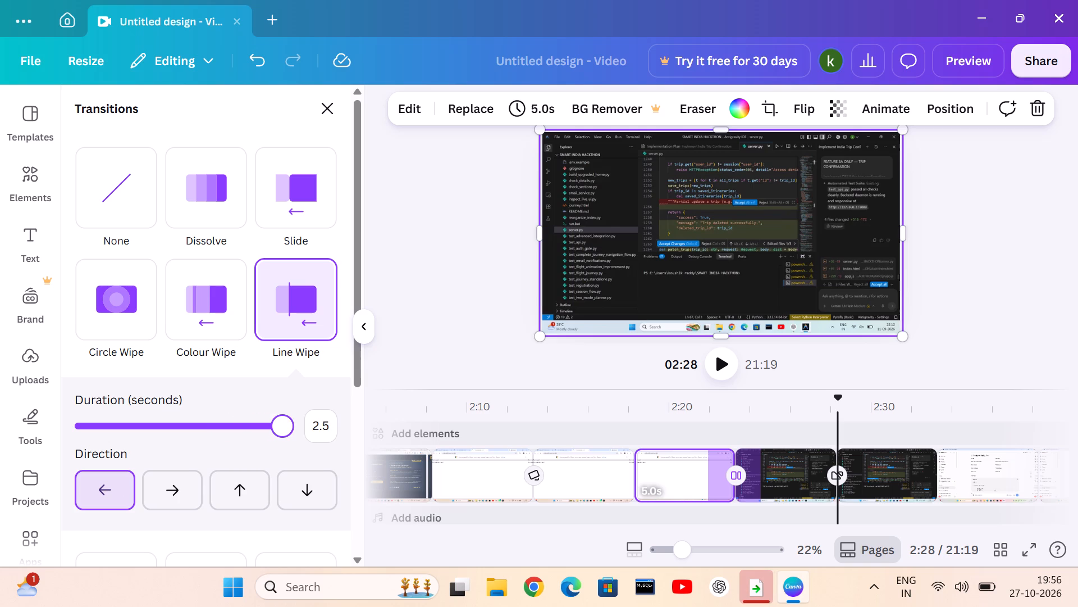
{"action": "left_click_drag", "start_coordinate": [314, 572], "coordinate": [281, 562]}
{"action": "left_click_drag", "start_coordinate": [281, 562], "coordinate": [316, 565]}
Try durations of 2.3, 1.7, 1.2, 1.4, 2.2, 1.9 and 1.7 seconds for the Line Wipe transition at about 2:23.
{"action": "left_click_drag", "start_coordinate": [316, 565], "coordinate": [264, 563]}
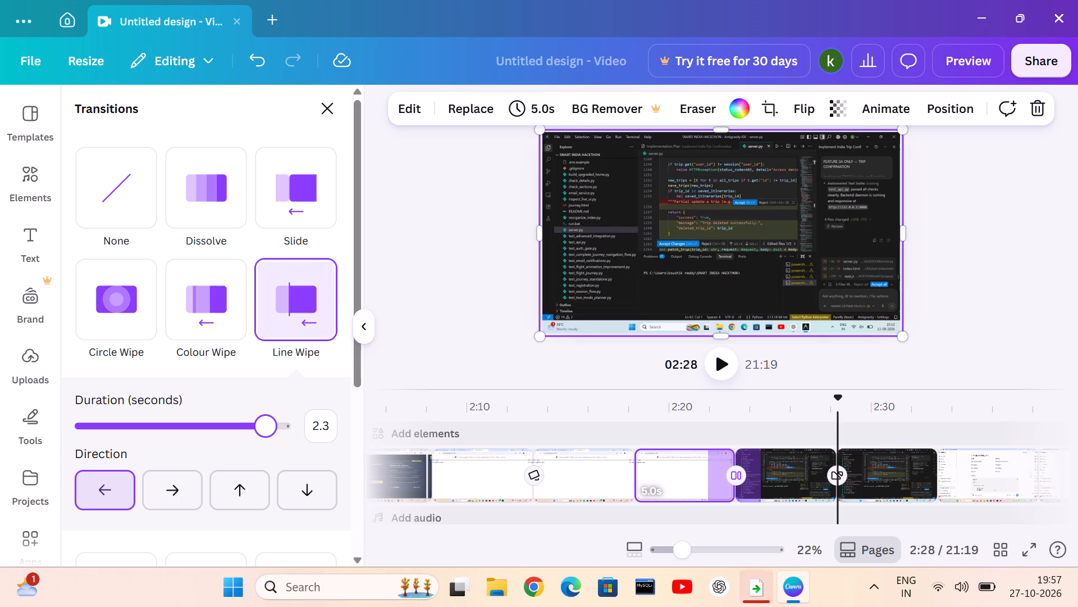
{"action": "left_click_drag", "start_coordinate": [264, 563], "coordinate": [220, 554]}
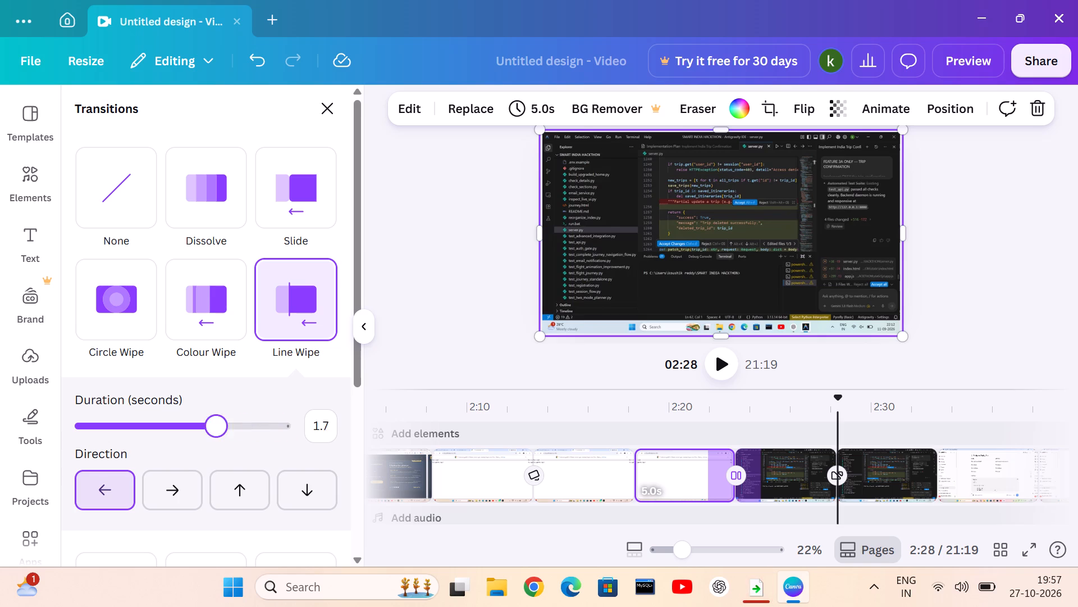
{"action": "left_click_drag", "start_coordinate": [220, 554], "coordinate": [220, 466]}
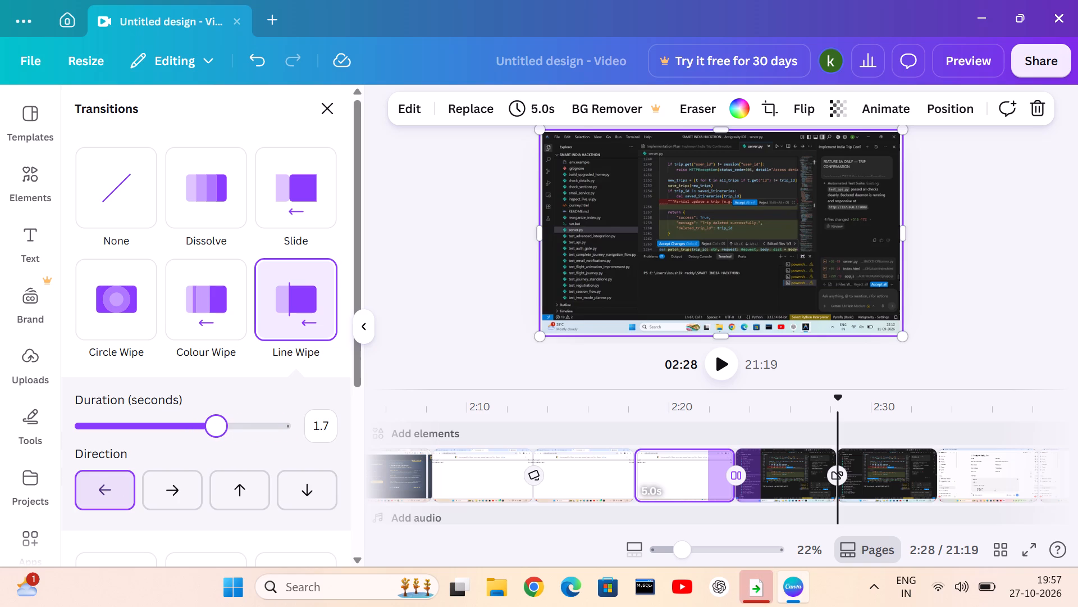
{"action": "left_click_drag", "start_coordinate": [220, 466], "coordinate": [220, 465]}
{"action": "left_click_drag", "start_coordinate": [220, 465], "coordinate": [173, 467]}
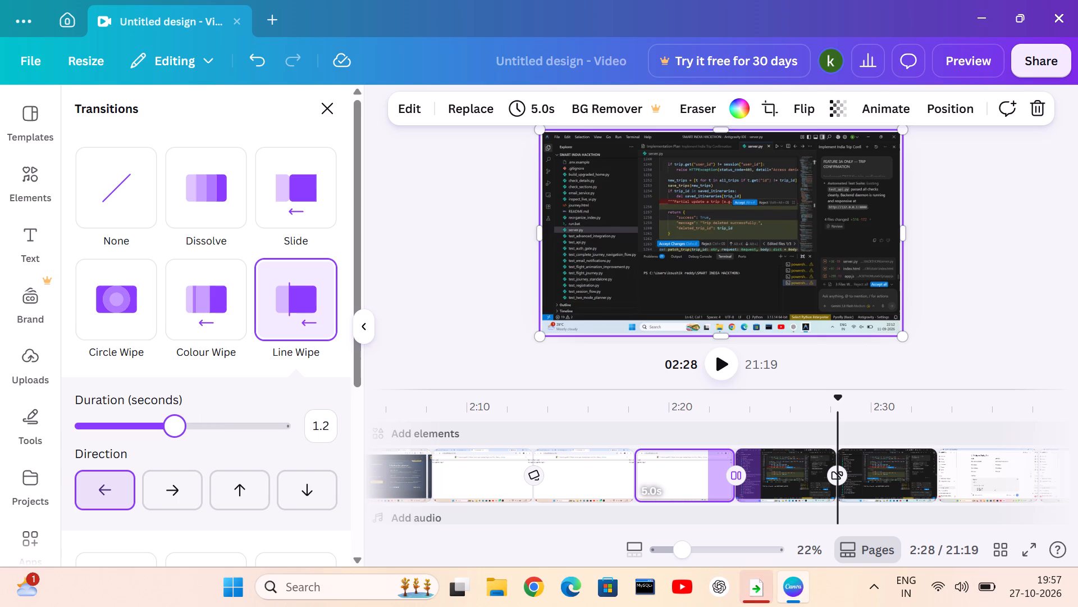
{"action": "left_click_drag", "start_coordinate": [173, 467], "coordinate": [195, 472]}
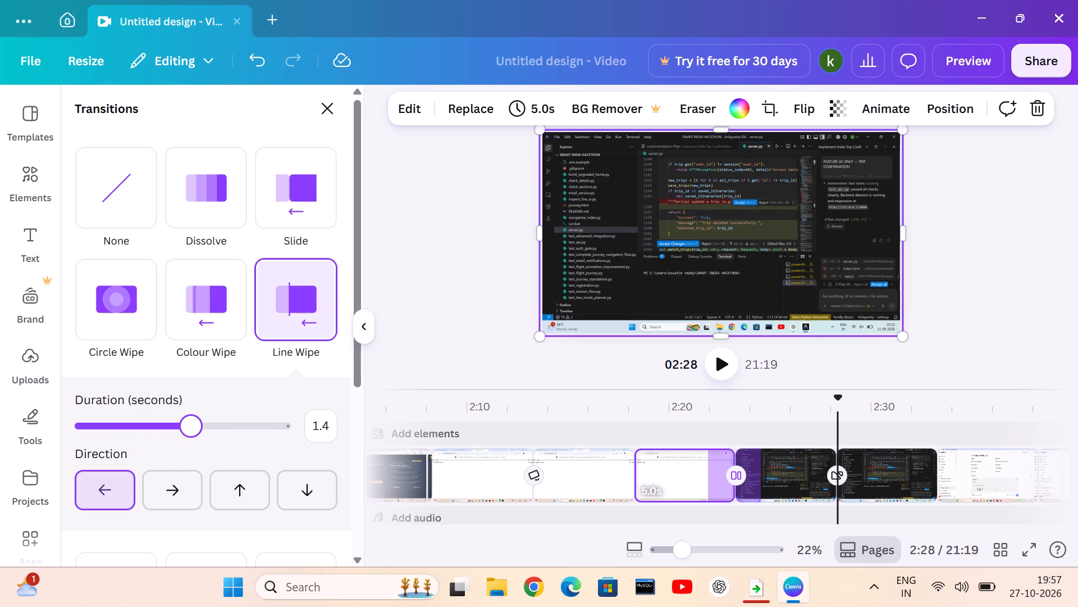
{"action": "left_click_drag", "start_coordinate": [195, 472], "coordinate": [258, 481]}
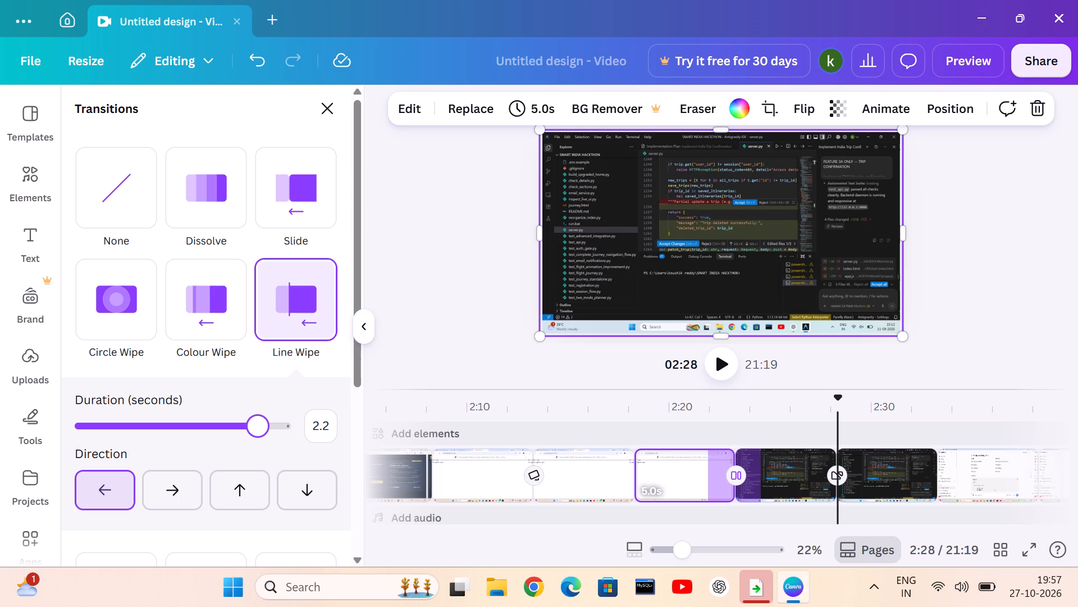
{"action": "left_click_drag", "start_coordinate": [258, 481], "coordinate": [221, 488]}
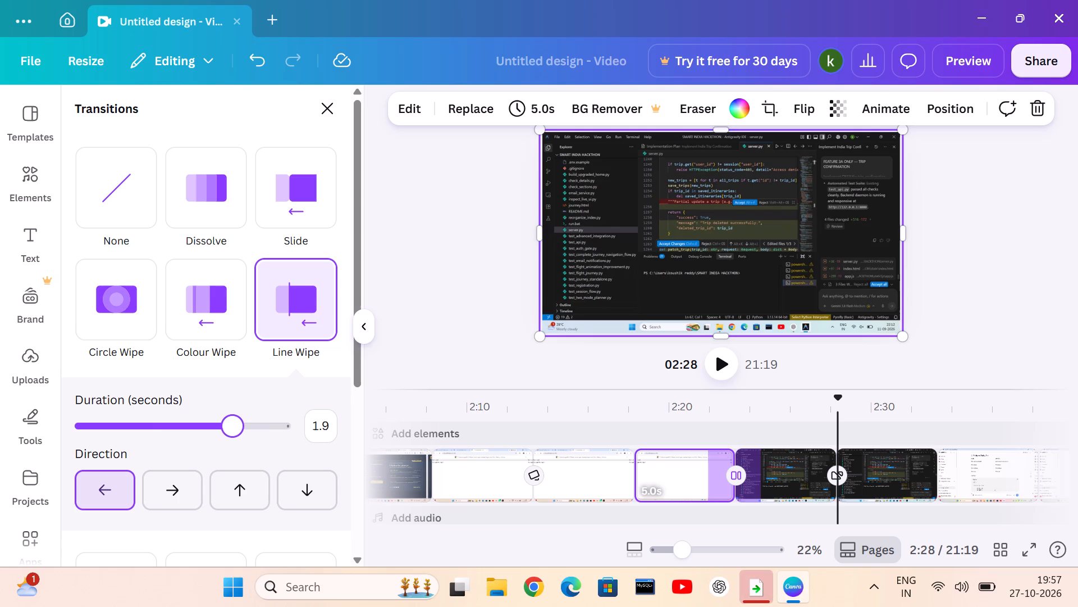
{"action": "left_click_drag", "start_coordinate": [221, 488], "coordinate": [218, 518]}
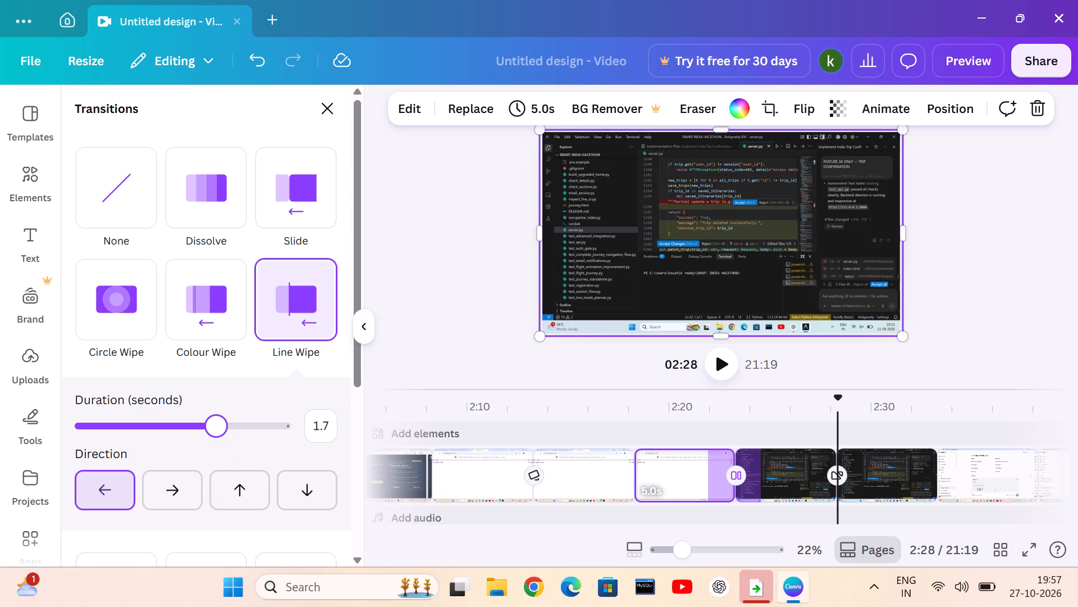
Set the duration of the Line Wipe transition at about 2:23 to 1.2 seconds.
{"action": "left_click_drag", "start_coordinate": [218, 518], "coordinate": [173, 519]}
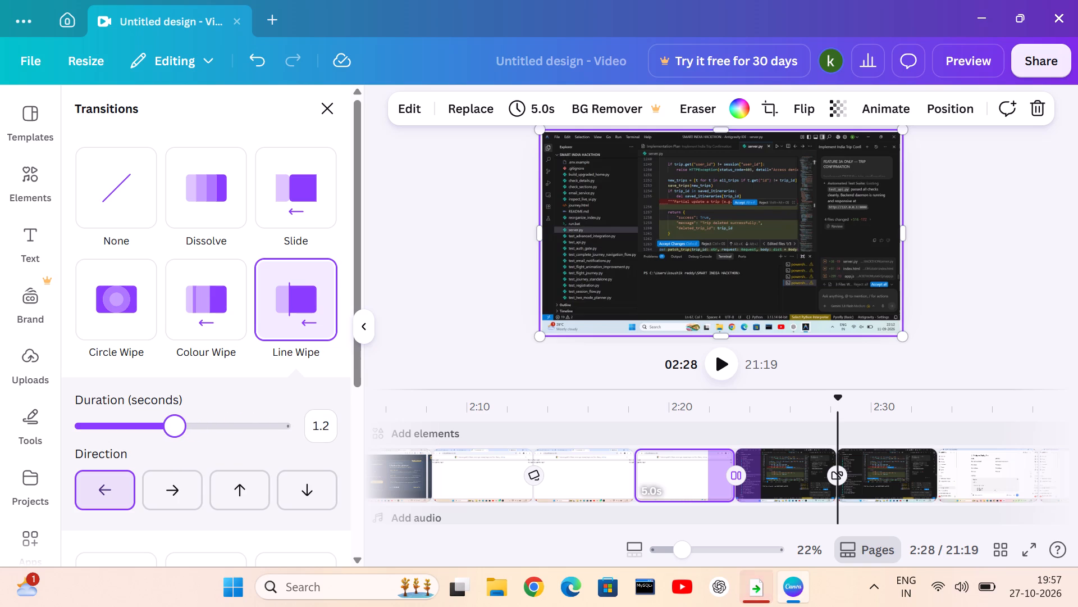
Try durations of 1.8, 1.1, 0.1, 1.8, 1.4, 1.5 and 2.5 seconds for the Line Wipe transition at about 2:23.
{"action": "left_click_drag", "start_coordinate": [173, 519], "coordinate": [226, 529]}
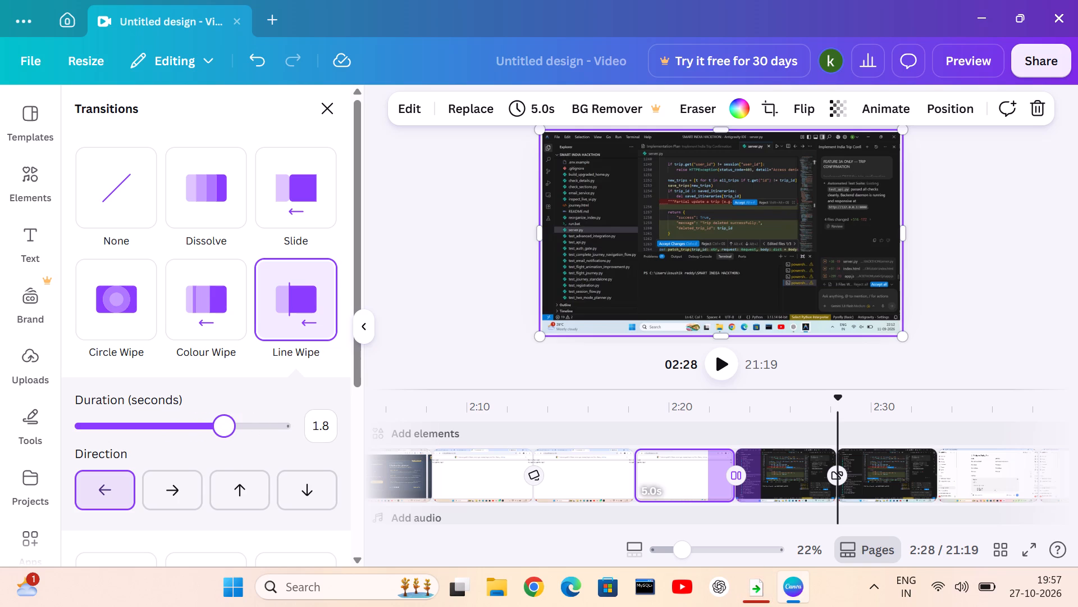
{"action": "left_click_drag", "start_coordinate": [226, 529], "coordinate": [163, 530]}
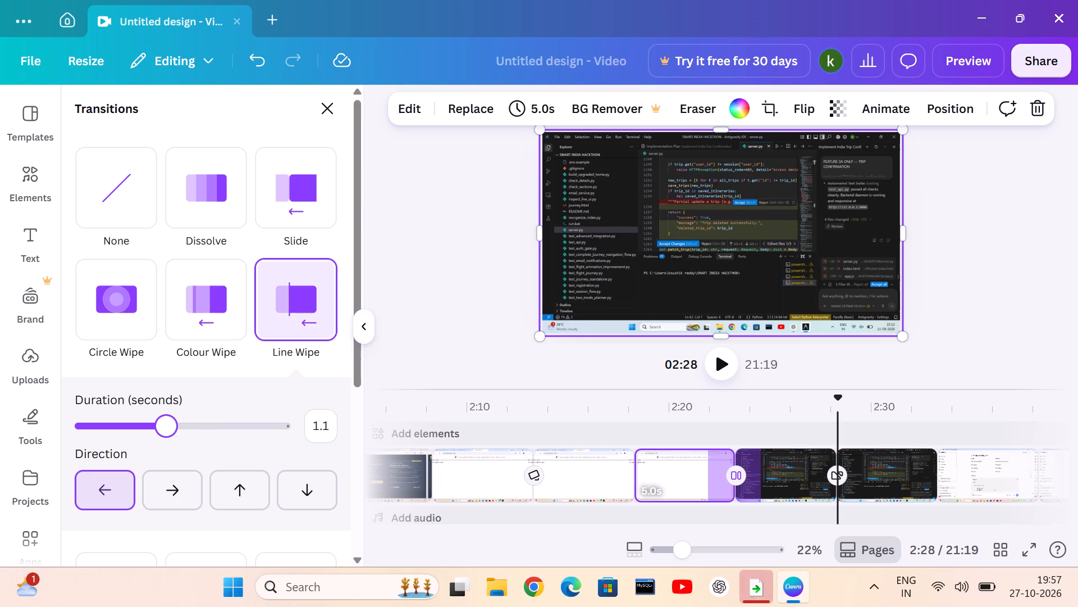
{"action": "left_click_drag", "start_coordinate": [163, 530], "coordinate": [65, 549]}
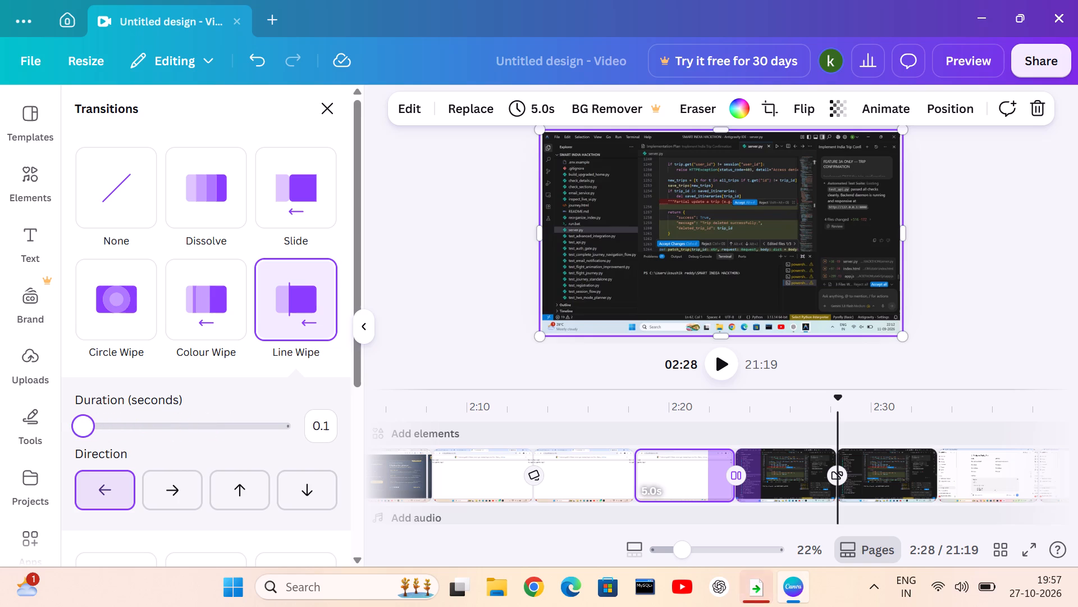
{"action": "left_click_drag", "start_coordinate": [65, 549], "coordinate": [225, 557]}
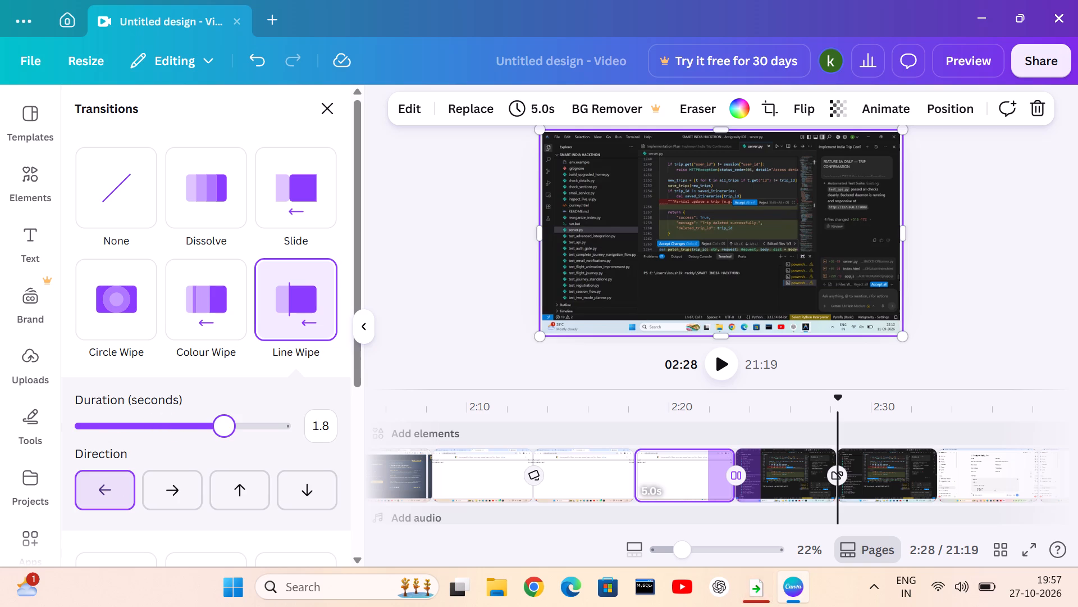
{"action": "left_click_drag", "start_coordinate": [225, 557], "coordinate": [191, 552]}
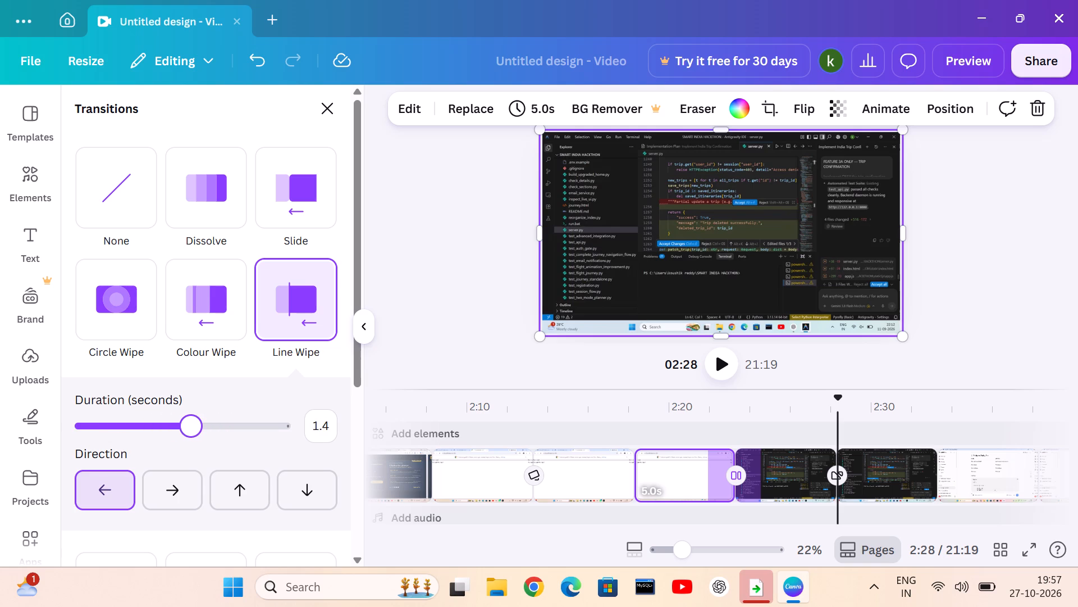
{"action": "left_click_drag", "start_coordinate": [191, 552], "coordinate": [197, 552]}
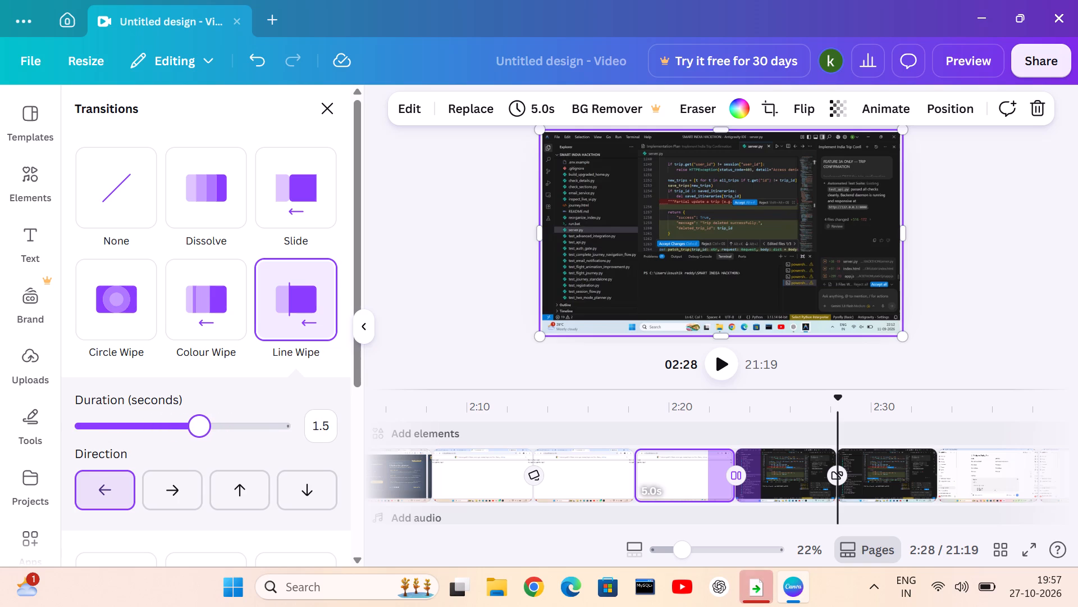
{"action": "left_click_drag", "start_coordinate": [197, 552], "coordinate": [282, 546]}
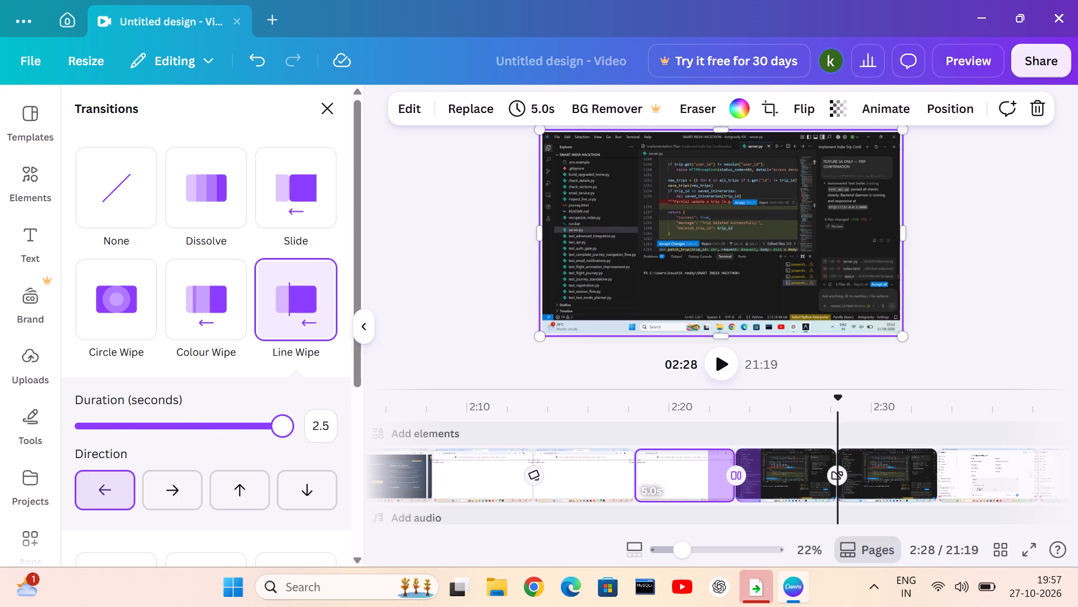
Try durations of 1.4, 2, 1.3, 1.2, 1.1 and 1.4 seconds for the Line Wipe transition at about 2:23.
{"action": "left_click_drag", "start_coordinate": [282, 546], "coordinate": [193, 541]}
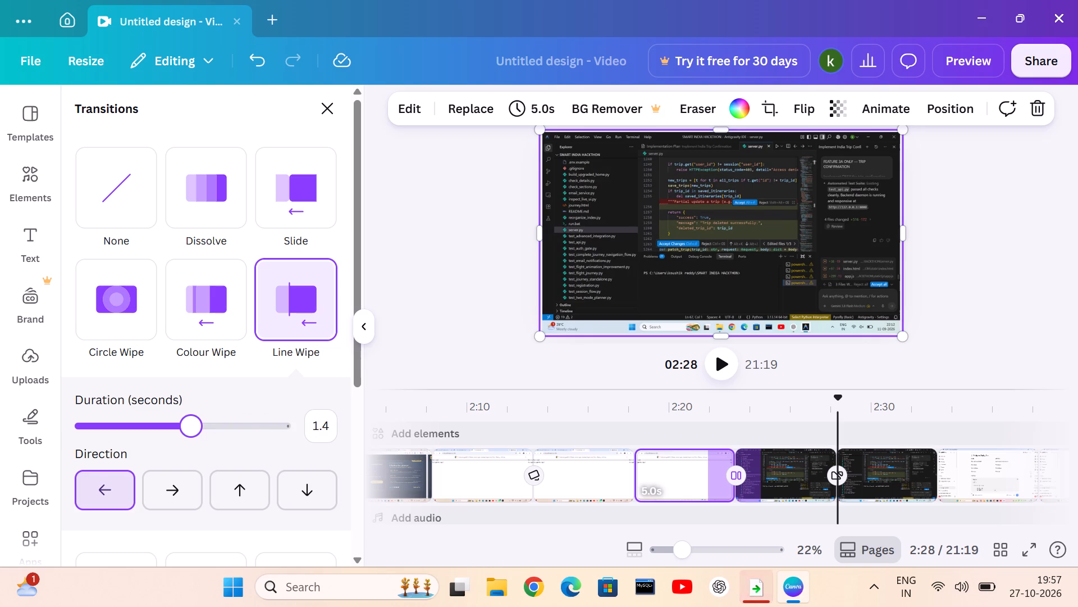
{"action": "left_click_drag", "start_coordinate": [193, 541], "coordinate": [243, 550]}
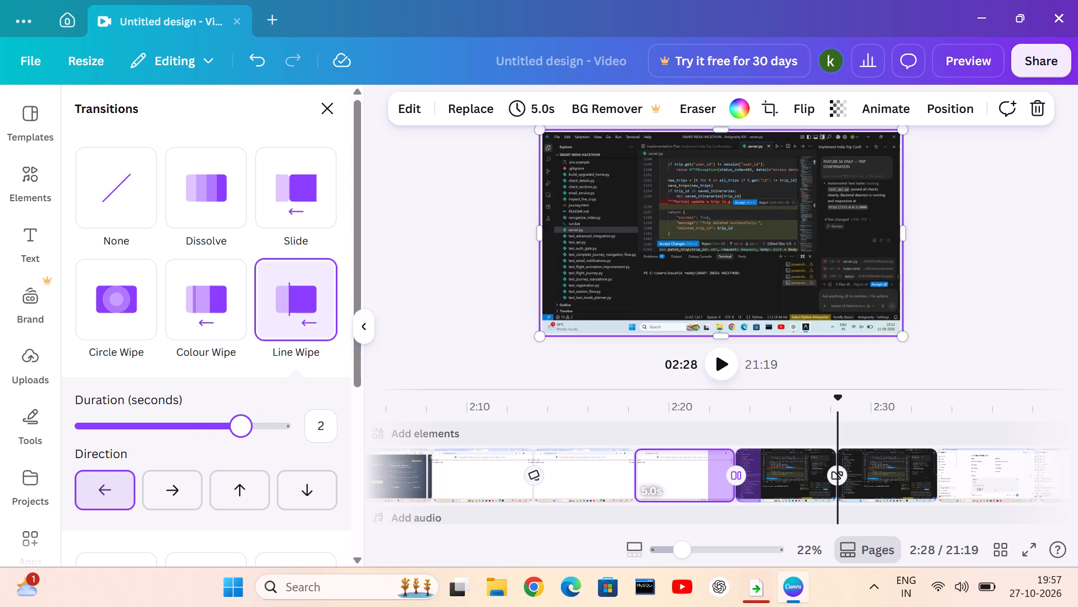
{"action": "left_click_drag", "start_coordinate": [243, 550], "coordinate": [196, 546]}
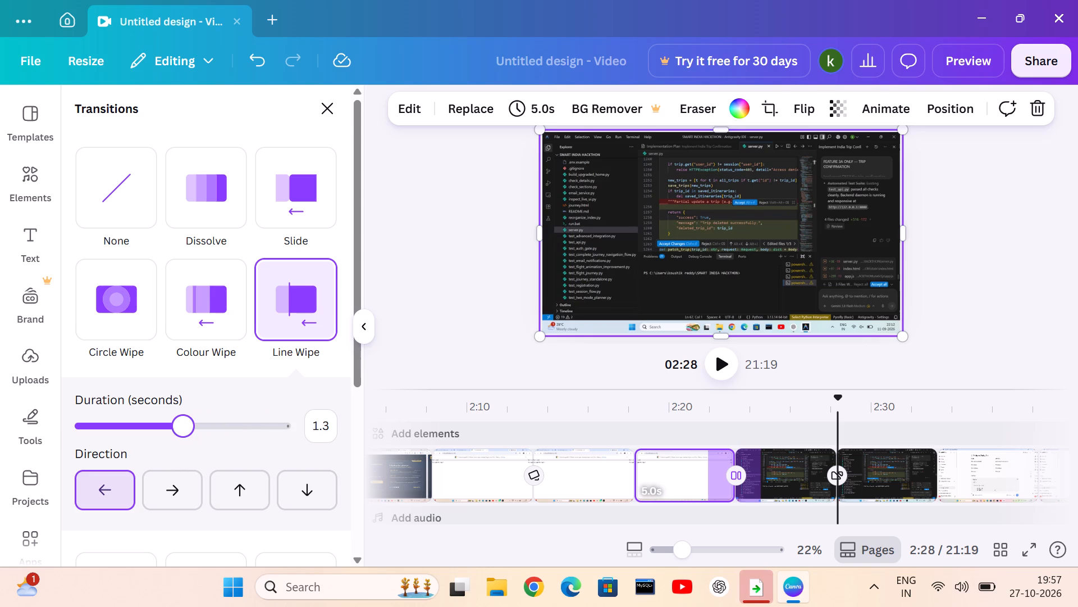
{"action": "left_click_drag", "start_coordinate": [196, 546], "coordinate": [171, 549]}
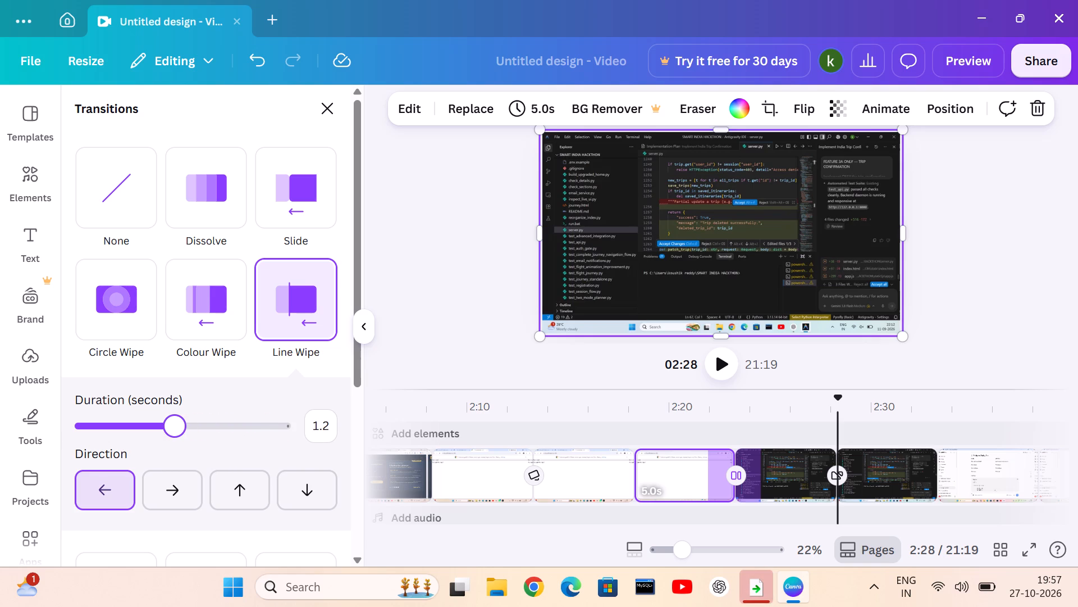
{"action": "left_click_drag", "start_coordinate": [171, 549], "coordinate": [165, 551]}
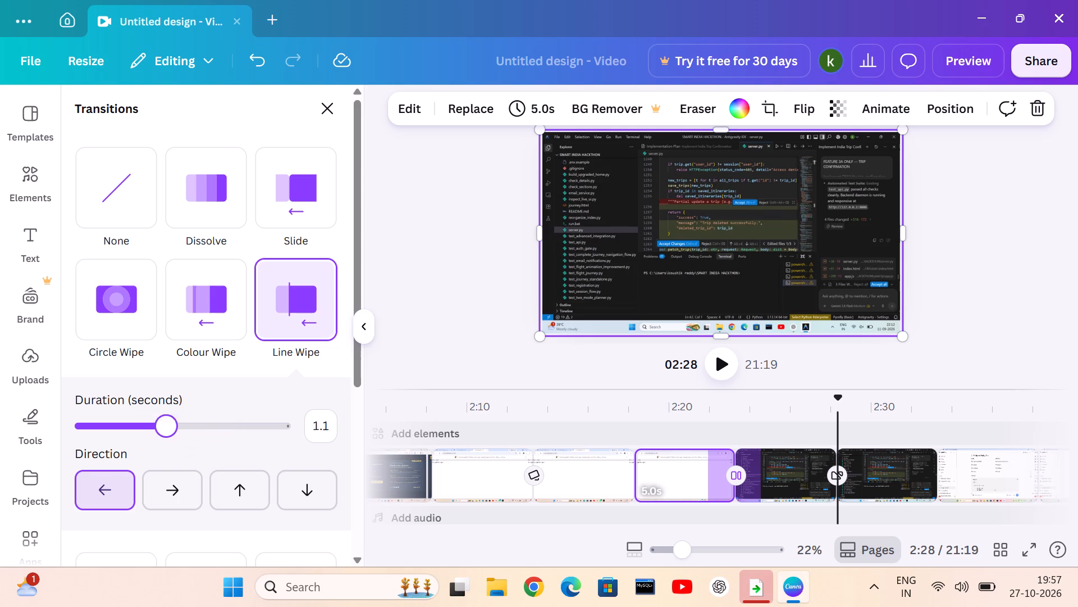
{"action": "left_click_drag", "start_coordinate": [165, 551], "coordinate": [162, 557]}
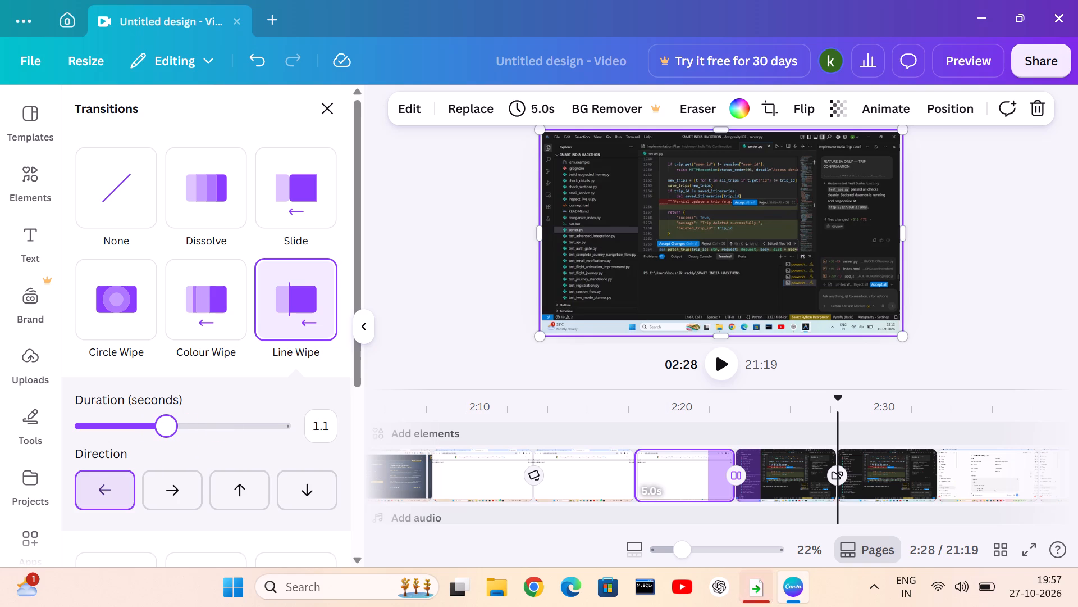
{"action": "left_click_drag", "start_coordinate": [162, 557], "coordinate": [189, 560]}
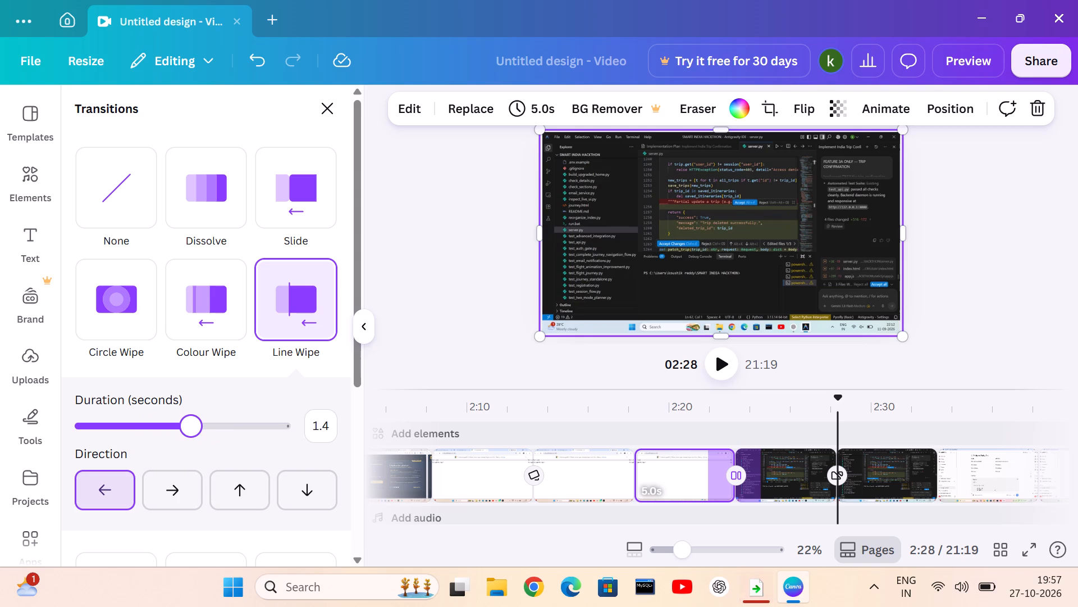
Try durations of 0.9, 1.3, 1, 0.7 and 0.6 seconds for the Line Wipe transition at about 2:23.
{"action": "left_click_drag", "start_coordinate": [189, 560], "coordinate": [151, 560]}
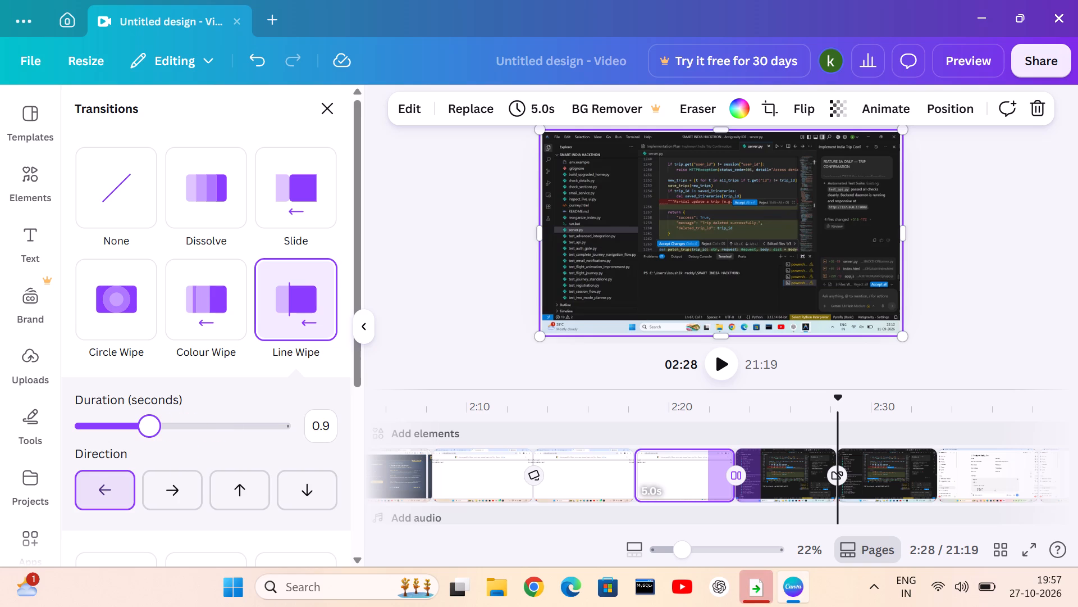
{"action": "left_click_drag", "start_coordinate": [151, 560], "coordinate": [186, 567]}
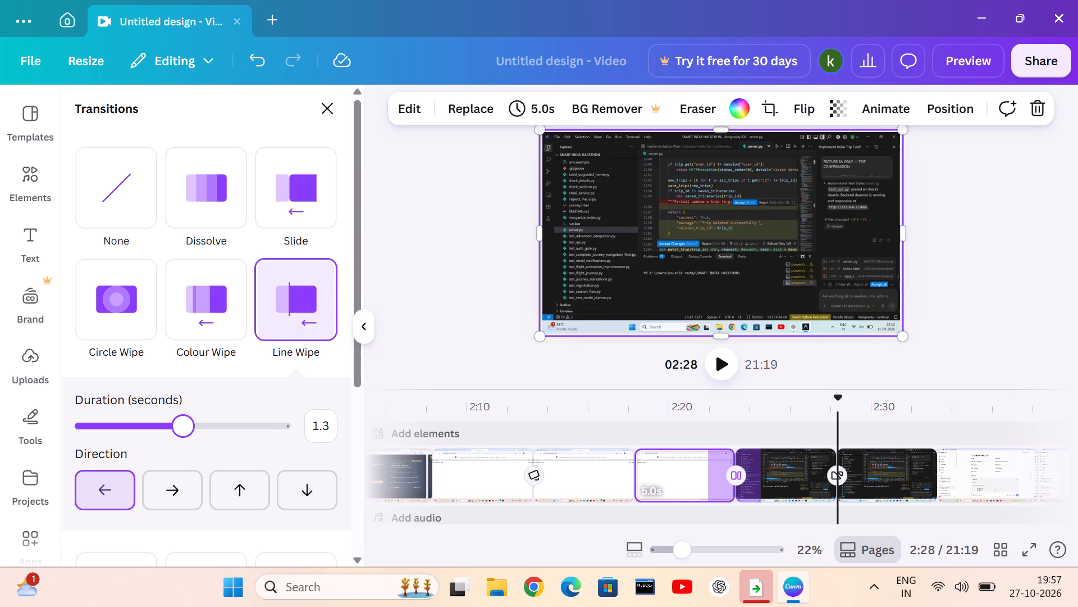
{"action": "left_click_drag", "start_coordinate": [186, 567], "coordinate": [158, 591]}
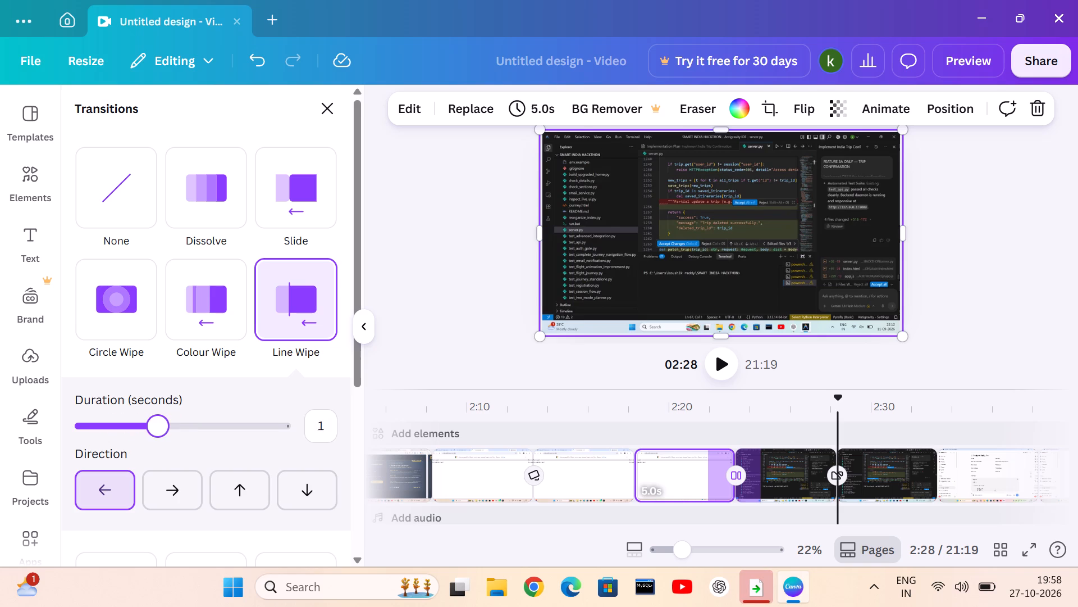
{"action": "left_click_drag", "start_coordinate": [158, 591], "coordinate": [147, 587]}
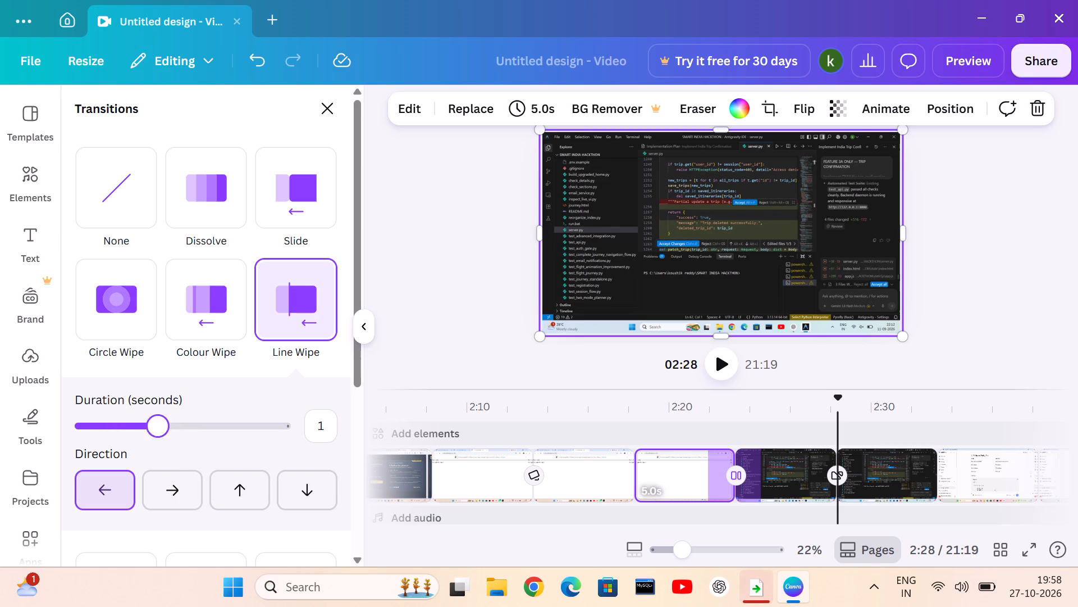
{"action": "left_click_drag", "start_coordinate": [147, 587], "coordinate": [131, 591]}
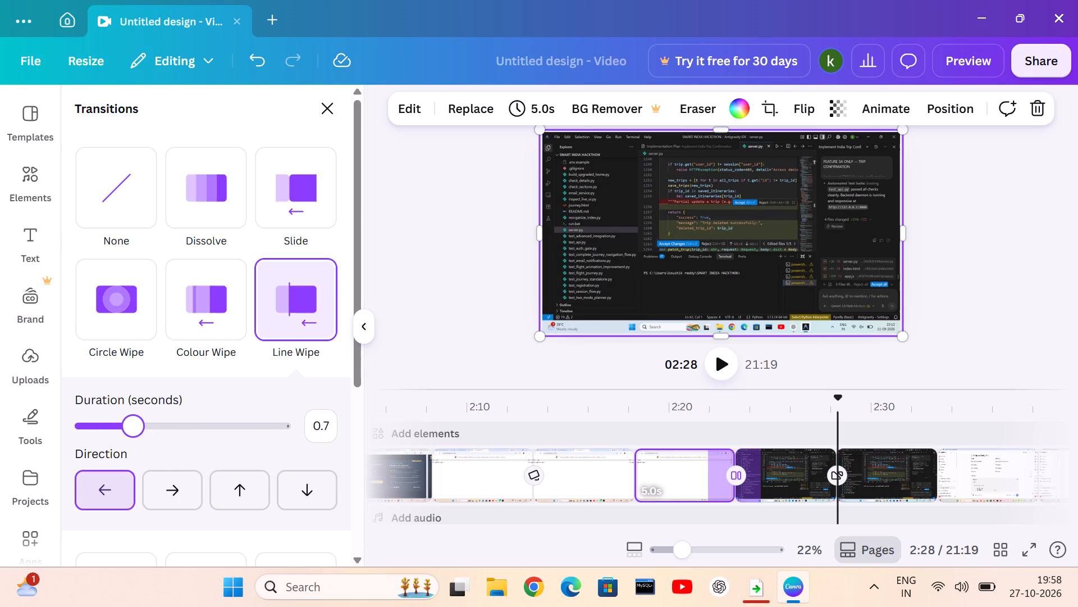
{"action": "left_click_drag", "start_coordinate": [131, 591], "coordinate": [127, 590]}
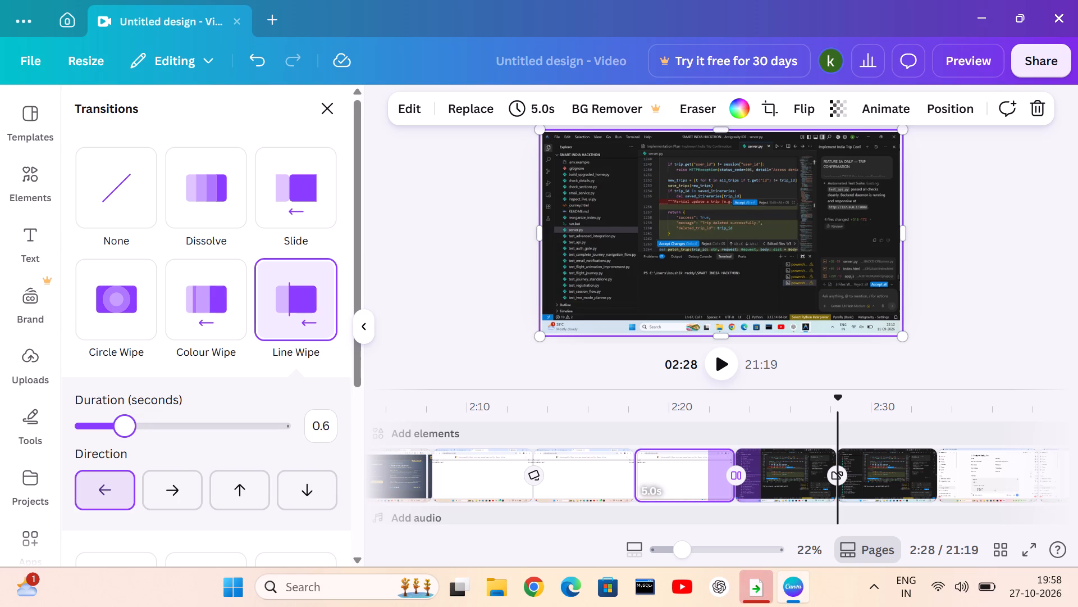
Set the duration of the Line Wipe transition at about 2:23 to 1.3 seconds.
{"action": "left_click_drag", "start_coordinate": [127, 590], "coordinate": [179, 605]}
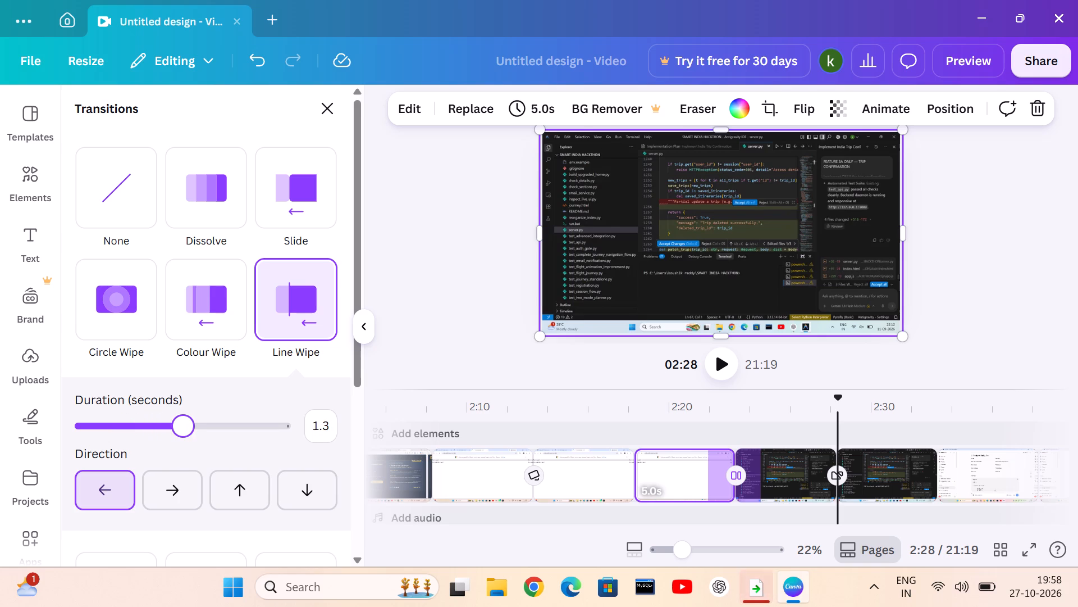
{"action": "left_click_drag", "start_coordinate": [179, 605], "coordinate": [180, 605]}
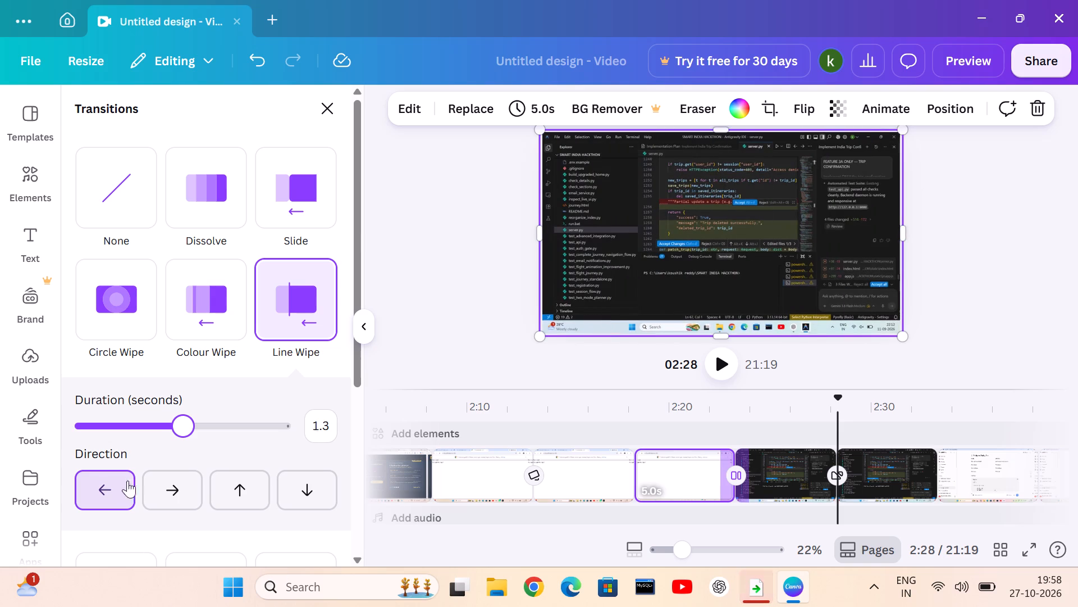
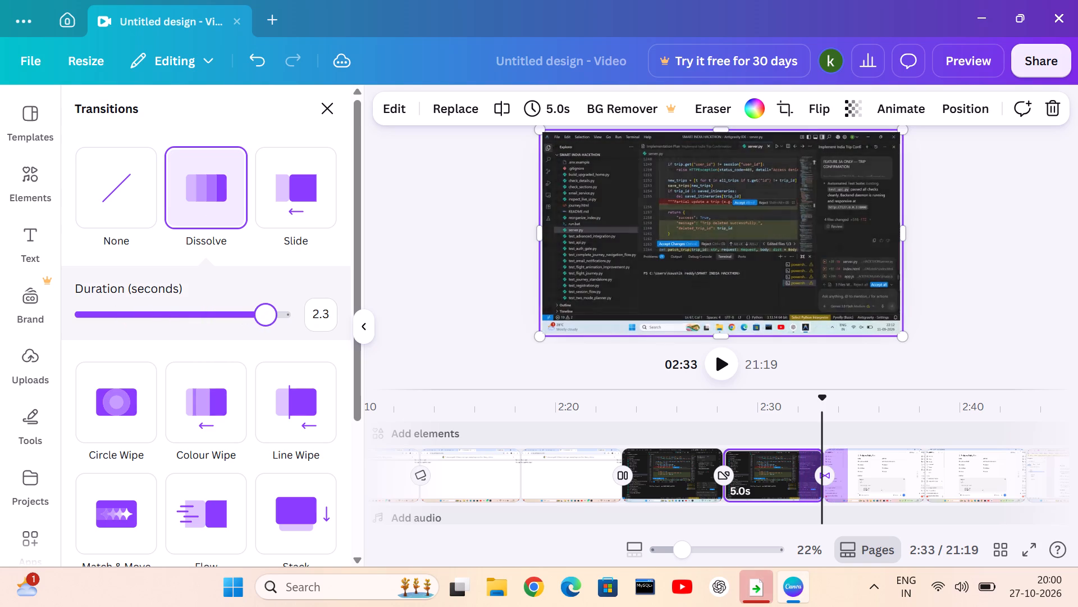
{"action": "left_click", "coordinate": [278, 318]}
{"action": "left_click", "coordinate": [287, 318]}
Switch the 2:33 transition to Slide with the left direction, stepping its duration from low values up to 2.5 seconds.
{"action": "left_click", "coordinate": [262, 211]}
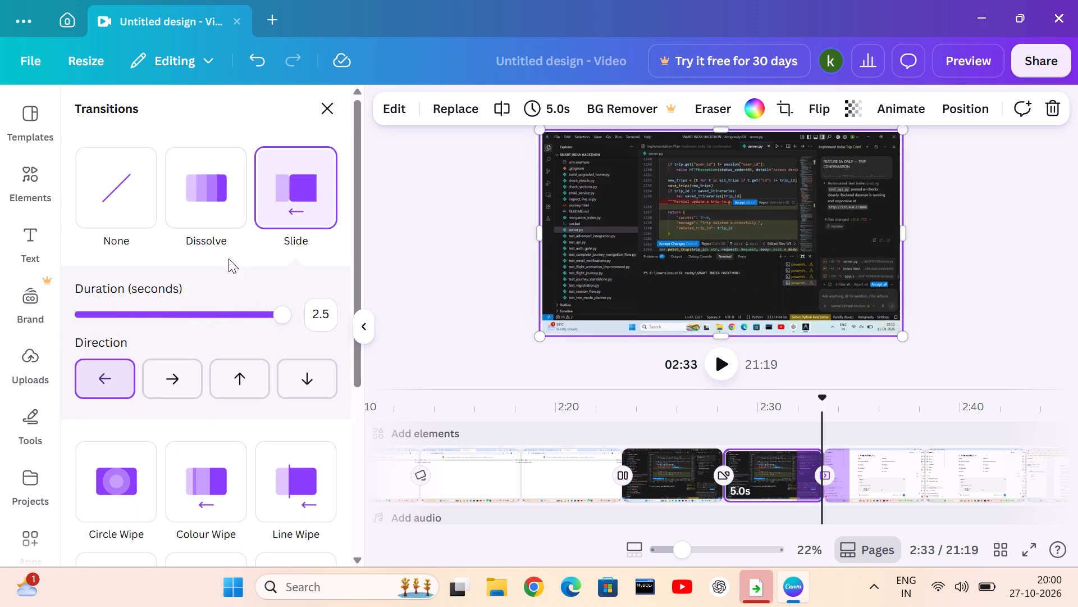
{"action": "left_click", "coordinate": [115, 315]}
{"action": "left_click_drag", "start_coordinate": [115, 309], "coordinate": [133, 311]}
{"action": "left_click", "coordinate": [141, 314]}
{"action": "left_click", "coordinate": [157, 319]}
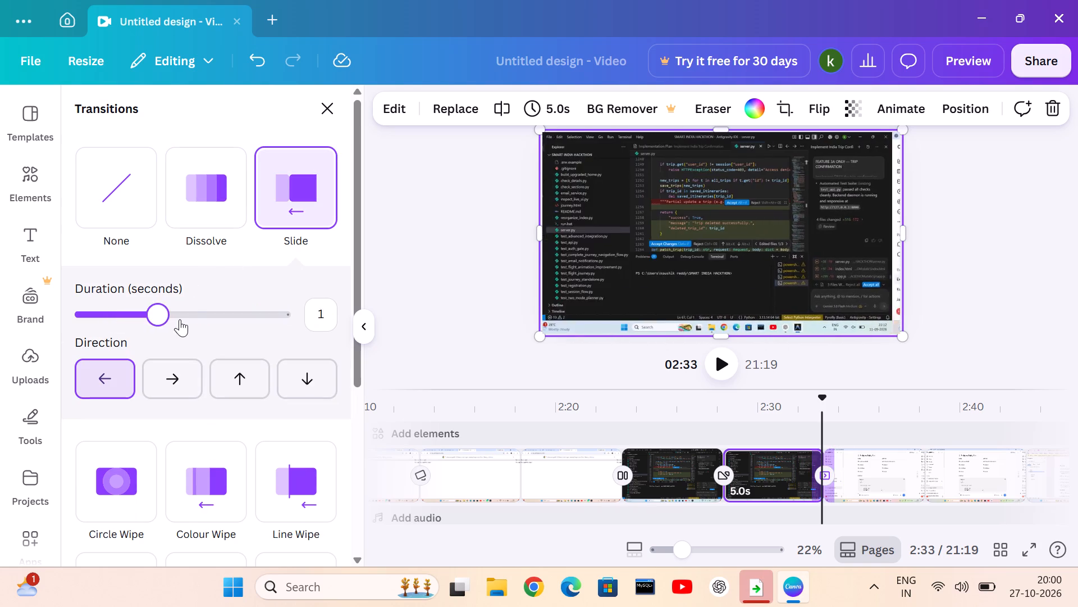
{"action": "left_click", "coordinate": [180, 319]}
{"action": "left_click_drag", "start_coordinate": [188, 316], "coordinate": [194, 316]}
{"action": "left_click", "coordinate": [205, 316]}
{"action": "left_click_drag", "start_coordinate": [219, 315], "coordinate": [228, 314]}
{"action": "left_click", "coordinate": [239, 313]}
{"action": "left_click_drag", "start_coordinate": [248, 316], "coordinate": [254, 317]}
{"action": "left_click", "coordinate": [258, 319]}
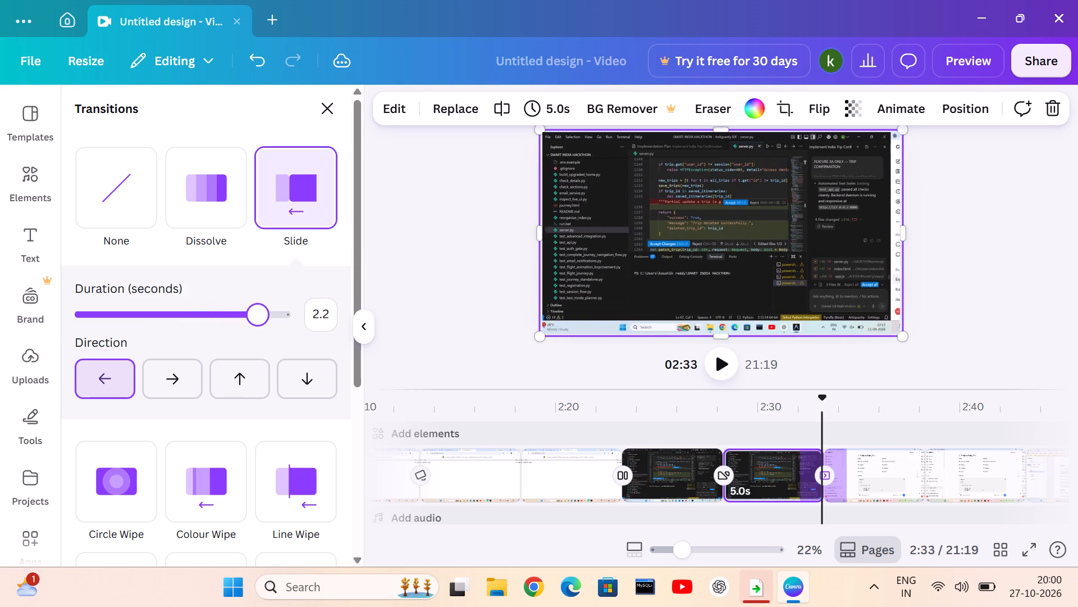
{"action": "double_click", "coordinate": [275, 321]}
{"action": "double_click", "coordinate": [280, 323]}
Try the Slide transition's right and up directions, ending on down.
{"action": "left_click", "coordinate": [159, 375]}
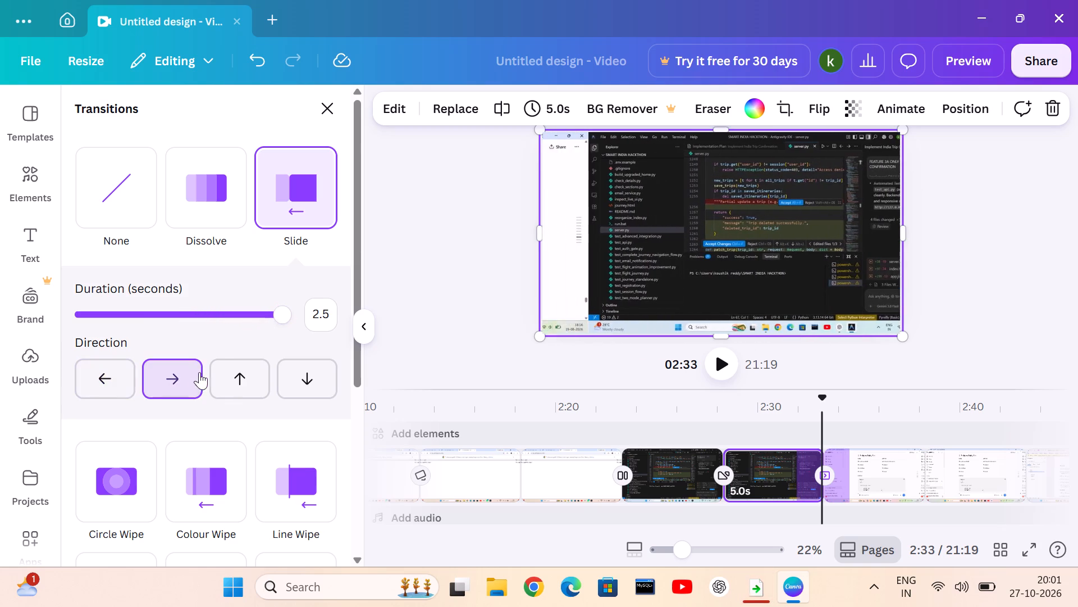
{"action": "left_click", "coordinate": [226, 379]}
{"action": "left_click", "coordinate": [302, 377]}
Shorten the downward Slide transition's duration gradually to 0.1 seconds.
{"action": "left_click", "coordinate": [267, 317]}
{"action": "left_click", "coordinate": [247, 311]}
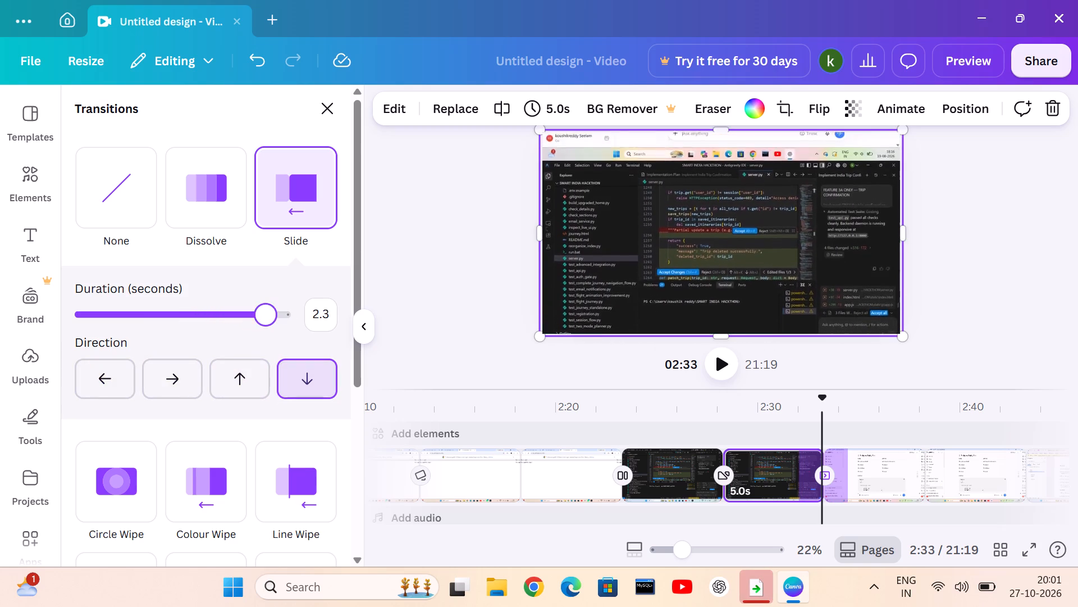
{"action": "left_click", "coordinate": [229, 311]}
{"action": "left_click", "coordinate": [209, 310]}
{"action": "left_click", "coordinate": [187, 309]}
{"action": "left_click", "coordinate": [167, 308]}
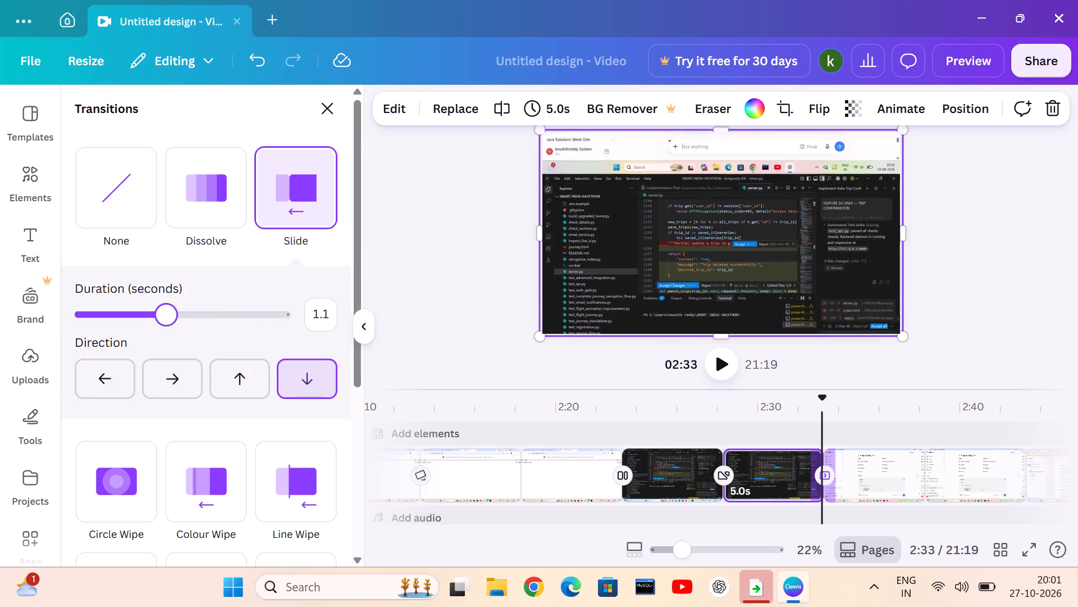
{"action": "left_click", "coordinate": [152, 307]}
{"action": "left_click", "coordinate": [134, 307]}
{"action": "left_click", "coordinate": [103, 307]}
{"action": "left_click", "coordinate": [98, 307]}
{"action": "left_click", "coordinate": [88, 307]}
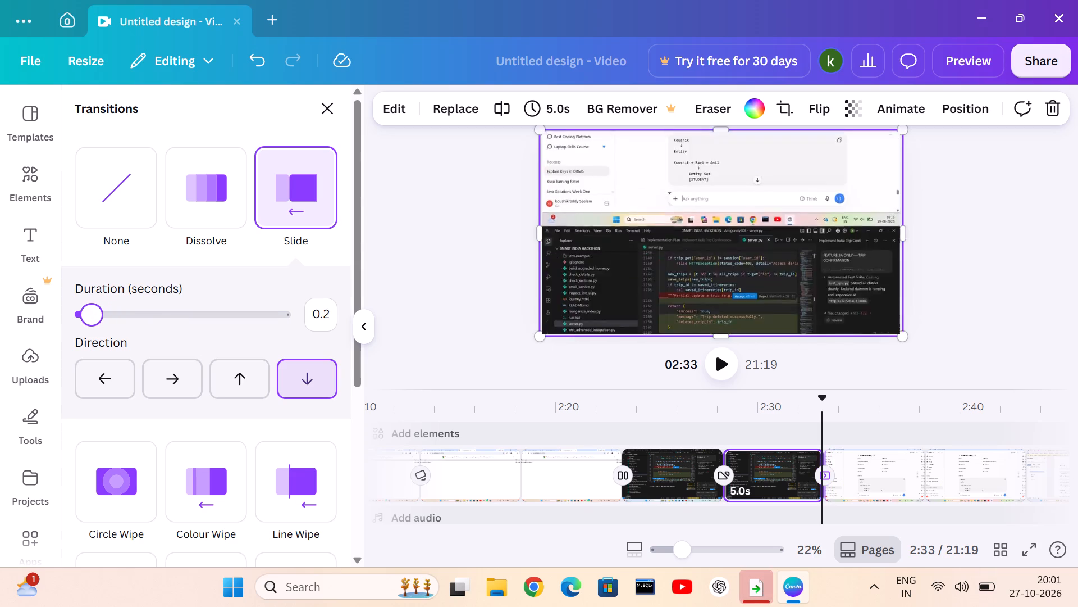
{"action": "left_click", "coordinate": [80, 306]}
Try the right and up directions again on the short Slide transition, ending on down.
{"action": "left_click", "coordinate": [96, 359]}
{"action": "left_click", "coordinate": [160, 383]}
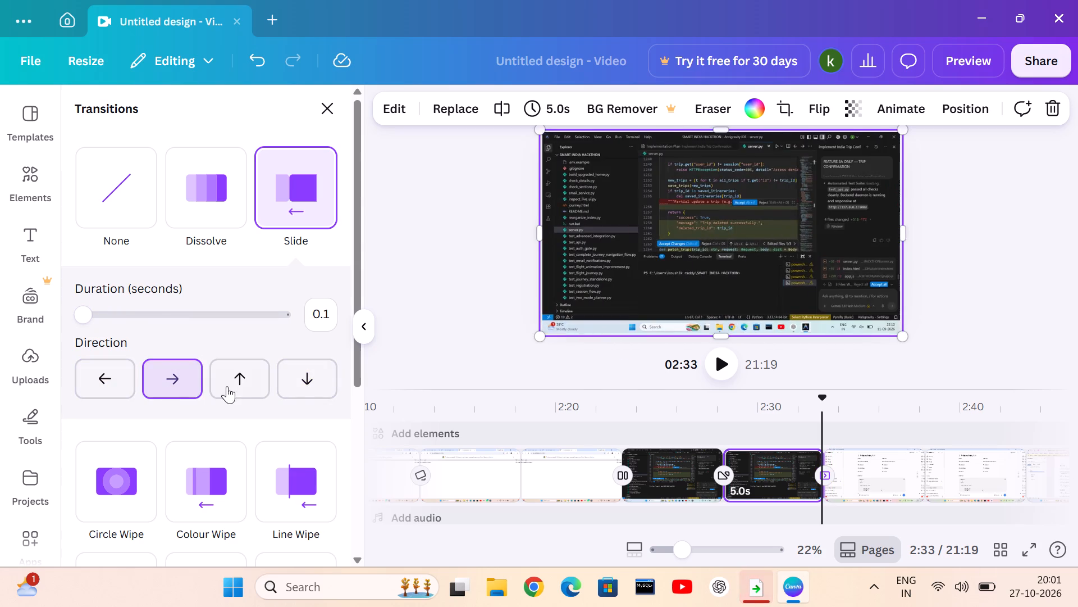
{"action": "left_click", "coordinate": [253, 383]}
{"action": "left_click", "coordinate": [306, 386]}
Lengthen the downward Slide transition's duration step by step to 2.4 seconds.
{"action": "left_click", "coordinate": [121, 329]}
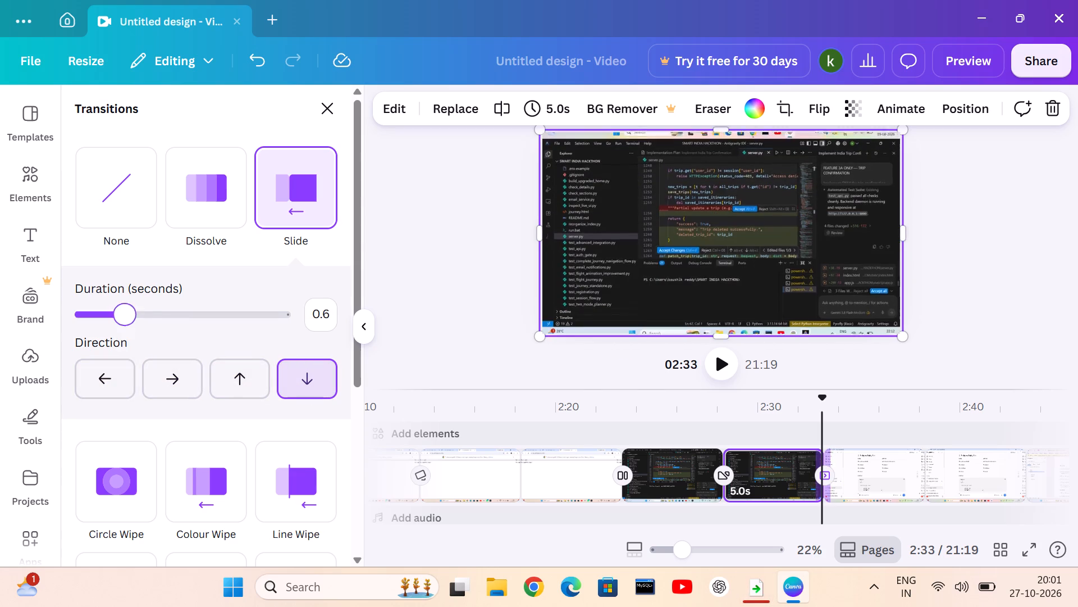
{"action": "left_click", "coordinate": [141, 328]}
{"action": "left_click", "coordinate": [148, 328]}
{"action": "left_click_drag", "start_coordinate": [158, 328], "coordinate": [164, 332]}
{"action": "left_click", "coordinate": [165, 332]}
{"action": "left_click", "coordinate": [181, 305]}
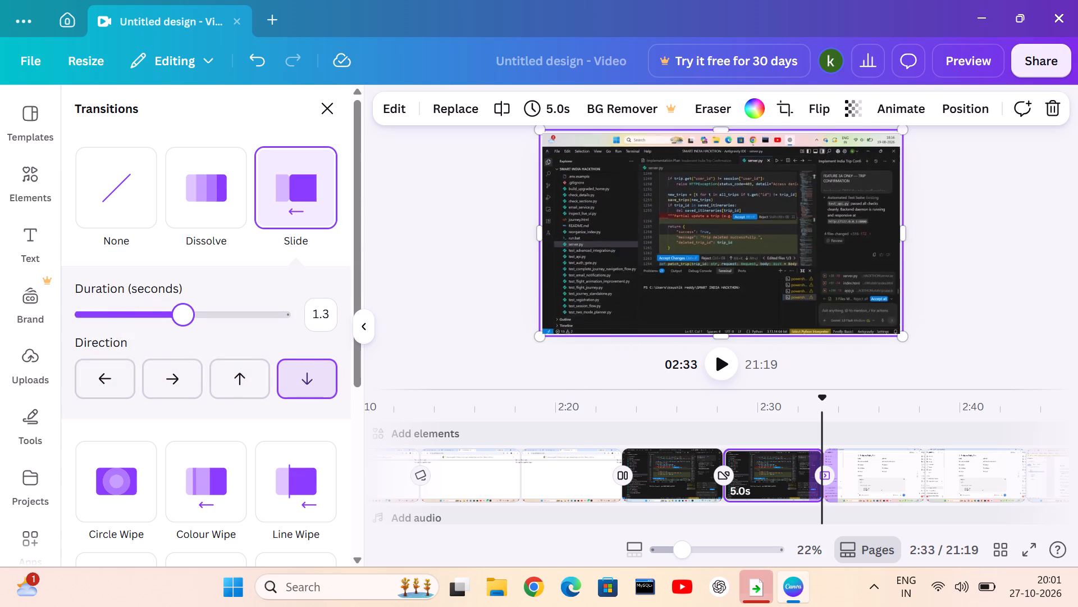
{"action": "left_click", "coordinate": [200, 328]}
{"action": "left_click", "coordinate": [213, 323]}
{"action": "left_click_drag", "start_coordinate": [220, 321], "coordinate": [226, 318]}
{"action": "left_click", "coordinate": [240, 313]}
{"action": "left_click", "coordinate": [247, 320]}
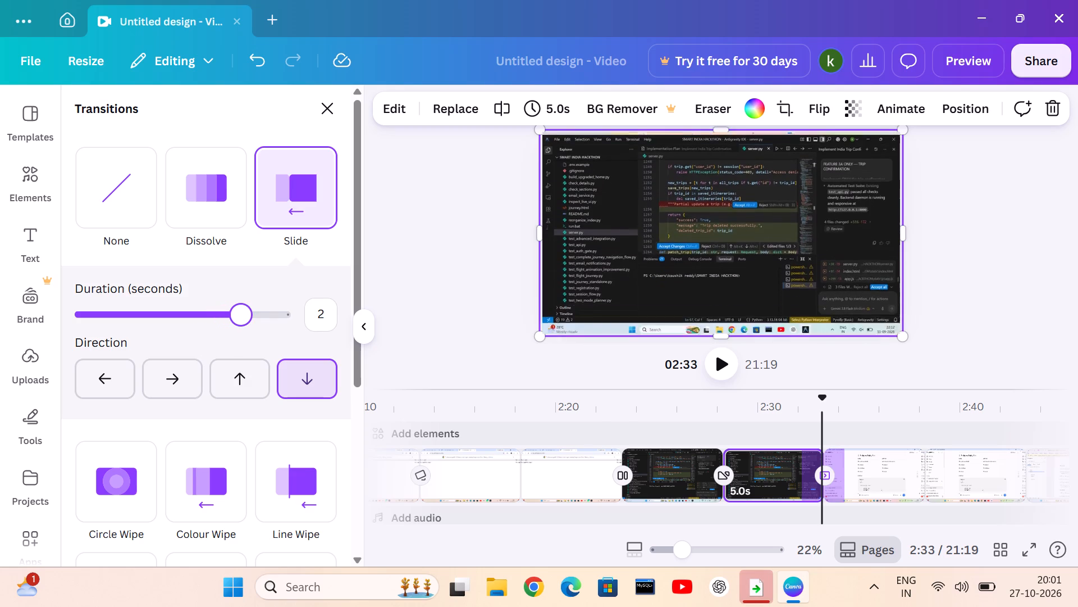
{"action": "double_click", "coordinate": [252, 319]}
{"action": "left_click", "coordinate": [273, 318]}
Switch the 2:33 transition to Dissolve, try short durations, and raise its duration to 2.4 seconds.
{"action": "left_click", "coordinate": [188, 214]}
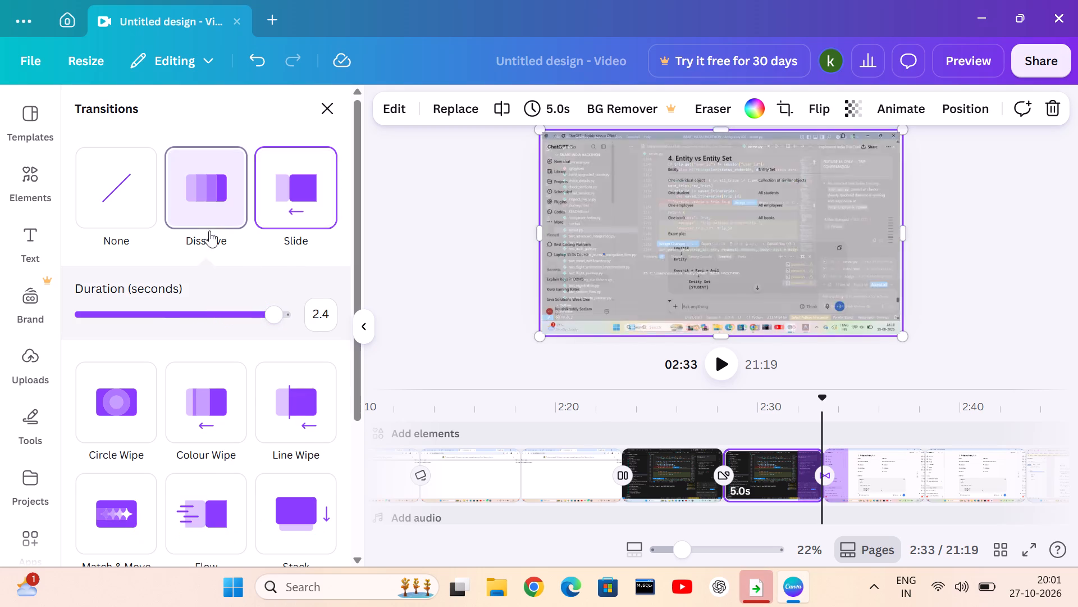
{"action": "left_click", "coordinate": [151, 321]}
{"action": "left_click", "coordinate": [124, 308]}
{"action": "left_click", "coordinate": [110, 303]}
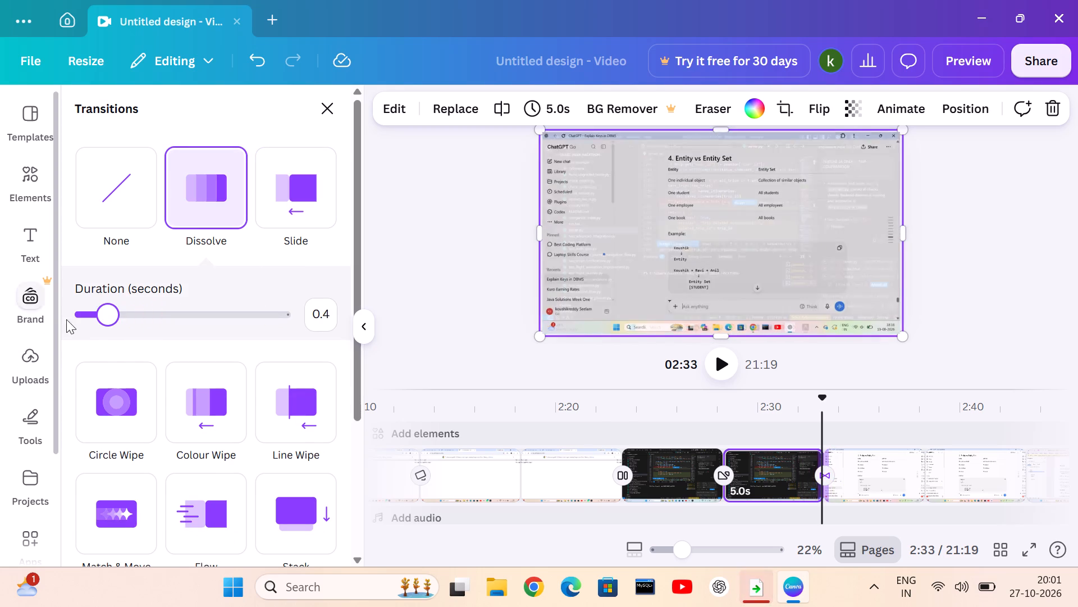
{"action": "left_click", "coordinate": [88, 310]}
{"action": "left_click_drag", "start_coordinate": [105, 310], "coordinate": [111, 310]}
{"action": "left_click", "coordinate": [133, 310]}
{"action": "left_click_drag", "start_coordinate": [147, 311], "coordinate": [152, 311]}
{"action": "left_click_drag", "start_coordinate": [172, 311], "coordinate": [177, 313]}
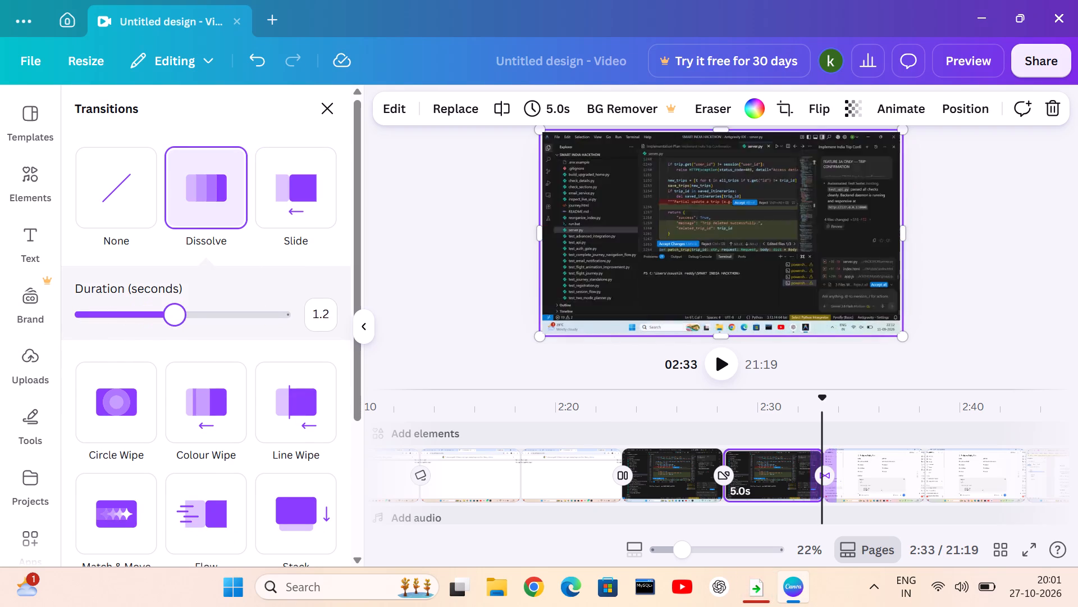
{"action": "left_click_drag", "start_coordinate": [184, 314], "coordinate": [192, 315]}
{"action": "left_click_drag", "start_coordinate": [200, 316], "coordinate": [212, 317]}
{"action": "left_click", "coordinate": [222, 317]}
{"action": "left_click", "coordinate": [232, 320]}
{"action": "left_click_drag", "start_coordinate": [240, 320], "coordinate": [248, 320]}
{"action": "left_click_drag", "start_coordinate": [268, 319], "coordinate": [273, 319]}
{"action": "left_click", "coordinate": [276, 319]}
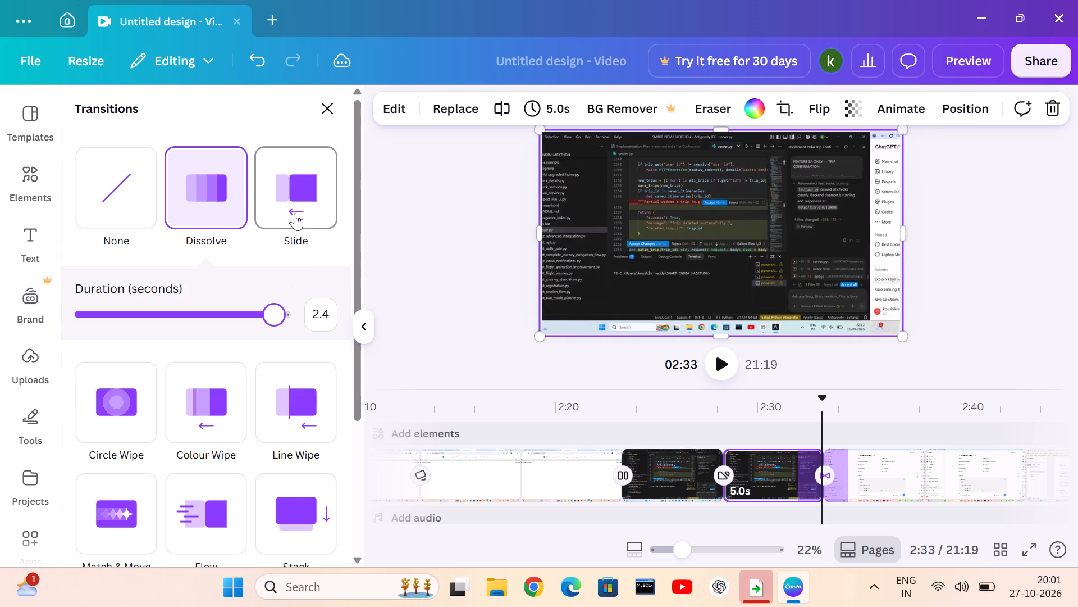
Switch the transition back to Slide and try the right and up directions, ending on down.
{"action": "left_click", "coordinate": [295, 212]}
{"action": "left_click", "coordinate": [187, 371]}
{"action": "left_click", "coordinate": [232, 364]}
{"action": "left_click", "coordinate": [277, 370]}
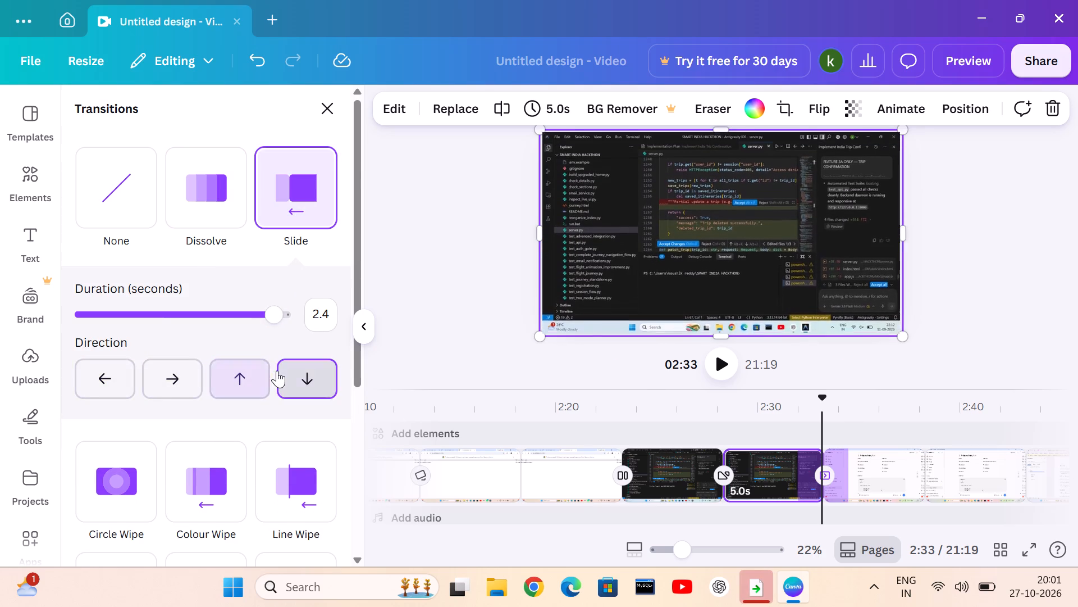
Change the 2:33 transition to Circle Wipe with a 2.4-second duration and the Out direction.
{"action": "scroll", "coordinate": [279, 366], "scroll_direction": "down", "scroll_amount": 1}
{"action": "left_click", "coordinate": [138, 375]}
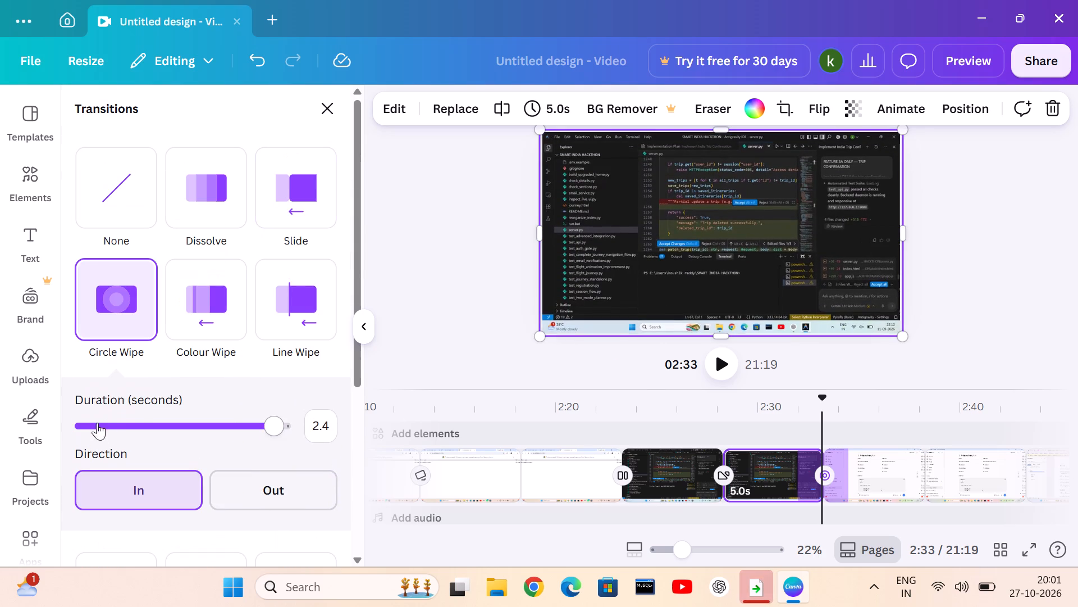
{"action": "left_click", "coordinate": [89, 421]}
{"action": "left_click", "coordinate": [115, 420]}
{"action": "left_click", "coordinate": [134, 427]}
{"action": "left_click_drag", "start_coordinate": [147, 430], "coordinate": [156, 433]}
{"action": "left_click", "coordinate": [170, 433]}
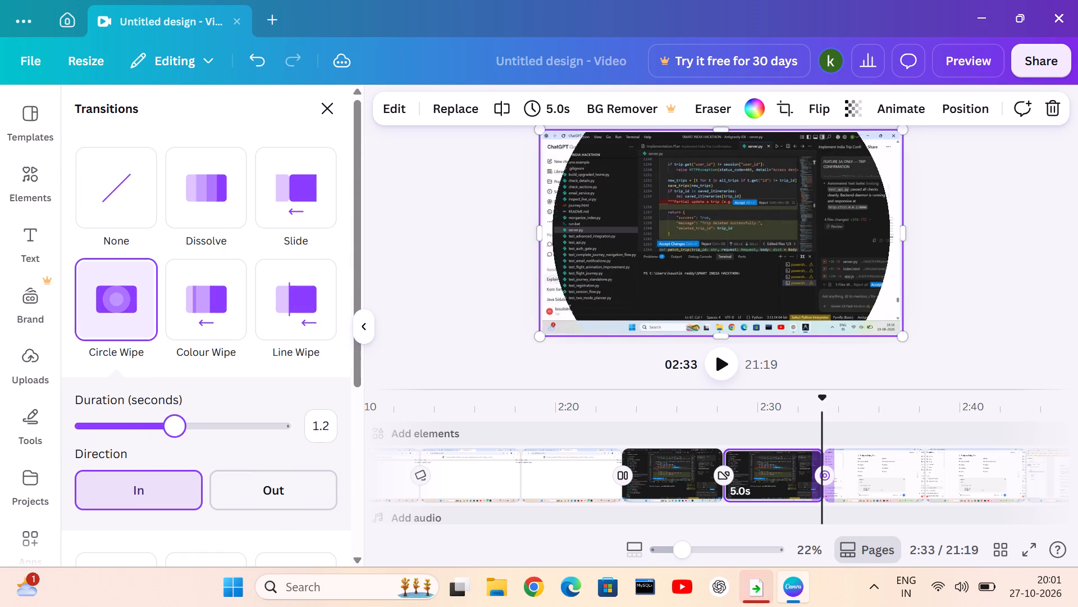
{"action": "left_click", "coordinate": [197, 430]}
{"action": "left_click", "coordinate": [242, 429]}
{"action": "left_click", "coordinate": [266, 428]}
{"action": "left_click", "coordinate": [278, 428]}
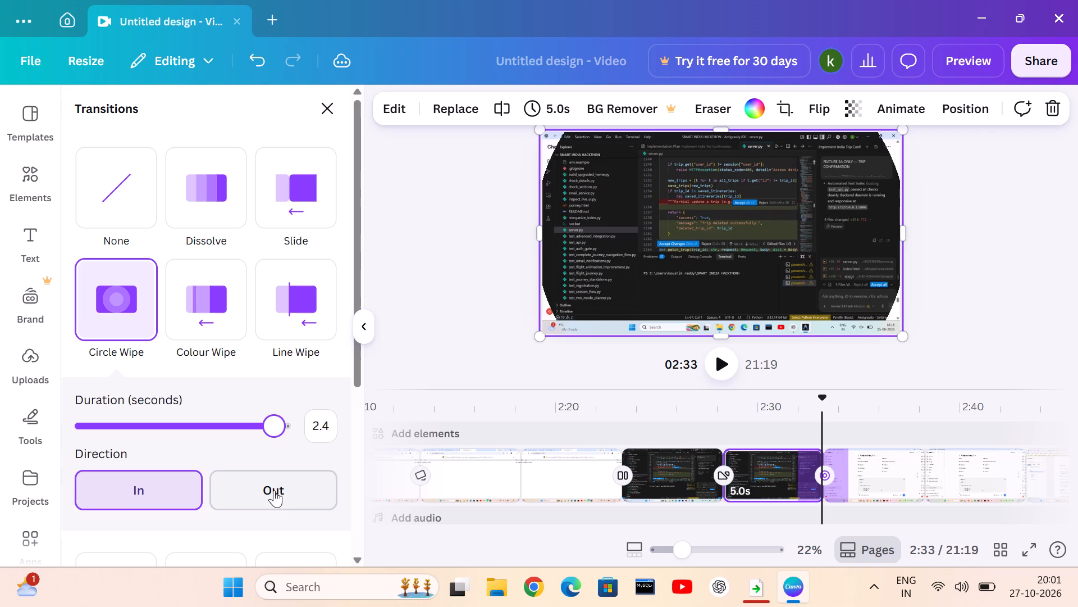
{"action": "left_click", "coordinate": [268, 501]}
Change the transition at the 2:33 clip boundary to Colour Wipe with a duration of 2.5 seconds.
{"action": "scroll", "coordinate": [175, 477], "scroll_direction": "down", "scroll_amount": 1}
{"action": "scroll", "coordinate": [133, 439], "scroll_direction": "down", "scroll_amount": 1}
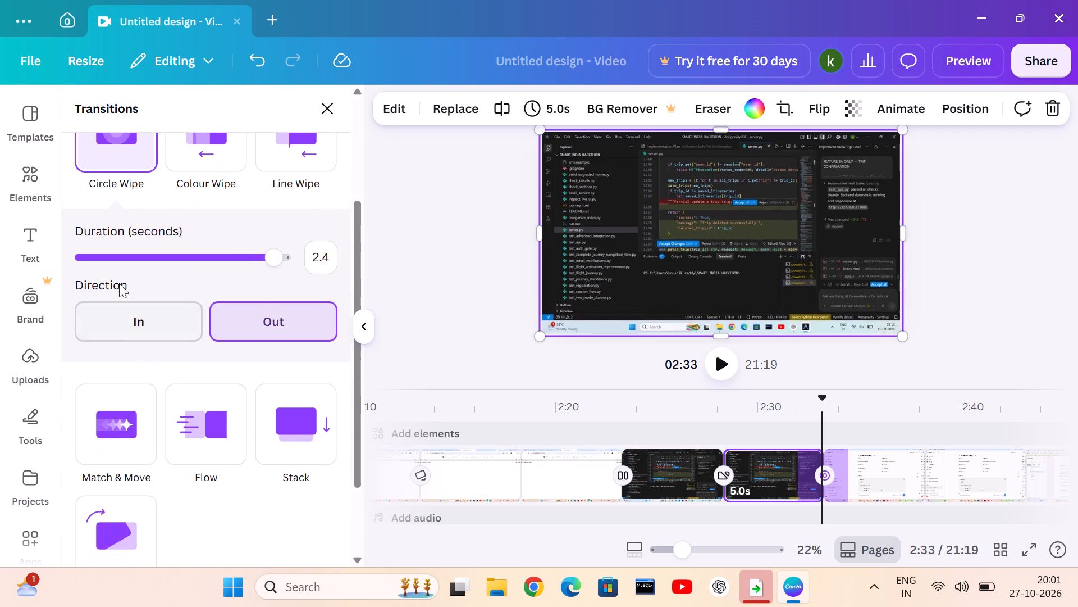
{"action": "left_click", "coordinate": [201, 163]}
{"action": "left_click", "coordinate": [99, 372]}
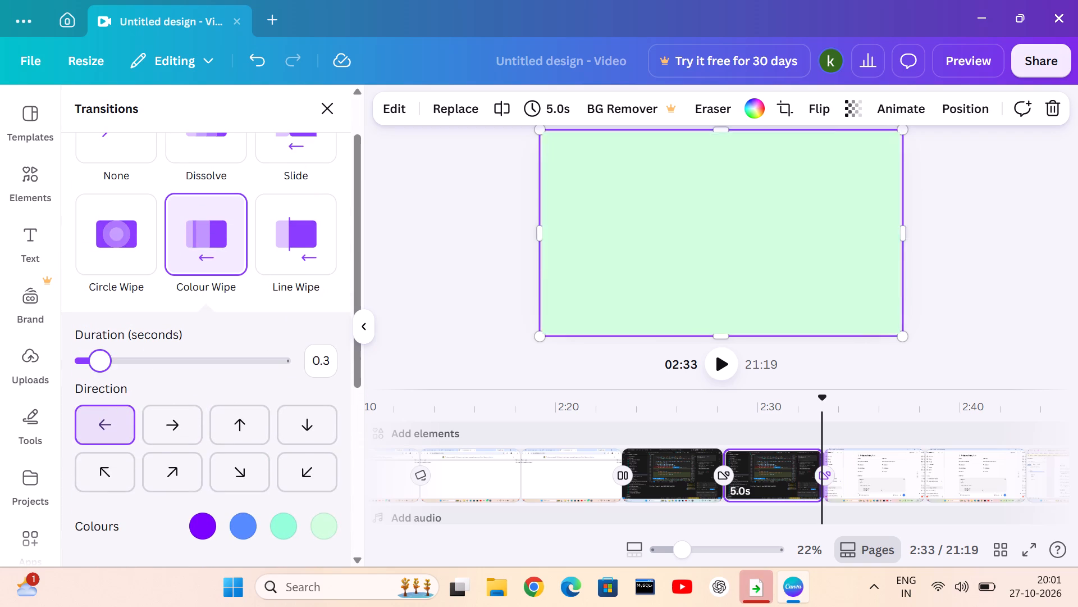
{"action": "left_click", "coordinate": [112, 370]}
{"action": "left_click", "coordinate": [125, 370]}
{"action": "left_click", "coordinate": [162, 368]}
{"action": "left_click", "coordinate": [180, 368]}
{"action": "left_click", "coordinate": [225, 363]}
{"action": "left_click_drag", "start_coordinate": [231, 362], "coordinate": [236, 362]}
{"action": "left_click", "coordinate": [247, 363]}
{"action": "left_click", "coordinate": [268, 365]}
{"action": "left_click", "coordinate": [280, 365]}
{"action": "left_click", "coordinate": [284, 365]}
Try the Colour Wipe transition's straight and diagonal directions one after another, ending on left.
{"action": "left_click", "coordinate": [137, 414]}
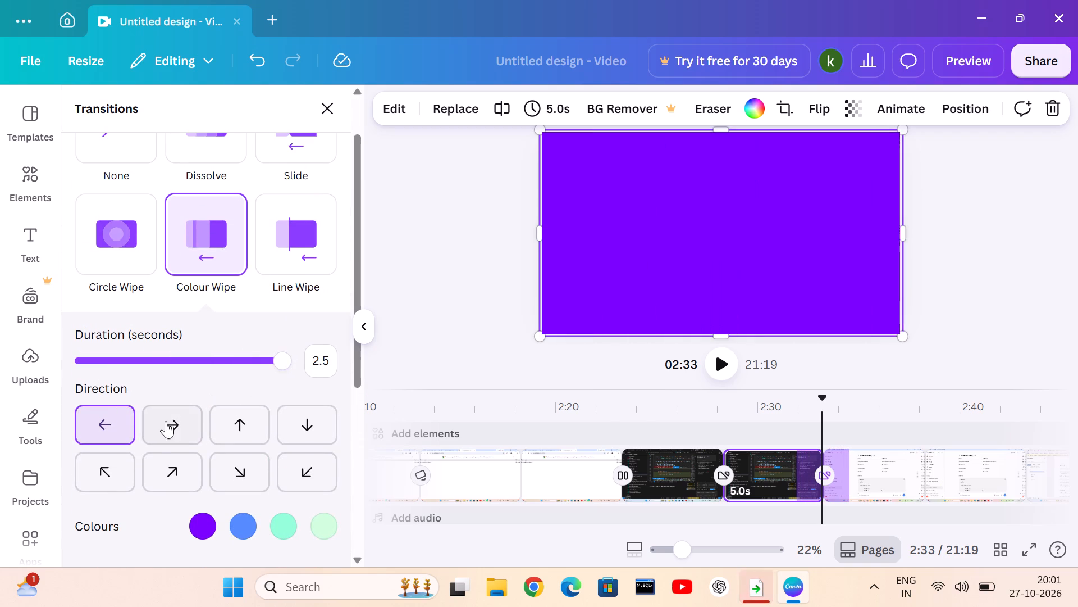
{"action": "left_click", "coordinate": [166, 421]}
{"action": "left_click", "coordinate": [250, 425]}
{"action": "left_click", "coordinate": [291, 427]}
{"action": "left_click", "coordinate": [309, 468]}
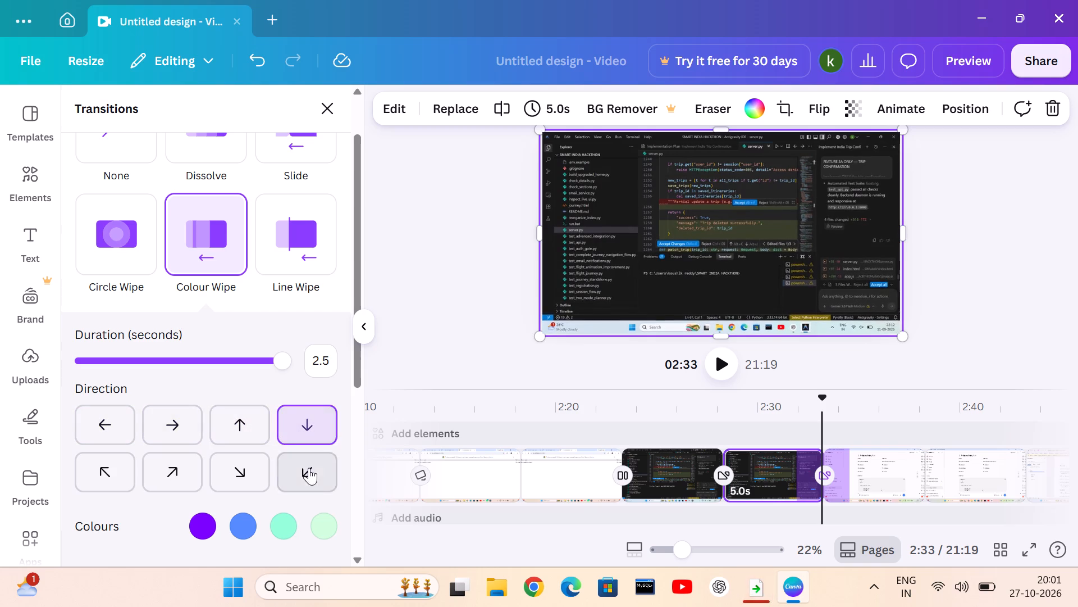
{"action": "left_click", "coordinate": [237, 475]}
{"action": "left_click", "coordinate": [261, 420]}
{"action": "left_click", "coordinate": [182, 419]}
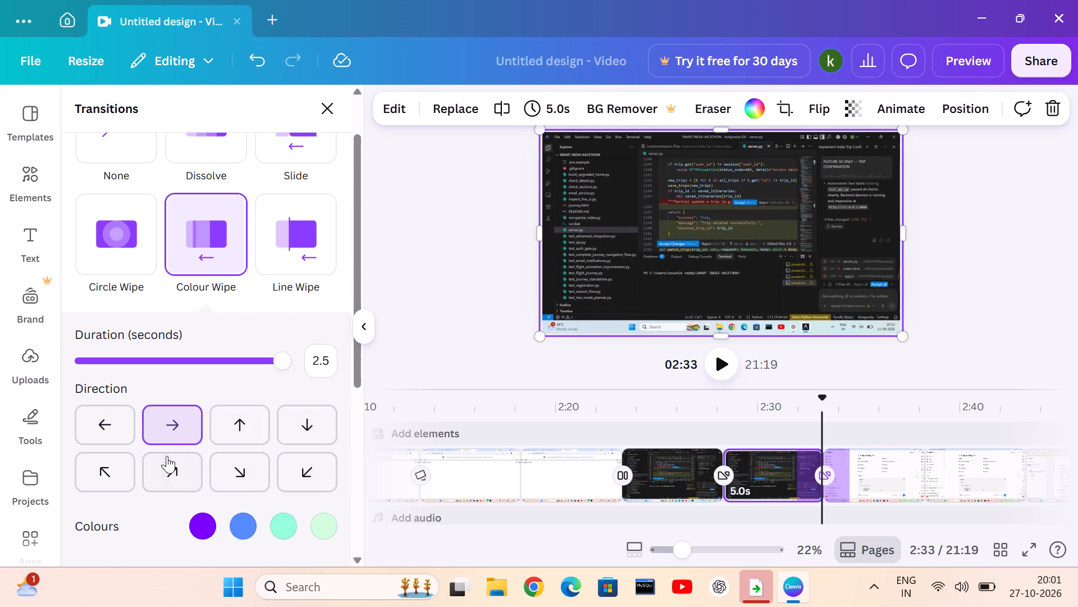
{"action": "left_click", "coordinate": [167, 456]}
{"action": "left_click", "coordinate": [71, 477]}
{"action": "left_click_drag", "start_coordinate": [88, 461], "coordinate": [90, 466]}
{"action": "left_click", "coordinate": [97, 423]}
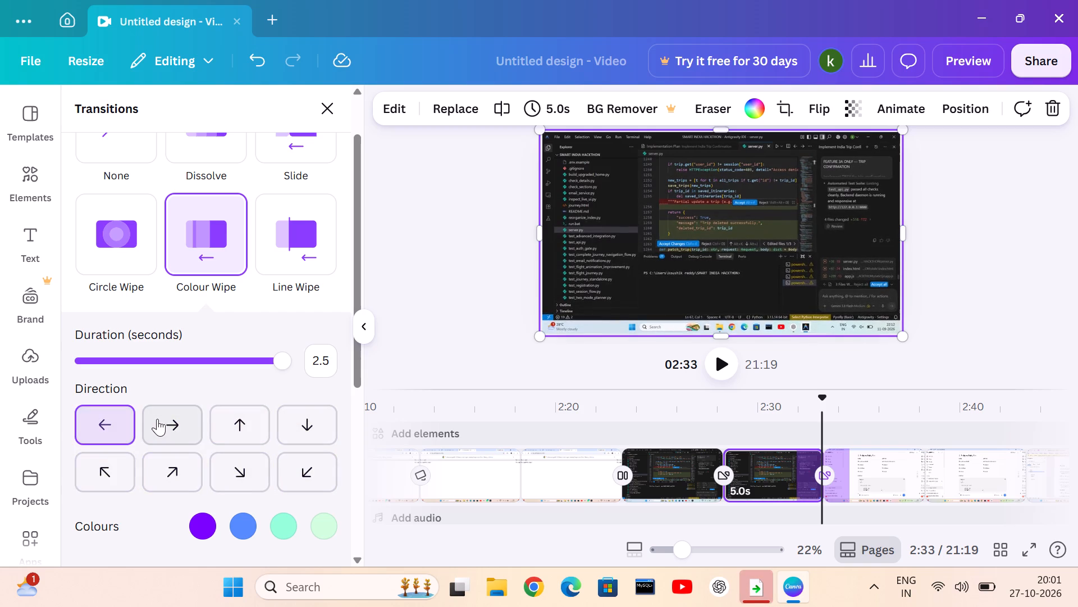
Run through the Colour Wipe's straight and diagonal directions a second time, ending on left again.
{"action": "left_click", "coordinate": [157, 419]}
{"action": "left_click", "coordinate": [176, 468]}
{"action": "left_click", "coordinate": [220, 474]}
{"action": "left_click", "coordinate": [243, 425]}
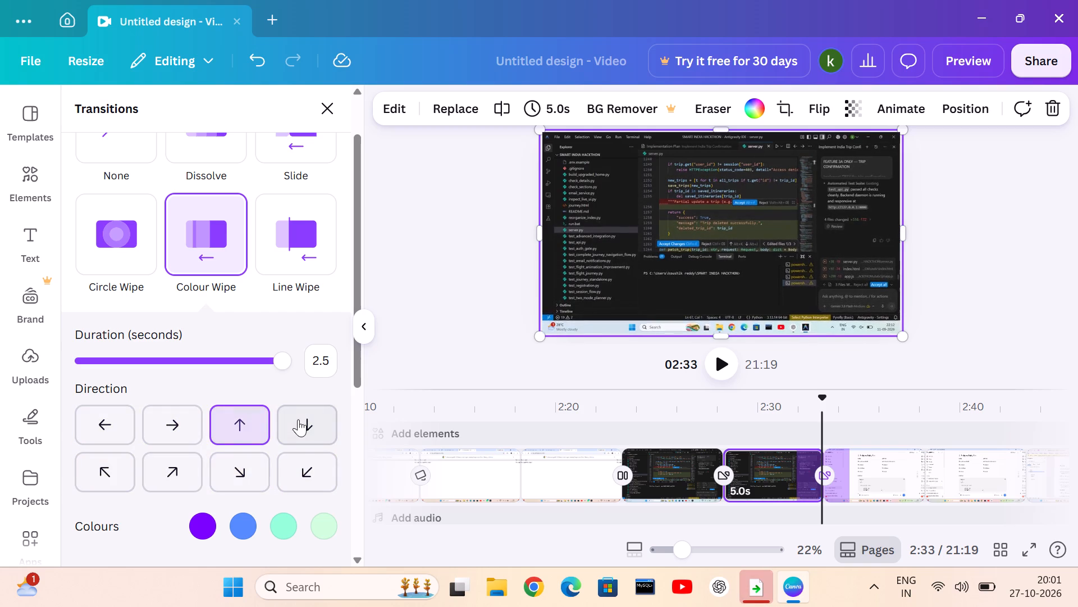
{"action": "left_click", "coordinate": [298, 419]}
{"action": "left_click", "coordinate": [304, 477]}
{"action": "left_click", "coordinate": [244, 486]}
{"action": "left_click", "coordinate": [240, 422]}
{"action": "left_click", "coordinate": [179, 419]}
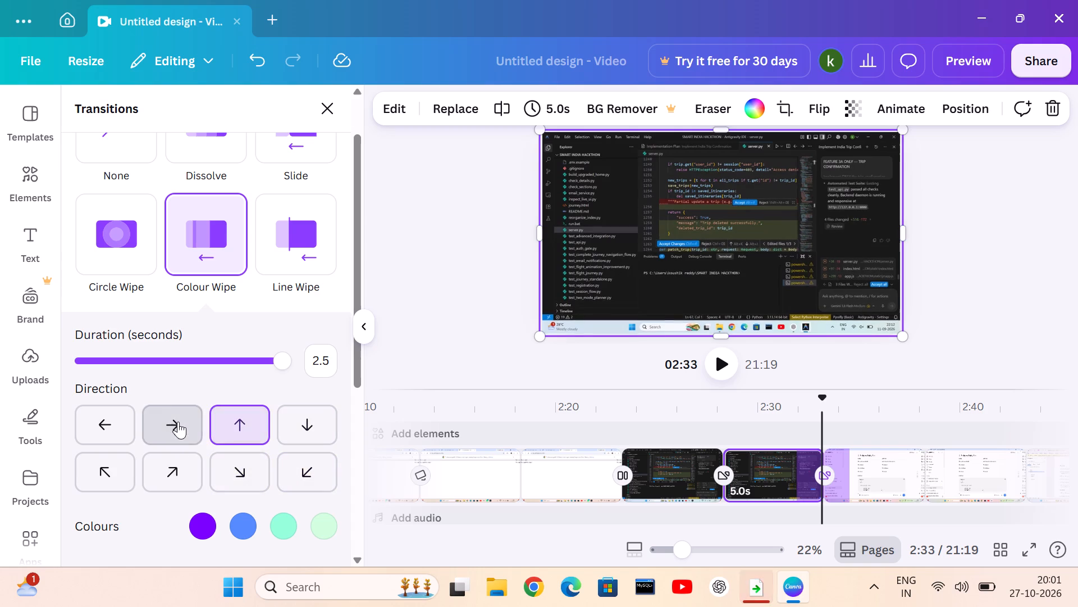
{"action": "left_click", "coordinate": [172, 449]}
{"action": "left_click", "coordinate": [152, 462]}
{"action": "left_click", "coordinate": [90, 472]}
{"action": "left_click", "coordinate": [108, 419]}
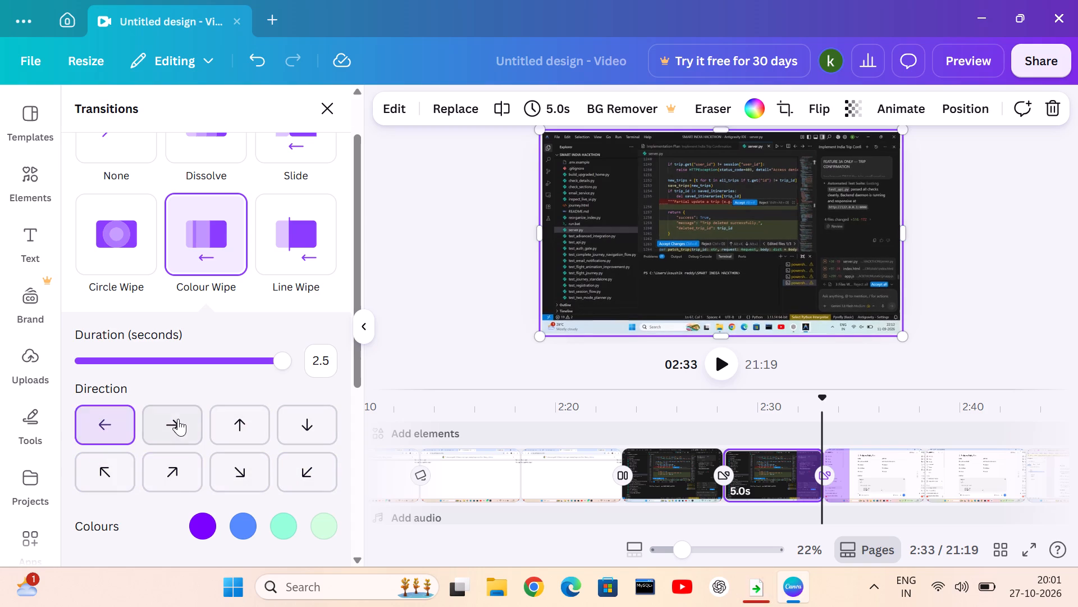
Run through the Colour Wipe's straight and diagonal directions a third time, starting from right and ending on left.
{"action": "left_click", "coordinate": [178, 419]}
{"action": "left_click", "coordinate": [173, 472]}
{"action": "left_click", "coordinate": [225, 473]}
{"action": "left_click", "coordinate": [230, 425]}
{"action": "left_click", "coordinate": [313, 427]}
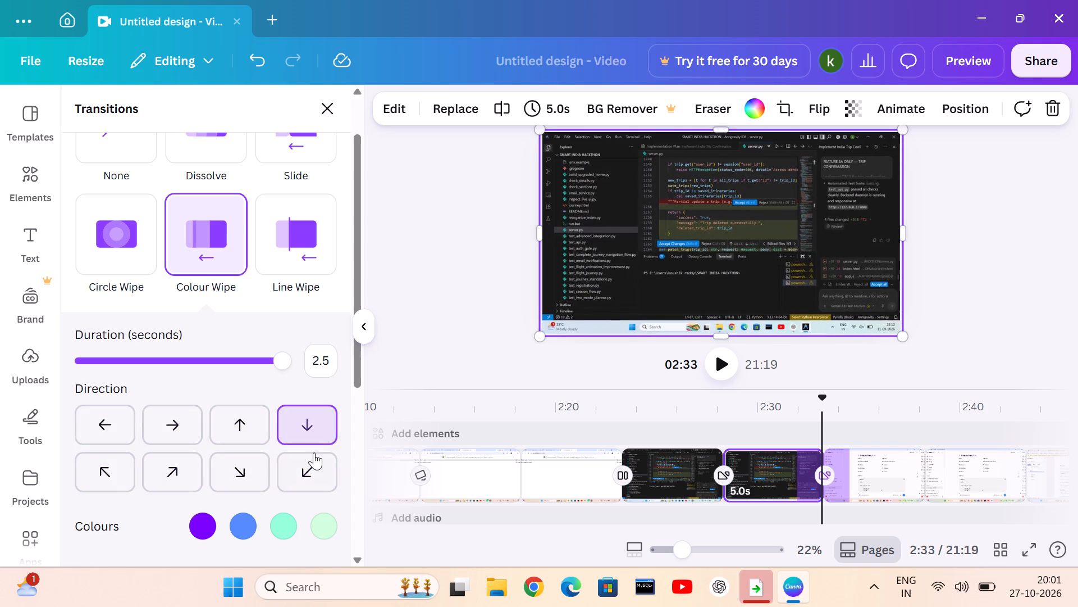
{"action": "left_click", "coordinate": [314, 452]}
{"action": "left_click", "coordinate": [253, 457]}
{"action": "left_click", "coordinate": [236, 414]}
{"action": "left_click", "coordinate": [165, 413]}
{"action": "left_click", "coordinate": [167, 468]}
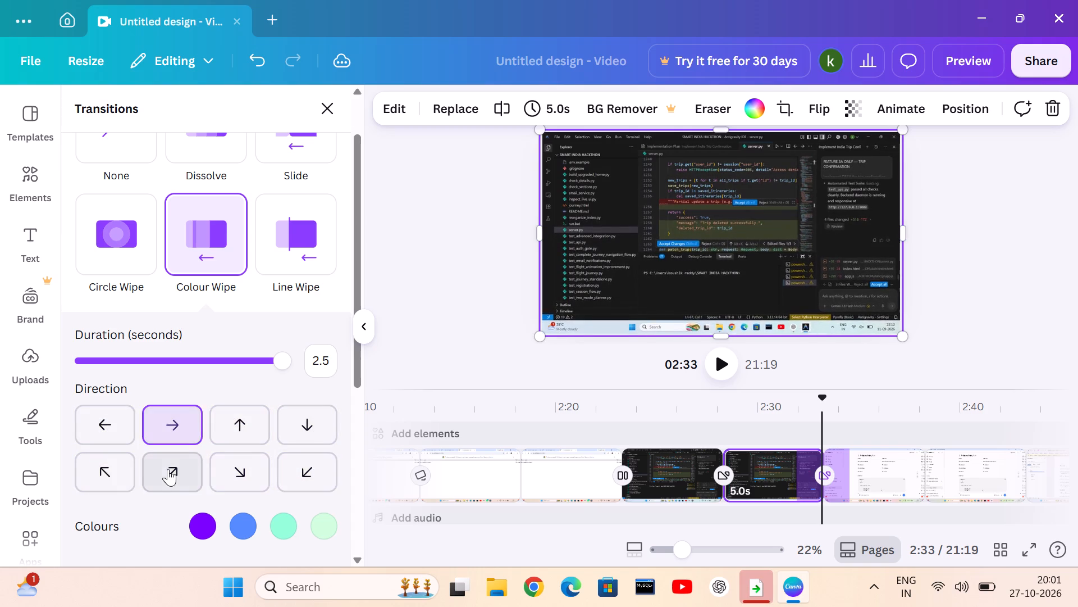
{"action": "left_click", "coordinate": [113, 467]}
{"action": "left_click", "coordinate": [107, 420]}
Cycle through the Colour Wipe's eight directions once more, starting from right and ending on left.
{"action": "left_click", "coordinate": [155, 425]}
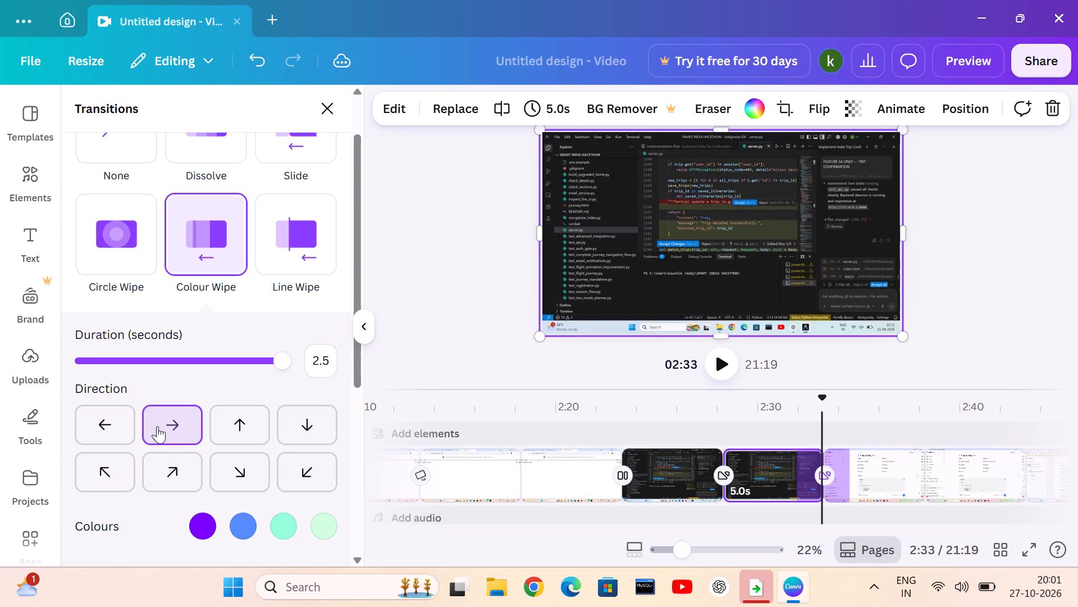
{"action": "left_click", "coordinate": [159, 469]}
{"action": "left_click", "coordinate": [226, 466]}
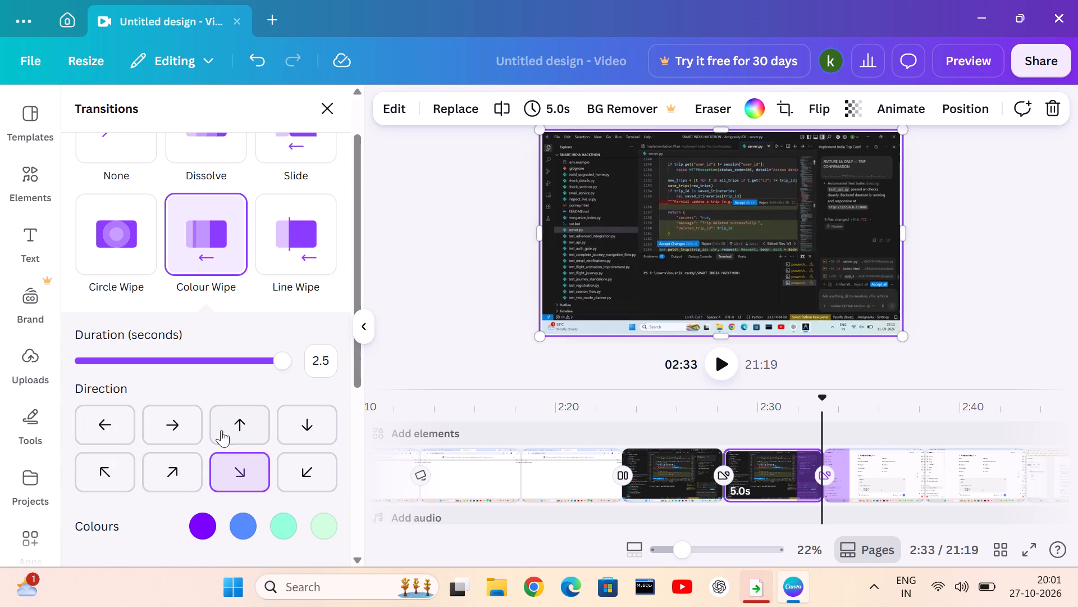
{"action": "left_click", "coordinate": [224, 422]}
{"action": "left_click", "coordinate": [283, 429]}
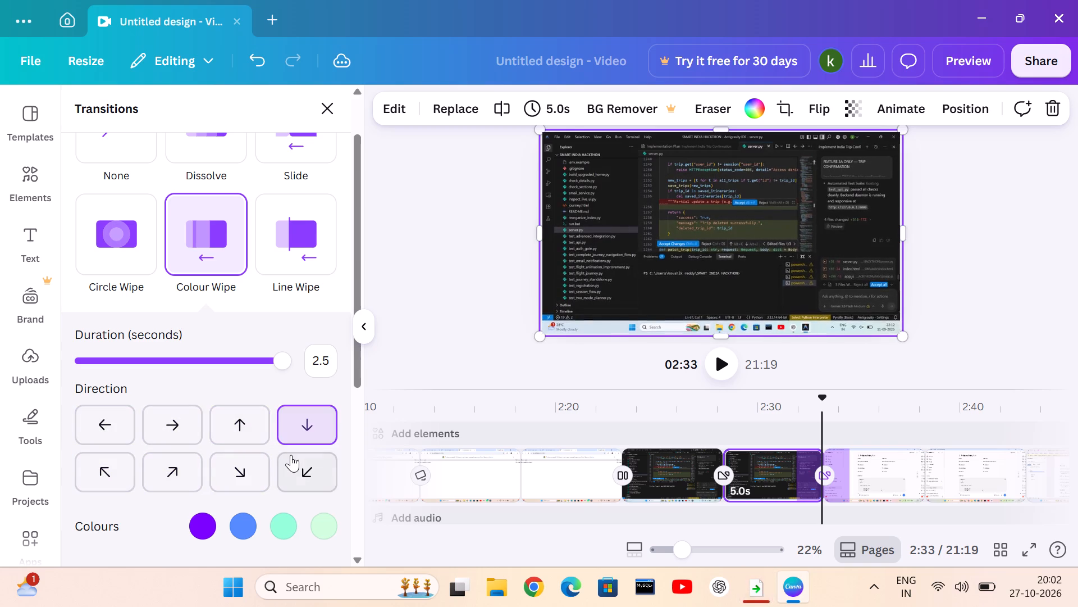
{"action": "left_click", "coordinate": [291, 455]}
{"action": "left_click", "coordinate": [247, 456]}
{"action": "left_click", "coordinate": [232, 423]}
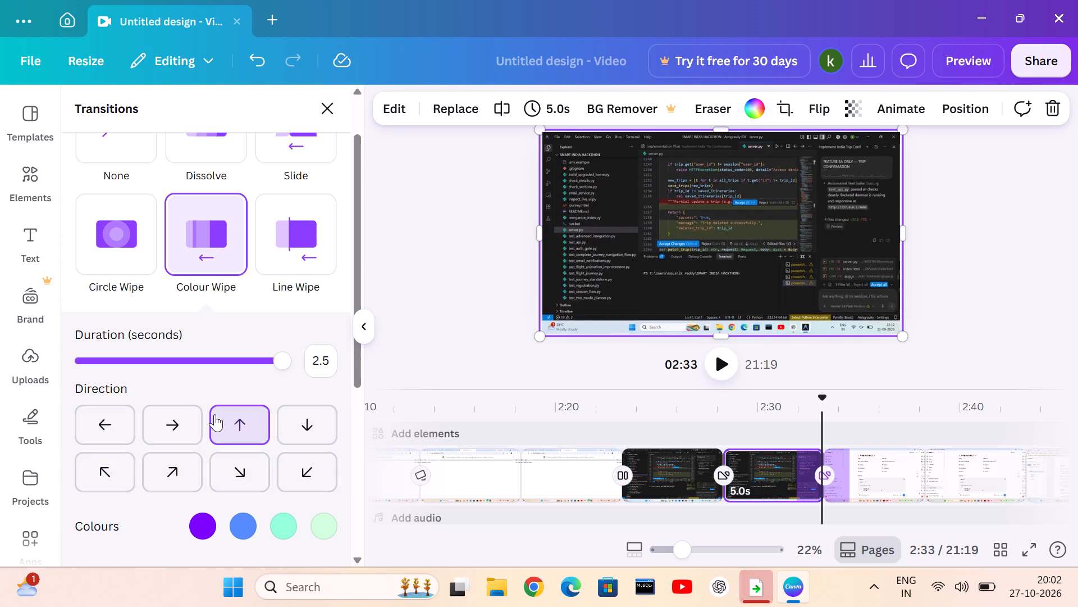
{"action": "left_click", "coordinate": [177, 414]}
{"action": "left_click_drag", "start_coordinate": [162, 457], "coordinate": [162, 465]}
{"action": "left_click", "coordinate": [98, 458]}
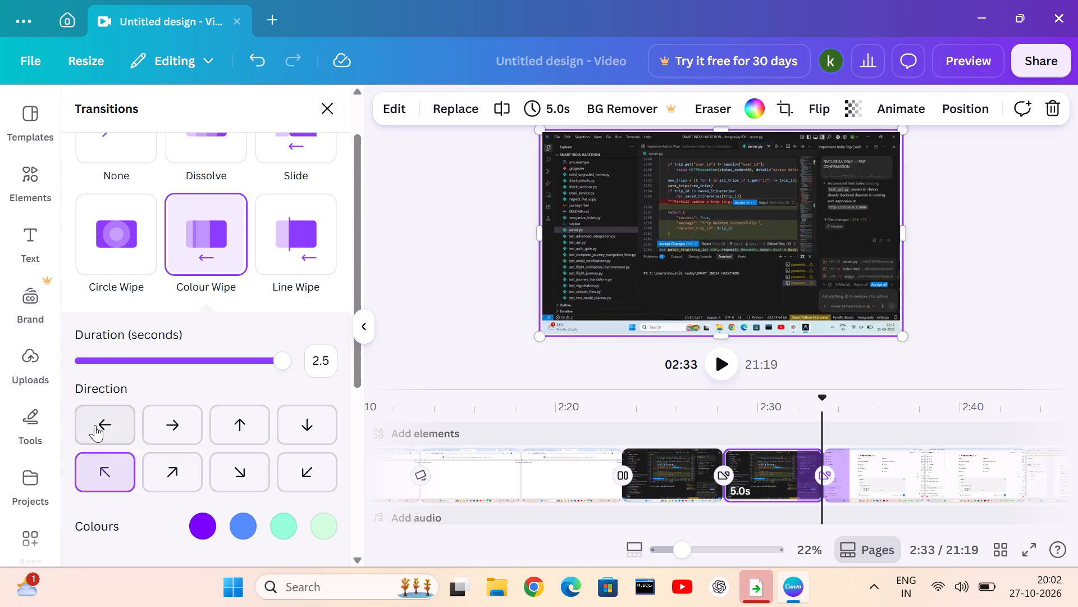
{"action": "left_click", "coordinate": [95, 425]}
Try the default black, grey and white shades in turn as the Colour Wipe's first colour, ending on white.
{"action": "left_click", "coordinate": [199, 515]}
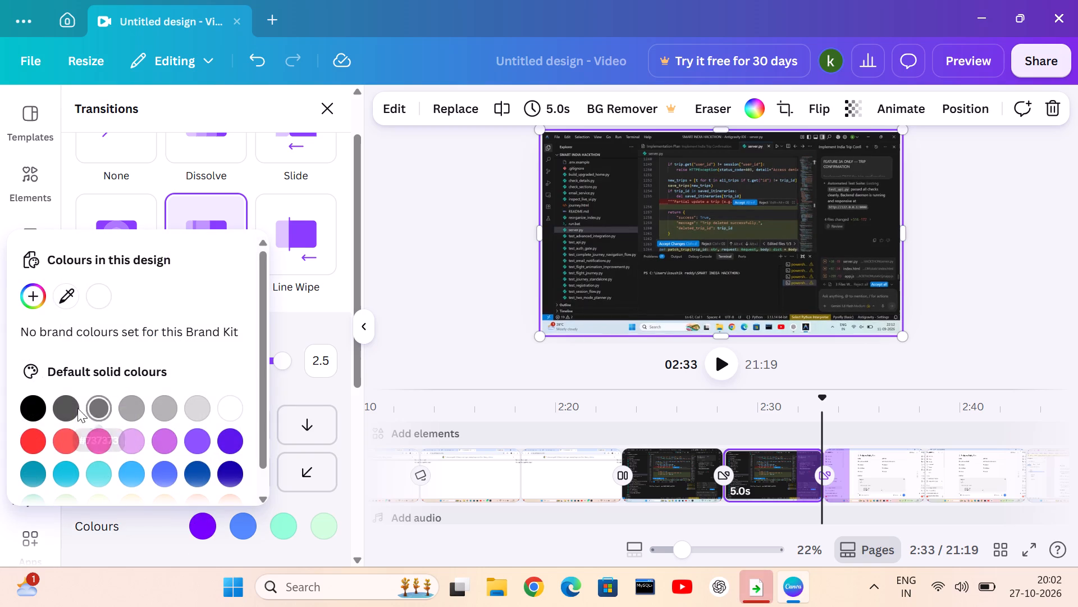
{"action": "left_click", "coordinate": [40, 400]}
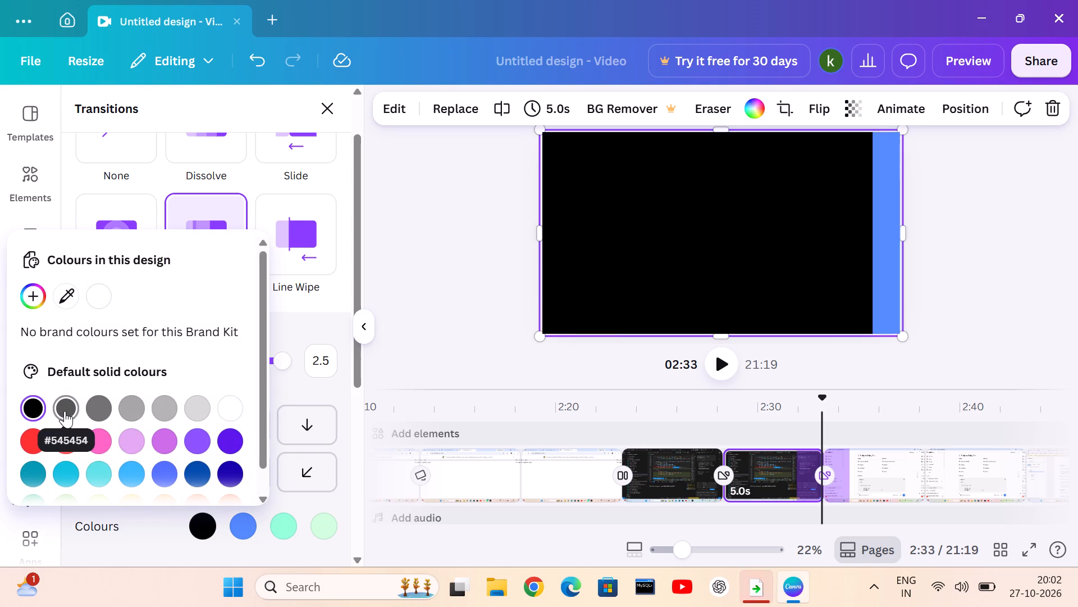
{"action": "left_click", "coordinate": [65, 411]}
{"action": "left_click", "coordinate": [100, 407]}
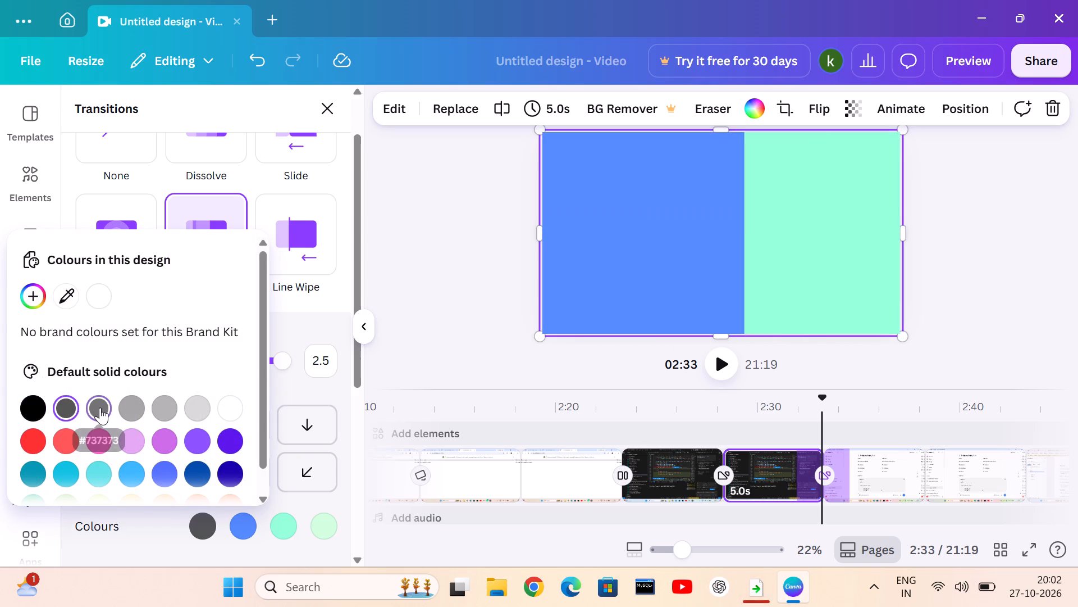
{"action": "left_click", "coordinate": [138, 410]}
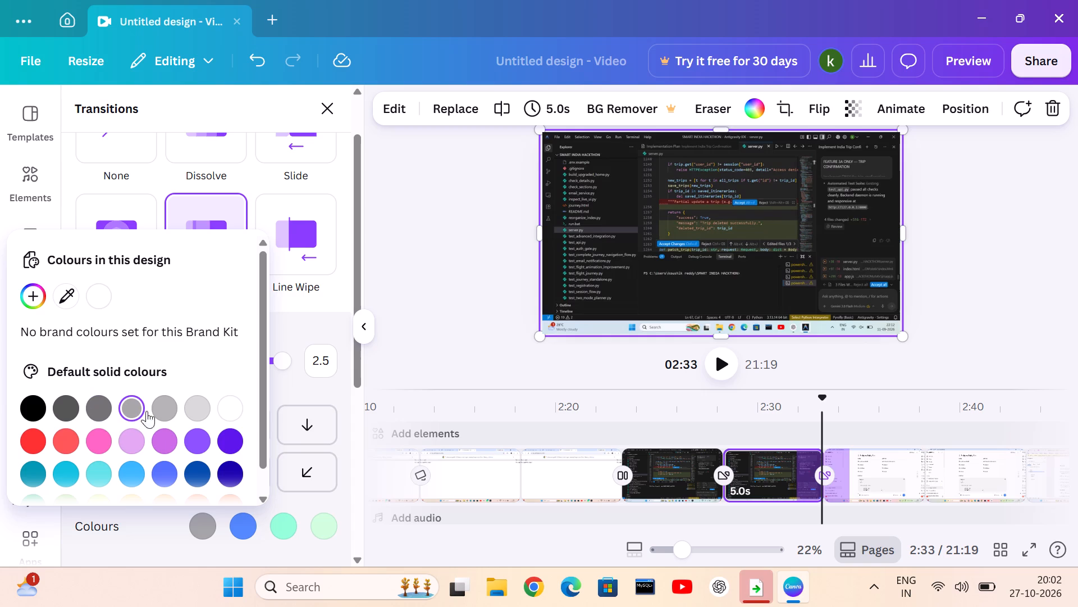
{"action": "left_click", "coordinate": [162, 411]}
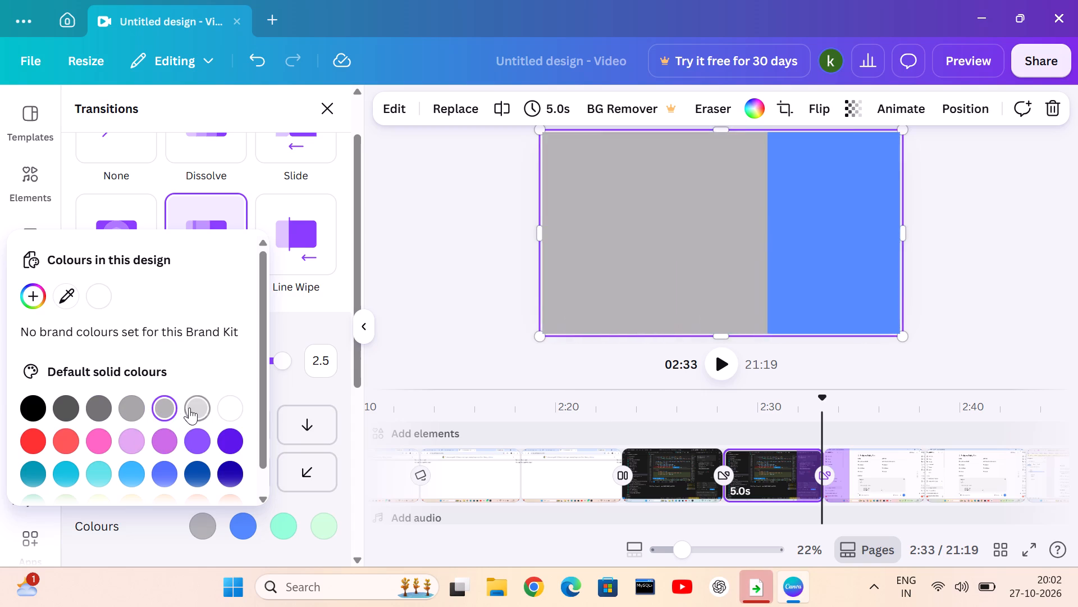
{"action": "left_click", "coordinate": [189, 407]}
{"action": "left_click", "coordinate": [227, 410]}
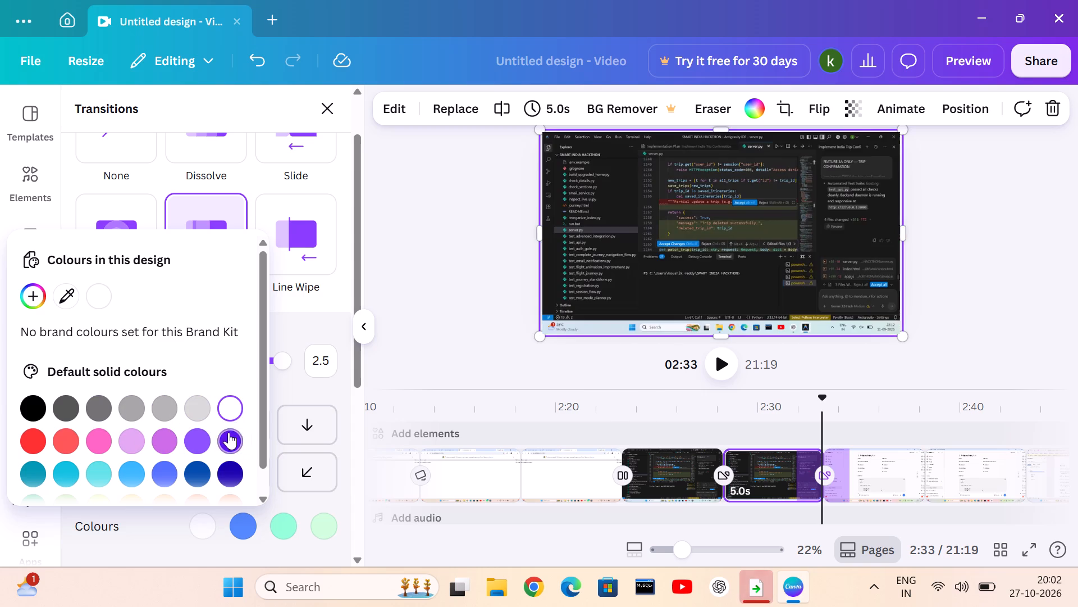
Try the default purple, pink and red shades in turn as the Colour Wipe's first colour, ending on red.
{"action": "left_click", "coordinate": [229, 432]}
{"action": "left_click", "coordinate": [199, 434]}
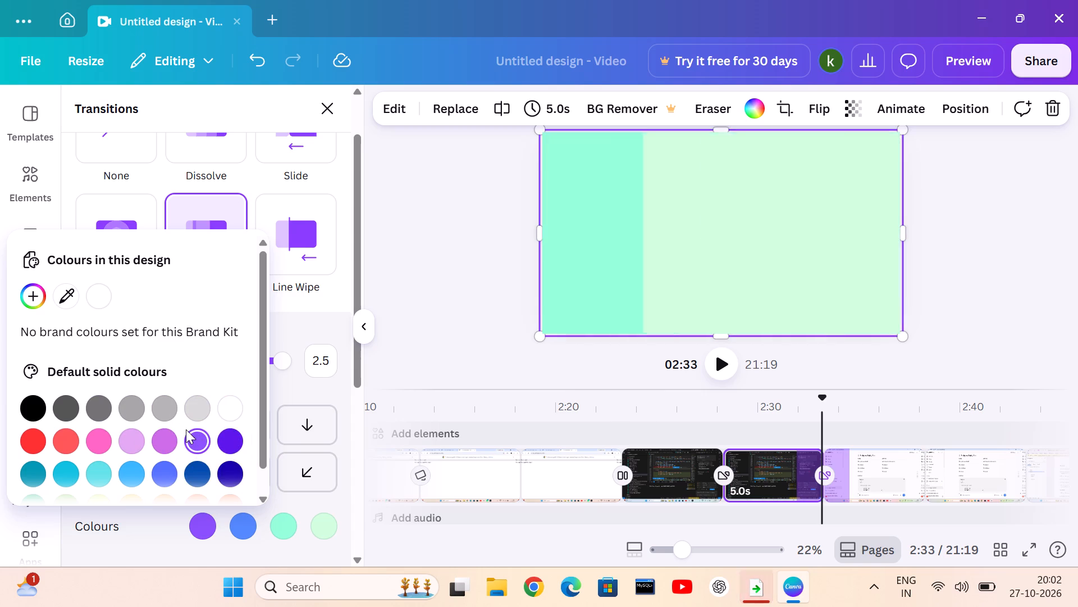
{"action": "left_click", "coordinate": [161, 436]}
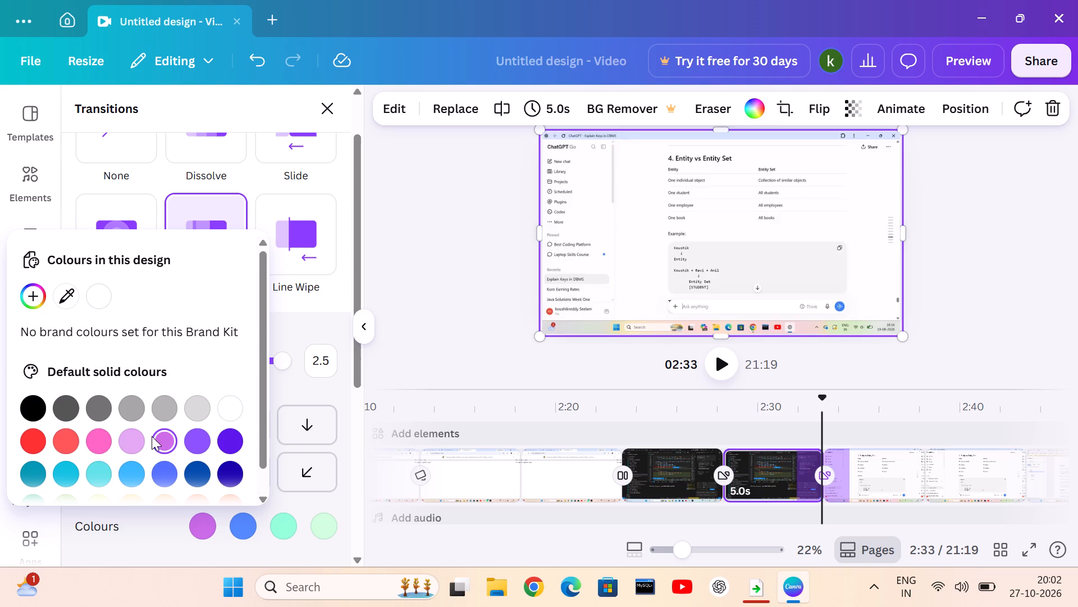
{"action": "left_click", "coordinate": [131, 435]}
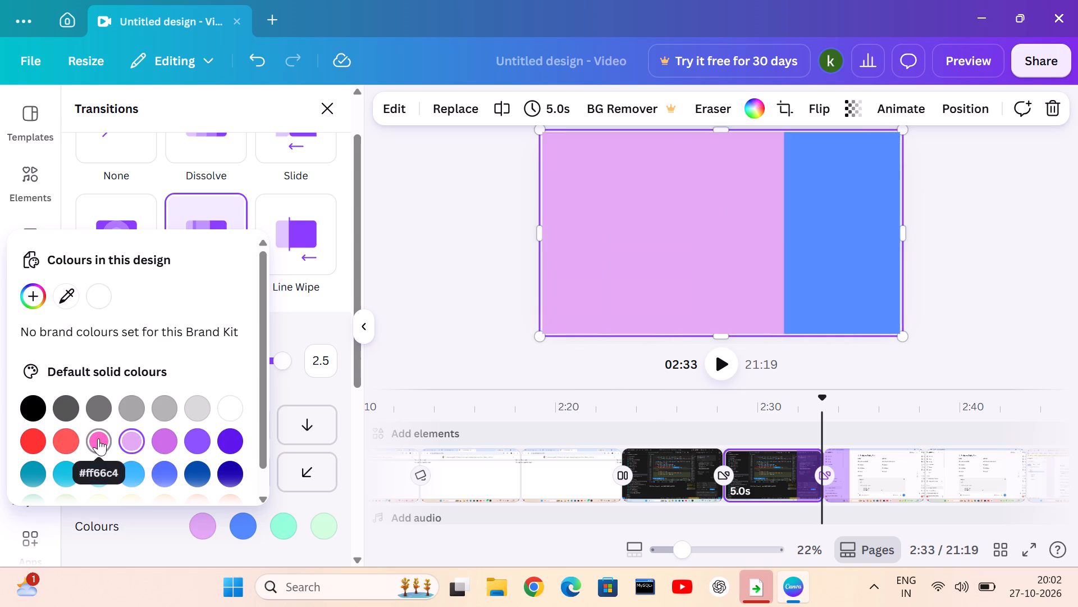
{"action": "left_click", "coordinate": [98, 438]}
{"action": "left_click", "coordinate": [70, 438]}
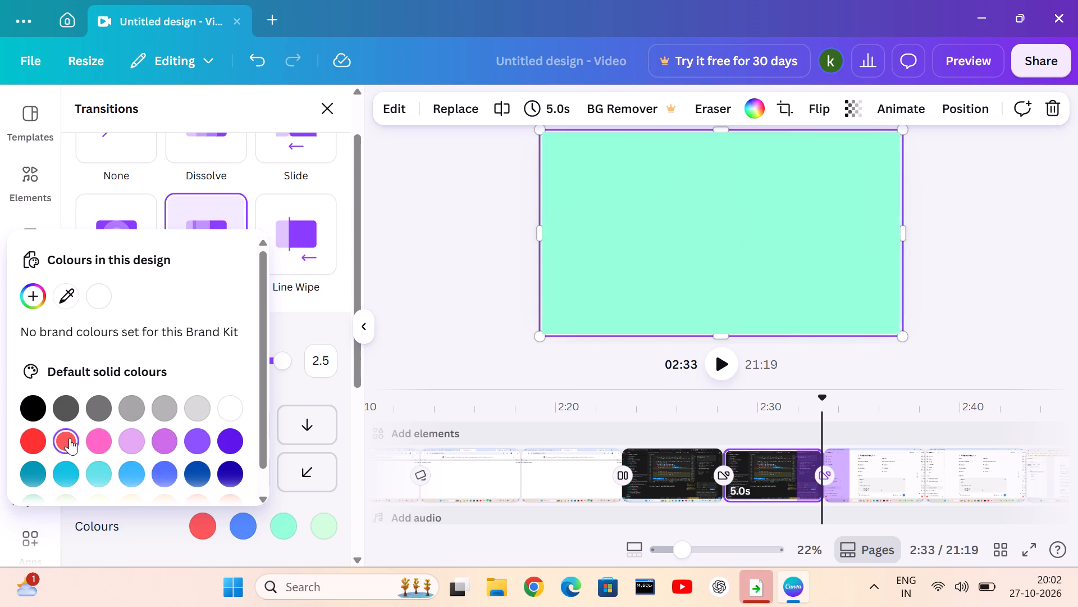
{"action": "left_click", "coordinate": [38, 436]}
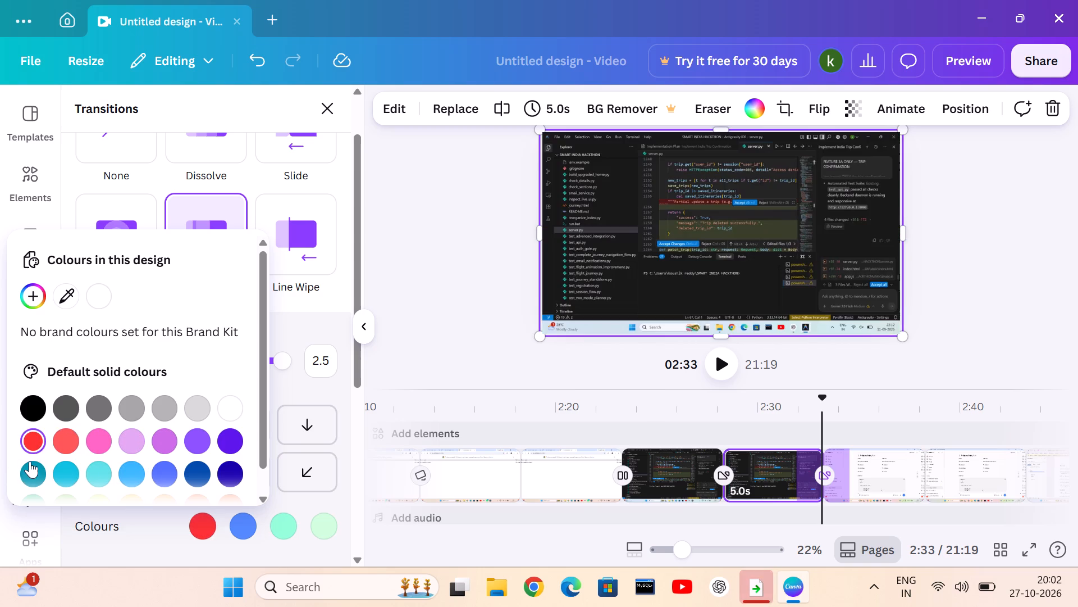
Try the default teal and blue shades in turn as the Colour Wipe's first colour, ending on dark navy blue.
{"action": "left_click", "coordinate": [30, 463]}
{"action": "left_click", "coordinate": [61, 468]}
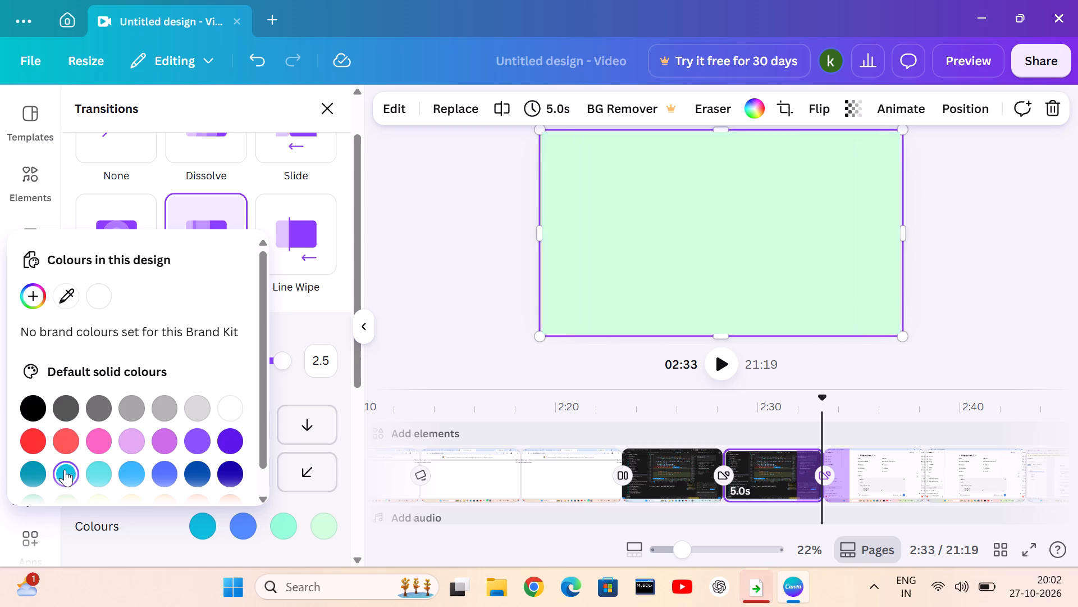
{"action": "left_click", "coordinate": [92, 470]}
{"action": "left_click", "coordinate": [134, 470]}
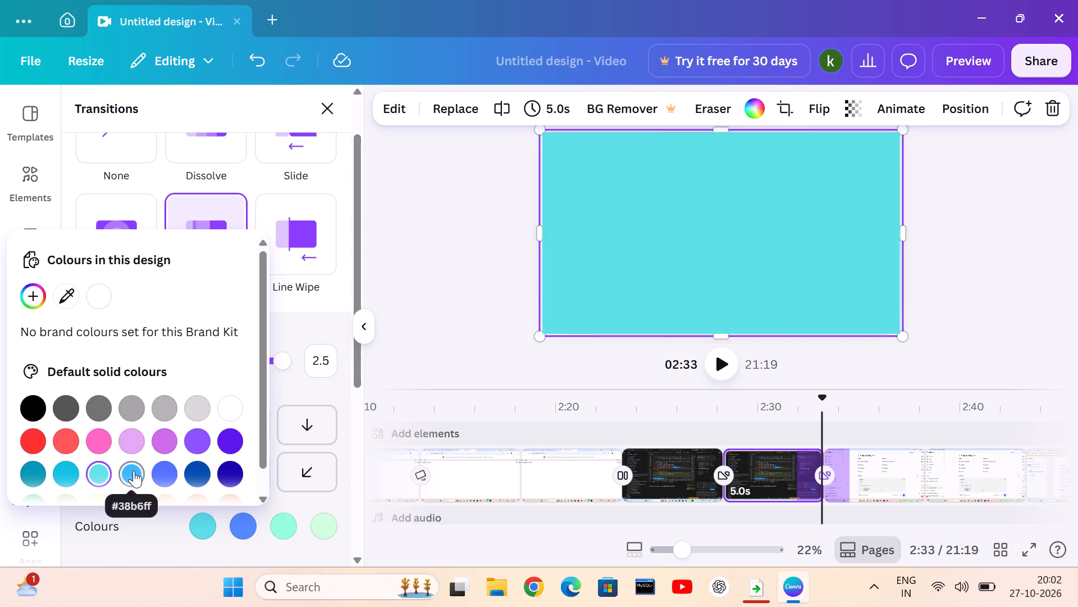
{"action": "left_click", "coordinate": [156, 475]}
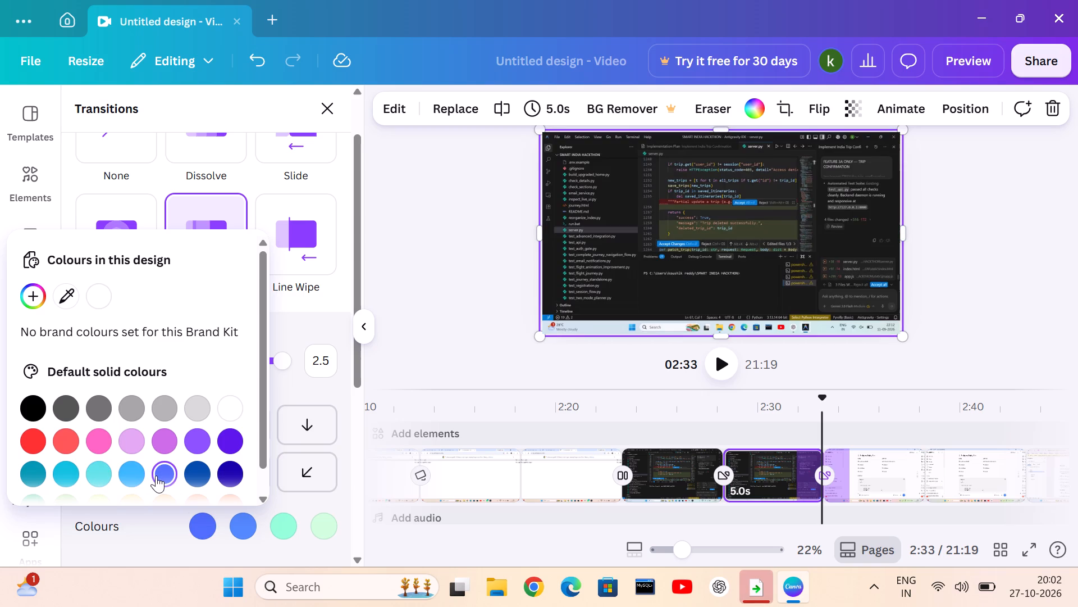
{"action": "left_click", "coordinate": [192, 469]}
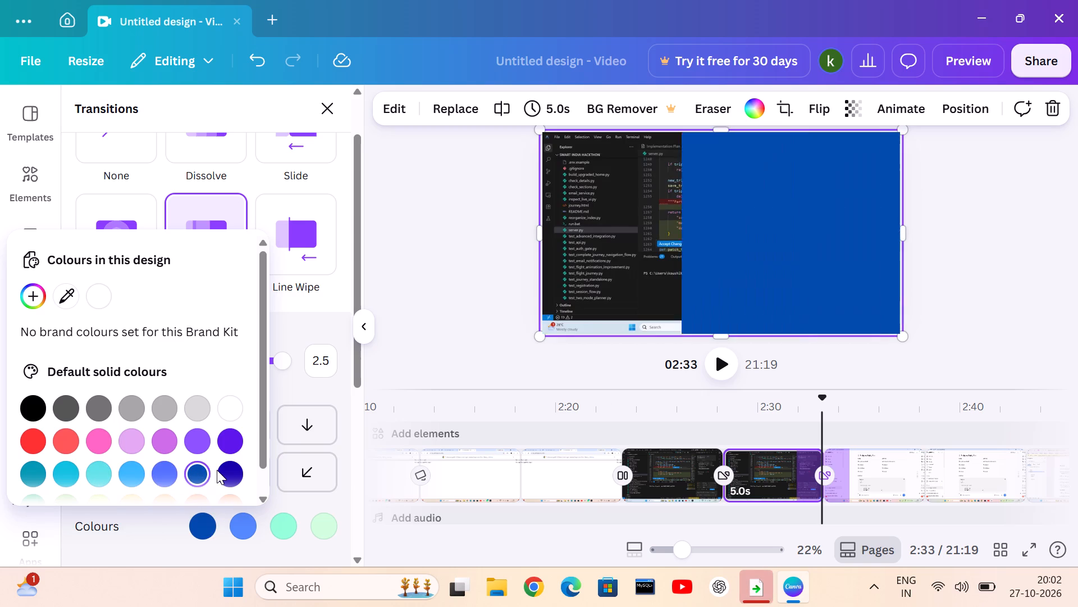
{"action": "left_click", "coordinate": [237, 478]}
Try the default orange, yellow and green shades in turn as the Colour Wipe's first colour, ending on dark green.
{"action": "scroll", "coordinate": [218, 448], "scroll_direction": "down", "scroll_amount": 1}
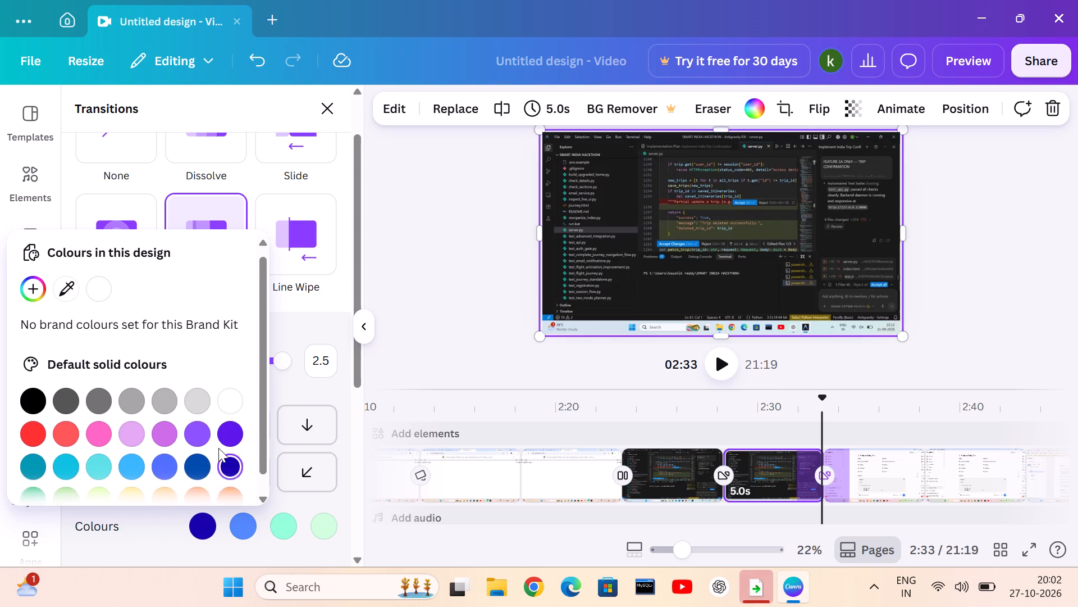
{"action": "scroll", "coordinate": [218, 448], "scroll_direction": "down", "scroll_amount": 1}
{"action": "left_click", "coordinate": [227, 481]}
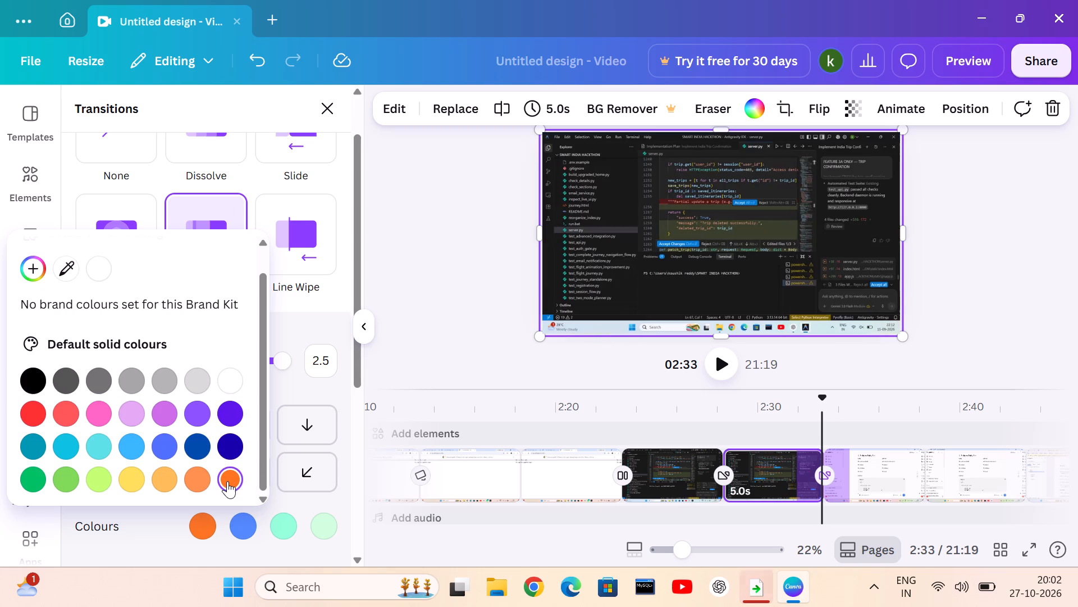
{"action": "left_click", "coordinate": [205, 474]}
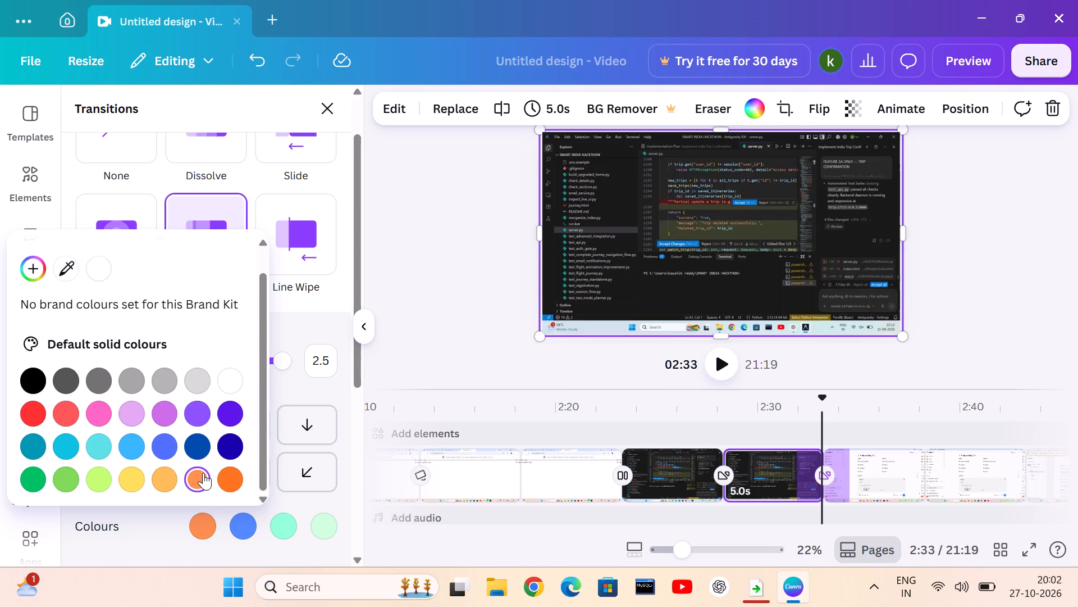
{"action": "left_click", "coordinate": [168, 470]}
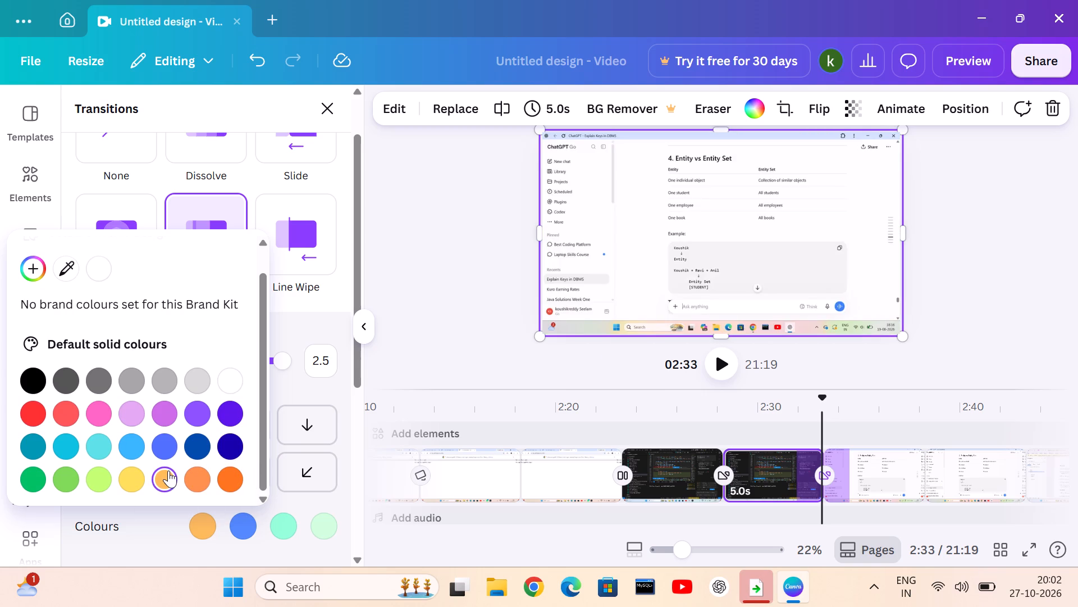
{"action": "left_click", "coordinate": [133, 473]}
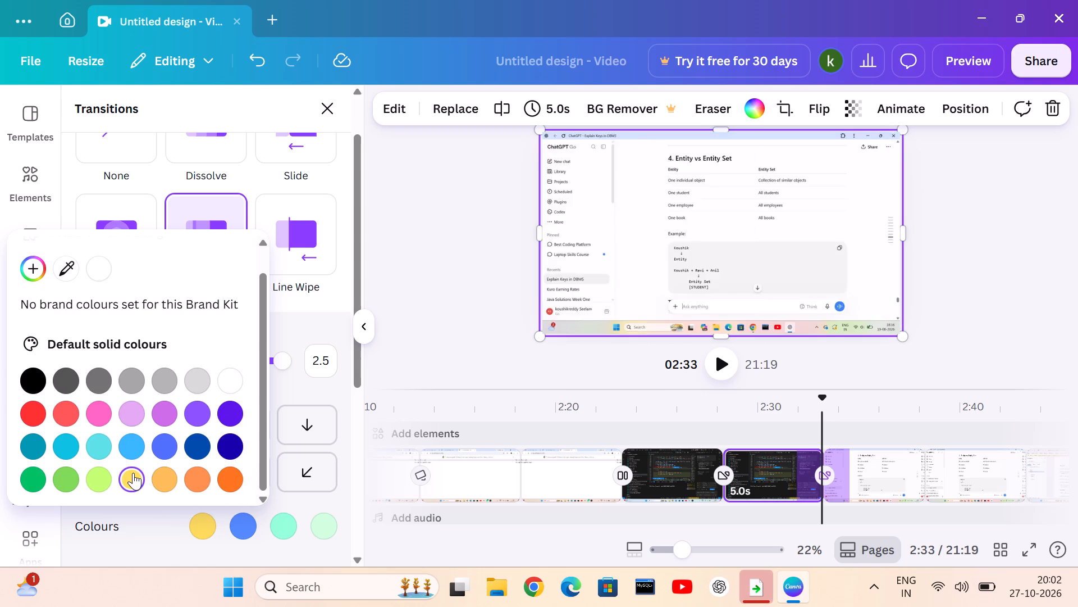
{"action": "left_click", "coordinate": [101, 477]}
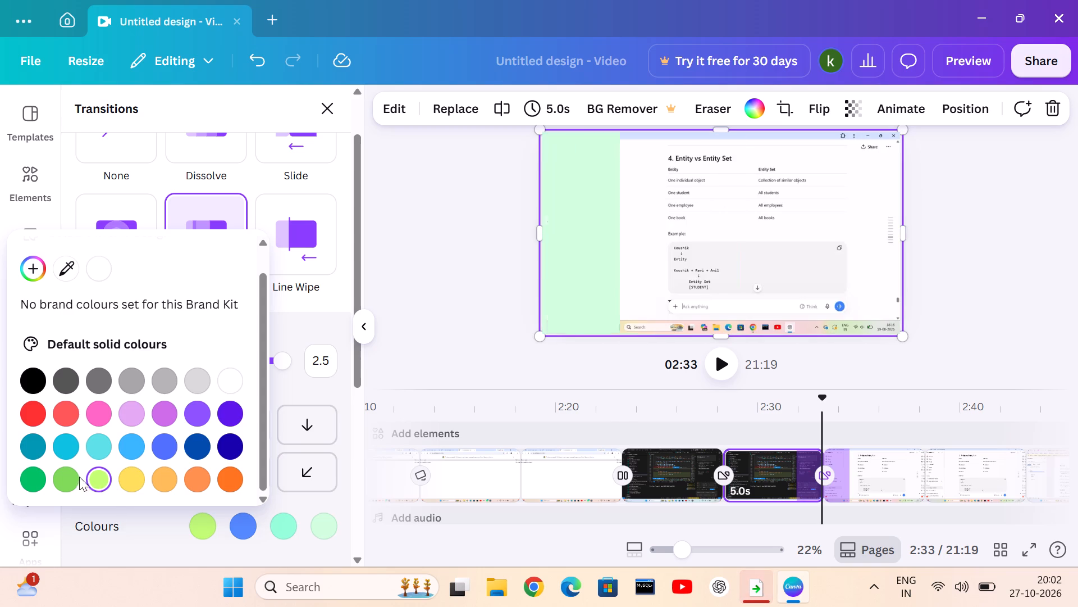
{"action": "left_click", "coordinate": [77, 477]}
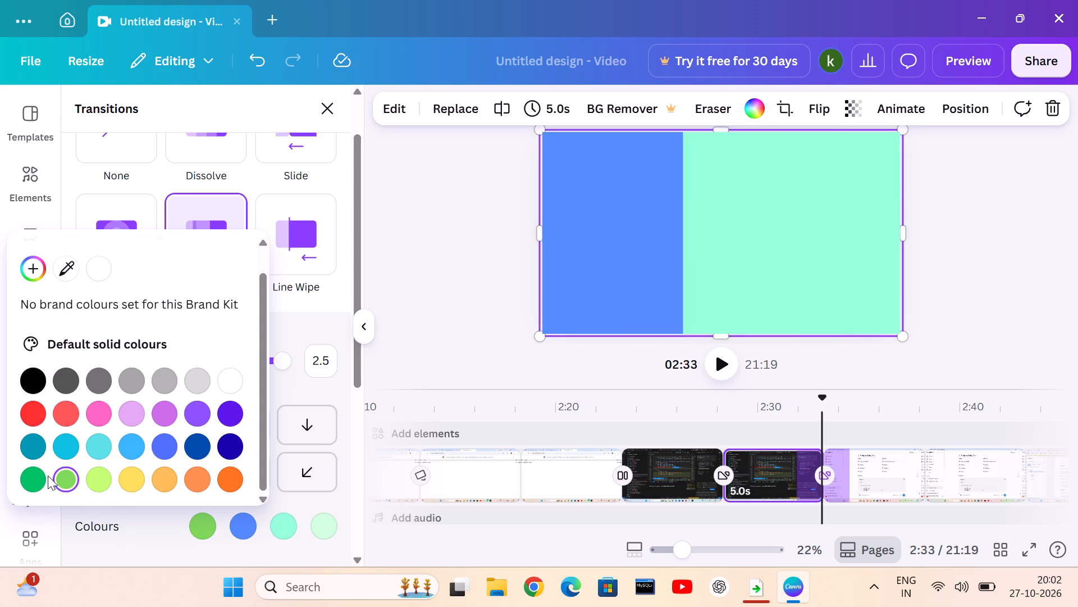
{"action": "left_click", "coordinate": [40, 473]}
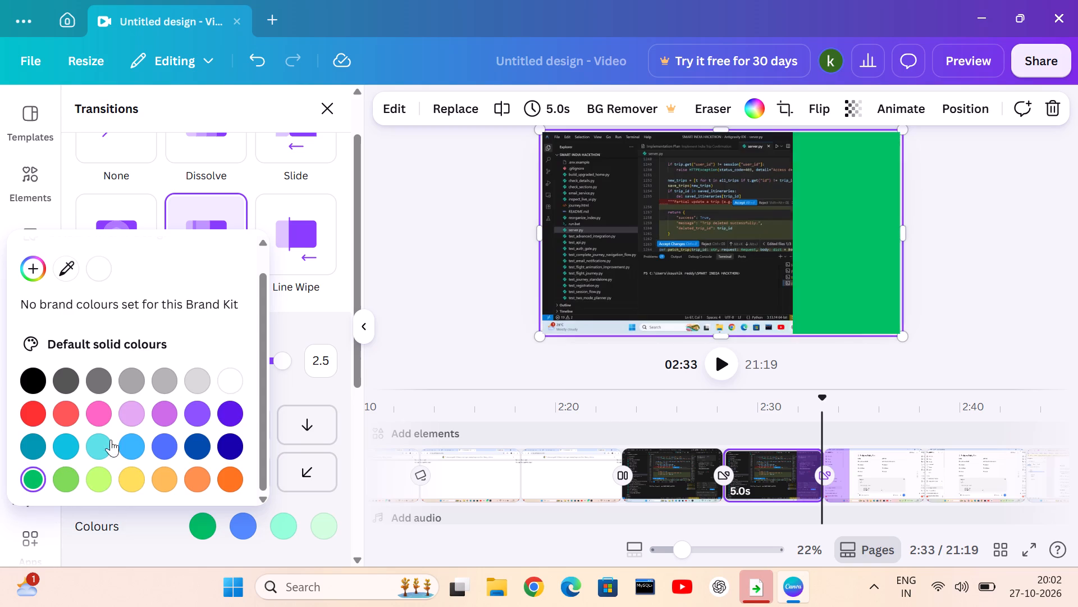
Try the default orange and yellow shades again, then set the Colour Wipe's first colour to lime green.
{"action": "scroll", "coordinate": [162, 418], "scroll_direction": "down", "scroll_amount": 8}
{"action": "scroll", "coordinate": [165, 420], "scroll_direction": "up", "scroll_amount": 4}
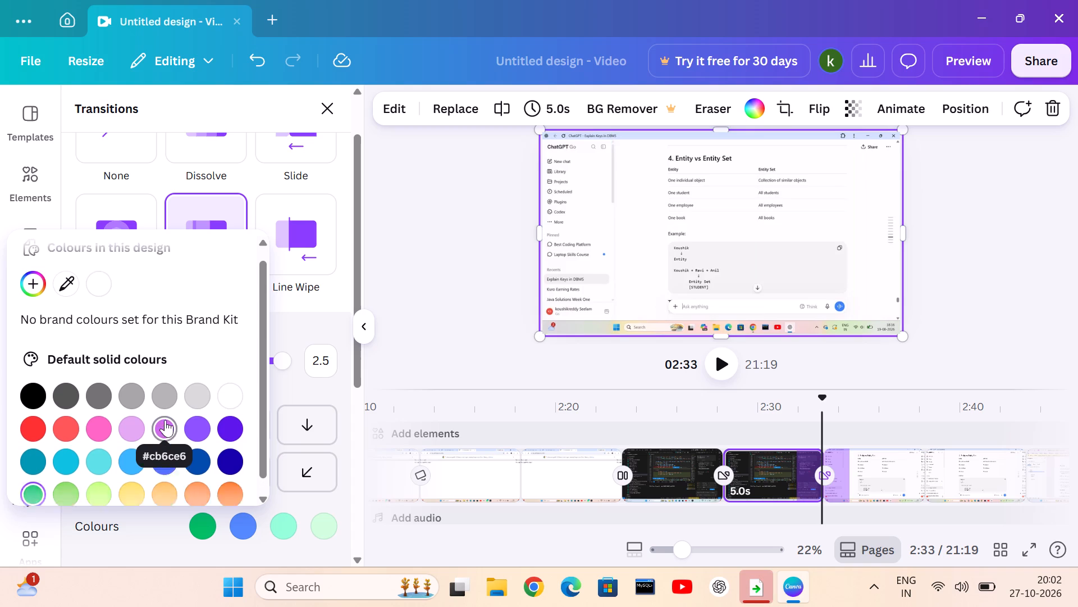
{"action": "scroll", "coordinate": [165, 420], "scroll_direction": "down", "scroll_amount": 4}
{"action": "scroll", "coordinate": [165, 420], "scroll_direction": "up", "scroll_amount": 6}
{"action": "scroll", "coordinate": [165, 420], "scroll_direction": "down", "scroll_amount": 5}
{"action": "left_click", "coordinate": [232, 477]}
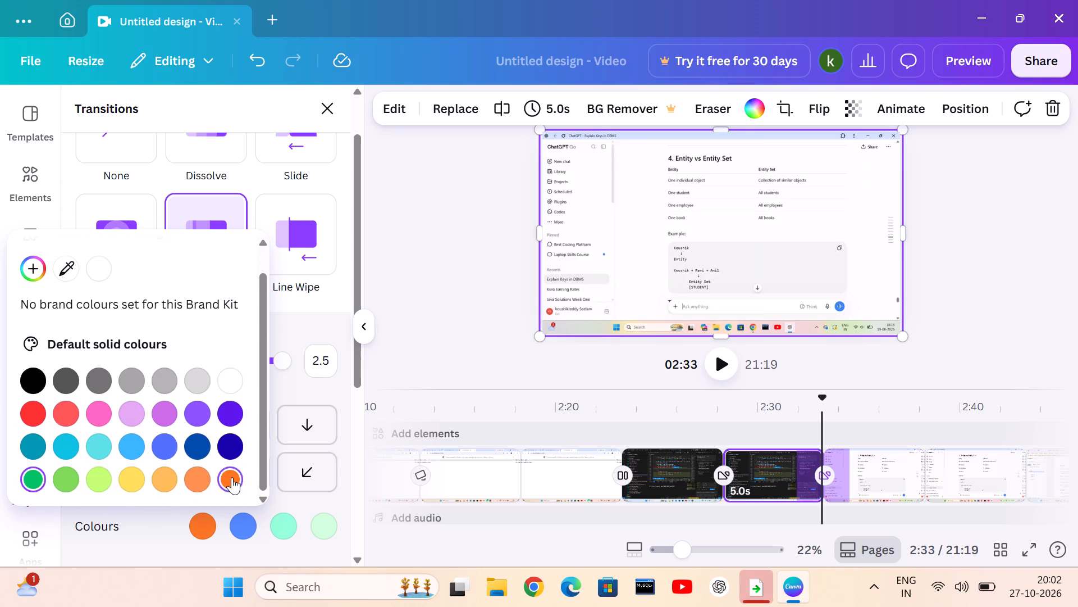
{"action": "left_click", "coordinate": [198, 470]}
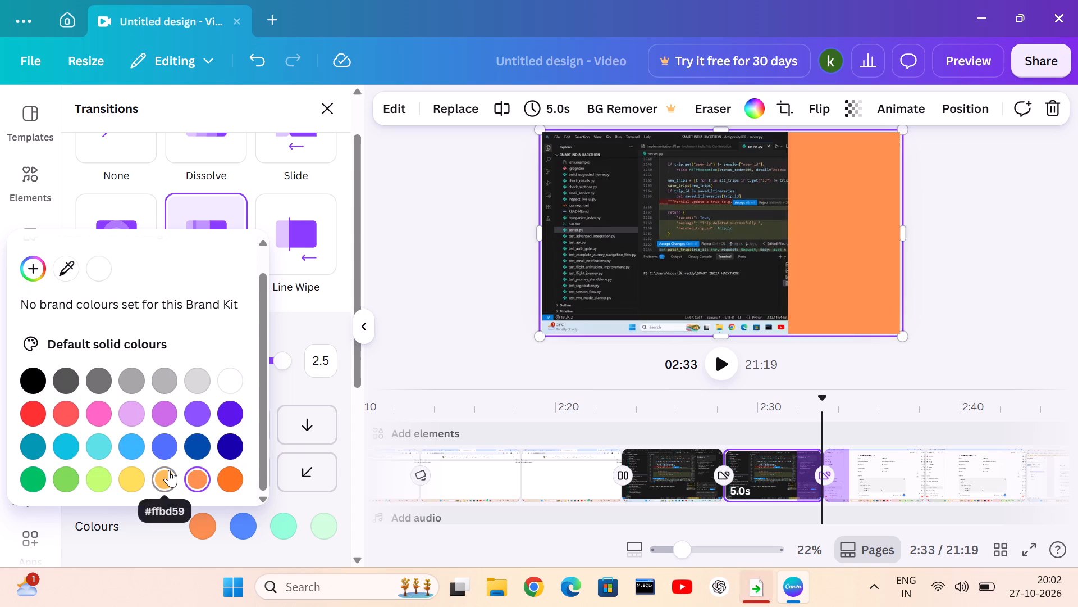
{"action": "left_click", "coordinate": [169, 470]}
{"action": "left_click", "coordinate": [141, 474]}
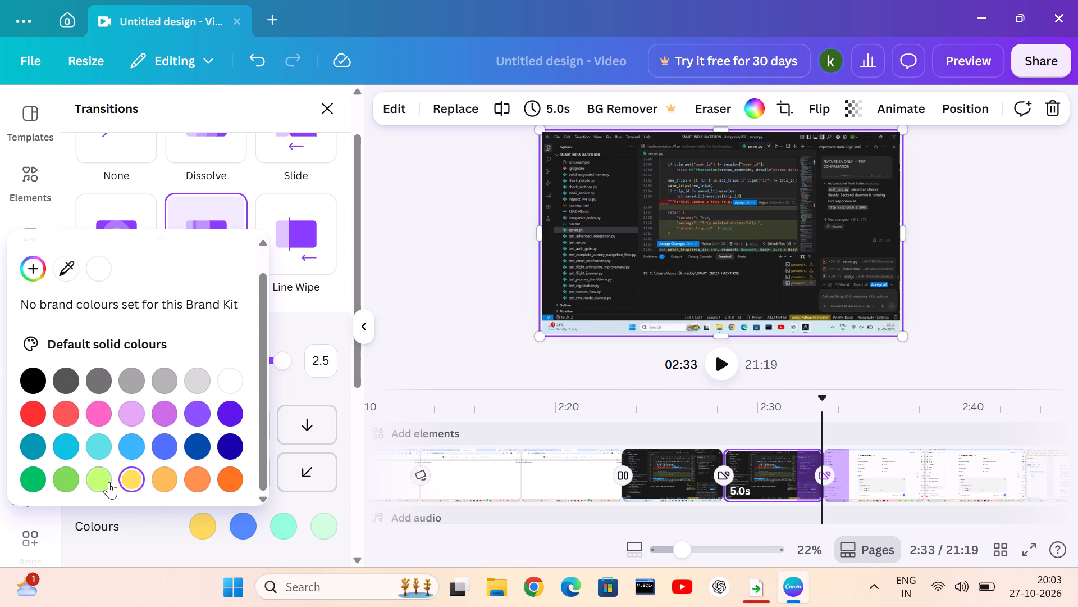
{"action": "left_click", "coordinate": [109, 482]}
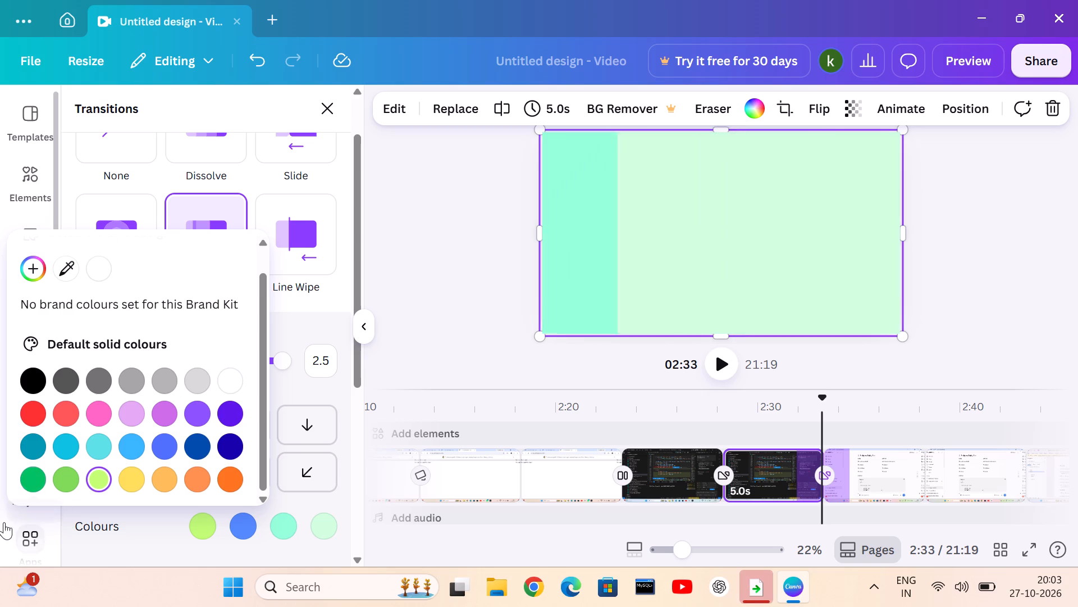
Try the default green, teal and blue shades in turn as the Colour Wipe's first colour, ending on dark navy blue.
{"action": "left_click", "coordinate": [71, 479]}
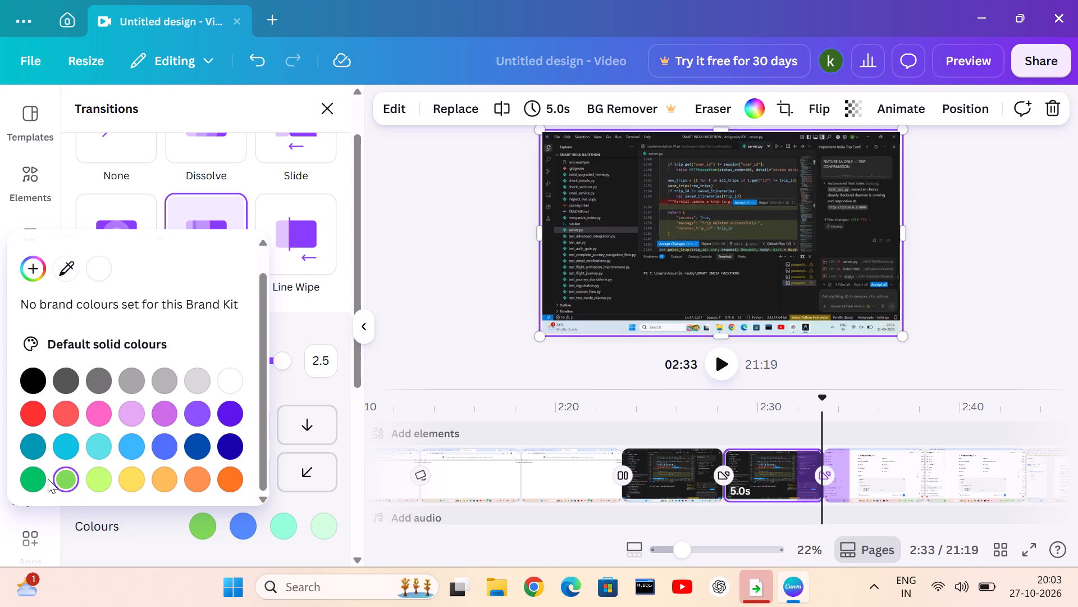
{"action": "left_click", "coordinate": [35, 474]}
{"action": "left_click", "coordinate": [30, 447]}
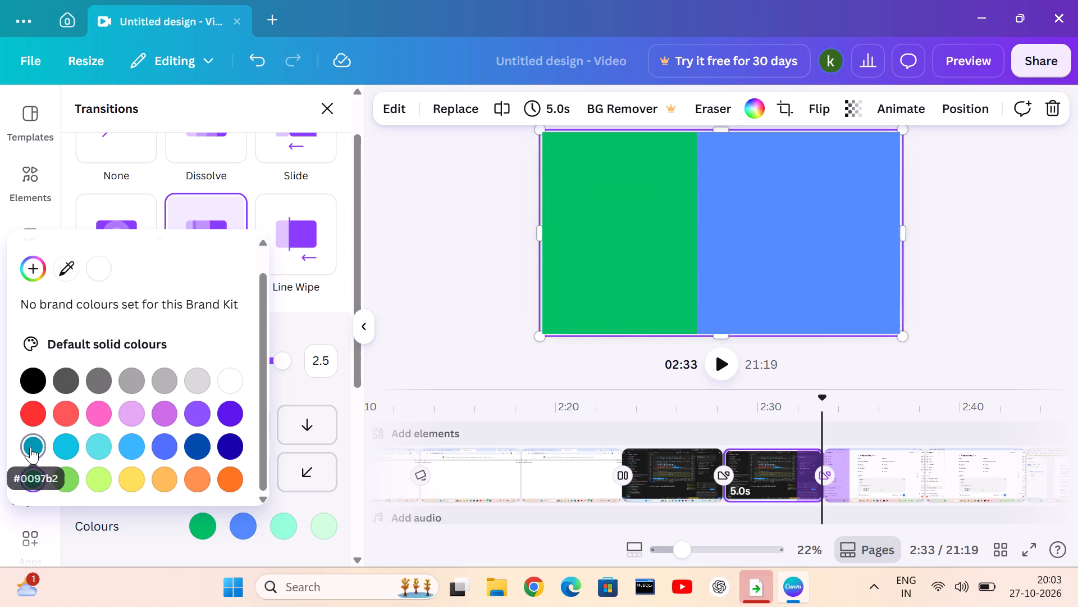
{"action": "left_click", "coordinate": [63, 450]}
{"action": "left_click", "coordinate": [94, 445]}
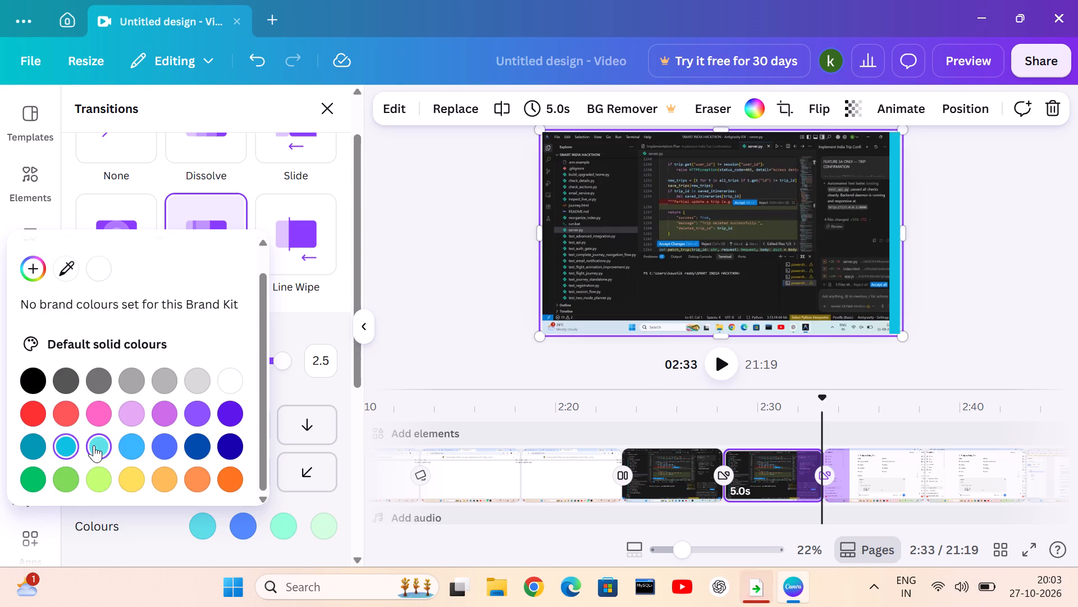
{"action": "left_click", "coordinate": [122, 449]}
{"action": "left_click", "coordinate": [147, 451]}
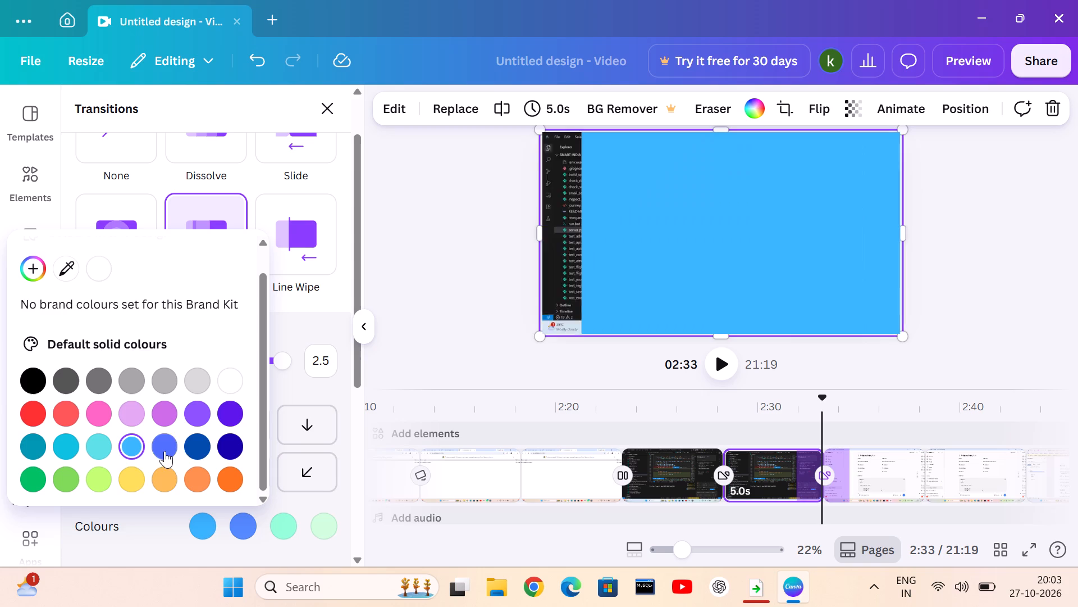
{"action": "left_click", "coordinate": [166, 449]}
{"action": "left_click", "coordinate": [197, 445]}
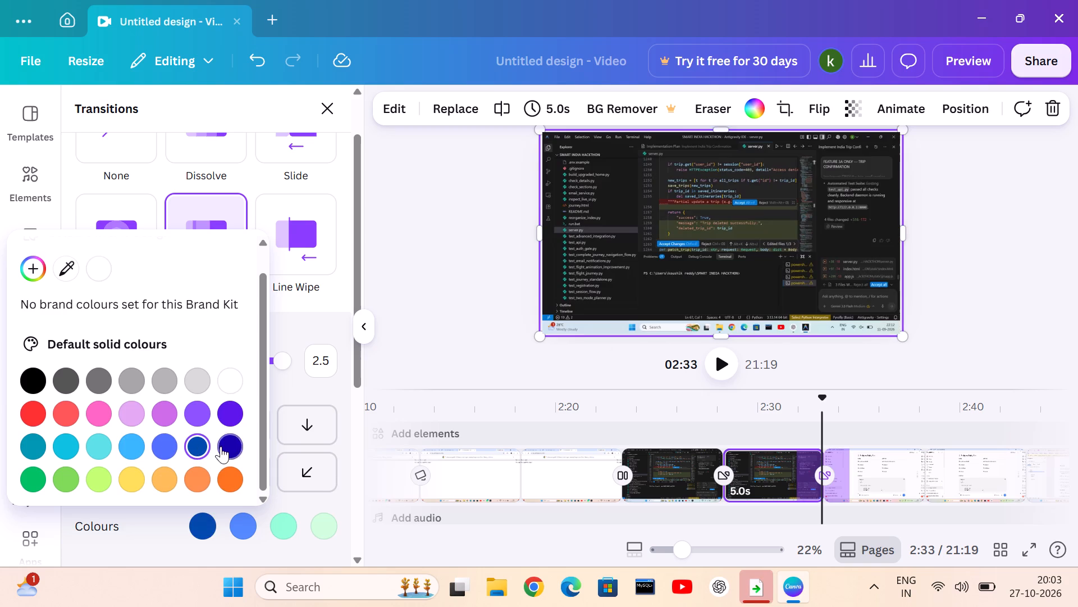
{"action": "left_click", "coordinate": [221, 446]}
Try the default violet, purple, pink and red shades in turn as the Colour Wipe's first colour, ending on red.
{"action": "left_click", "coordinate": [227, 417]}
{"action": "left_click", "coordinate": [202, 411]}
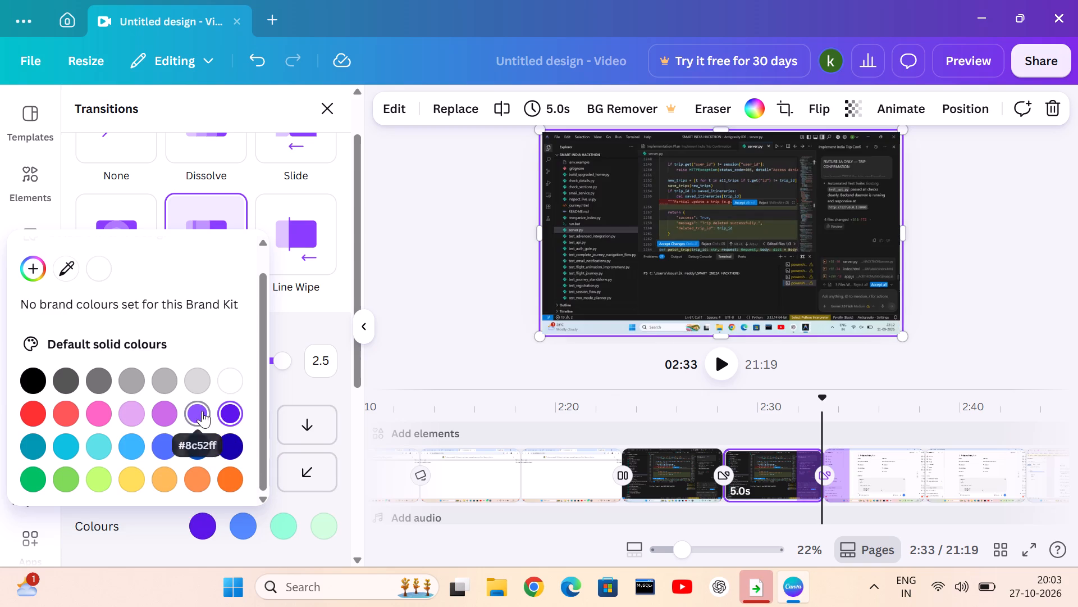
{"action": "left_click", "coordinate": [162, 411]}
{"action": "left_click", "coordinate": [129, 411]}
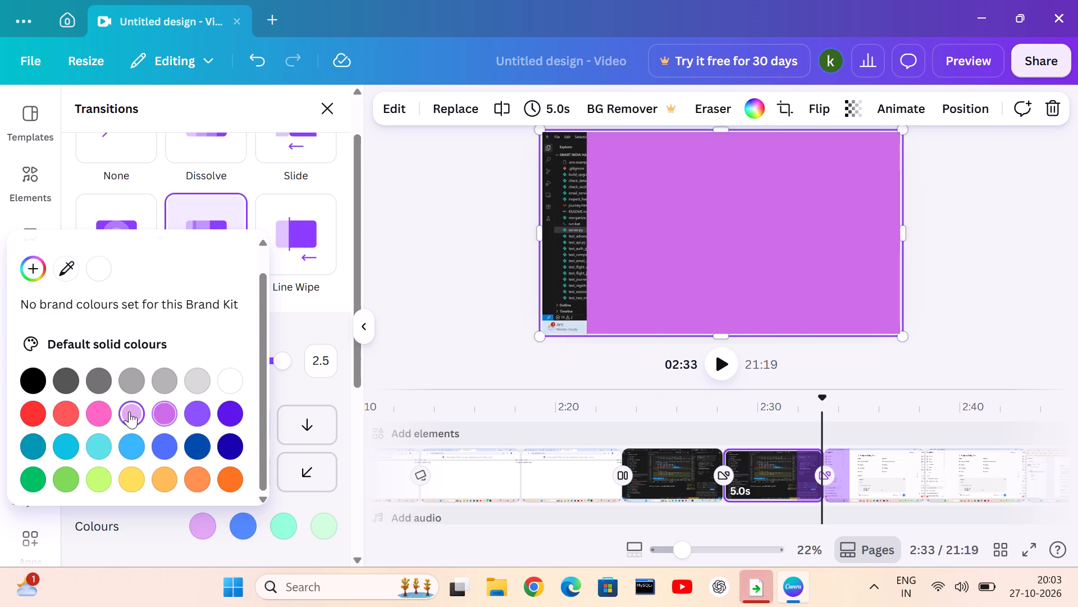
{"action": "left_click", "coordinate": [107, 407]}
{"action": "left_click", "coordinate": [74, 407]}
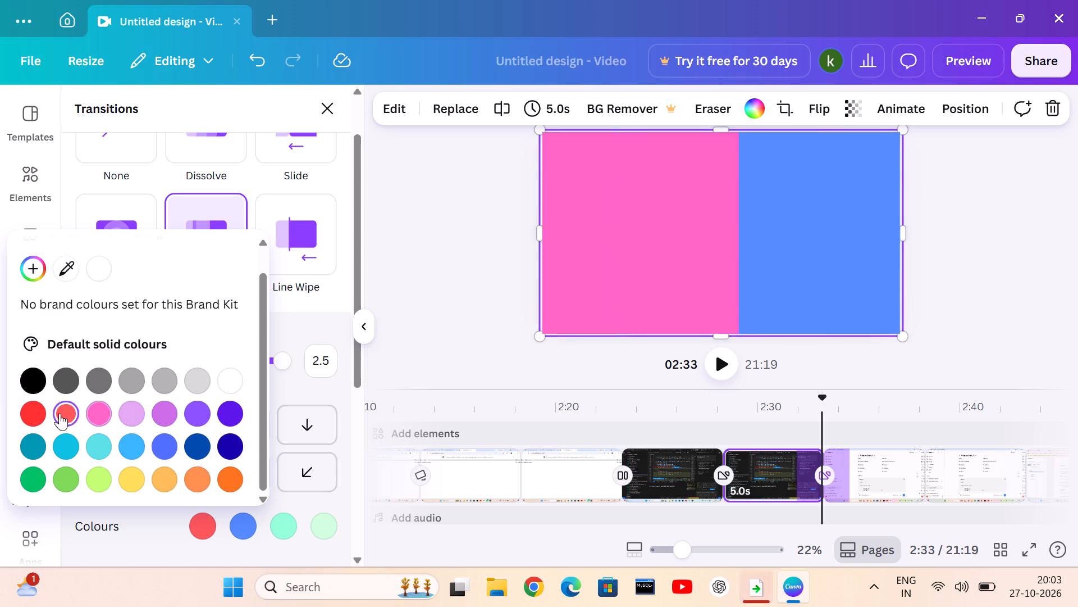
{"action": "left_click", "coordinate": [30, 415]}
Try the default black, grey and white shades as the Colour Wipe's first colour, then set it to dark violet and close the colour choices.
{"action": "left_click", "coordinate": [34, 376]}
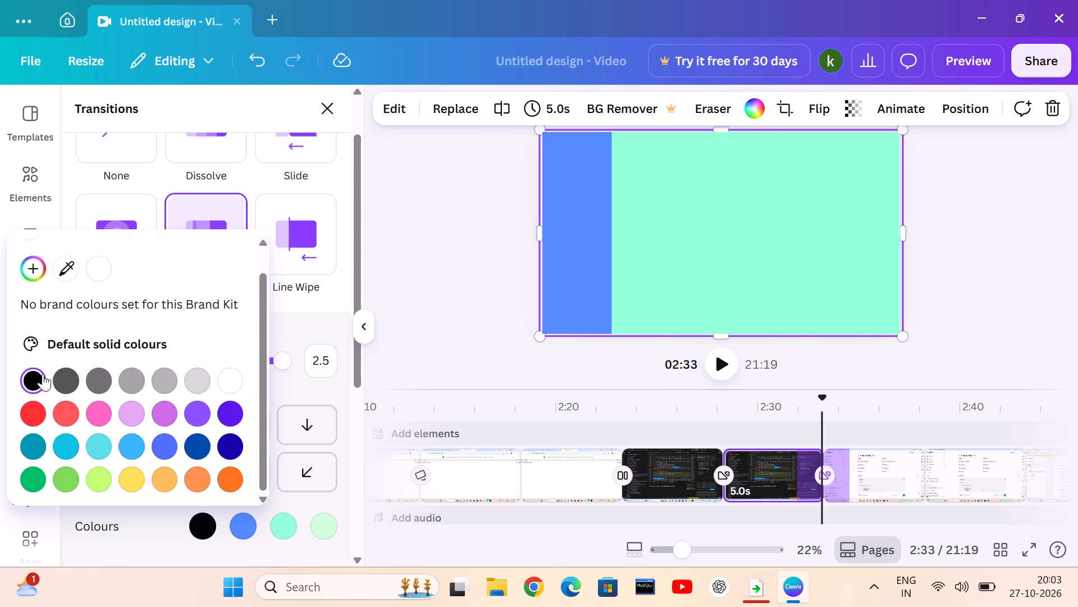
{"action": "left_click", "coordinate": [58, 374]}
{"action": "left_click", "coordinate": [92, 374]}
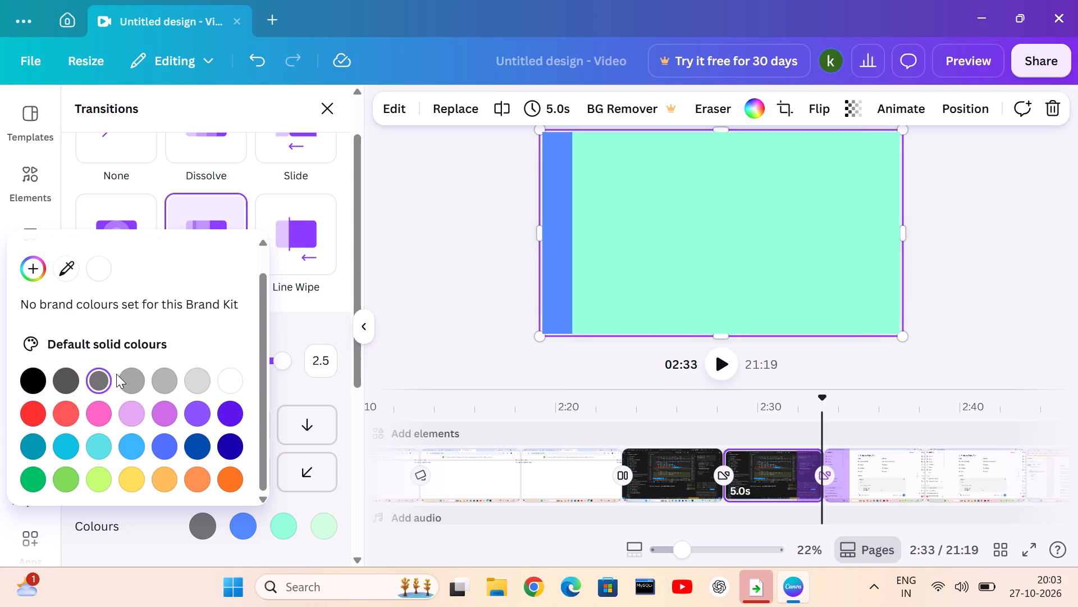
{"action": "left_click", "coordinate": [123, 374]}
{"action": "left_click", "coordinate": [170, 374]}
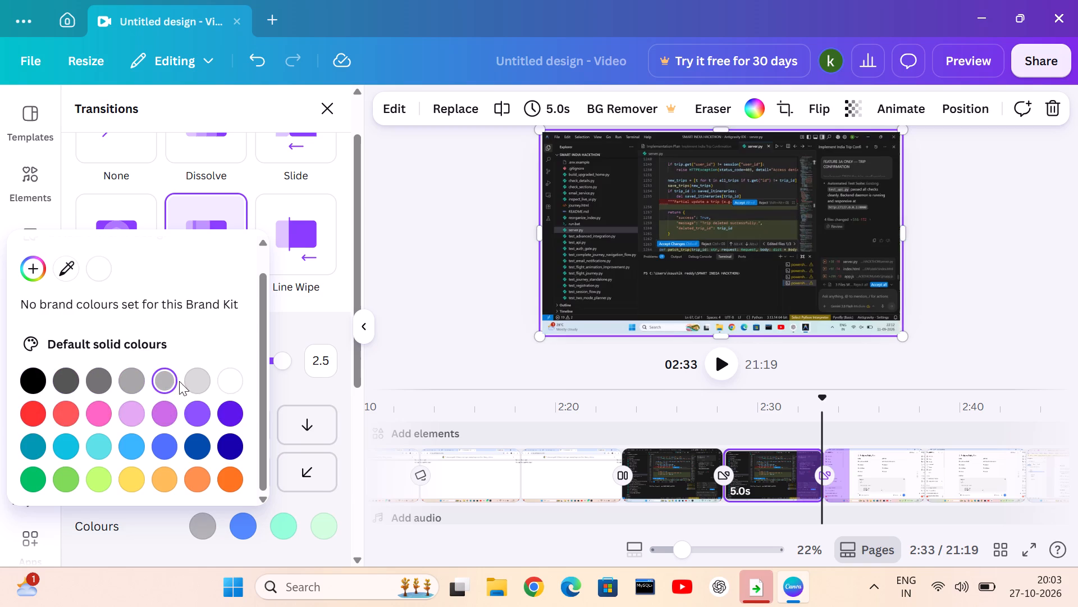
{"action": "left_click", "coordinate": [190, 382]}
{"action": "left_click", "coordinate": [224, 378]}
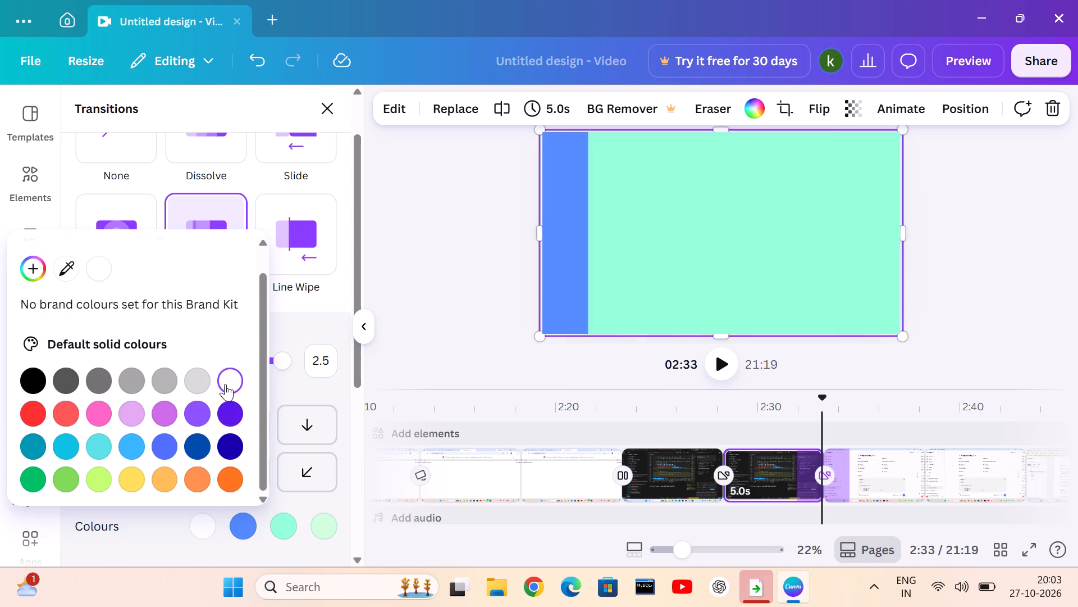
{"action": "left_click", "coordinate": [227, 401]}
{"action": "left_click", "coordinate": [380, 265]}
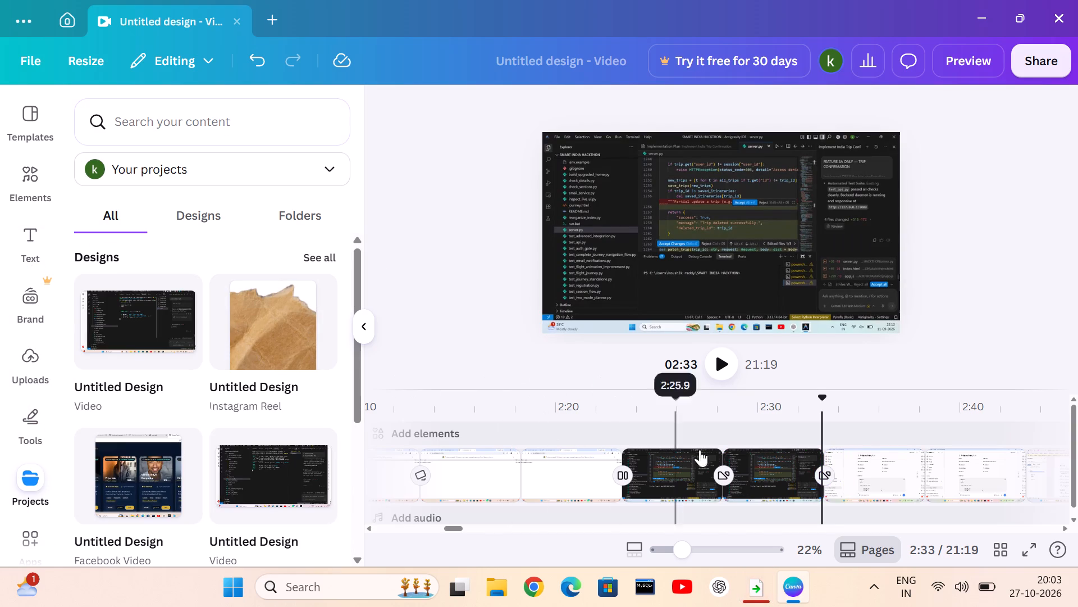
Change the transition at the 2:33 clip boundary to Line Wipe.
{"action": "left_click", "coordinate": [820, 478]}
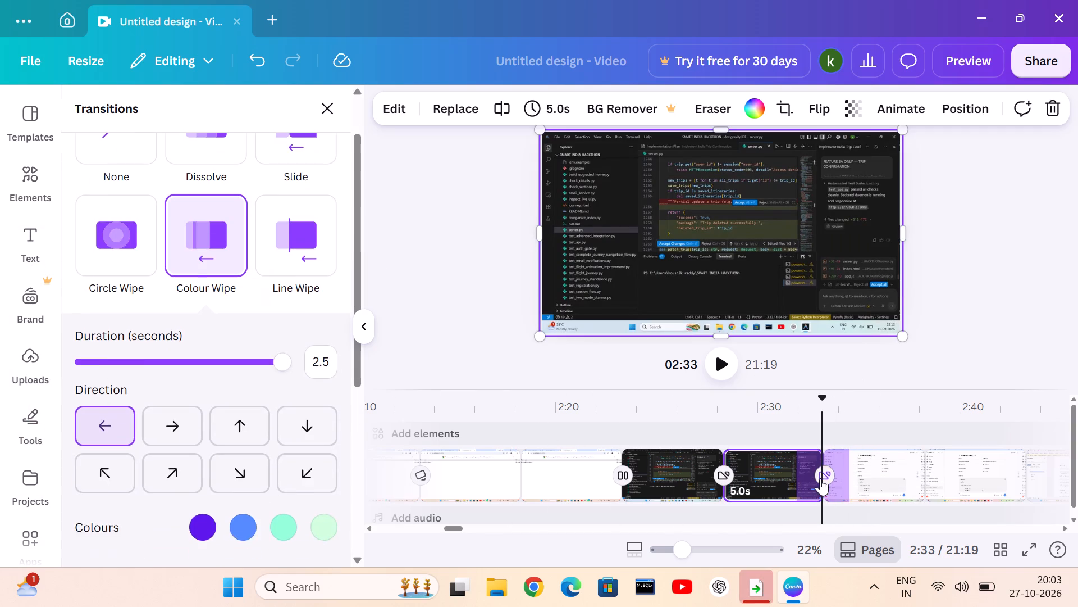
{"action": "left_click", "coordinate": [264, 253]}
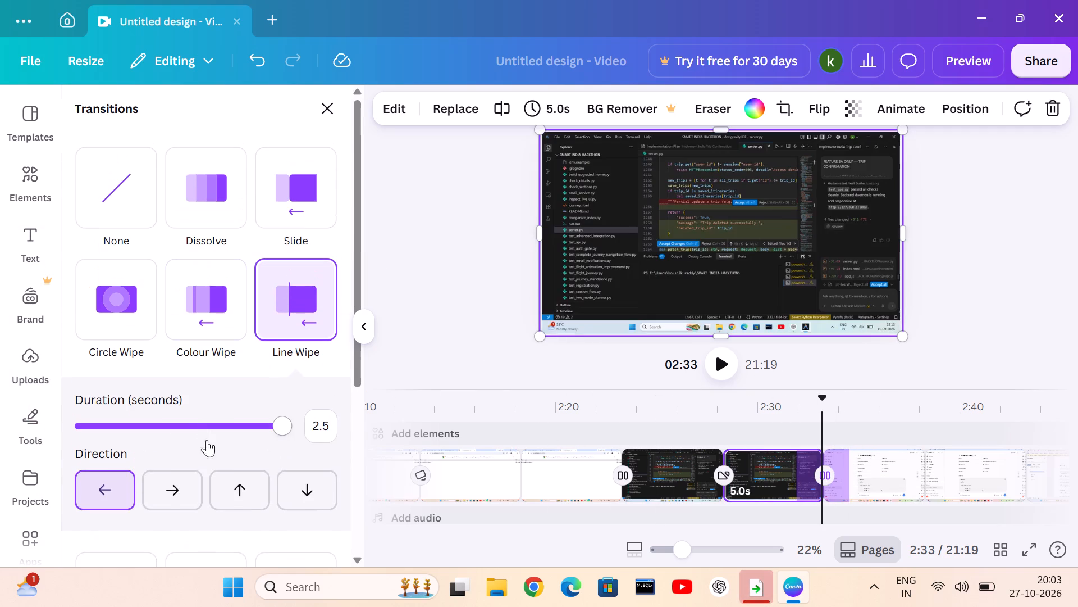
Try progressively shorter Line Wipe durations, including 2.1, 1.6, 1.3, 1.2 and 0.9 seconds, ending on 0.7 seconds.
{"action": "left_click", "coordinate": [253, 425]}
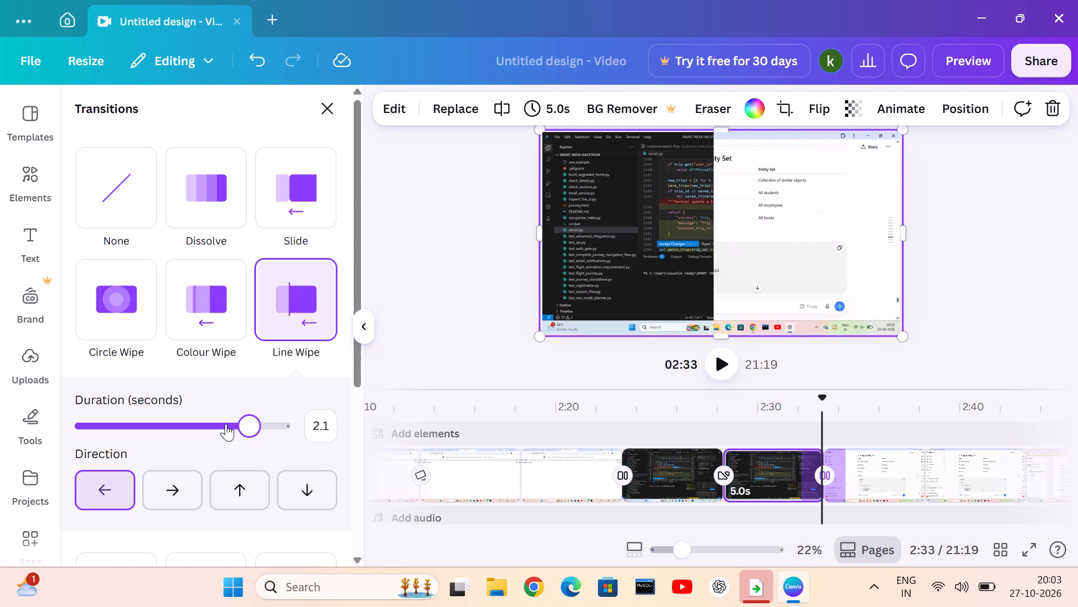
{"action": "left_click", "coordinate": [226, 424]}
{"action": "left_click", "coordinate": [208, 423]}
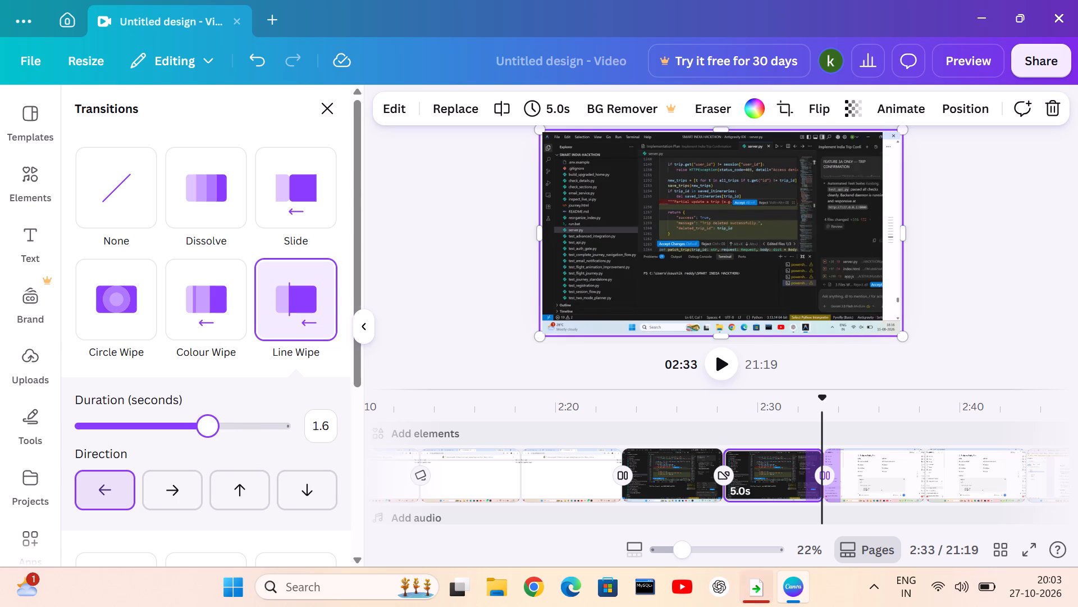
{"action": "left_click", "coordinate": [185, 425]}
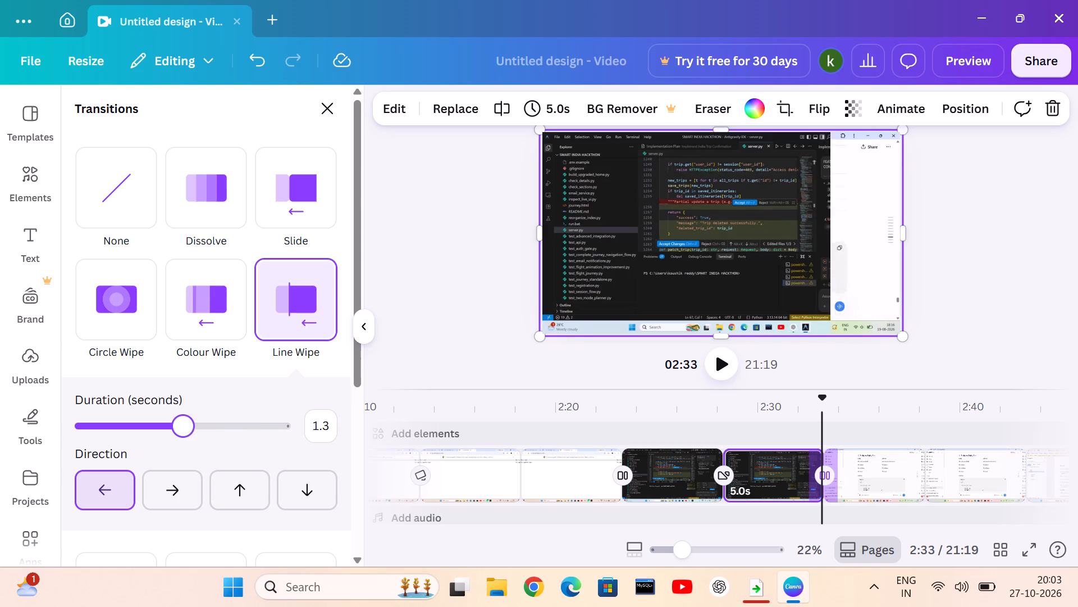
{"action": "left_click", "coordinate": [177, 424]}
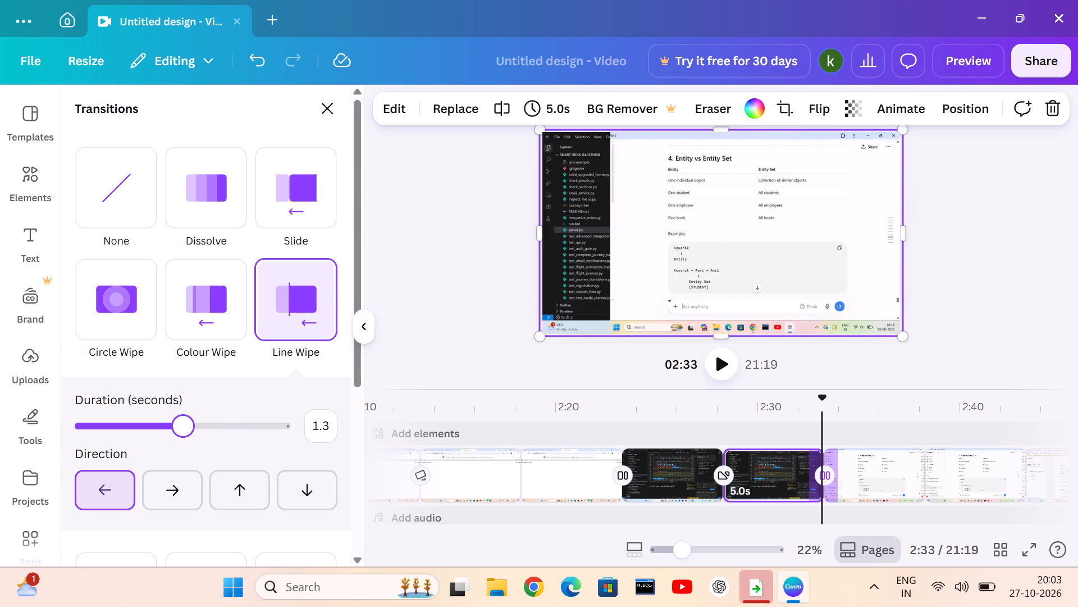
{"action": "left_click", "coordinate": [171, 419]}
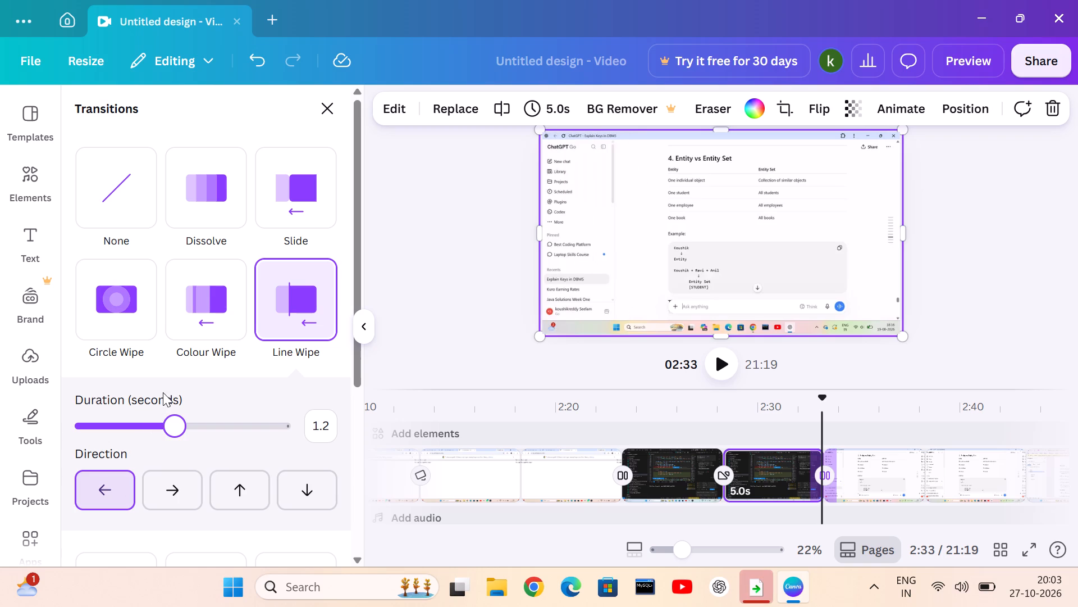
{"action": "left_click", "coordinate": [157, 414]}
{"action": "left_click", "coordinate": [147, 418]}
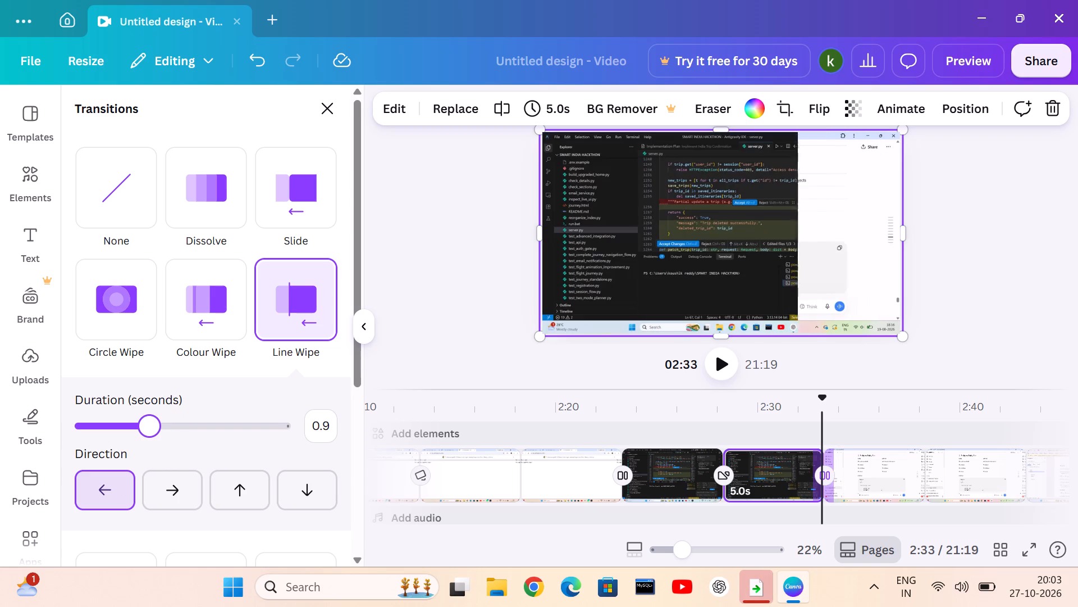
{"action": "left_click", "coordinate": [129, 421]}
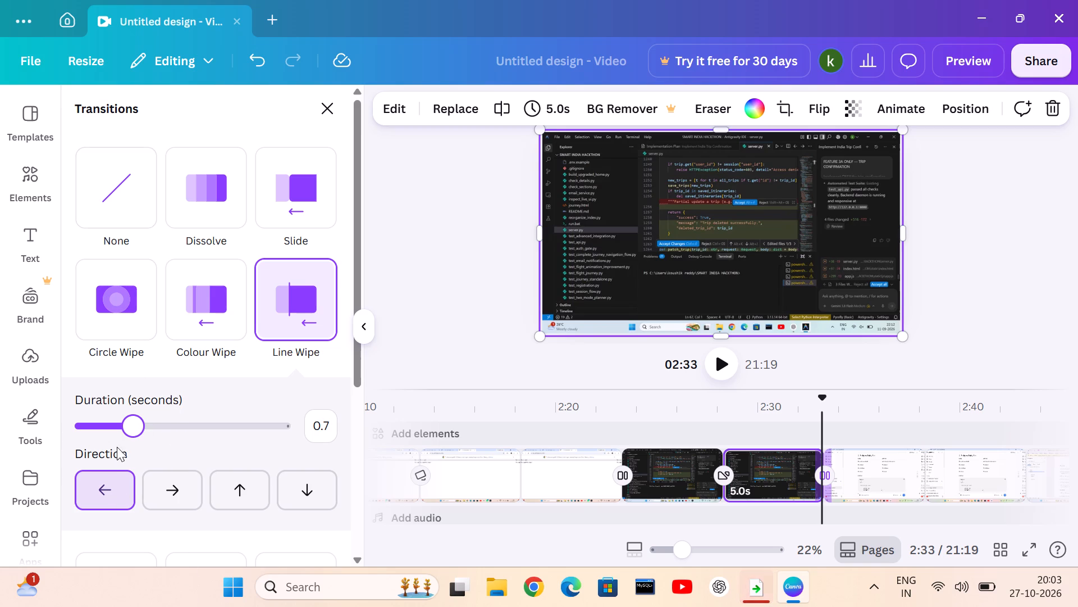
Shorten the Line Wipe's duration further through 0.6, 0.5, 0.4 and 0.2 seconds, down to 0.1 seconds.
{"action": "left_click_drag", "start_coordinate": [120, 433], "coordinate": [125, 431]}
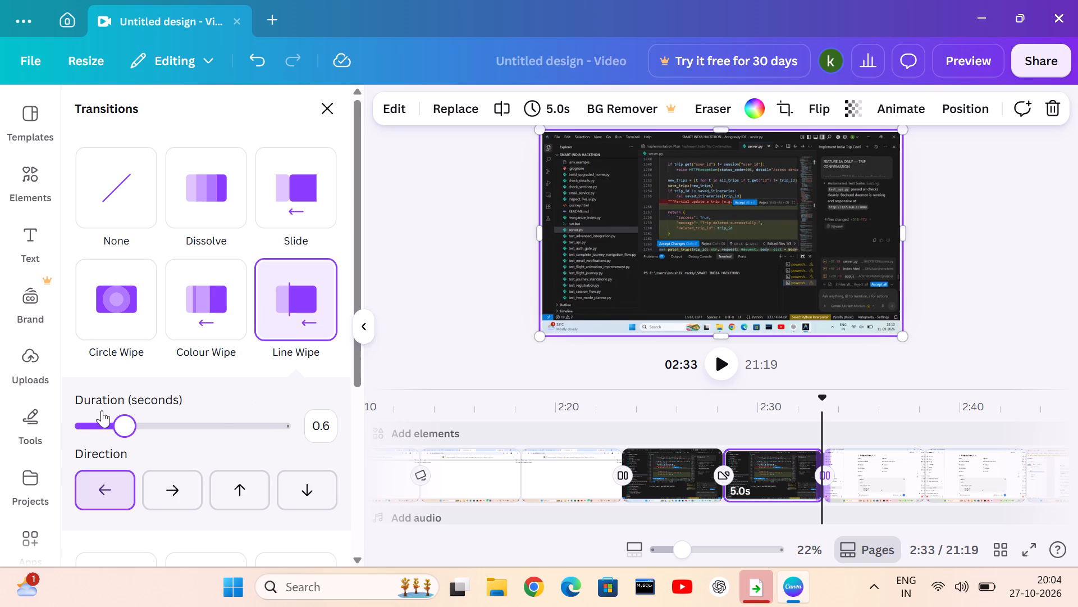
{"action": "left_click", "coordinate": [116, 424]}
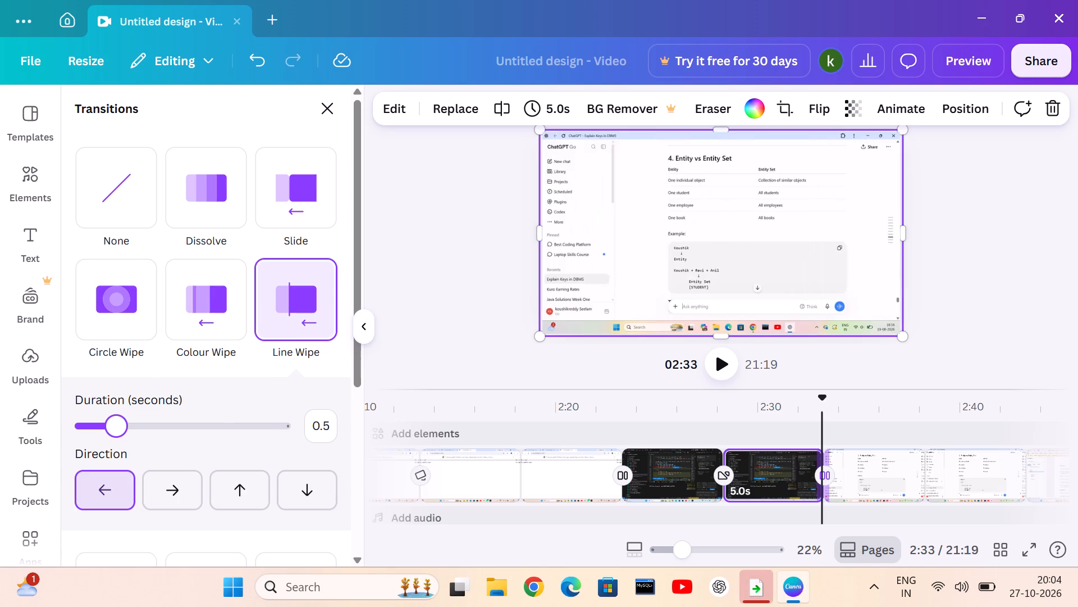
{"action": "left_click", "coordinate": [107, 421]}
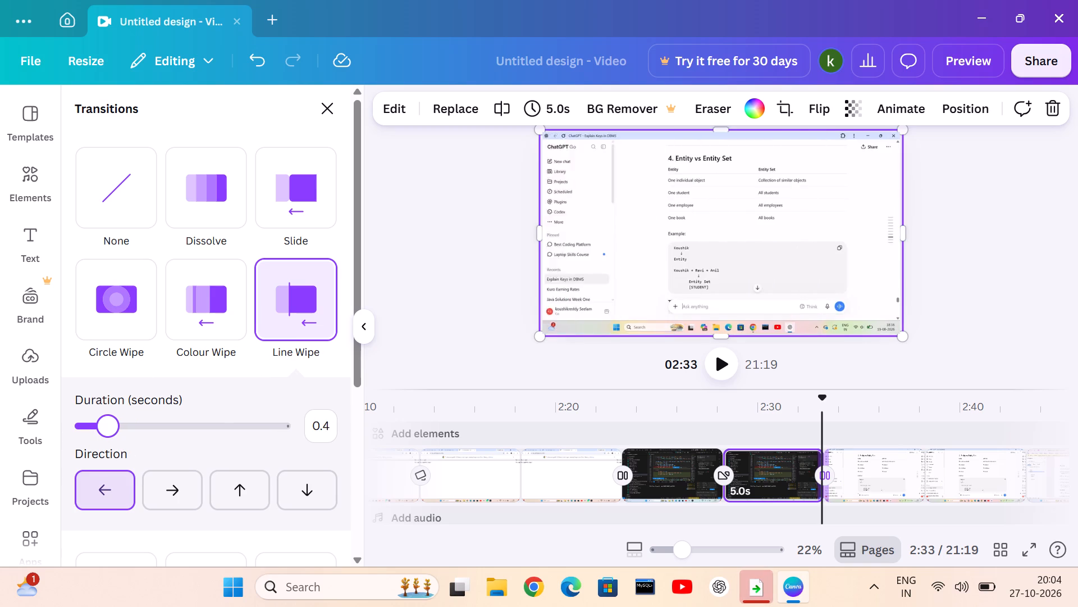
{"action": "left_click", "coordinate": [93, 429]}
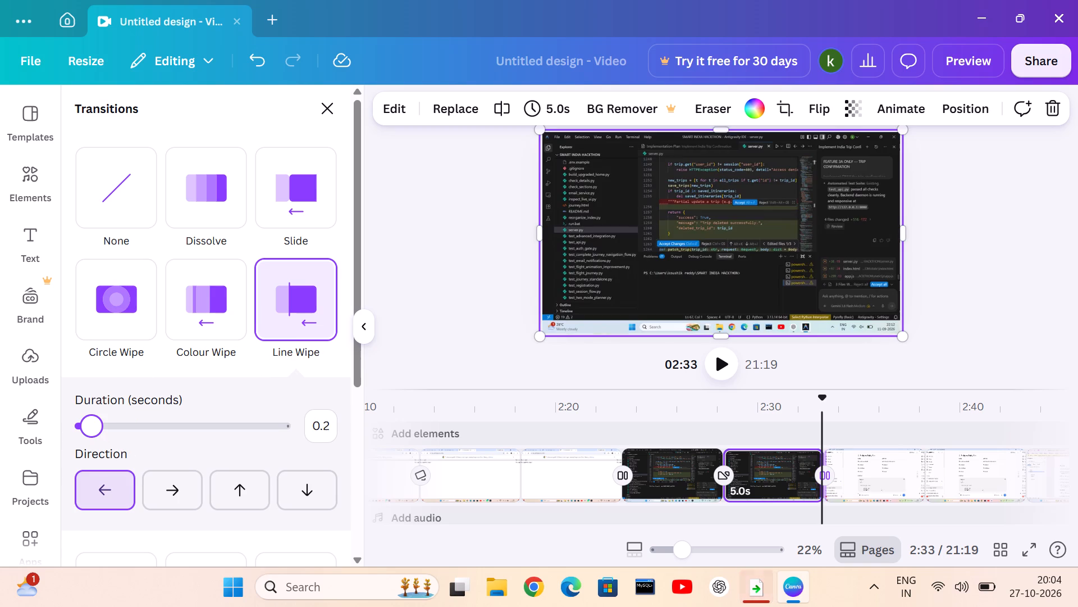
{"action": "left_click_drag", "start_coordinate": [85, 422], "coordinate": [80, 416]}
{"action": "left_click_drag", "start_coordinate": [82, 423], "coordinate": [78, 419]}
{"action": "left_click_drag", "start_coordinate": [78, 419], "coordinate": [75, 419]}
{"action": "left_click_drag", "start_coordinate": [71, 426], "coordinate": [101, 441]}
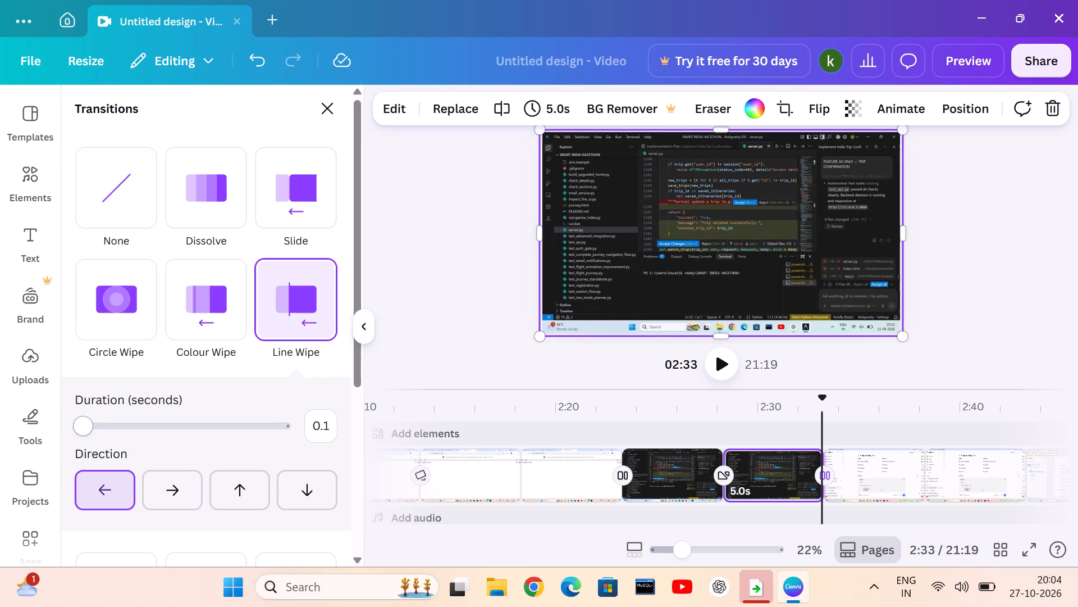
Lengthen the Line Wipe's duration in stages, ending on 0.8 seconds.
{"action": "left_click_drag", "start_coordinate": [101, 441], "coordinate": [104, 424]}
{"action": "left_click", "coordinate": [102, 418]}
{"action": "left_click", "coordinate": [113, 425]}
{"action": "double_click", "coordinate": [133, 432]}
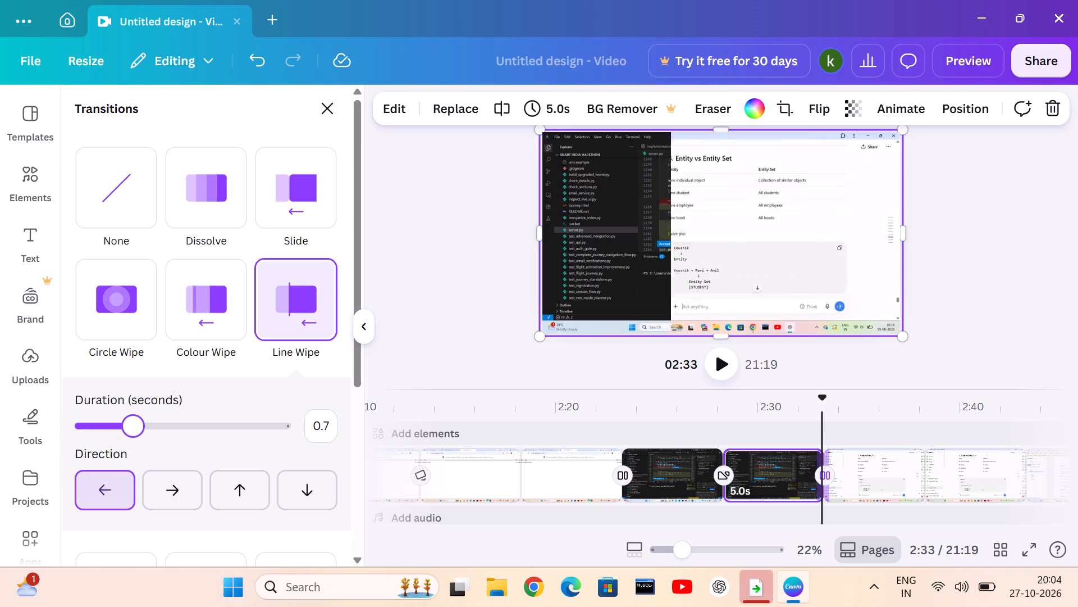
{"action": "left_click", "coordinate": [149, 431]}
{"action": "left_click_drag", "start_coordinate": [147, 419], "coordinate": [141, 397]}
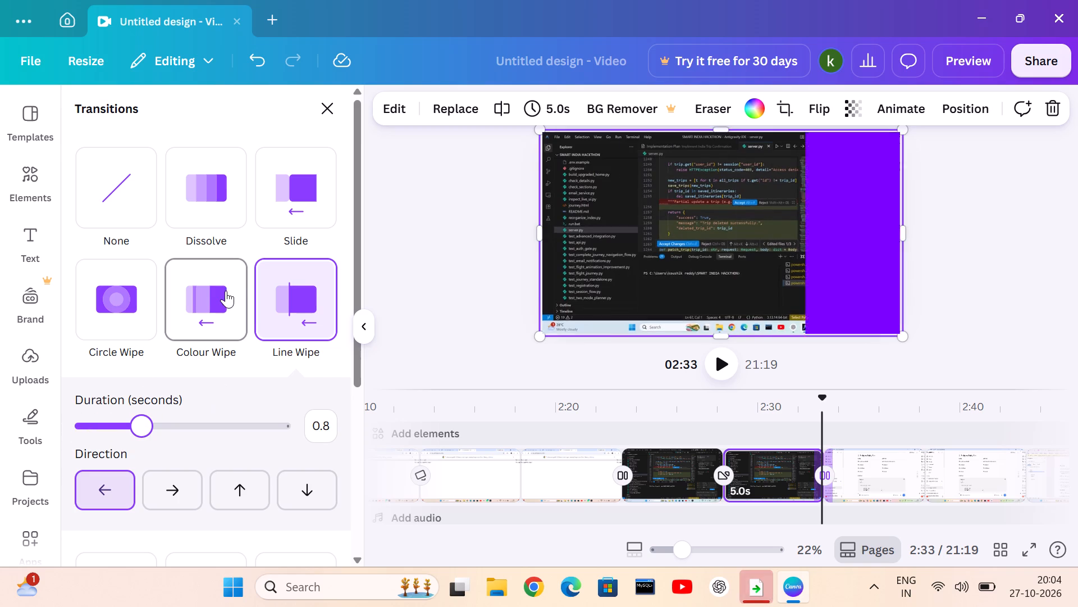
Change the transition at the 2:33 clip boundary to Colour Wipe.
{"action": "left_click", "coordinate": [201, 284]}
Lengthen the Colour Wipe's duration in stages, including 1.2, 1.5 and 1.6 seconds, ending on 1.9 seconds.
{"action": "left_click", "coordinate": [147, 355]}
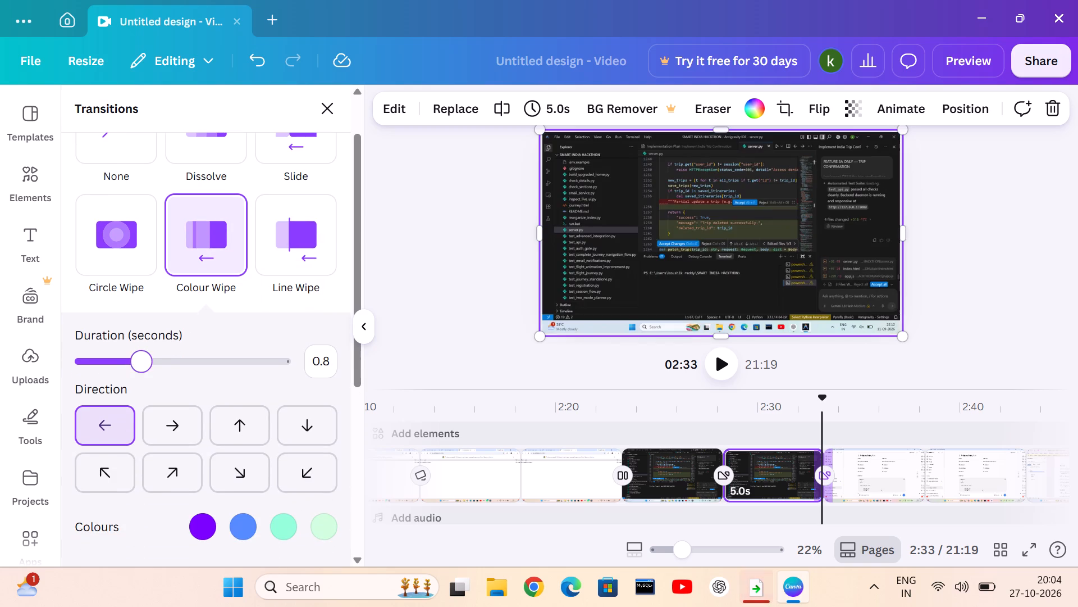
{"action": "left_click_drag", "start_coordinate": [148, 355], "coordinate": [153, 360]}
{"action": "left_click", "coordinate": [170, 368]}
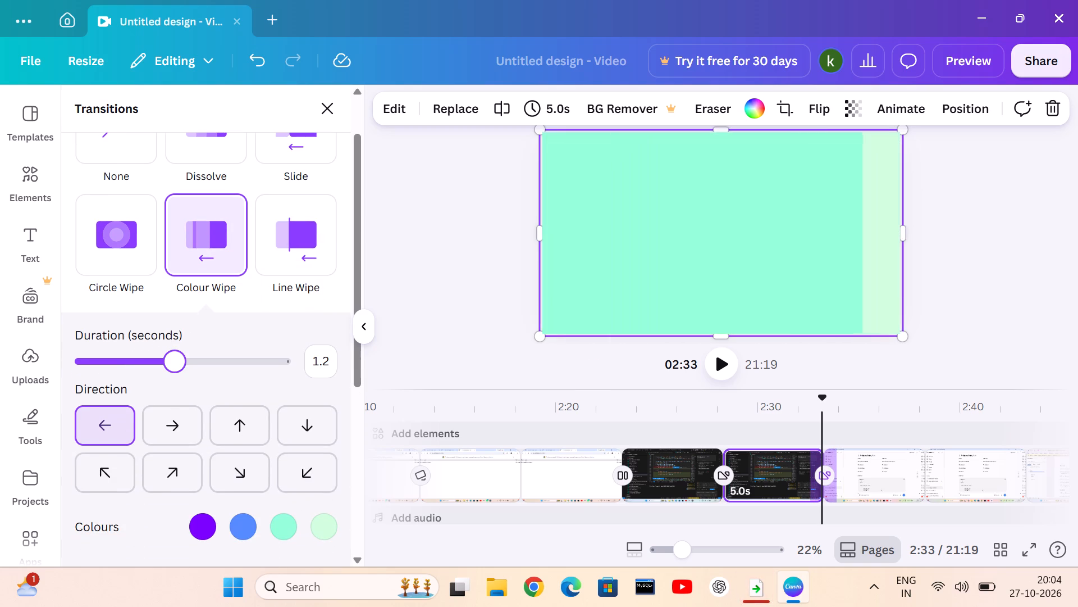
{"action": "left_click", "coordinate": [186, 365]}
{"action": "left_click", "coordinate": [201, 363]}
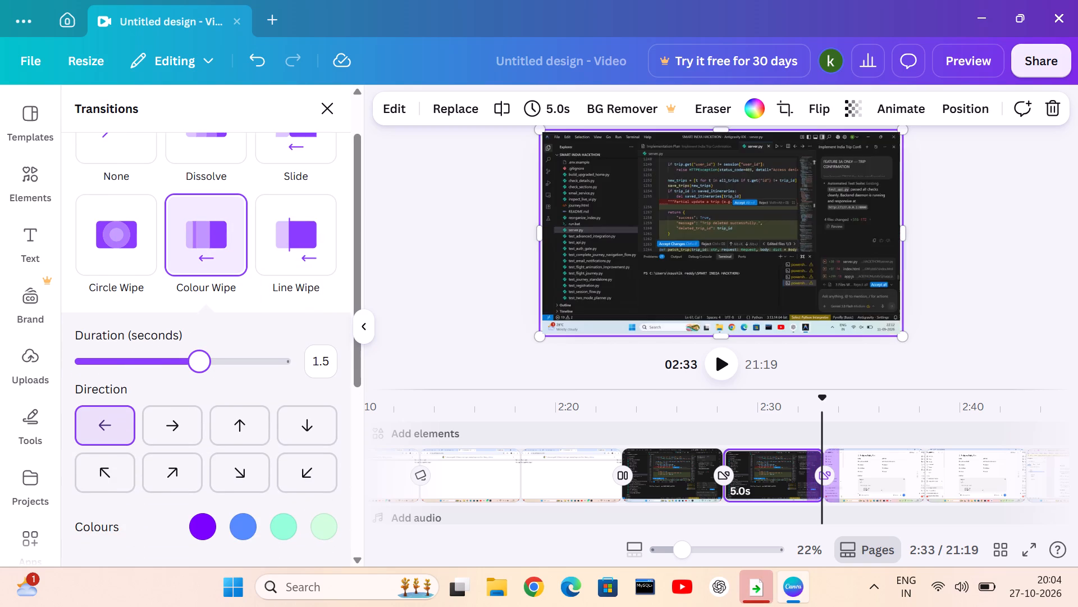
{"action": "left_click", "coordinate": [203, 360]}
{"action": "left_click", "coordinate": [209, 360]}
{"action": "left_click", "coordinate": [209, 360]}
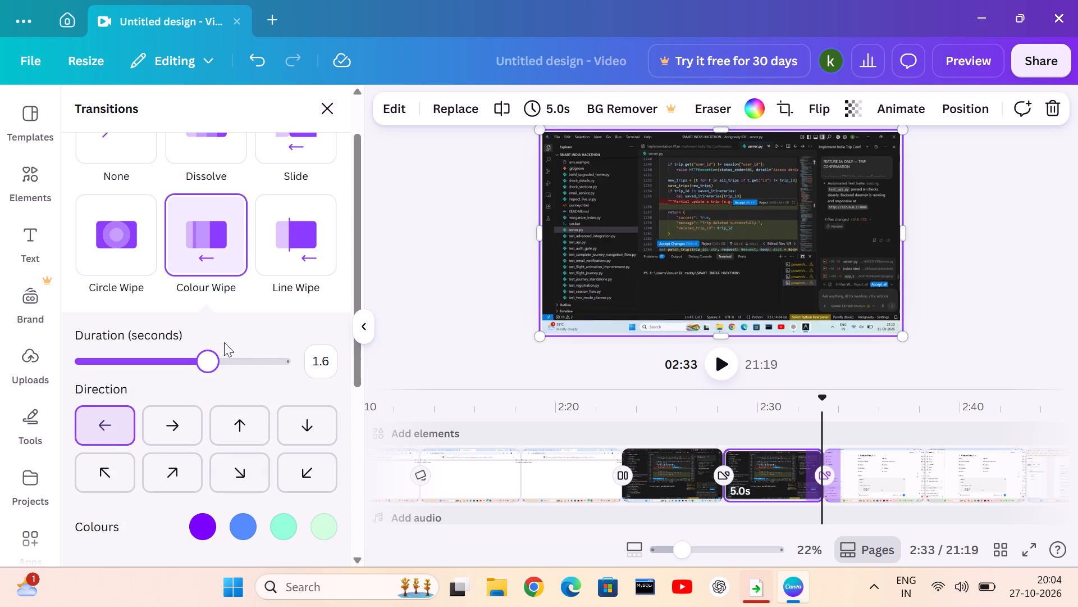
{"action": "left_click", "coordinate": [220, 355]}
{"action": "left_click", "coordinate": [234, 372]}
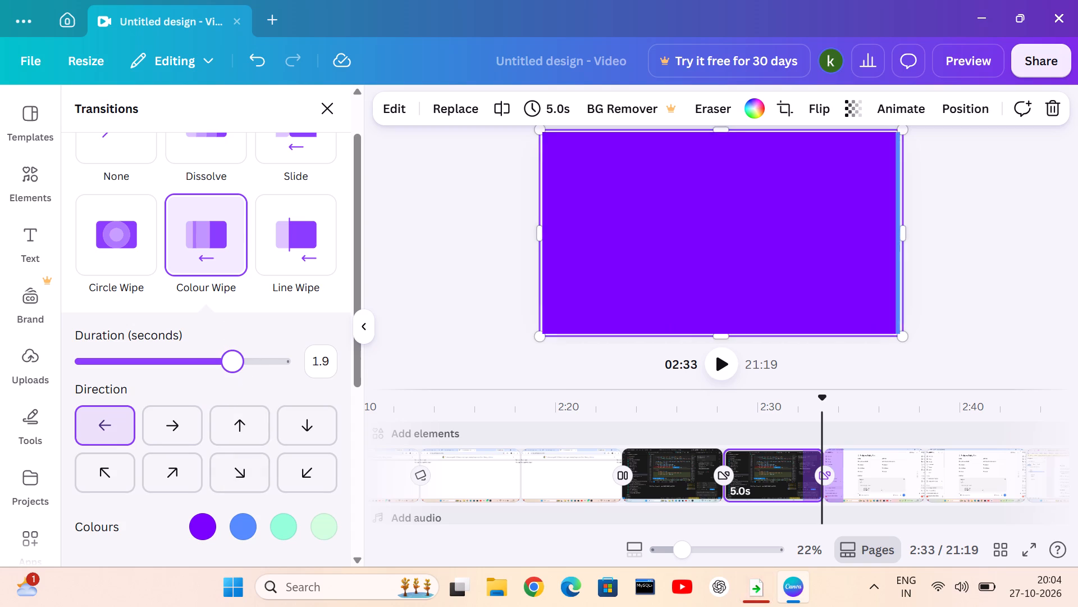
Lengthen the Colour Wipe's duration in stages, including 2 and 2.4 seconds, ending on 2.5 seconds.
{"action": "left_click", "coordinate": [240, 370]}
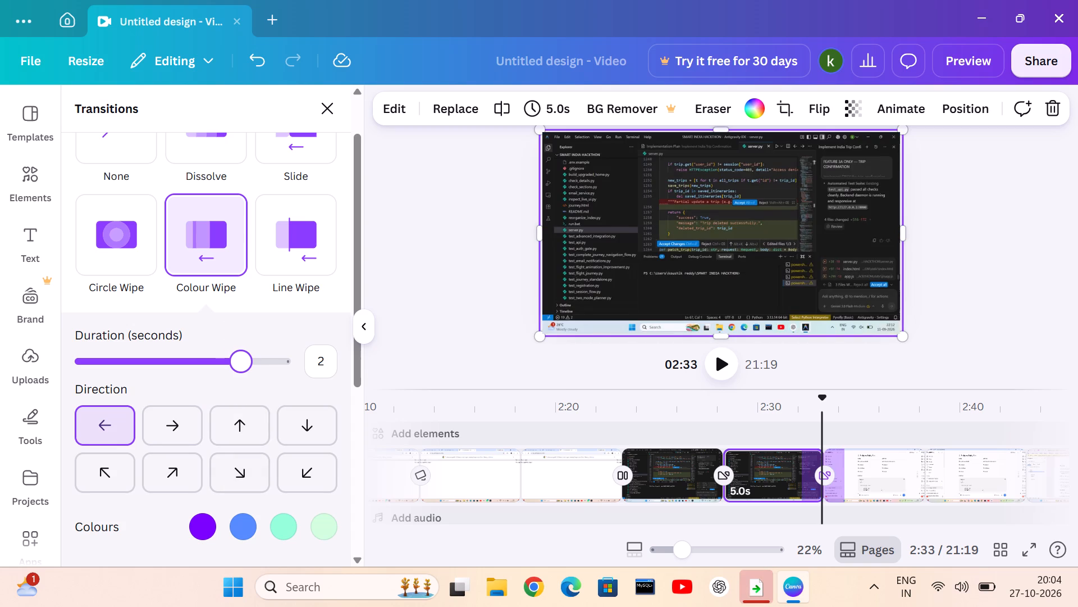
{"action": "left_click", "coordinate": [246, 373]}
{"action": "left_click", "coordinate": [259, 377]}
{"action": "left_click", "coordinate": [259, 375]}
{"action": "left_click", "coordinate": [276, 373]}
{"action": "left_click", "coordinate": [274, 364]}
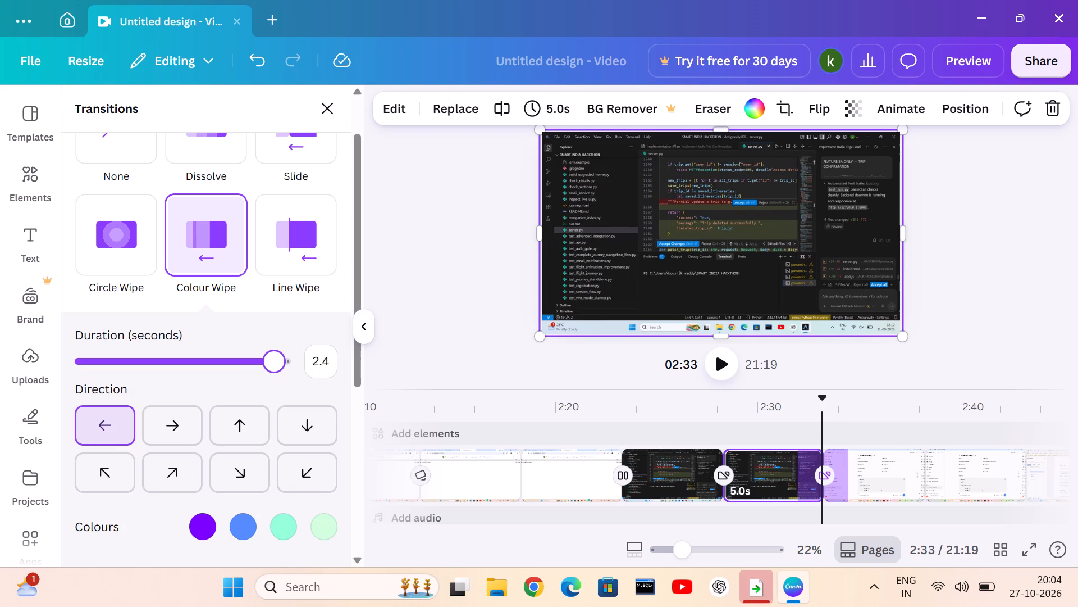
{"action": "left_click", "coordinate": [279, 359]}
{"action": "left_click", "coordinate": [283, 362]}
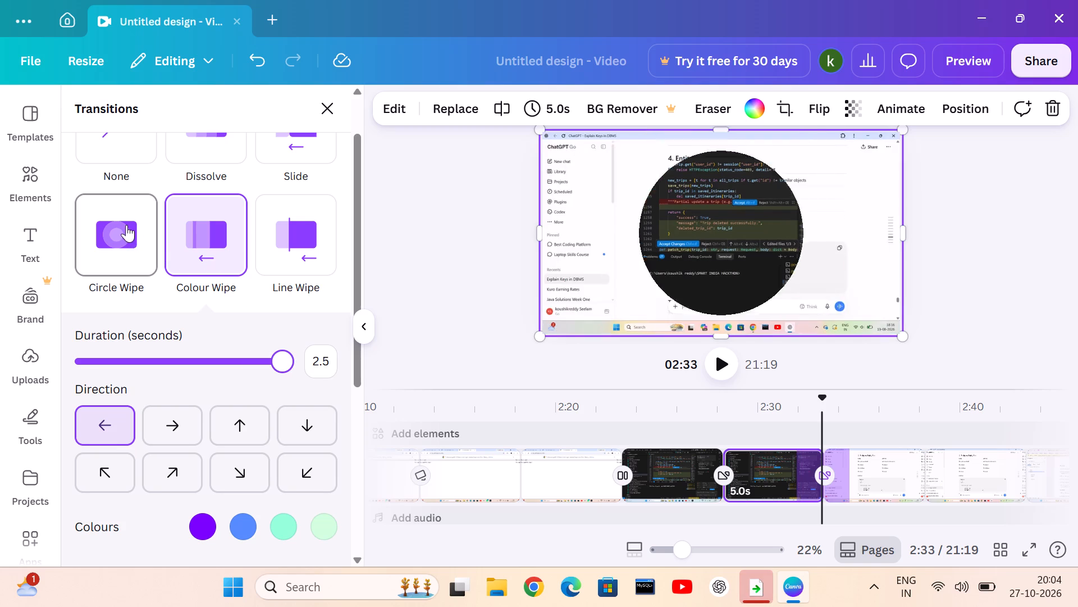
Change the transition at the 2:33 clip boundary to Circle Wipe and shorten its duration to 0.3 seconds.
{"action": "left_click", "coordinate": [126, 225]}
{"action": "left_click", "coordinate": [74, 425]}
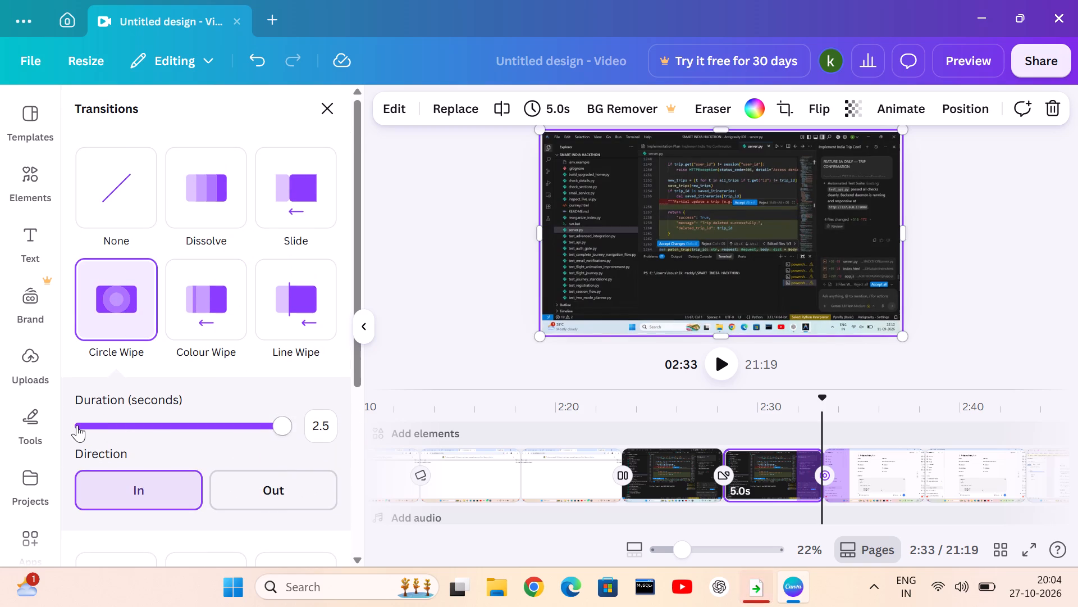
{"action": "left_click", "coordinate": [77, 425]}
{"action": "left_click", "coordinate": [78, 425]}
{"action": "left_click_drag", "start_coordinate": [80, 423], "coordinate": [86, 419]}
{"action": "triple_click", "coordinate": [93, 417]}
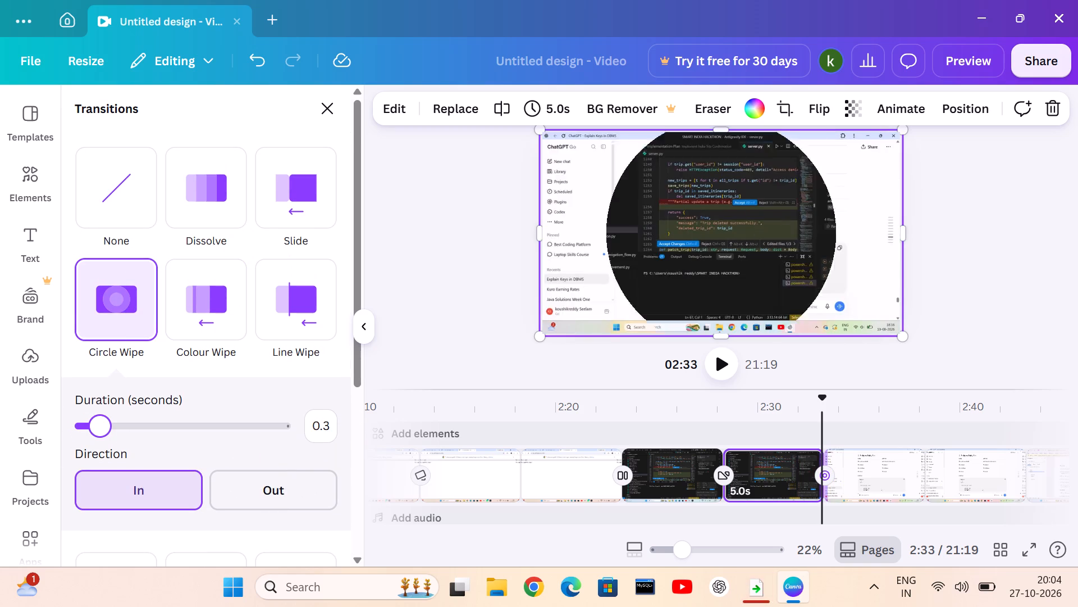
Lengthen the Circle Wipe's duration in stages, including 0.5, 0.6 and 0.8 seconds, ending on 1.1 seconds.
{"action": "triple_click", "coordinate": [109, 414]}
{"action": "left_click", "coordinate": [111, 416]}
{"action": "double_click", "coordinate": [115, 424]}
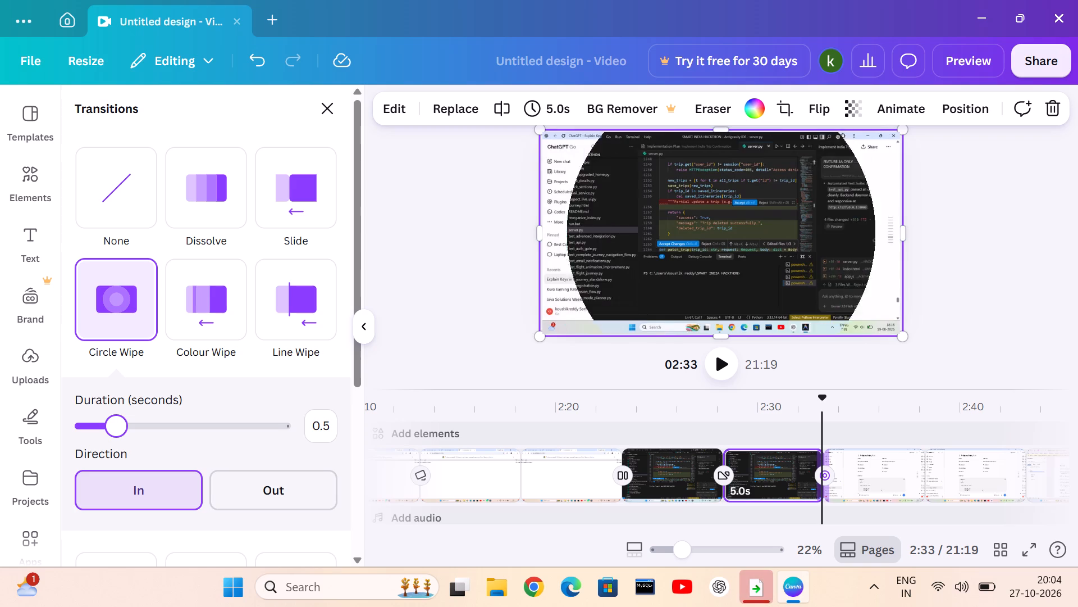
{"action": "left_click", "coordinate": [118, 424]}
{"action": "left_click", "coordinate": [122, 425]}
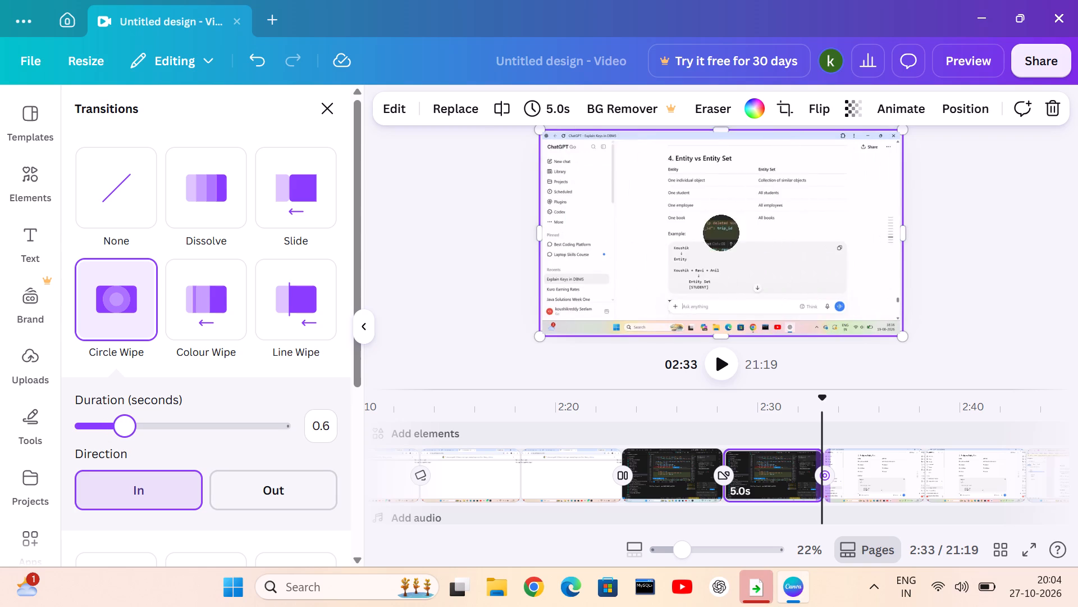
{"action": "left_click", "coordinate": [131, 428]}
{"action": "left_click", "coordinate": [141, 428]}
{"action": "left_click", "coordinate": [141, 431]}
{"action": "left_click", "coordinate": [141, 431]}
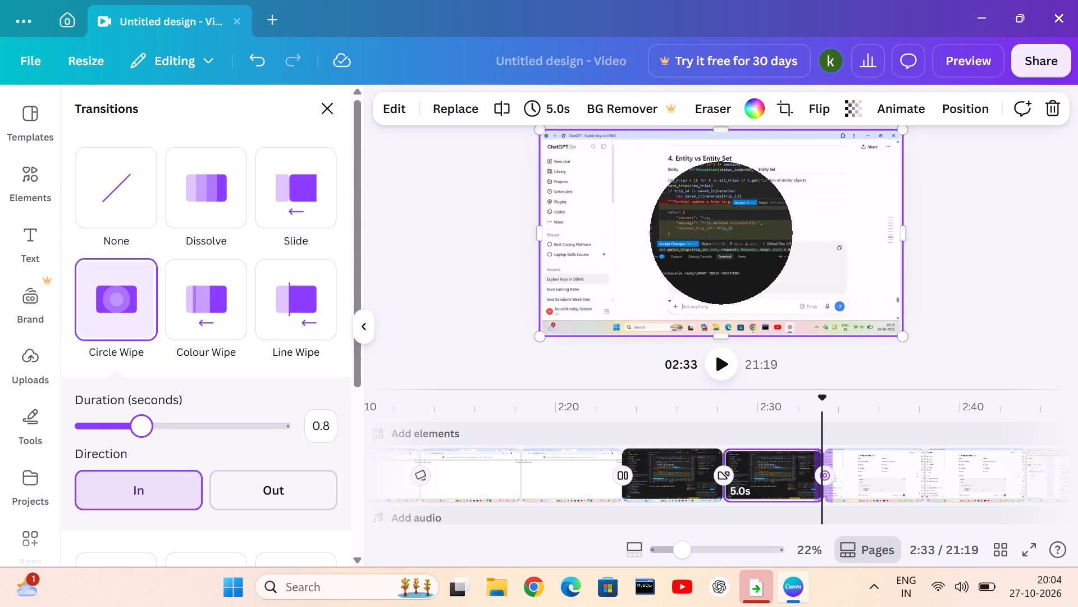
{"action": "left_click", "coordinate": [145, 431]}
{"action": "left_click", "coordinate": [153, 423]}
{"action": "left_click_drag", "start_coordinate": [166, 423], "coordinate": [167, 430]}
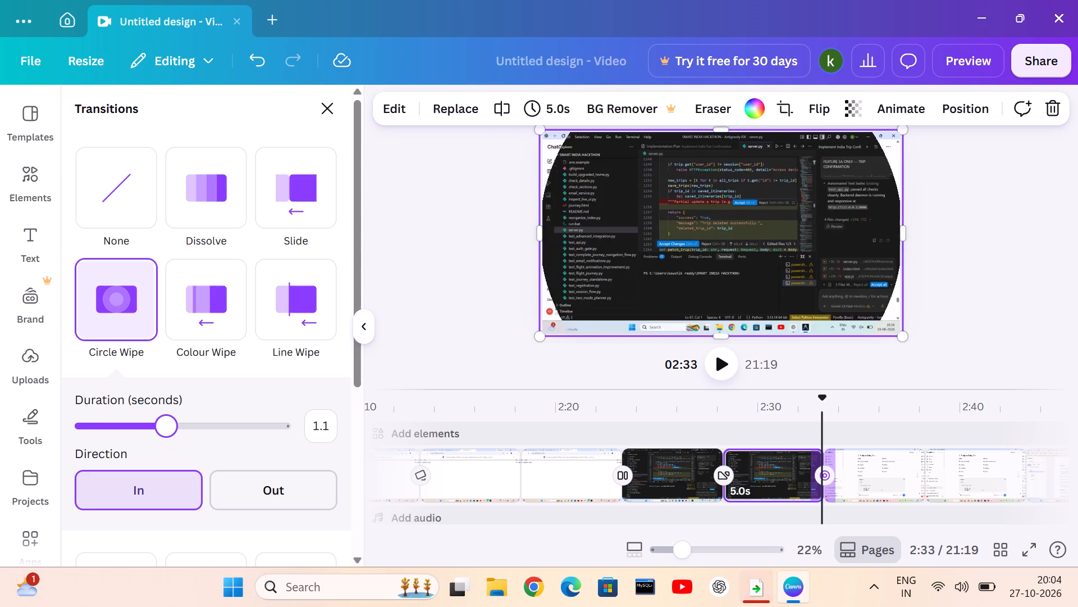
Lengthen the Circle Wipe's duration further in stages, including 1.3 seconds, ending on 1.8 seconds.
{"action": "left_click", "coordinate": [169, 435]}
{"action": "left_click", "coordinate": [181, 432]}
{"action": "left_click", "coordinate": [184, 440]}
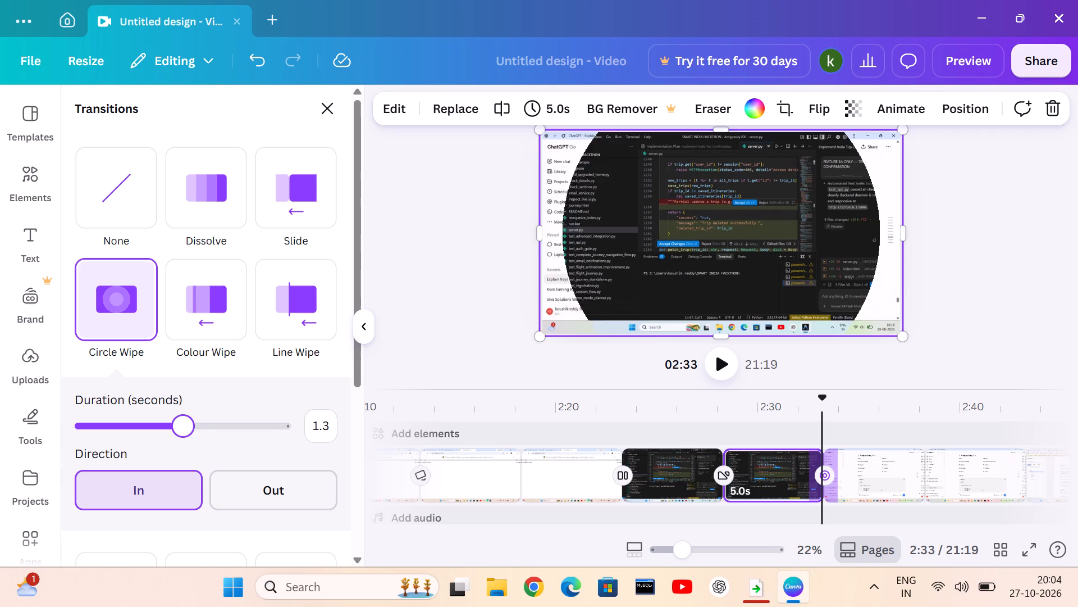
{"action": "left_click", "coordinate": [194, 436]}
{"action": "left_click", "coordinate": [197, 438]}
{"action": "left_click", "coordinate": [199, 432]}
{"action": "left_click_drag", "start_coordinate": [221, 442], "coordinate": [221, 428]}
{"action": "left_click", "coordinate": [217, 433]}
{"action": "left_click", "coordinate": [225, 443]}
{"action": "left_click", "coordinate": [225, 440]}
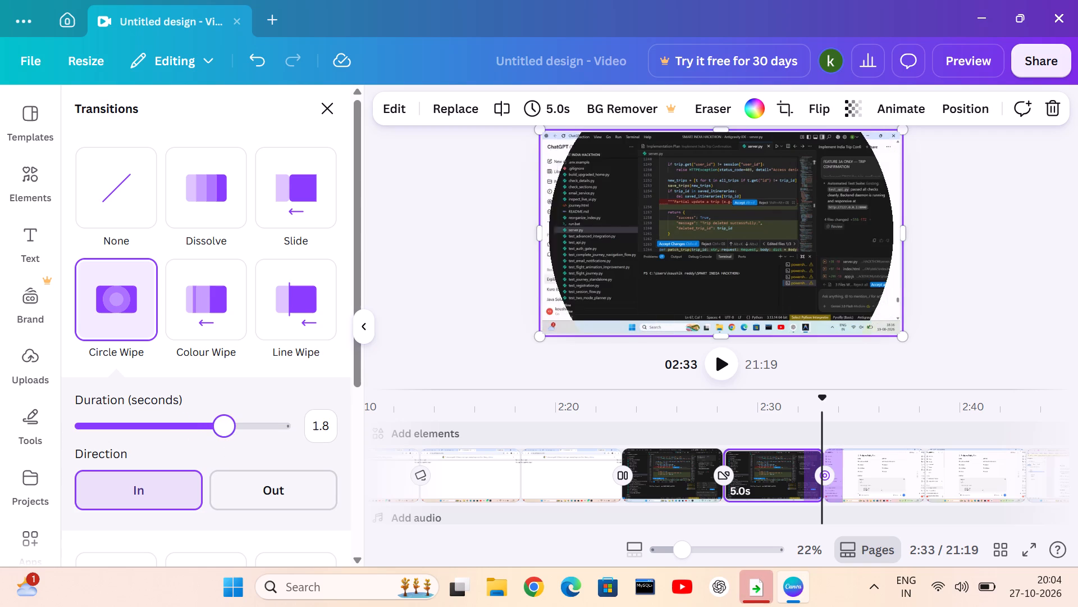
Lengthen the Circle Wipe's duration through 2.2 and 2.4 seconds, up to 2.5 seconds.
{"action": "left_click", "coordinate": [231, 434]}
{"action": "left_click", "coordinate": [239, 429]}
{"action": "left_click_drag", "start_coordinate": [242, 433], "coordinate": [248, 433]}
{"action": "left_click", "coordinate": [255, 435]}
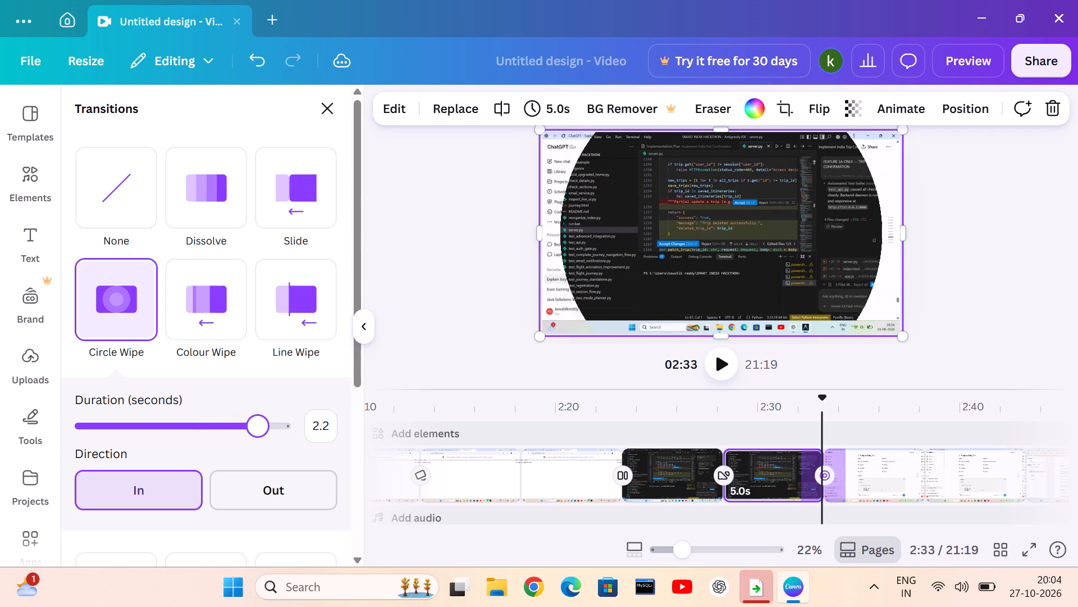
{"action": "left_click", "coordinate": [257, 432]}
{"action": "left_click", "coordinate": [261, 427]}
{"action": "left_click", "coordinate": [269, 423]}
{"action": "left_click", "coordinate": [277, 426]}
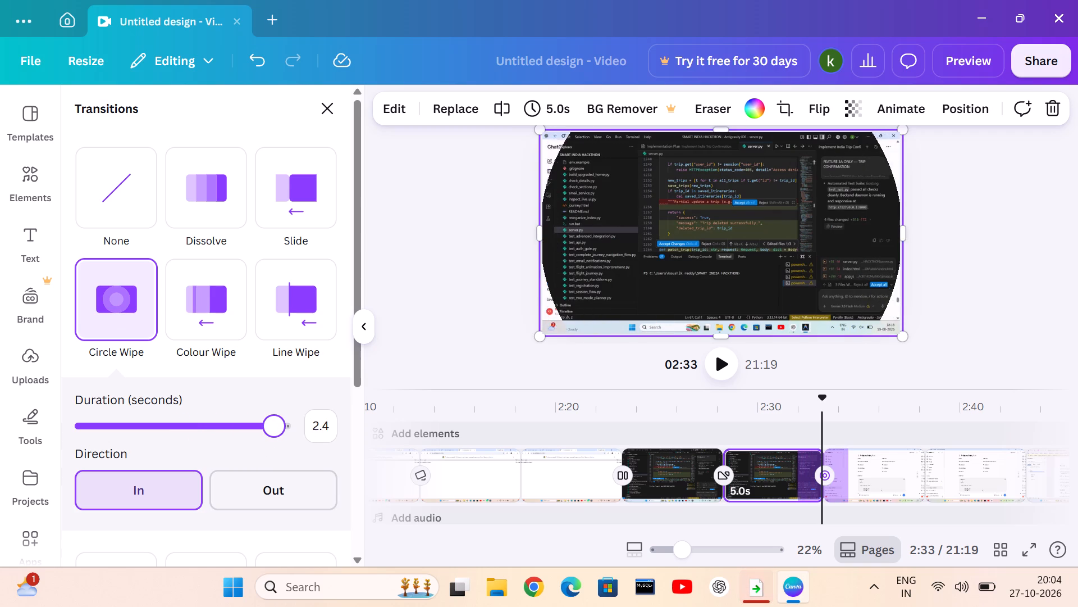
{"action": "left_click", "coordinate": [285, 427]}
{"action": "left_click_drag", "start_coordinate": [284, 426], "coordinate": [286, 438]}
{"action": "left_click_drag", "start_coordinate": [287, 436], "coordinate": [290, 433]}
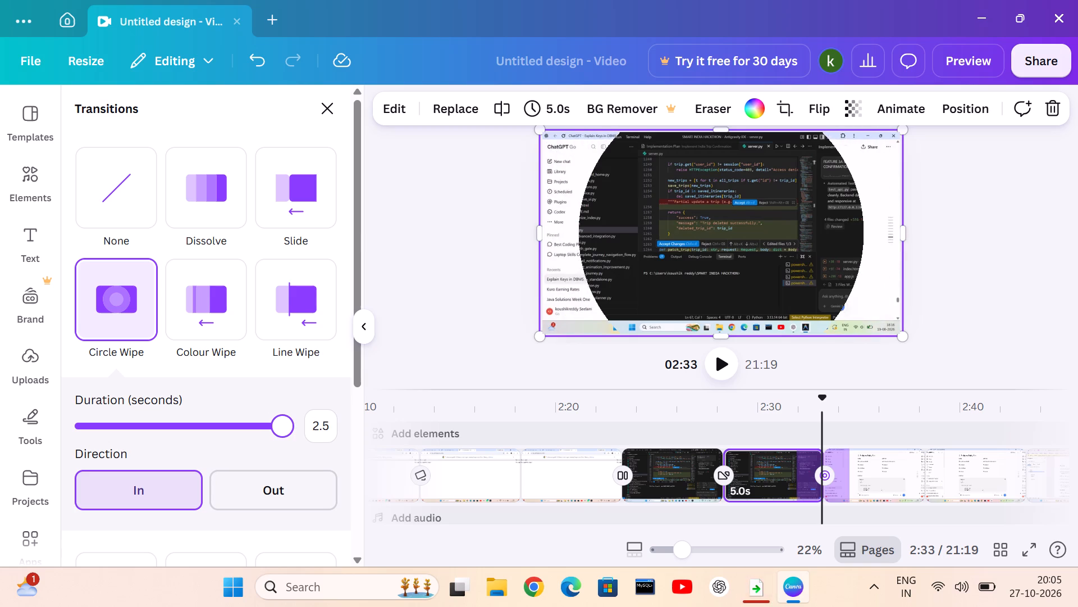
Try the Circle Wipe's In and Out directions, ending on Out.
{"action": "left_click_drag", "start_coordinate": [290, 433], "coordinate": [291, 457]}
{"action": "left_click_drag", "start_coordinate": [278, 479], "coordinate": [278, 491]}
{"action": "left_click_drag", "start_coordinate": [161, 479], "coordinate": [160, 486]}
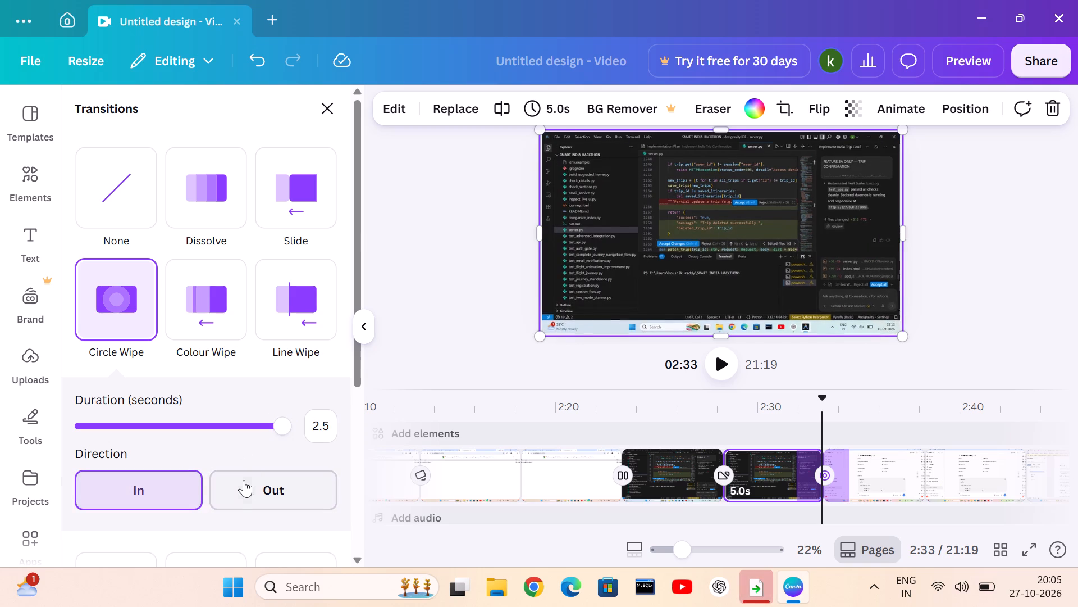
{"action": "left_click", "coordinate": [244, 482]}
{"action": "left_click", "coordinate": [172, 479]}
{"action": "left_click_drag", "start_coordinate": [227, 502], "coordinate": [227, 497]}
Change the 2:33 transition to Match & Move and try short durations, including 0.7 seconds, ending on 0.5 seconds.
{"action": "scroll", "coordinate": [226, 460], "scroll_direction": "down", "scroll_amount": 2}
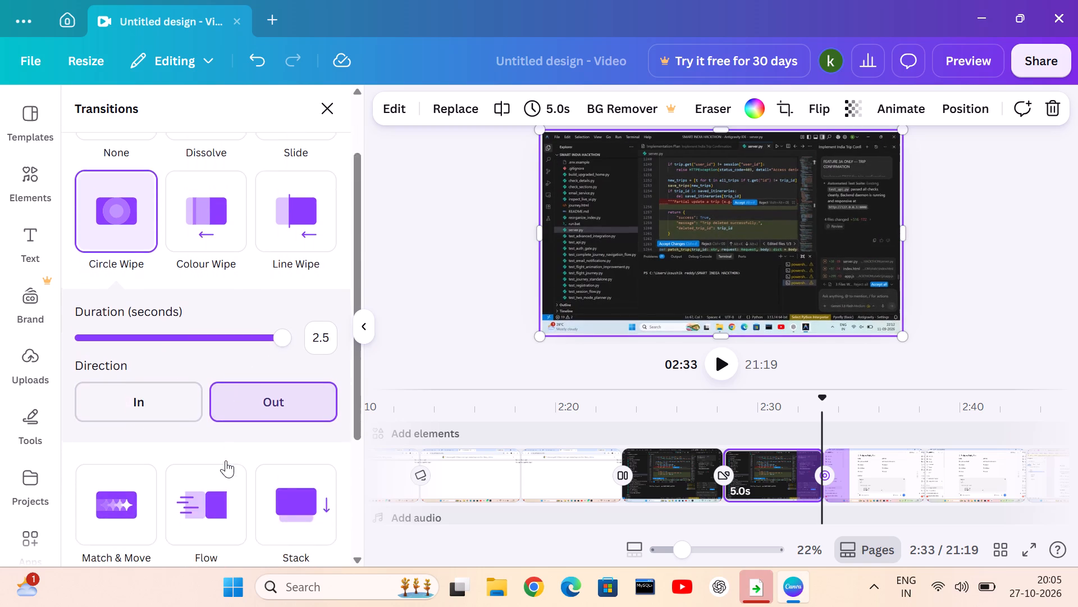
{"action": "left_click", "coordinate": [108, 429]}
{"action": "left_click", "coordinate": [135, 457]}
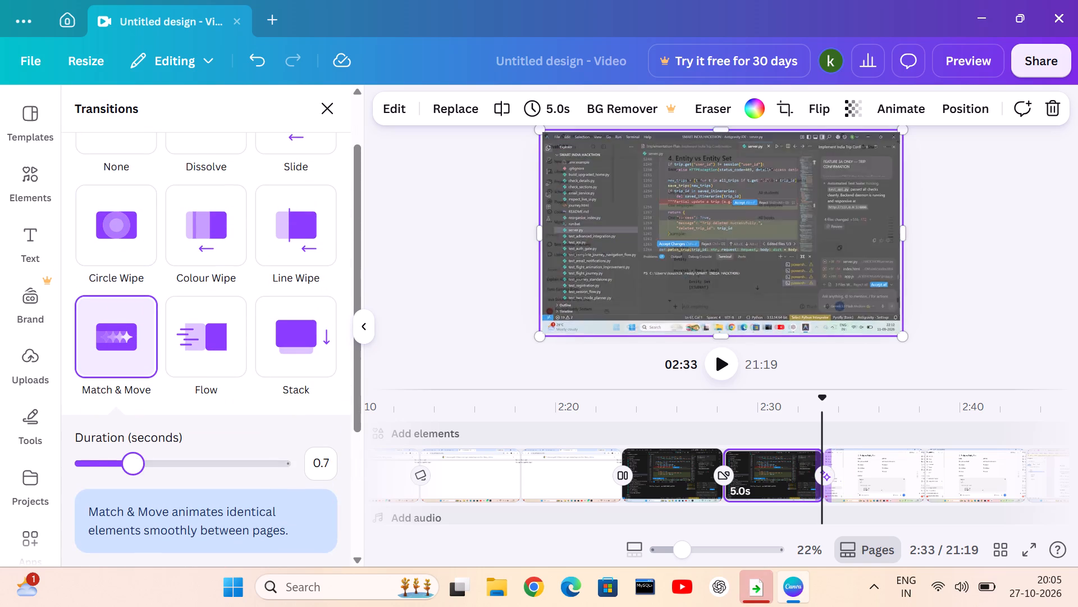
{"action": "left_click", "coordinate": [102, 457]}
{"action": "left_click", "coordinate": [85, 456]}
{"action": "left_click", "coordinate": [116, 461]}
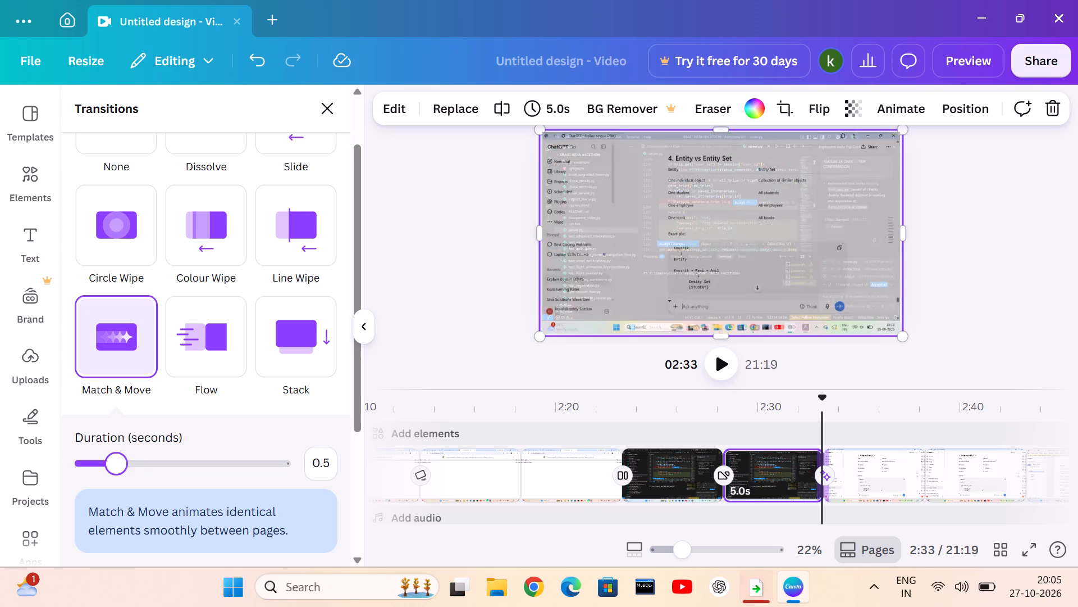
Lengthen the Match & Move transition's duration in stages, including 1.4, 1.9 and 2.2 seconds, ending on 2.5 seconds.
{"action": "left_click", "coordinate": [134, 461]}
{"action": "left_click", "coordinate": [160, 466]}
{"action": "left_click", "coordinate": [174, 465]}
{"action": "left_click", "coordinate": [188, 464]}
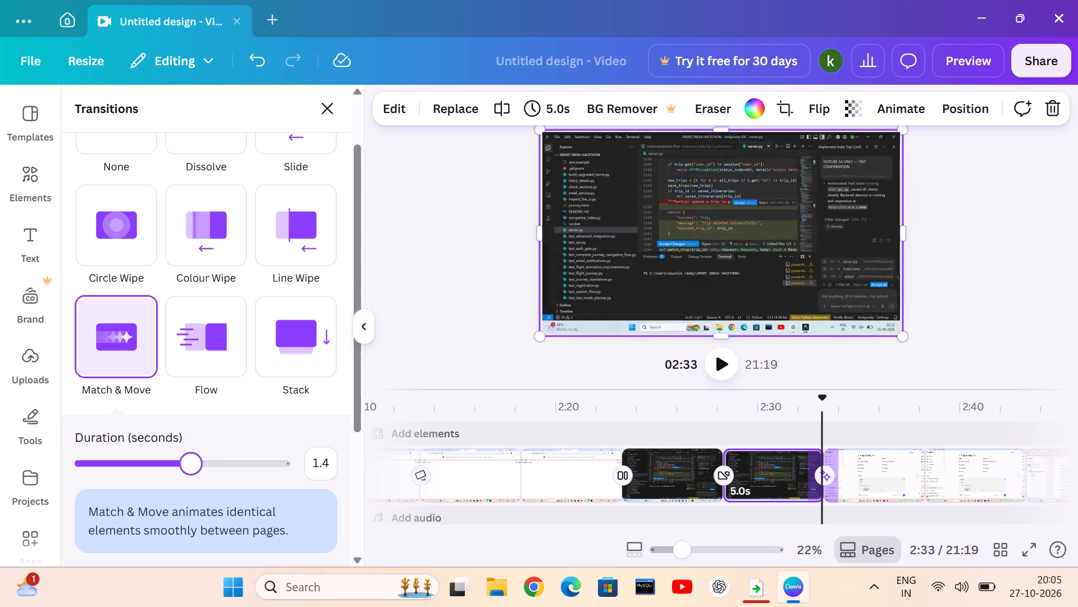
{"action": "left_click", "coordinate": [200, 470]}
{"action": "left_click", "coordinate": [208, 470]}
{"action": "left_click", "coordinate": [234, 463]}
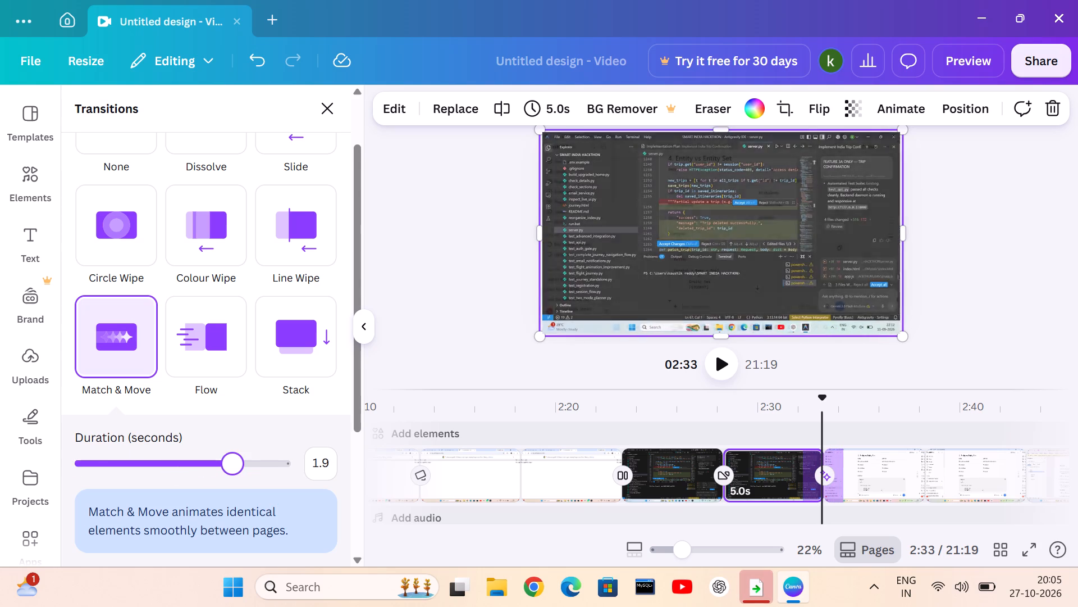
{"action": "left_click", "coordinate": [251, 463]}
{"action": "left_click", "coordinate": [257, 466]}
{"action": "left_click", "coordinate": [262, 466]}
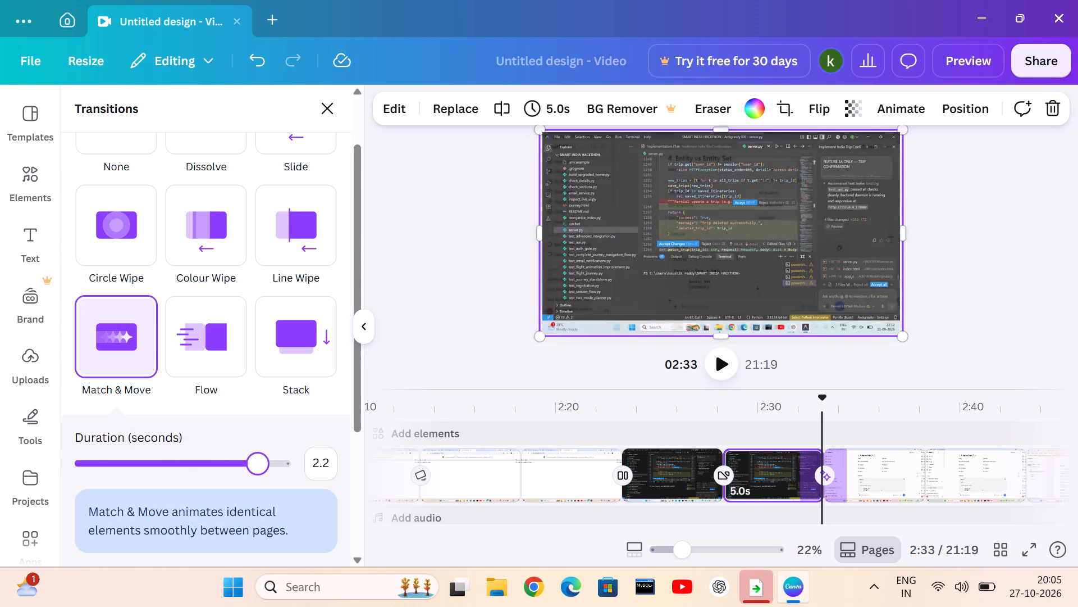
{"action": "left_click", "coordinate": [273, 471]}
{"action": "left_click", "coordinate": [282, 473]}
Change the transition at the 2:33 clip boundary to Flow.
{"action": "left_click", "coordinate": [211, 346]}
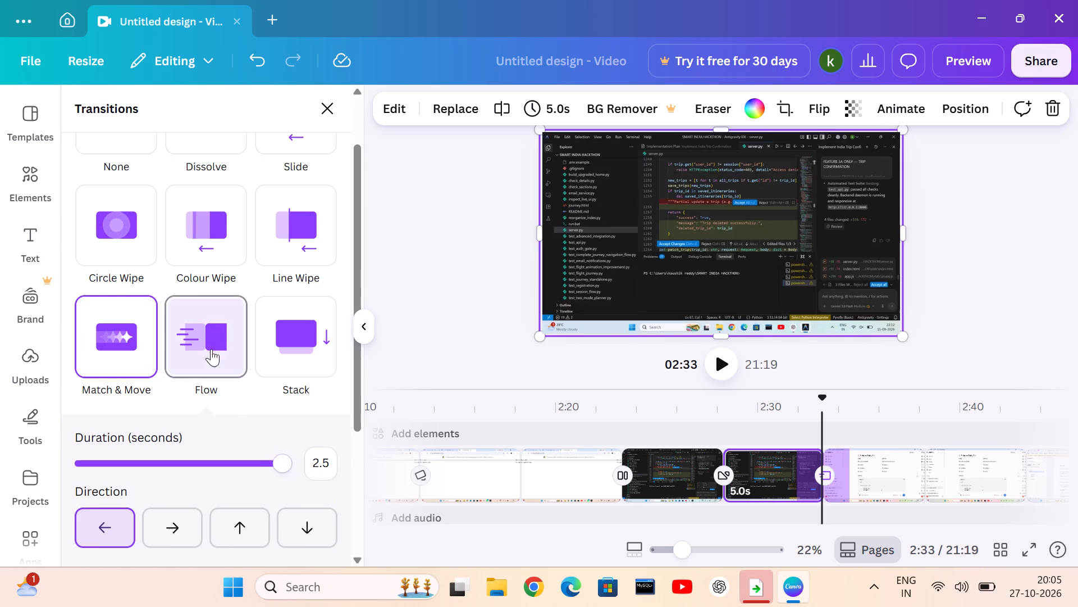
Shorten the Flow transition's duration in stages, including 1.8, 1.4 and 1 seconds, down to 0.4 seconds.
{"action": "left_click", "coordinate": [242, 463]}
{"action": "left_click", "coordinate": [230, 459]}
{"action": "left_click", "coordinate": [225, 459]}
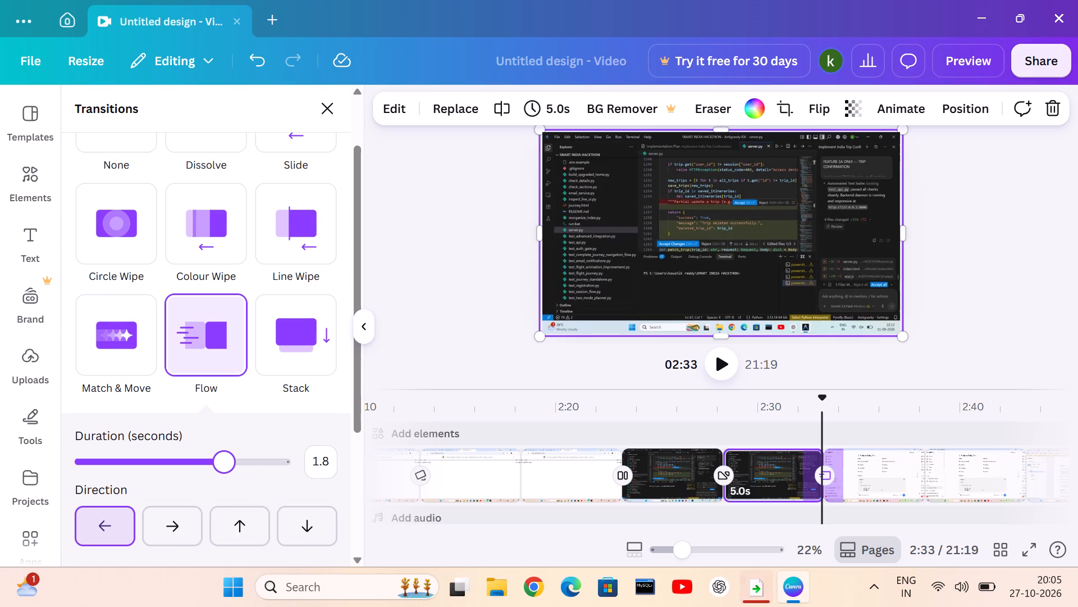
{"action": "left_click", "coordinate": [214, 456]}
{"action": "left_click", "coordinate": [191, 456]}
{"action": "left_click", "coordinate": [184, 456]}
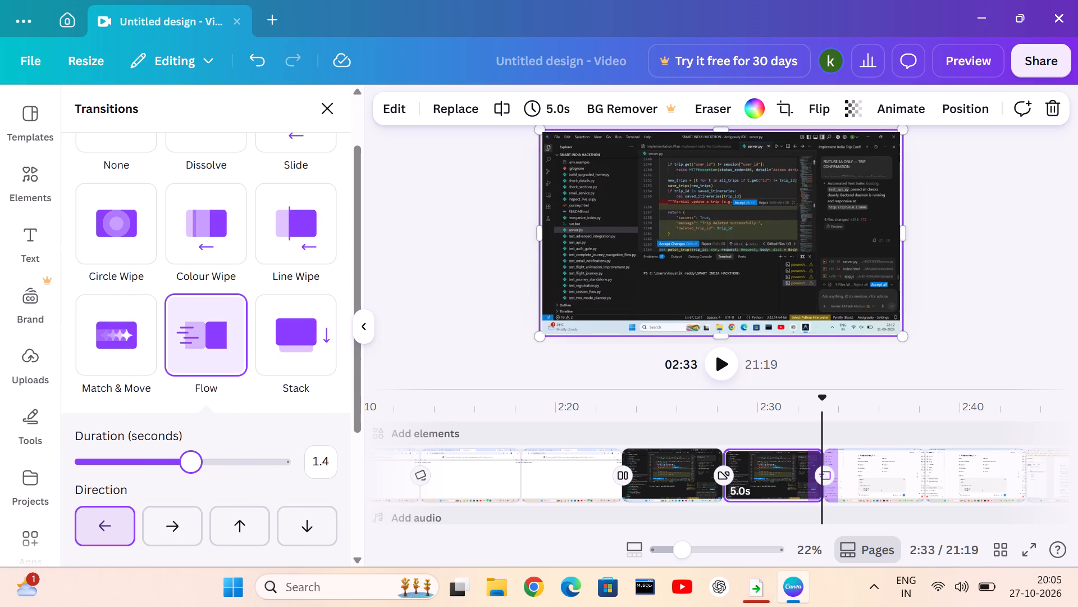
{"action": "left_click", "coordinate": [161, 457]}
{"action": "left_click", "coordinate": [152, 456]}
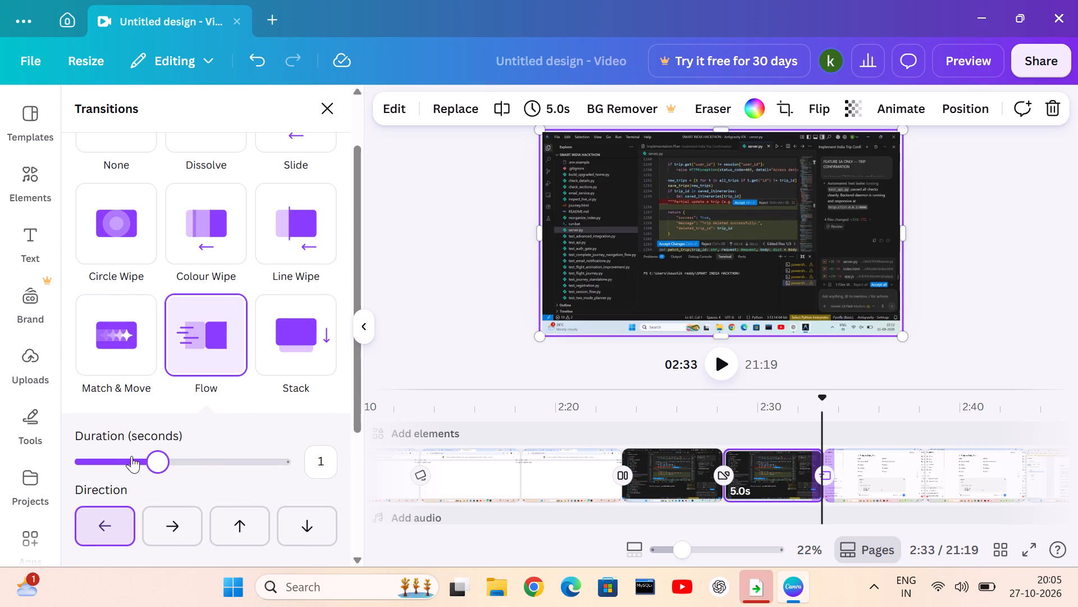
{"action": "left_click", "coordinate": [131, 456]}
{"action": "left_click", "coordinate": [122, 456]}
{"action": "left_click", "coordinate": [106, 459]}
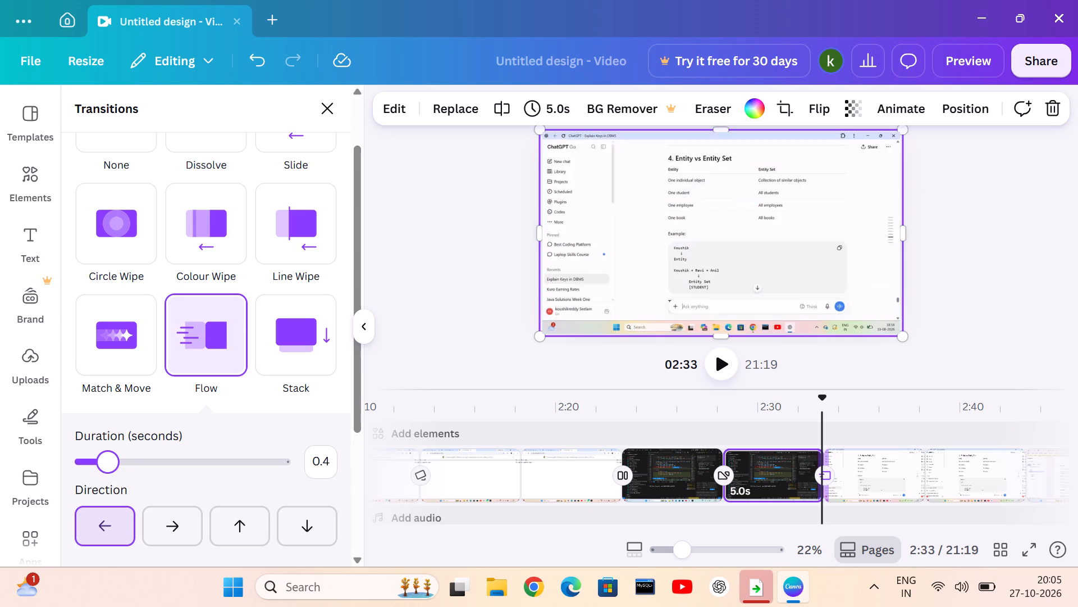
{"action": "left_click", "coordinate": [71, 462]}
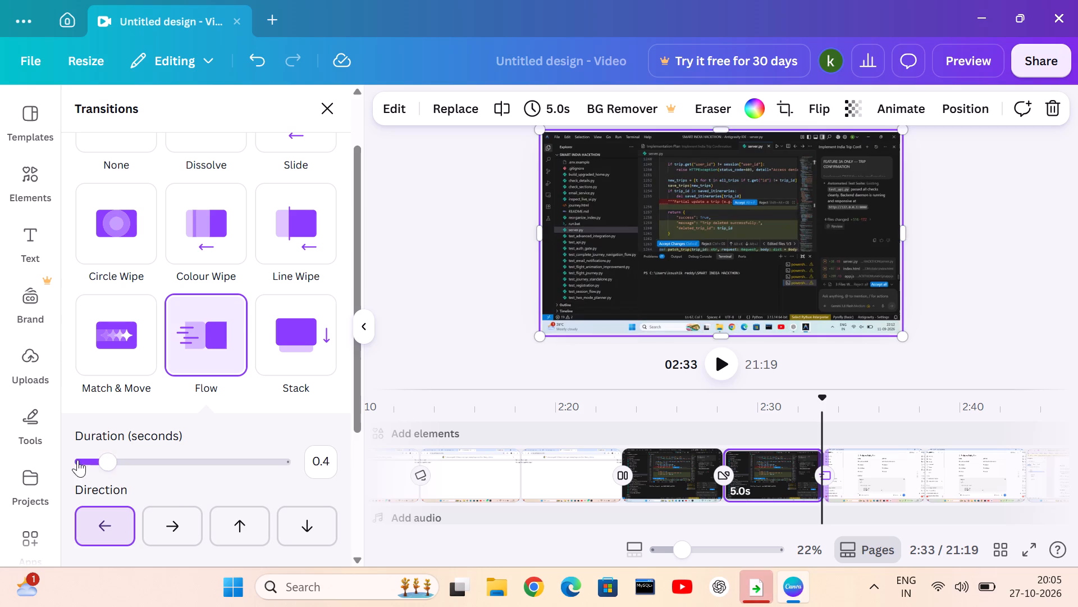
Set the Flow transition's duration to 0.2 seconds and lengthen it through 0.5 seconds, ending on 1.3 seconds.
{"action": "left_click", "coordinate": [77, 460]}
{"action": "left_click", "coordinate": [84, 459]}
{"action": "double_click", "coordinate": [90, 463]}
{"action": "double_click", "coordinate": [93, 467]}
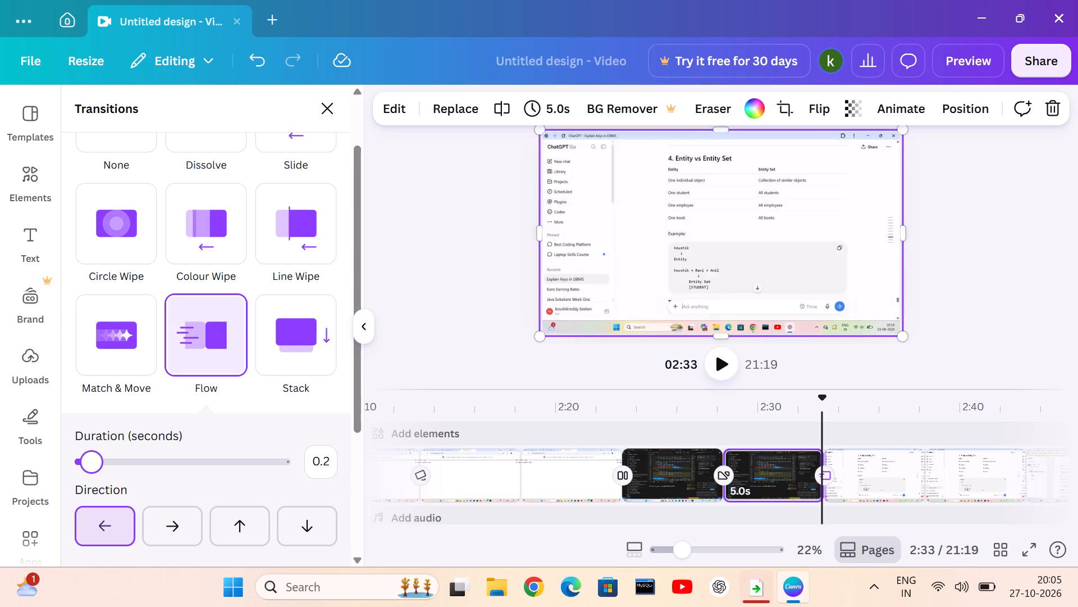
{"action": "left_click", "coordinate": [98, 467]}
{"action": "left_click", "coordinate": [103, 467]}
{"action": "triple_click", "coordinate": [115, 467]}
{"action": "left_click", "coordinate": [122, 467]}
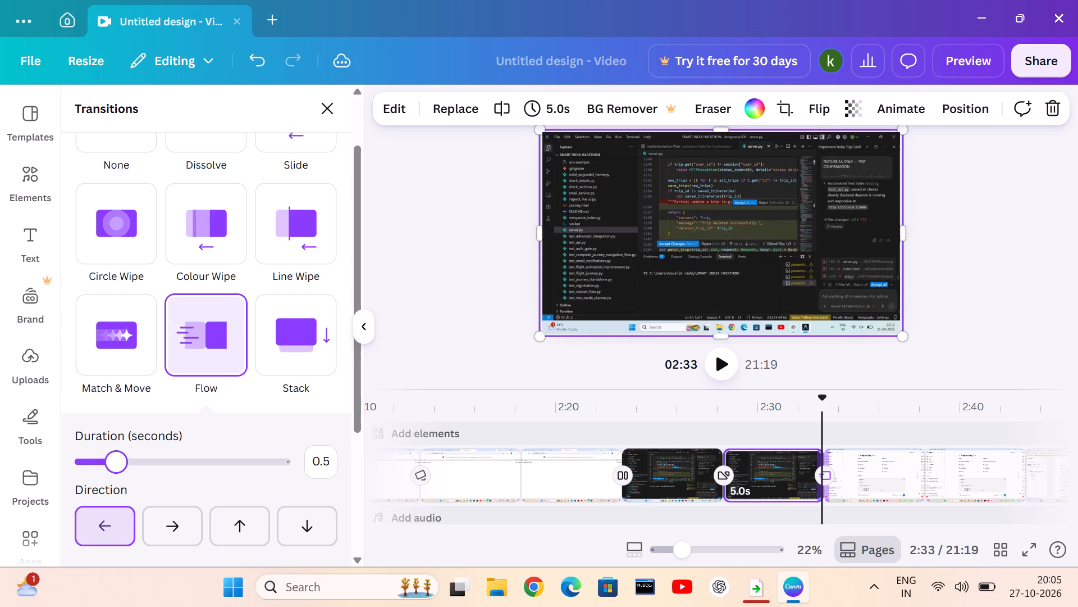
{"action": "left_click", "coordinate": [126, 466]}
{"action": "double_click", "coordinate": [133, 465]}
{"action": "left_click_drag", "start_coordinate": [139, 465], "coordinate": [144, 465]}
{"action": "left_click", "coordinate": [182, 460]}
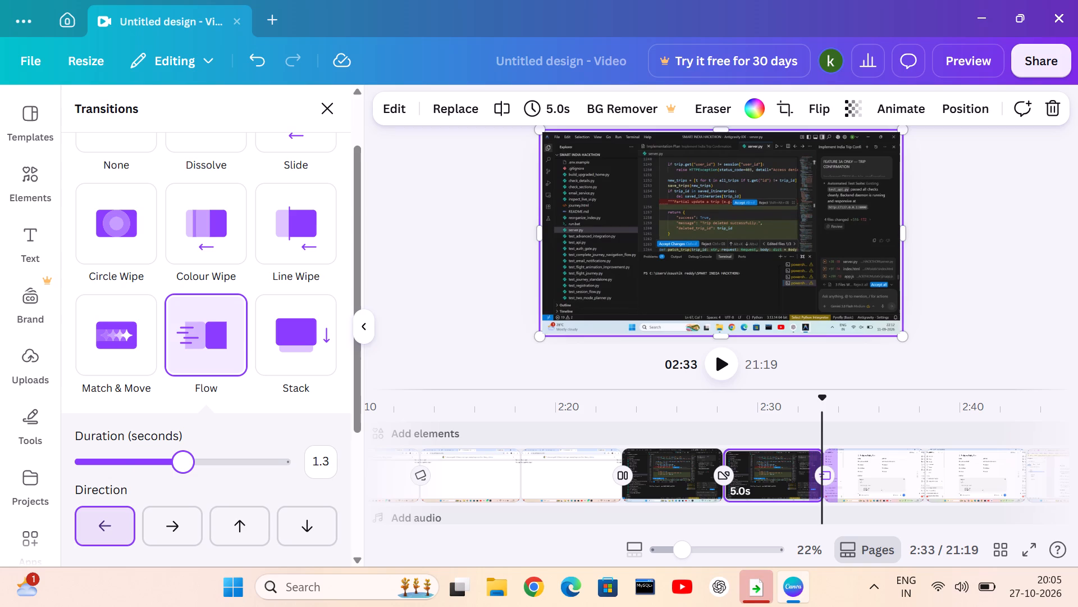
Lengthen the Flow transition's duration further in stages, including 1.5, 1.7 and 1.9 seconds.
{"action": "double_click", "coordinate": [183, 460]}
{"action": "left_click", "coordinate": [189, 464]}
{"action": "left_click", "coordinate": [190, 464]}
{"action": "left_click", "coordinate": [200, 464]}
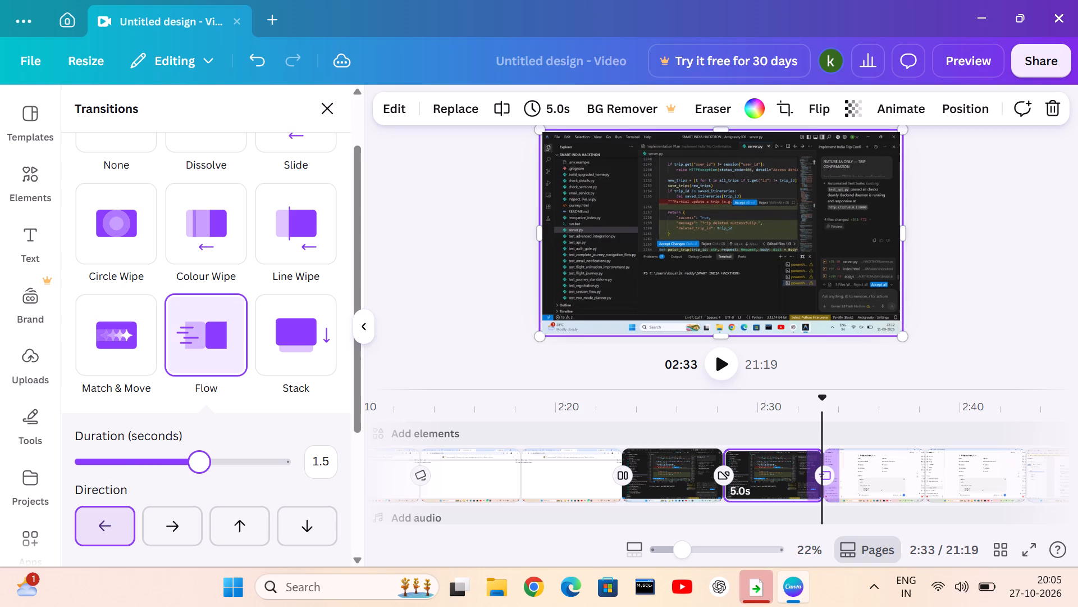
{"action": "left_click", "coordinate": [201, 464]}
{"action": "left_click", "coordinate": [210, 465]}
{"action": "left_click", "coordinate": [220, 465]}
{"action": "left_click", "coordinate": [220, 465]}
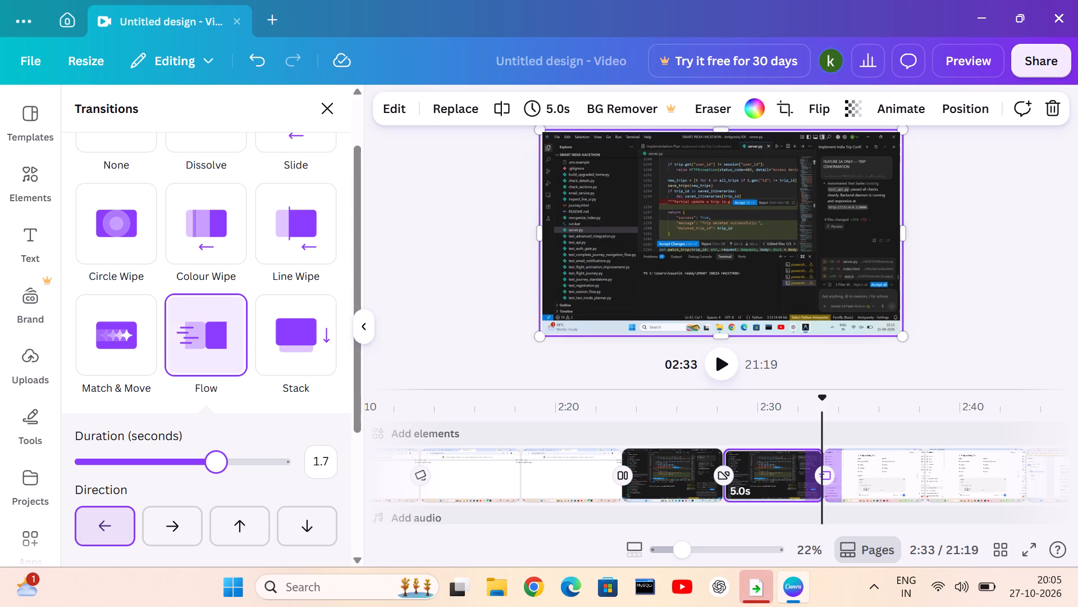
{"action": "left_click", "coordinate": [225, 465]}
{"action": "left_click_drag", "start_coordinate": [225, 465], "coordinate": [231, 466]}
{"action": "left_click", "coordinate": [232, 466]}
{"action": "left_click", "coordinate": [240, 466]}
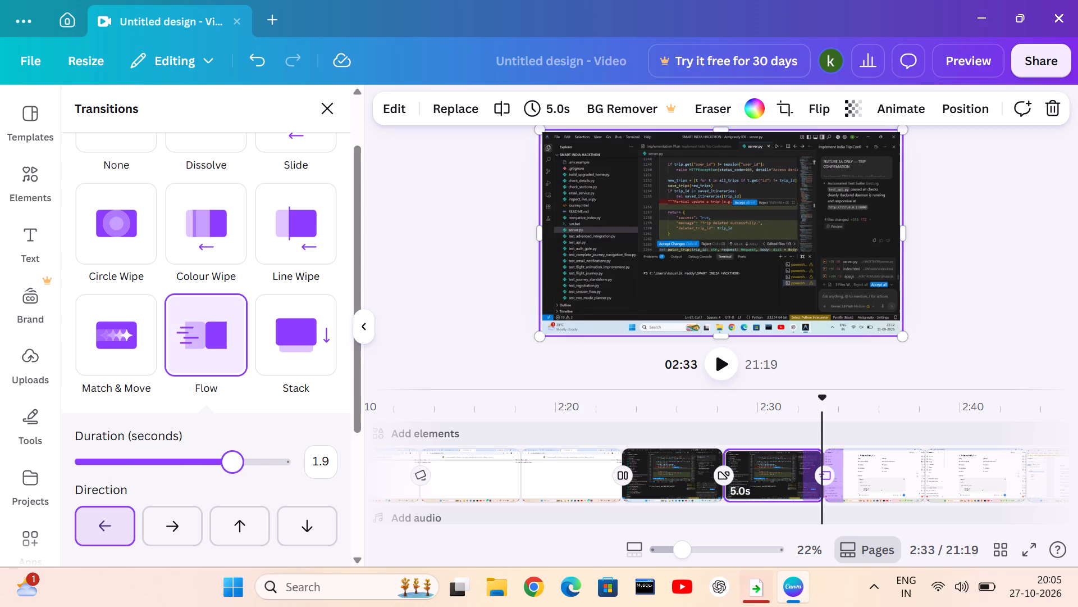
Lengthen the Flow transition's duration through 2.3 seconds, up to 2.4 seconds.
{"action": "double_click", "coordinate": [245, 466]}
{"action": "left_click", "coordinate": [248, 467]}
{"action": "left_click_drag", "start_coordinate": [256, 467], "coordinate": [264, 469]}
{"action": "left_click", "coordinate": [265, 470]}
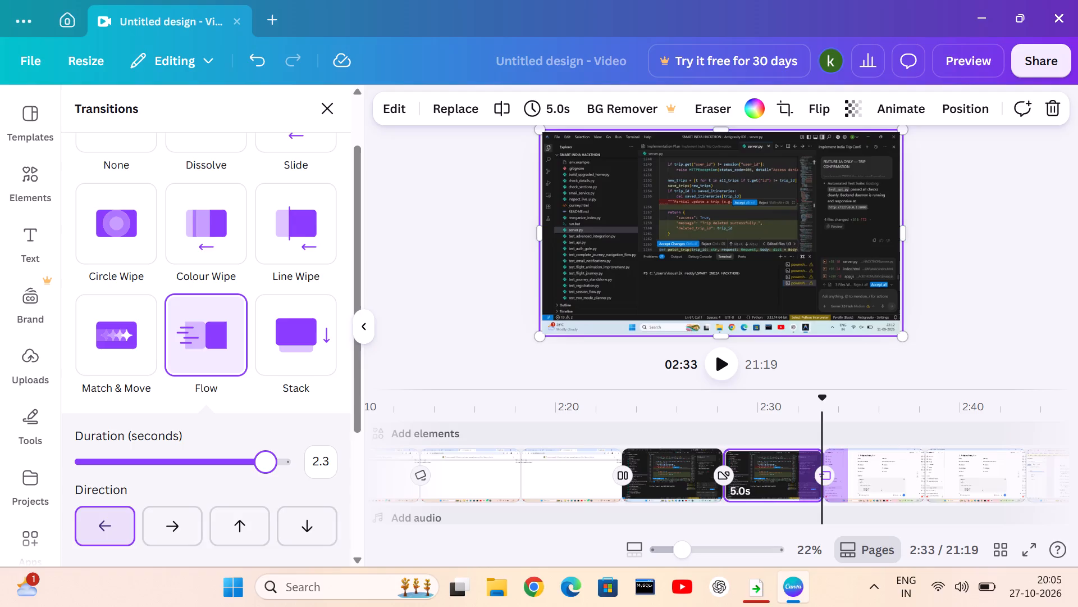
{"action": "double_click", "coordinate": [270, 468]}
{"action": "left_click_drag", "start_coordinate": [275, 468], "coordinate": [280, 479]}
{"action": "left_click", "coordinate": [281, 467]}
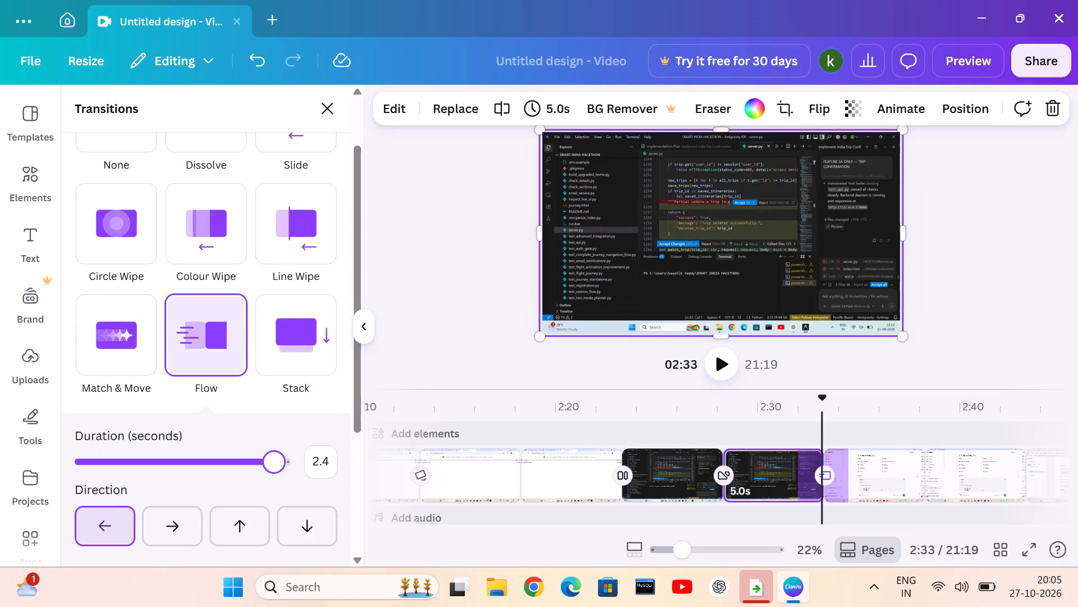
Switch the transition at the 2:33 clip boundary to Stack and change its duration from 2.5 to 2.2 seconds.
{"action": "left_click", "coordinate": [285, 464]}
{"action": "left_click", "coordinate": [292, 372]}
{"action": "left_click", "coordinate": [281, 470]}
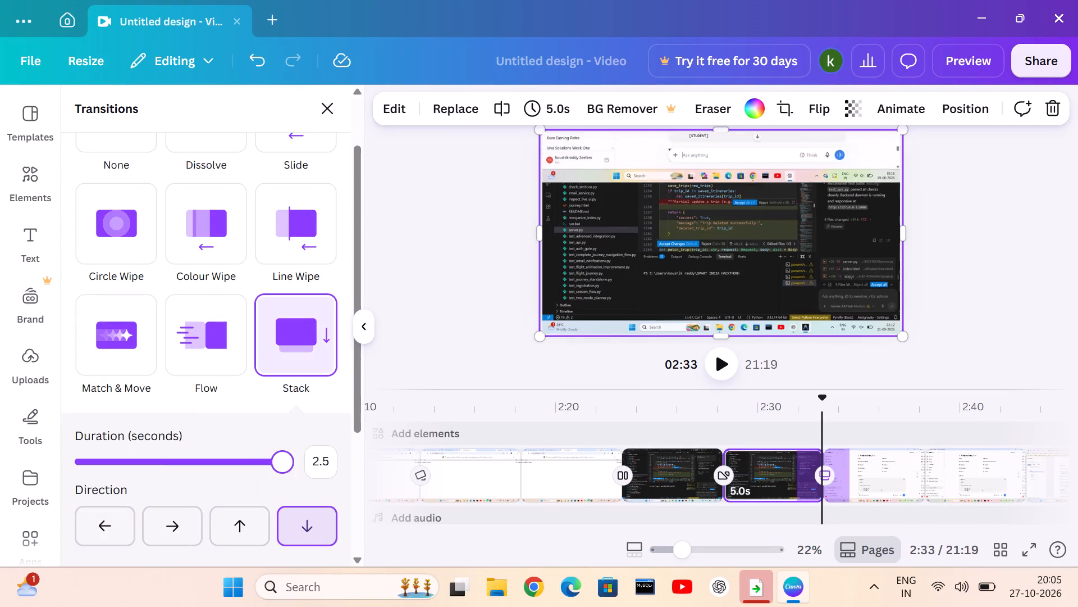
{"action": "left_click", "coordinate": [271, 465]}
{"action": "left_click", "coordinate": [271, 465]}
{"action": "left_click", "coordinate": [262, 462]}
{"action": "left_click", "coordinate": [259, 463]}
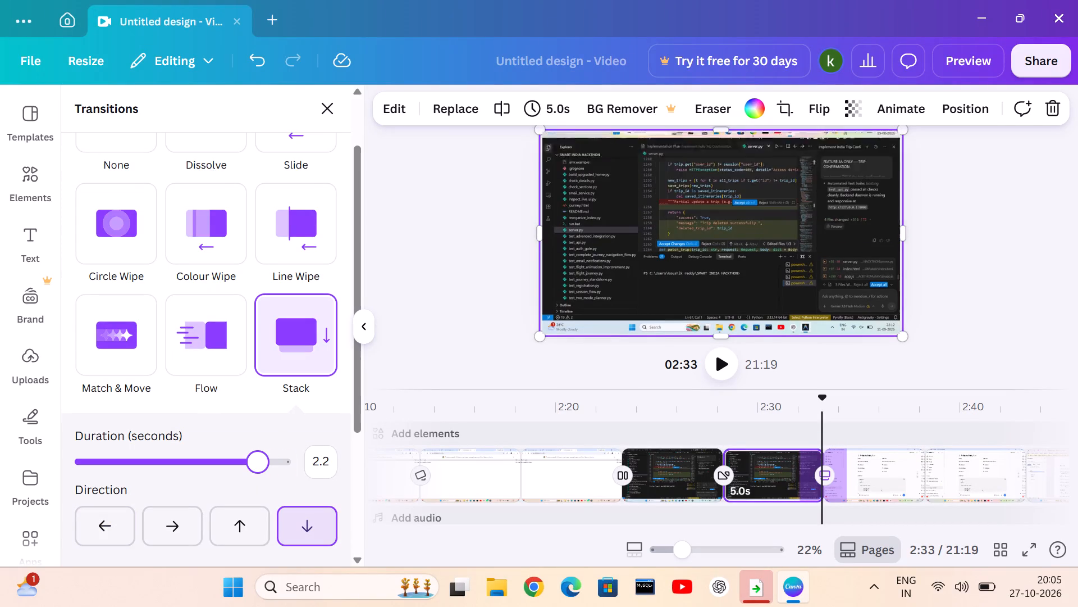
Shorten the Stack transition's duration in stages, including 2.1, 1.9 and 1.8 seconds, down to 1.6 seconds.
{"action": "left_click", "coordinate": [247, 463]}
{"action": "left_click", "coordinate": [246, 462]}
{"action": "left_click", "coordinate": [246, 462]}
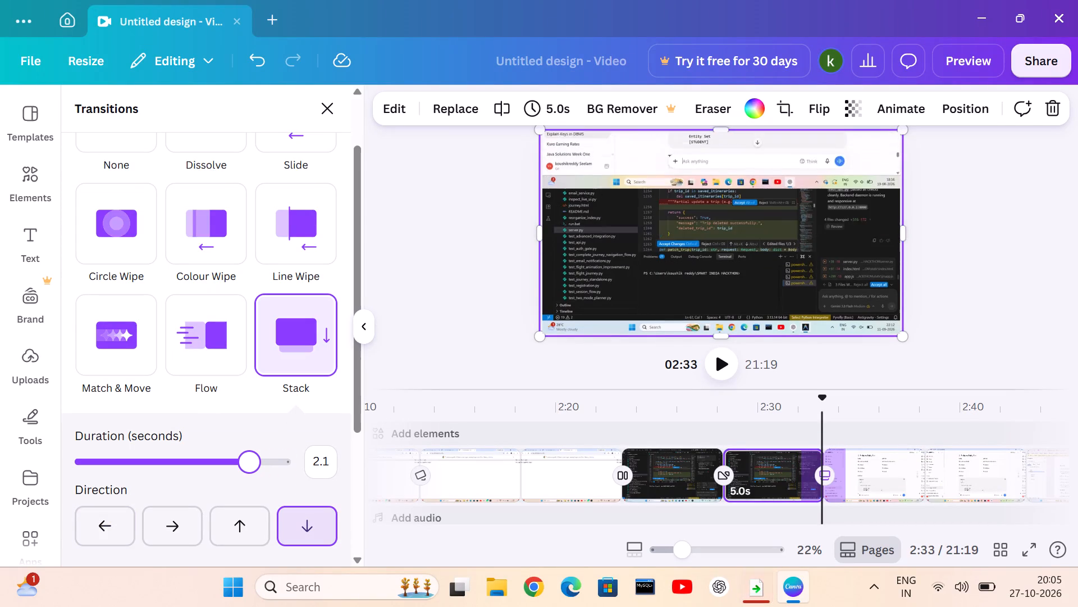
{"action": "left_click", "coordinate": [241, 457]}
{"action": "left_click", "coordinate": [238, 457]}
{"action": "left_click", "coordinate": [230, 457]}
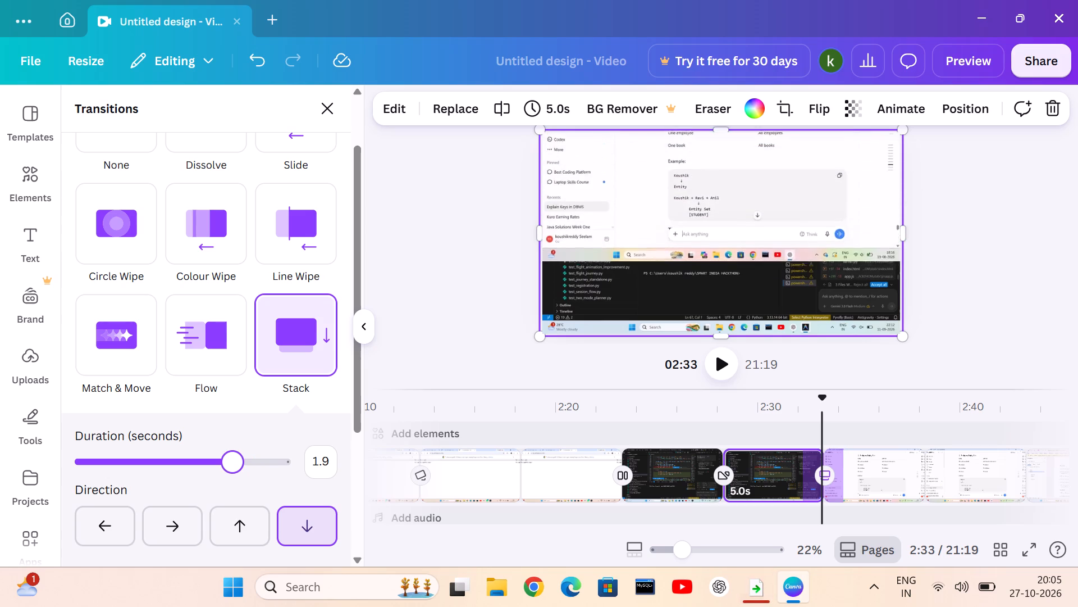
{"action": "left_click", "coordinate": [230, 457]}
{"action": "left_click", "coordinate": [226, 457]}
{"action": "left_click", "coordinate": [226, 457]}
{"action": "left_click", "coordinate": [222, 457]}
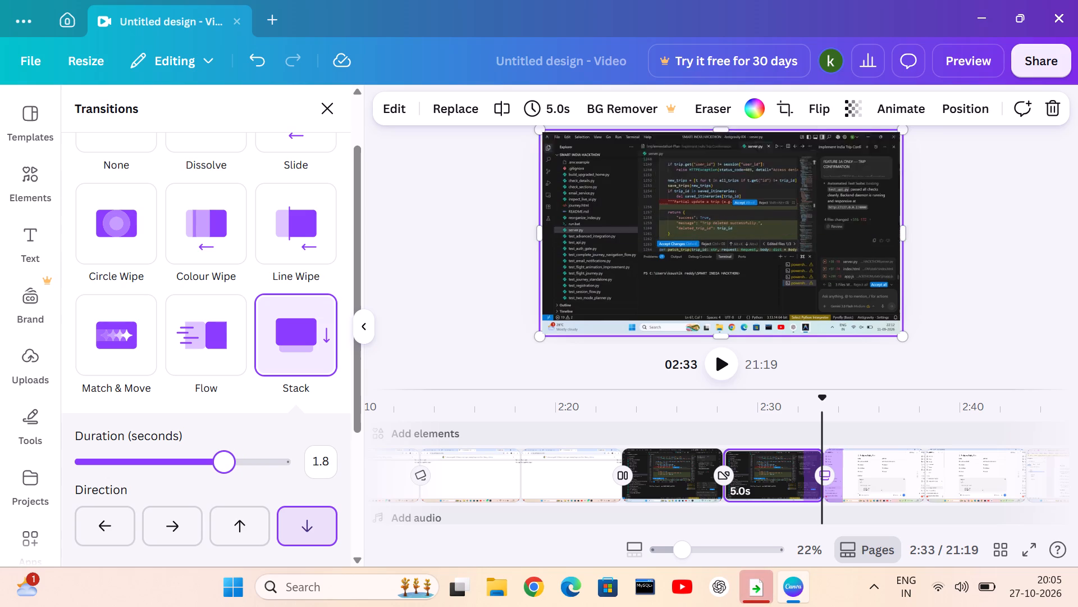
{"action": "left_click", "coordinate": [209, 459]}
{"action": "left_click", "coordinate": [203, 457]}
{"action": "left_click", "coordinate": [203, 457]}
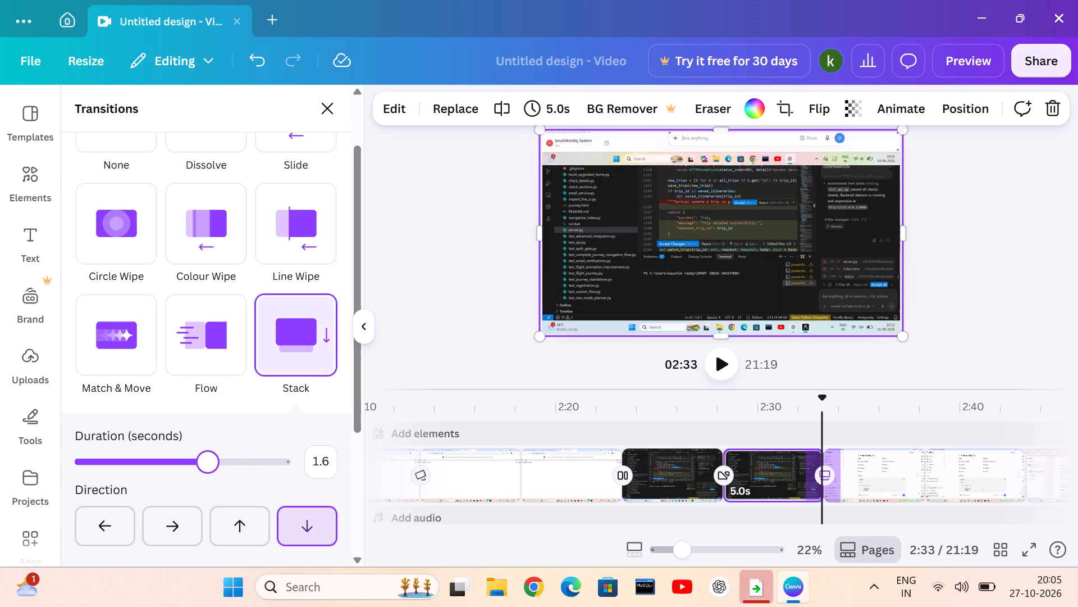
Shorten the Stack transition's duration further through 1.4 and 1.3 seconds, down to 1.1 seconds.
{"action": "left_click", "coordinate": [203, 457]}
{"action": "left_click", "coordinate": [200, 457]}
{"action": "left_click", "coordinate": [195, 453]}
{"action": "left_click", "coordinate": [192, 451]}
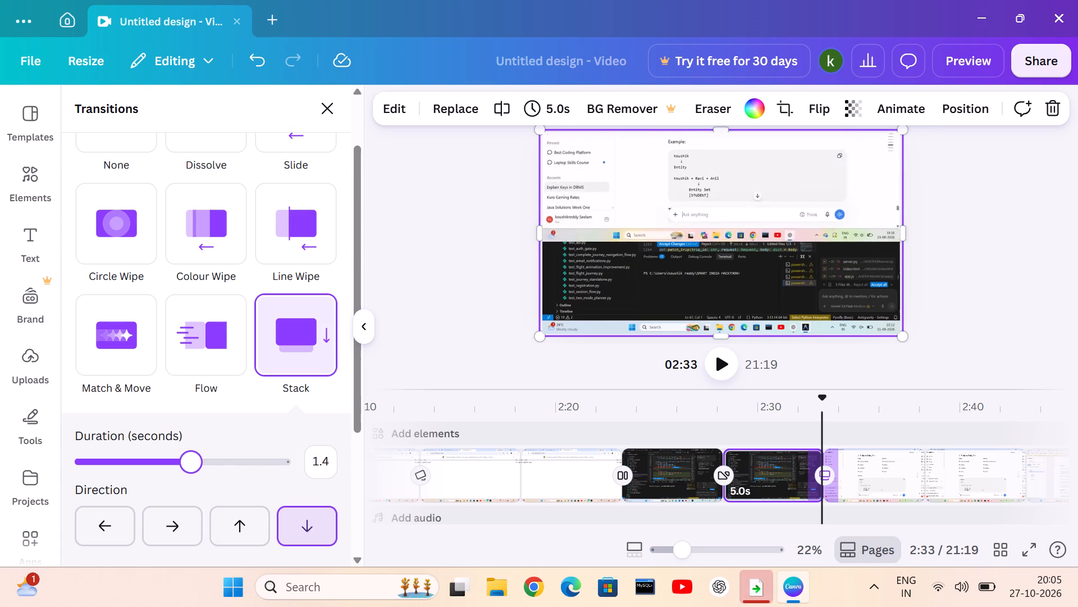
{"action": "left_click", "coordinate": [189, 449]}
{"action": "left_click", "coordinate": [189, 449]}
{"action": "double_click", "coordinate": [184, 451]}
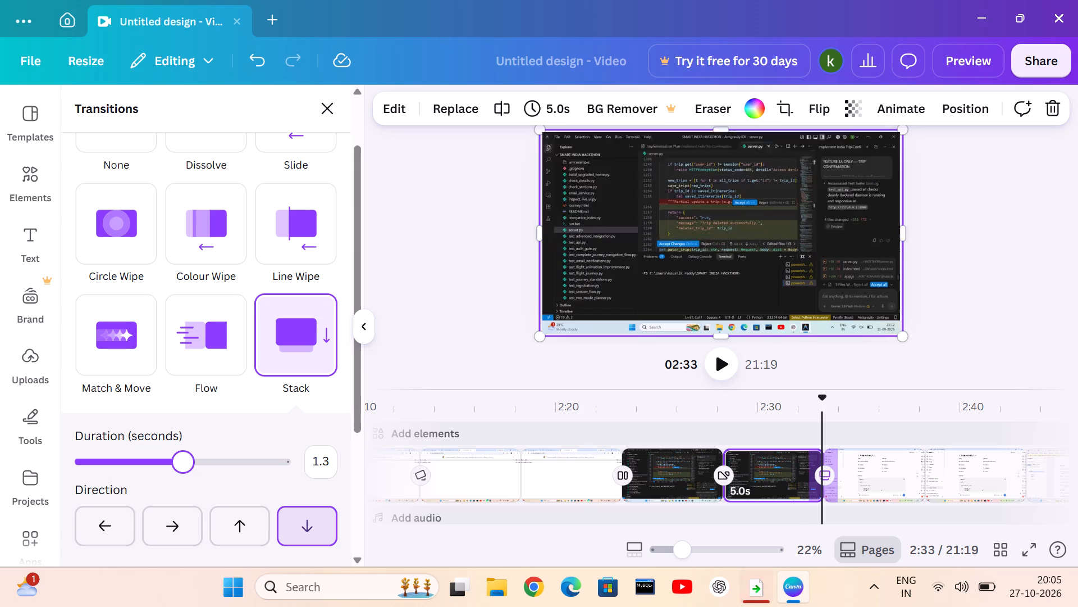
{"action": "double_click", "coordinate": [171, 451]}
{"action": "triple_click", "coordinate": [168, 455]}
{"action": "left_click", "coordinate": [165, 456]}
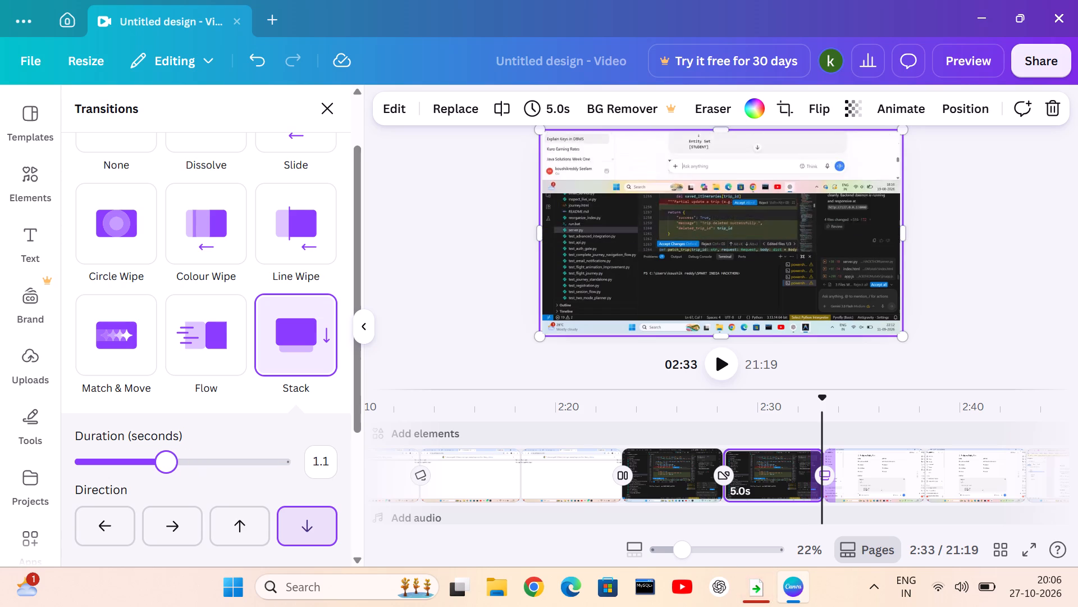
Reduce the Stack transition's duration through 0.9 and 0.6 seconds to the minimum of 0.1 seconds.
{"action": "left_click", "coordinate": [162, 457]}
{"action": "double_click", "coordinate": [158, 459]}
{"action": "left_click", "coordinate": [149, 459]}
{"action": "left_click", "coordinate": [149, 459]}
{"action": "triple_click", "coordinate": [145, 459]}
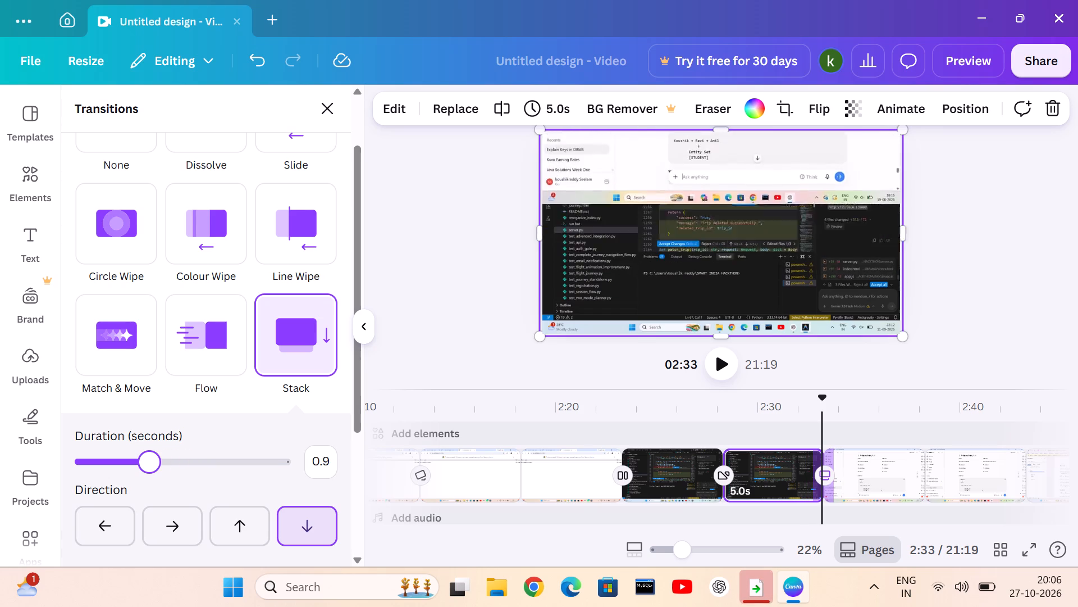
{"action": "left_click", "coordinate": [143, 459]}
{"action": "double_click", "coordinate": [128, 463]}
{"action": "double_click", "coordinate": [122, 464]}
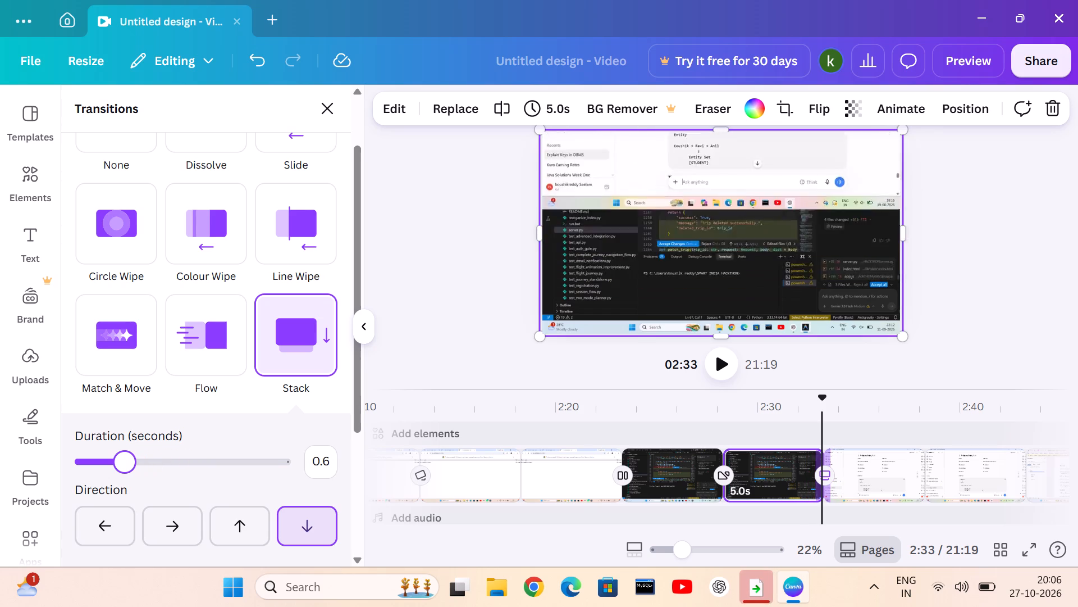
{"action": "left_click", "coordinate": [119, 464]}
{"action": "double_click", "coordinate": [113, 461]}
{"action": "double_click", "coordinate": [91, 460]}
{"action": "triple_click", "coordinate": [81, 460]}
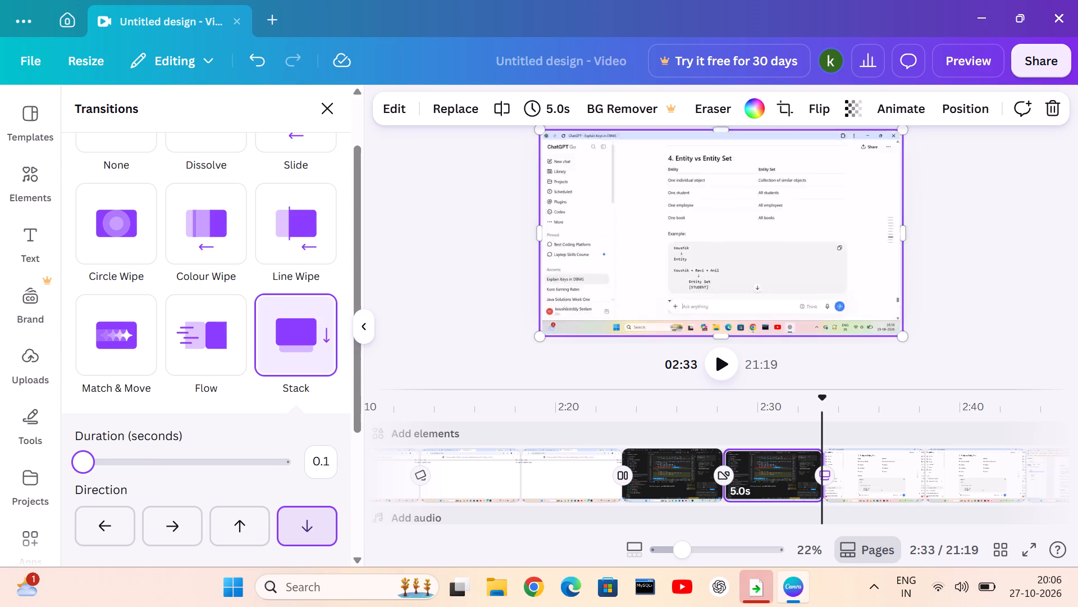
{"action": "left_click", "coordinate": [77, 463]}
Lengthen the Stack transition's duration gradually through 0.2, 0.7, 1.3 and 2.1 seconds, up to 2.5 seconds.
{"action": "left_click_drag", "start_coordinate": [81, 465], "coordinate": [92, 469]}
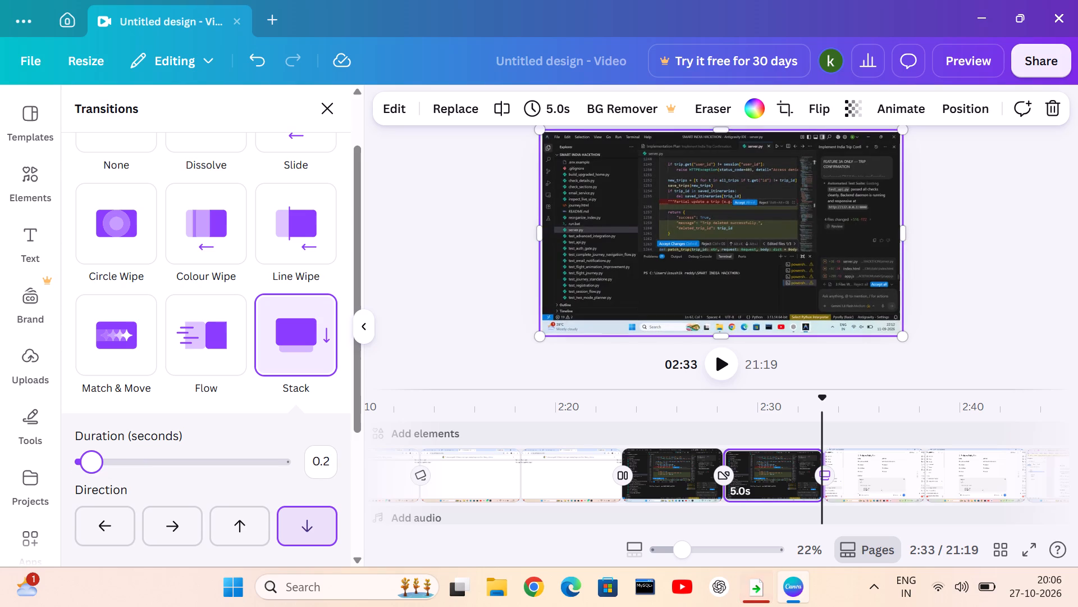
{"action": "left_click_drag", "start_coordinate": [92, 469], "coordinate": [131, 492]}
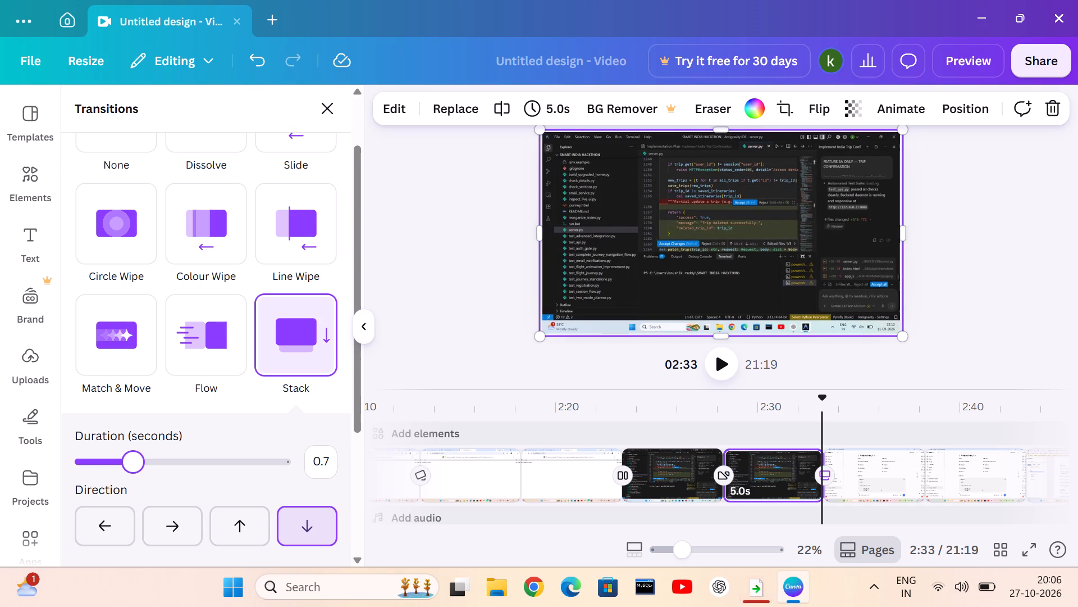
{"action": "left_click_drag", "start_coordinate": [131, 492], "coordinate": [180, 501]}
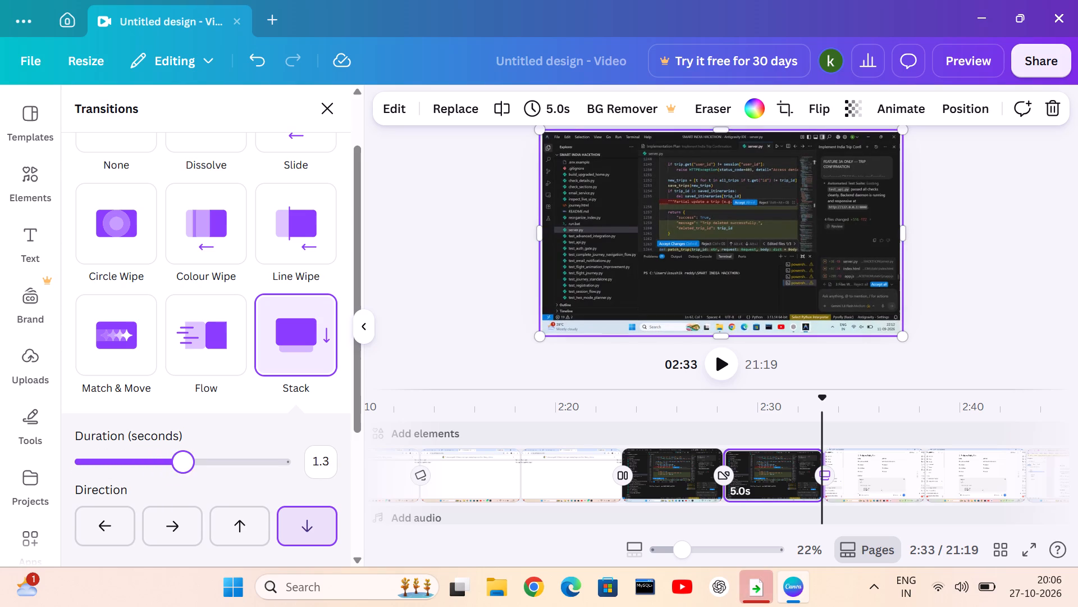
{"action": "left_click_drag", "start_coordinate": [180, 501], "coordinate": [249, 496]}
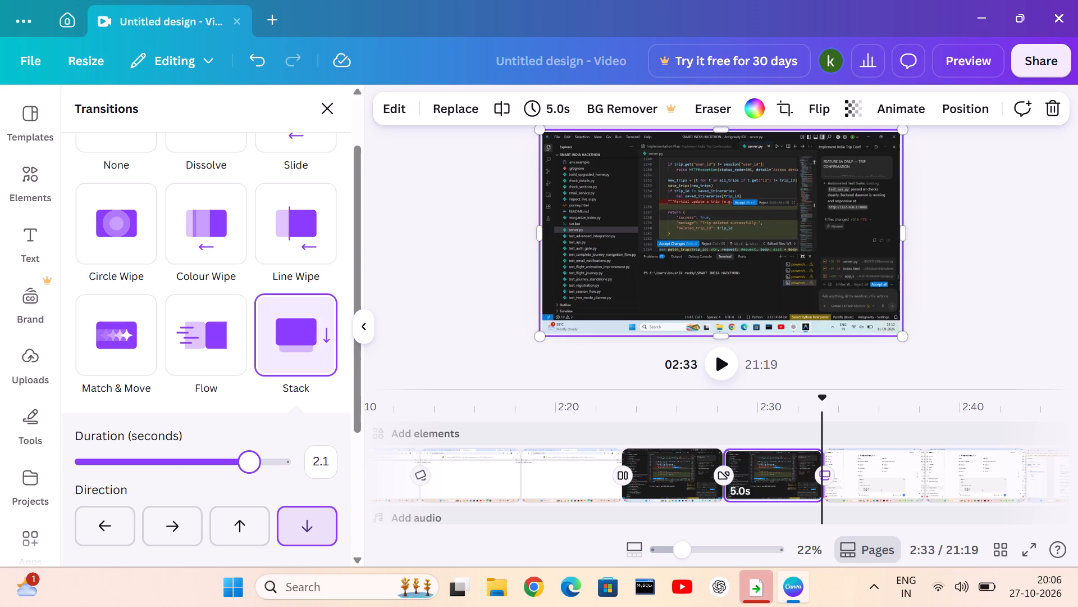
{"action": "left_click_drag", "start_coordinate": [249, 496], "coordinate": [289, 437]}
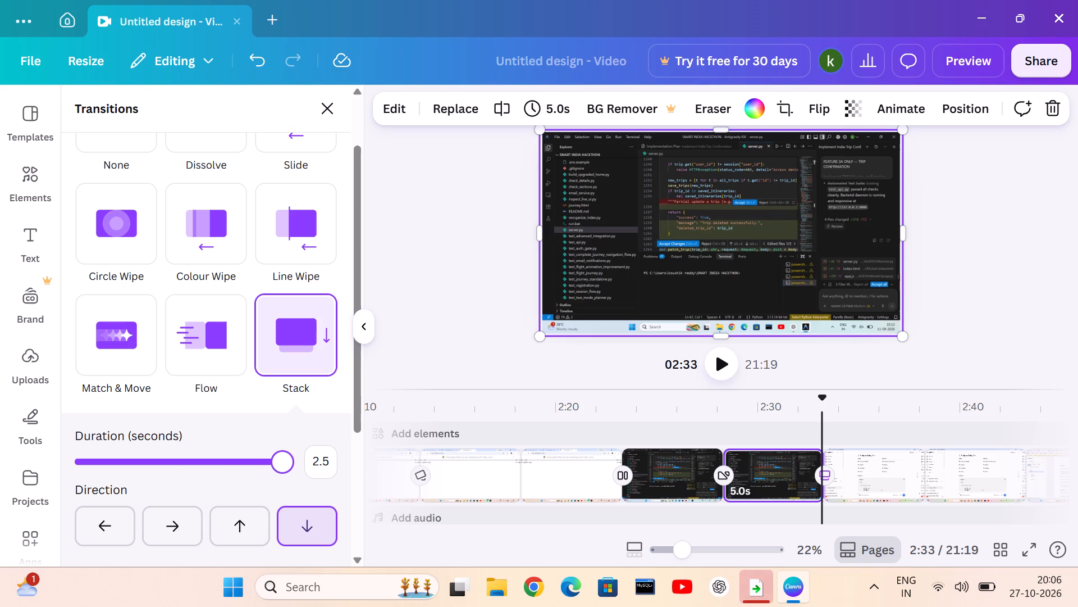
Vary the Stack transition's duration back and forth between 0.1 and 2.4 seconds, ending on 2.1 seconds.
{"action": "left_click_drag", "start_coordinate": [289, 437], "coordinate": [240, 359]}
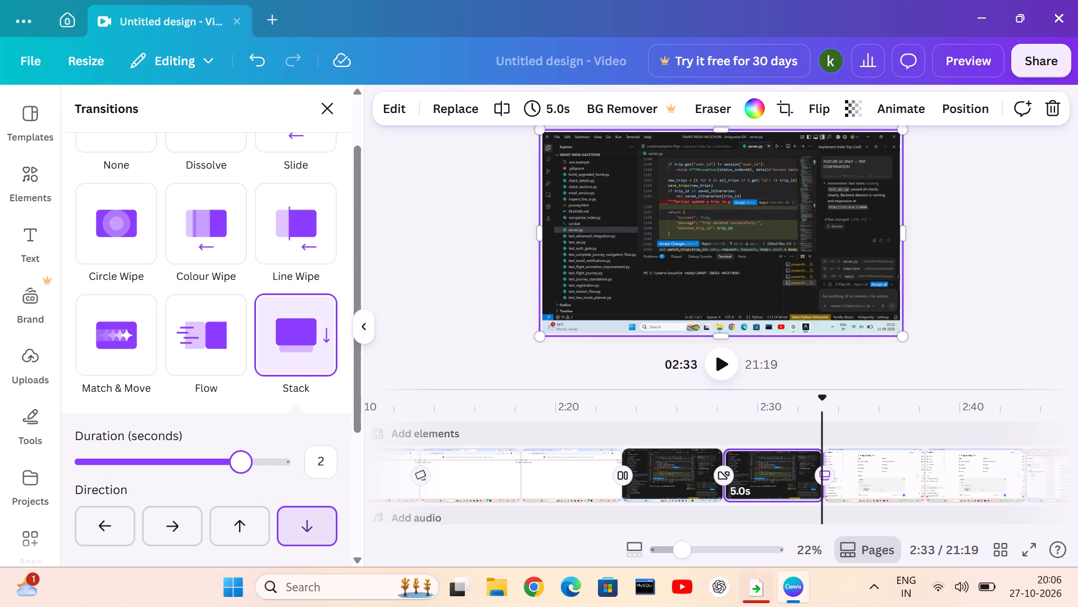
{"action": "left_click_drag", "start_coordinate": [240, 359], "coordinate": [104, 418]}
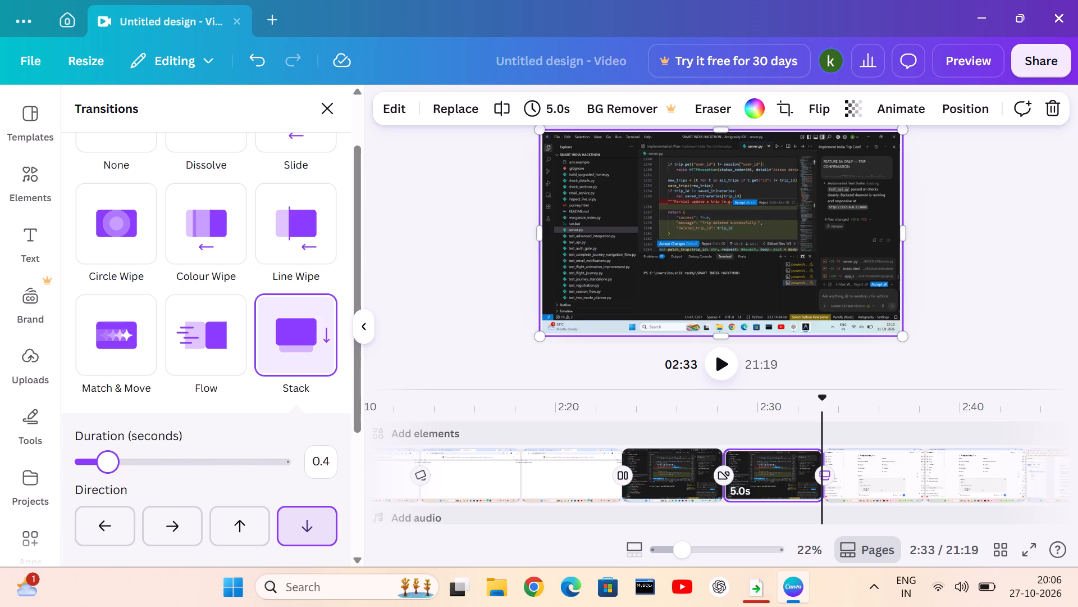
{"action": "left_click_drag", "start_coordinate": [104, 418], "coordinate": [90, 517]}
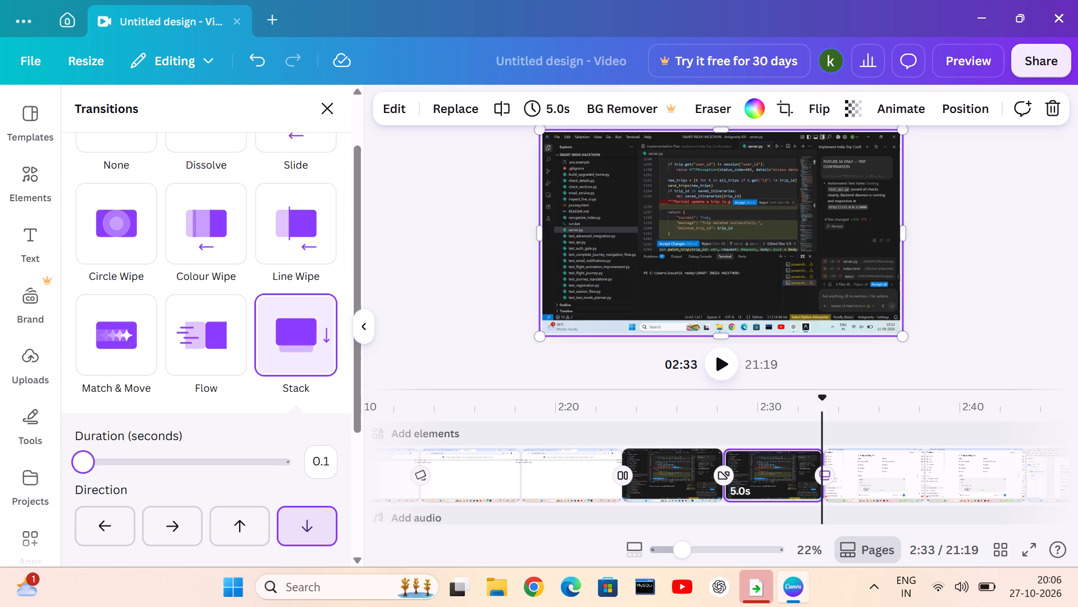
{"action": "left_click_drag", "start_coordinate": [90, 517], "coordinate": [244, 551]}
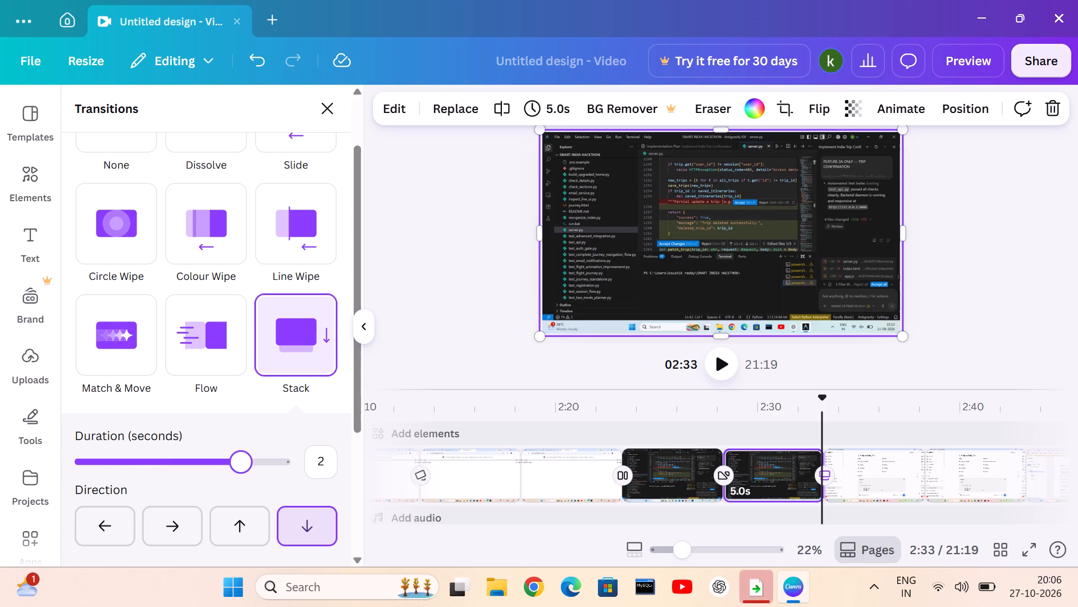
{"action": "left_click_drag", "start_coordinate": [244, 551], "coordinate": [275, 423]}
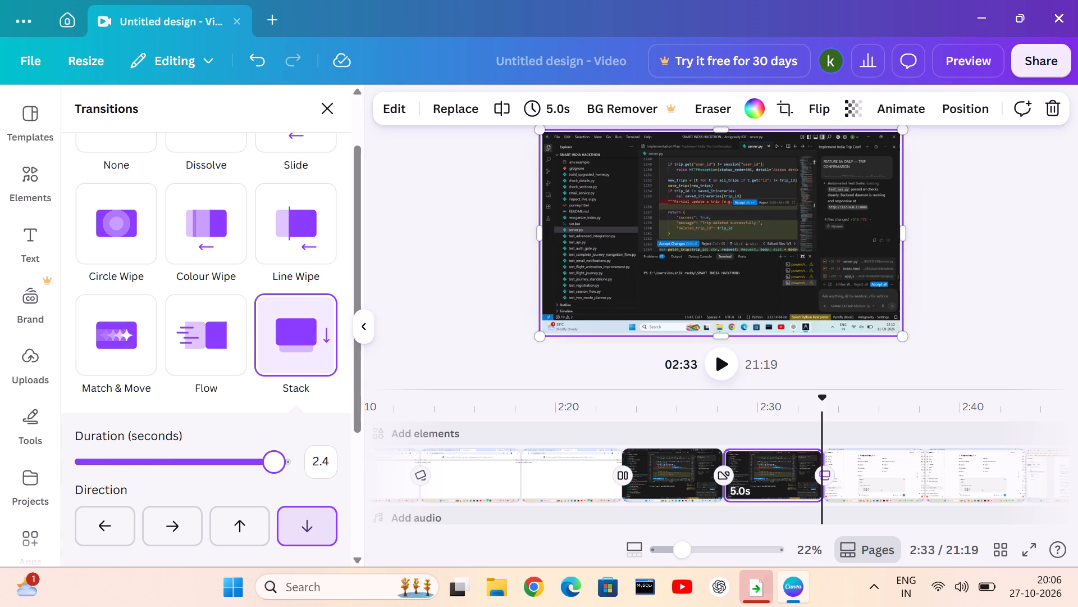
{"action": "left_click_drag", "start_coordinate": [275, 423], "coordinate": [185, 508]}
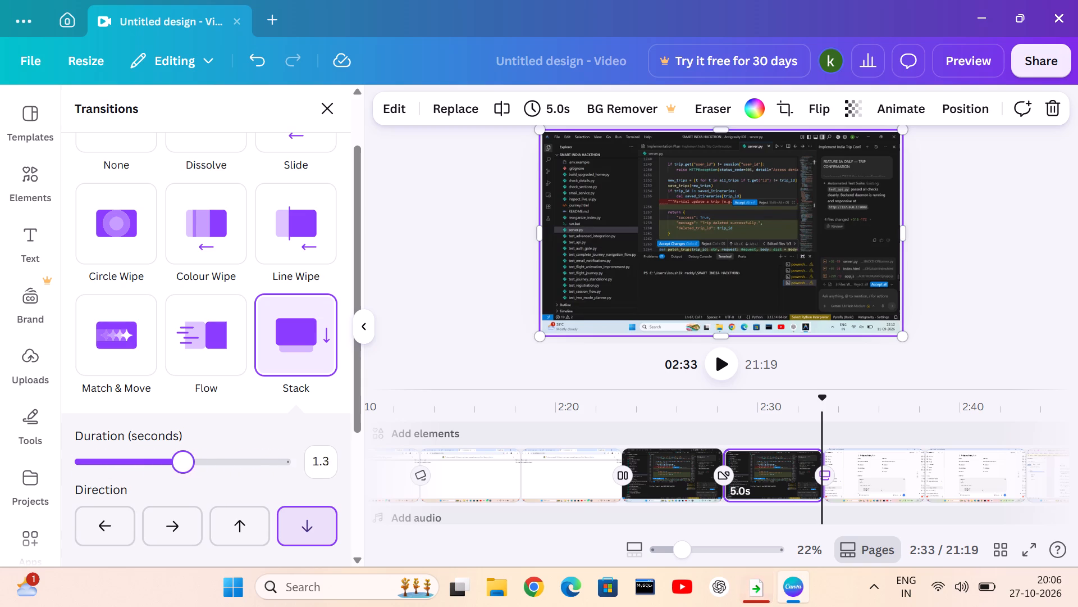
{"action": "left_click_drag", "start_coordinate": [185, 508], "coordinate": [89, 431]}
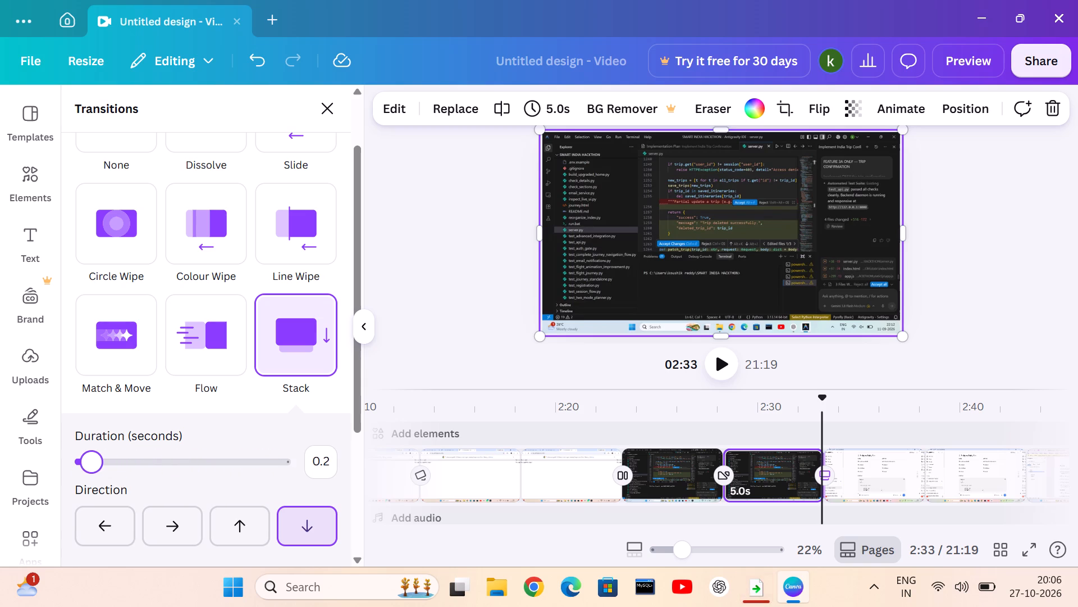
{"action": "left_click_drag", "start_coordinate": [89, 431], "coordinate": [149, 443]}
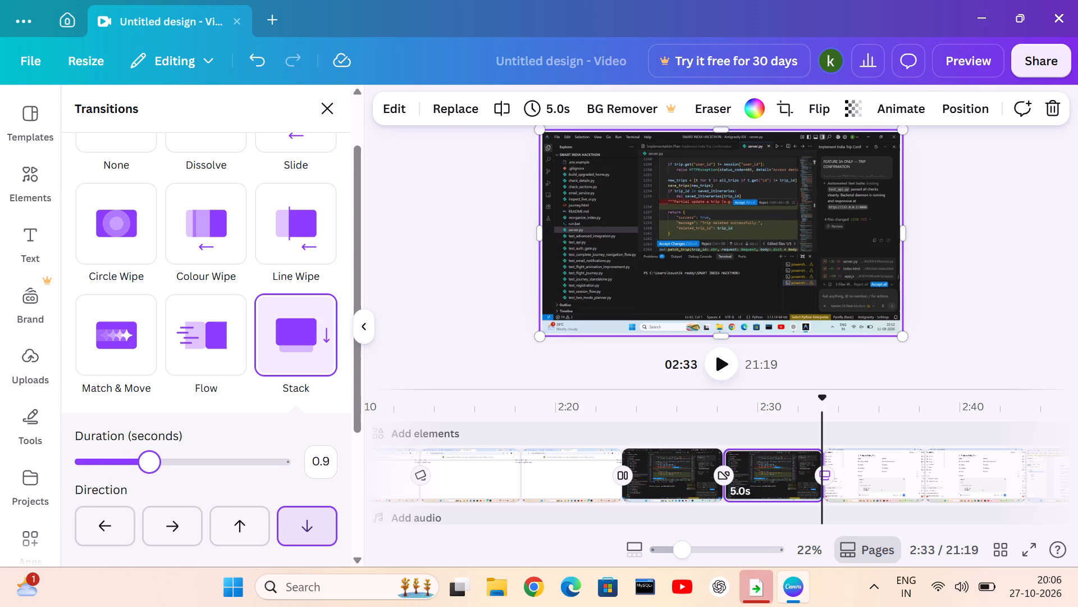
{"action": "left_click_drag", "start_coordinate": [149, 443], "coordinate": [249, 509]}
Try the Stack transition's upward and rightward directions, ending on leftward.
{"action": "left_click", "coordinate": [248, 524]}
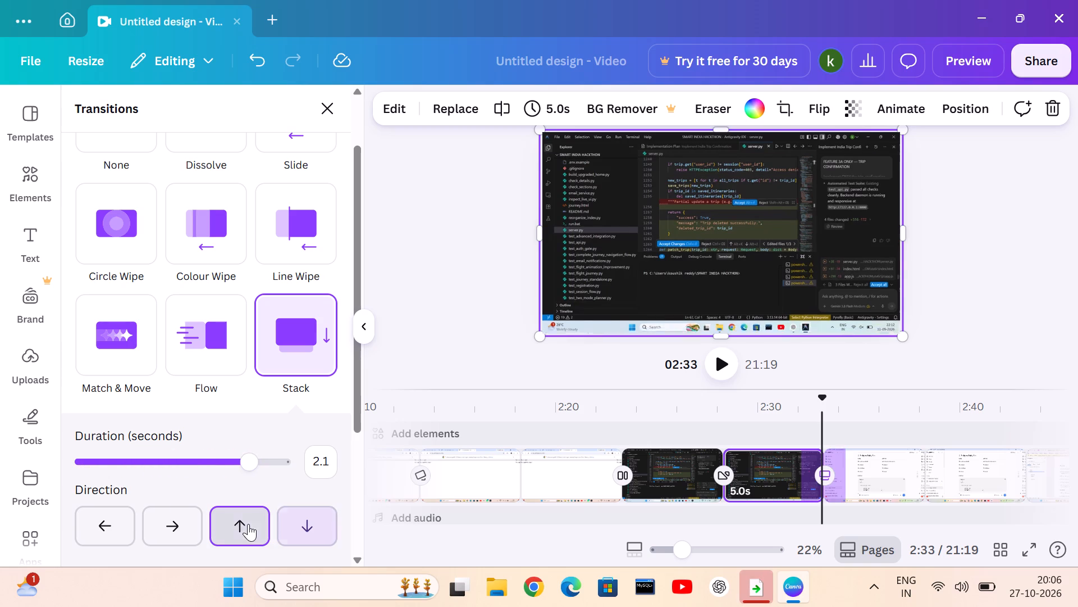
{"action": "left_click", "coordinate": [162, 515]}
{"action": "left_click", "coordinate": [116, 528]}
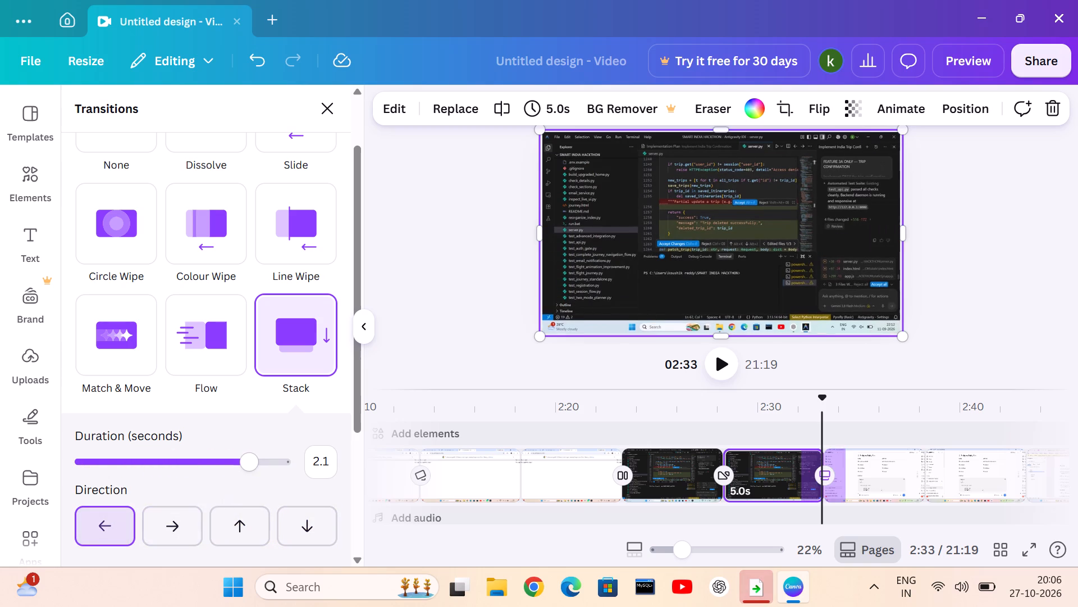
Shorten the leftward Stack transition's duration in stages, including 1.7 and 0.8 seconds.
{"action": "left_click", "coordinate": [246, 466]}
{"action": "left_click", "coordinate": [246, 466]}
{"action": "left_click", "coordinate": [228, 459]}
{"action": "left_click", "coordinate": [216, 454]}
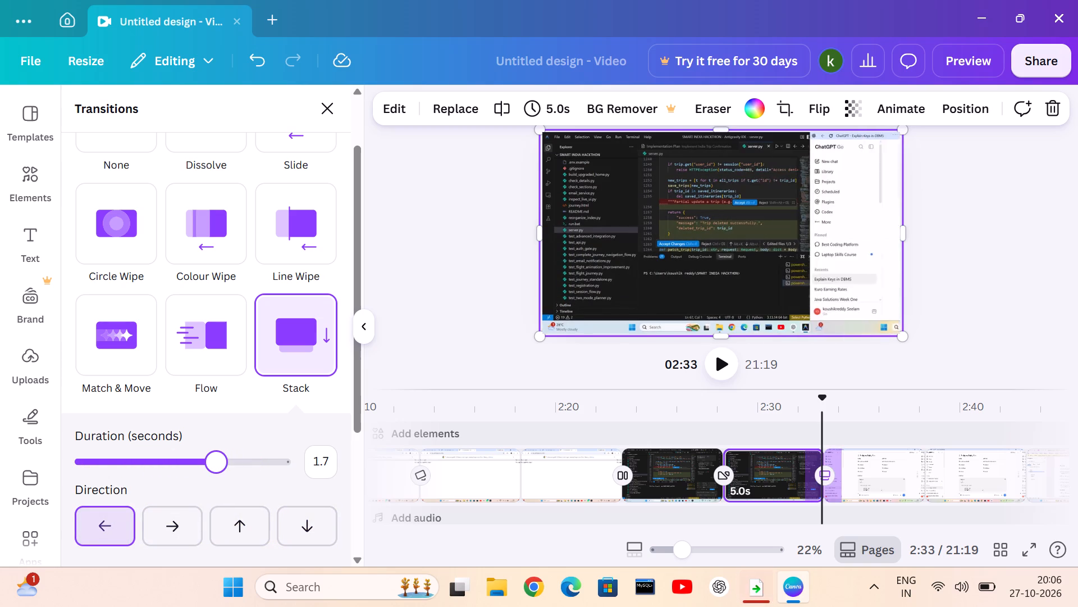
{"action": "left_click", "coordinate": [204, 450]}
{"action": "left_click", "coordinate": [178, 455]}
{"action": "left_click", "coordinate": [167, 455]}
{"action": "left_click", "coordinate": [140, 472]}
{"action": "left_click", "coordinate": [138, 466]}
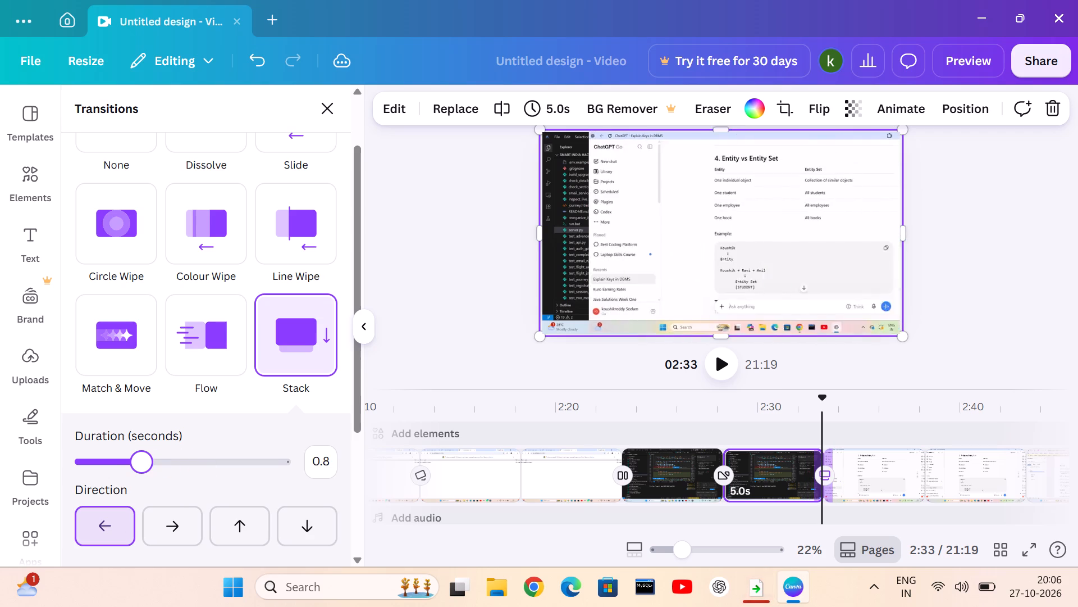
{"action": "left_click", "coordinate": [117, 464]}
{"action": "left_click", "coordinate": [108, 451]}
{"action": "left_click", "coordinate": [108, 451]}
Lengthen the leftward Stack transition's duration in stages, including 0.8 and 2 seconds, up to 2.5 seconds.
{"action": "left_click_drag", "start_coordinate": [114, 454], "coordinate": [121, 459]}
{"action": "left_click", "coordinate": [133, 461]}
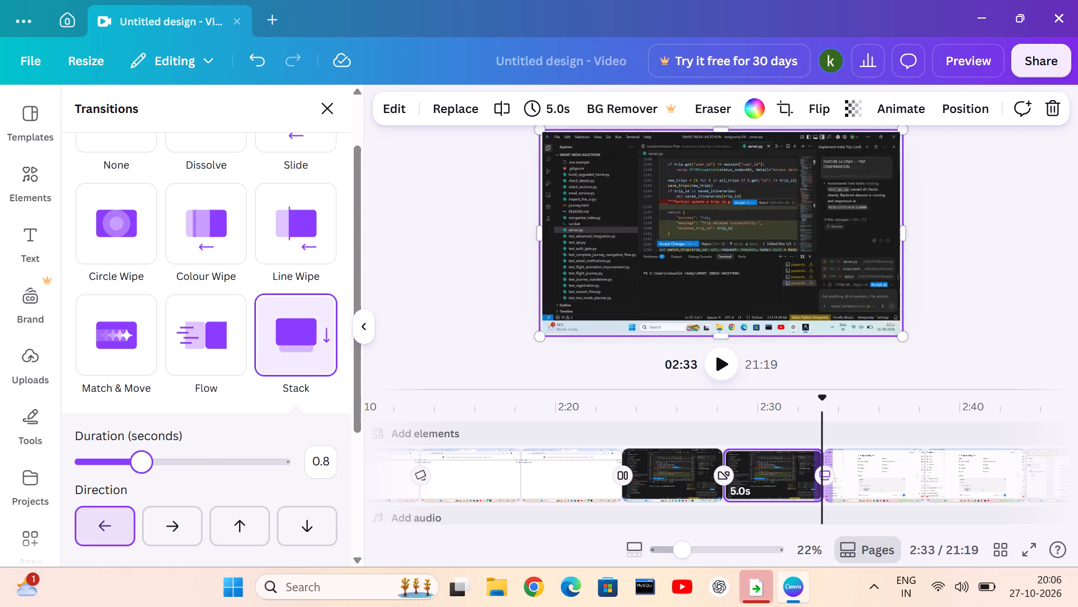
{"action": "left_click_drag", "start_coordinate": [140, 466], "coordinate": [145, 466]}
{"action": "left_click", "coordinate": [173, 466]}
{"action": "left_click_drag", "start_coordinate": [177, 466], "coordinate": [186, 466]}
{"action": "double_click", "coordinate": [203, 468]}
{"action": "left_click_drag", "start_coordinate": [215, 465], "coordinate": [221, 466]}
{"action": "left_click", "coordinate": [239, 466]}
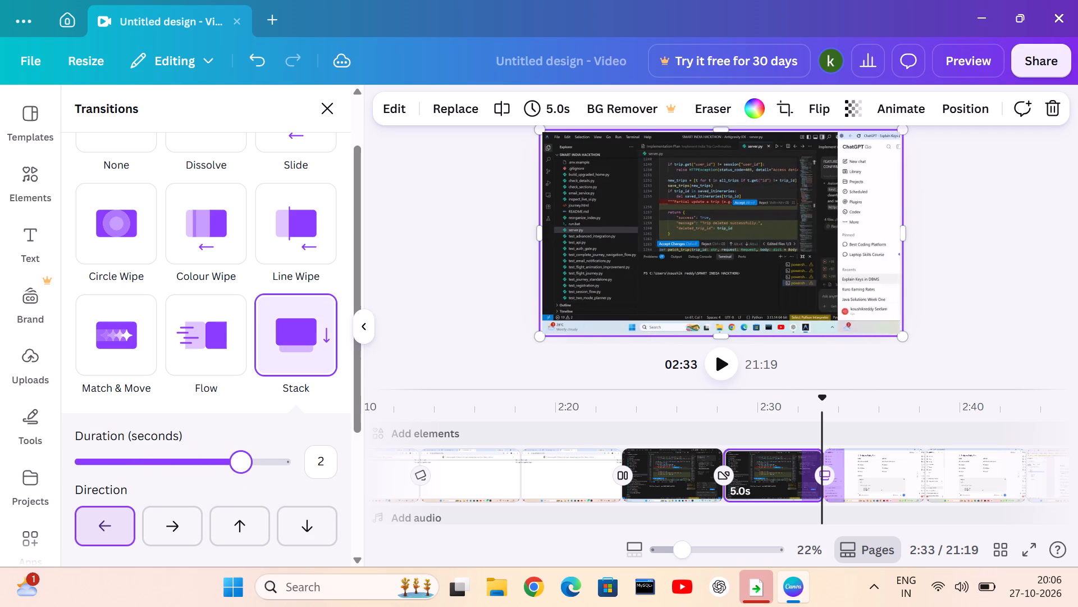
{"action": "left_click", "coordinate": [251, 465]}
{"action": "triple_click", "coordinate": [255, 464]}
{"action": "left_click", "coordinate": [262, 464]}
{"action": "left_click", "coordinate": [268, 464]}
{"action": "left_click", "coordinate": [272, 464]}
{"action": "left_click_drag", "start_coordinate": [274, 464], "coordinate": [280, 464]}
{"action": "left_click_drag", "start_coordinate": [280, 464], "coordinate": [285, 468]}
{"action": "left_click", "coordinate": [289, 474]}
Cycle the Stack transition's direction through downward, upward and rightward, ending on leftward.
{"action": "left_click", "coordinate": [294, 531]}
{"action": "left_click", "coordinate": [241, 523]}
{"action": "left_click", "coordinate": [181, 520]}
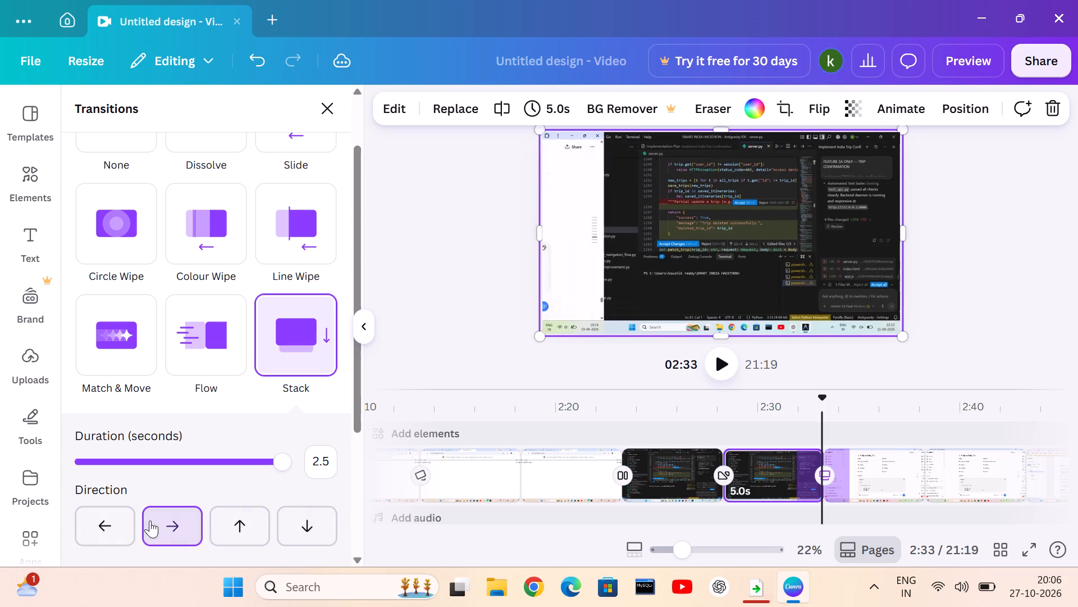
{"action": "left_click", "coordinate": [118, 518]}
Apply an anticlockwise Chop transition at the 2:33 clip boundary and try its corner origins, ending on the top-left corner.
{"action": "scroll", "coordinate": [153, 499], "scroll_direction": "down", "scroll_amount": 2}
{"action": "left_click", "coordinate": [122, 462]}
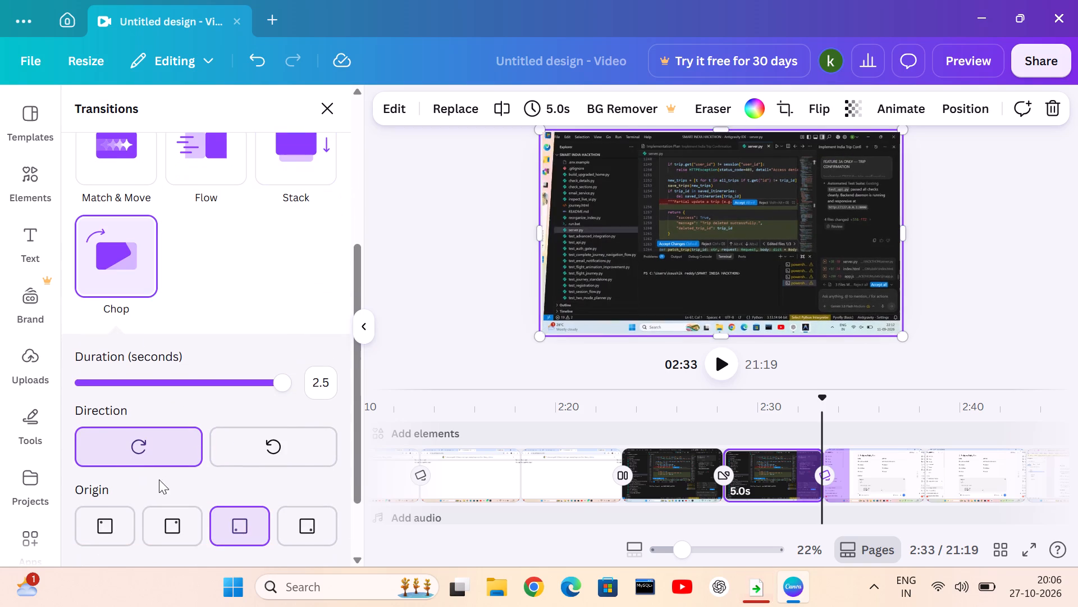
{"action": "left_click", "coordinate": [244, 461]}
{"action": "left_click", "coordinate": [276, 524]}
{"action": "left_click", "coordinate": [291, 528]}
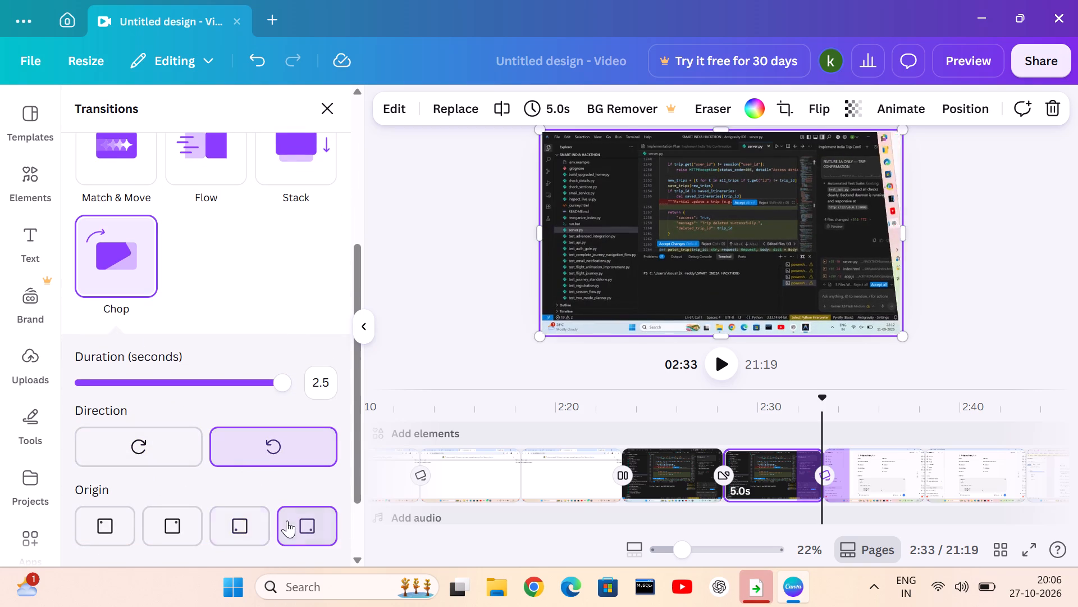
{"action": "left_click", "coordinate": [236, 519]}
{"action": "left_click", "coordinate": [142, 528]}
{"action": "left_click", "coordinate": [109, 529]}
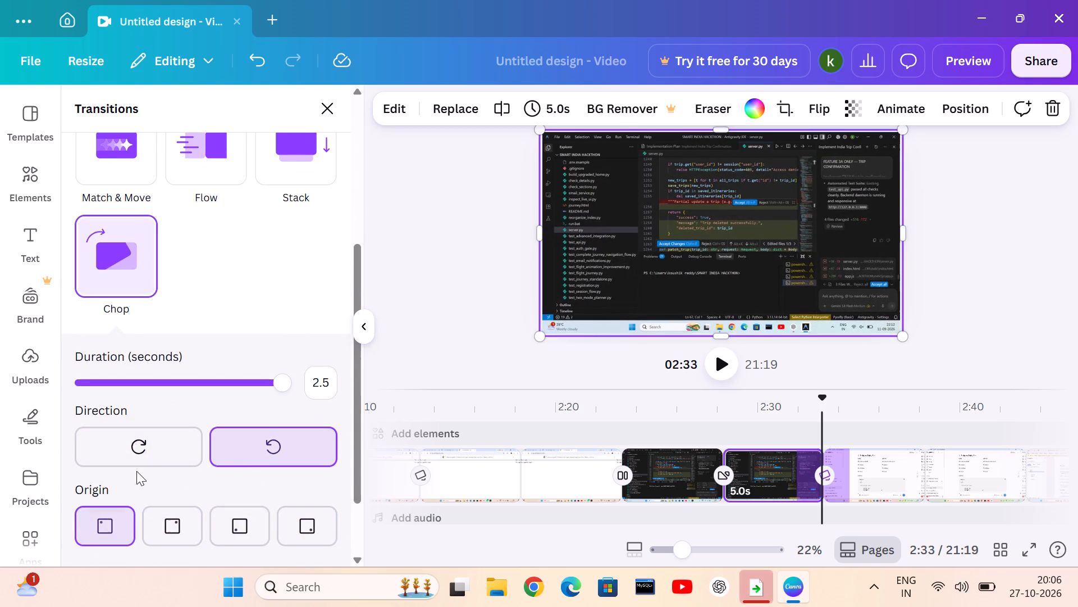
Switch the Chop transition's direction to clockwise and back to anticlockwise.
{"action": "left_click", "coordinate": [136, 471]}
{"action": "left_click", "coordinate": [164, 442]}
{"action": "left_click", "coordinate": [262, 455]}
Shorten the Chop transition's duration in stages, including 2.4 and 2.3 seconds, down to 1.3 seconds.
{"action": "left_click", "coordinate": [277, 391]}
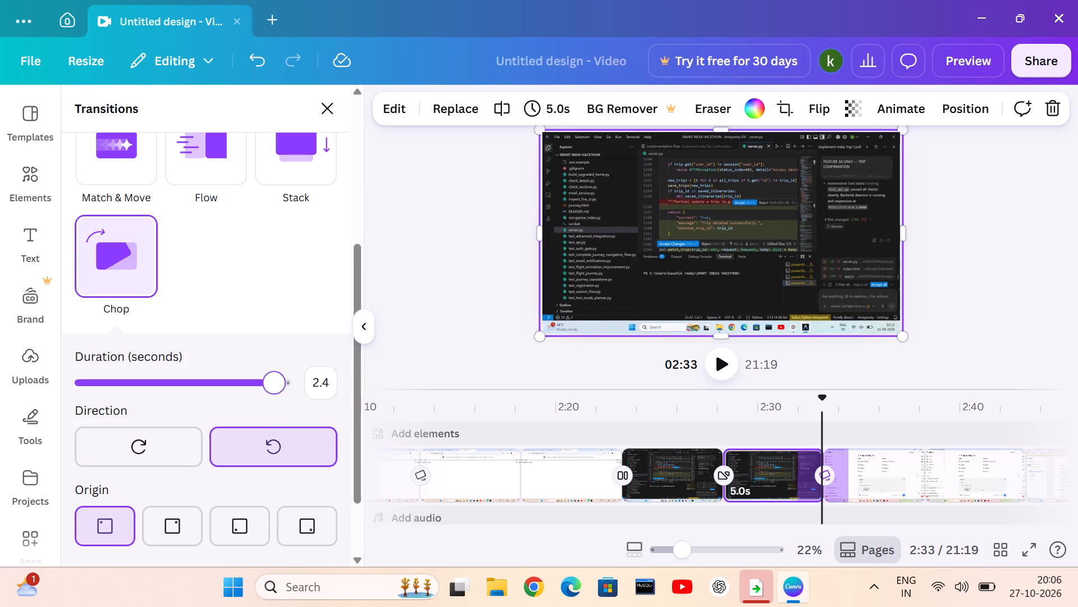
{"action": "left_click", "coordinate": [274, 384]}
{"action": "left_click", "coordinate": [270, 383]}
{"action": "left_click", "coordinate": [266, 383]}
{"action": "left_click", "coordinate": [262, 383]}
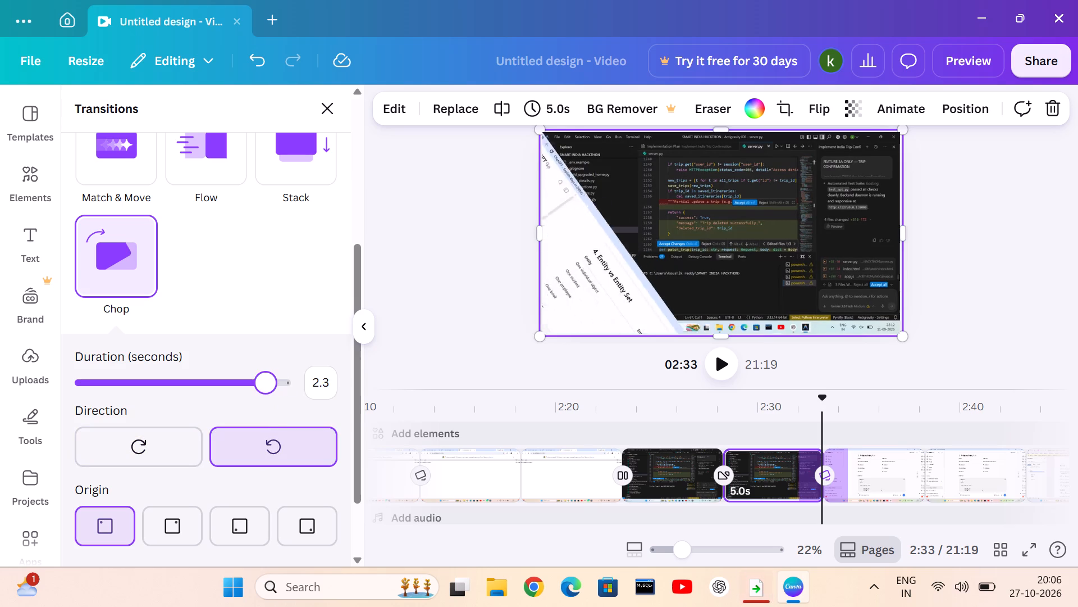
{"action": "left_click", "coordinate": [248, 383]}
{"action": "left_click", "coordinate": [235, 379]}
{"action": "left_click", "coordinate": [221, 377]}
{"action": "left_click", "coordinate": [205, 377]}
{"action": "left_click", "coordinate": [184, 377]}
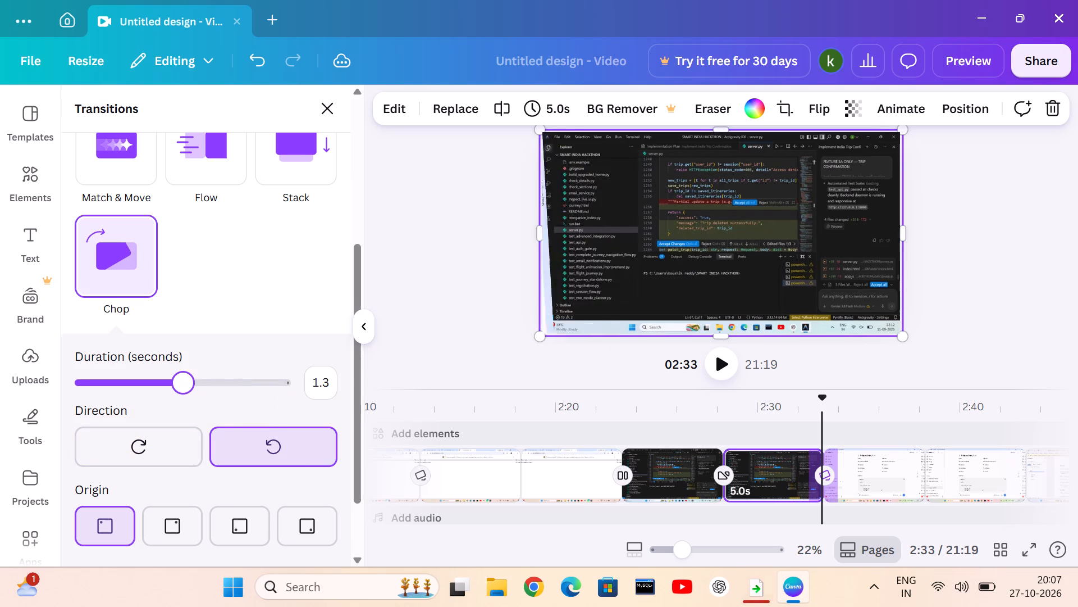
Show the hidden system tray icons on the Windows taskbar.
{"action": "left_click", "coordinate": [880, 586]}
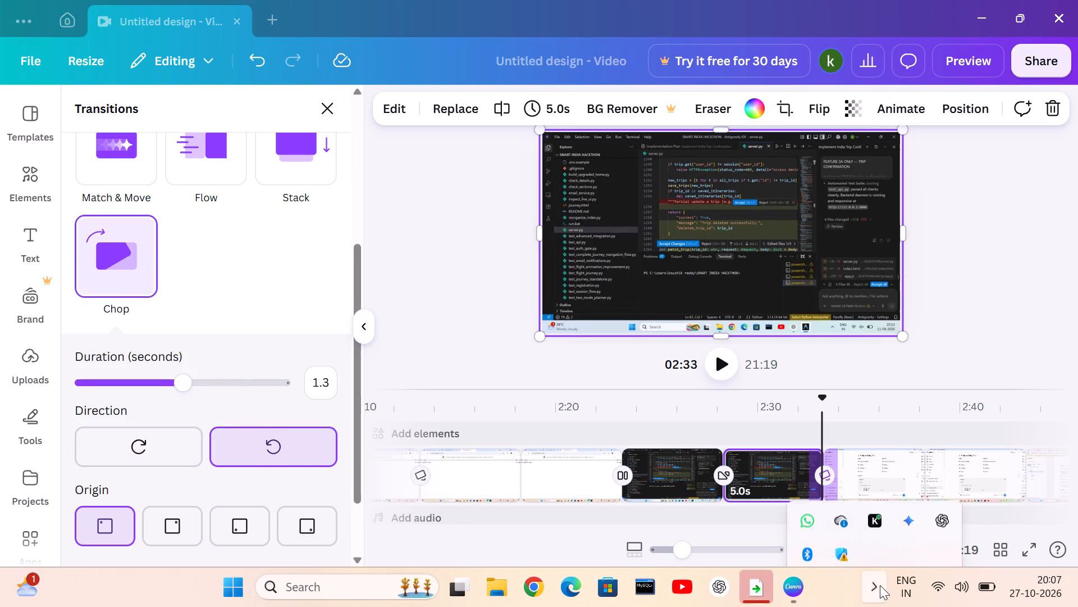
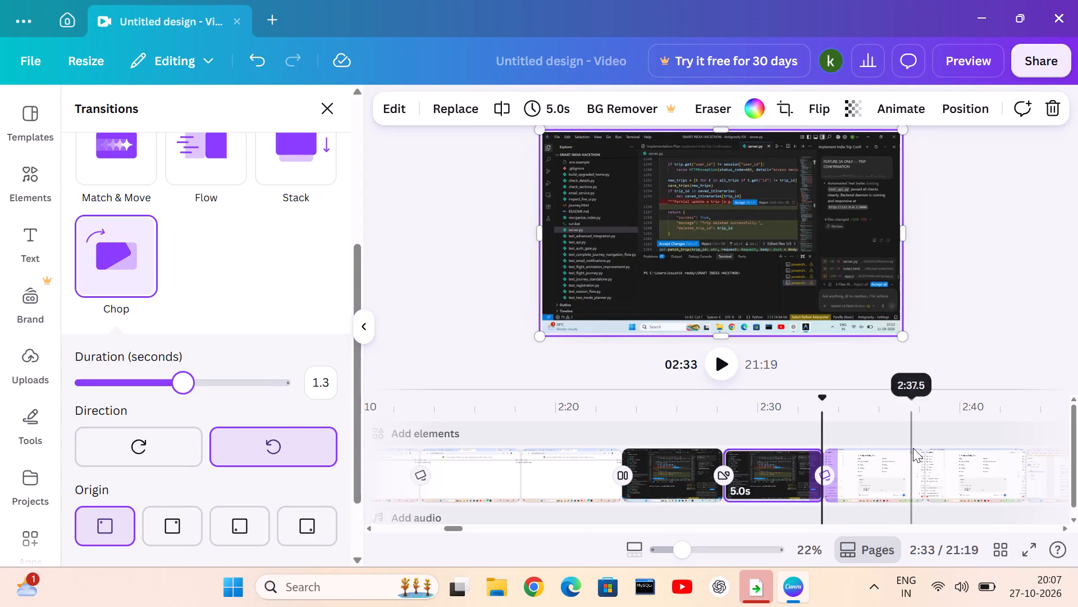
Add a Dissolve transition at the 2:38 clip boundary.
{"action": "left_click", "coordinate": [921, 490]}
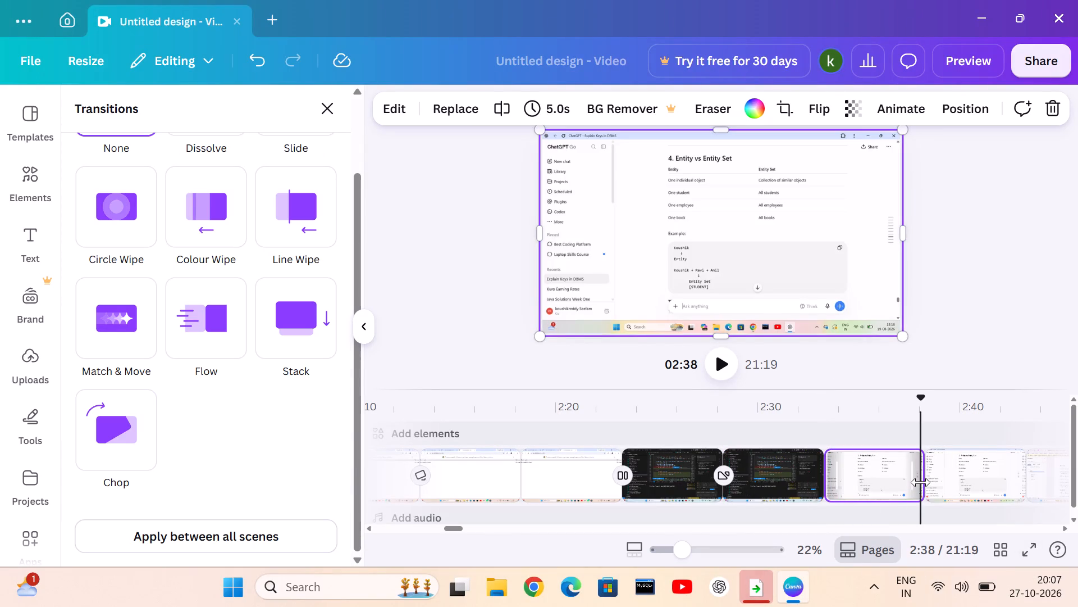
{"action": "left_click", "coordinate": [924, 488]}
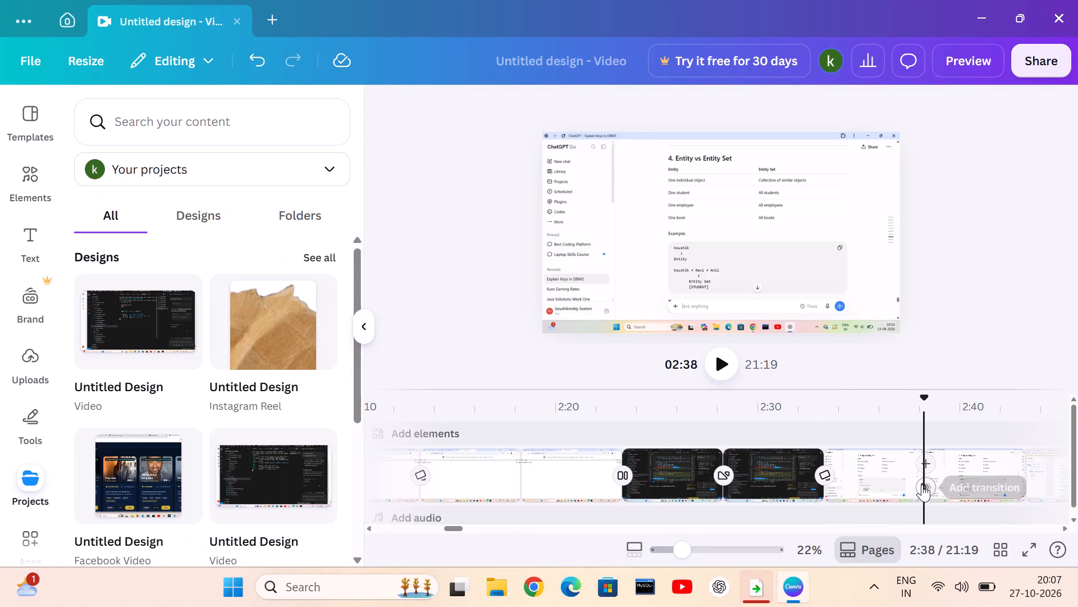
{"action": "left_click", "coordinate": [922, 484]}
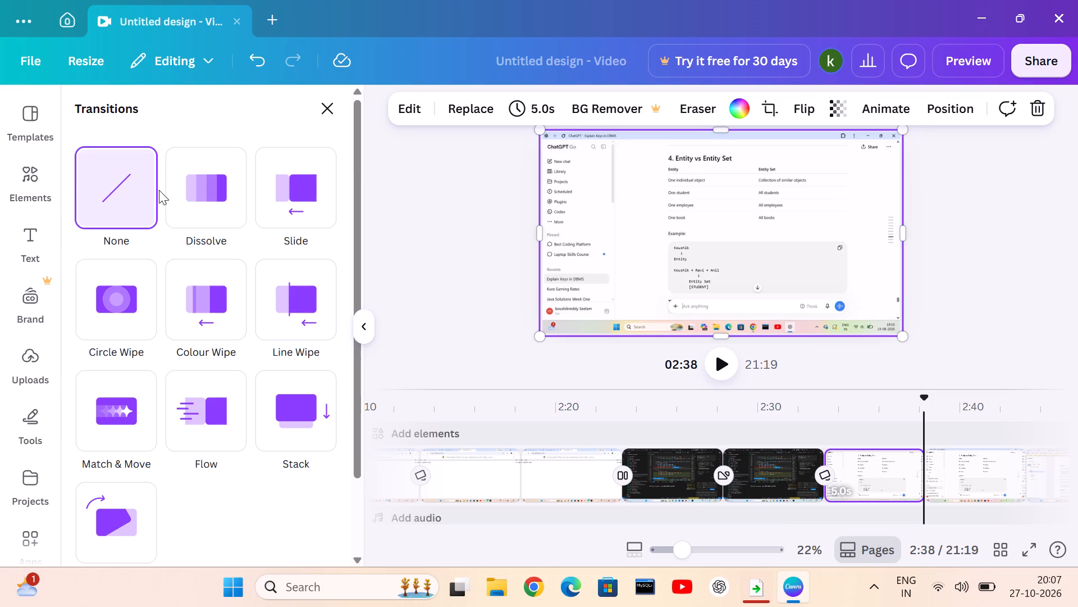
{"action": "left_click", "coordinate": [172, 192]}
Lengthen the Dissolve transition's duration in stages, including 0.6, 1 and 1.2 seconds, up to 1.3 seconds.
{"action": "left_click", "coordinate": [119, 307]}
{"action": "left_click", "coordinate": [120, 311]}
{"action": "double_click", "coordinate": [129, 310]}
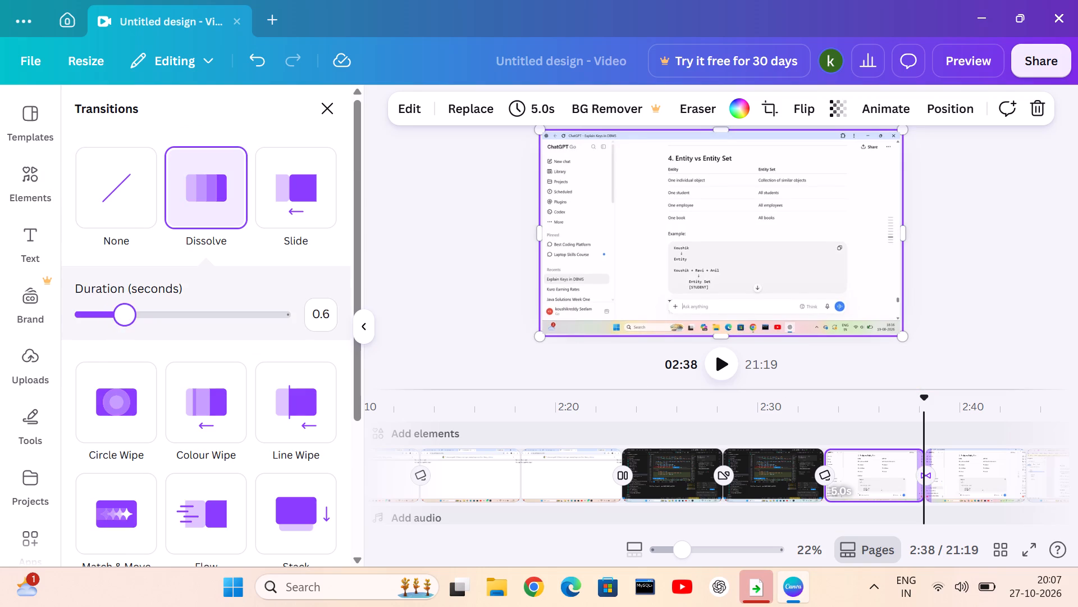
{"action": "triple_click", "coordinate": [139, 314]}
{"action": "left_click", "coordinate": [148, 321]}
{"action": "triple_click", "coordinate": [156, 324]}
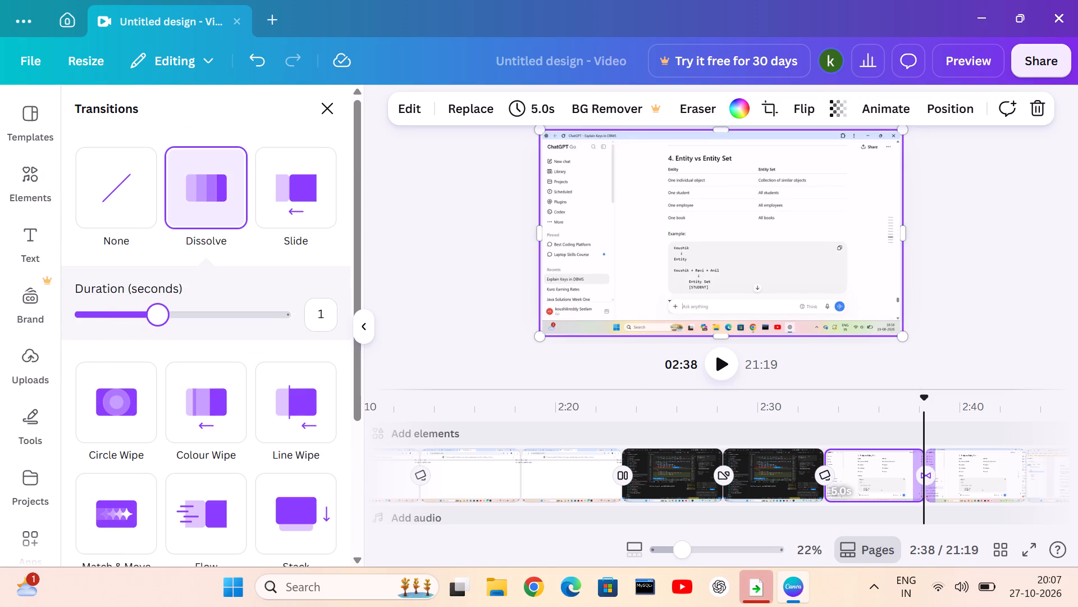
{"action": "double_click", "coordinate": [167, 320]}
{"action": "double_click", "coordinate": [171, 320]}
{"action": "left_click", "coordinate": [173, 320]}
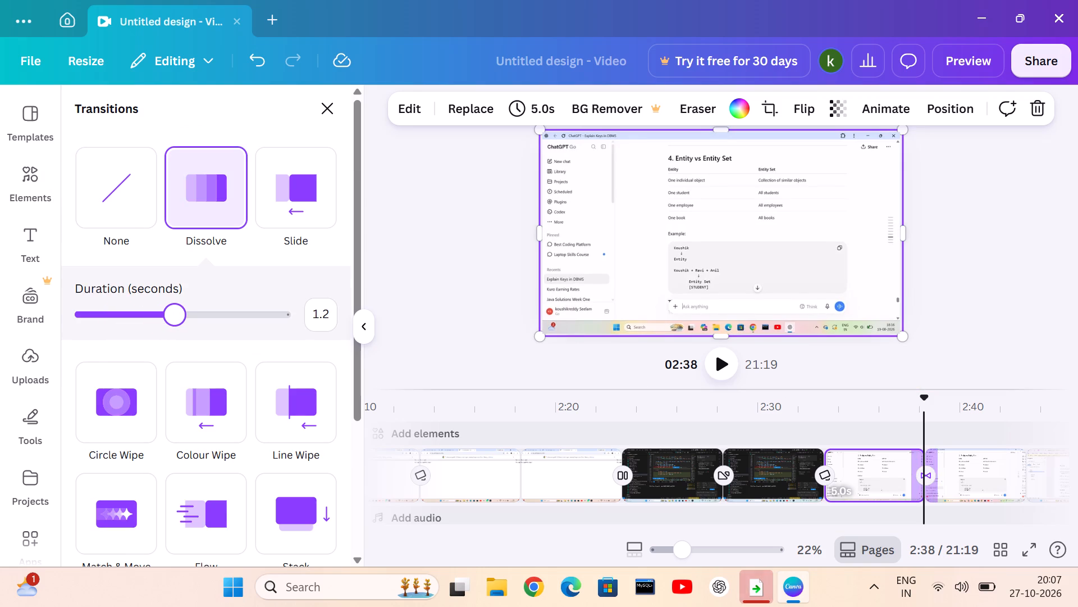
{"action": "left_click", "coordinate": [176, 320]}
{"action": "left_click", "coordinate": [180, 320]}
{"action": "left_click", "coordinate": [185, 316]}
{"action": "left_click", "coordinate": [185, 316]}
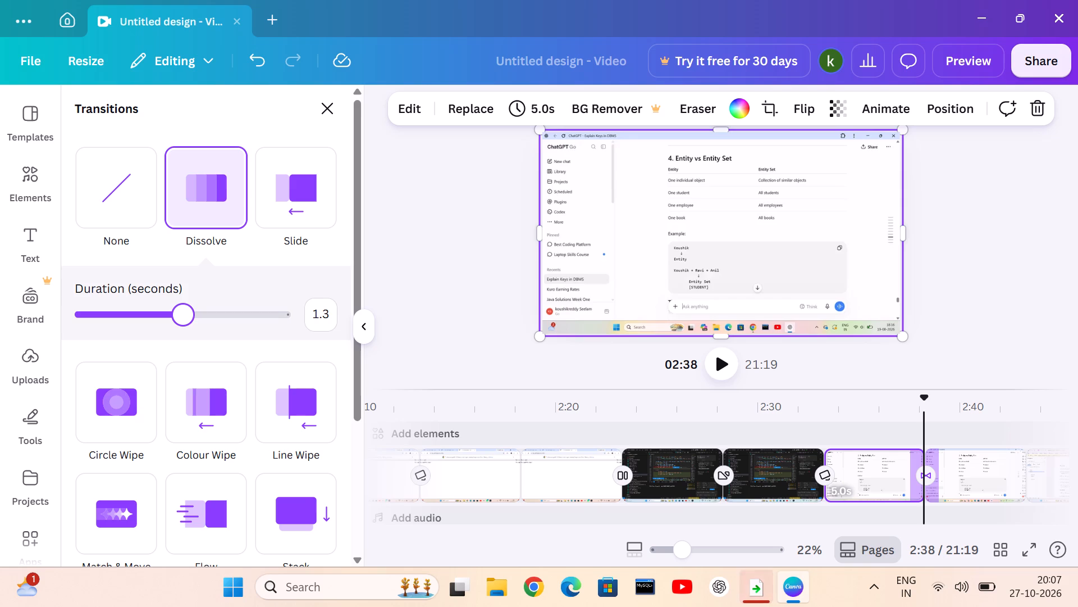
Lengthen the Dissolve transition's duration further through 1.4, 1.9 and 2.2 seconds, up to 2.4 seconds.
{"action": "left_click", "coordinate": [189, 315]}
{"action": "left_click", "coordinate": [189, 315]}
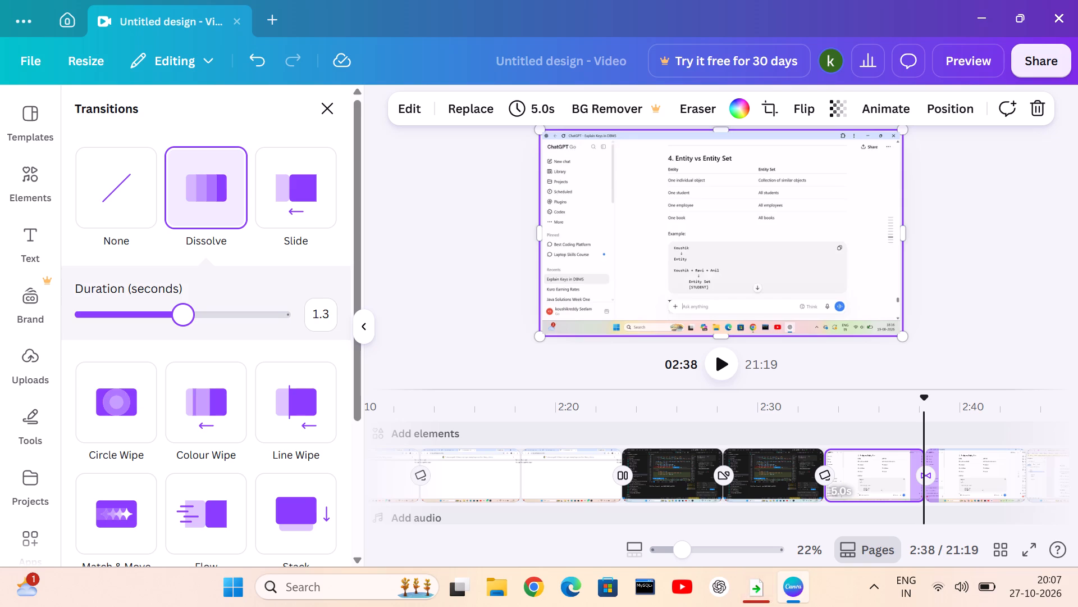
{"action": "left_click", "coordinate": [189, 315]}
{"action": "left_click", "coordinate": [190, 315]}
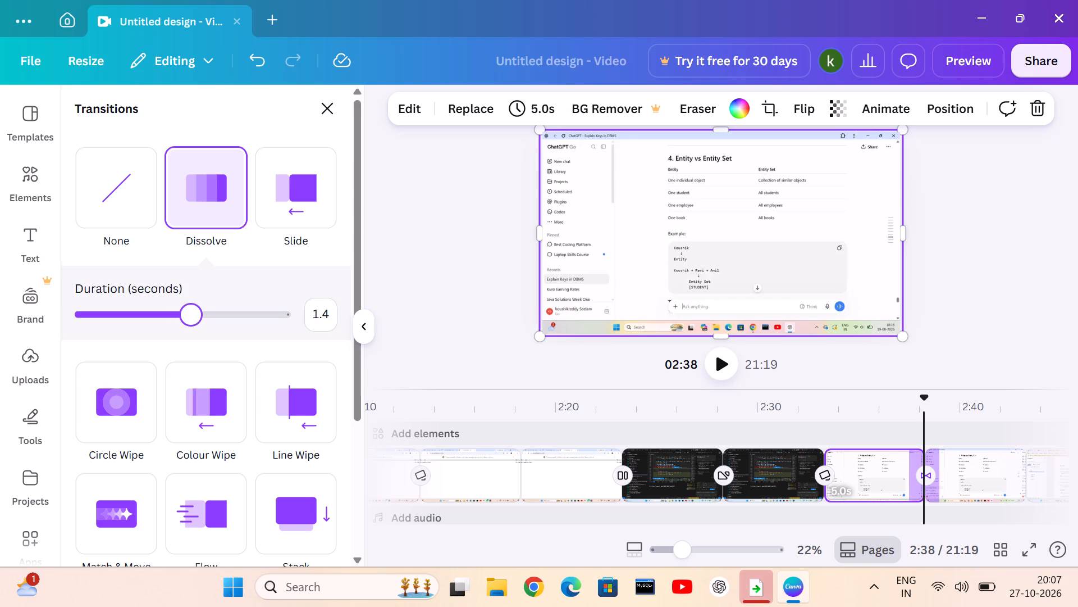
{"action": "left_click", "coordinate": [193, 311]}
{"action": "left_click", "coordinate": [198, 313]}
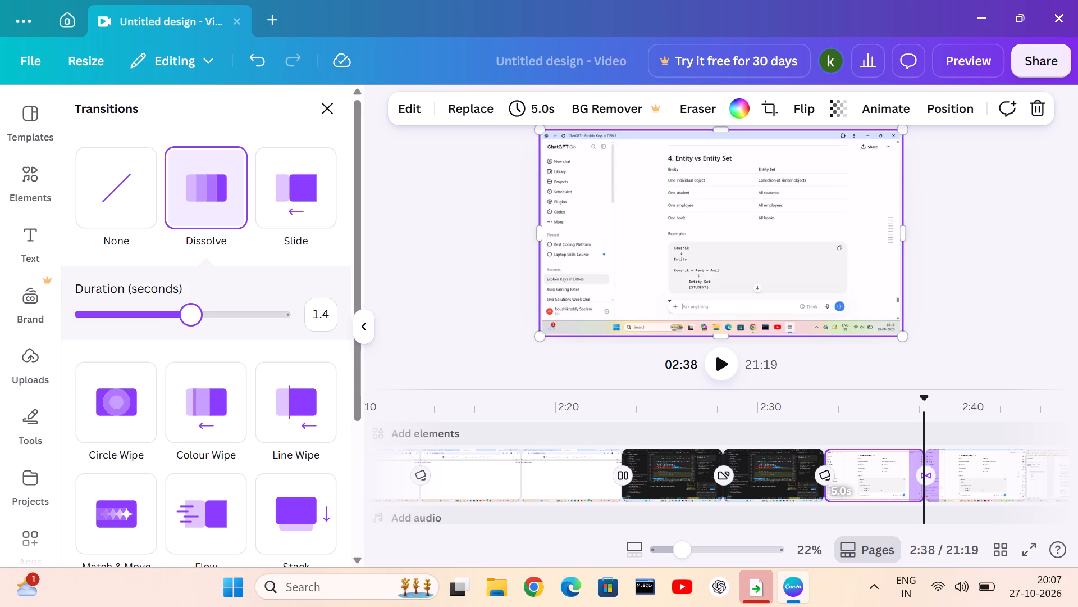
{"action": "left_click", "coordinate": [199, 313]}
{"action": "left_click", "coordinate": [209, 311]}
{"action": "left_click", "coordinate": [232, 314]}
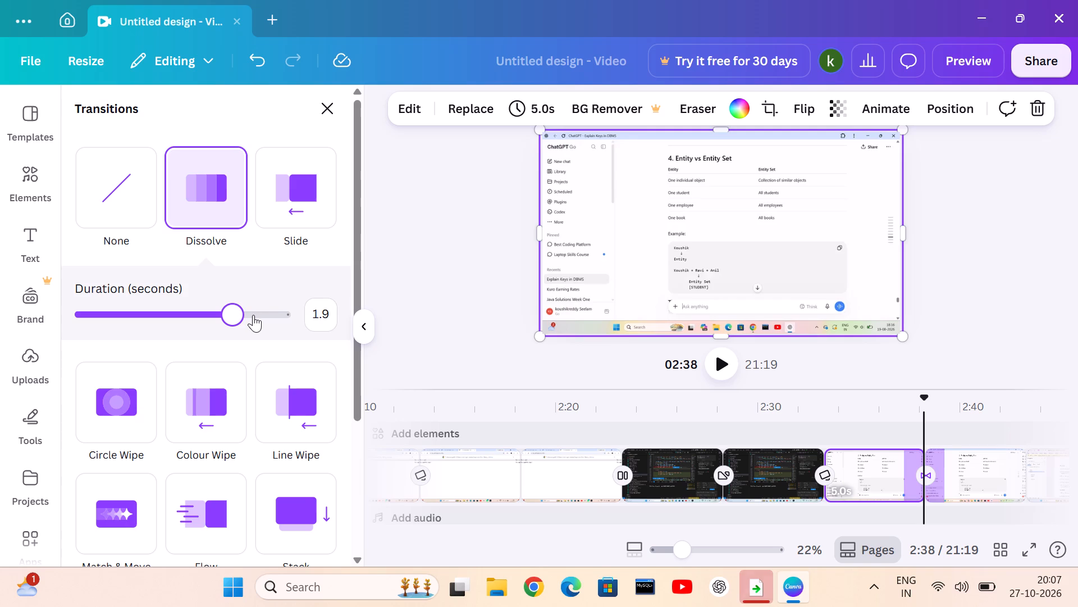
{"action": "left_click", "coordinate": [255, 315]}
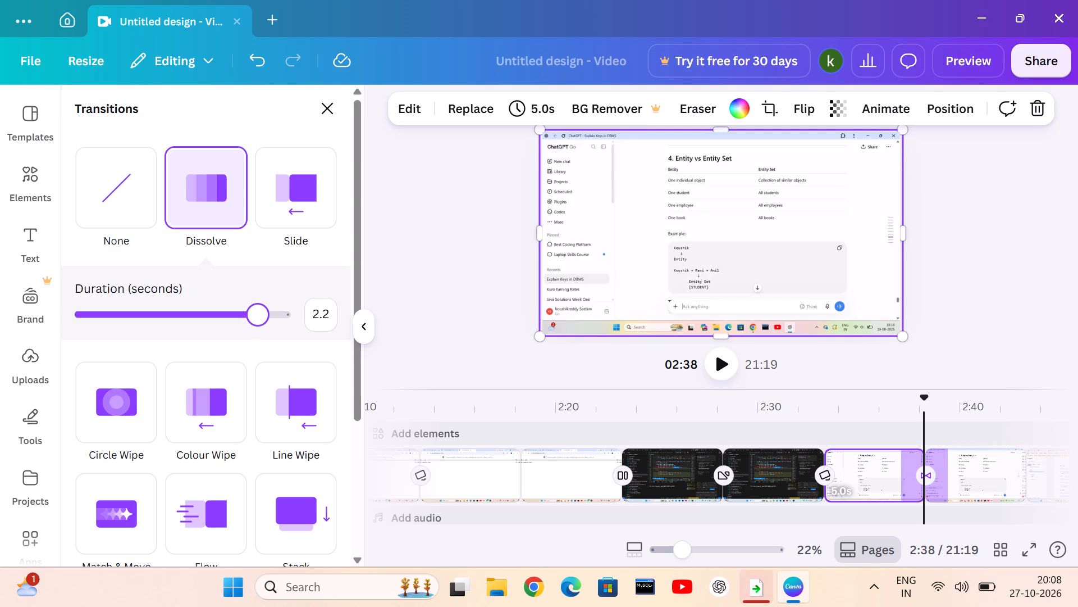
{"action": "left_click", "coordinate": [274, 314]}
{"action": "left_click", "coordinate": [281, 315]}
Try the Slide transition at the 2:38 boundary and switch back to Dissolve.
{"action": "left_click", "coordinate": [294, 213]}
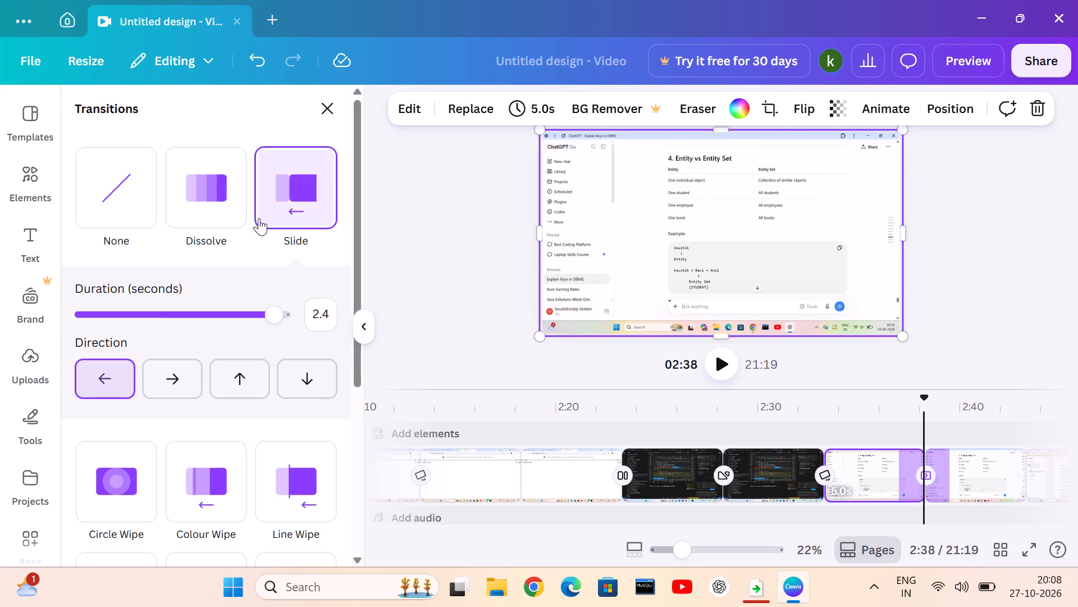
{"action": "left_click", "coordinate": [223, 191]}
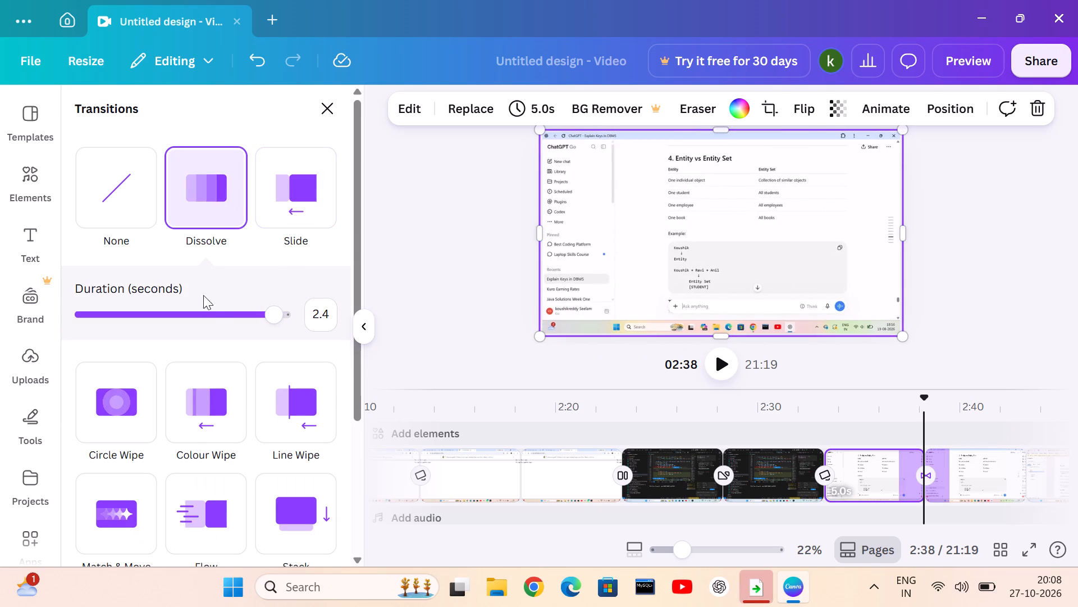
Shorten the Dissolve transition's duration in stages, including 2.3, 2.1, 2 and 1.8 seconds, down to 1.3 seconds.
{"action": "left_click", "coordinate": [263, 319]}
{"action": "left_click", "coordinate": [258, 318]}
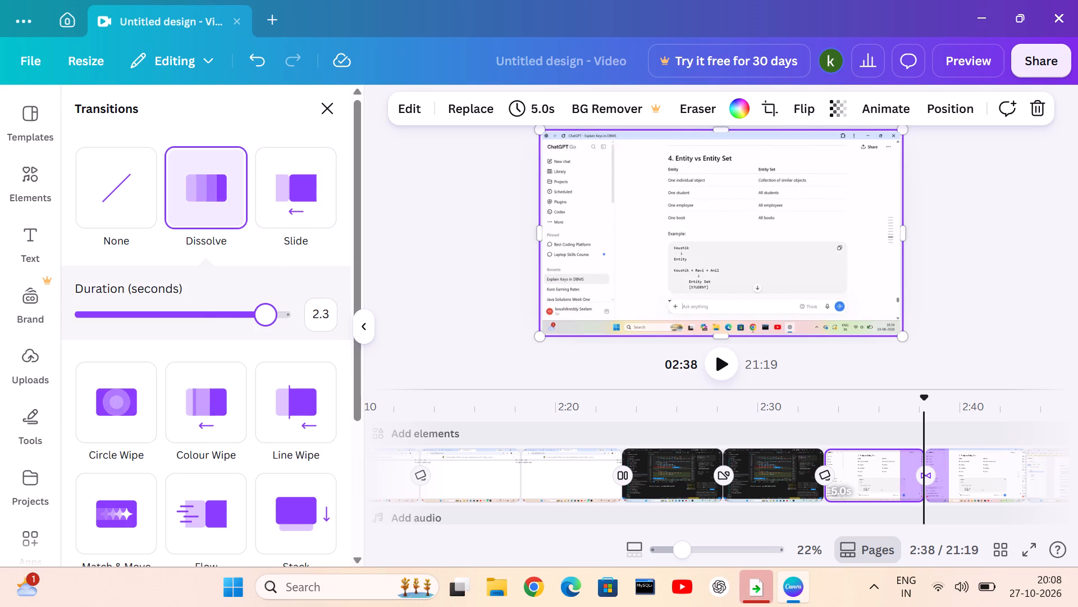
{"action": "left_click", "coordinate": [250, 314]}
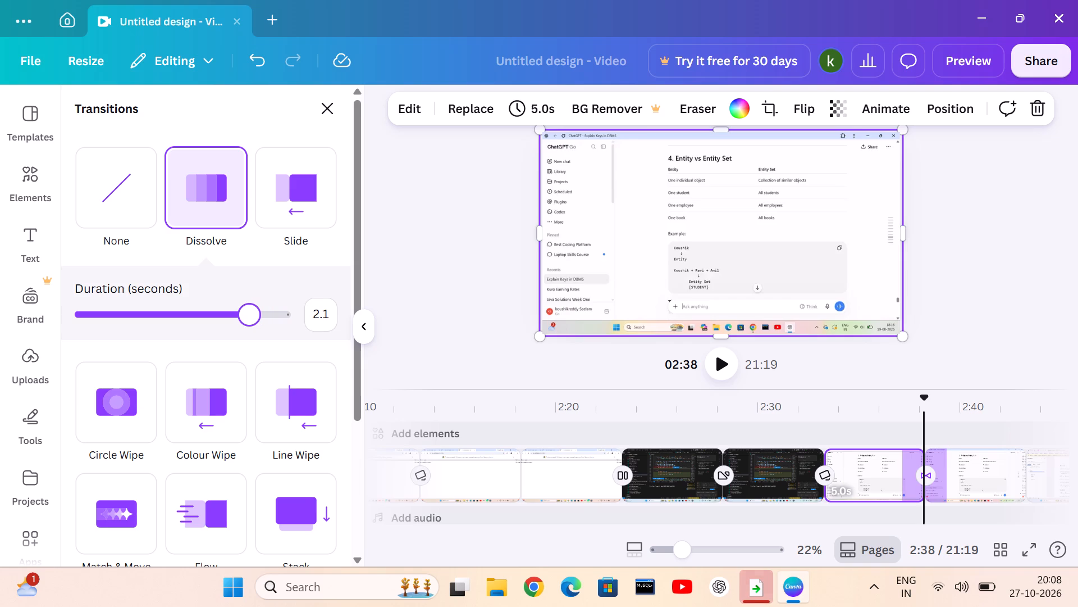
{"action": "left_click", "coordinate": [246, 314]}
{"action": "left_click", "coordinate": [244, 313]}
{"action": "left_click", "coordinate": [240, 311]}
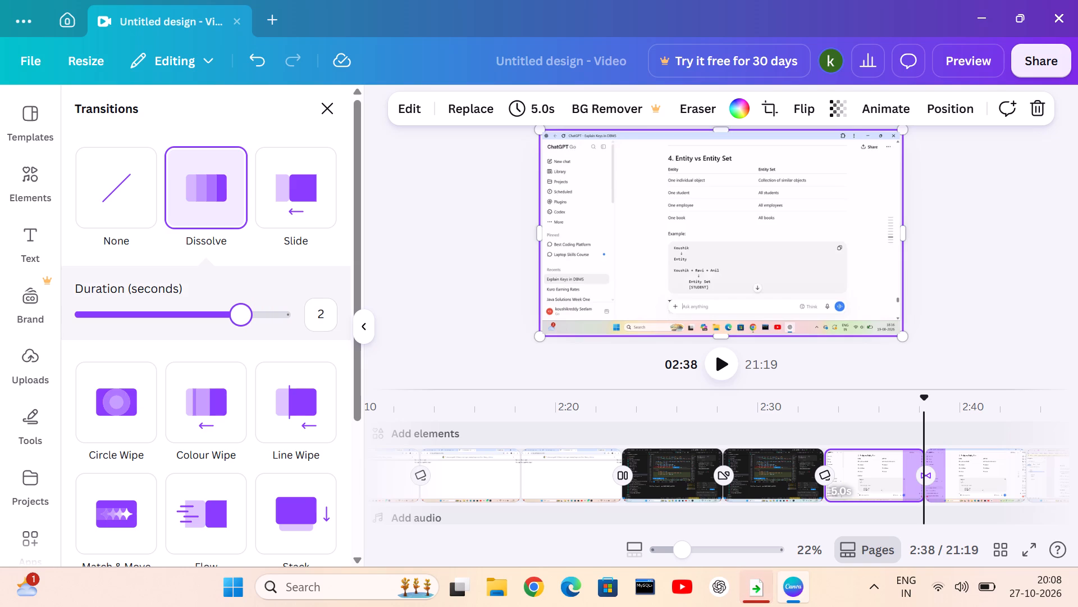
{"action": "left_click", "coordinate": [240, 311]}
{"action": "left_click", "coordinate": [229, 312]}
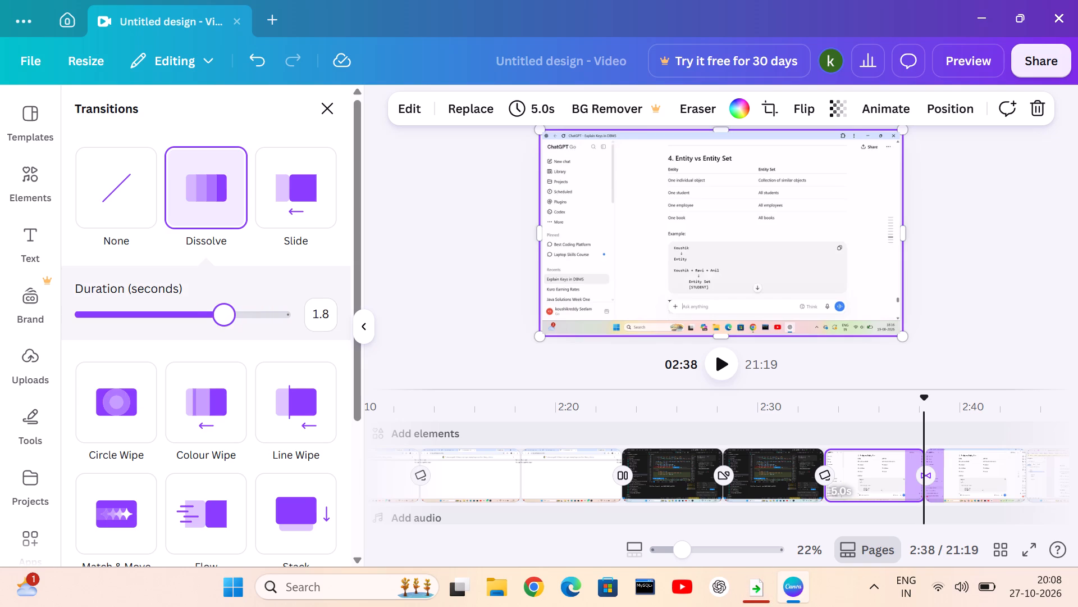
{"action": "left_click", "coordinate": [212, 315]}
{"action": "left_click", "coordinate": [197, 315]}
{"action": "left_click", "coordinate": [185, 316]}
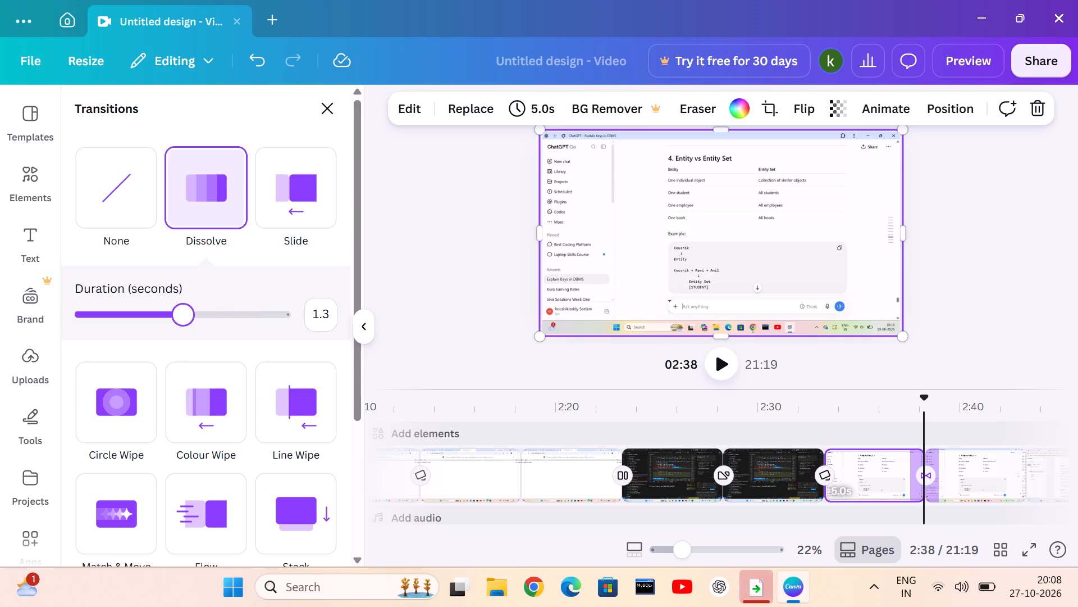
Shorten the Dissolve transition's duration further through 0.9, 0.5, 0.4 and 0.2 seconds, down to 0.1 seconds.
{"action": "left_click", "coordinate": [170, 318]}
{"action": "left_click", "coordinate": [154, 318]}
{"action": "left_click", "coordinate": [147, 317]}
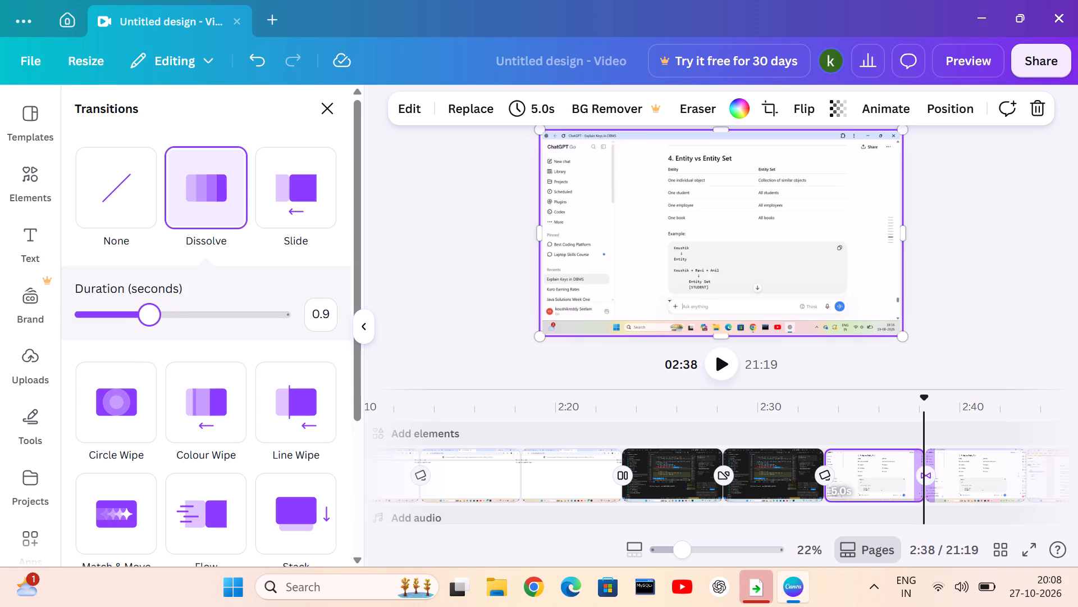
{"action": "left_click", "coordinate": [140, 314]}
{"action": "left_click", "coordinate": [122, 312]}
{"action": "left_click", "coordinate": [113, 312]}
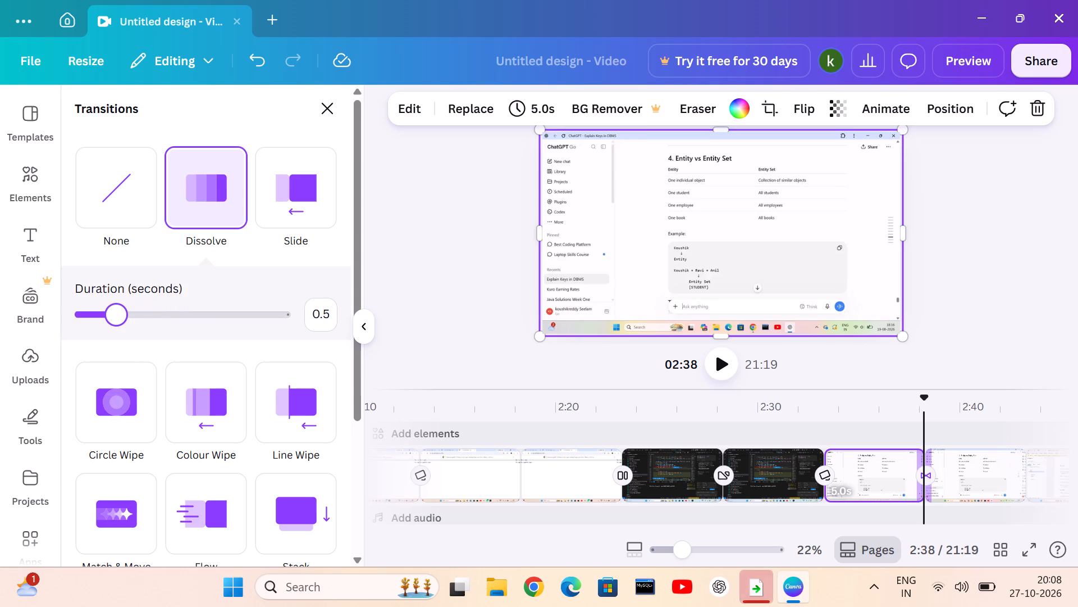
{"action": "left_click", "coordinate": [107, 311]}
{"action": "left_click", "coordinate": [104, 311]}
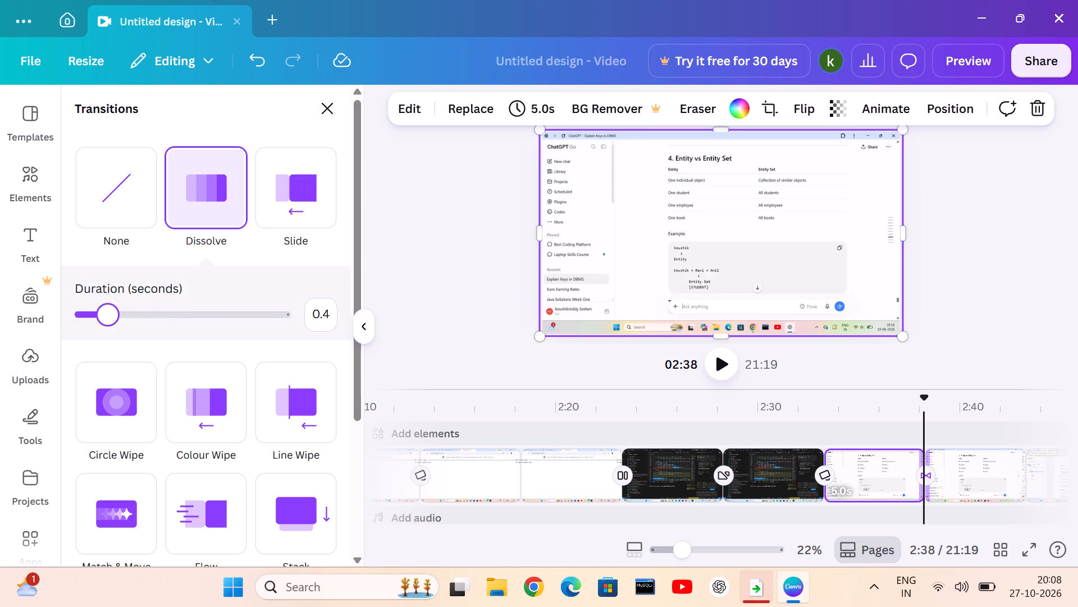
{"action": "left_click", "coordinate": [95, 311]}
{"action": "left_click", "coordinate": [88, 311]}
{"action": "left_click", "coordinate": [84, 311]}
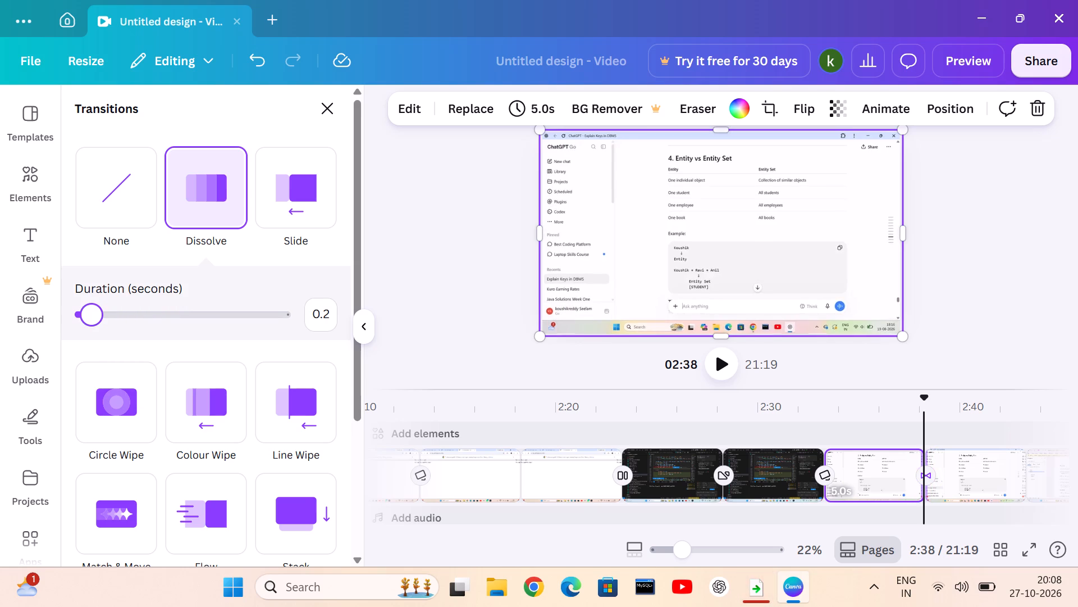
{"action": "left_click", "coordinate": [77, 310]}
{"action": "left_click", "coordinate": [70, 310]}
Change the 2:38 transition to Slide and lengthen its duration in stages, including 0.4 and 0.8 seconds, up to 1.2 seconds.
{"action": "left_click", "coordinate": [281, 200]}
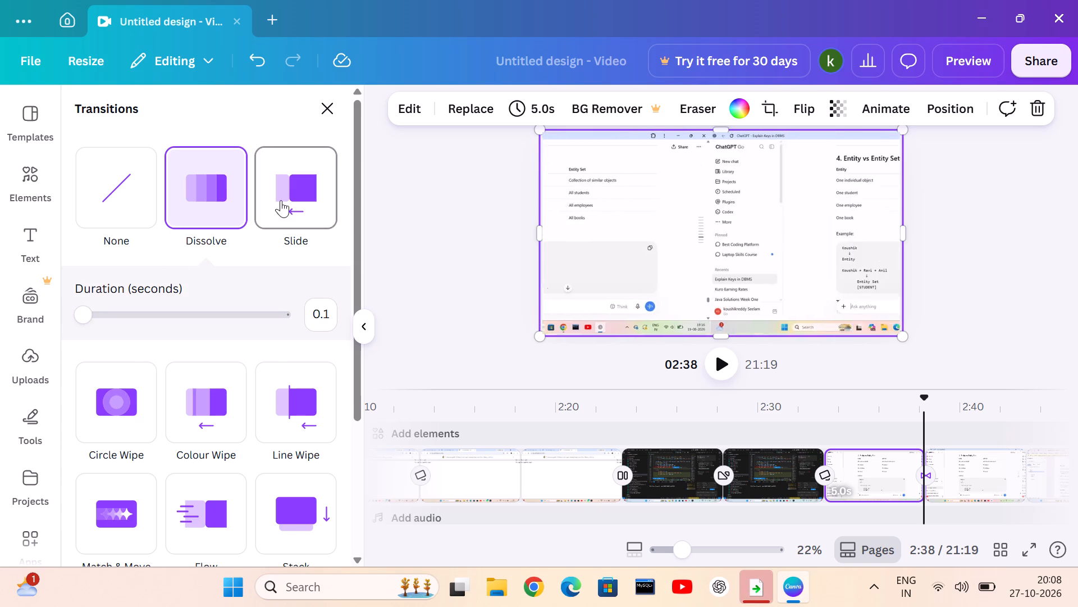
{"action": "left_click", "coordinate": [105, 315]}
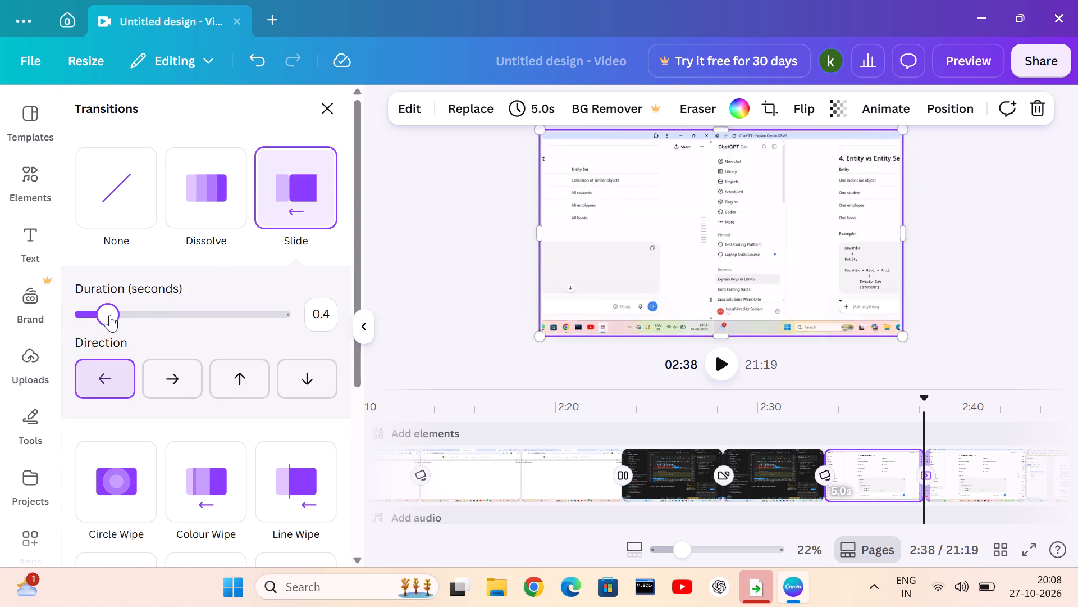
{"action": "left_click", "coordinate": [125, 307]}
{"action": "left_click", "coordinate": [131, 307]}
{"action": "left_click", "coordinate": [136, 311]}
{"action": "left_click", "coordinate": [141, 313]}
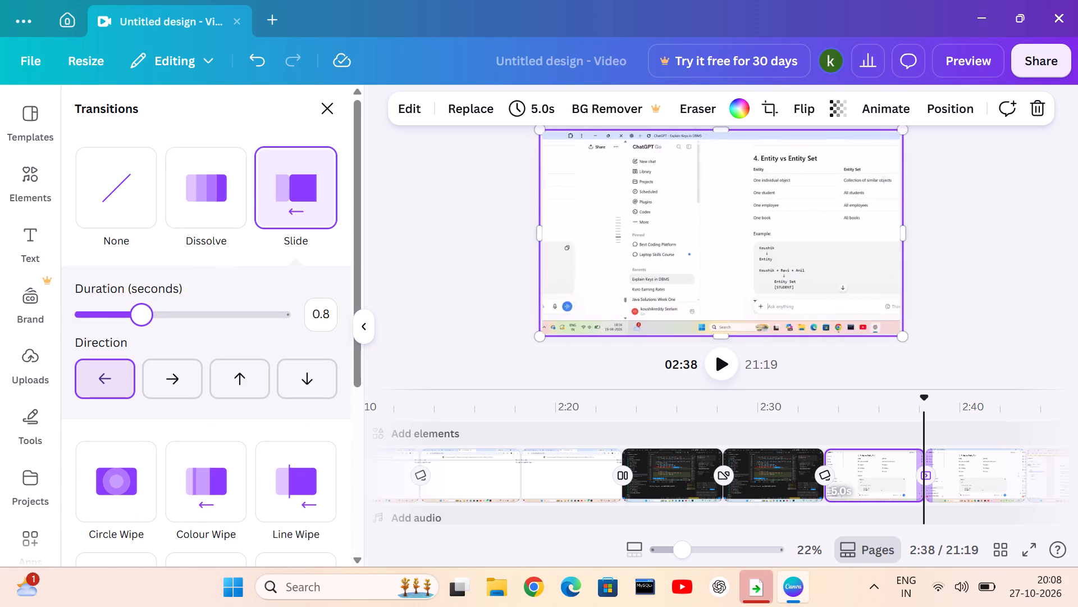
{"action": "left_click", "coordinate": [150, 313]}
{"action": "left_click", "coordinate": [161, 314]}
{"action": "left_click", "coordinate": [177, 314]}
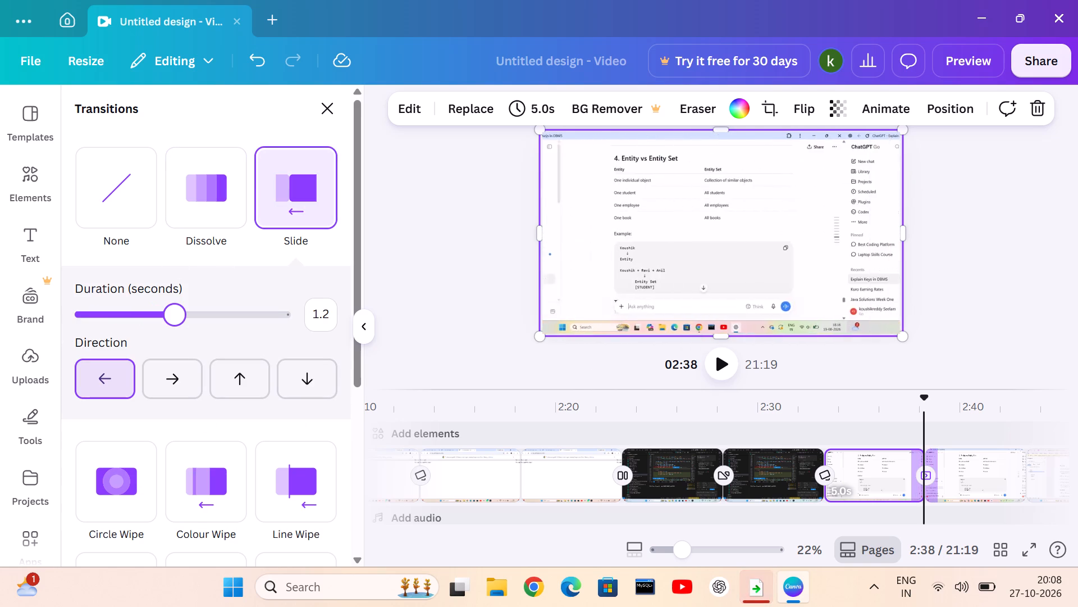
Lengthen the Slide transition's duration further through 1.5, 2 and 2.4 seconds, up to 2.5 seconds.
{"action": "left_click", "coordinate": [182, 314]}
{"action": "left_click", "coordinate": [190, 314]}
{"action": "left_click", "coordinate": [199, 310]}
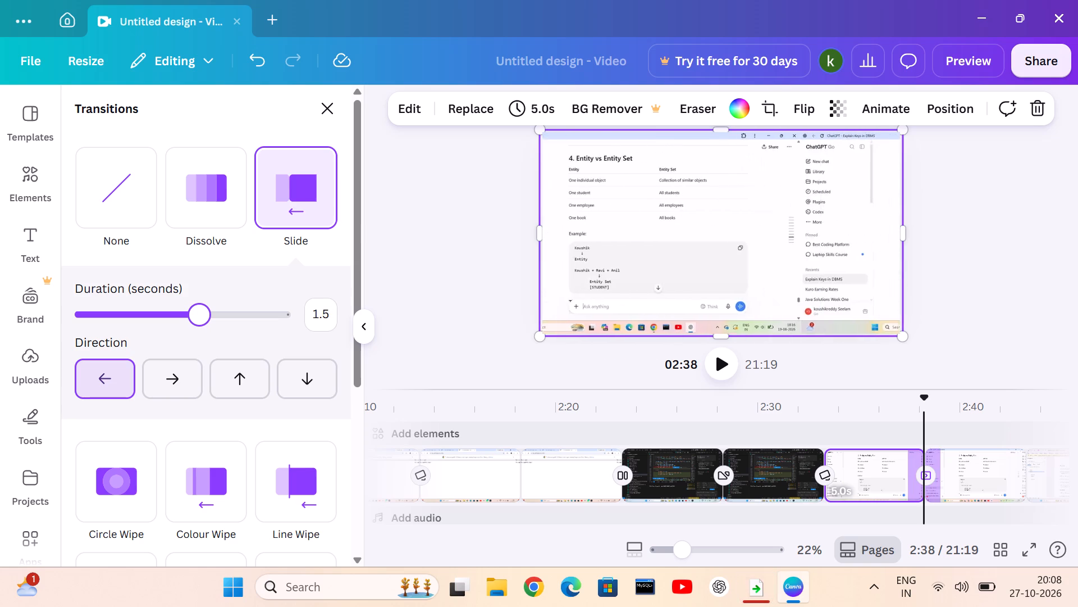
{"action": "left_click", "coordinate": [204, 311]}
{"action": "left_click", "coordinate": [212, 315]}
{"action": "left_click", "coordinate": [225, 313]}
{"action": "left_click", "coordinate": [238, 312]}
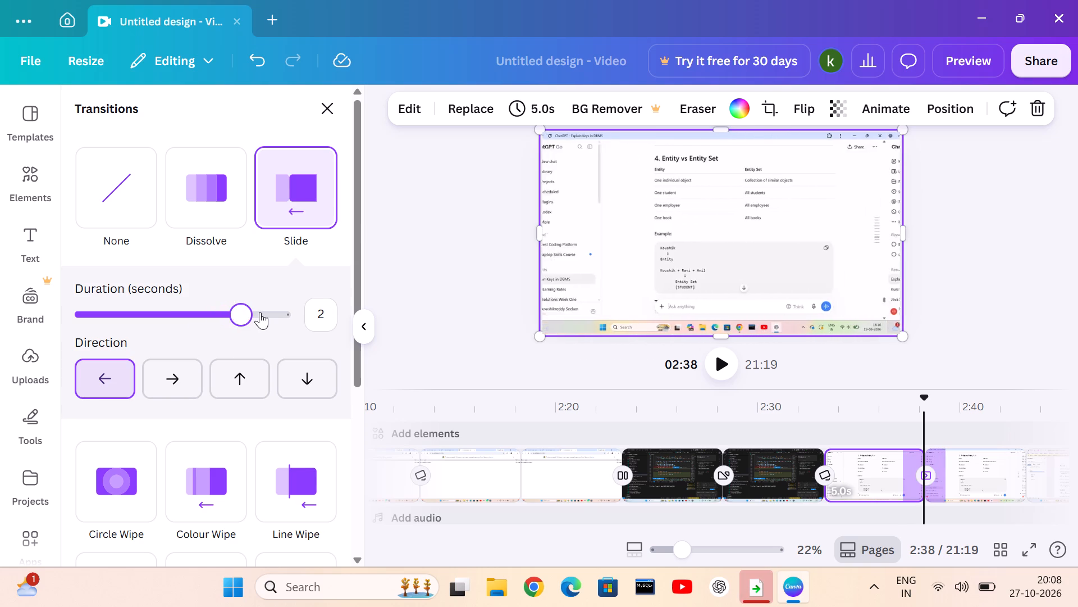
{"action": "left_click", "coordinate": [260, 312]}
{"action": "left_click", "coordinate": [264, 310]}
{"action": "left_click", "coordinate": [274, 311]}
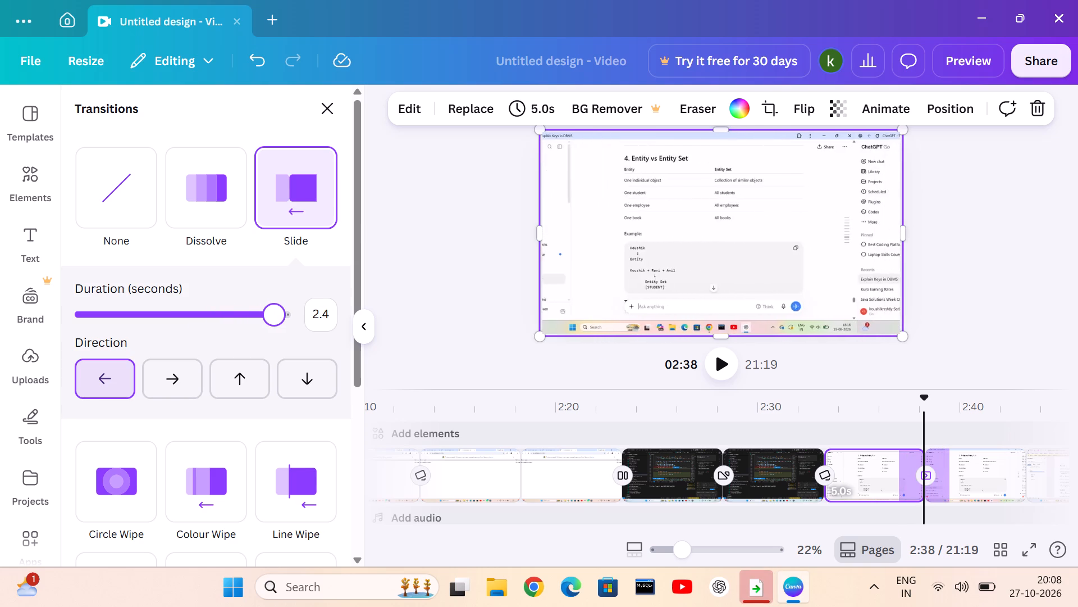
{"action": "left_click", "coordinate": [278, 315]}
{"action": "left_click", "coordinate": [283, 318]}
{"action": "left_click", "coordinate": [289, 318]}
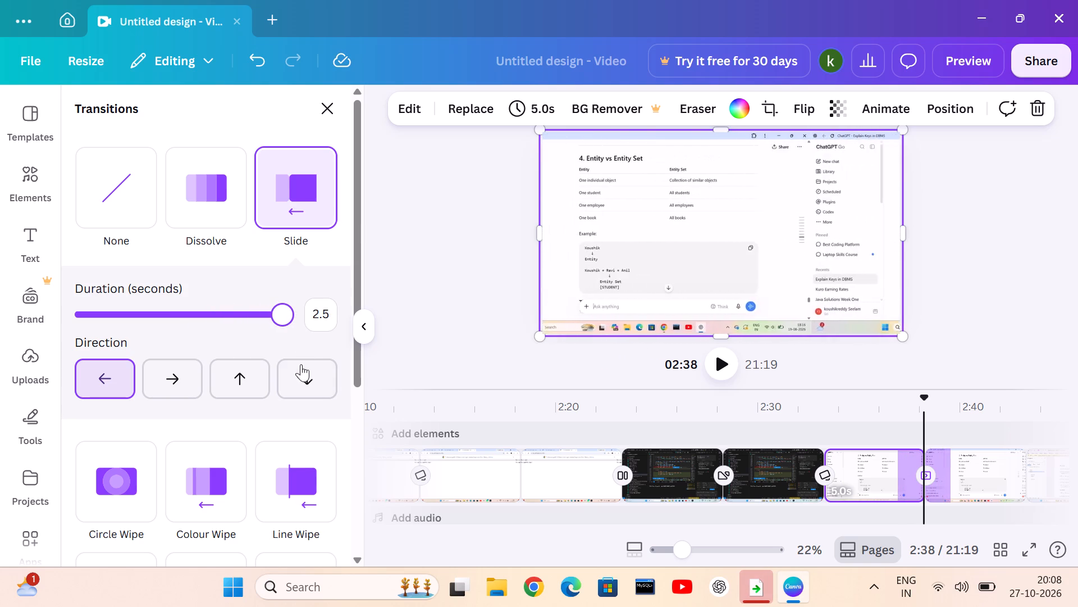
Try the Slide transition's down, up, right and left directions, ending on the downward direction.
{"action": "left_click", "coordinate": [304, 375]}
{"action": "left_click", "coordinate": [243, 383]}
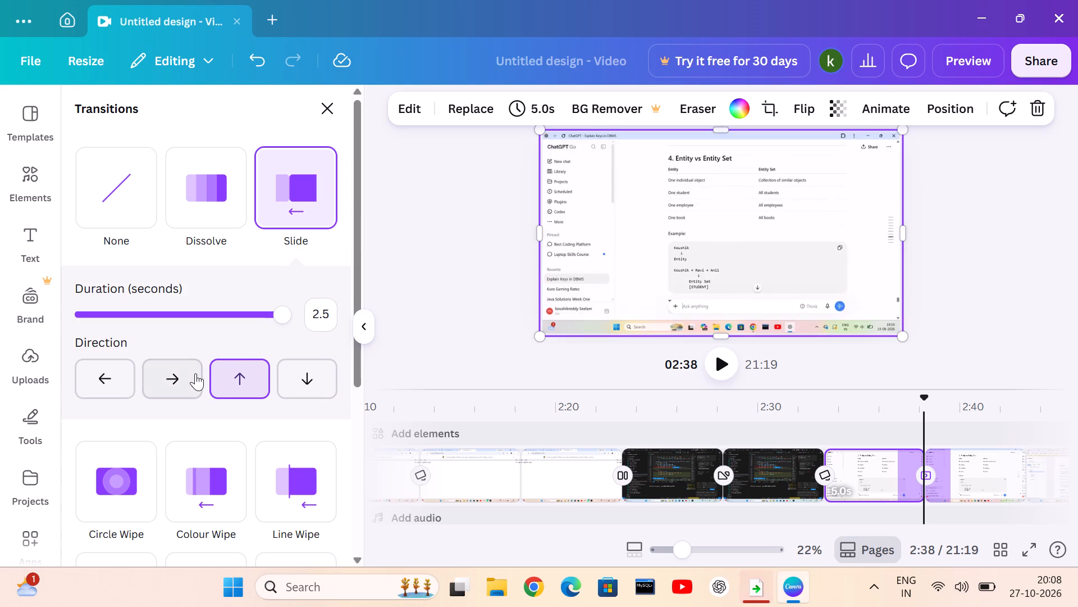
{"action": "left_click", "coordinate": [194, 373]}
{"action": "left_click", "coordinate": [104, 375]}
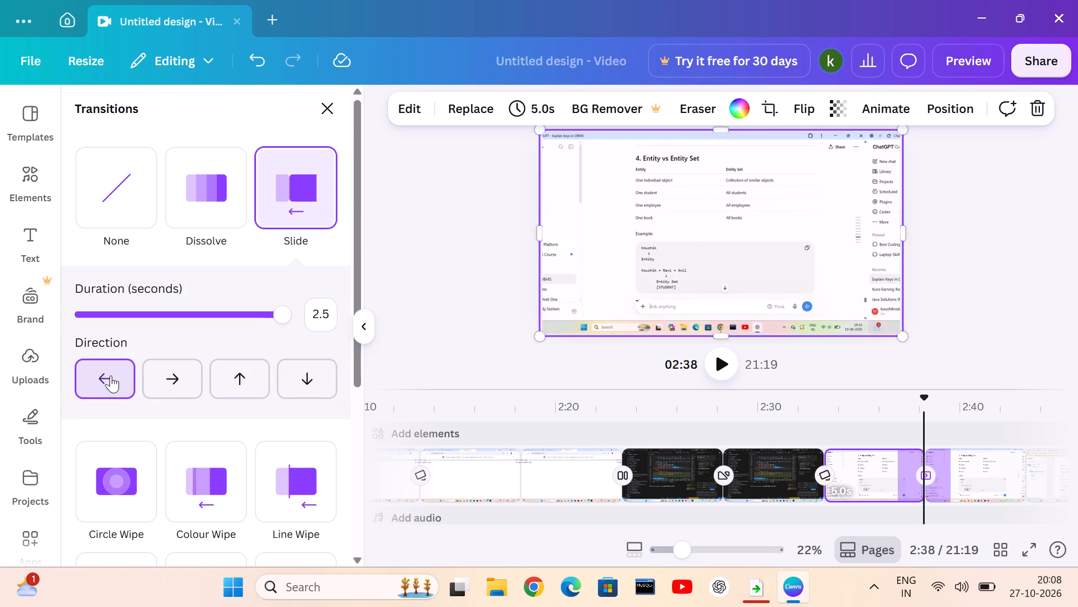
{"action": "left_click", "coordinate": [157, 375]}
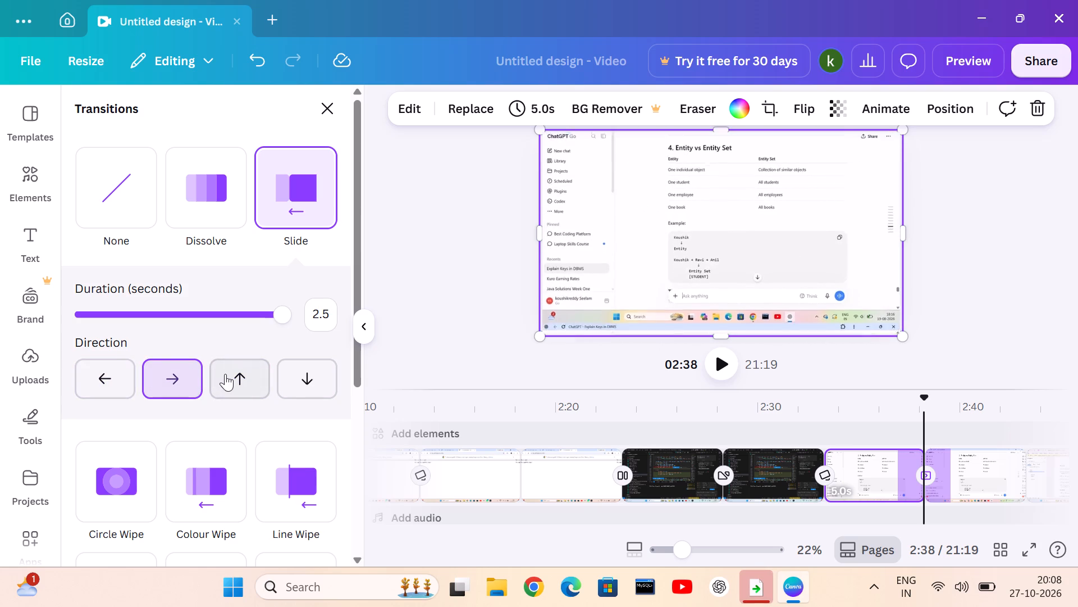
{"action": "left_click", "coordinate": [225, 374]}
{"action": "left_click", "coordinate": [287, 381]}
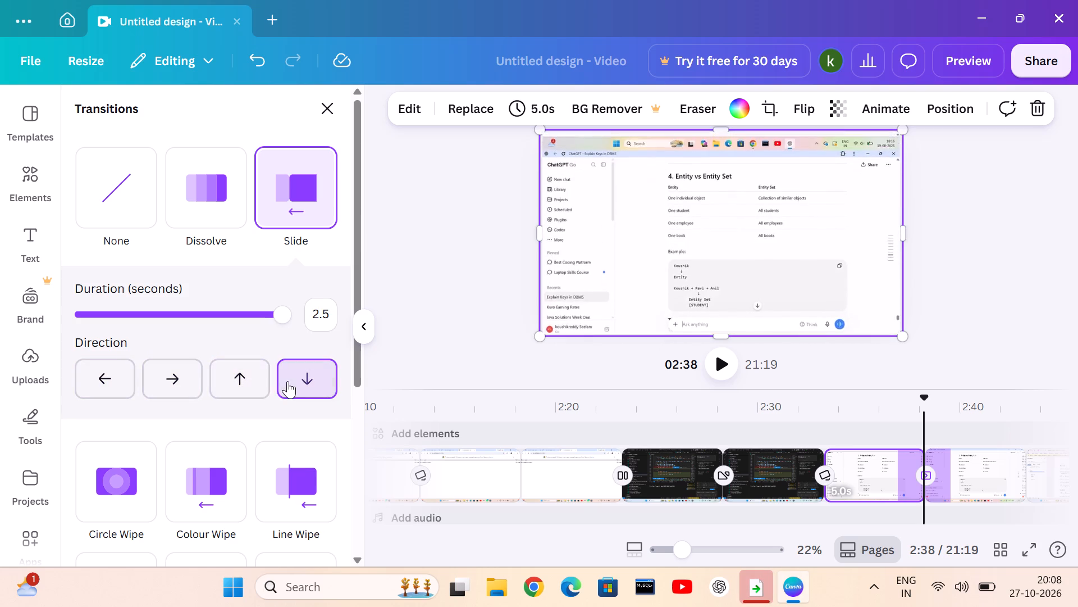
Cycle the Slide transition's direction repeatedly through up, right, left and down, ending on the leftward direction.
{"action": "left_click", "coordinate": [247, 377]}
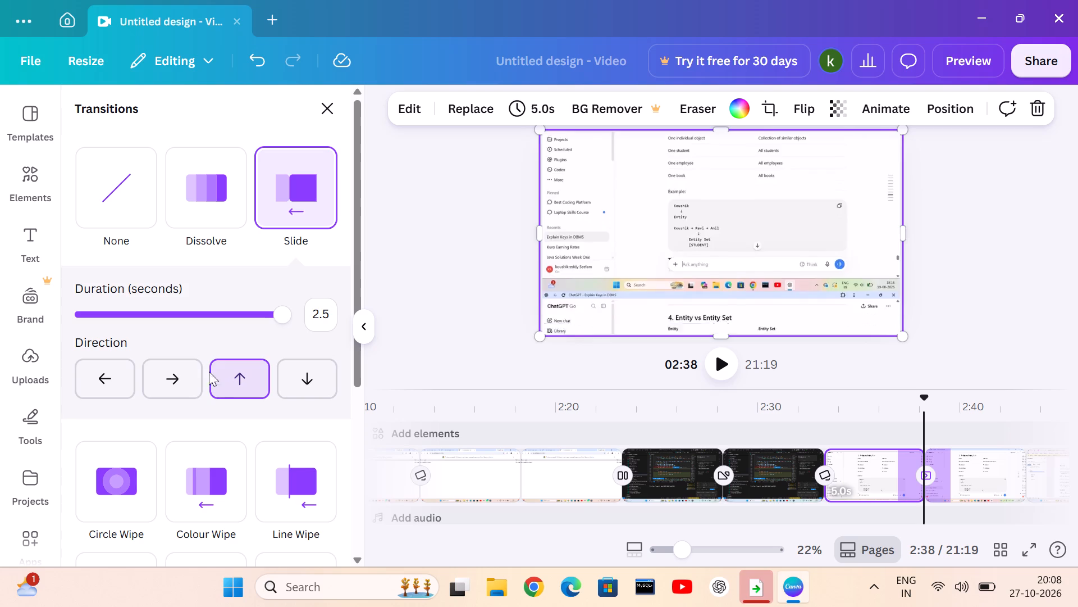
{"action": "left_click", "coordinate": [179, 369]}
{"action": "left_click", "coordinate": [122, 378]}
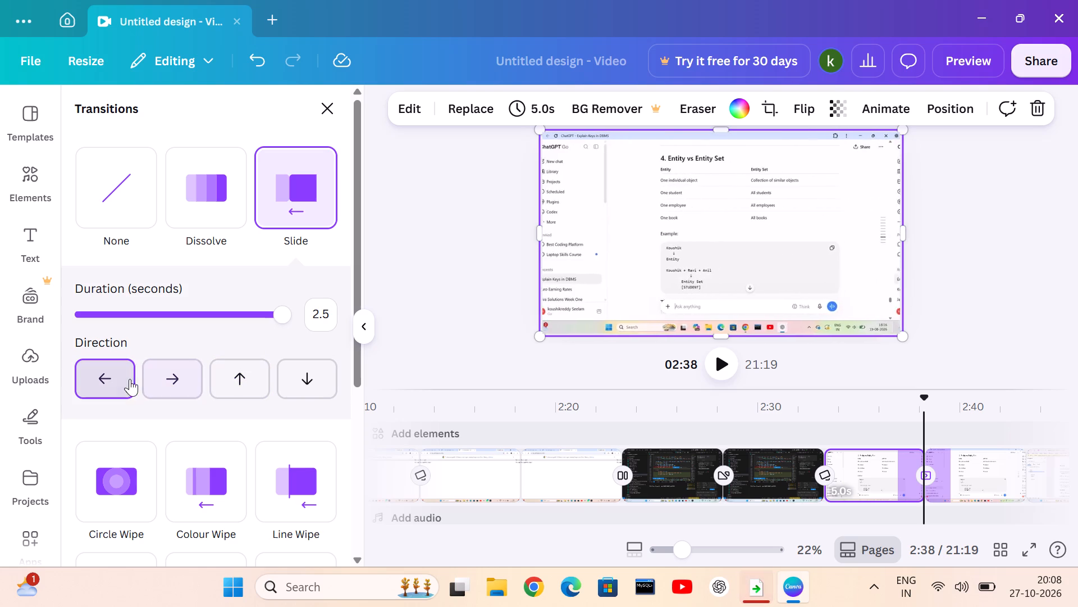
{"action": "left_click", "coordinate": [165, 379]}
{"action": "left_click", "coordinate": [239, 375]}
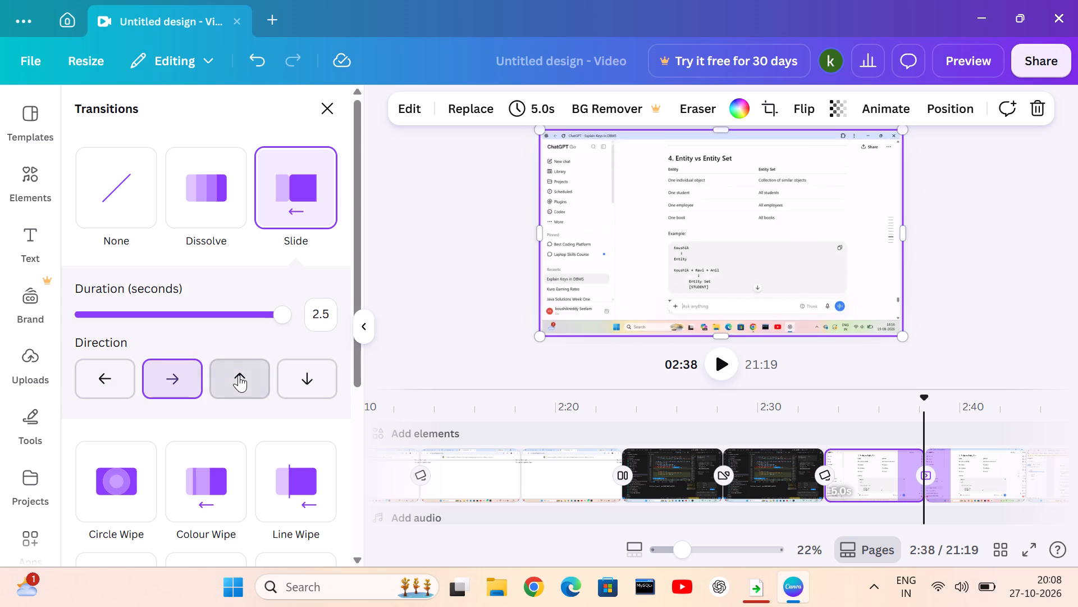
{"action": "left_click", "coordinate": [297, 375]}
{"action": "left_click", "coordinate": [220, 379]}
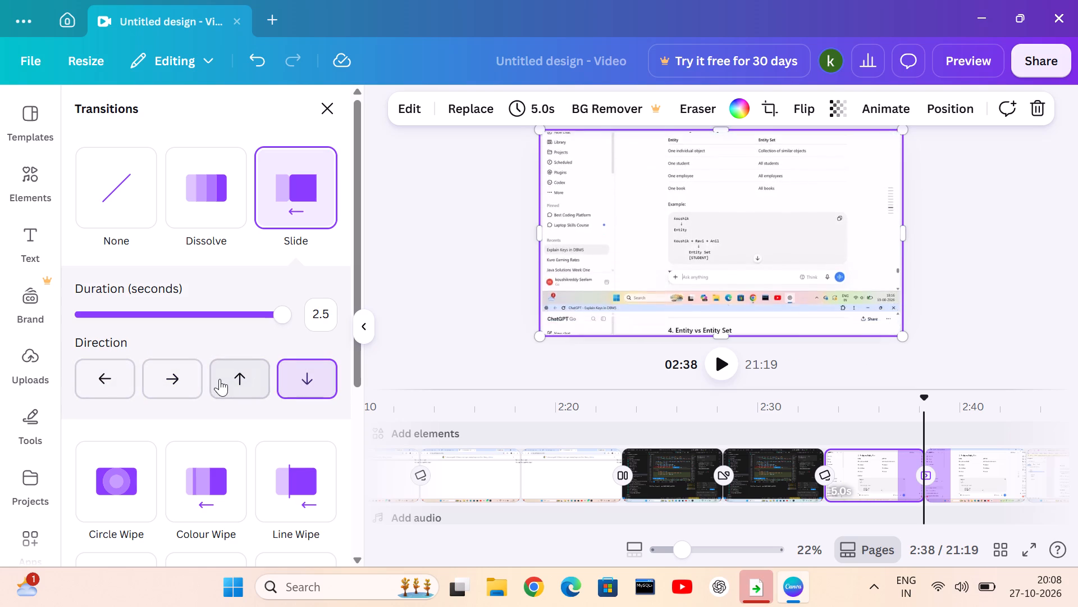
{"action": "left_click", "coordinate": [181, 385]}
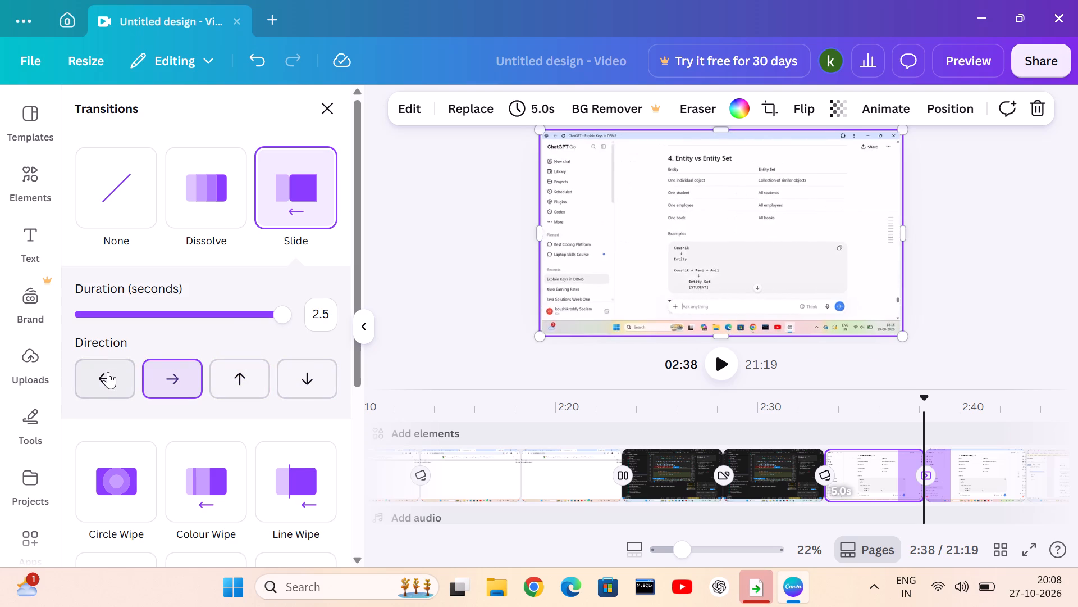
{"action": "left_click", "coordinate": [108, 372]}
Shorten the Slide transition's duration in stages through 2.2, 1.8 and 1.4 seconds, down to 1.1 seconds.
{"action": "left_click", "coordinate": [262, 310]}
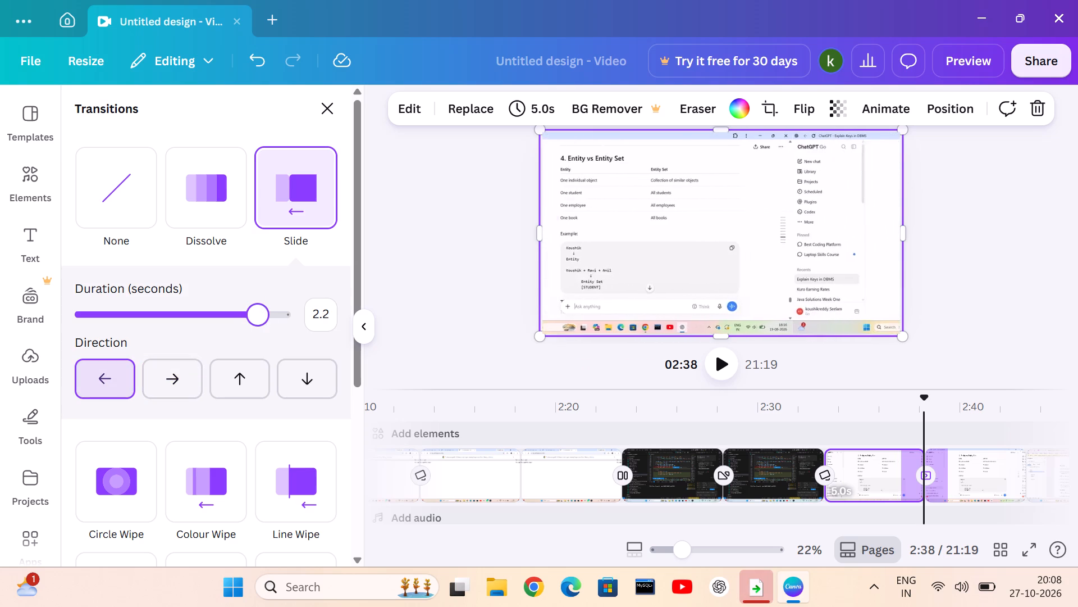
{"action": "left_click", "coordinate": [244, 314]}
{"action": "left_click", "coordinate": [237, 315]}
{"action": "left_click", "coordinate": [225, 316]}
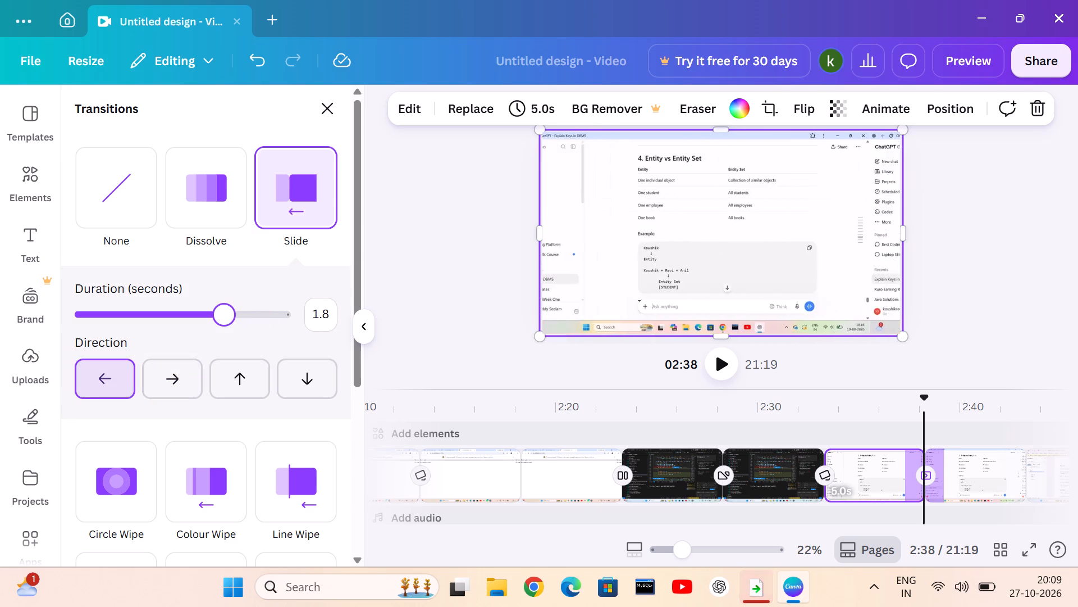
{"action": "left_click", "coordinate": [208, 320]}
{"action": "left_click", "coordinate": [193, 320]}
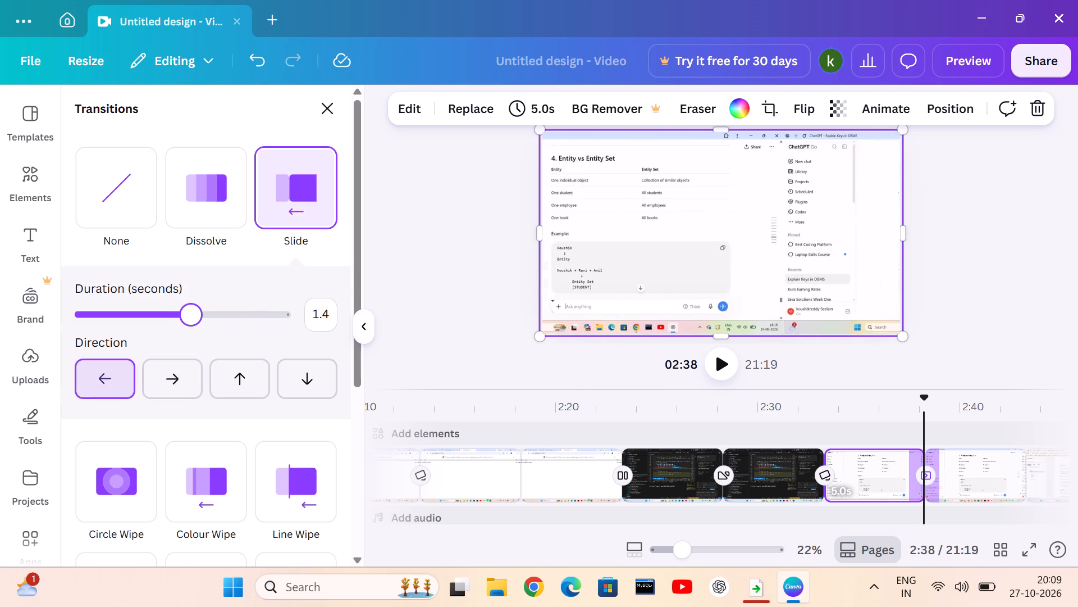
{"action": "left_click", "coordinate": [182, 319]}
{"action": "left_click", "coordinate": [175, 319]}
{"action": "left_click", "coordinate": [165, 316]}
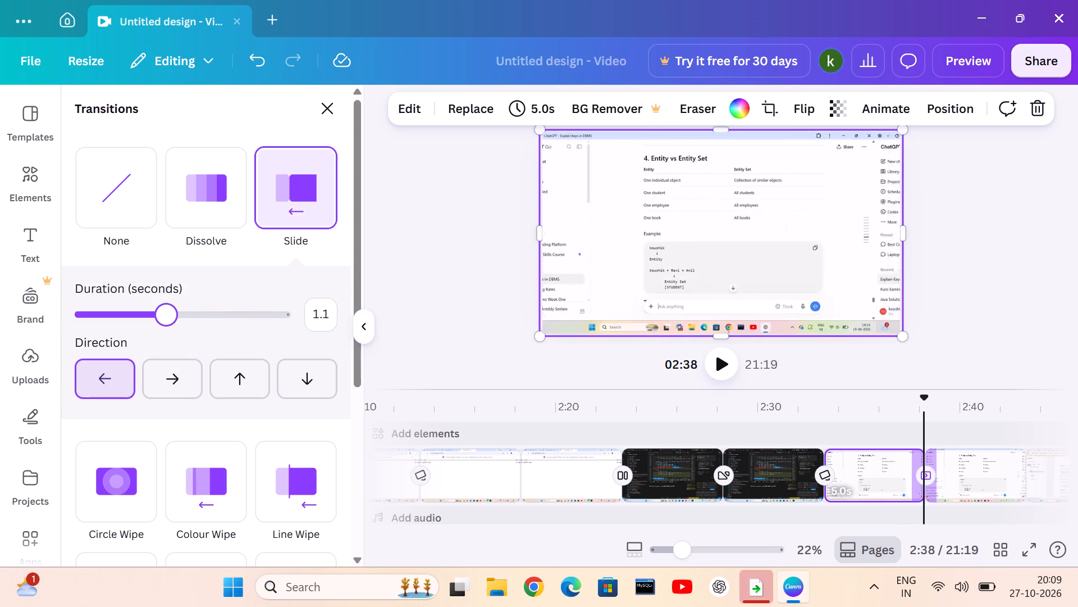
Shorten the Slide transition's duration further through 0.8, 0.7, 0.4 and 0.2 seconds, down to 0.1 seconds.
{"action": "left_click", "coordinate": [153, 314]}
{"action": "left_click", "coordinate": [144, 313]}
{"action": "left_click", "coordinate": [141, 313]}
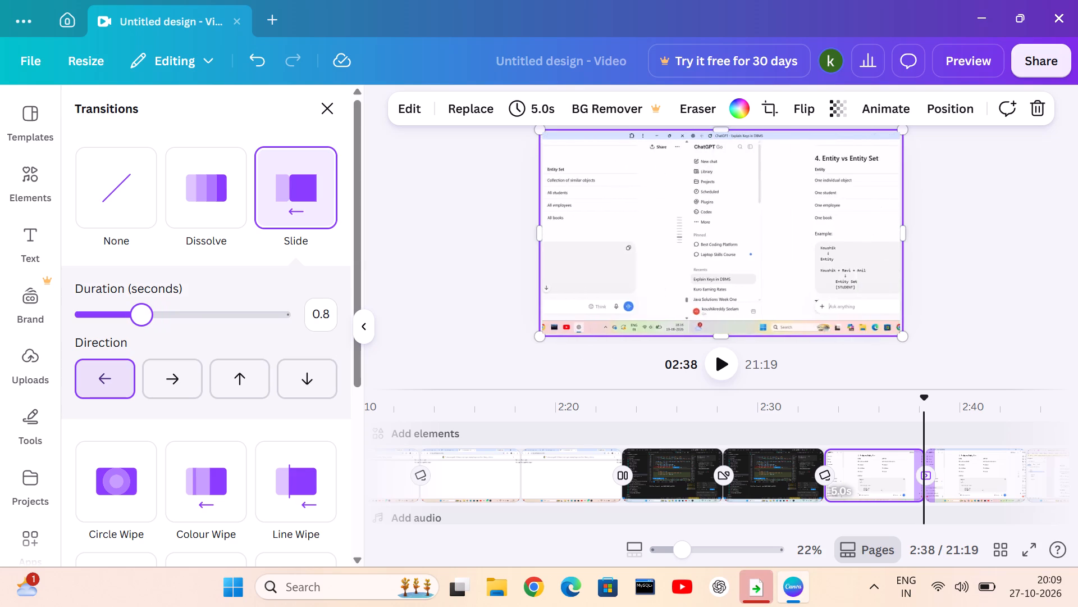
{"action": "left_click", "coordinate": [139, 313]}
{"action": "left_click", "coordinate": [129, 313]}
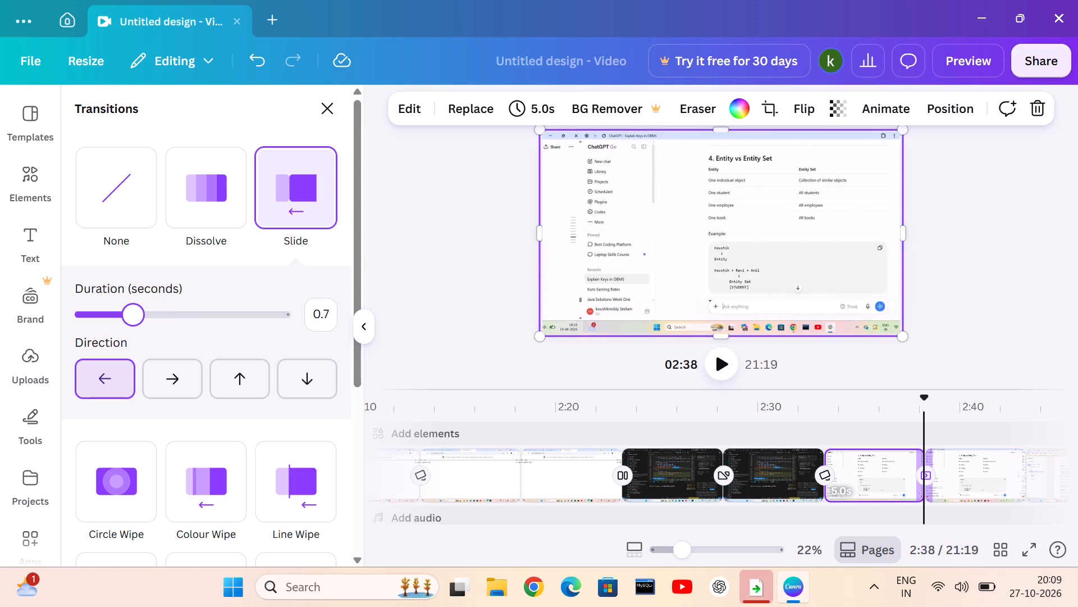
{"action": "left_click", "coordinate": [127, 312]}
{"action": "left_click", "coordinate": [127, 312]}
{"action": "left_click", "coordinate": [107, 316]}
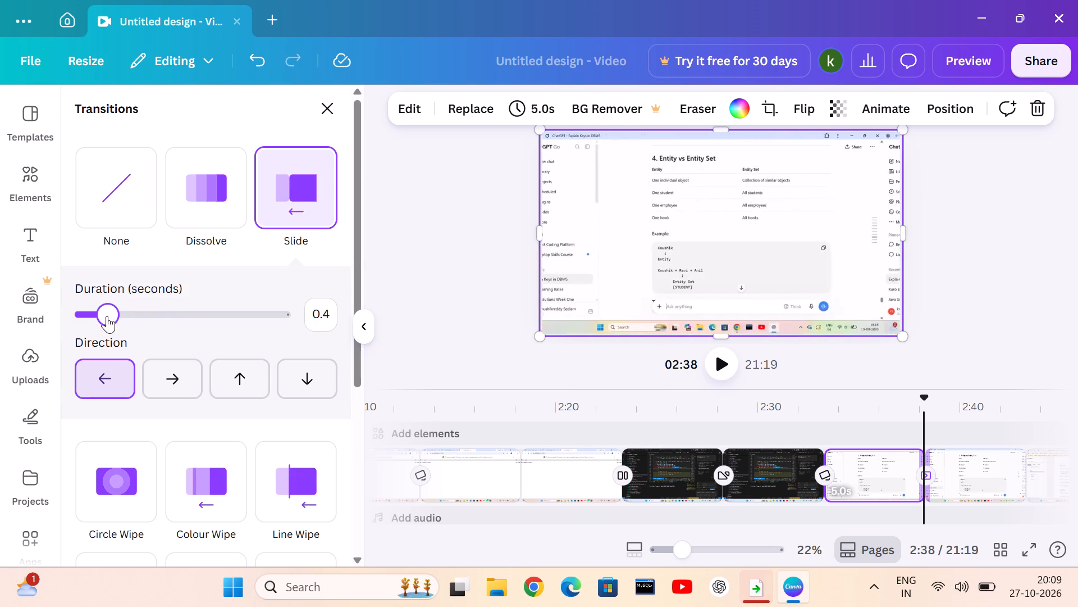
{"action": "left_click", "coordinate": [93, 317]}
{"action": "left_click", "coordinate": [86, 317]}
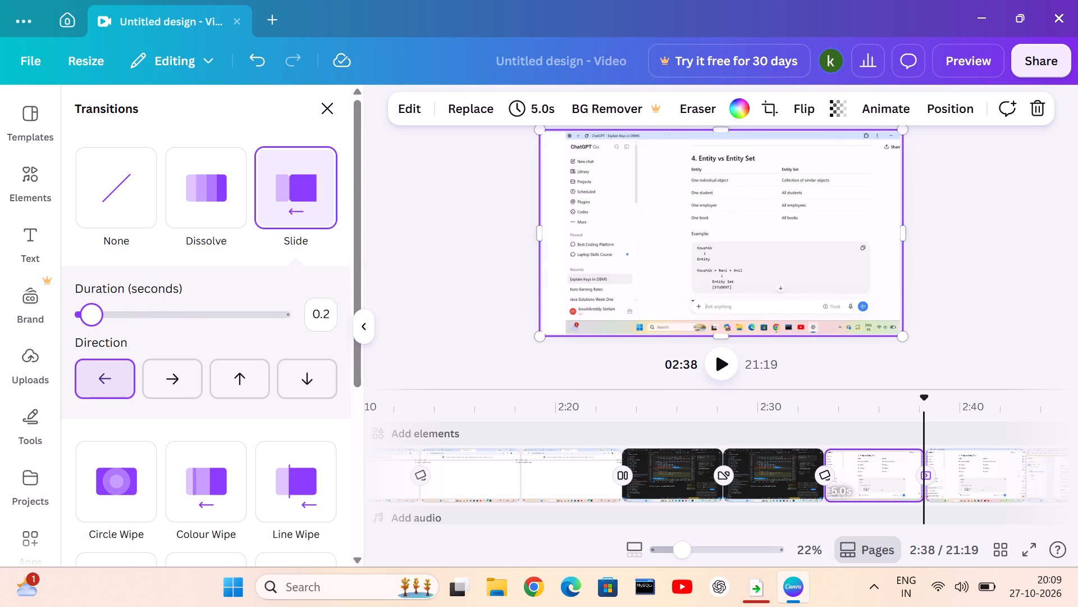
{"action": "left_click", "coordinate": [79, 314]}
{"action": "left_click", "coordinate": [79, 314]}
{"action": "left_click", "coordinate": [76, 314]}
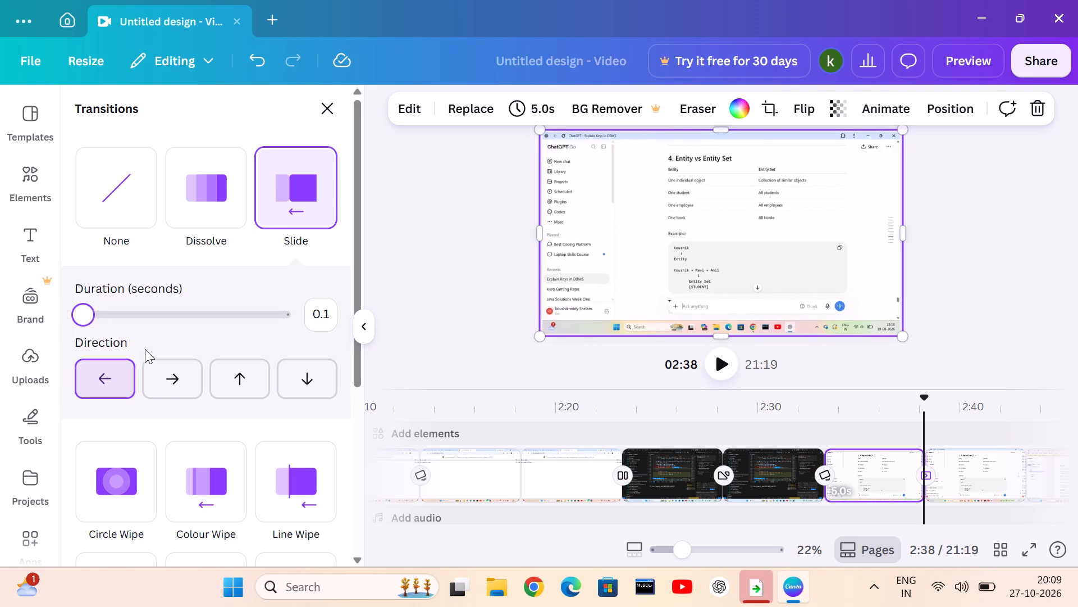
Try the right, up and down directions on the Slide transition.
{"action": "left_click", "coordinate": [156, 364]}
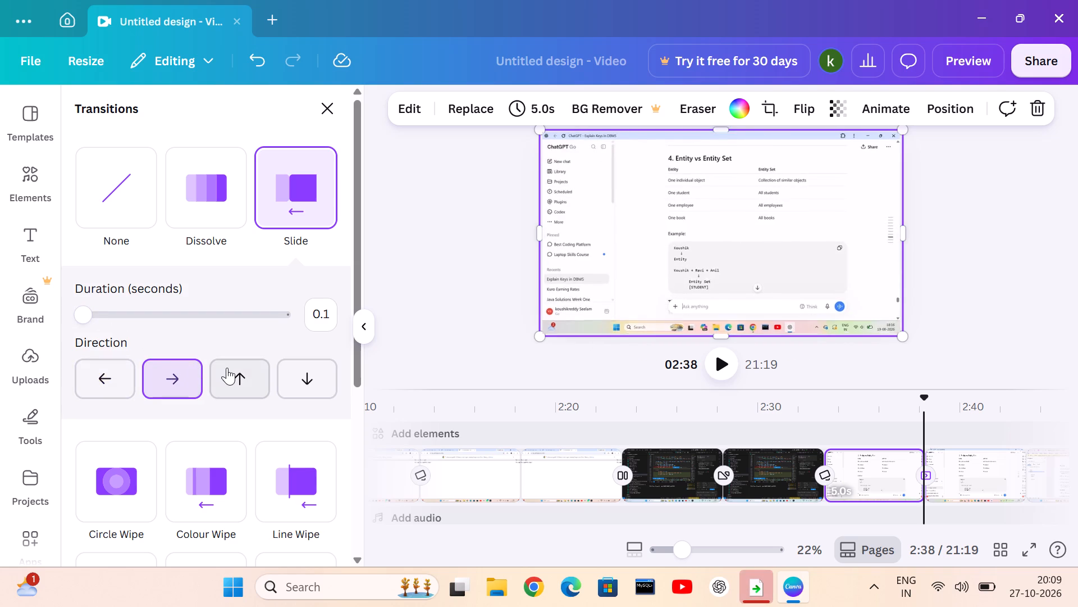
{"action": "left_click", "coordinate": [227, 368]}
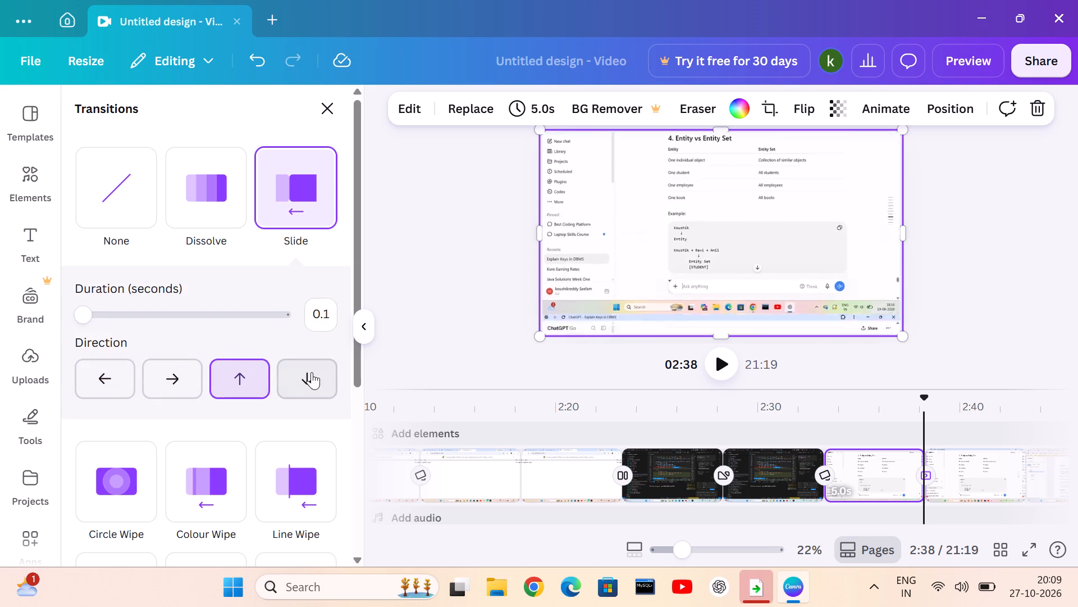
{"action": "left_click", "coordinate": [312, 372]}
Change the 2:38 transition to Circle Wipe and lengthen its duration through 0.3, 0.5 and 0.9 seconds, up to 1.1 seconds.
{"action": "scroll", "coordinate": [291, 357], "scroll_direction": "down", "scroll_amount": 1}
{"action": "left_click", "coordinate": [118, 393]}
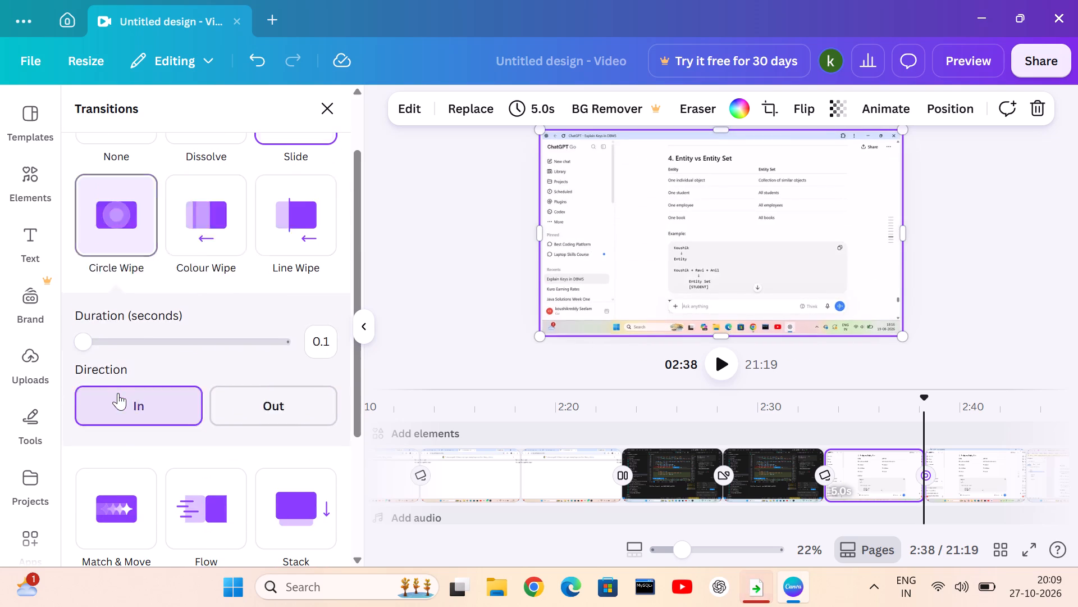
{"action": "left_click", "coordinate": [94, 428]}
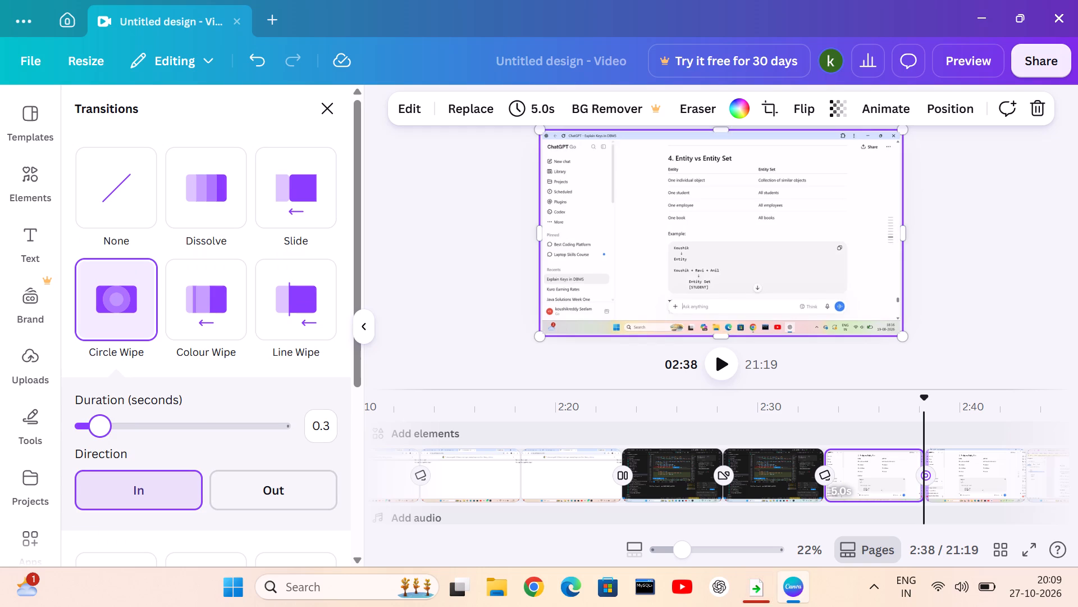
{"action": "left_click", "coordinate": [98, 434]}
{"action": "left_click", "coordinate": [107, 433]}
{"action": "left_click", "coordinate": [118, 428]}
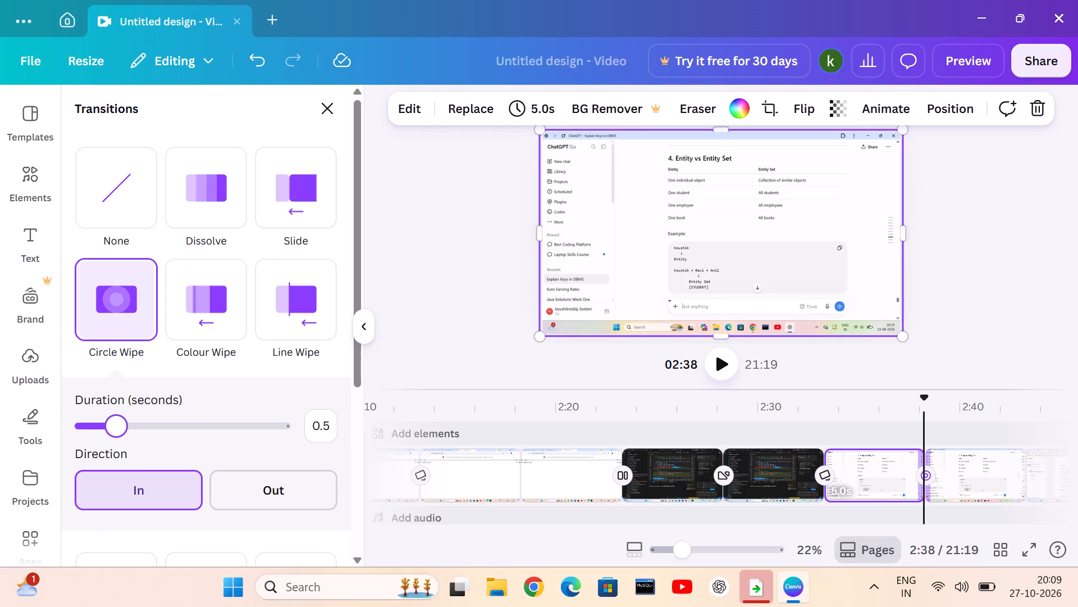
{"action": "left_click", "coordinate": [133, 424]}
{"action": "left_click", "coordinate": [138, 423]}
{"action": "left_click", "coordinate": [148, 423]}
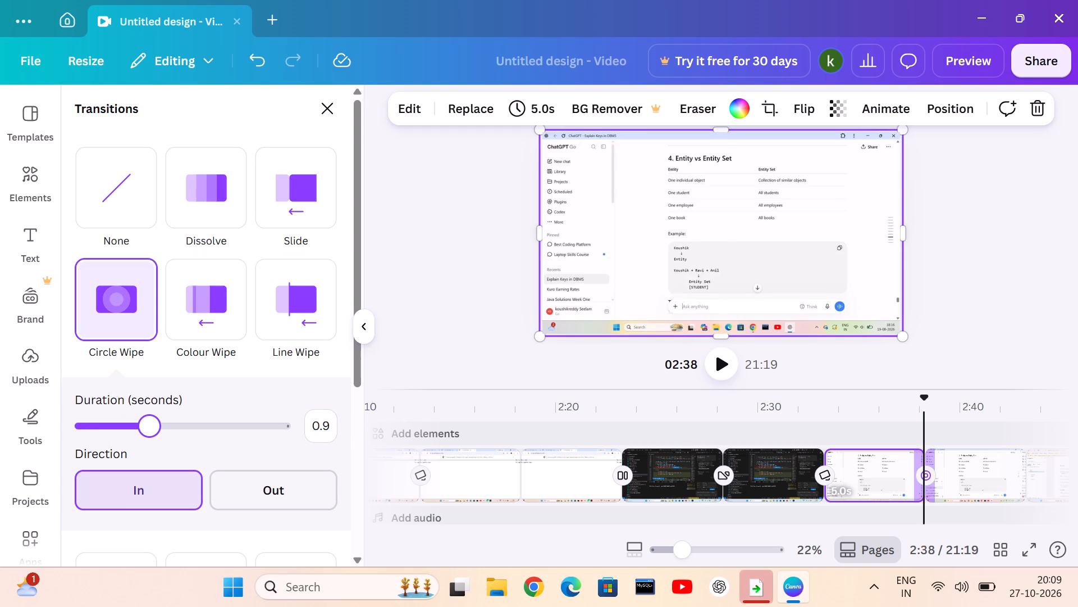
{"action": "left_click", "coordinate": [157, 425]}
{"action": "left_click", "coordinate": [165, 425]}
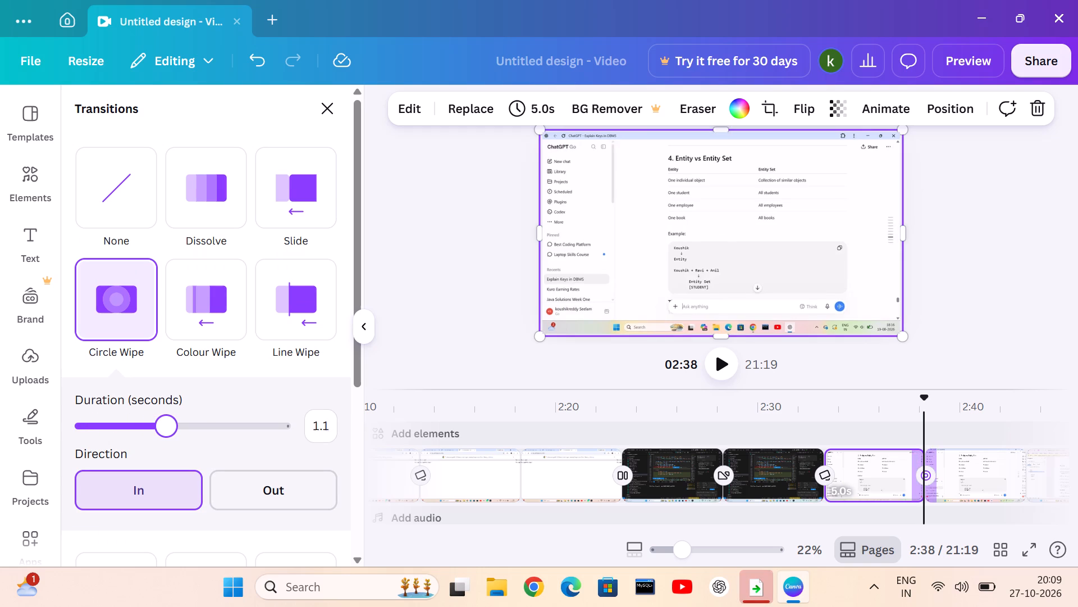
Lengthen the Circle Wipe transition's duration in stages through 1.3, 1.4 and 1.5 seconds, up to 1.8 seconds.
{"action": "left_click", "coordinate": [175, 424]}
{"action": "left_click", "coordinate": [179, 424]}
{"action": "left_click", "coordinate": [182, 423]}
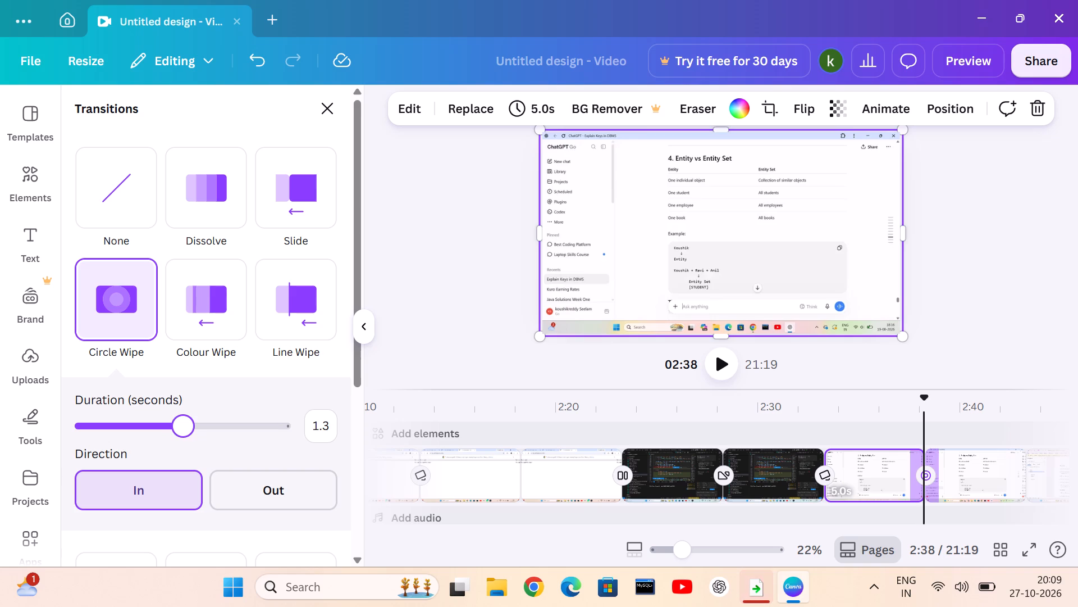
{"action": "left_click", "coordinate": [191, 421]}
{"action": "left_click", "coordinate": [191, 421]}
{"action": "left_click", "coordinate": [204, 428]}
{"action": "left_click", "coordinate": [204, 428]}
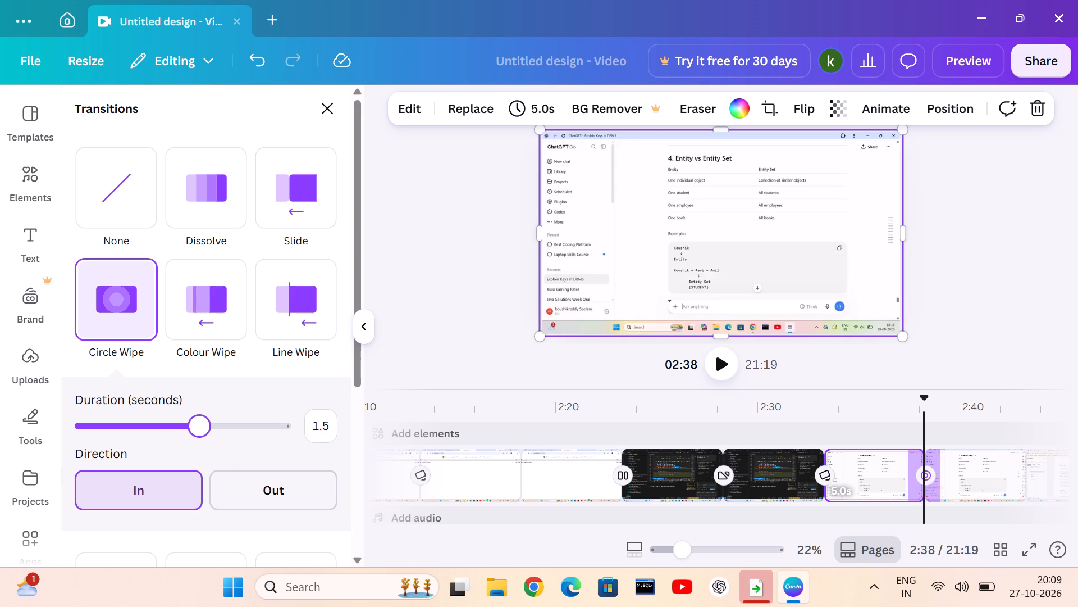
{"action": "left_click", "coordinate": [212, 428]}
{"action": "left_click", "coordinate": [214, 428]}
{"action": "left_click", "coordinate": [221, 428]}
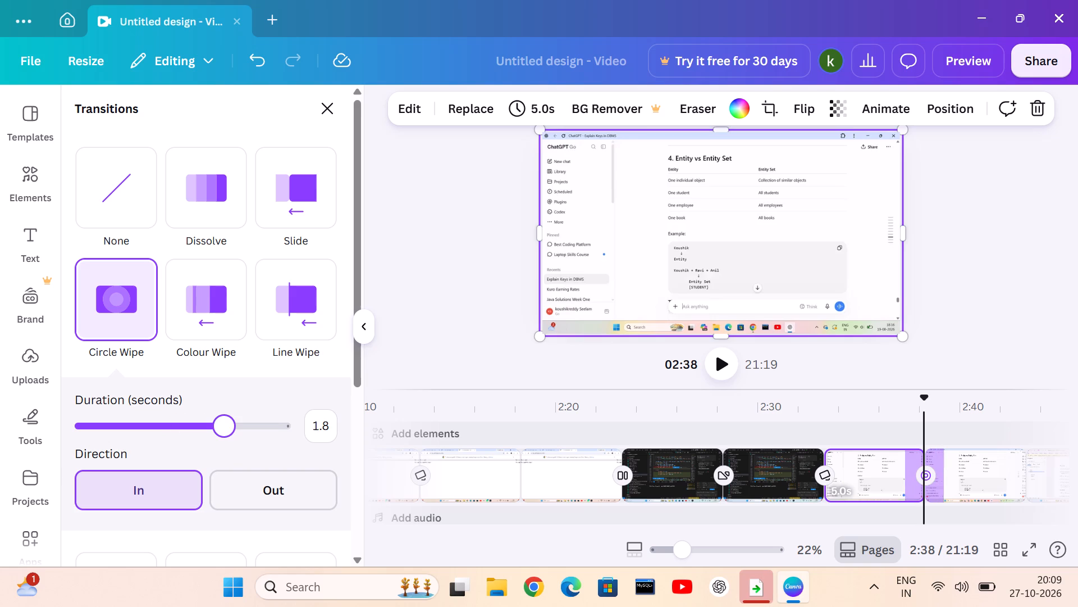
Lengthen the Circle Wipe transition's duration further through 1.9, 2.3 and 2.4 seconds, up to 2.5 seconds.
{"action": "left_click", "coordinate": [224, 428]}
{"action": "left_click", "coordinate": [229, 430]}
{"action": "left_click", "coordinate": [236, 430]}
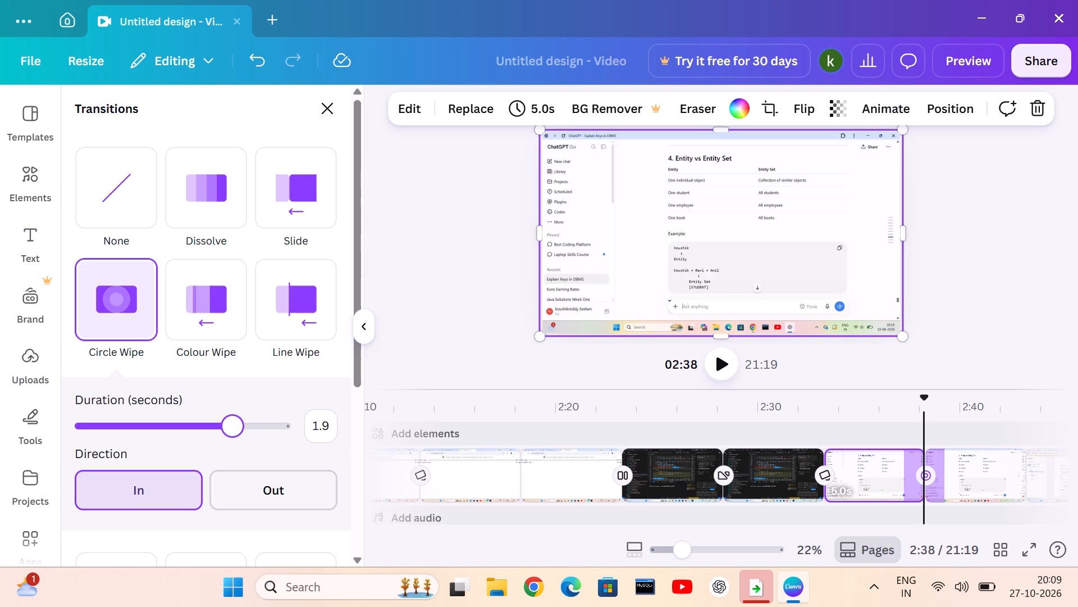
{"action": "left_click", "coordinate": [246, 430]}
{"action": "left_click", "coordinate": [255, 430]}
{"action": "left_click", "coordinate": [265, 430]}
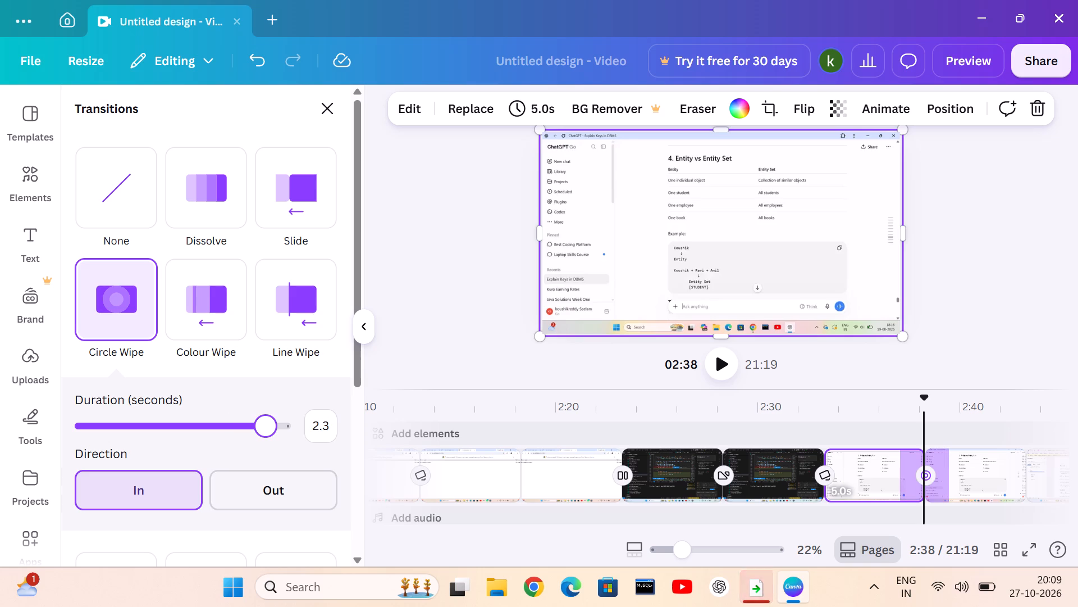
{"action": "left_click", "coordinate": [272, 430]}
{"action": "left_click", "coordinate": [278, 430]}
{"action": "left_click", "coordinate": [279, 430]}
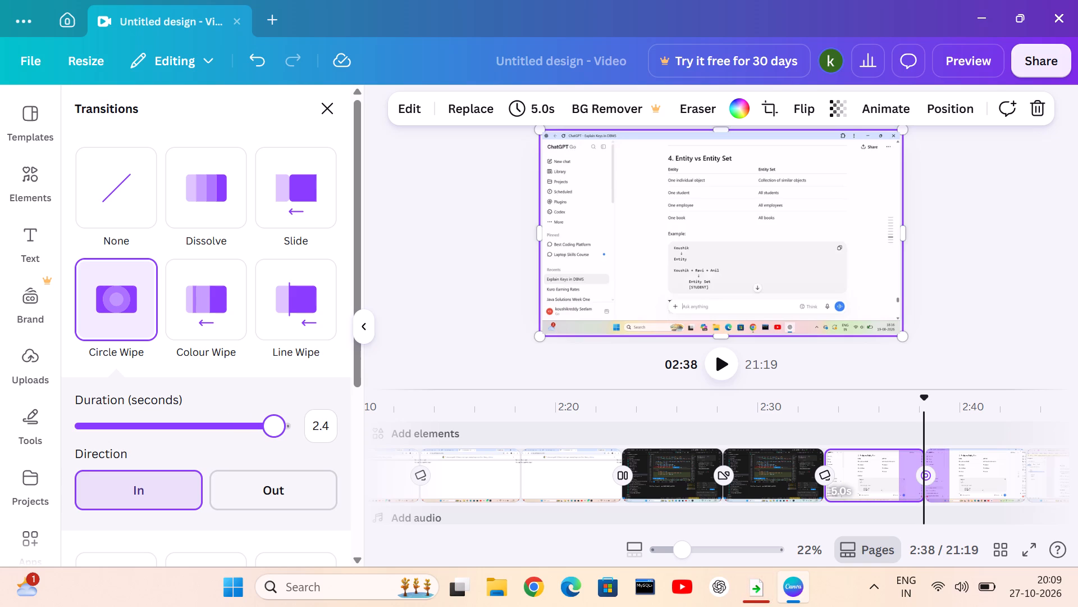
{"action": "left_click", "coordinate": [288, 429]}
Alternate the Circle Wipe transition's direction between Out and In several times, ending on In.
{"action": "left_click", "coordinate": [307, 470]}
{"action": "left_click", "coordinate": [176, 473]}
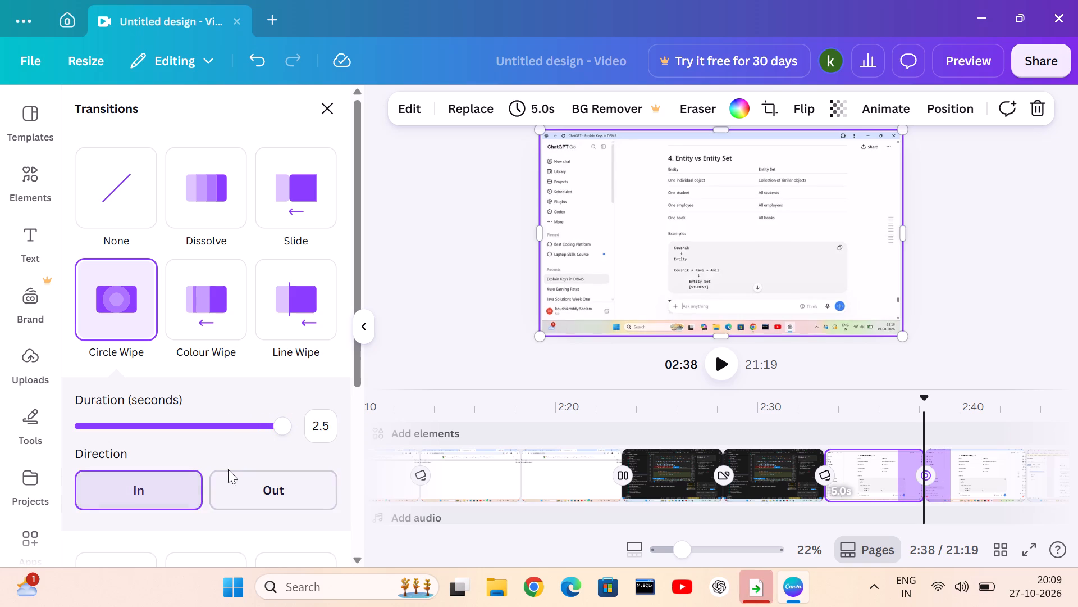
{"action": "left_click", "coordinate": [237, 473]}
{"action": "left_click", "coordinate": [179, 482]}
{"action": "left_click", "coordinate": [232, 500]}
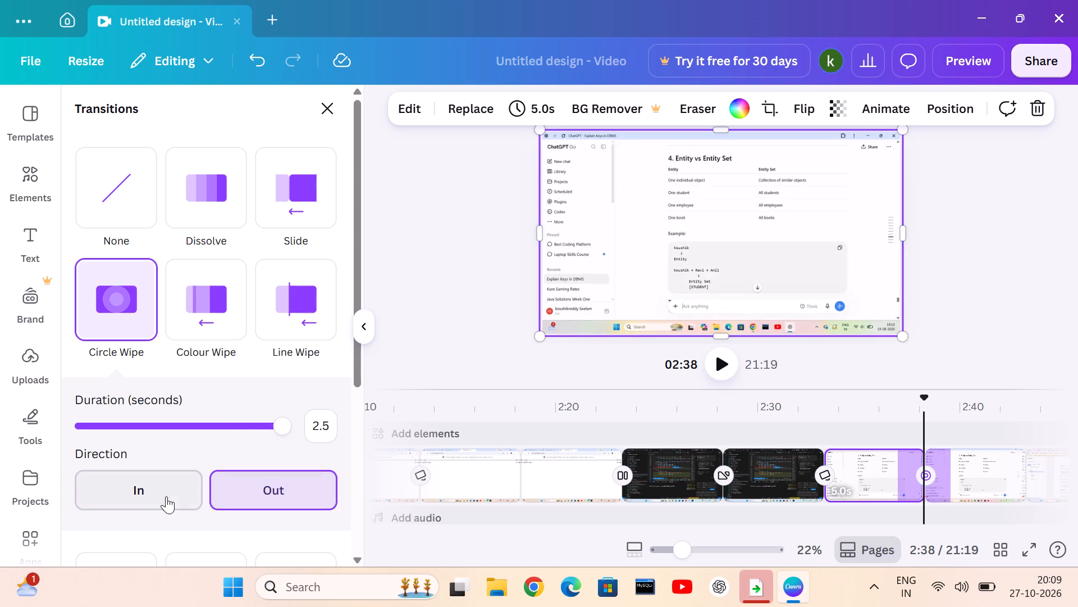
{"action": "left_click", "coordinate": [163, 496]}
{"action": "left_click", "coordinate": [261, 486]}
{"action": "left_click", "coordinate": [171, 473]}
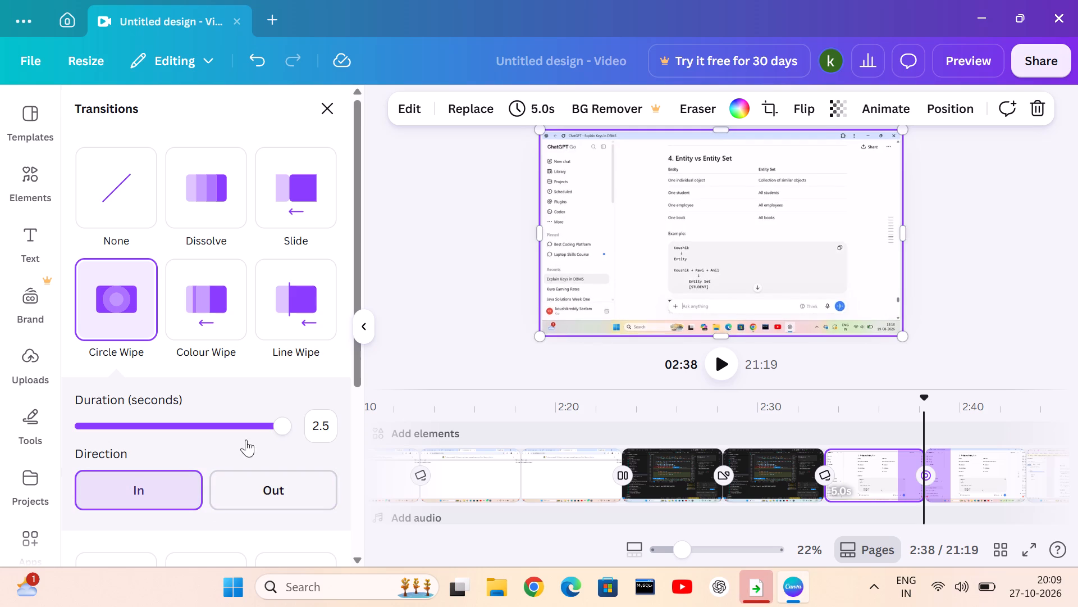
Shorten the Circle Wipe transition's duration through 2, 1.2 and 0.9 seconds, down to 0.1 seconds.
{"action": "left_click_drag", "start_coordinate": [269, 428], "coordinate": [243, 422]}
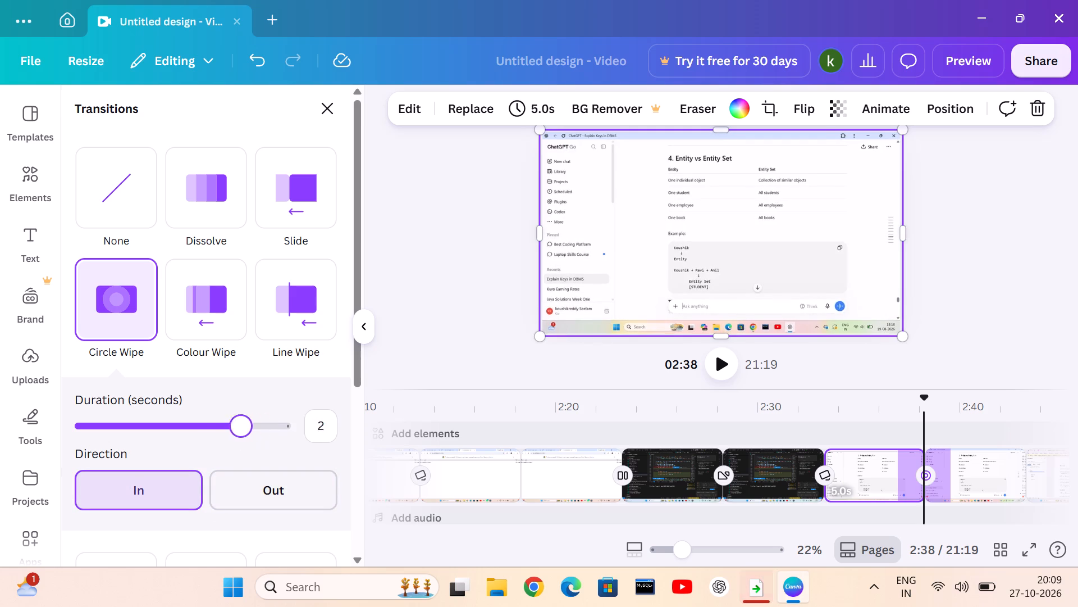
{"action": "left_click_drag", "start_coordinate": [243, 422], "coordinate": [173, 418]}
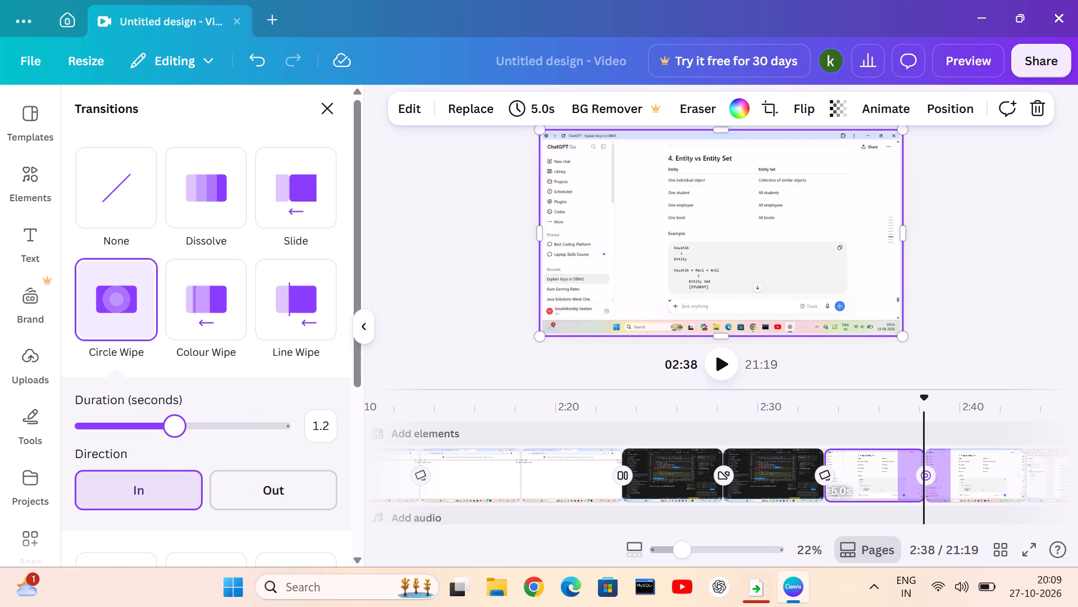
{"action": "left_click_drag", "start_coordinate": [173, 418], "coordinate": [170, 418]}
{"action": "left_click_drag", "start_coordinate": [163, 418], "coordinate": [139, 418]}
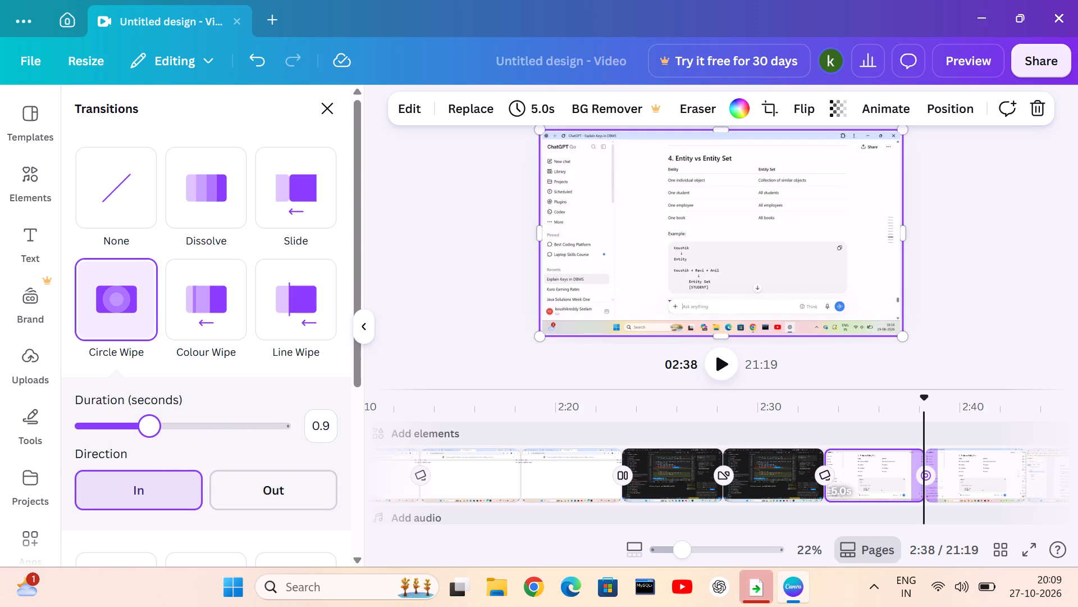
{"action": "left_click_drag", "start_coordinate": [139, 418], "coordinate": [76, 392]}
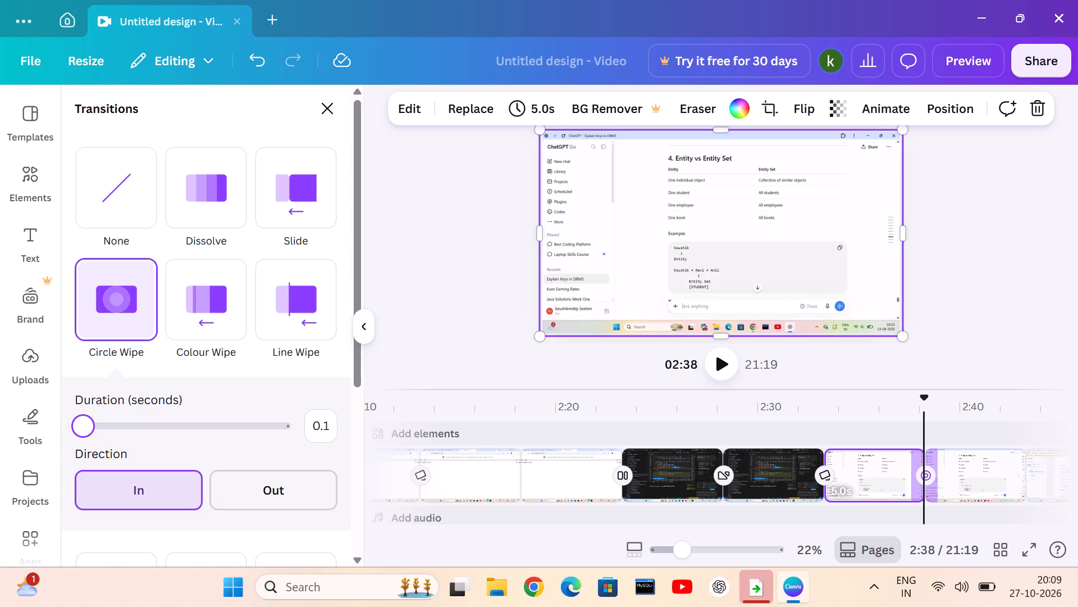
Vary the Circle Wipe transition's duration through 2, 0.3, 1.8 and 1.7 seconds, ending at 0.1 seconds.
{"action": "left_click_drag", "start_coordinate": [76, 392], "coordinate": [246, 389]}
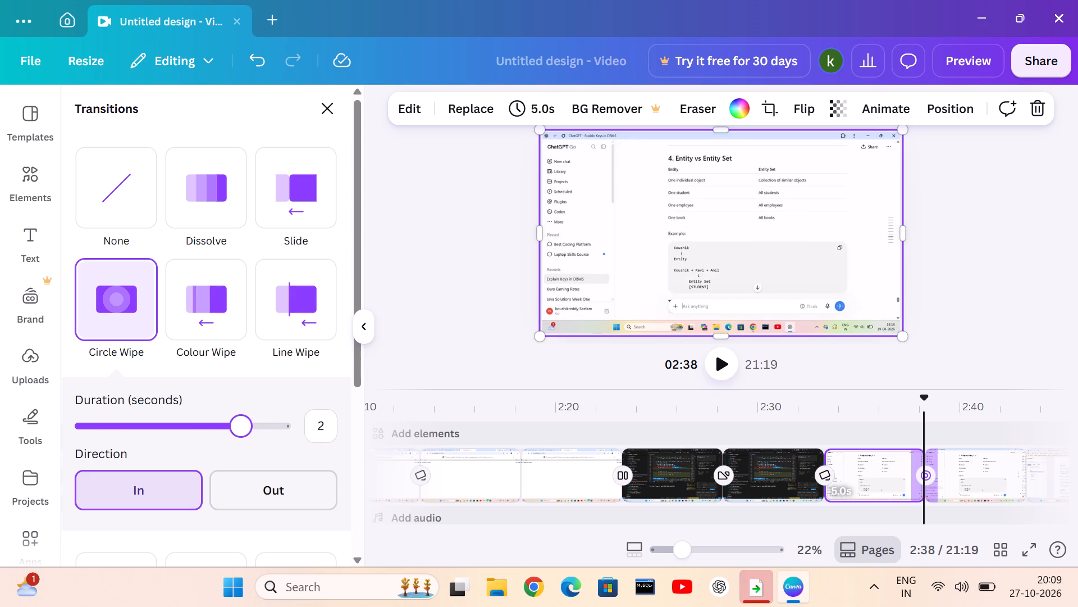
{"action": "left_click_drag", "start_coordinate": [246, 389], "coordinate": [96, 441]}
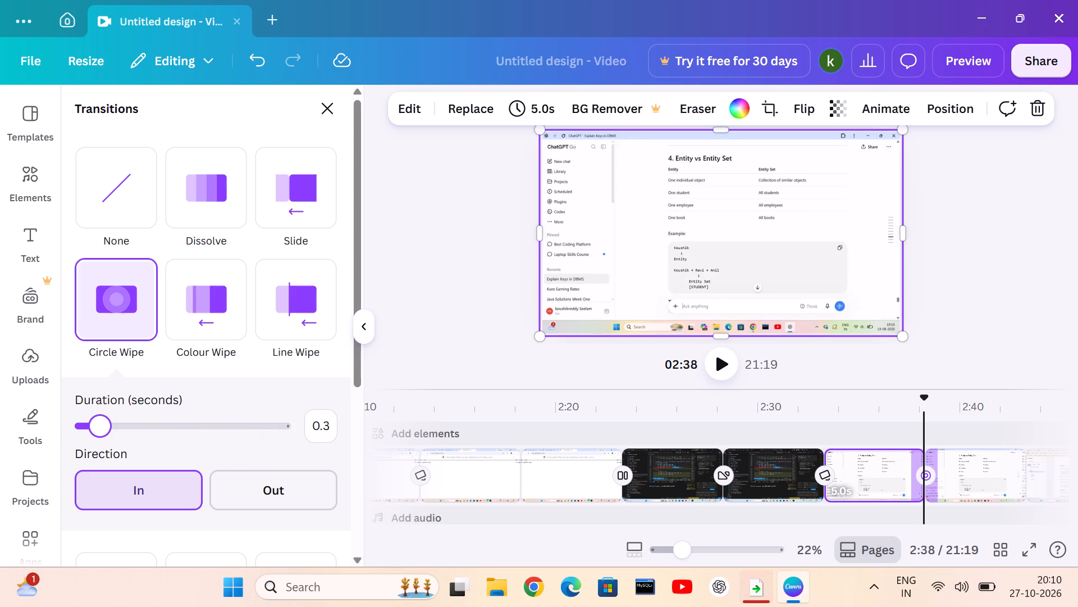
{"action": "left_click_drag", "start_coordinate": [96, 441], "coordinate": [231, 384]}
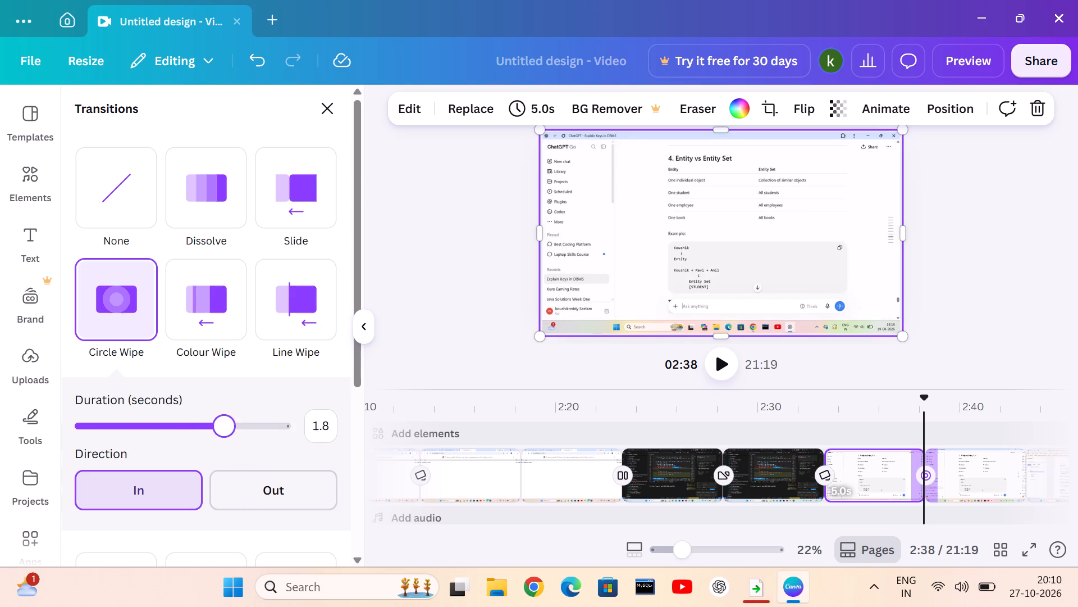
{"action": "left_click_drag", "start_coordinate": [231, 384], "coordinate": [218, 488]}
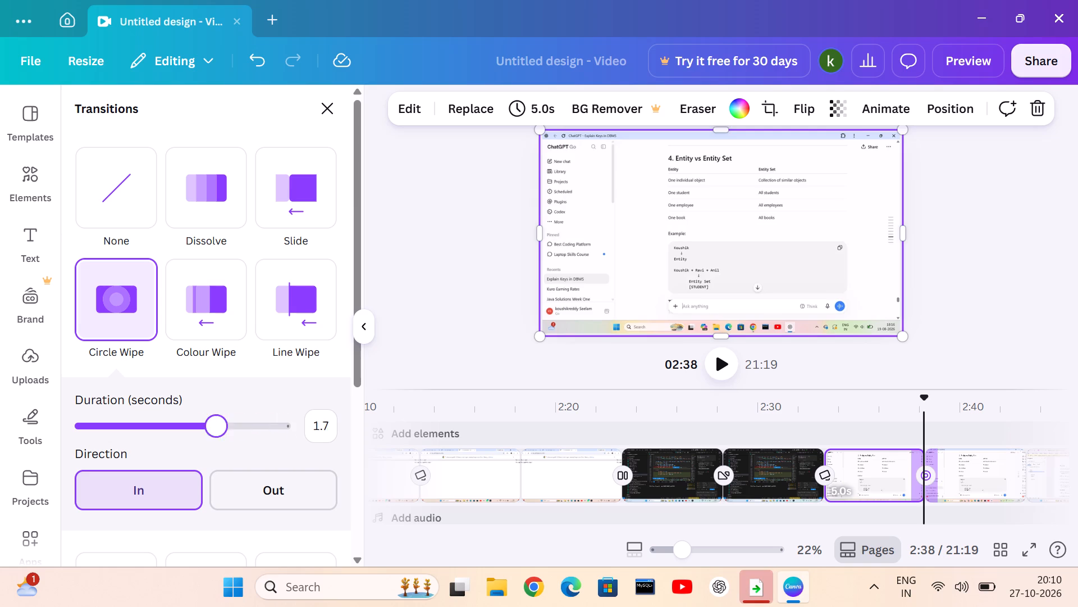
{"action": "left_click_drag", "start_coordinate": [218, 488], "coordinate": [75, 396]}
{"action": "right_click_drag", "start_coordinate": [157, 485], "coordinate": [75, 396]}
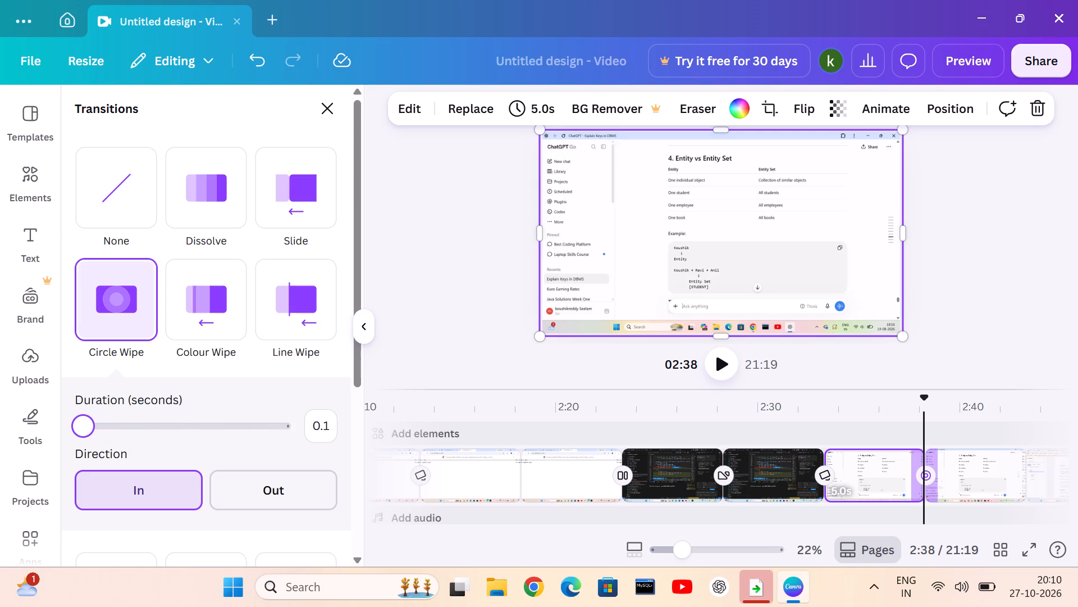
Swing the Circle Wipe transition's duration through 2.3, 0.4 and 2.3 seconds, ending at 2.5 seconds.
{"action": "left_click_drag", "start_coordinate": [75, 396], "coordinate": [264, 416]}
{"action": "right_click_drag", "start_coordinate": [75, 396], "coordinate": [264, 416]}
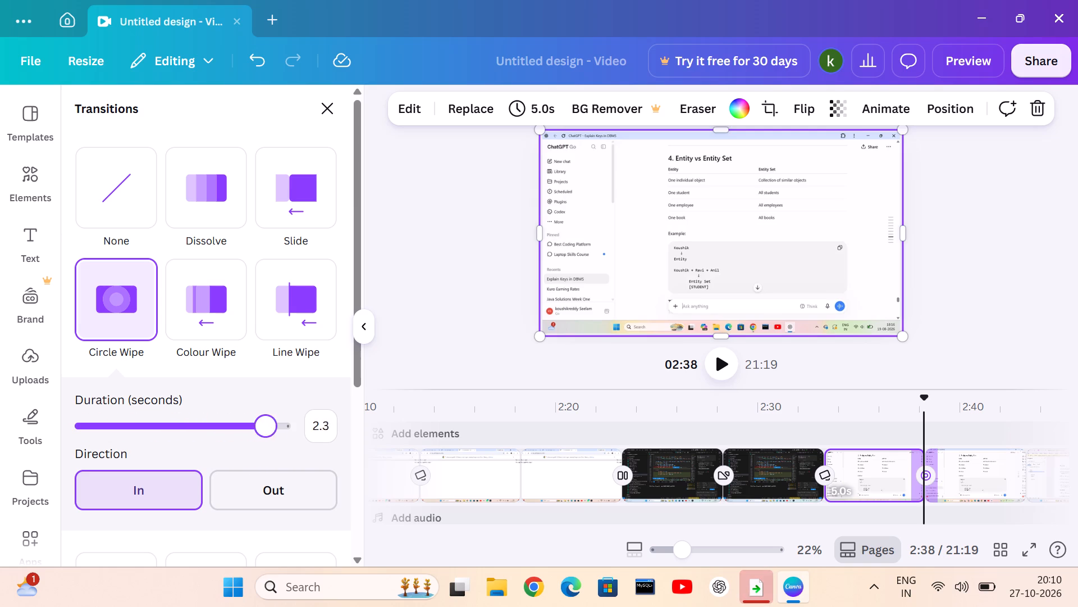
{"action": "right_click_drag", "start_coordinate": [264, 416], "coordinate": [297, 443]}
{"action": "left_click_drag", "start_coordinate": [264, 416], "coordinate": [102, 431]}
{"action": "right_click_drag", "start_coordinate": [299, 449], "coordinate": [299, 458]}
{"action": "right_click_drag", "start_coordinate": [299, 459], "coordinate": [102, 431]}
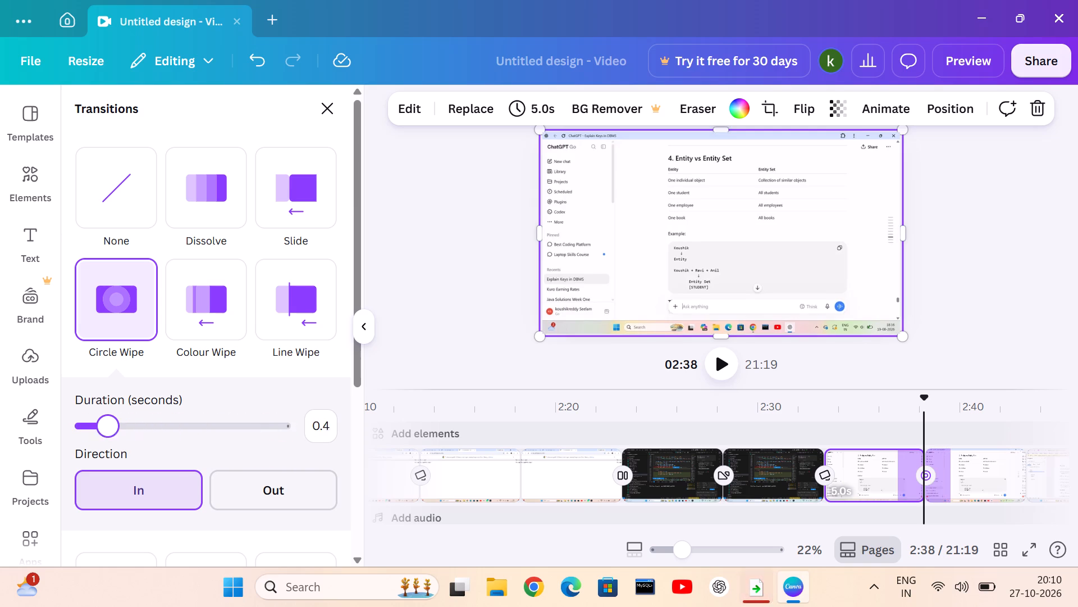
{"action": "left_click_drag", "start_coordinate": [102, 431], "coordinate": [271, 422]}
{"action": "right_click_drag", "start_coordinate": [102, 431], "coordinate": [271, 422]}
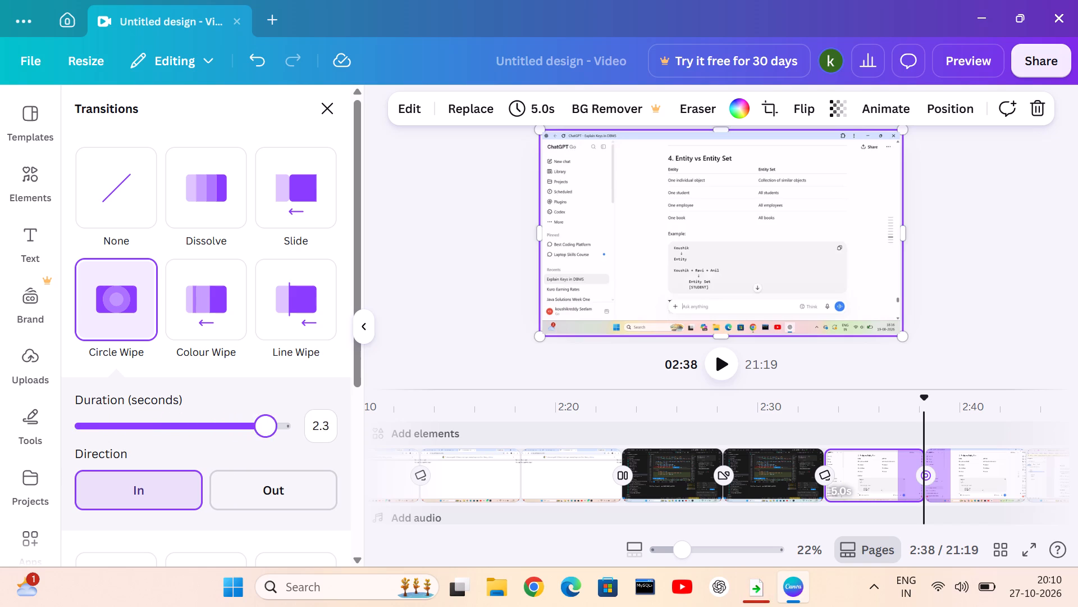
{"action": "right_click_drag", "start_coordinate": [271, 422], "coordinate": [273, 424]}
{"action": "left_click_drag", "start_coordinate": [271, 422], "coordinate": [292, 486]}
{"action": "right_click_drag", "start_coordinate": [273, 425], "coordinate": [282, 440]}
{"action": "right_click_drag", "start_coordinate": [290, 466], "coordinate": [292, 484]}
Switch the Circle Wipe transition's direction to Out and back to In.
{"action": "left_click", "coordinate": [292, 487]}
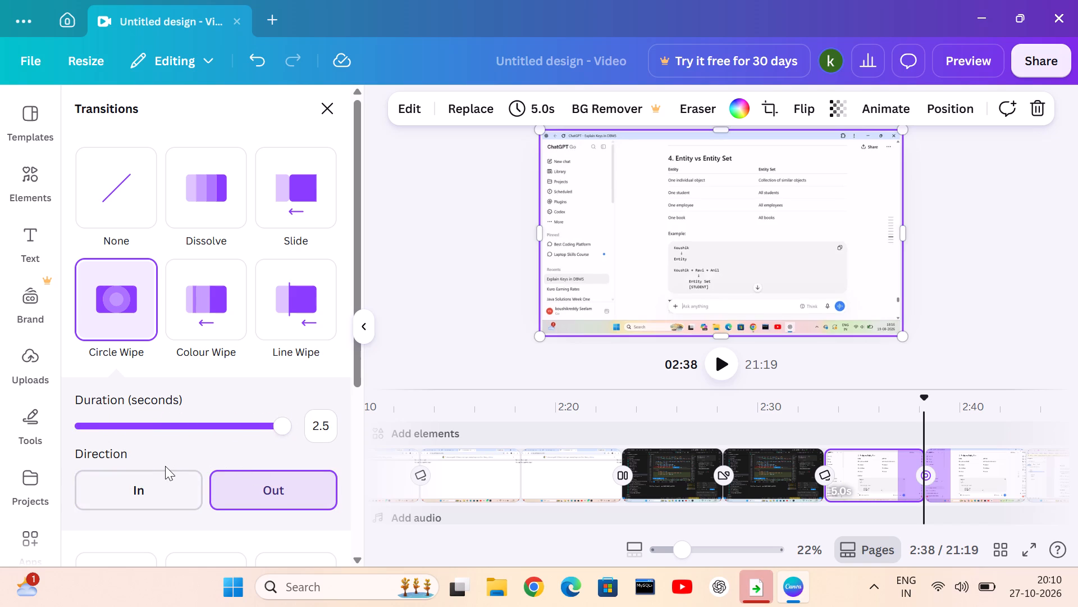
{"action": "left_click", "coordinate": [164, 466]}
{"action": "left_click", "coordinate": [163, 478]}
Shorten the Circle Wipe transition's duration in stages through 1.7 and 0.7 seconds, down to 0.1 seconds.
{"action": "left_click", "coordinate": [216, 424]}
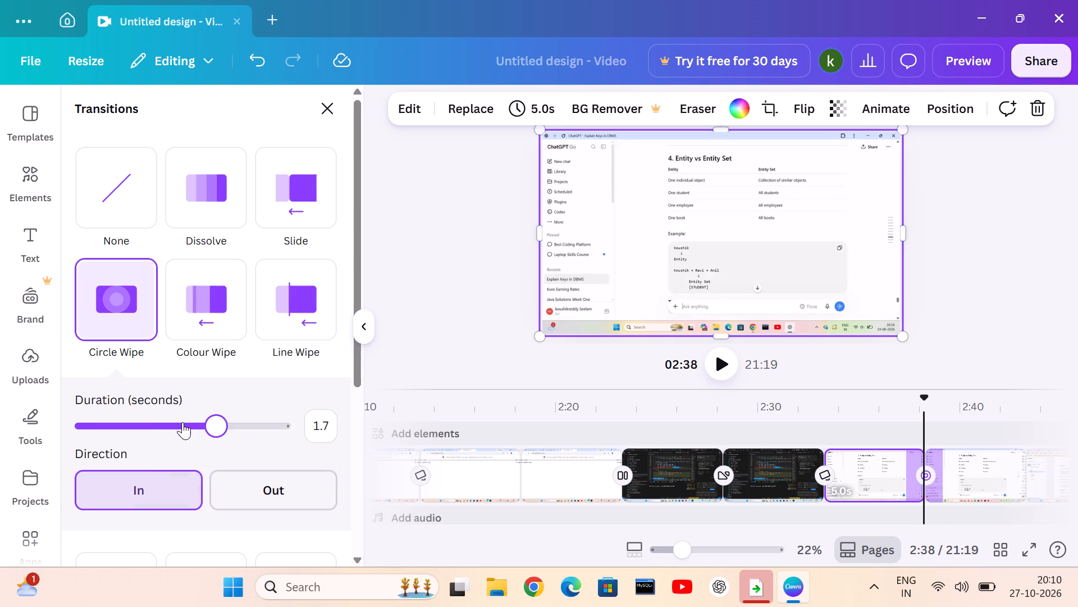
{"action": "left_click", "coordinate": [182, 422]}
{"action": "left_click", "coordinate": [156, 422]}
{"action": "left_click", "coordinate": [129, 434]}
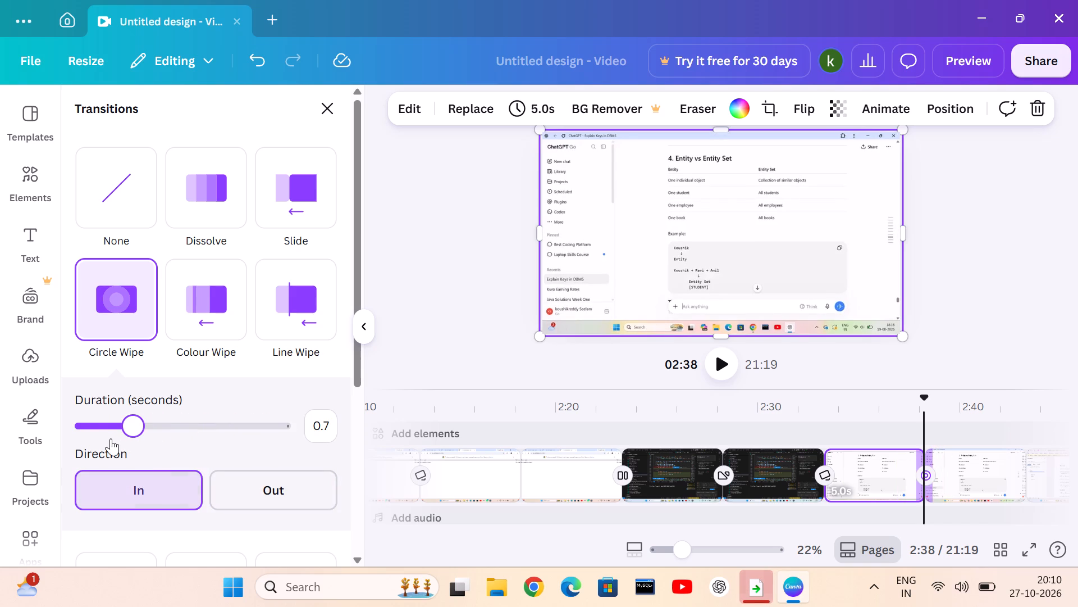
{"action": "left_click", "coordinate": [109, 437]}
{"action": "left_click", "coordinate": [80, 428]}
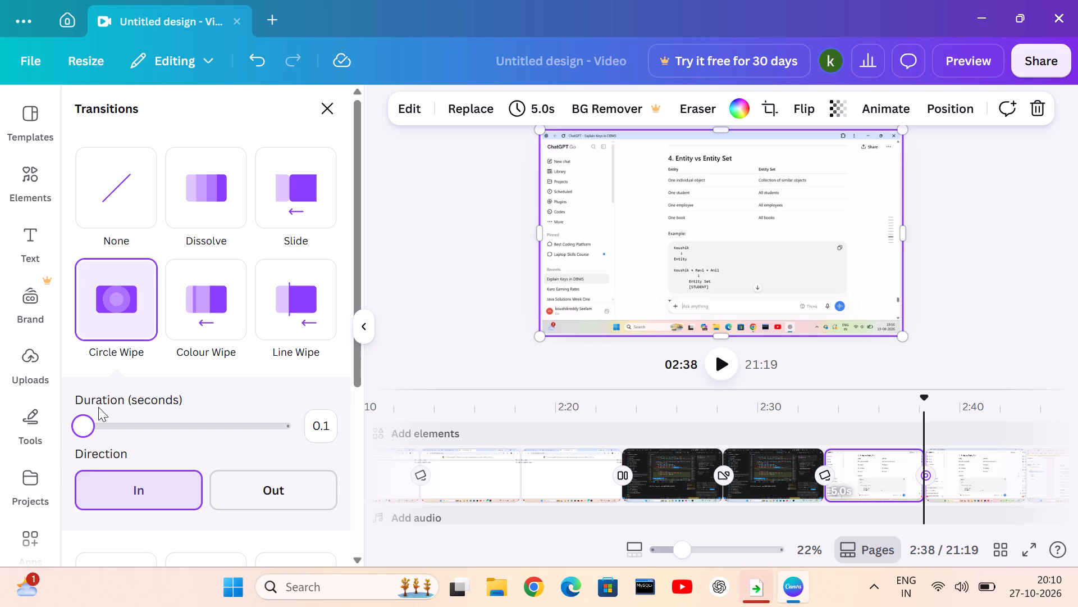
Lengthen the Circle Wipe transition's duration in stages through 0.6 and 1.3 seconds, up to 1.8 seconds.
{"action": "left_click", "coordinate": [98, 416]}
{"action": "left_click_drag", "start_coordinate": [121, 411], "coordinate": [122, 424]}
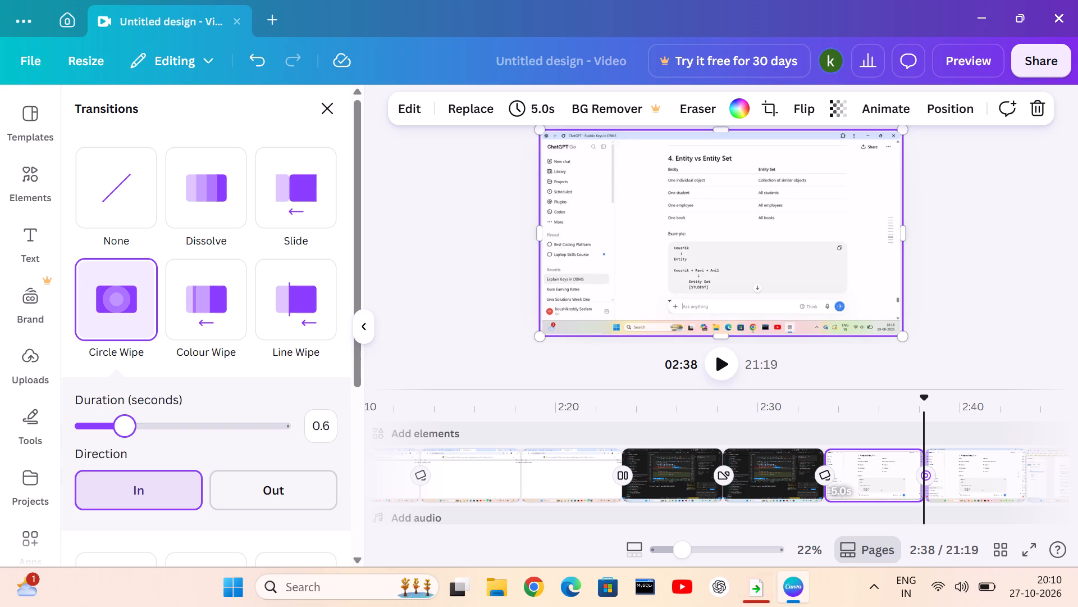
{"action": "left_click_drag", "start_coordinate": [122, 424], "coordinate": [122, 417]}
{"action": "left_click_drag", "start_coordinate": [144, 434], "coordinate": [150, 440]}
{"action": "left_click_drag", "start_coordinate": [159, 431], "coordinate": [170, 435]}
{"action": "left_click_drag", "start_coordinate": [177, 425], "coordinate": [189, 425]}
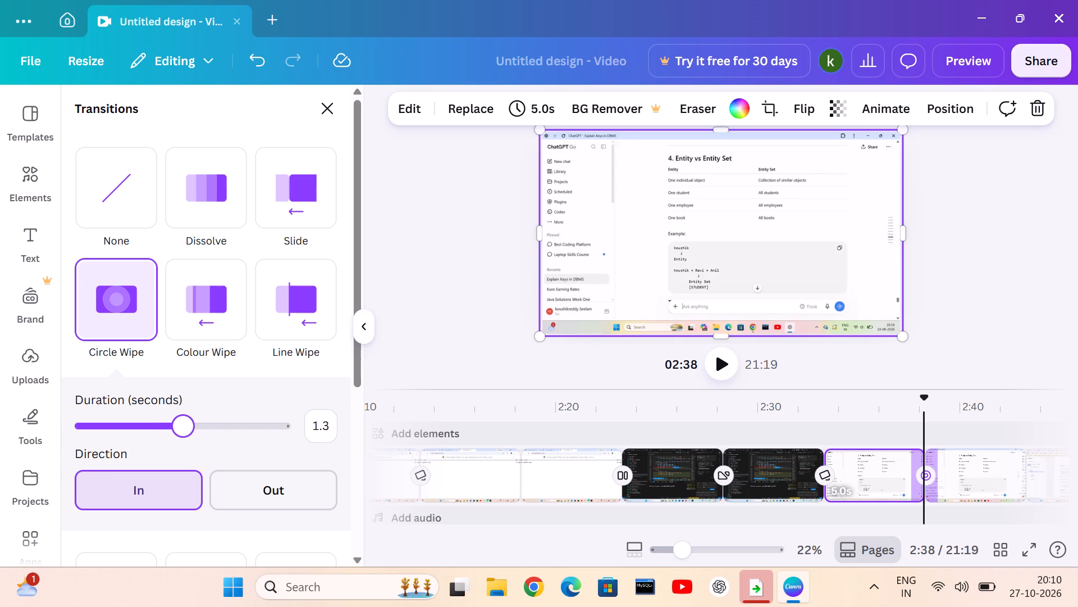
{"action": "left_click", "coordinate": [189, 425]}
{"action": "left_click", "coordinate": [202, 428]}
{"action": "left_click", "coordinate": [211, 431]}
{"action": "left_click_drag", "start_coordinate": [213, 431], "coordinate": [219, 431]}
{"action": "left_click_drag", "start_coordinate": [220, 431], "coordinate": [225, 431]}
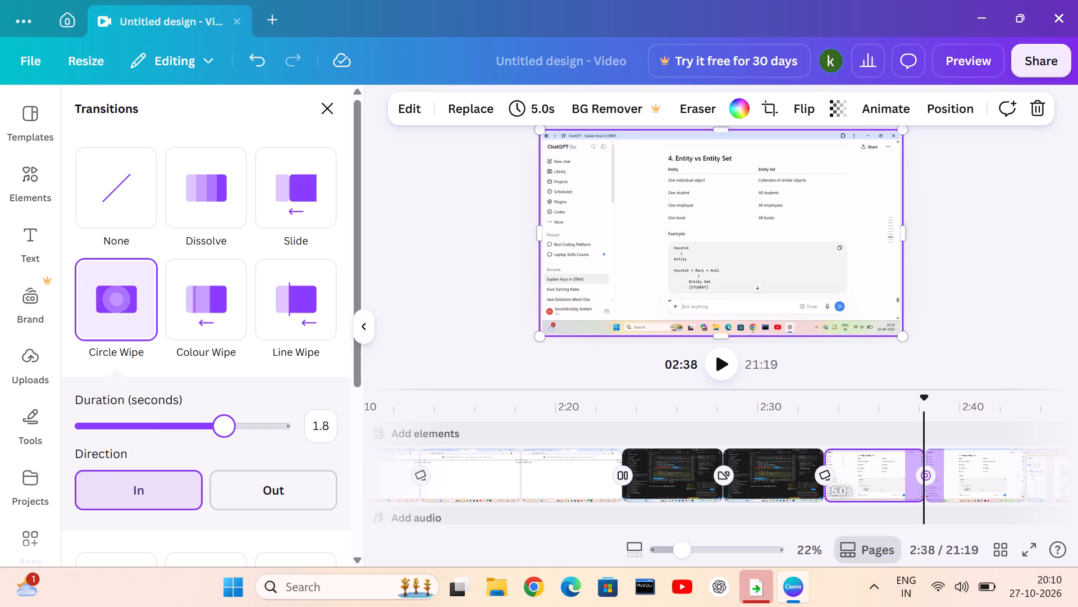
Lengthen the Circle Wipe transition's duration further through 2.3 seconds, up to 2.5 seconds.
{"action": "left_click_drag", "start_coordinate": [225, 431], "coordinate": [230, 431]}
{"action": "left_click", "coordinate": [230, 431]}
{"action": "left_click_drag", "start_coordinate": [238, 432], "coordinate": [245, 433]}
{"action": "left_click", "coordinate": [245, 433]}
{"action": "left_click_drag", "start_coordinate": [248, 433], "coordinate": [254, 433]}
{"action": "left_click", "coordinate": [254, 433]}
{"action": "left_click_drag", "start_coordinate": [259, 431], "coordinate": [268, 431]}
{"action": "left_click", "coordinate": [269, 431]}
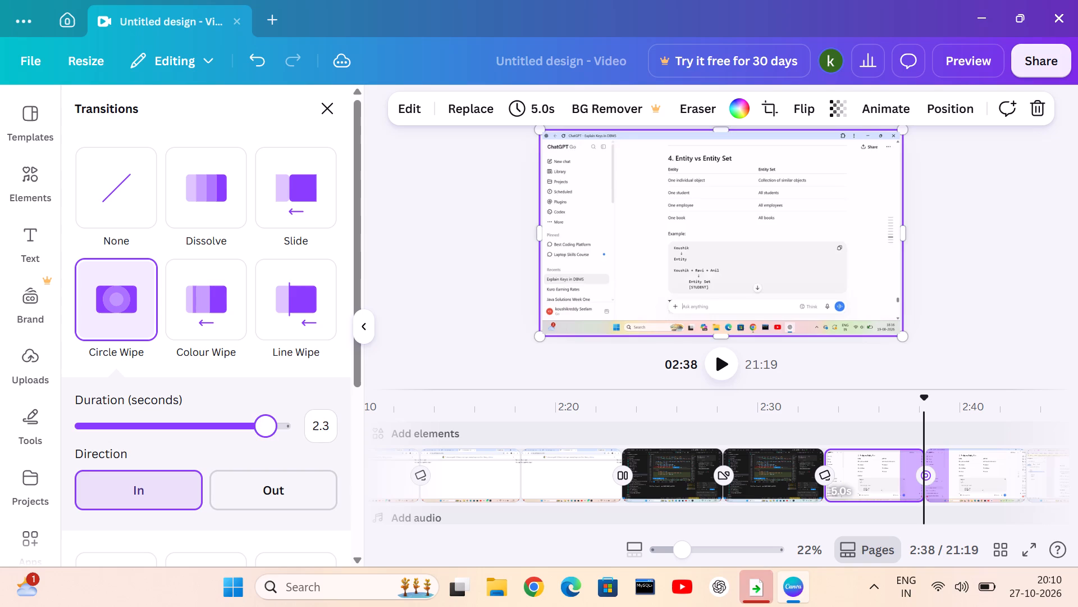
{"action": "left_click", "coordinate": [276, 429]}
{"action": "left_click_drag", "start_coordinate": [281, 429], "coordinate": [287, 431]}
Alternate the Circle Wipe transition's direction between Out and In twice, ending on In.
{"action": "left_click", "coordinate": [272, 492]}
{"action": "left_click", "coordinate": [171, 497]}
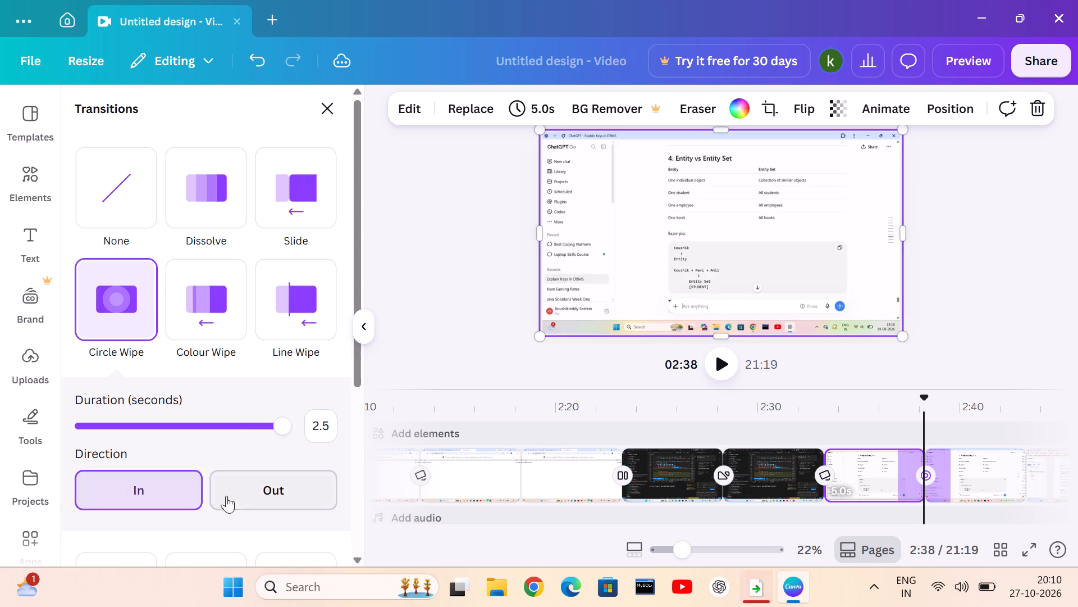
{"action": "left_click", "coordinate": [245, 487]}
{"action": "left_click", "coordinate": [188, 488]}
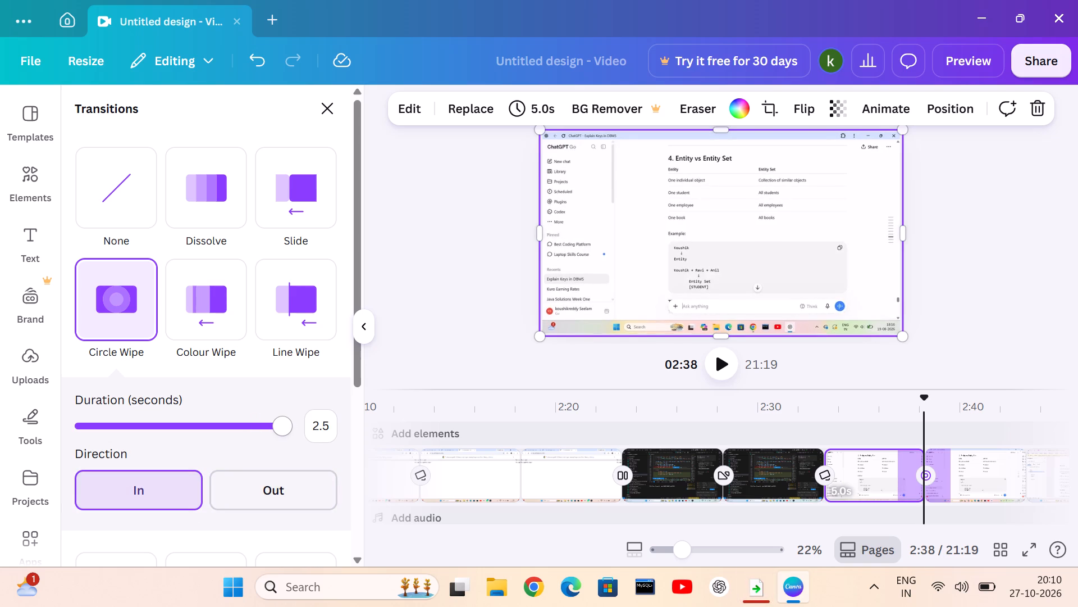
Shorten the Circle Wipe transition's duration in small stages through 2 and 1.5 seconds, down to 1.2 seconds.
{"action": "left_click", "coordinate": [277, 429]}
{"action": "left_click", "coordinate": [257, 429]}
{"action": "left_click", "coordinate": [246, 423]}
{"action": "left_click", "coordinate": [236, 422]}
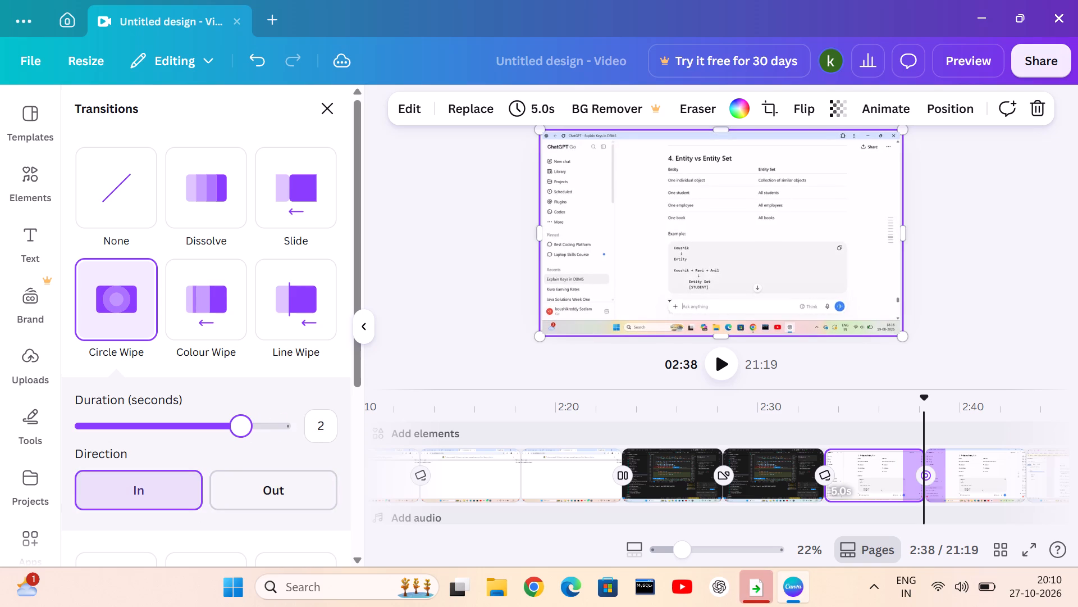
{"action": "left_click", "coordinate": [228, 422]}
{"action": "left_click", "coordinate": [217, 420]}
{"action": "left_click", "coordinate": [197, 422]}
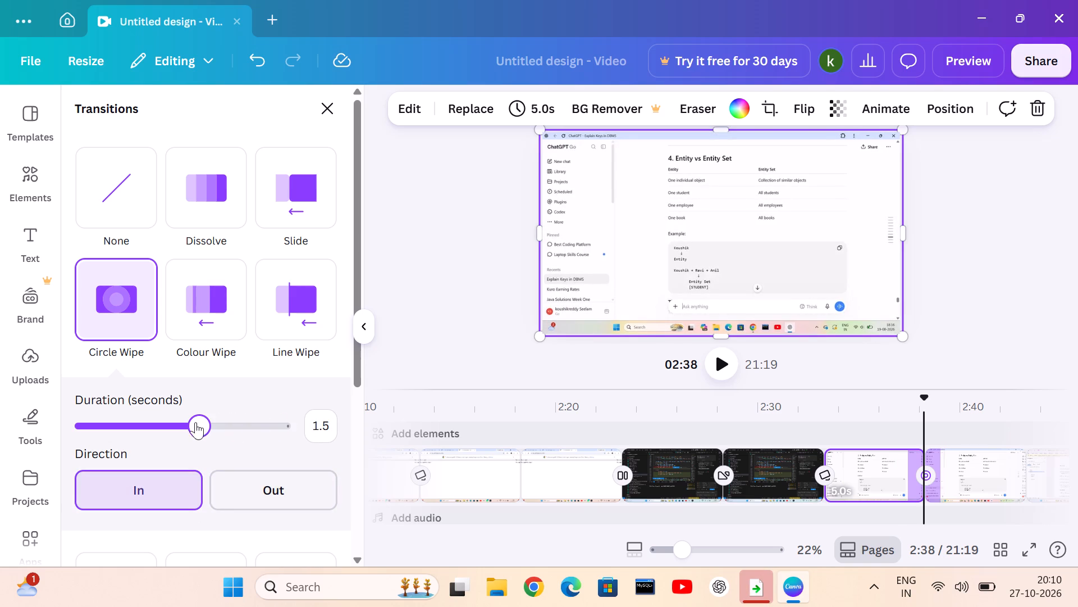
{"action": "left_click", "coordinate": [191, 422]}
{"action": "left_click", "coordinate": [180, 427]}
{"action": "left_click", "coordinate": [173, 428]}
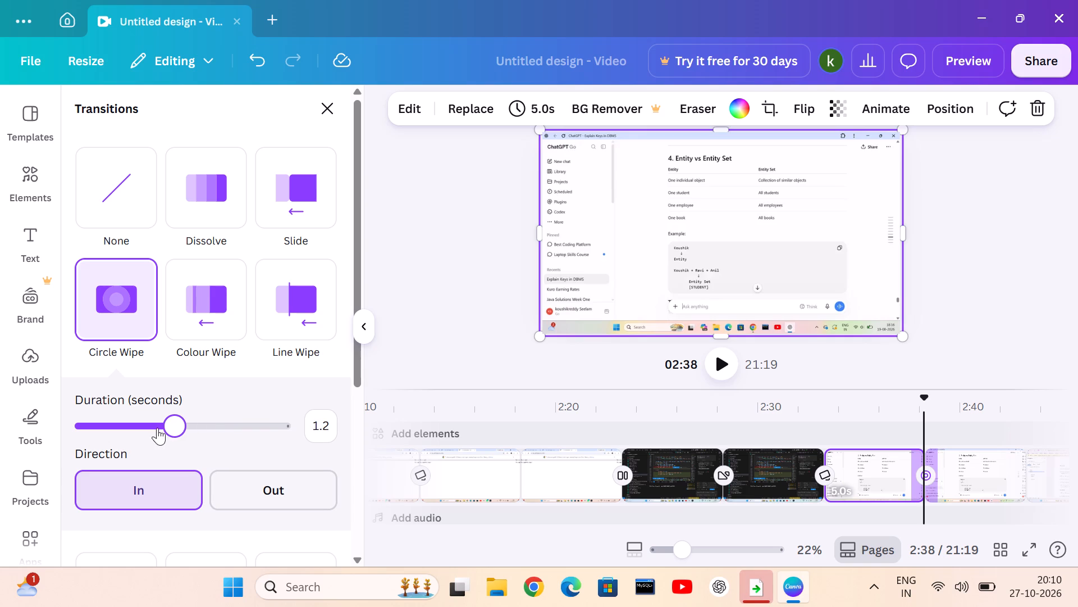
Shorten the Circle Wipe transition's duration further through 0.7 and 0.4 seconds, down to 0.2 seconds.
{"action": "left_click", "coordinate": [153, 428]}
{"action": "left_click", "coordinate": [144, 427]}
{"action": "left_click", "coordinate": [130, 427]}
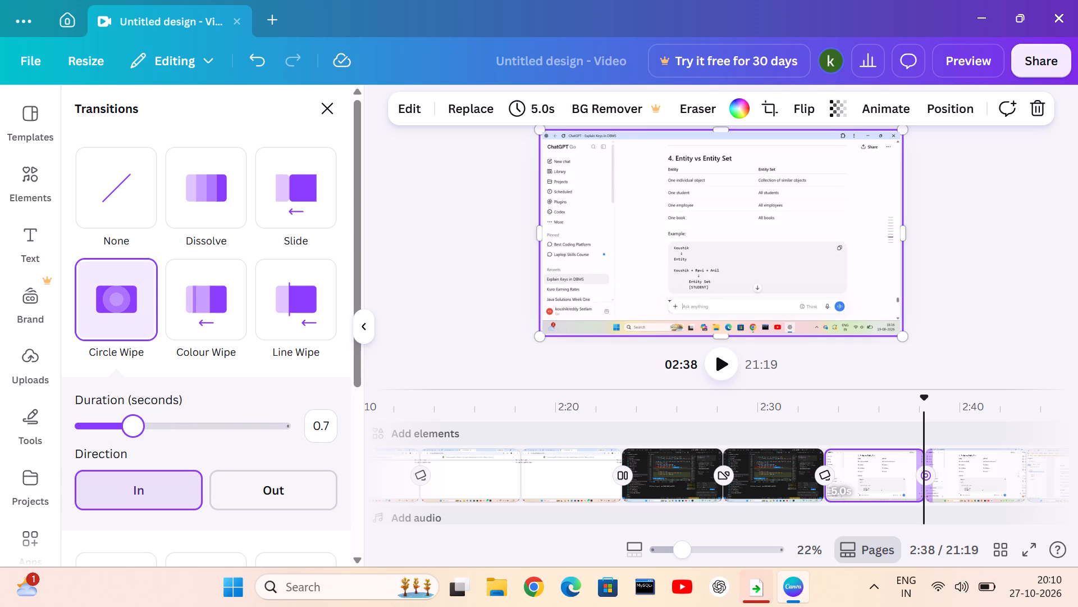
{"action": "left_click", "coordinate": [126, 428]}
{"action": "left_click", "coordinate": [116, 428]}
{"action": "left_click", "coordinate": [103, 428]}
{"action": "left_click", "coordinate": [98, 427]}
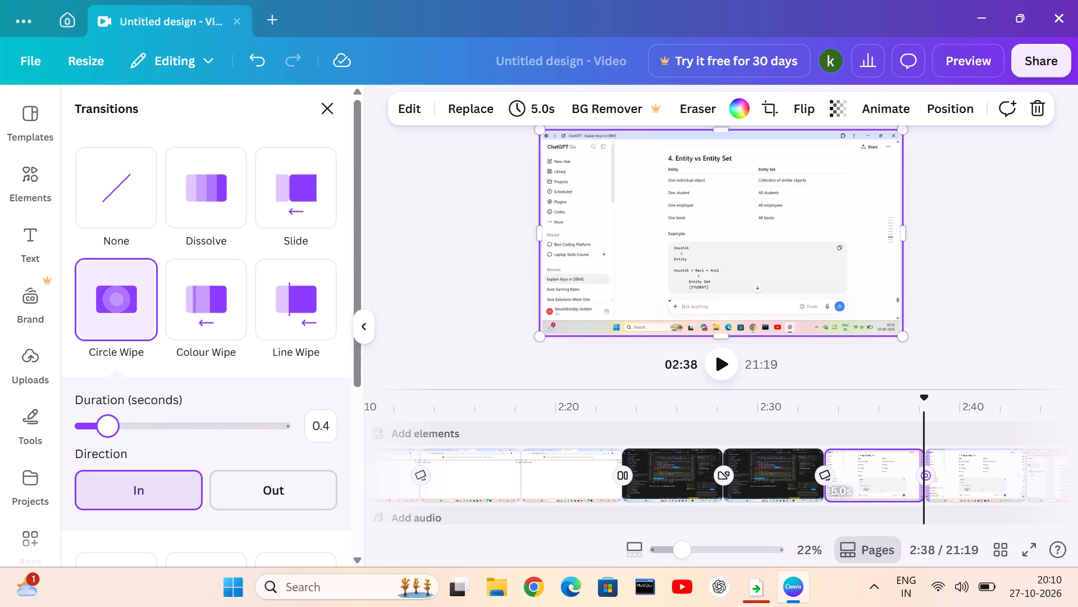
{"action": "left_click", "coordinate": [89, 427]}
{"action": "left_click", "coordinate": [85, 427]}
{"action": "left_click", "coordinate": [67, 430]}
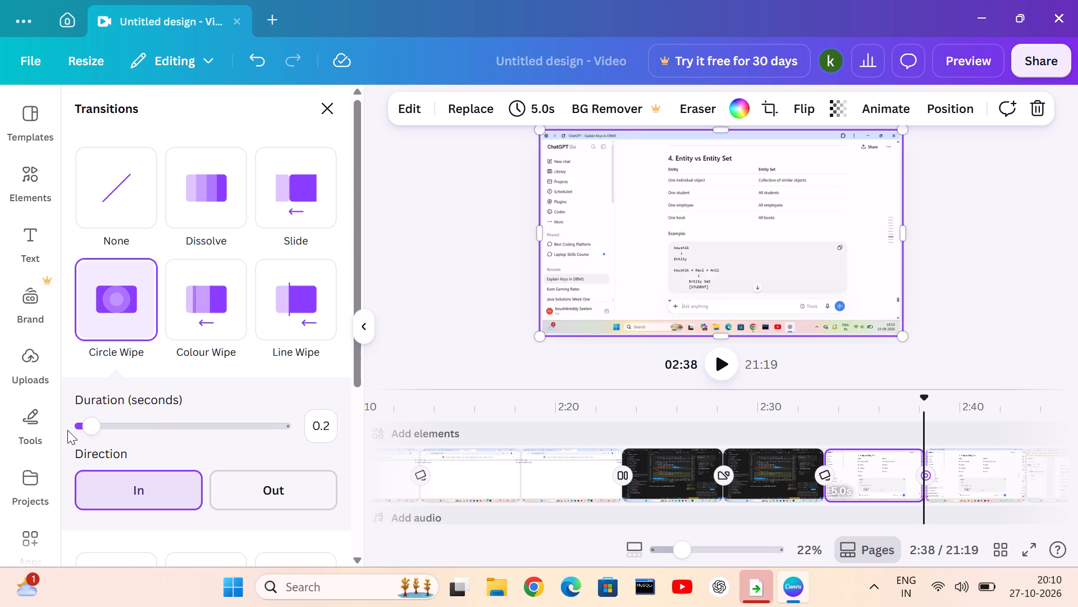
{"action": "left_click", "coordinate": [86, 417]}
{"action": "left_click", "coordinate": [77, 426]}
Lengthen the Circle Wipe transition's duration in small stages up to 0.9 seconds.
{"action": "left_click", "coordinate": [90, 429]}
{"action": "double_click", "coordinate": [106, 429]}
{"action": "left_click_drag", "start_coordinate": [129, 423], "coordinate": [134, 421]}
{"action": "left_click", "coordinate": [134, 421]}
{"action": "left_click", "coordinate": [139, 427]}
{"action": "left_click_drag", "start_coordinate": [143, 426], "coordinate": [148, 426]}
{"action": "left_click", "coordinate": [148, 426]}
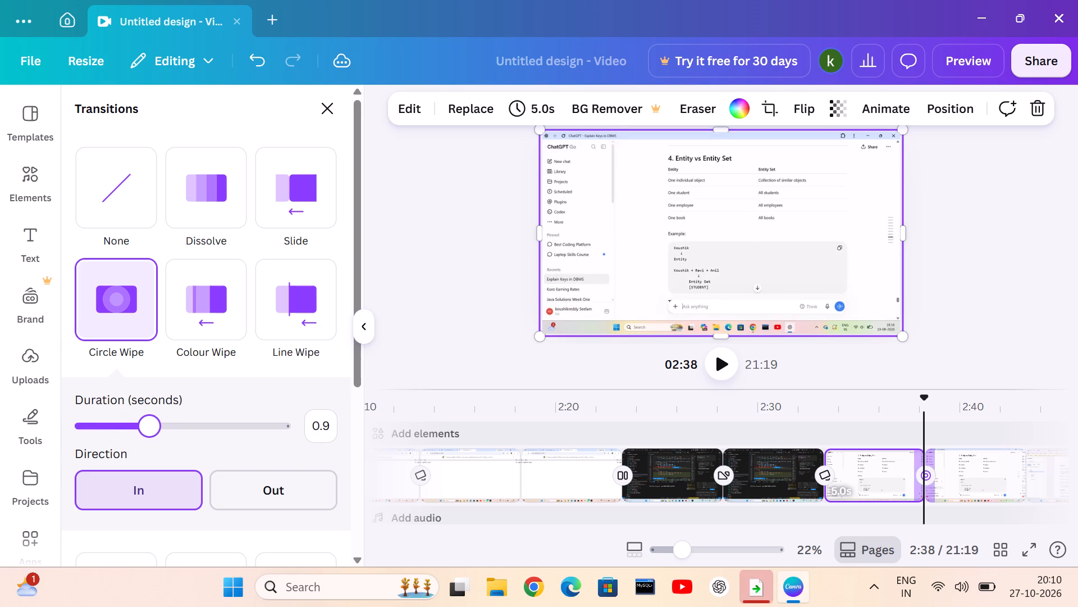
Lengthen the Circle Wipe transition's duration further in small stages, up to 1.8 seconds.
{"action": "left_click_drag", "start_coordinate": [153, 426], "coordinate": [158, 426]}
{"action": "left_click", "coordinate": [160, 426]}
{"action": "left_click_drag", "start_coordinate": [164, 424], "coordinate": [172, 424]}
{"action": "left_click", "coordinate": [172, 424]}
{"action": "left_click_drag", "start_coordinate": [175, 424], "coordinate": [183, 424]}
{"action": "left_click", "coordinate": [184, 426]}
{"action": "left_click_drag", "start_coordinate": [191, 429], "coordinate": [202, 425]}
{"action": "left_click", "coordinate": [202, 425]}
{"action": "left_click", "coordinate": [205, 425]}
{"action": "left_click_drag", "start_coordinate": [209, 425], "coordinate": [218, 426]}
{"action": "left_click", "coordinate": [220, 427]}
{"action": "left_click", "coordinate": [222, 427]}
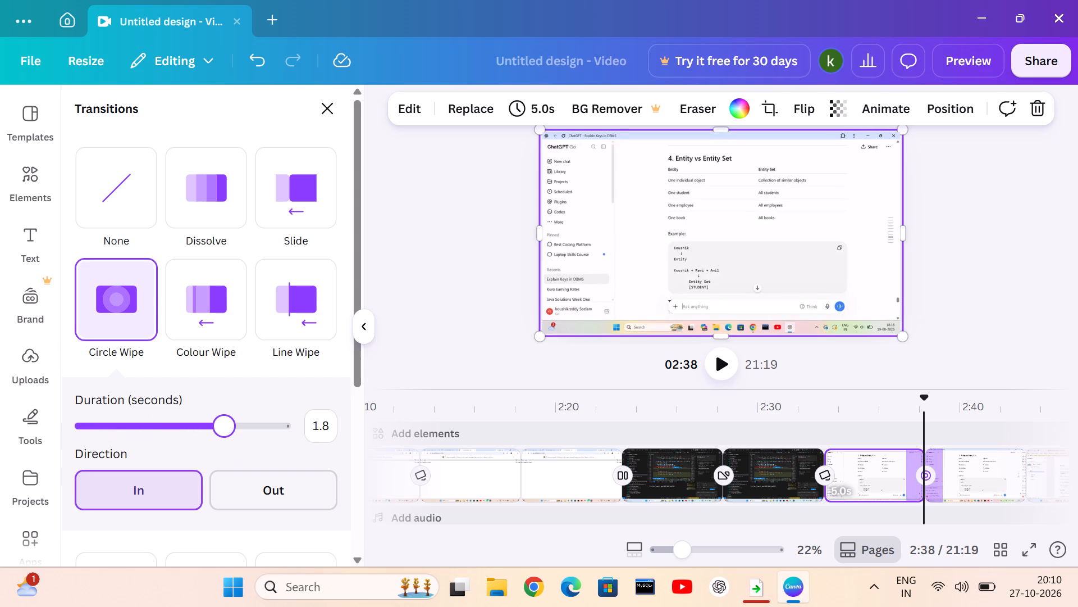
Lengthen the Circle Wipe transition's duration through 2.1 and 2.3 seconds, up to 2.5 seconds.
{"action": "left_click", "coordinate": [241, 427]}
{"action": "triple_click", "coordinate": [245, 425]}
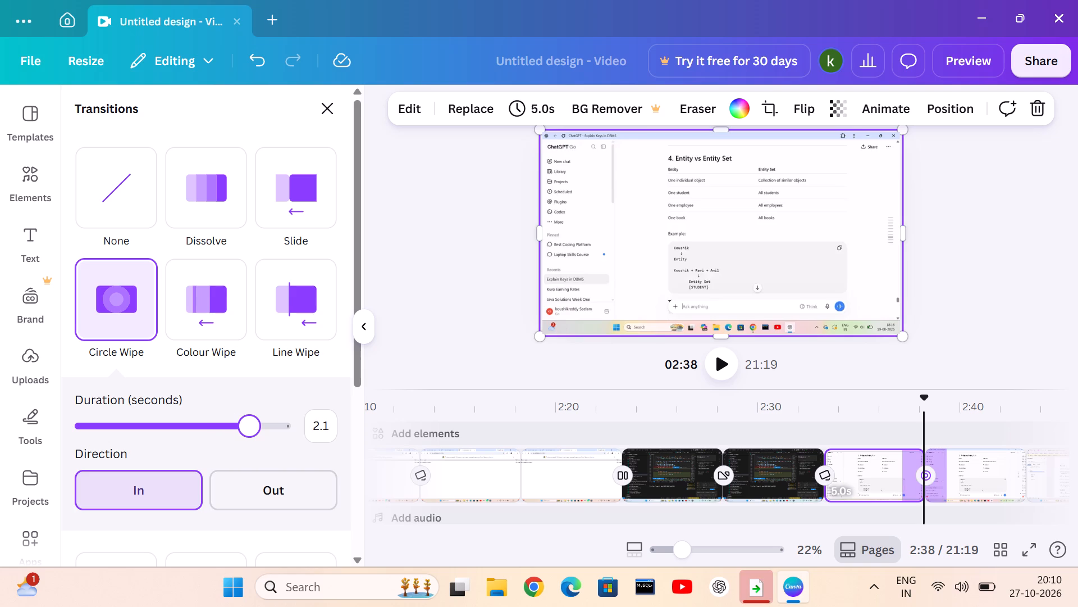
{"action": "double_click", "coordinate": [255, 428]}
{"action": "double_click", "coordinate": [259, 430]}
{"action": "left_click_drag", "start_coordinate": [261, 433], "coordinate": [267, 435]}
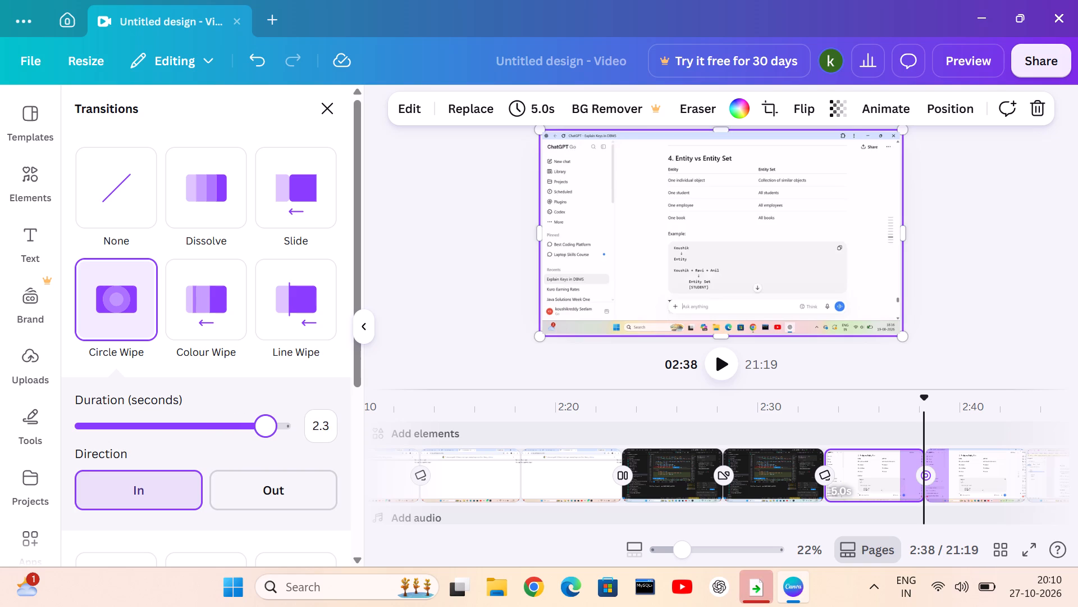
{"action": "left_click_drag", "start_coordinate": [275, 428], "coordinate": [282, 428]}
{"action": "left_click", "coordinate": [287, 428]}
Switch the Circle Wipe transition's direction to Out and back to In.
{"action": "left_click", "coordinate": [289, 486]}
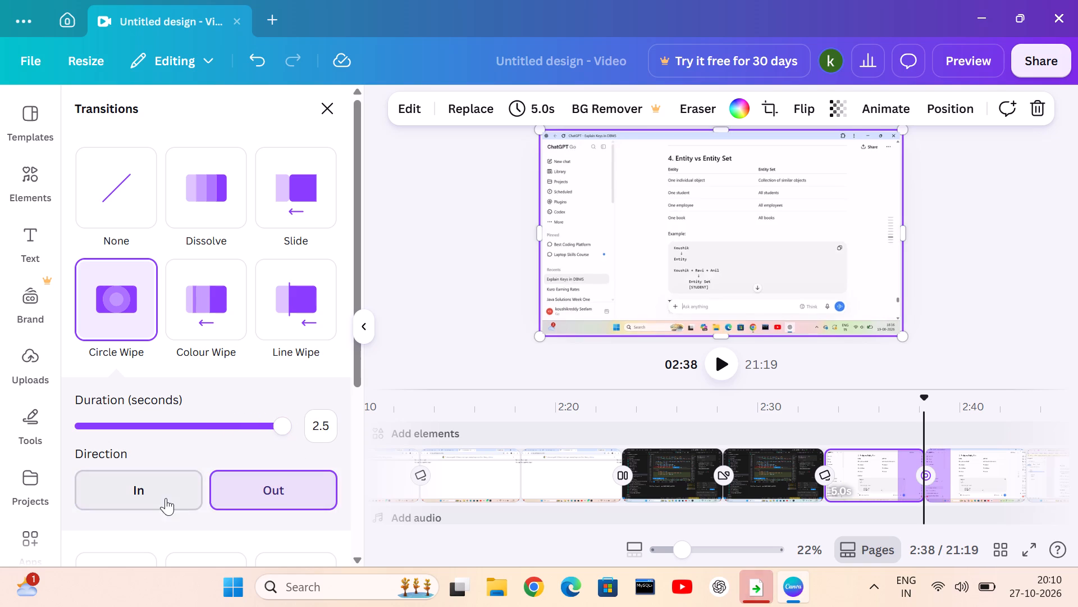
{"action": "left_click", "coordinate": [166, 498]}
Replace the Circle Wipe transition at the 2:38 clip boundary with Colour Wipe.
{"action": "left_click", "coordinate": [191, 293]}
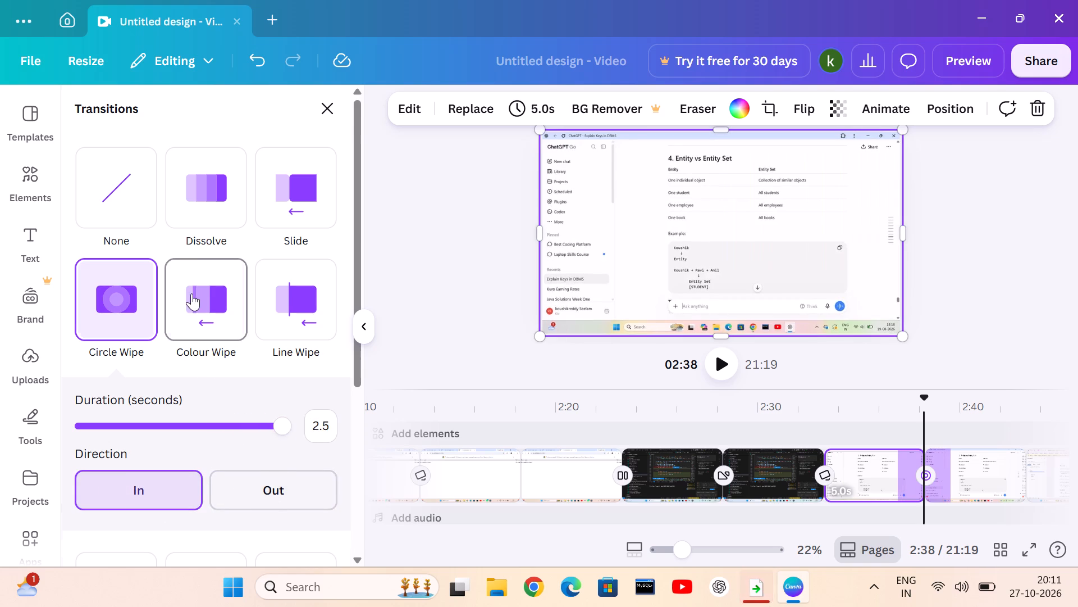
Try the Colour Wipe transition in all eight directions, from rightward through up, down, the diagonals and left, ending on rightward.
{"action": "left_click", "coordinate": [167, 416]}
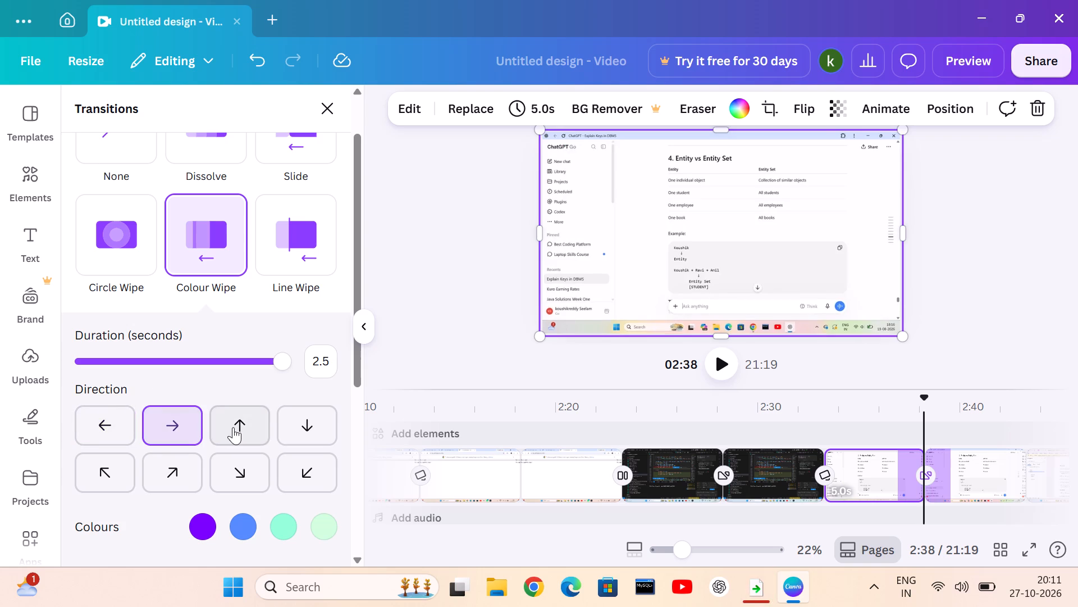
{"action": "left_click", "coordinate": [233, 427]}
{"action": "left_click", "coordinate": [291, 415]}
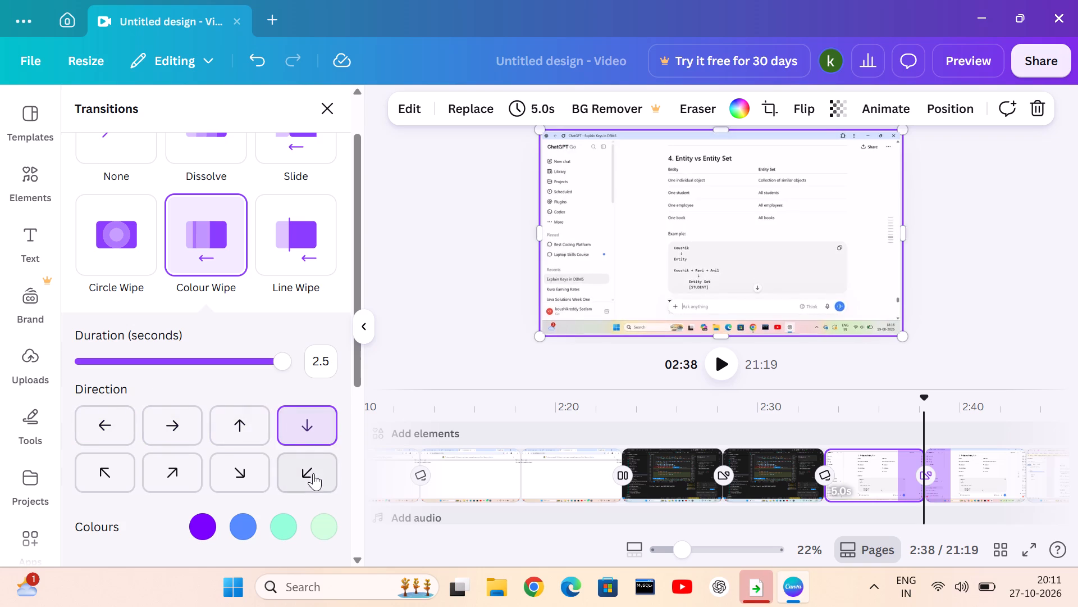
{"action": "left_click", "coordinate": [313, 473]}
{"action": "left_click", "coordinate": [240, 475]}
{"action": "left_click", "coordinate": [168, 474]}
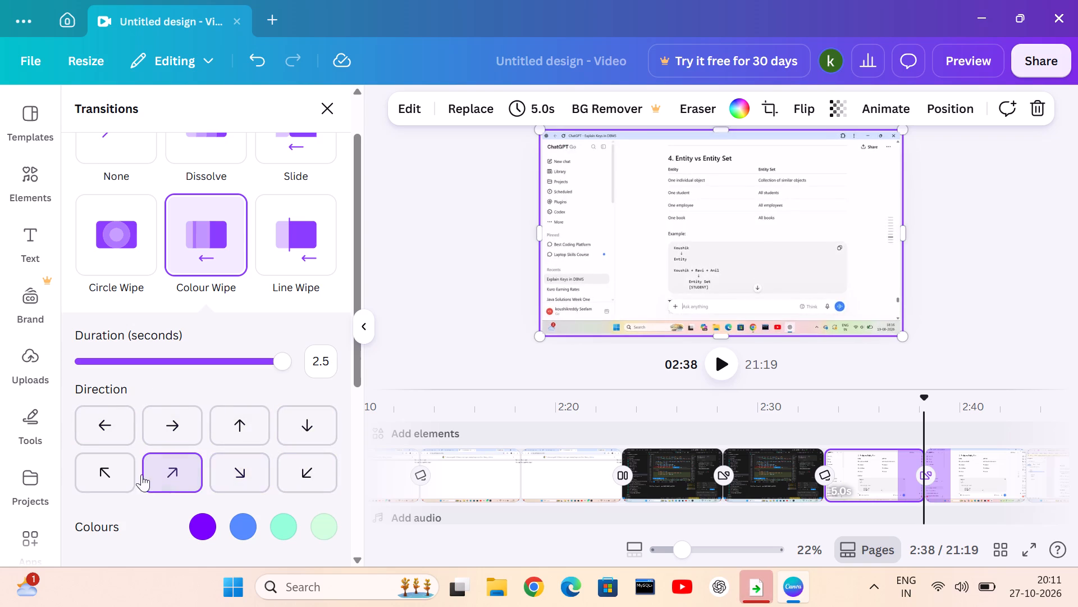
{"action": "left_click", "coordinate": [110, 474]}
{"action": "left_click", "coordinate": [109, 428]}
{"action": "left_click", "coordinate": [181, 425]}
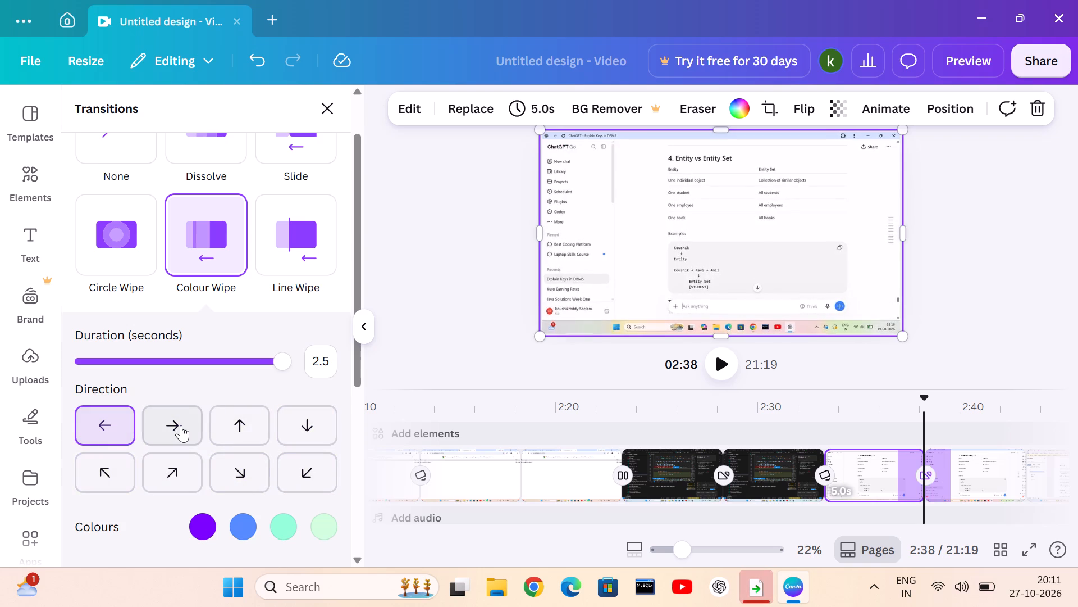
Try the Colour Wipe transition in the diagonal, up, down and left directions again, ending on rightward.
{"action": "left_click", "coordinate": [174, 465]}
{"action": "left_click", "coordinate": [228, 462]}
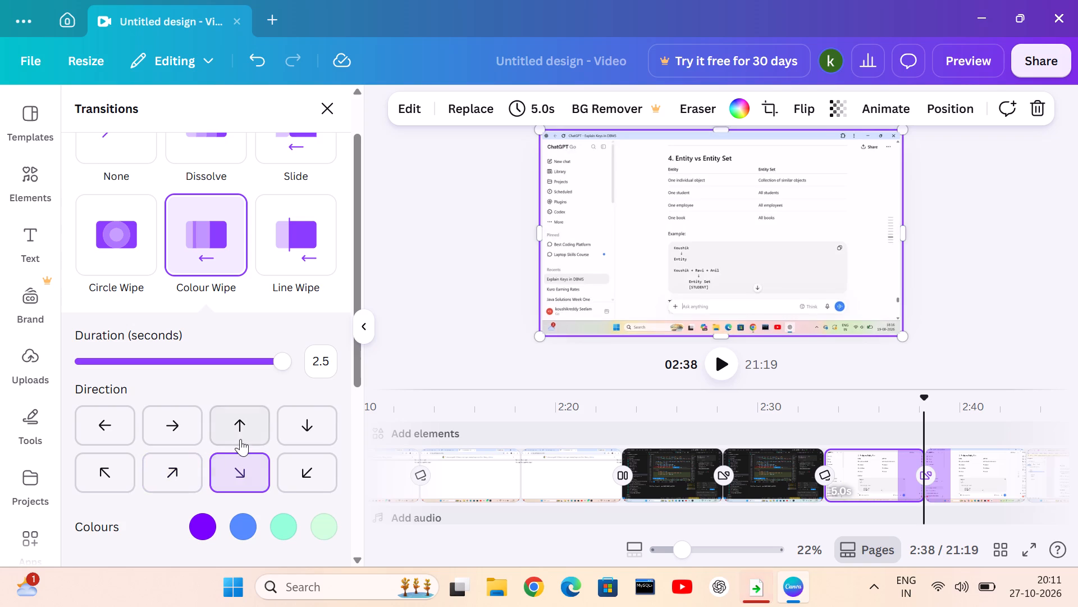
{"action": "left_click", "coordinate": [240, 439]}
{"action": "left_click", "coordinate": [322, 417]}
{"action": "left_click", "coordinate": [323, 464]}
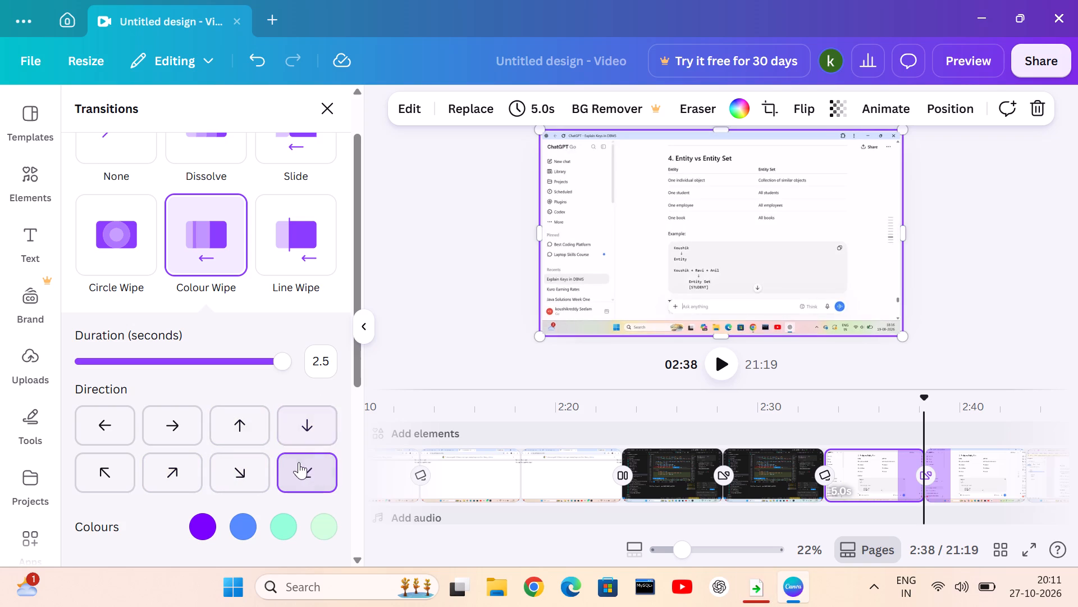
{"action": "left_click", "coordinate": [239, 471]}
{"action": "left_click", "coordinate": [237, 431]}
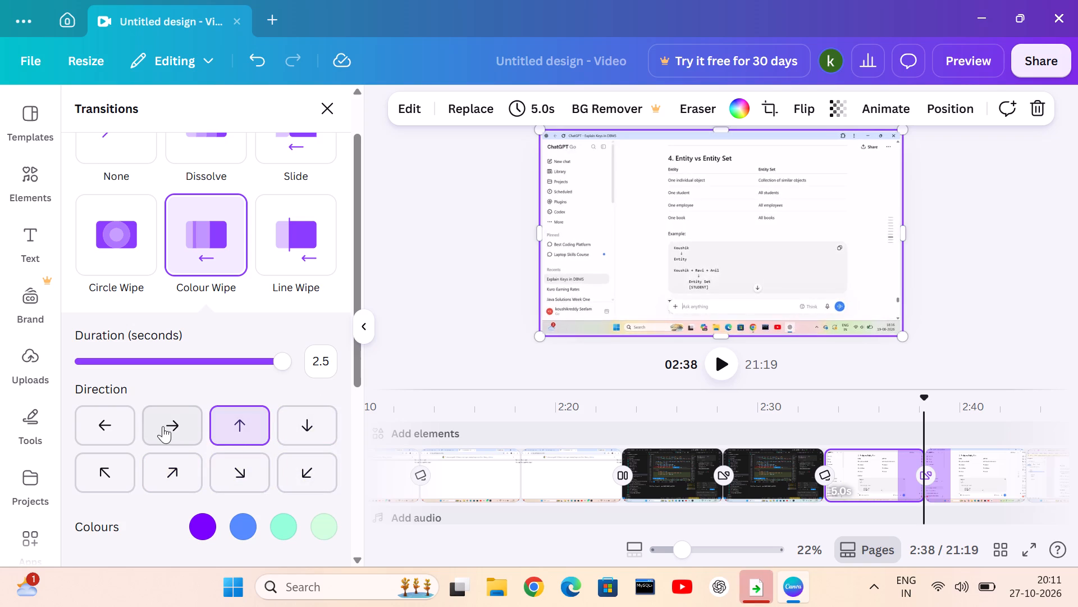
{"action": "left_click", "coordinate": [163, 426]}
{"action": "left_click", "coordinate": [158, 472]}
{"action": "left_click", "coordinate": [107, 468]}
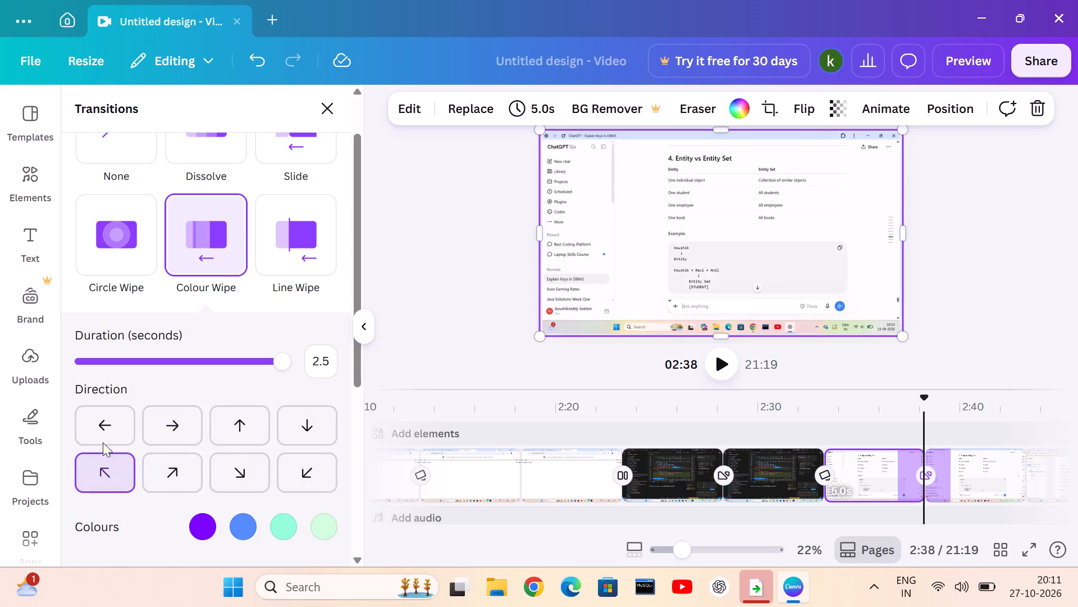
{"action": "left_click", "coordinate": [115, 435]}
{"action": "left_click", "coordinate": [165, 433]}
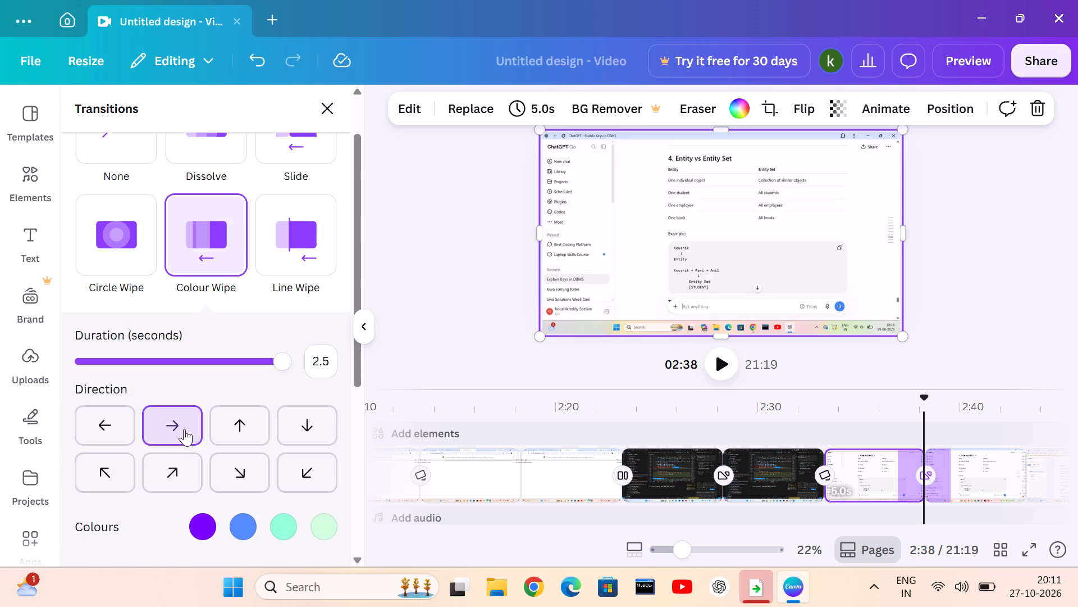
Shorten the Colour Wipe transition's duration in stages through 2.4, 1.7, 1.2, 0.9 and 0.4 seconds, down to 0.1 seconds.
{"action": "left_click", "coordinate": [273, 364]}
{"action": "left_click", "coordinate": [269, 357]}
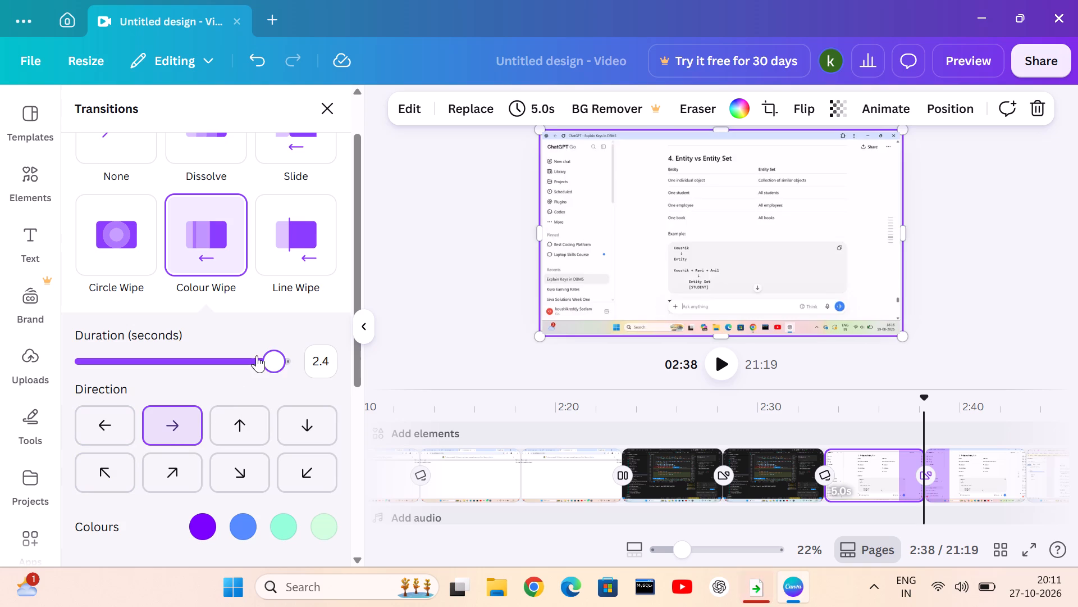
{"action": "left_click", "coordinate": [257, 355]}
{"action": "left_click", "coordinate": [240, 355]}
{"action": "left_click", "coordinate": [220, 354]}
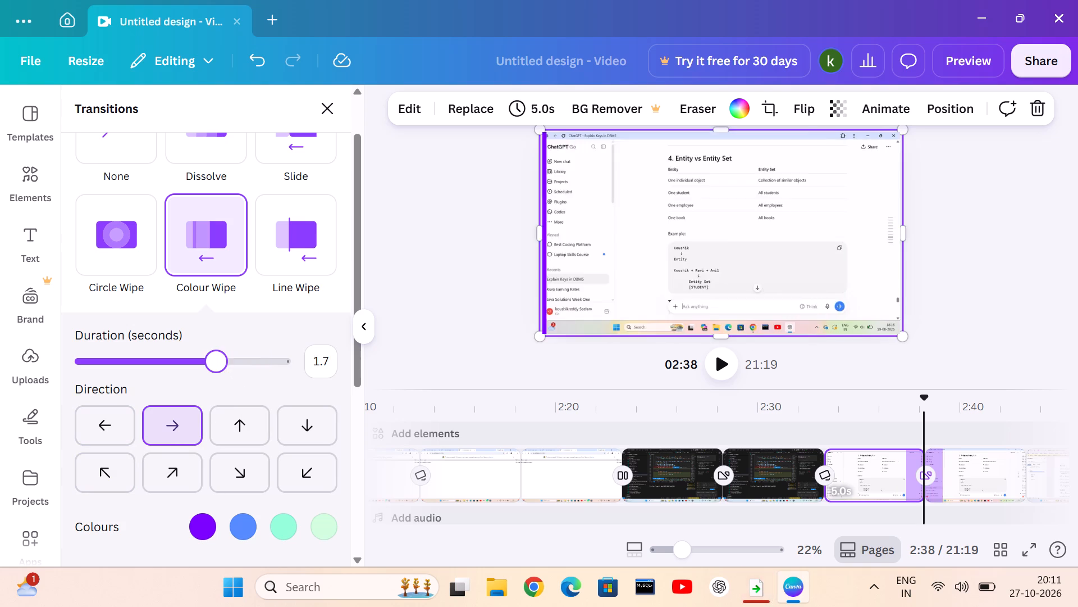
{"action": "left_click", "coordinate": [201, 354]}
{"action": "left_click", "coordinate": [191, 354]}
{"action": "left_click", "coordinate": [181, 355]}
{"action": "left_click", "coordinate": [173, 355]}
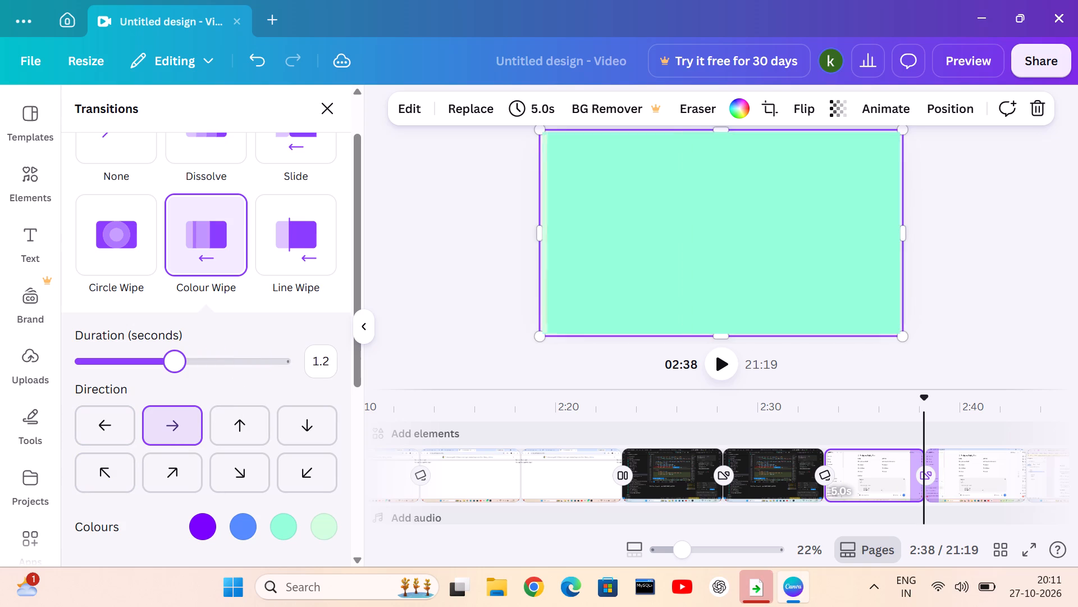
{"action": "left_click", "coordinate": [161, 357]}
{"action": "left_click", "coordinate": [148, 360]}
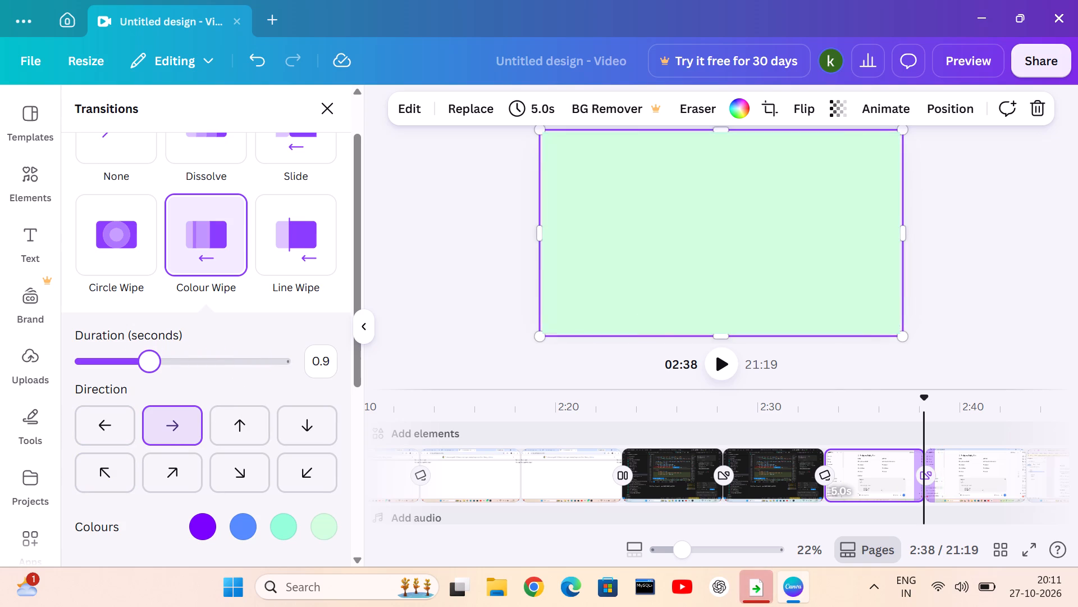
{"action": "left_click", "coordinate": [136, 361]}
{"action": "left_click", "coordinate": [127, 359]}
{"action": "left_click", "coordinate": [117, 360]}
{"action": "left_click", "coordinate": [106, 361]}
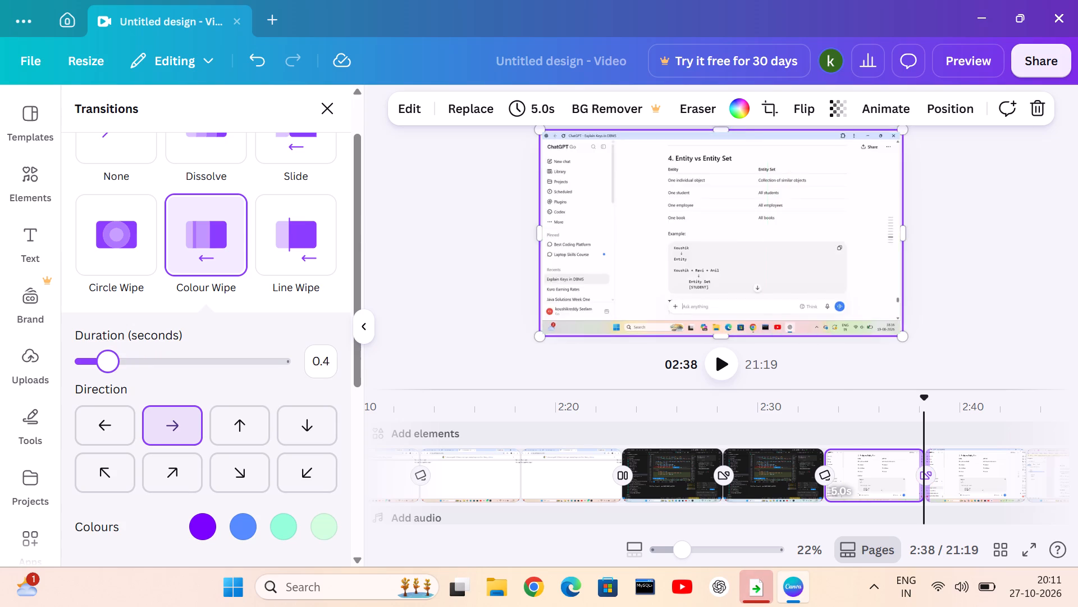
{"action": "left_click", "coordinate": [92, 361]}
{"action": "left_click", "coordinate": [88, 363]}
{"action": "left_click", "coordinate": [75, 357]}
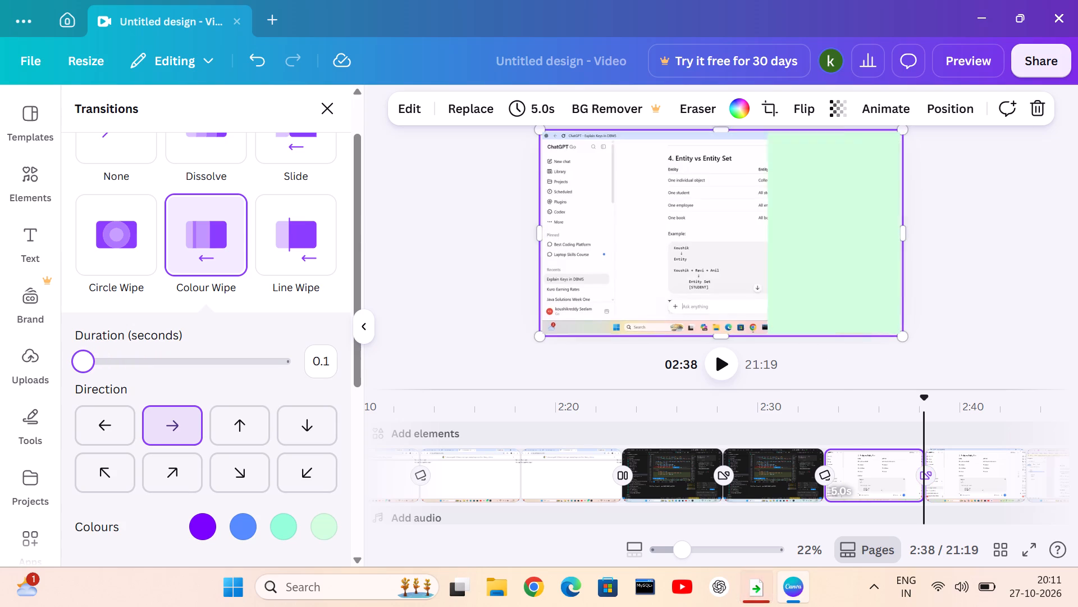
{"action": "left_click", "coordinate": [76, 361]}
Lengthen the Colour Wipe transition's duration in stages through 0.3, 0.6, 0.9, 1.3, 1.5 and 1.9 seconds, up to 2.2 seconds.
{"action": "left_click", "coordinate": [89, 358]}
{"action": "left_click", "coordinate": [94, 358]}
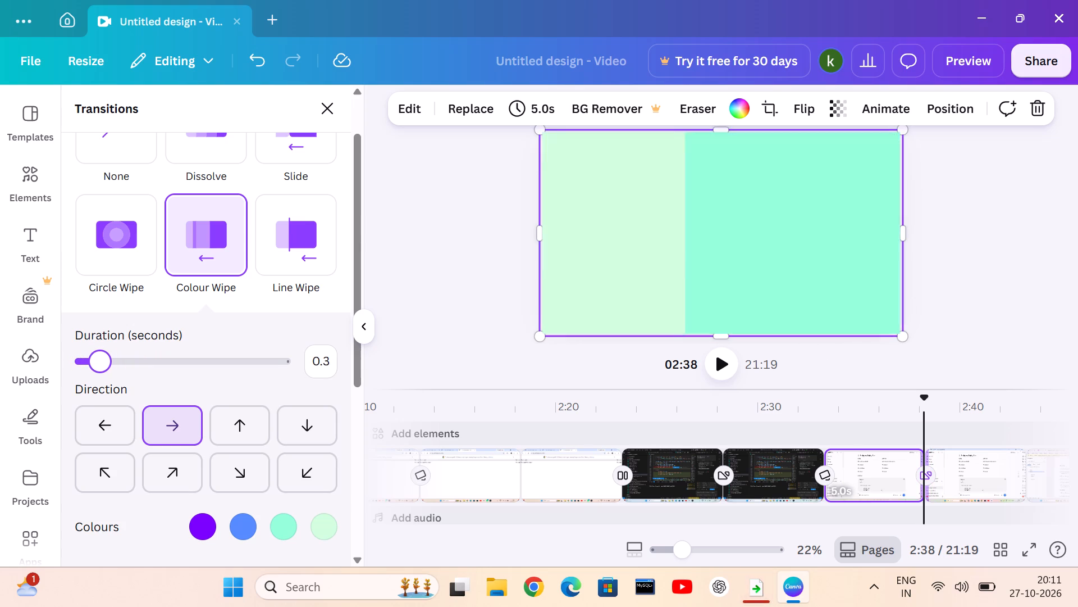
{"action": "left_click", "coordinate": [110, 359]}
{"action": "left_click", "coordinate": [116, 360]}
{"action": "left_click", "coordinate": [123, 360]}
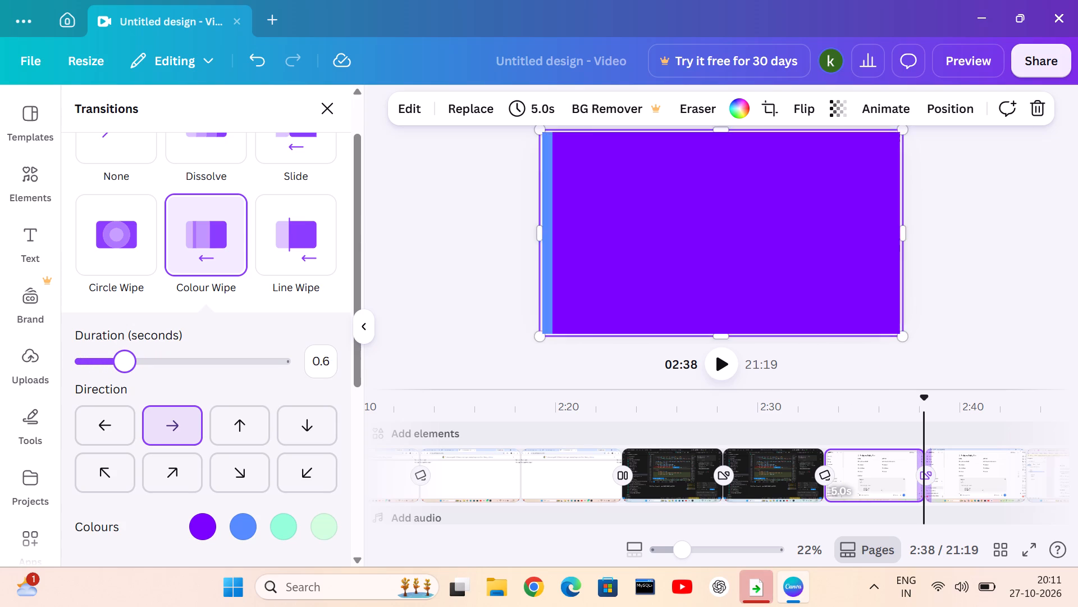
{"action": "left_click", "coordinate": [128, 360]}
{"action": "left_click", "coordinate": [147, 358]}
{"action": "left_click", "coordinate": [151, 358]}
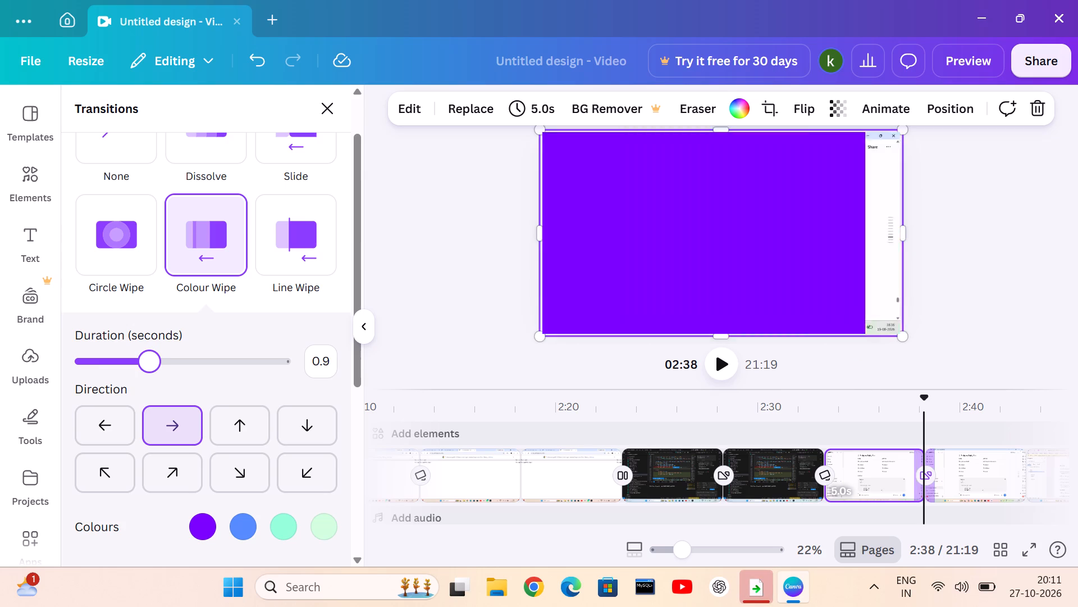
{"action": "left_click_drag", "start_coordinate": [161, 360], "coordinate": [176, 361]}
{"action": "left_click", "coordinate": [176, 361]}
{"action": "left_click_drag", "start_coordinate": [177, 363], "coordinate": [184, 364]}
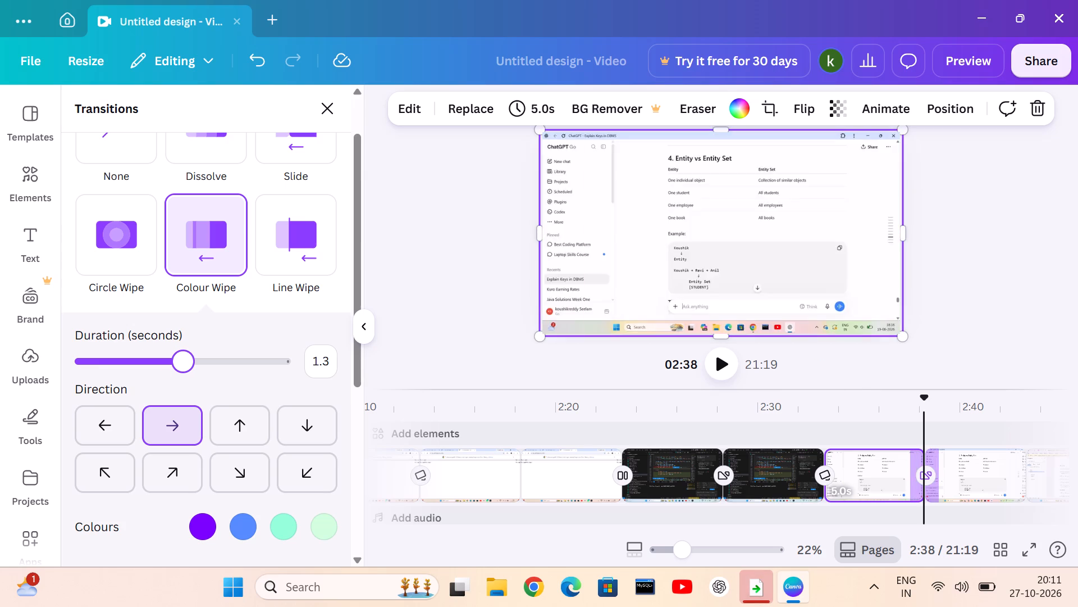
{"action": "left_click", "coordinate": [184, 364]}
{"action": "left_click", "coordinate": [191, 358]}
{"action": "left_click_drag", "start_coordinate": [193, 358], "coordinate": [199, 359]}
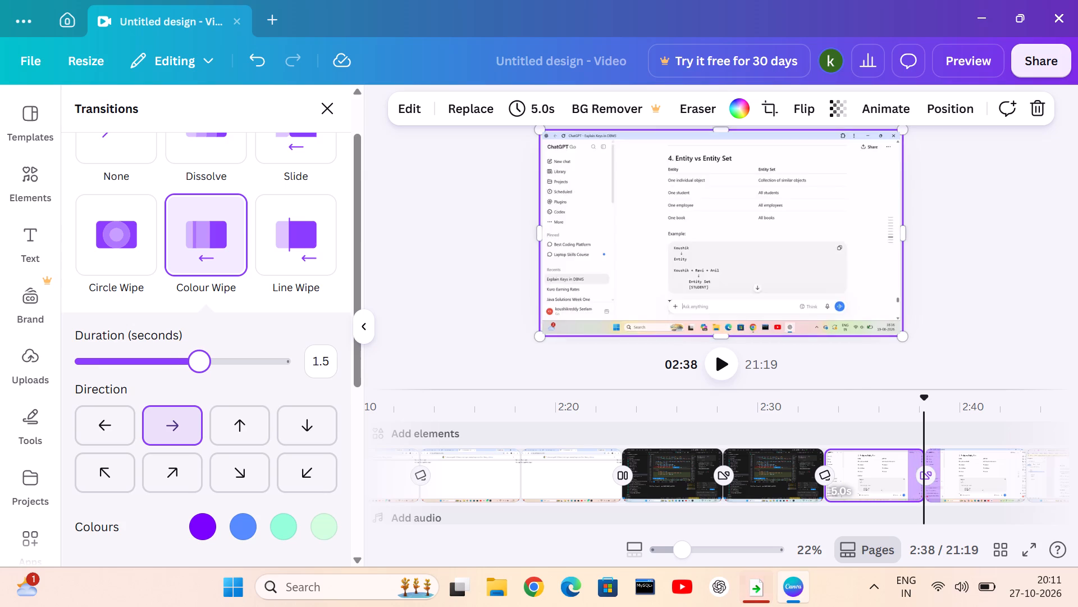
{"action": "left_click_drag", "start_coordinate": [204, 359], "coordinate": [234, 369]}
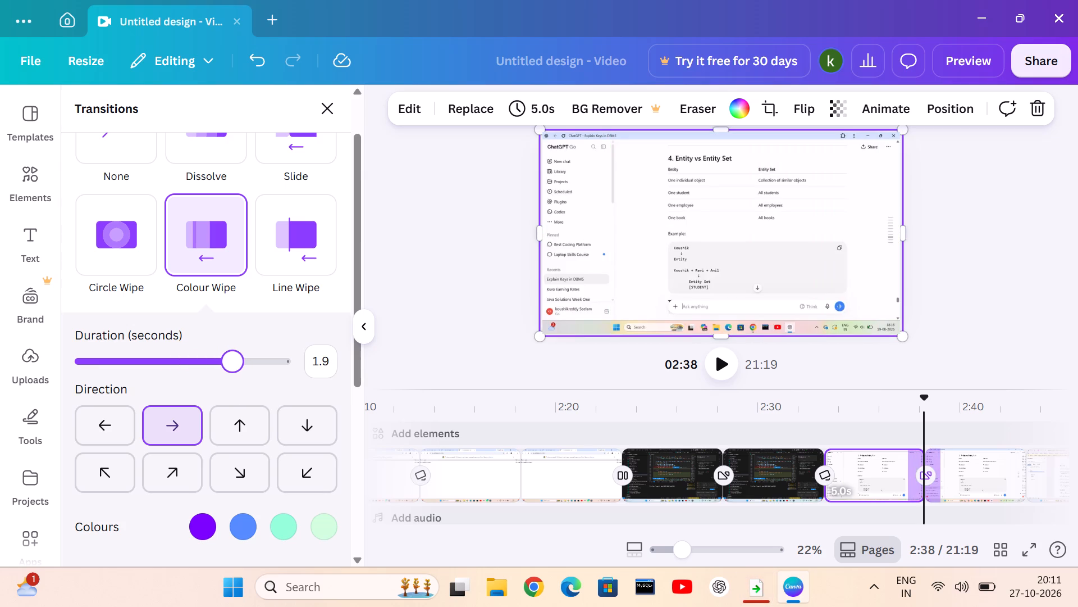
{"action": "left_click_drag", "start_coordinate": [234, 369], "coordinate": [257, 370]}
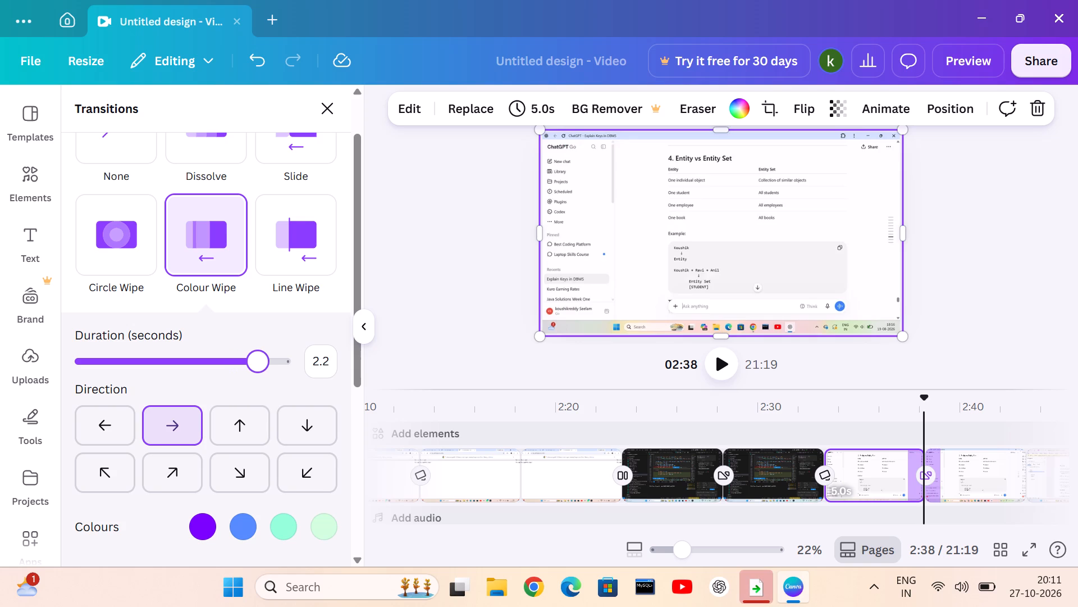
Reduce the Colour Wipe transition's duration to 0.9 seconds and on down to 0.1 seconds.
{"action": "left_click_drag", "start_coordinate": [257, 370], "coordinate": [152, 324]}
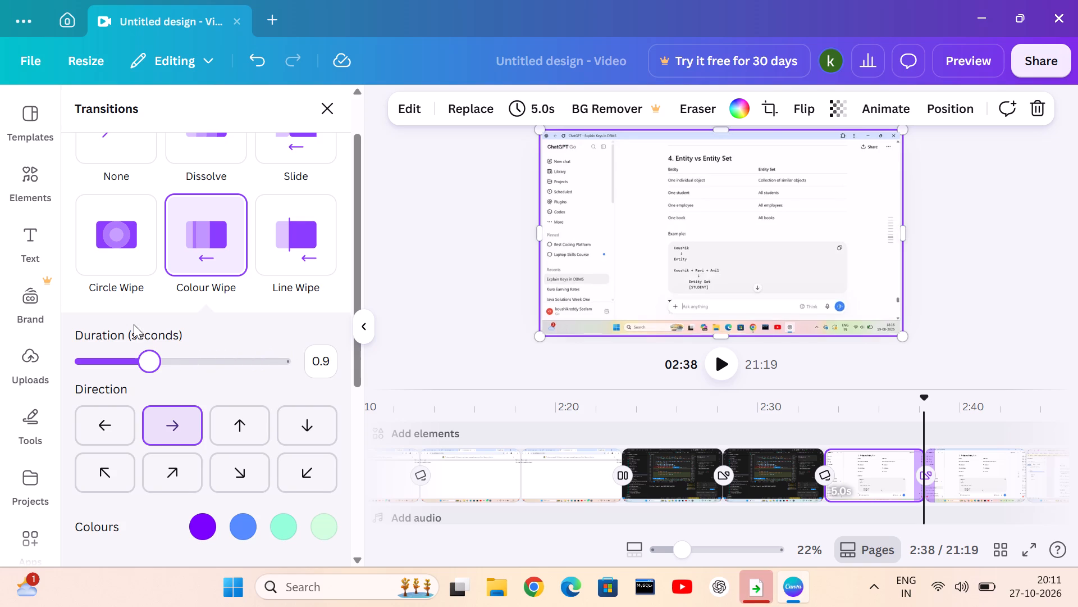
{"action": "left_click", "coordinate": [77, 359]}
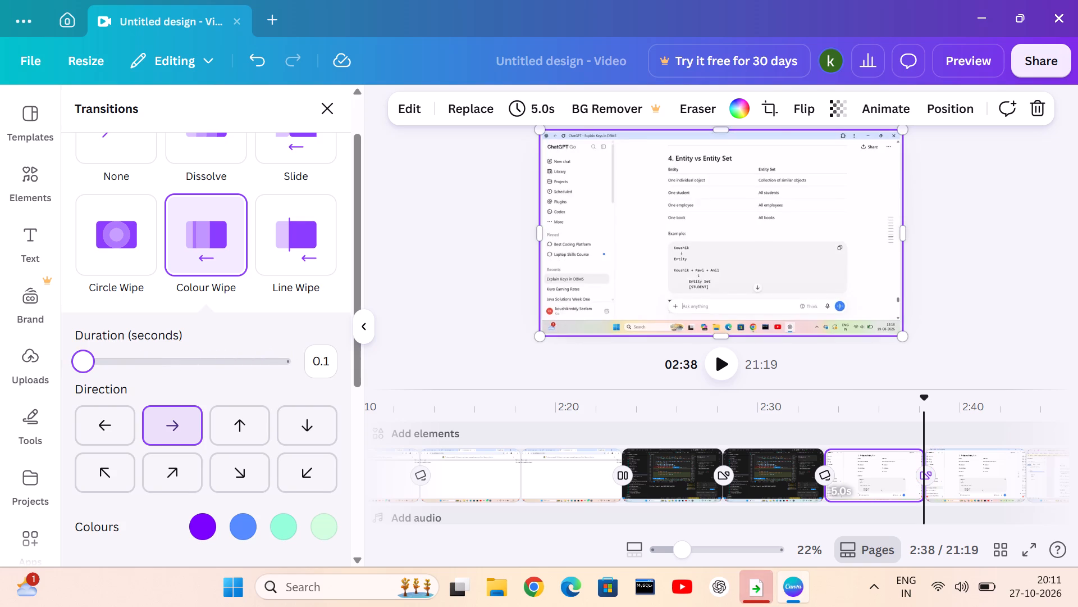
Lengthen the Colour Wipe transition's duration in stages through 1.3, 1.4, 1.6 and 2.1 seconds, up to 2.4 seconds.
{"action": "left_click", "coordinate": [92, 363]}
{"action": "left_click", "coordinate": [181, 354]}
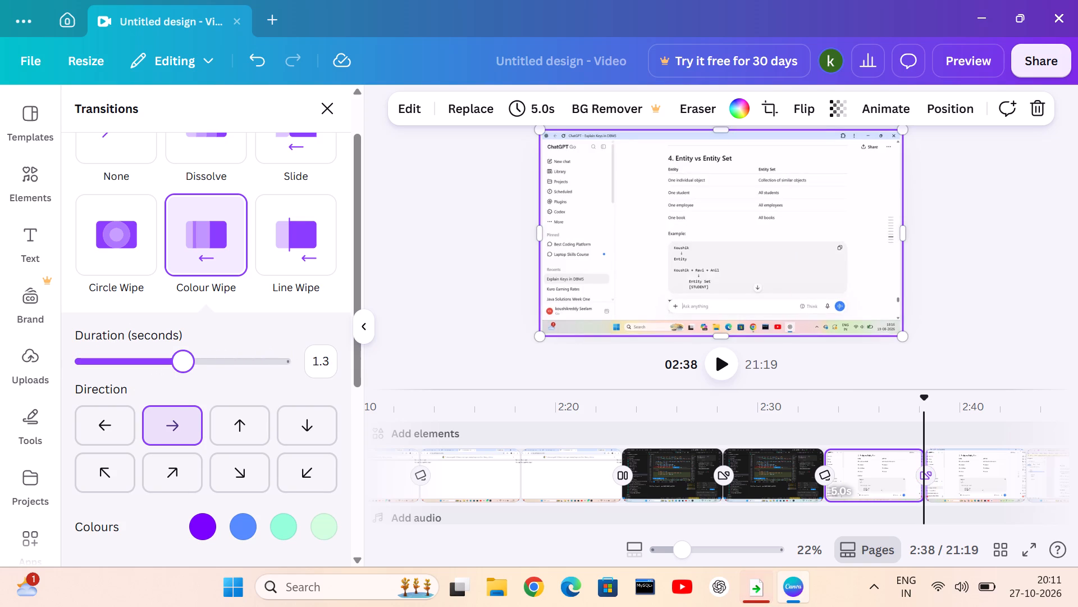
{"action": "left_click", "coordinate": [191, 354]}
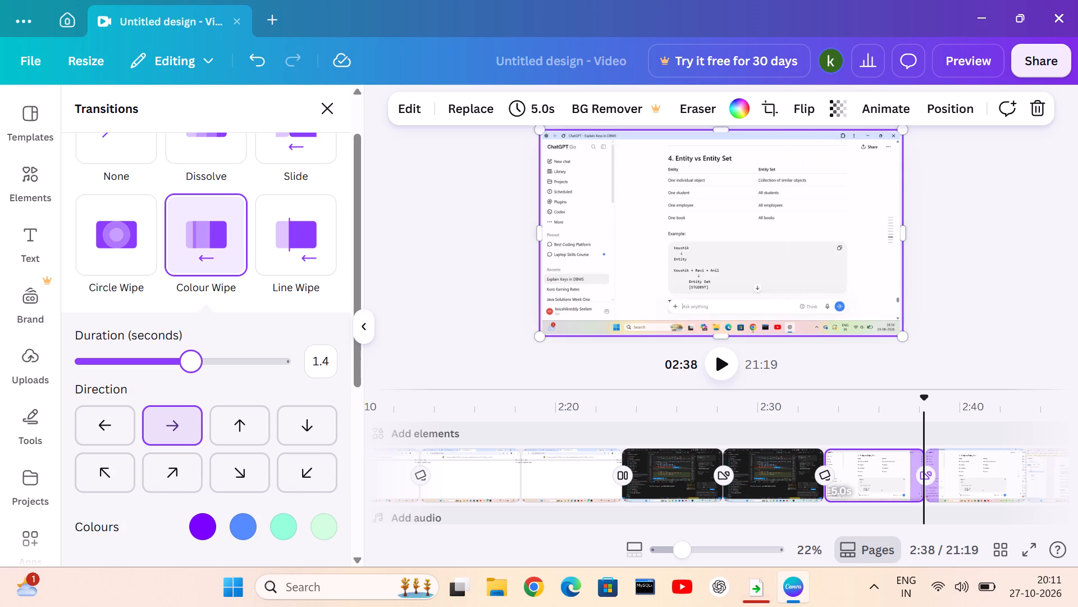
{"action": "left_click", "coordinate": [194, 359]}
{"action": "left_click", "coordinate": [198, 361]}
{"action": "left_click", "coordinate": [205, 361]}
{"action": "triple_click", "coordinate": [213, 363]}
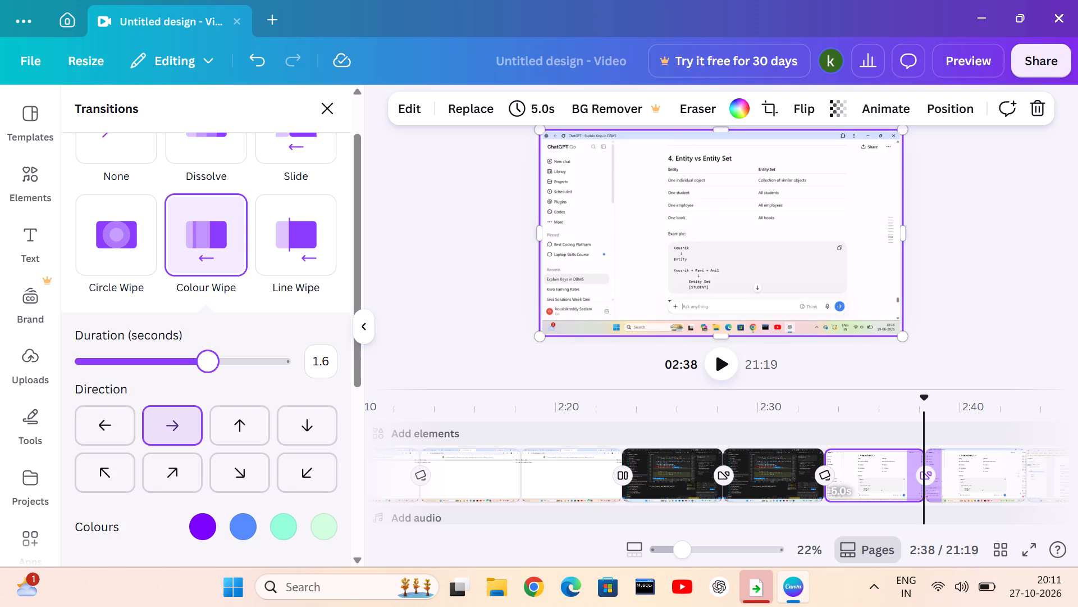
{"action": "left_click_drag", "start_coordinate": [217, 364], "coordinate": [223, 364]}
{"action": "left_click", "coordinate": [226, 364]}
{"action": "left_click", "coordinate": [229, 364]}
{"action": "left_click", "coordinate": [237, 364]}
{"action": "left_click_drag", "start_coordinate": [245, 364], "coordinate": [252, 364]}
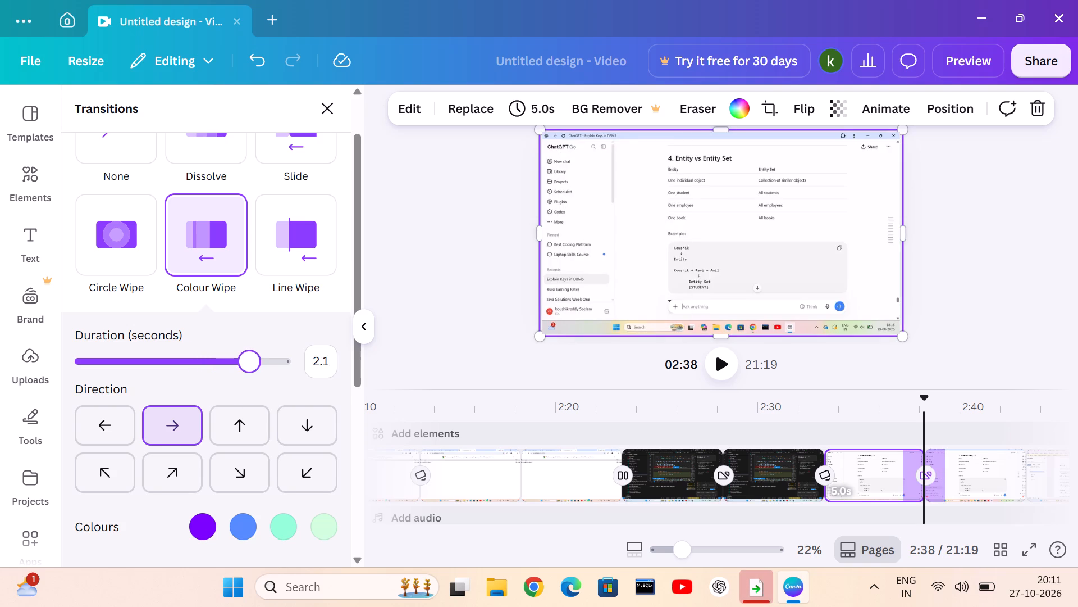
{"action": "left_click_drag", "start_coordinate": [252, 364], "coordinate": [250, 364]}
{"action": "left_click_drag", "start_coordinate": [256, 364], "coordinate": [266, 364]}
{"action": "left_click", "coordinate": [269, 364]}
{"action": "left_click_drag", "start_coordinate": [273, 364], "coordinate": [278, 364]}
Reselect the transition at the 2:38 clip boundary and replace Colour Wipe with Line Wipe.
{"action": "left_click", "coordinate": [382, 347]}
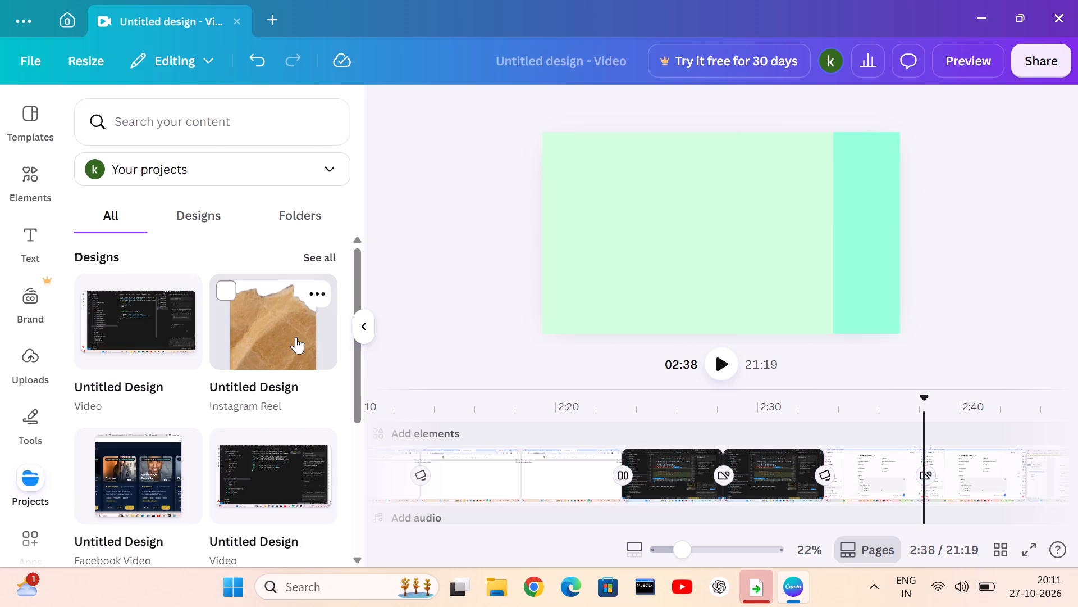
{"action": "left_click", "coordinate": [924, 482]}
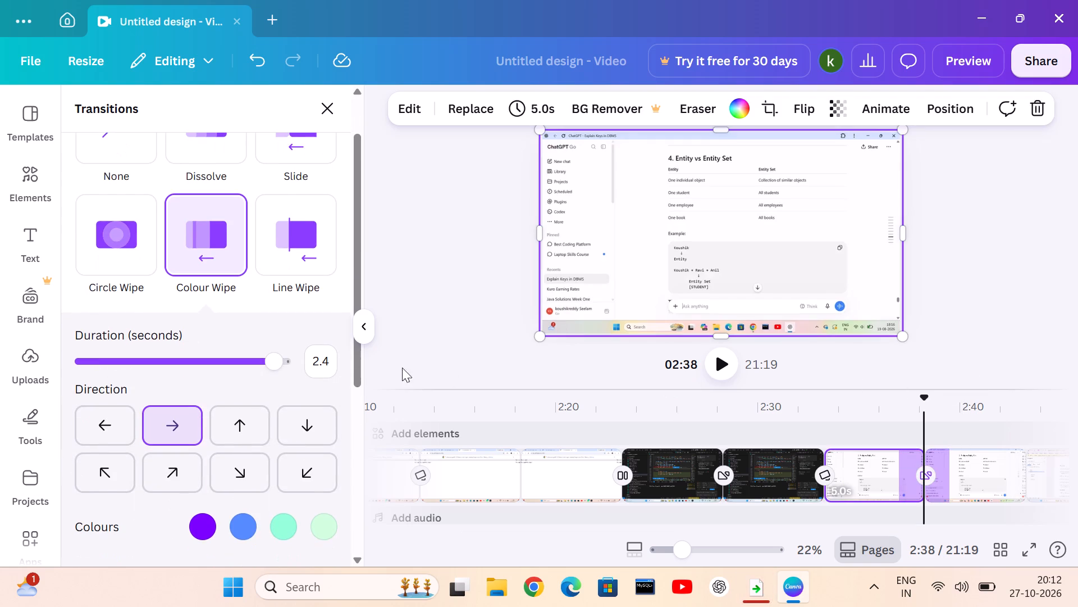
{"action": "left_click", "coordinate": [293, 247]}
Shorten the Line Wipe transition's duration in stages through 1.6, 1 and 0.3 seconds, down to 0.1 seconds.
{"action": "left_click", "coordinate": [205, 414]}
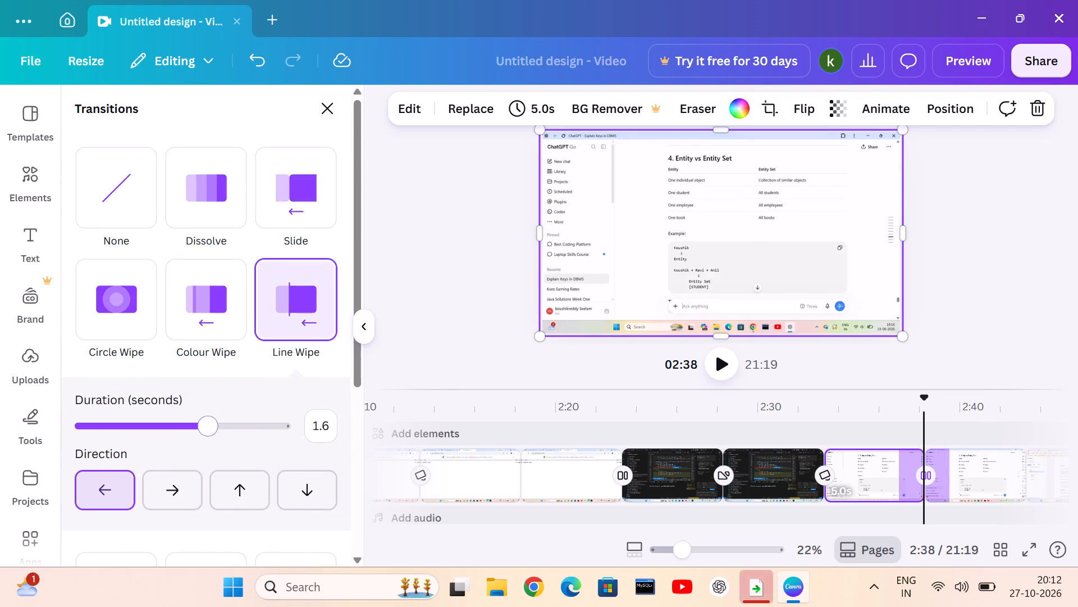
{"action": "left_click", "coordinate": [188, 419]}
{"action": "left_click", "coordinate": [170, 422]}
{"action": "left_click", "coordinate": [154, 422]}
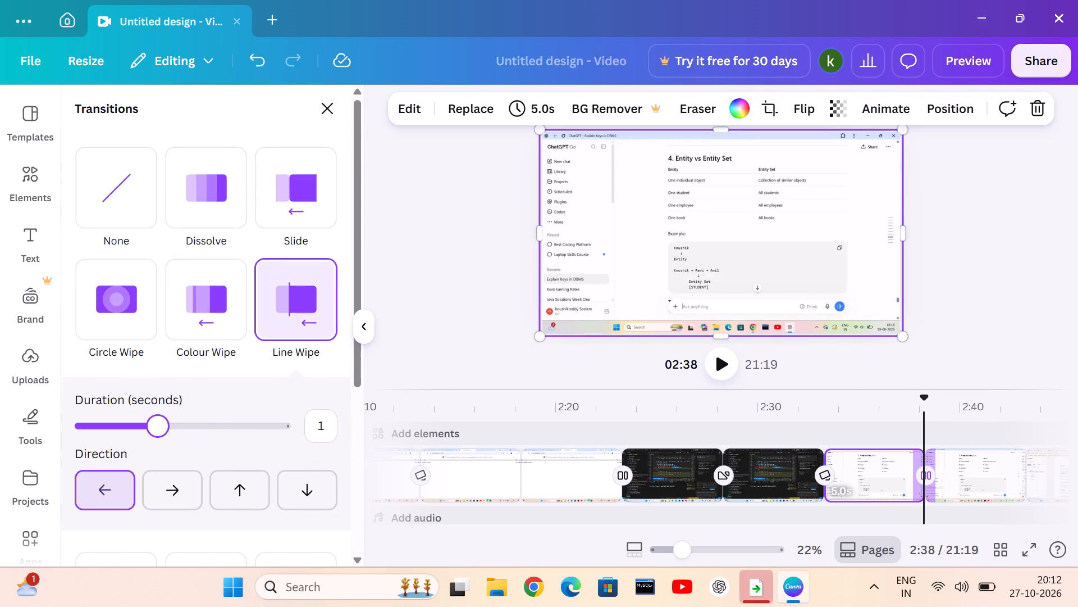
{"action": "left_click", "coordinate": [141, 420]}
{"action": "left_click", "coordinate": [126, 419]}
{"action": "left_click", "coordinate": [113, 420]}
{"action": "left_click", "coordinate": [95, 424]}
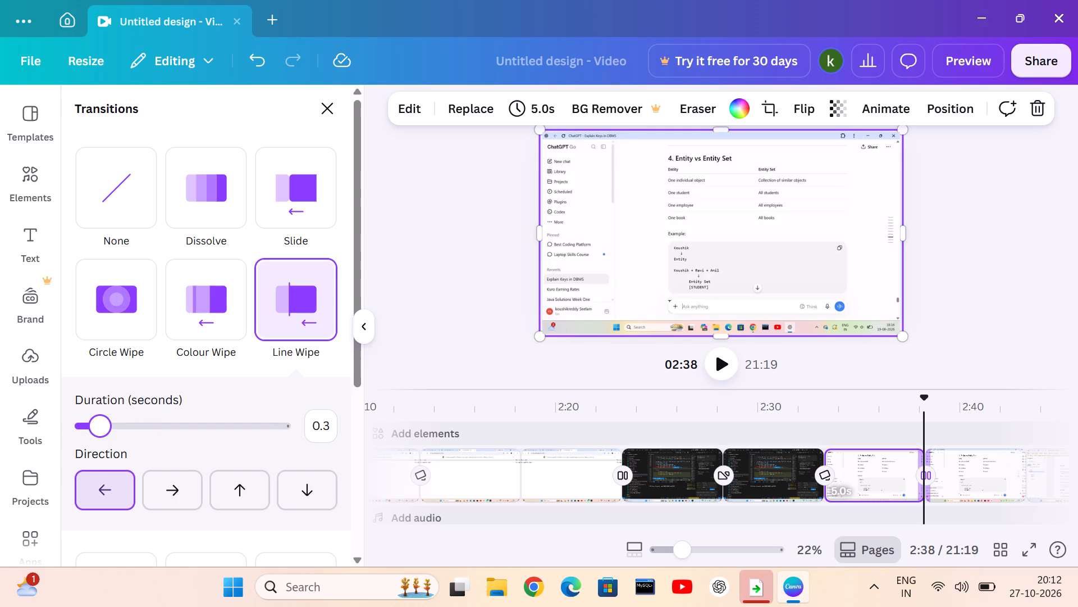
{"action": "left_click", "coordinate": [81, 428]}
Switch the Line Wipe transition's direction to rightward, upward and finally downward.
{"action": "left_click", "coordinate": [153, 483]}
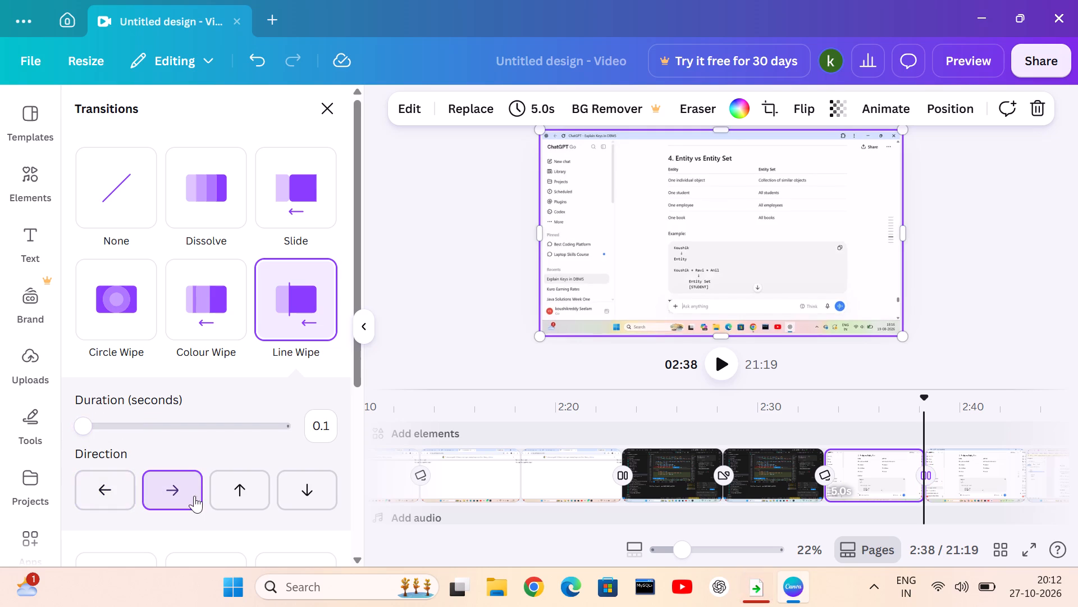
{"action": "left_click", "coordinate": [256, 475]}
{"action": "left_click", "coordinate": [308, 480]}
Replace the Line Wipe transition at the 2:38 clip boundary with Match & Move.
{"action": "scroll", "coordinate": [221, 415], "scroll_direction": "down", "scroll_amount": 1}
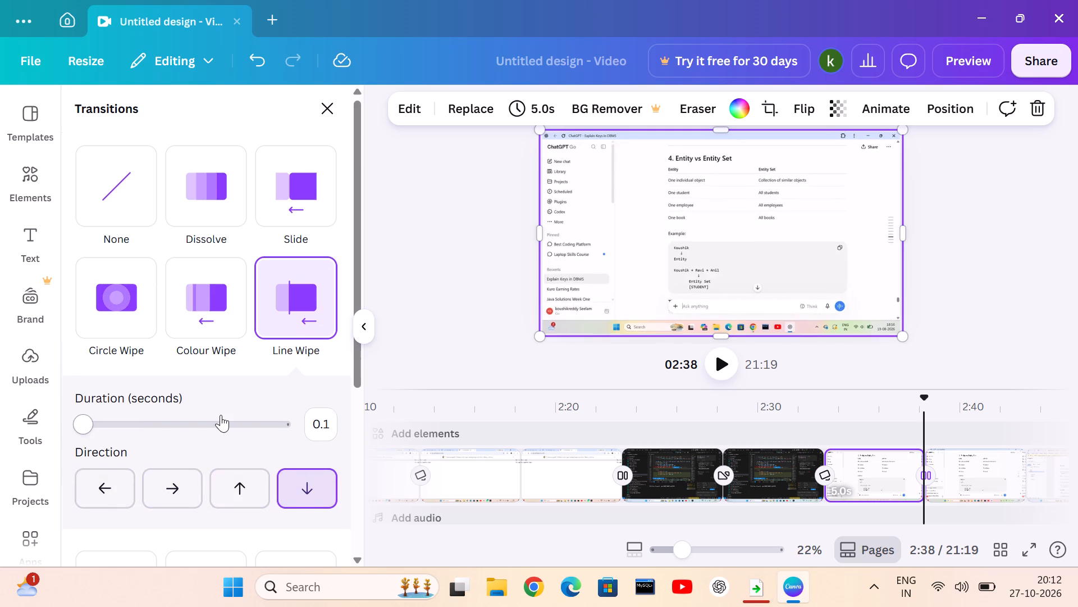
{"action": "scroll", "coordinate": [221, 415], "scroll_direction": "down", "scroll_amount": 2}
{"action": "left_click", "coordinate": [94, 377]}
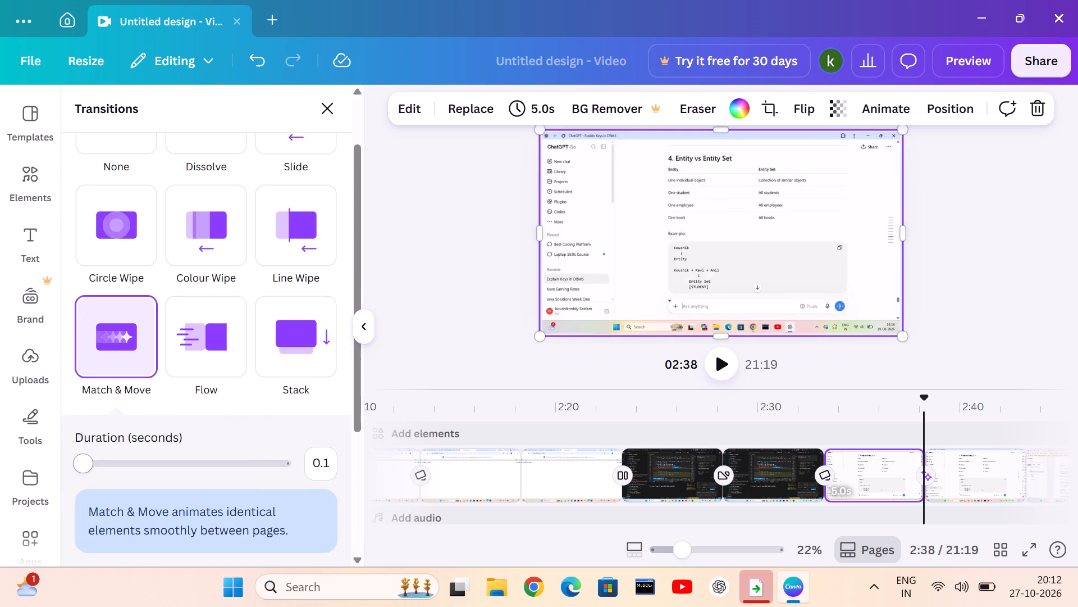
Lengthen the Match & Move transition's duration in stages through 0.4, 0.7, 1, 1.2 and 1.5 seconds, up to 2.5 seconds.
{"action": "left_click", "coordinate": [89, 460]}
{"action": "left_click", "coordinate": [99, 465]}
{"action": "left_click", "coordinate": [108, 468]}
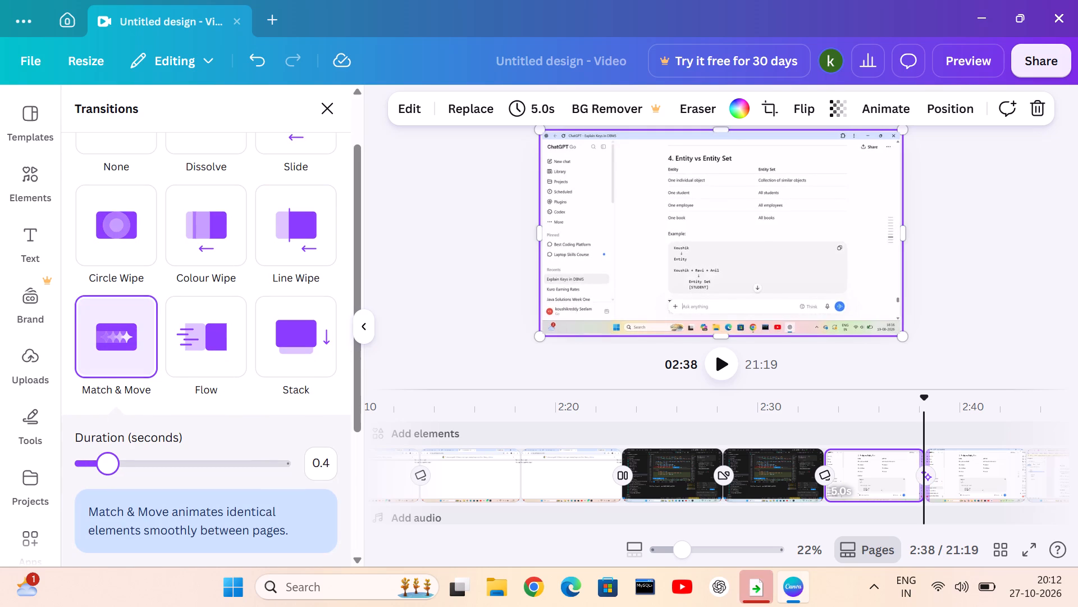
{"action": "left_click", "coordinate": [126, 464]}
{"action": "left_click", "coordinate": [136, 461]}
{"action": "left_click", "coordinate": [136, 461]}
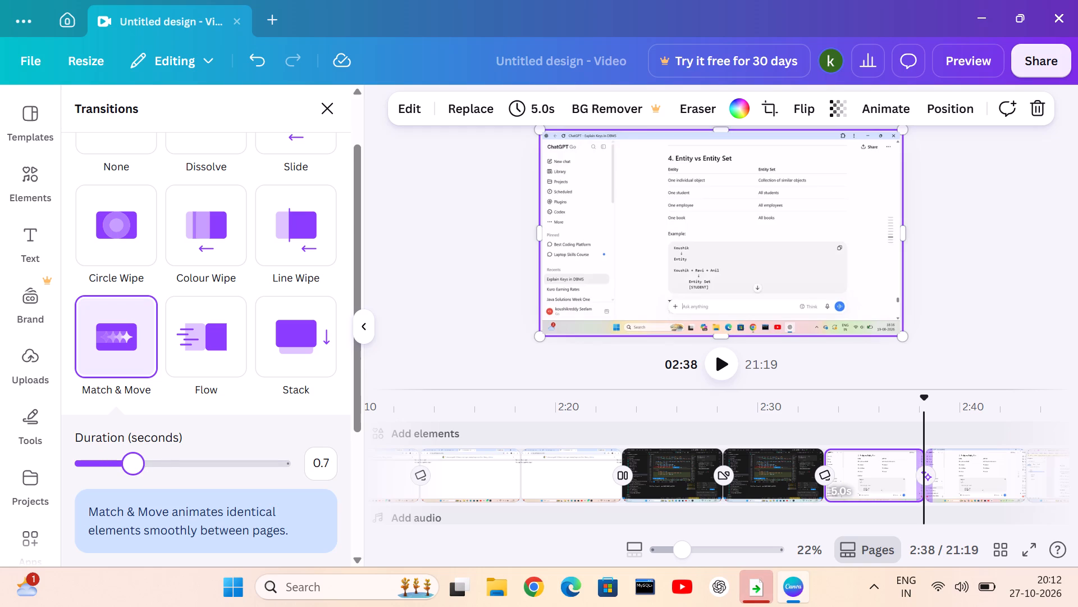
{"action": "left_click", "coordinate": [143, 461]}
{"action": "left_click", "coordinate": [157, 461]}
{"action": "left_click", "coordinate": [157, 461]}
{"action": "left_click_drag", "start_coordinate": [162, 466], "coordinate": [167, 468]}
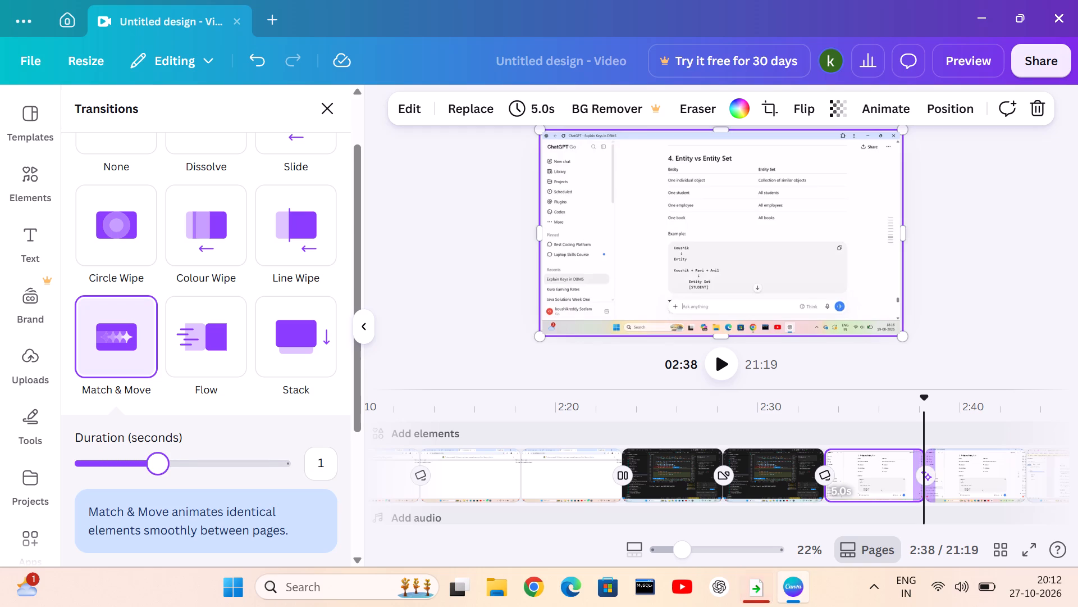
{"action": "left_click_drag", "start_coordinate": [167, 468], "coordinate": [171, 470]}
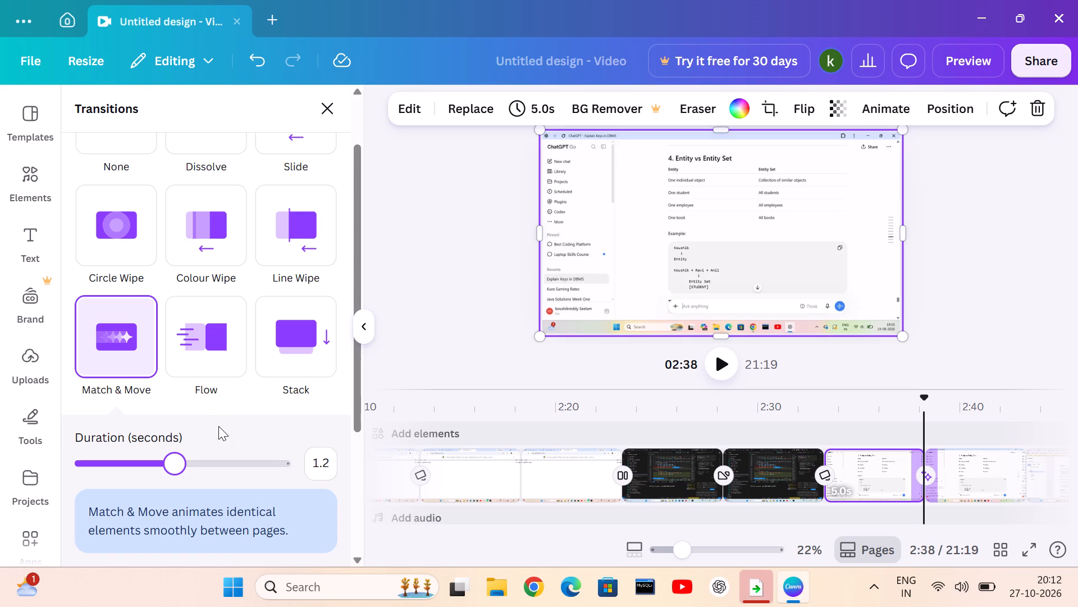
{"action": "left_click", "coordinate": [197, 461]}
{"action": "left_click", "coordinate": [197, 461]}
{"action": "left_click", "coordinate": [197, 464]}
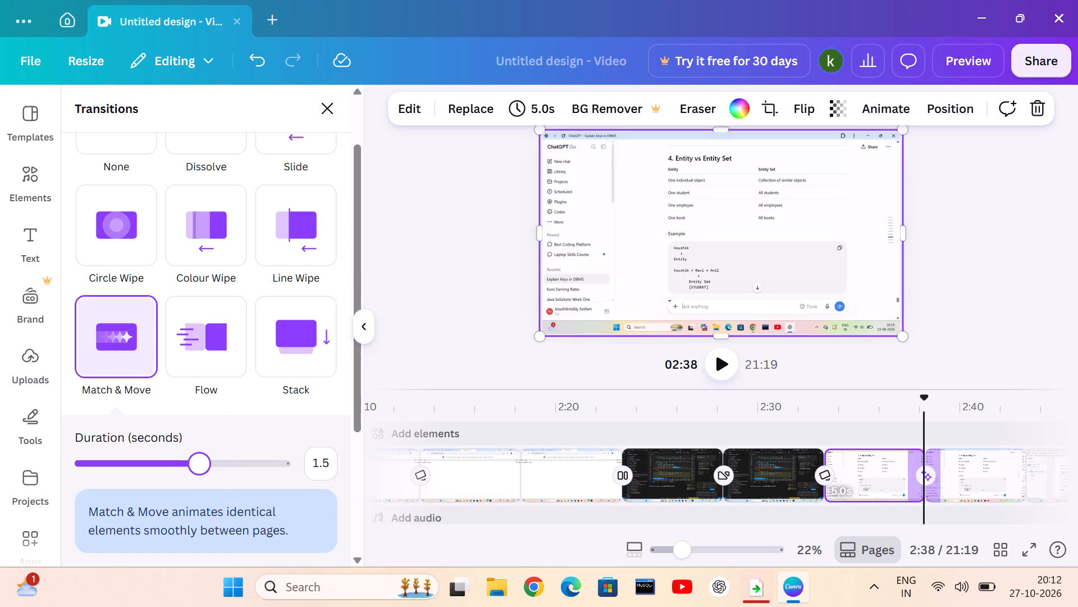
{"action": "left_click_drag", "start_coordinate": [197, 464], "coordinate": [284, 466]}
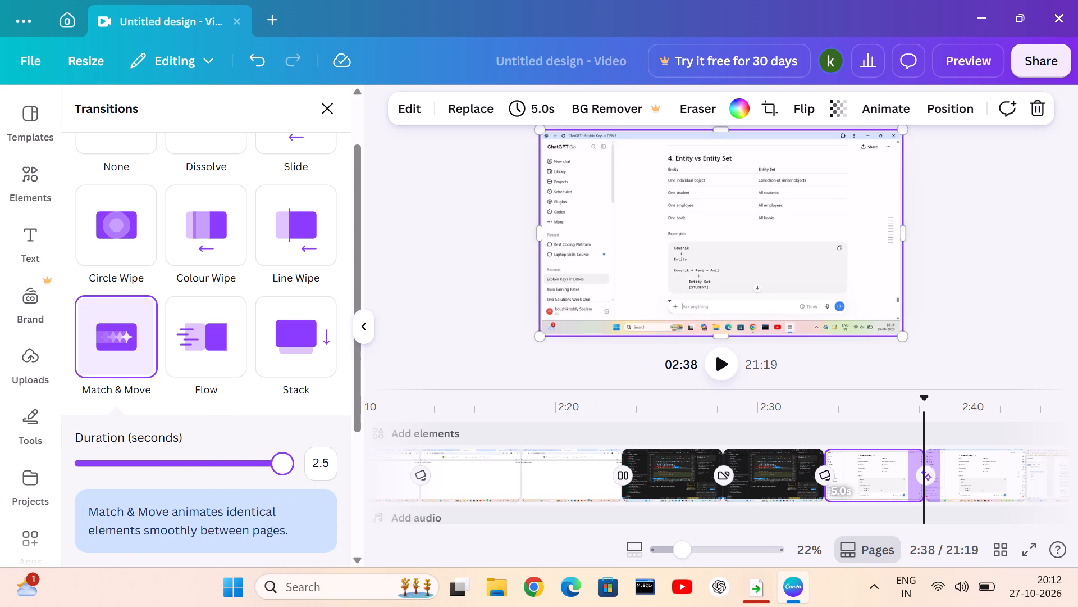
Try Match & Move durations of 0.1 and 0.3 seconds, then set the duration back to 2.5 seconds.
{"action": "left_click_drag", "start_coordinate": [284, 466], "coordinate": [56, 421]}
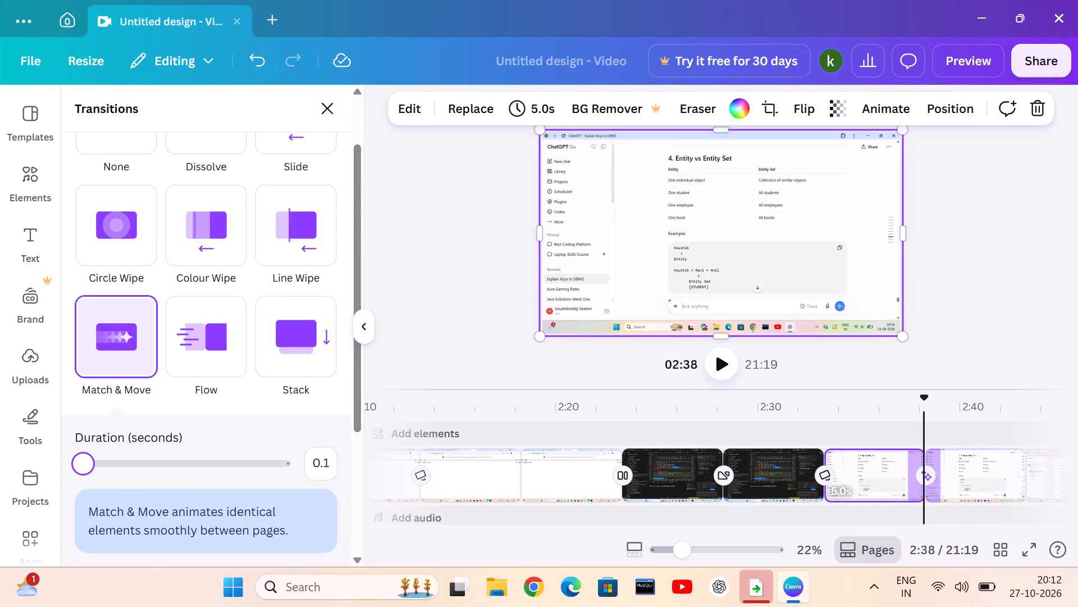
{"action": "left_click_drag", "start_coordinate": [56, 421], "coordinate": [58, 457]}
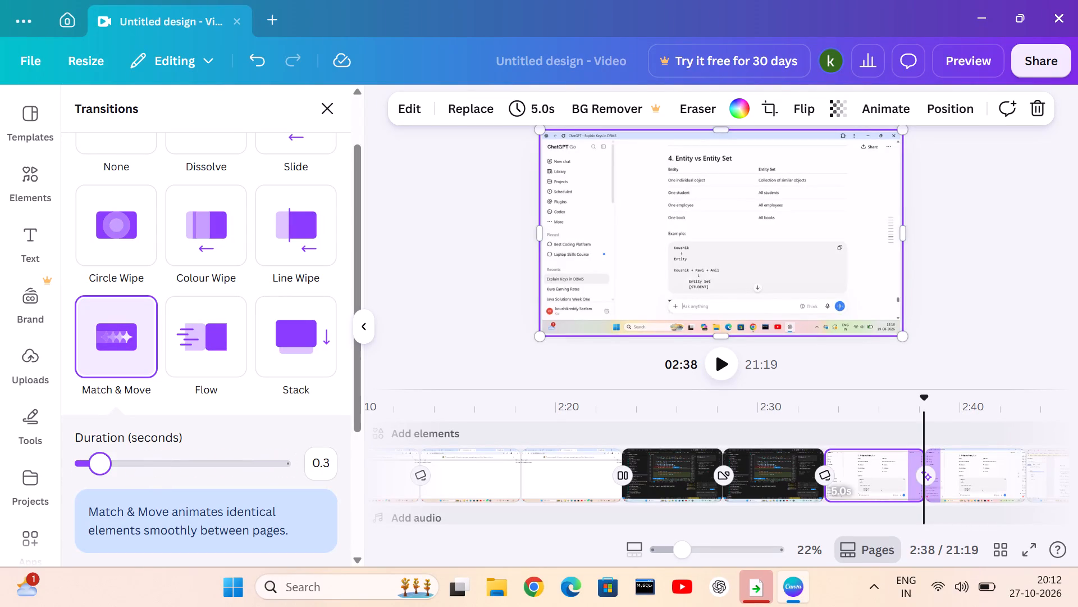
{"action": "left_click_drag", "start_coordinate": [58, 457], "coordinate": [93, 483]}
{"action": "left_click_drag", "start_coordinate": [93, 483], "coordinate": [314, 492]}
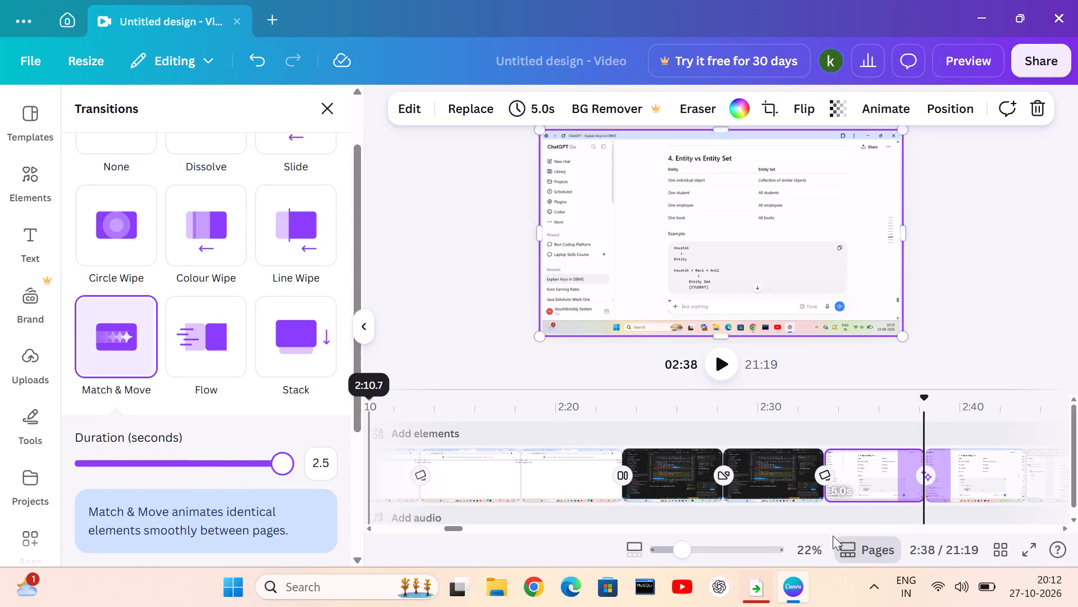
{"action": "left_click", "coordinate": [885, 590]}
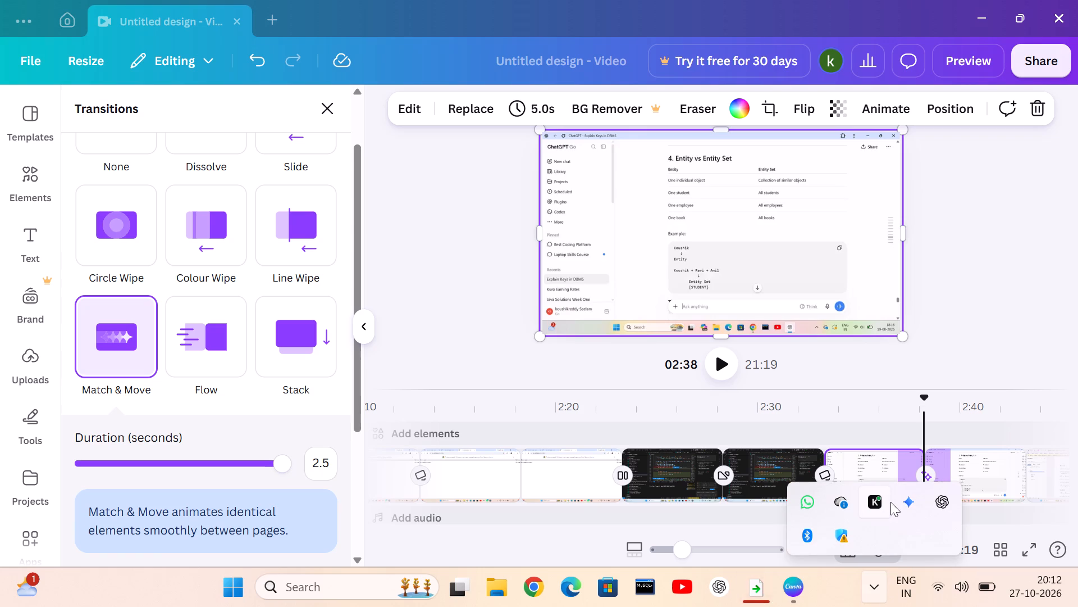
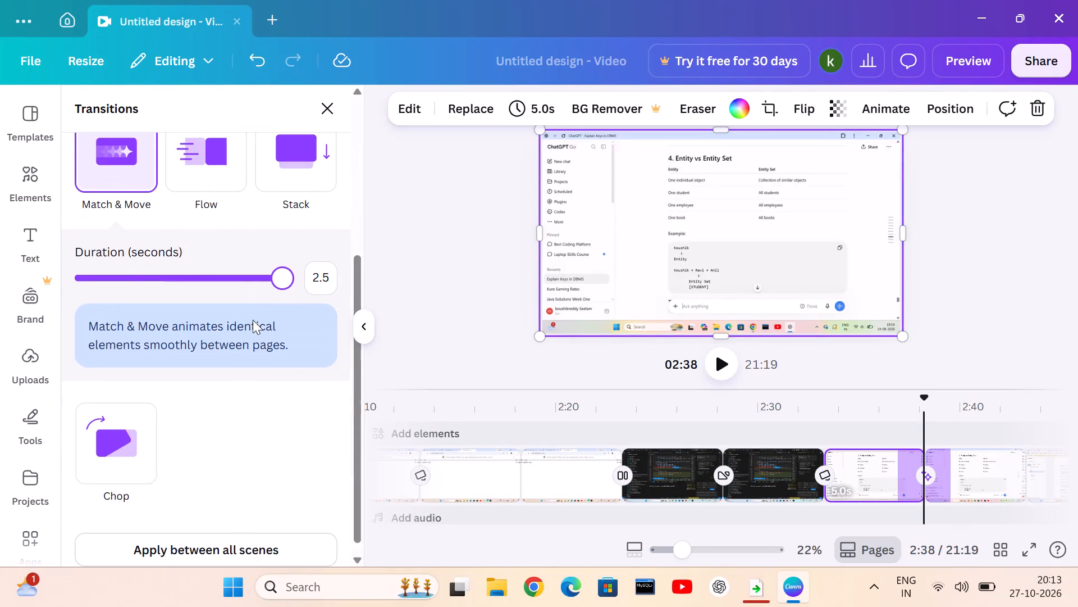
Replace the Match & Move transition at the 2:38 clip boundary with Chop.
{"action": "left_click", "coordinate": [140, 436]}
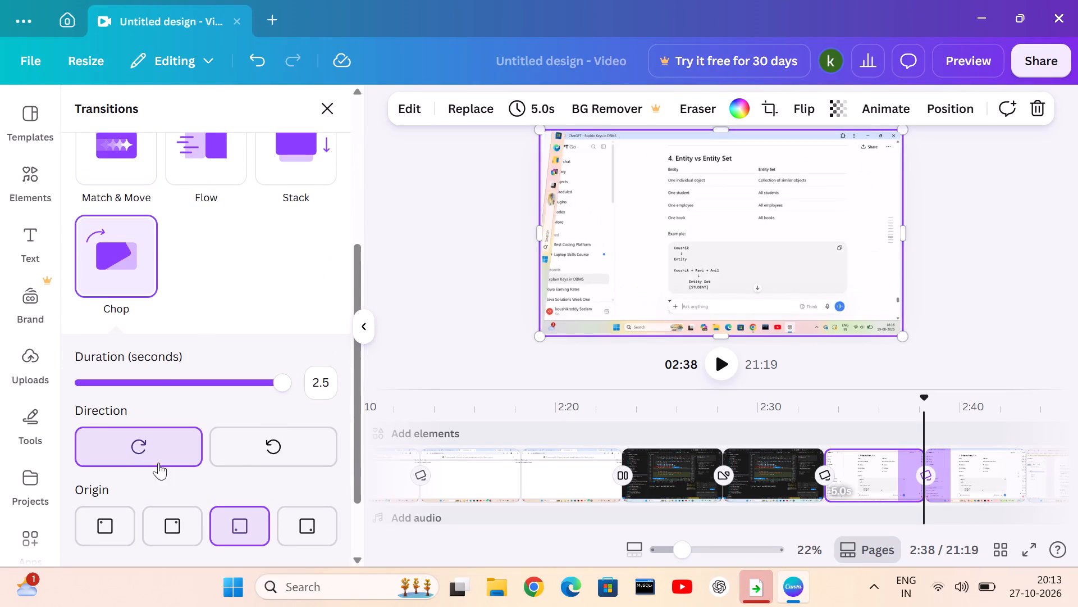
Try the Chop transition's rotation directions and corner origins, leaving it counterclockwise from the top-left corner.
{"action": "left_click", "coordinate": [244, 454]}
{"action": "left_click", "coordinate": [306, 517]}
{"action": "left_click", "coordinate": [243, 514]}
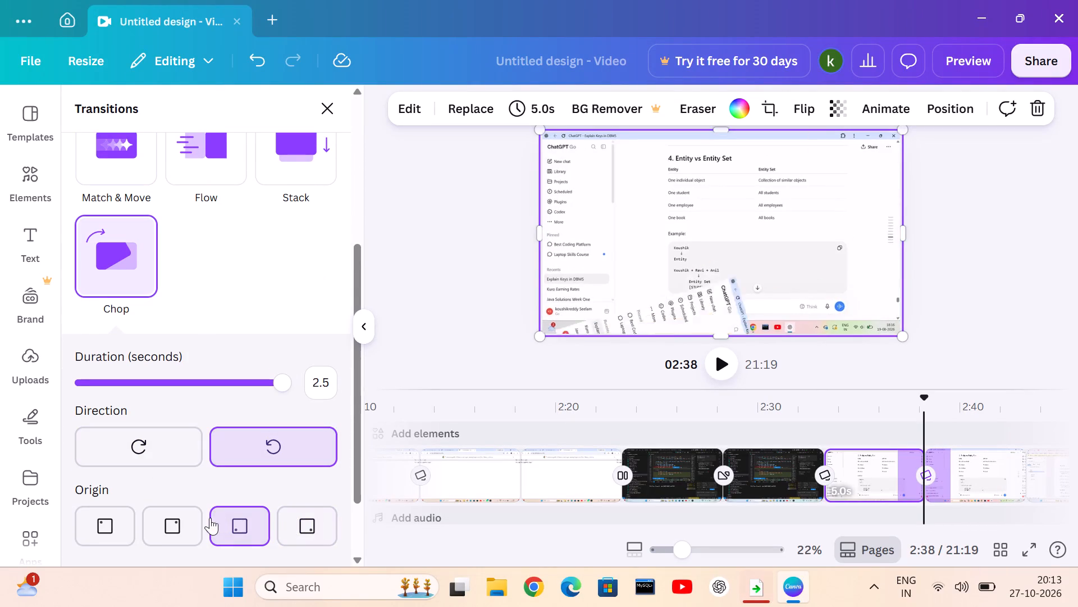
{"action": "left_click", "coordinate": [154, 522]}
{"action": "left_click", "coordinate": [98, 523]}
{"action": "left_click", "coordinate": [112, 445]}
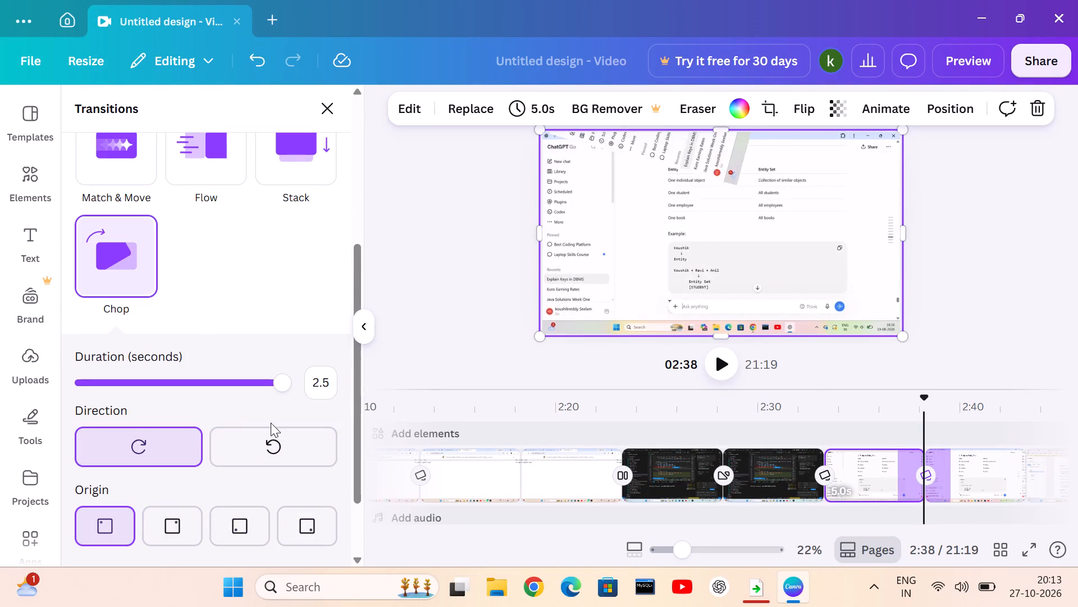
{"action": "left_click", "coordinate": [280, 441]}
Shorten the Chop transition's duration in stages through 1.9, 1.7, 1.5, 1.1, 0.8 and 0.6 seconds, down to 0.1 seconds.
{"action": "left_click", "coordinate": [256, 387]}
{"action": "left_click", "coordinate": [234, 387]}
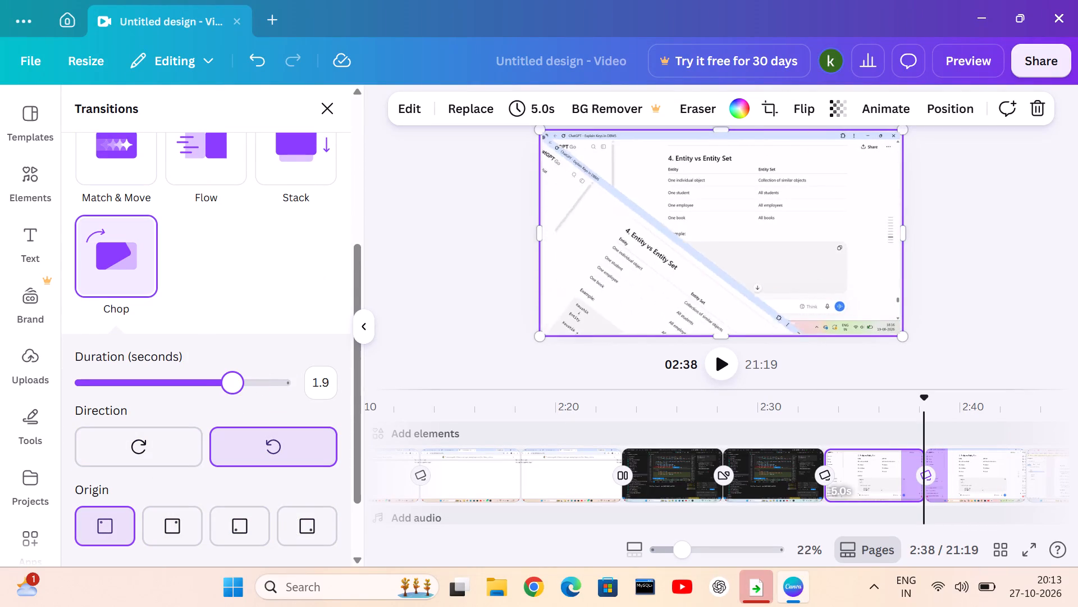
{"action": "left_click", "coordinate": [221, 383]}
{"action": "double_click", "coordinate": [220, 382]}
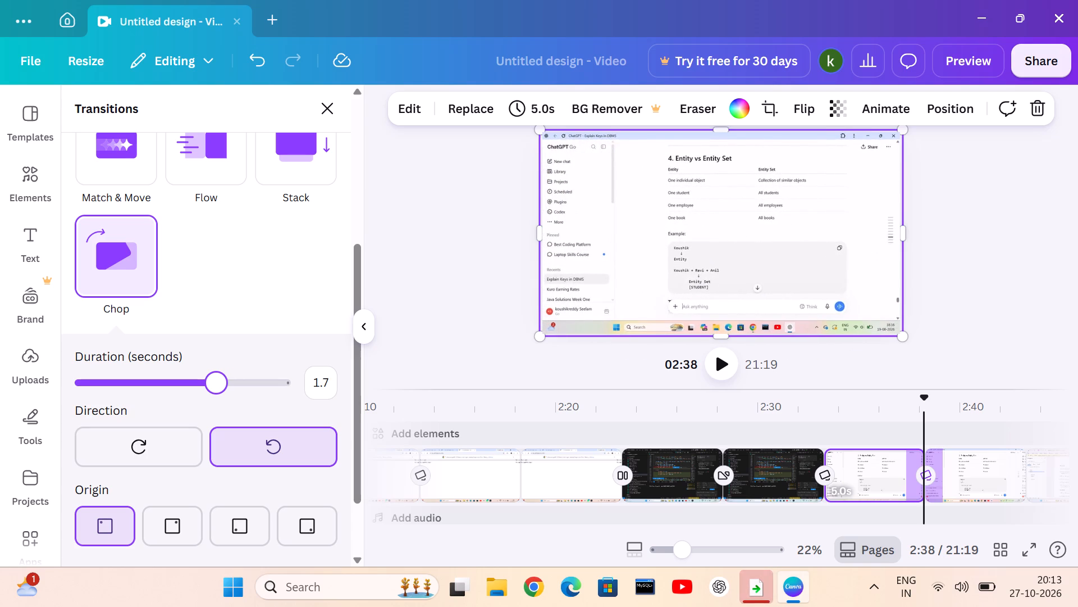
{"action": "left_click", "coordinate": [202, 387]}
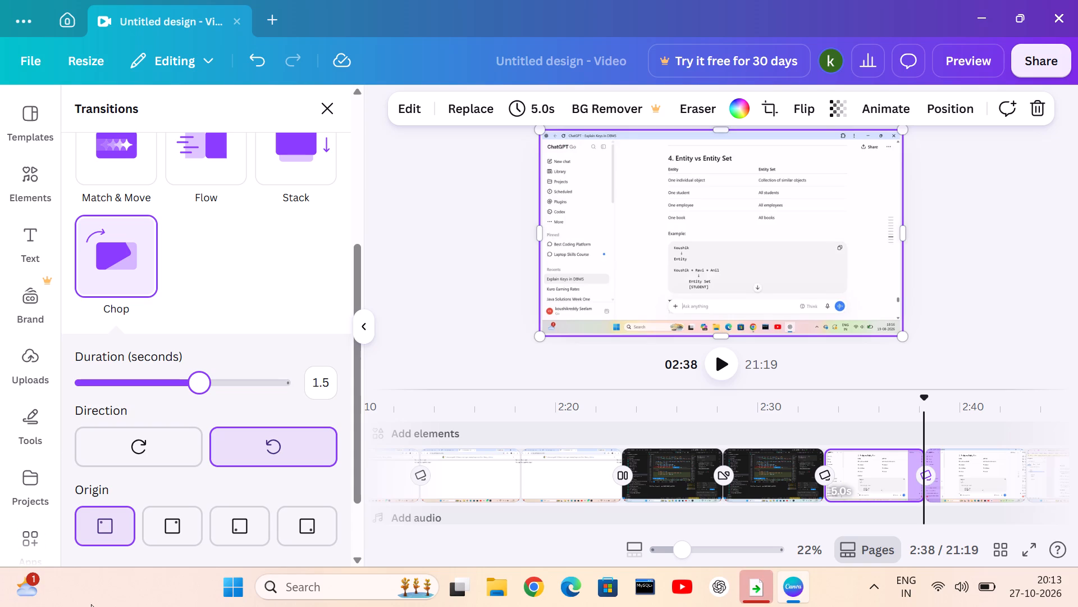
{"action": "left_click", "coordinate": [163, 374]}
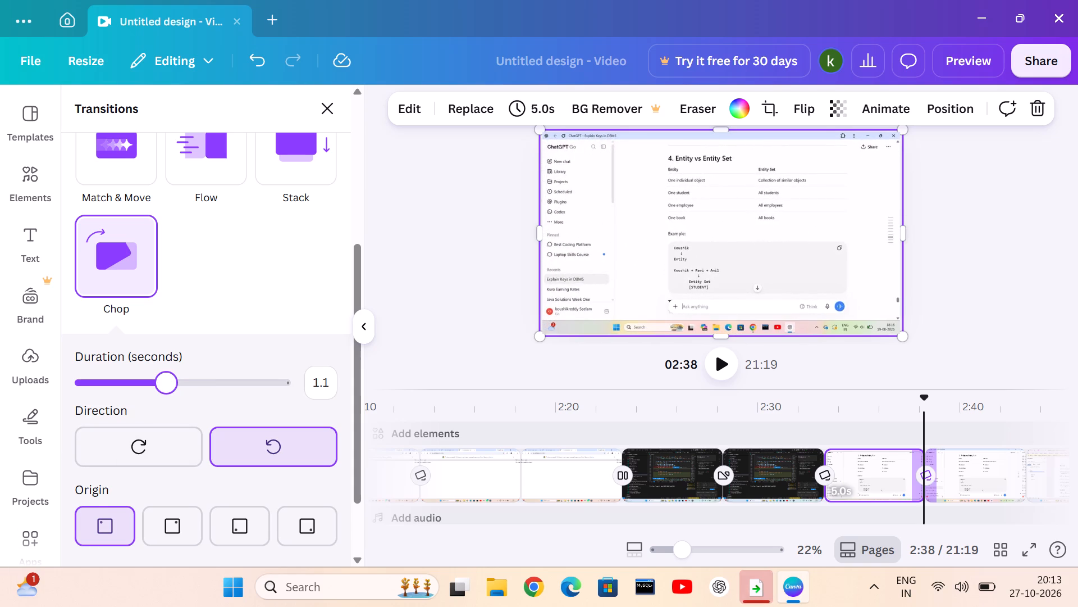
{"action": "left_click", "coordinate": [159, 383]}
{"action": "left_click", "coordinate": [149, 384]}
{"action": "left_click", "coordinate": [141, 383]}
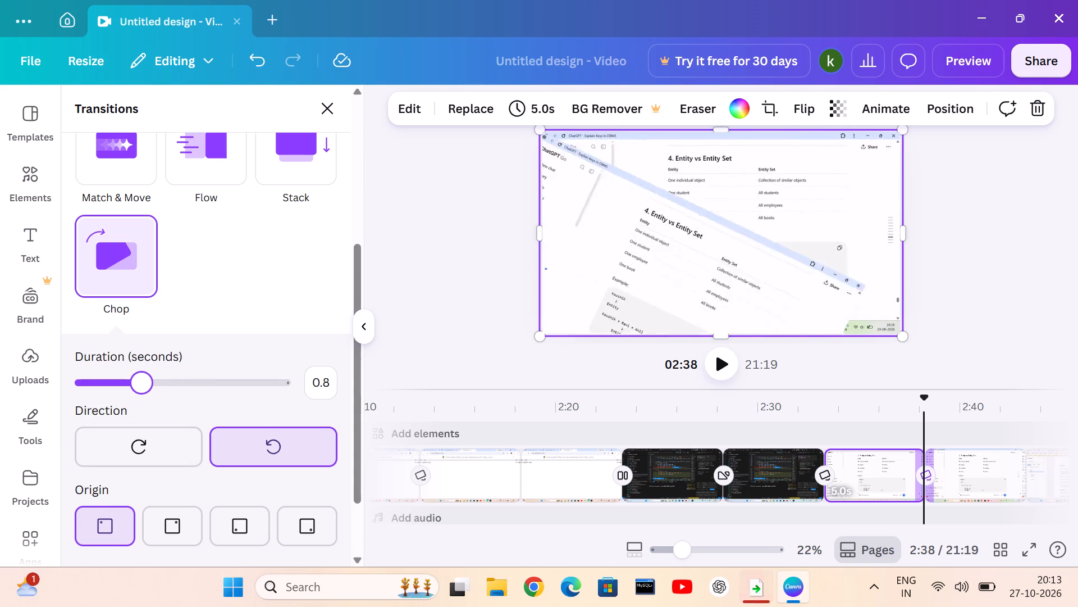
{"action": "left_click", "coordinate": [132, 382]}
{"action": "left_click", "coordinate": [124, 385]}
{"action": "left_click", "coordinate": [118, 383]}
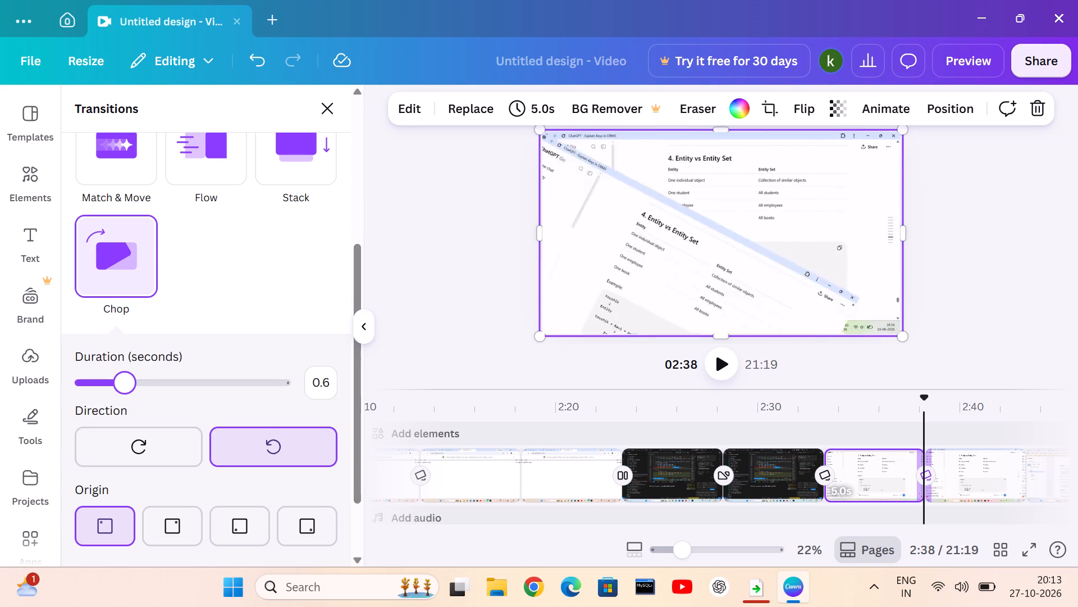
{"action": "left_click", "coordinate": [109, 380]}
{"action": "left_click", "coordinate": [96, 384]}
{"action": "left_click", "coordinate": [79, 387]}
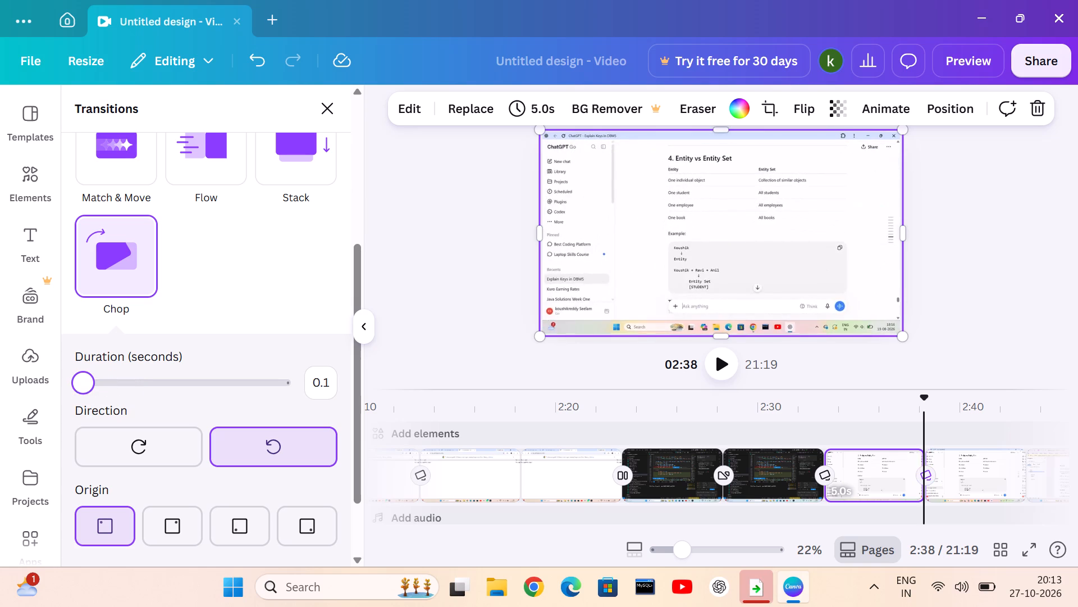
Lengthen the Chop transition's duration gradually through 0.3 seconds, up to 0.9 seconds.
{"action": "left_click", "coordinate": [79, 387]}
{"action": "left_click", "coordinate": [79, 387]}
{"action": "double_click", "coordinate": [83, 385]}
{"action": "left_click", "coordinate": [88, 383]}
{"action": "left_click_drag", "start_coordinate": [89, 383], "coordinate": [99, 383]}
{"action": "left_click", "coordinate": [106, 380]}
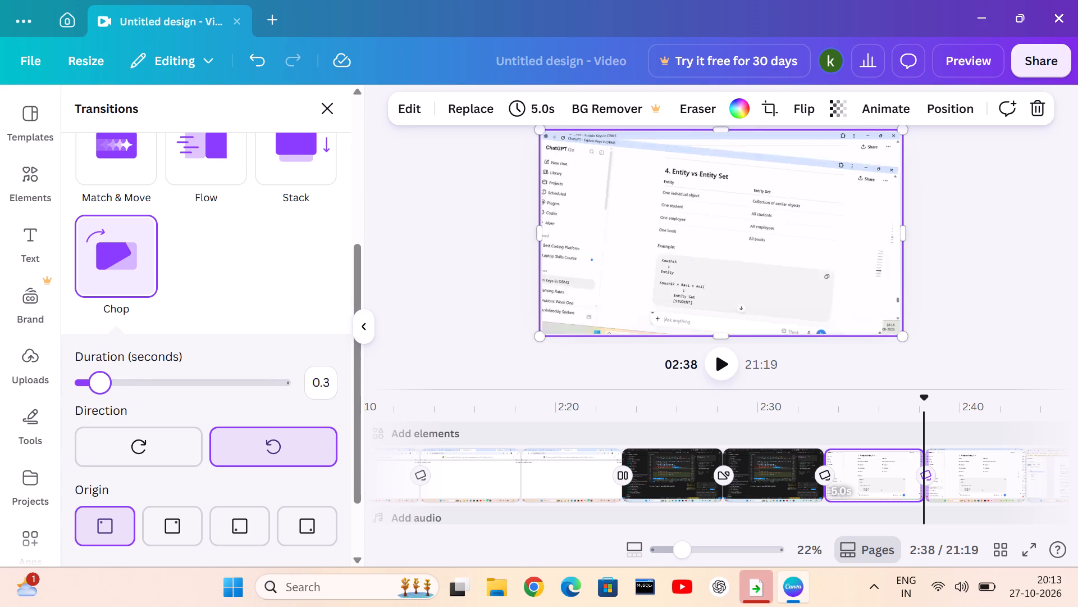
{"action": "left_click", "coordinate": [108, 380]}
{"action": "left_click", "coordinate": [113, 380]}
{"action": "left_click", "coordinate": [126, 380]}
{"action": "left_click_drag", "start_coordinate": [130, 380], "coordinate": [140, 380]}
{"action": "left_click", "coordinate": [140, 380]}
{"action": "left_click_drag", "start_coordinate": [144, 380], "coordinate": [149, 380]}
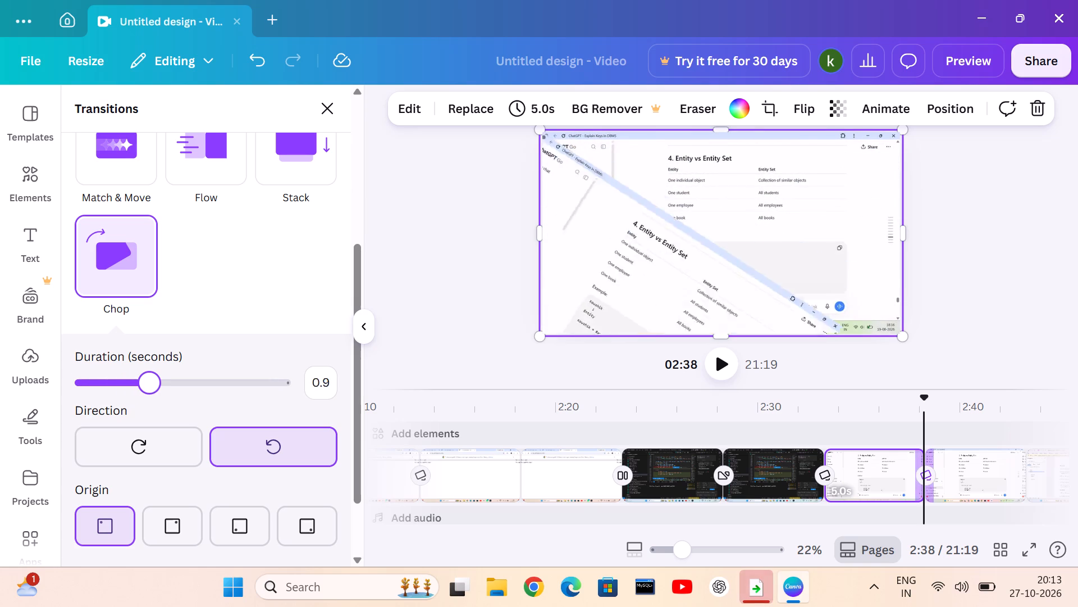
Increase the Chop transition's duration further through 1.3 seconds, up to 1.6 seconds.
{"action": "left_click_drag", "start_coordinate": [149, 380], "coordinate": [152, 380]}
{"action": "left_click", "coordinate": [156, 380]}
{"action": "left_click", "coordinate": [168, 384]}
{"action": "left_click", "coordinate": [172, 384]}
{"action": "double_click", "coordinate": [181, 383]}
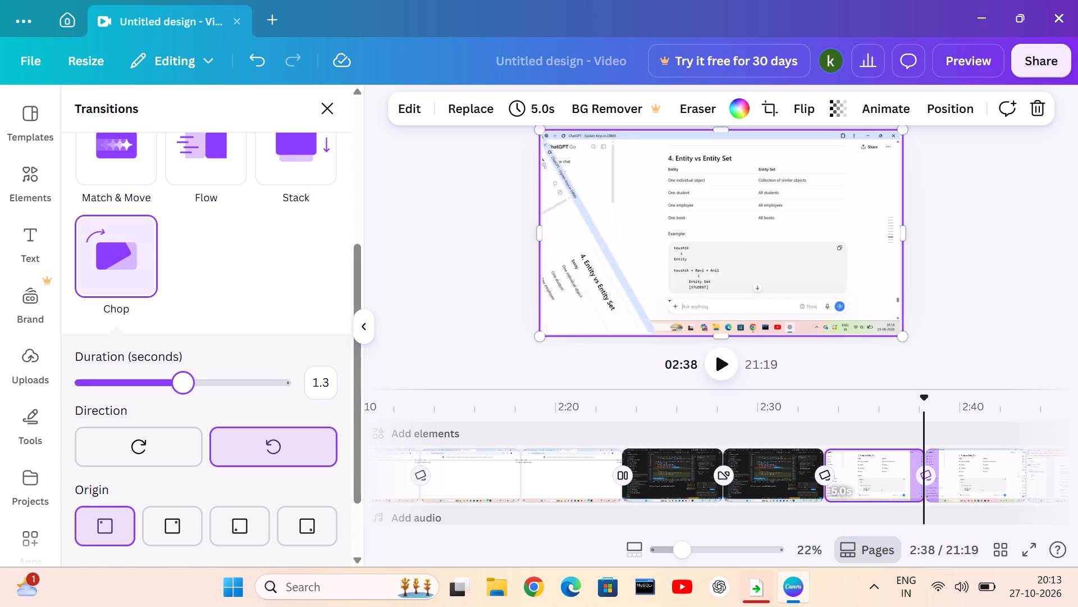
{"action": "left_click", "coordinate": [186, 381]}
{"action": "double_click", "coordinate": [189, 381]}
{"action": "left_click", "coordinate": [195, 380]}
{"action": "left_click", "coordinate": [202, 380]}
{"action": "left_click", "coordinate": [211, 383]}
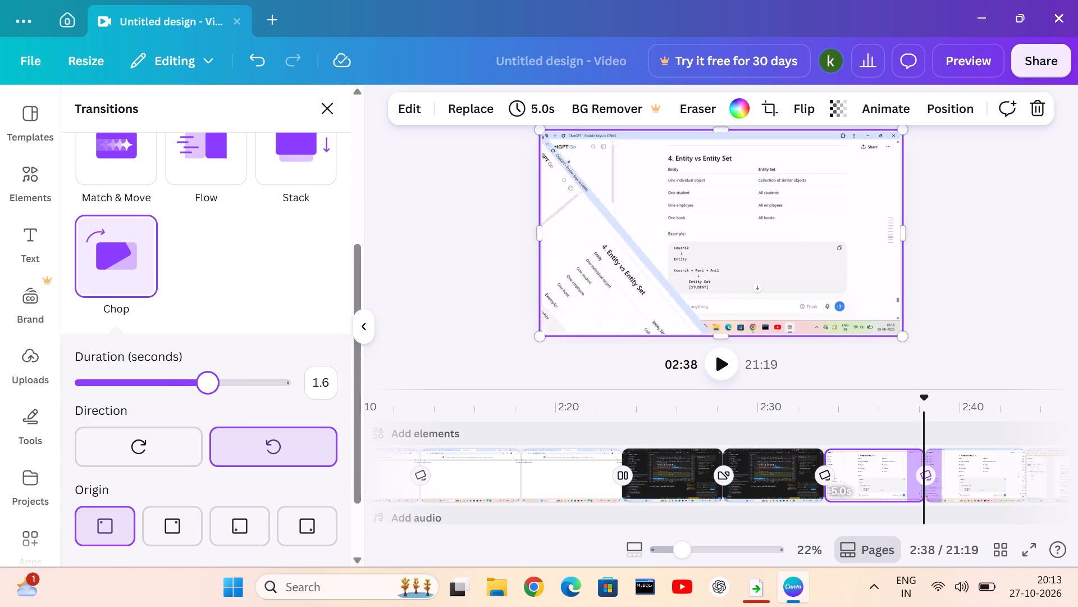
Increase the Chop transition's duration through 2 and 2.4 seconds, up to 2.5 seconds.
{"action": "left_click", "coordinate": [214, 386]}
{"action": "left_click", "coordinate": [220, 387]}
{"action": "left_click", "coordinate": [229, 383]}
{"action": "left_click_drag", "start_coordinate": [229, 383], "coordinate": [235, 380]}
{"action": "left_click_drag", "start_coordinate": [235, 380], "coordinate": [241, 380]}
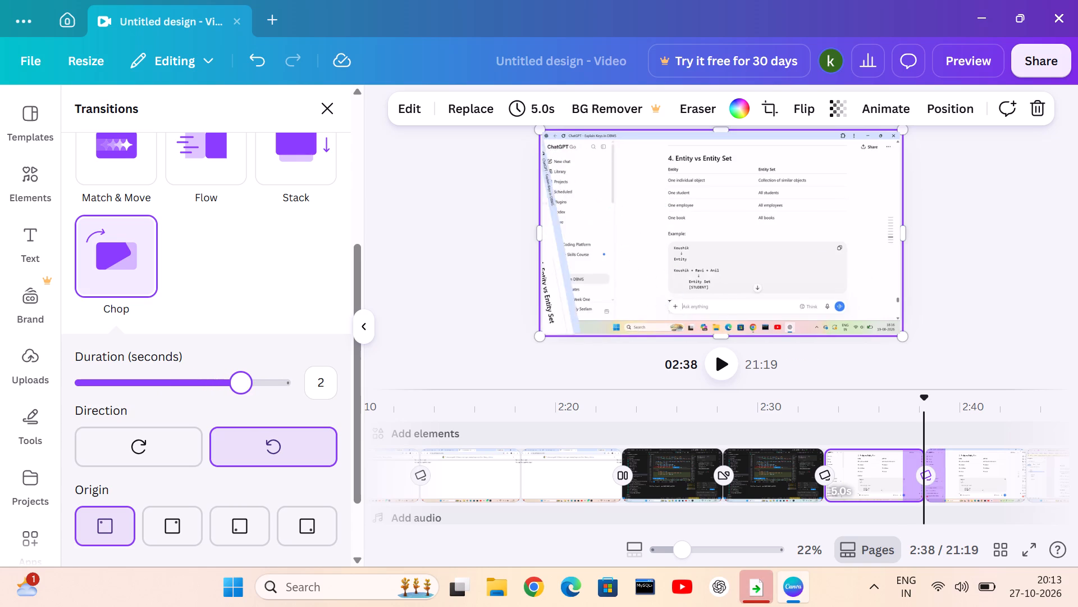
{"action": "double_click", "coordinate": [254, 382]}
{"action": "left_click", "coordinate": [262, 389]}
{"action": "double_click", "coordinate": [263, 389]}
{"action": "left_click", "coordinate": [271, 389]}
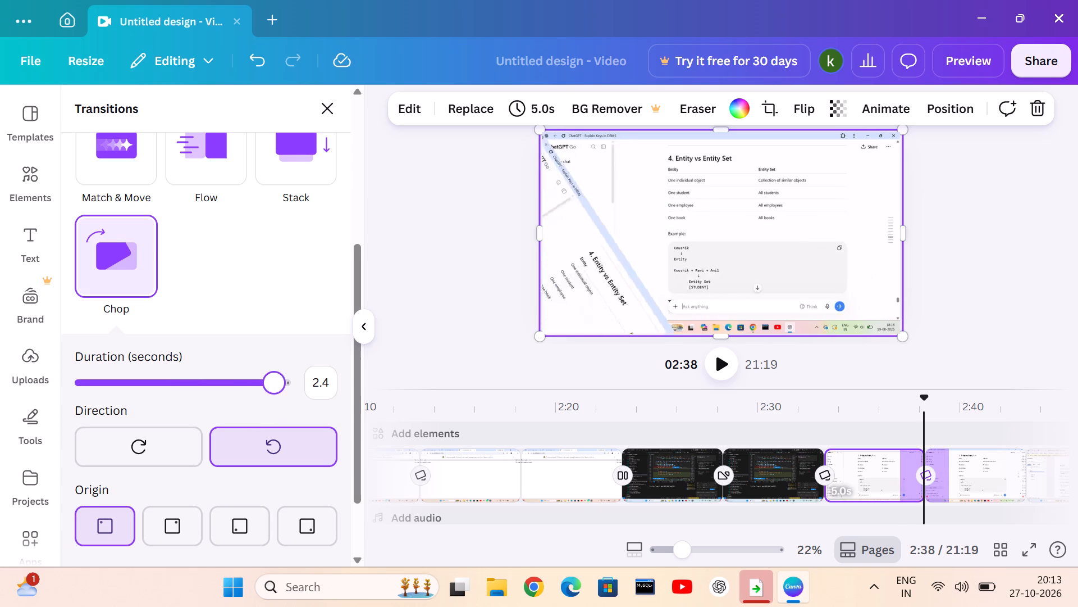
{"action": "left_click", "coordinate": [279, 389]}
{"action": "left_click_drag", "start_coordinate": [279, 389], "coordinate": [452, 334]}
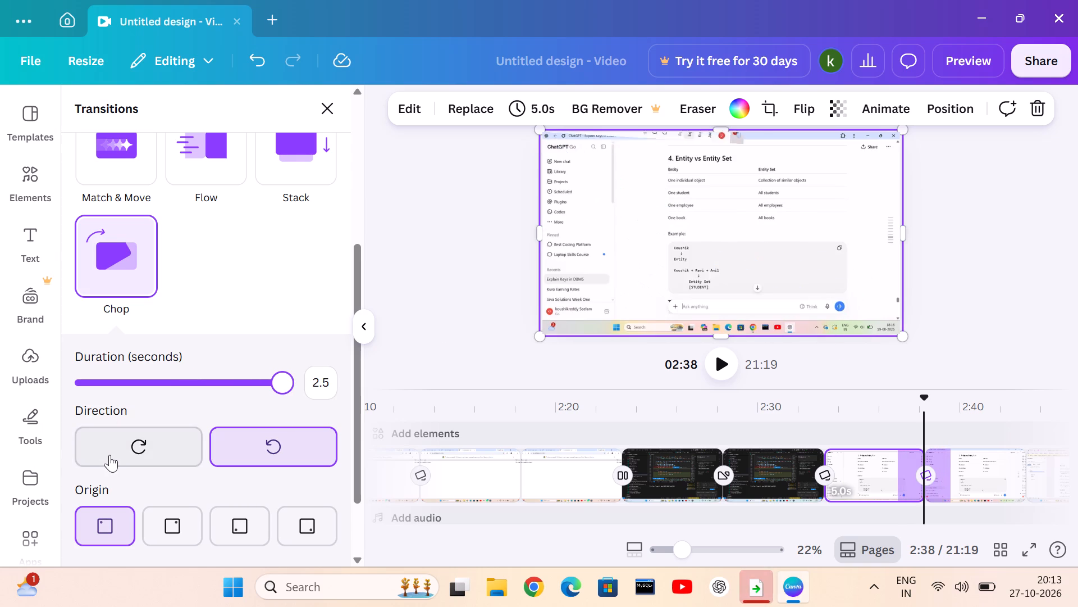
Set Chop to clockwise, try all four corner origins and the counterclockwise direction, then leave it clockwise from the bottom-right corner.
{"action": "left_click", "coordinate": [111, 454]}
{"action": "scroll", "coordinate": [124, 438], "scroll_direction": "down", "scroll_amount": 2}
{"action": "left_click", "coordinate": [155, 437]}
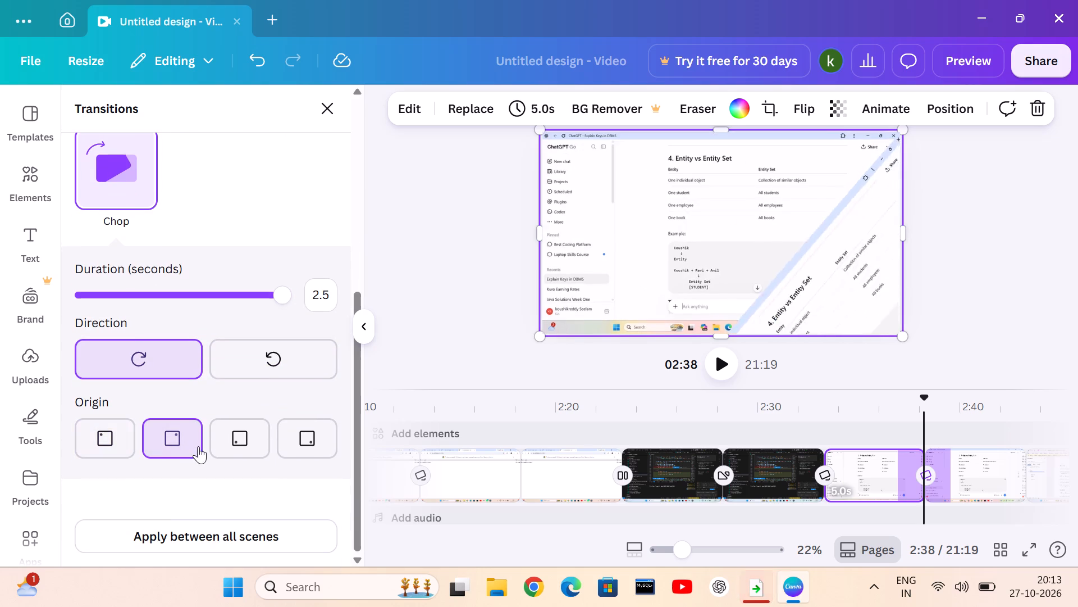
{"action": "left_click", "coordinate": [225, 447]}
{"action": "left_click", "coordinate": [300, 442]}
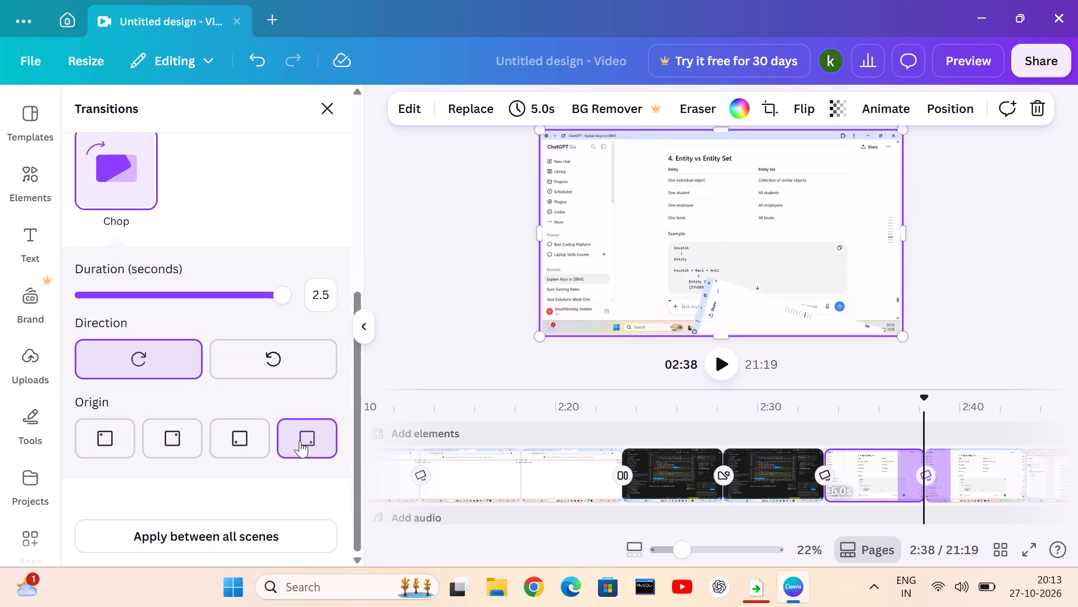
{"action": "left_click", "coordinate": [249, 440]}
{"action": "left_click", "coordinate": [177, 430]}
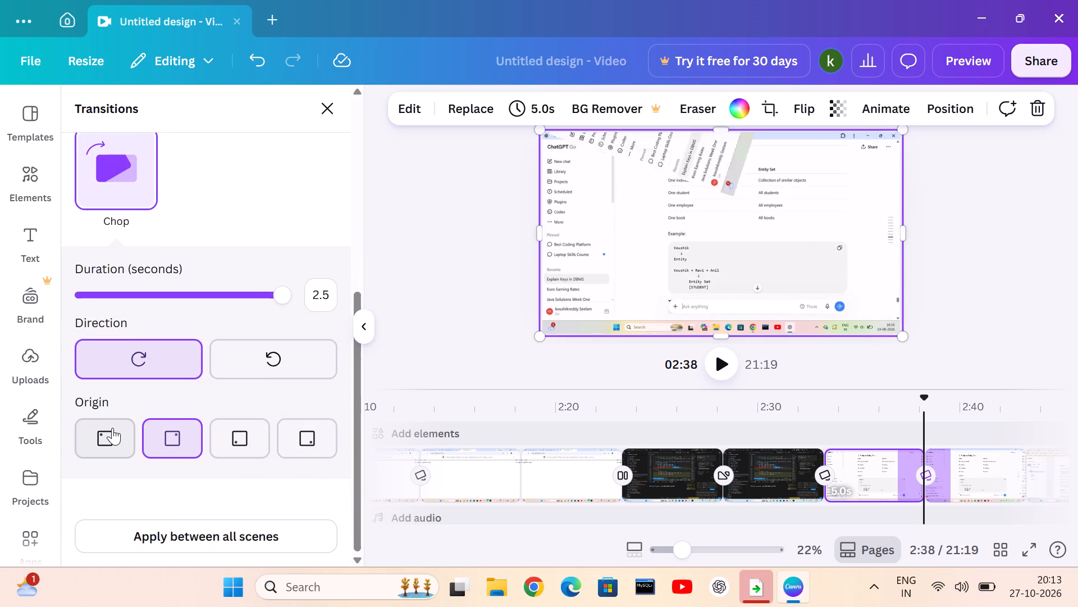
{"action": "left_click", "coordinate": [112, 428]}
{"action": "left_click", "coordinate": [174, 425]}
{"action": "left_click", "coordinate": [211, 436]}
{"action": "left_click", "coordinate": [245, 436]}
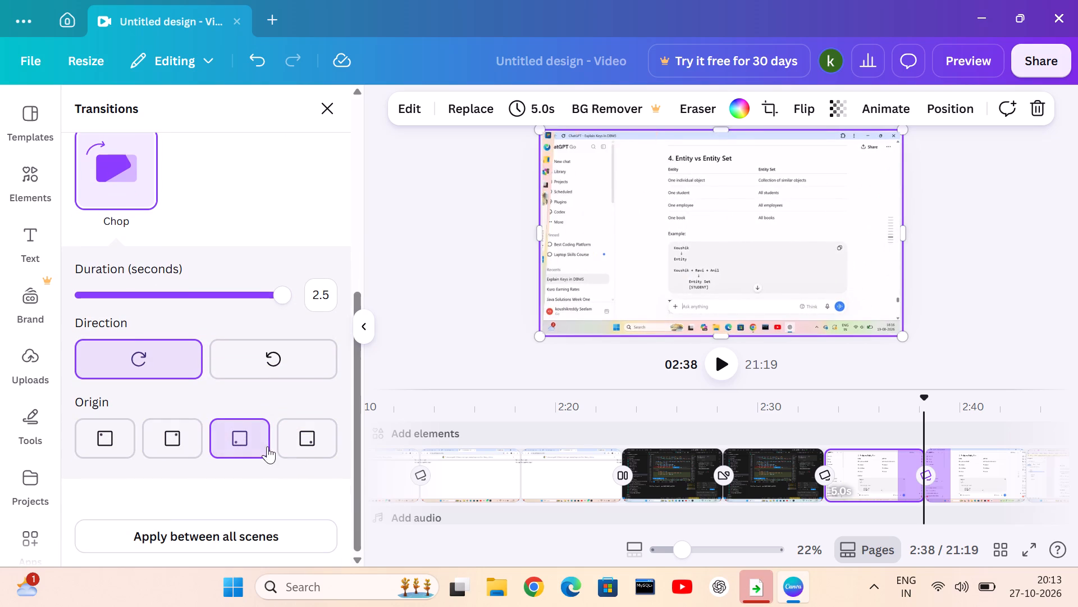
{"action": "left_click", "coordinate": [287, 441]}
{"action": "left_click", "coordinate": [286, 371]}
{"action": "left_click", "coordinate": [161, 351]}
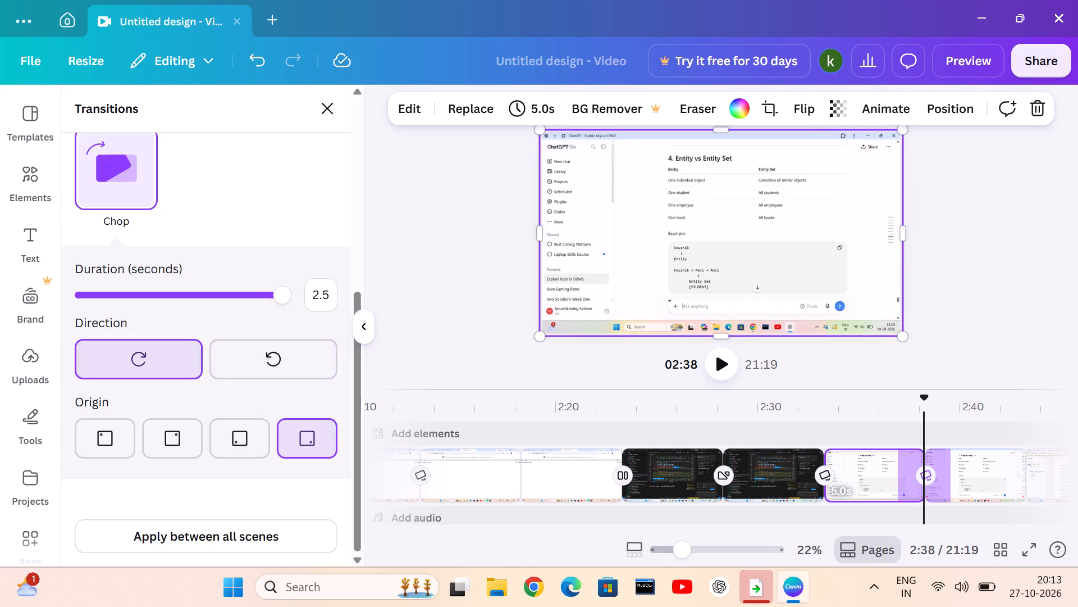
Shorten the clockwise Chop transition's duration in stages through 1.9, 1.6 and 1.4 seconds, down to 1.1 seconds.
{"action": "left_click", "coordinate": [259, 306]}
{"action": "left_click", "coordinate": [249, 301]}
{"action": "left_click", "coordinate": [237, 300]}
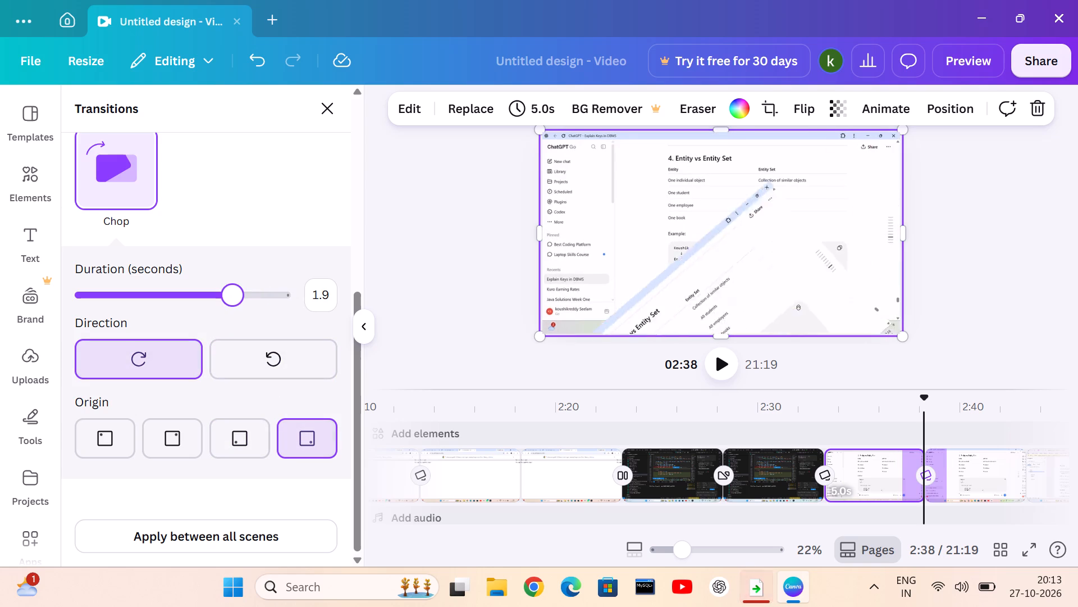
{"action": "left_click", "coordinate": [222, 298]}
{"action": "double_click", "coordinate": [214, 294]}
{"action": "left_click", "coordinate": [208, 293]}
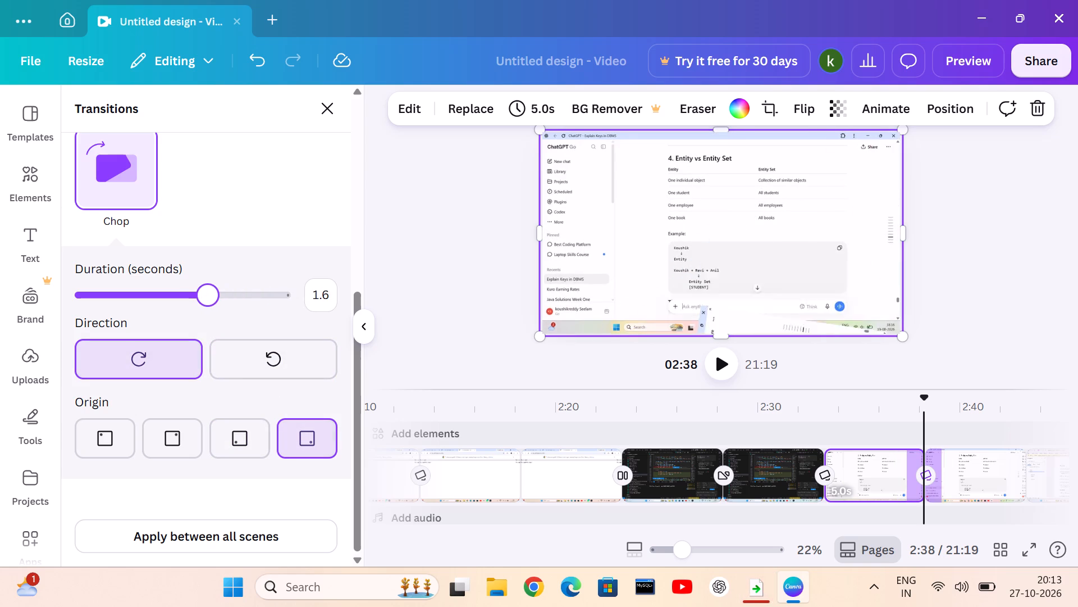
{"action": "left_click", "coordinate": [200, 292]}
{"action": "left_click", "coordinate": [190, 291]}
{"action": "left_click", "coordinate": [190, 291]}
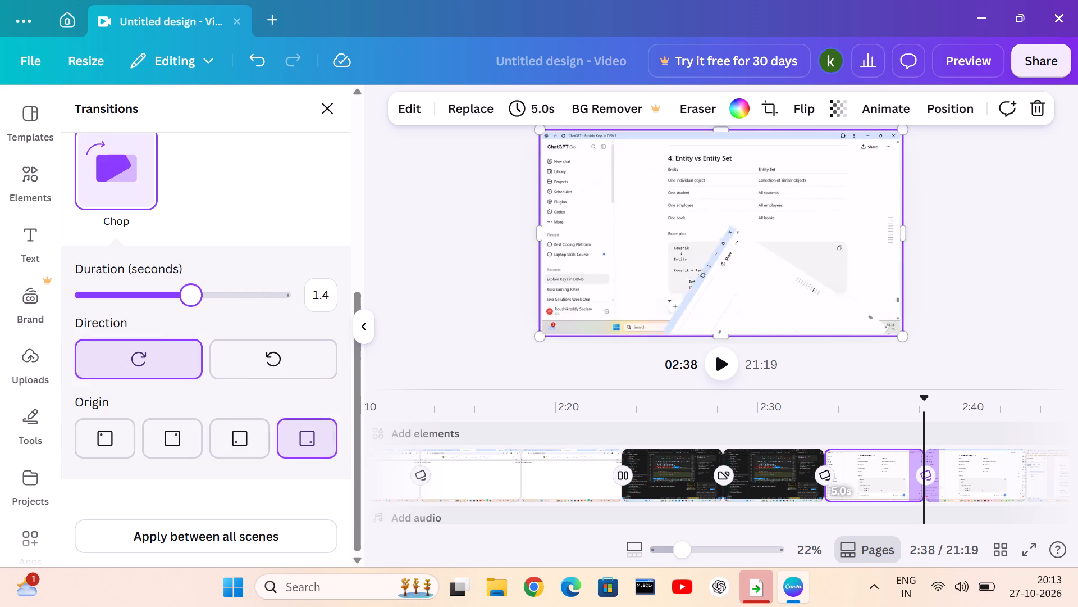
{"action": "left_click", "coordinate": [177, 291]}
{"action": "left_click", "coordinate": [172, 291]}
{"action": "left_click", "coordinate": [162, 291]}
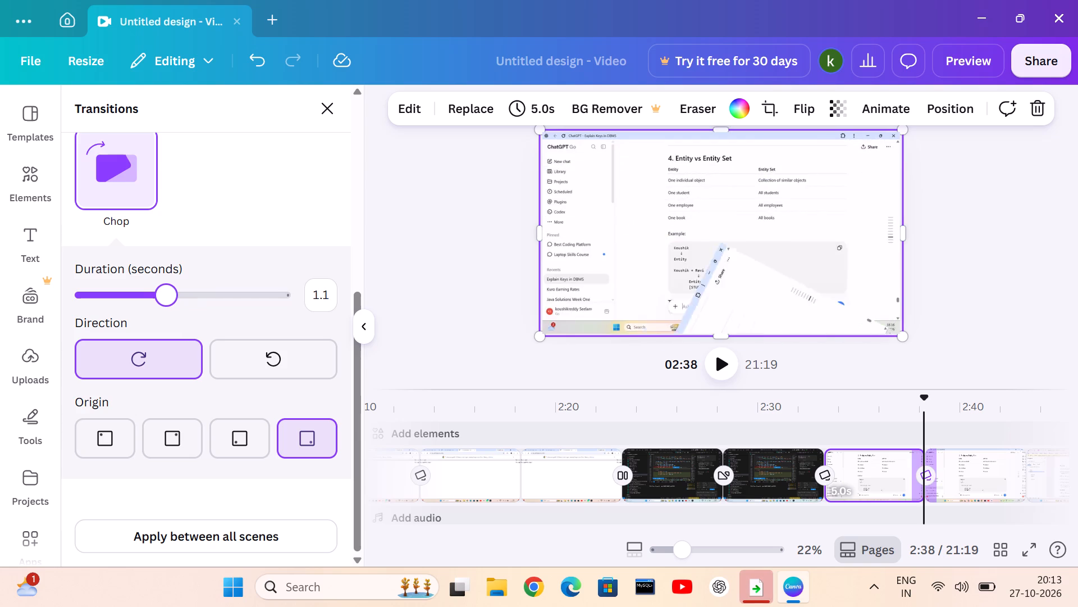
Reduce the Chop transition's duration through 0.8, 0.5 and 0.3 seconds, down to 0.1 seconds.
{"action": "left_click", "coordinate": [153, 291]}
{"action": "left_click", "coordinate": [144, 293]}
{"action": "left_click", "coordinate": [138, 293]}
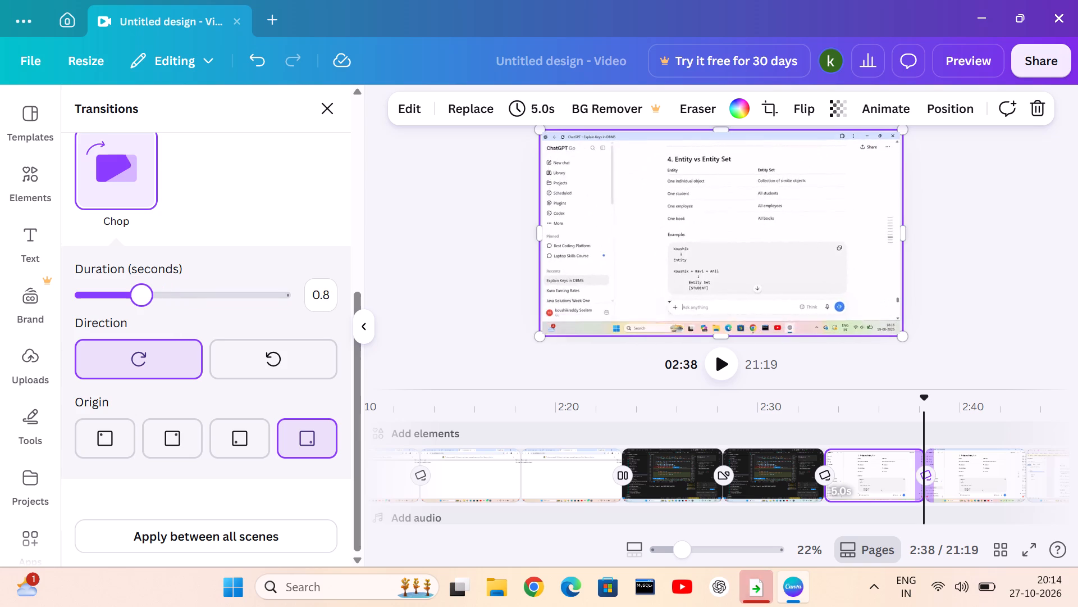
{"action": "left_click", "coordinate": [124, 293]}
{"action": "left_click", "coordinate": [112, 295]}
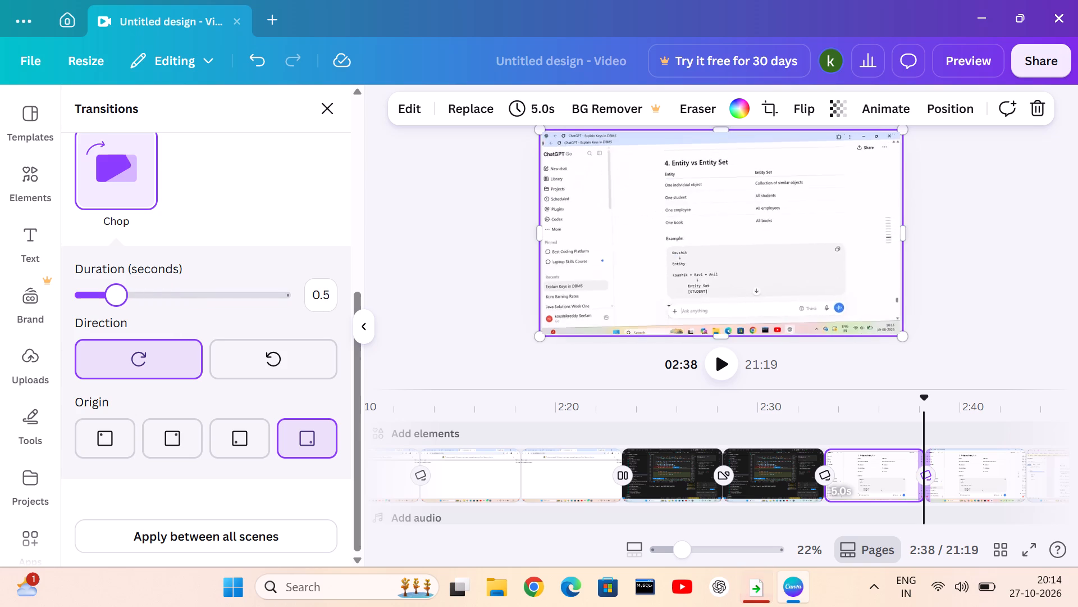
{"action": "left_click", "coordinate": [101, 297]}
{"action": "left_click", "coordinate": [92, 297]}
{"action": "left_click", "coordinate": [92, 297]}
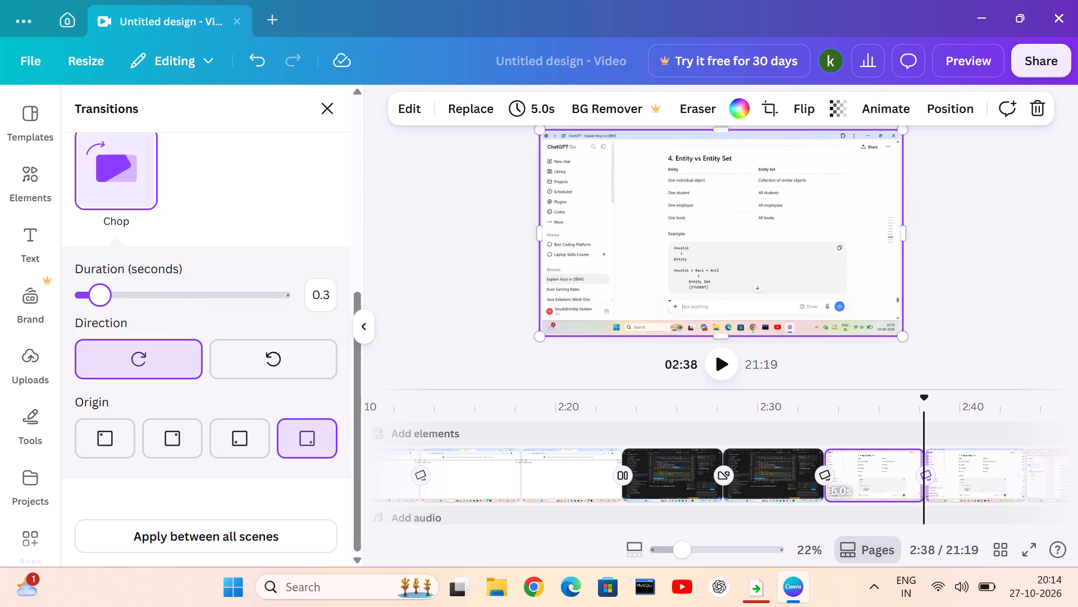
{"action": "left_click", "coordinate": [89, 297]}
{"action": "left_click", "coordinate": [82, 294]}
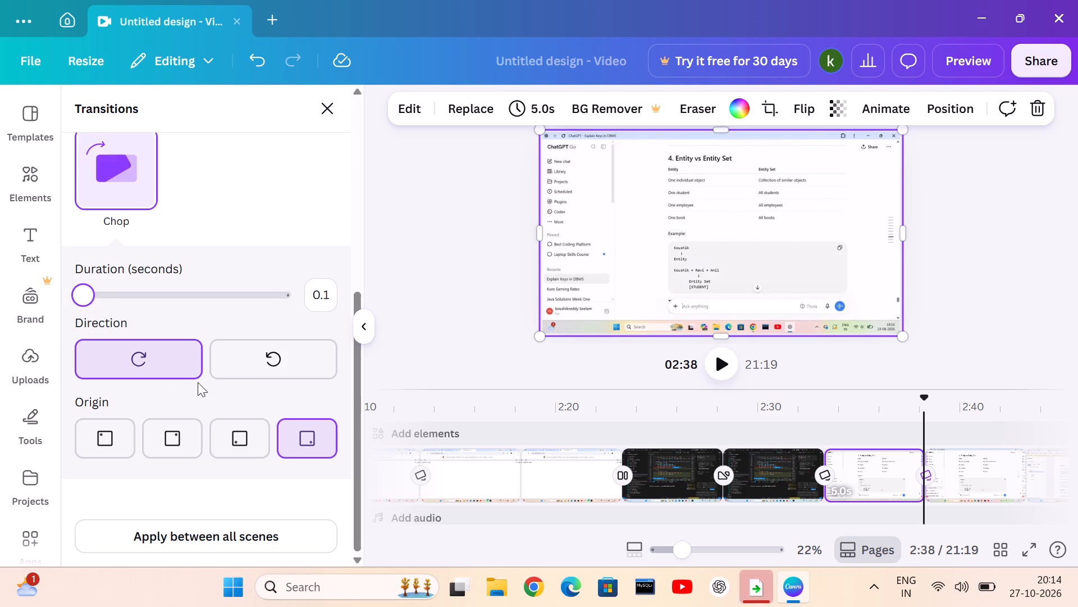
Try both rotation directions with the four corner origins on the 0.1-second Chop, ending counterclockwise from the top-right corner.
{"action": "left_click", "coordinate": [243, 364]}
{"action": "left_click", "coordinate": [223, 431]}
{"action": "left_click", "coordinate": [168, 432]}
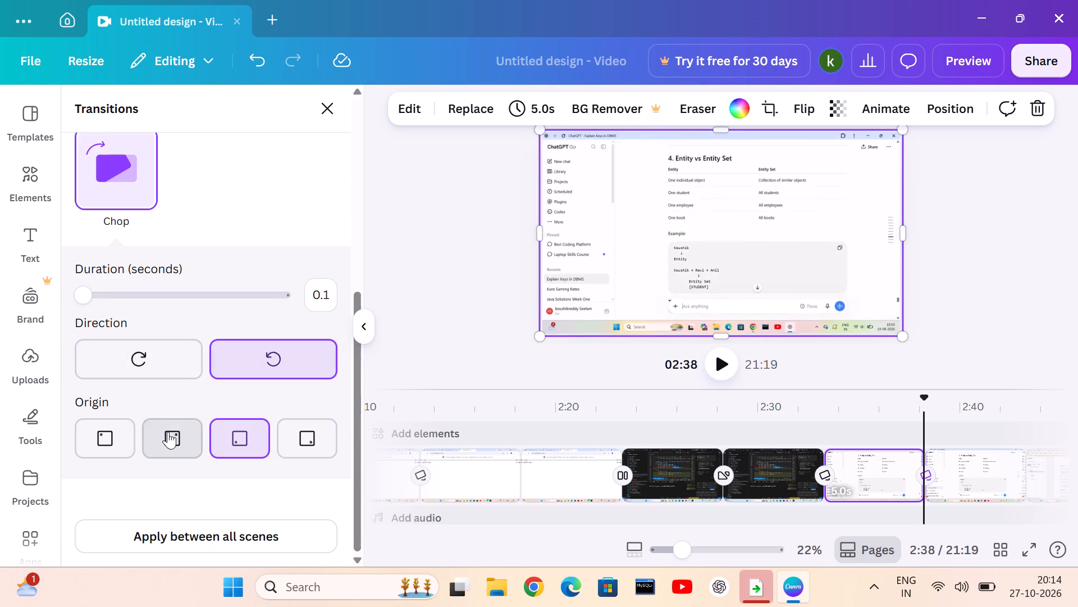
{"action": "left_click", "coordinate": [107, 426]}
{"action": "left_click", "coordinate": [134, 358]}
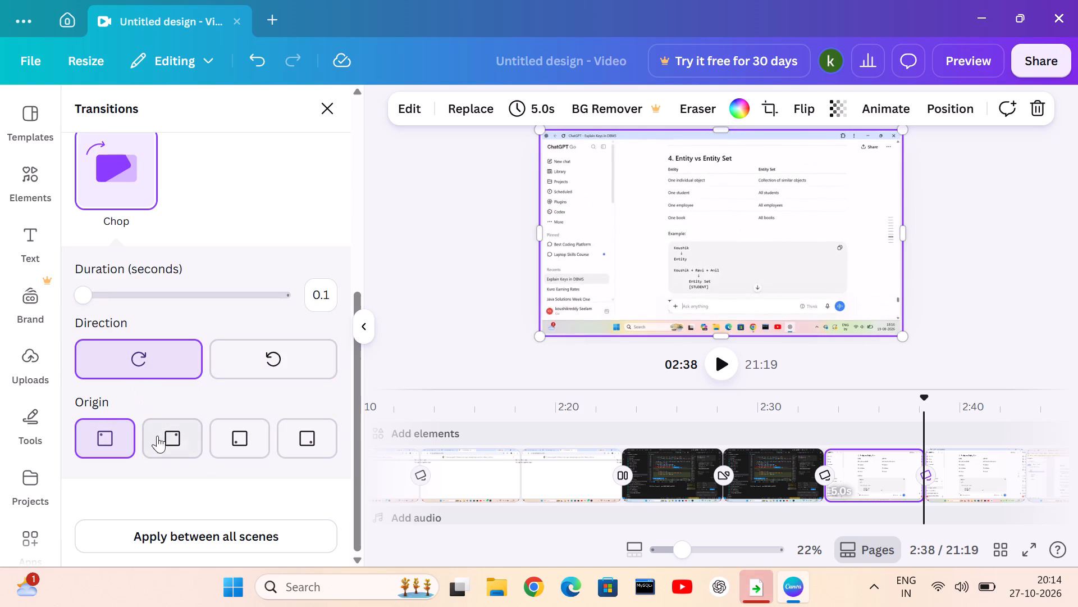
{"action": "left_click", "coordinate": [160, 440]}
{"action": "left_click", "coordinate": [264, 357]}
{"action": "left_click", "coordinate": [236, 432]}
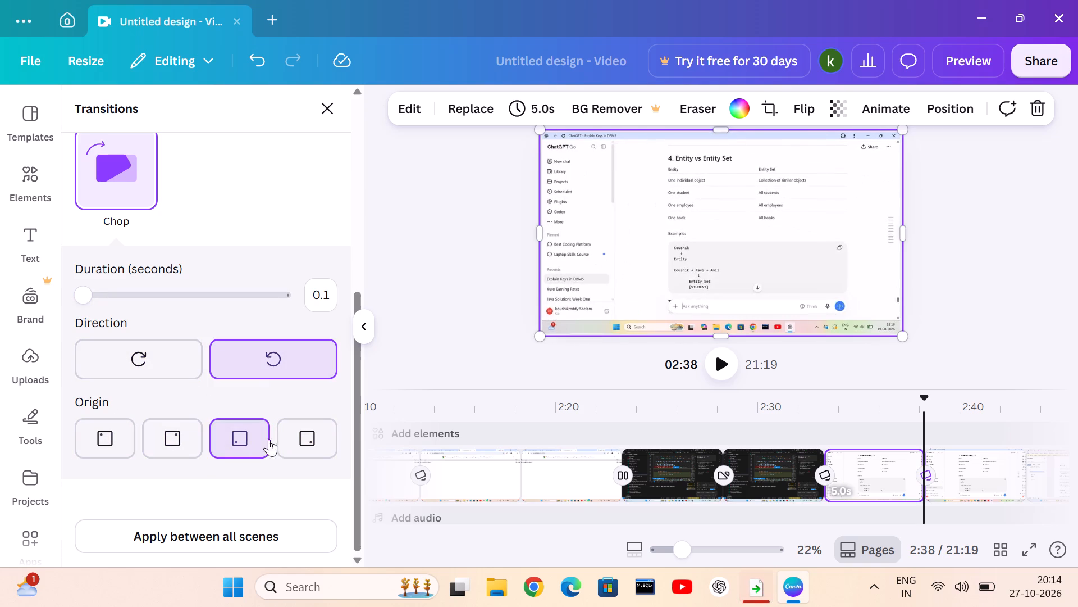
{"action": "left_click", "coordinate": [293, 441]}
{"action": "left_click", "coordinate": [168, 358]}
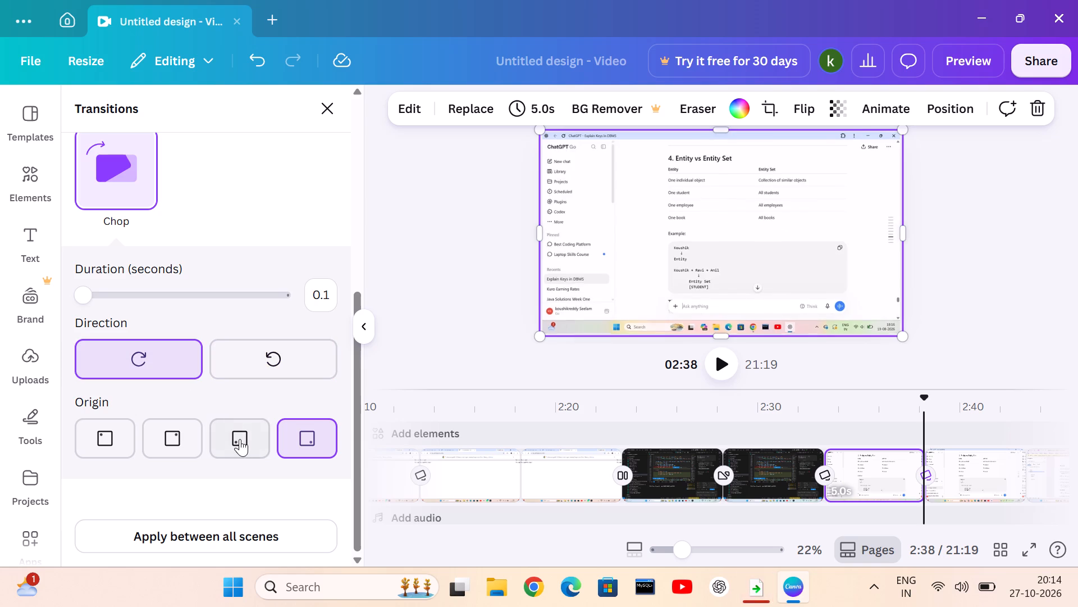
{"action": "left_click", "coordinate": [240, 439]}
{"action": "left_click", "coordinate": [282, 358]}
{"action": "left_click", "coordinate": [174, 433]}
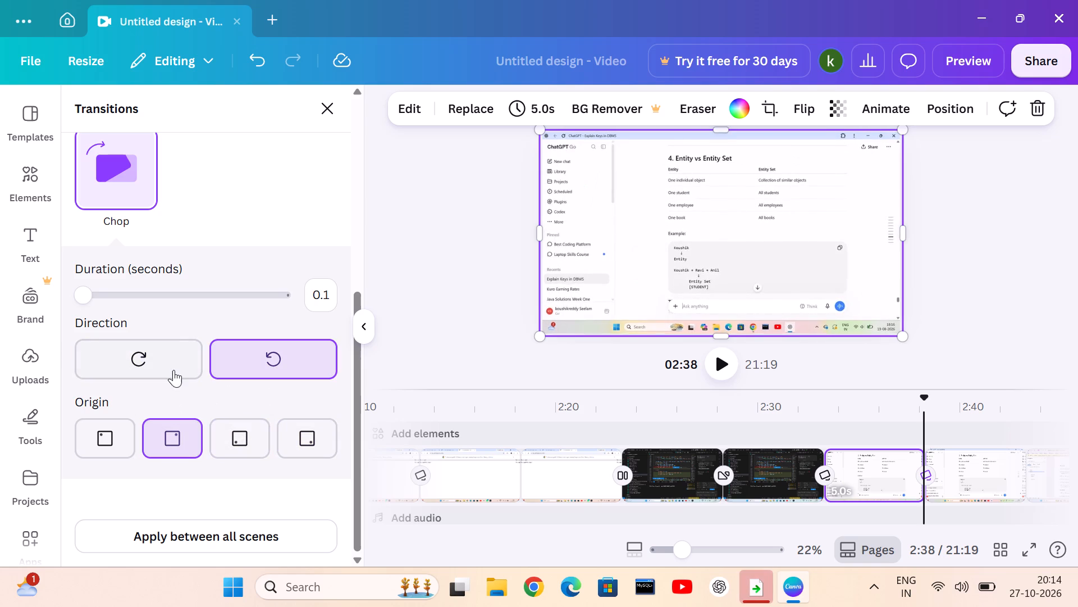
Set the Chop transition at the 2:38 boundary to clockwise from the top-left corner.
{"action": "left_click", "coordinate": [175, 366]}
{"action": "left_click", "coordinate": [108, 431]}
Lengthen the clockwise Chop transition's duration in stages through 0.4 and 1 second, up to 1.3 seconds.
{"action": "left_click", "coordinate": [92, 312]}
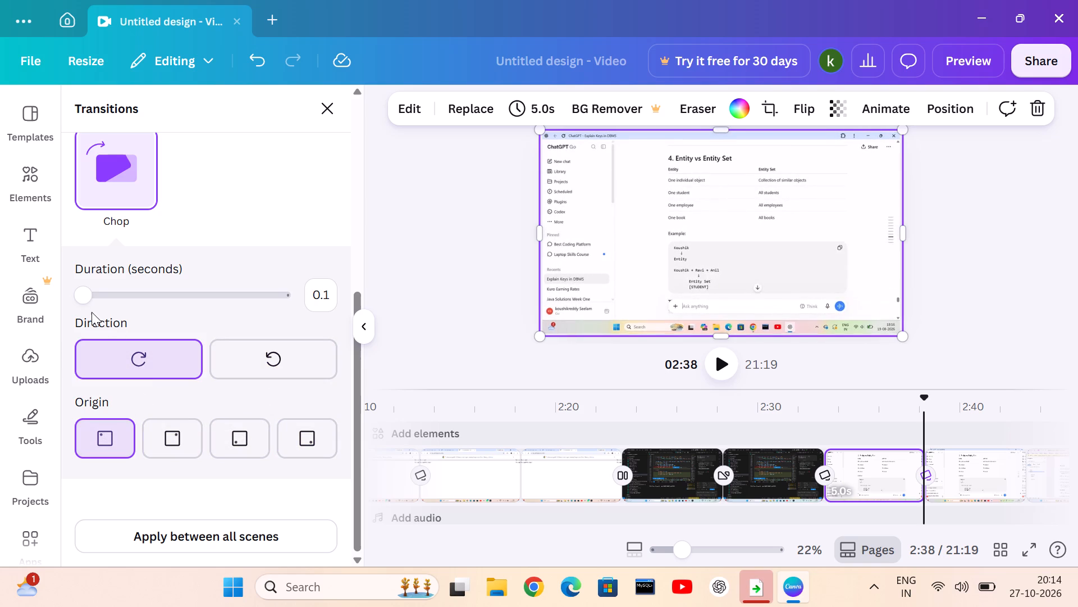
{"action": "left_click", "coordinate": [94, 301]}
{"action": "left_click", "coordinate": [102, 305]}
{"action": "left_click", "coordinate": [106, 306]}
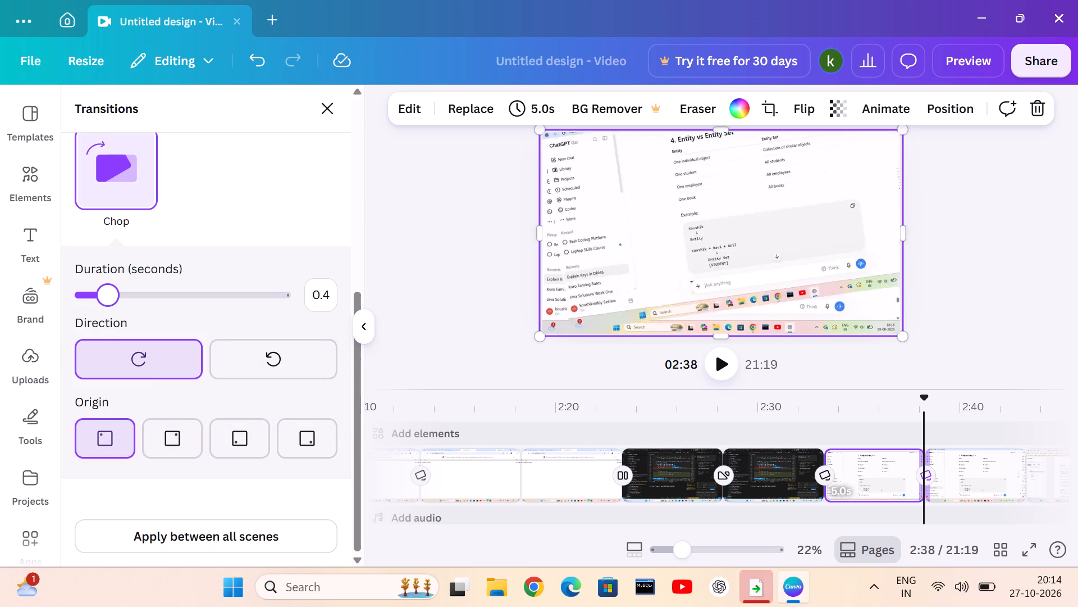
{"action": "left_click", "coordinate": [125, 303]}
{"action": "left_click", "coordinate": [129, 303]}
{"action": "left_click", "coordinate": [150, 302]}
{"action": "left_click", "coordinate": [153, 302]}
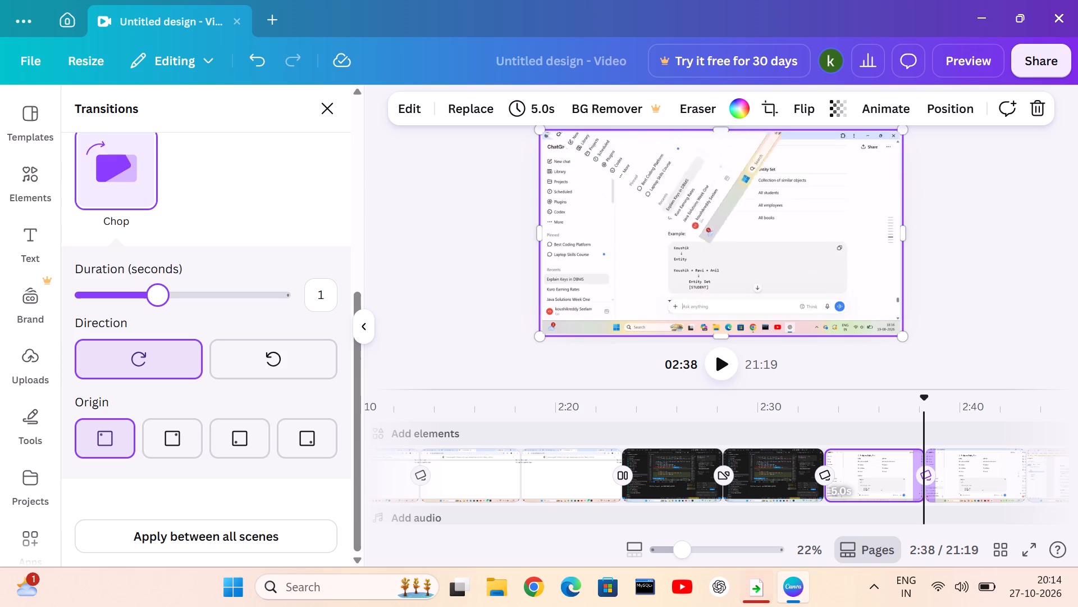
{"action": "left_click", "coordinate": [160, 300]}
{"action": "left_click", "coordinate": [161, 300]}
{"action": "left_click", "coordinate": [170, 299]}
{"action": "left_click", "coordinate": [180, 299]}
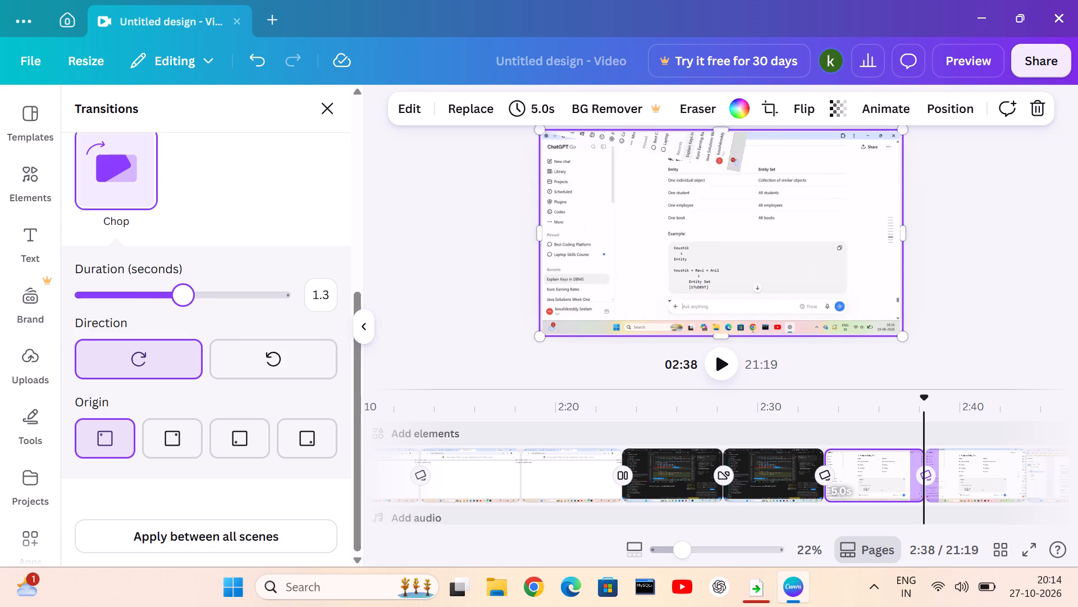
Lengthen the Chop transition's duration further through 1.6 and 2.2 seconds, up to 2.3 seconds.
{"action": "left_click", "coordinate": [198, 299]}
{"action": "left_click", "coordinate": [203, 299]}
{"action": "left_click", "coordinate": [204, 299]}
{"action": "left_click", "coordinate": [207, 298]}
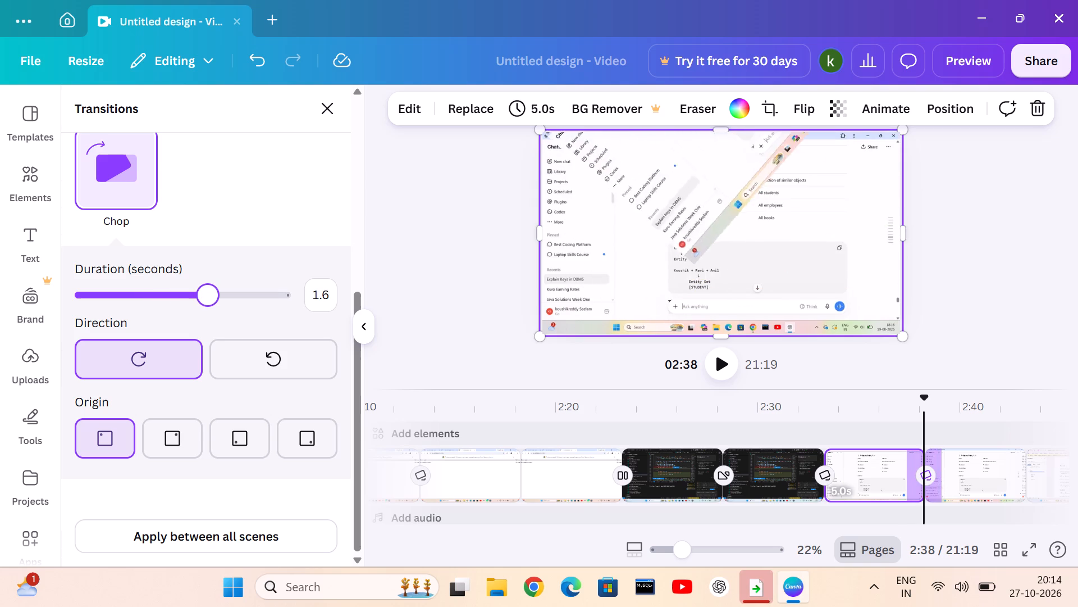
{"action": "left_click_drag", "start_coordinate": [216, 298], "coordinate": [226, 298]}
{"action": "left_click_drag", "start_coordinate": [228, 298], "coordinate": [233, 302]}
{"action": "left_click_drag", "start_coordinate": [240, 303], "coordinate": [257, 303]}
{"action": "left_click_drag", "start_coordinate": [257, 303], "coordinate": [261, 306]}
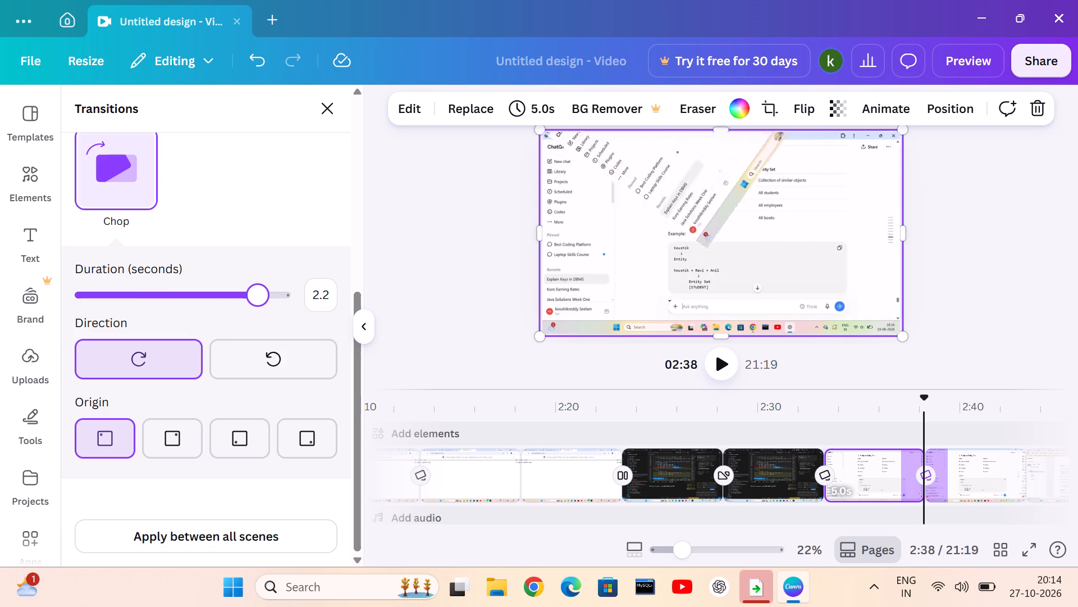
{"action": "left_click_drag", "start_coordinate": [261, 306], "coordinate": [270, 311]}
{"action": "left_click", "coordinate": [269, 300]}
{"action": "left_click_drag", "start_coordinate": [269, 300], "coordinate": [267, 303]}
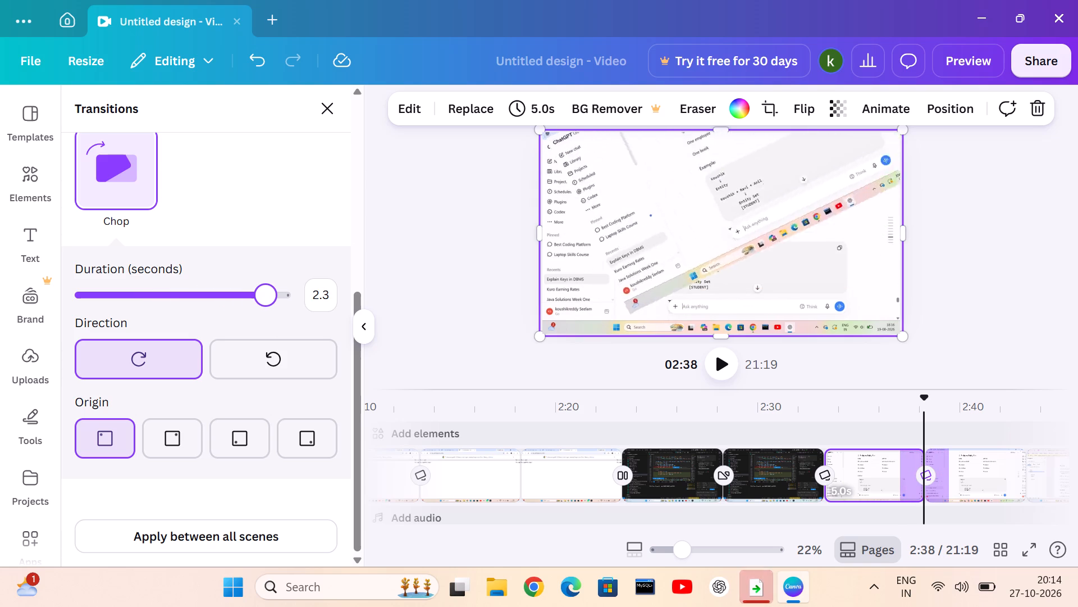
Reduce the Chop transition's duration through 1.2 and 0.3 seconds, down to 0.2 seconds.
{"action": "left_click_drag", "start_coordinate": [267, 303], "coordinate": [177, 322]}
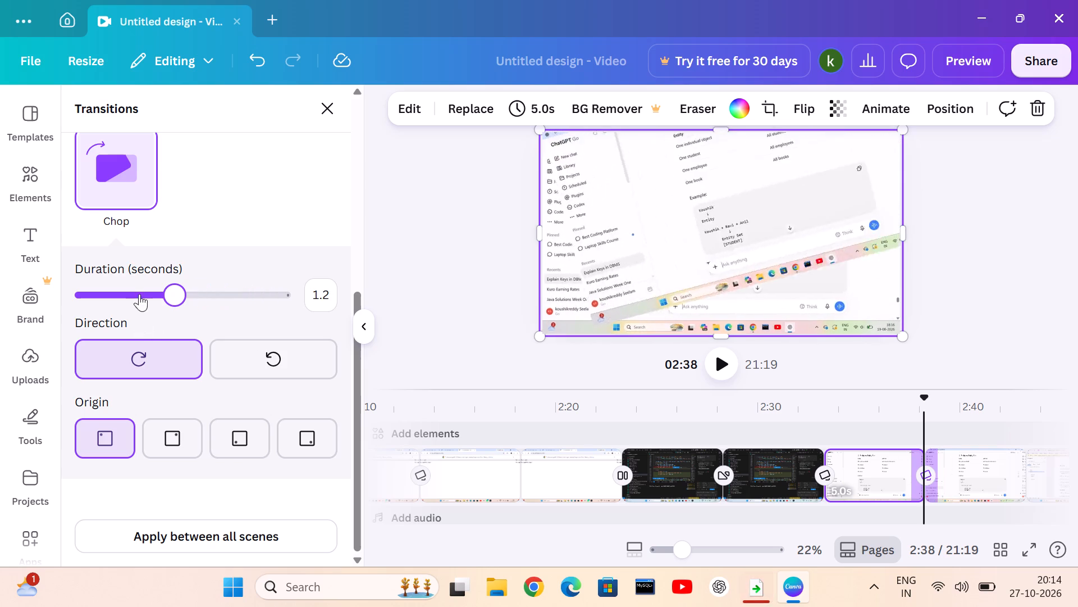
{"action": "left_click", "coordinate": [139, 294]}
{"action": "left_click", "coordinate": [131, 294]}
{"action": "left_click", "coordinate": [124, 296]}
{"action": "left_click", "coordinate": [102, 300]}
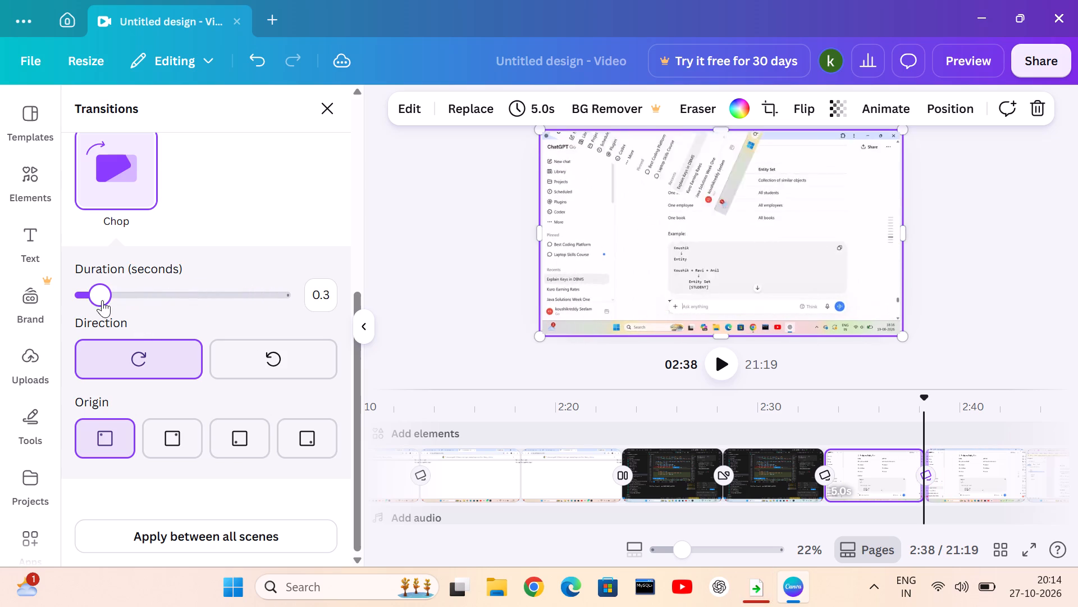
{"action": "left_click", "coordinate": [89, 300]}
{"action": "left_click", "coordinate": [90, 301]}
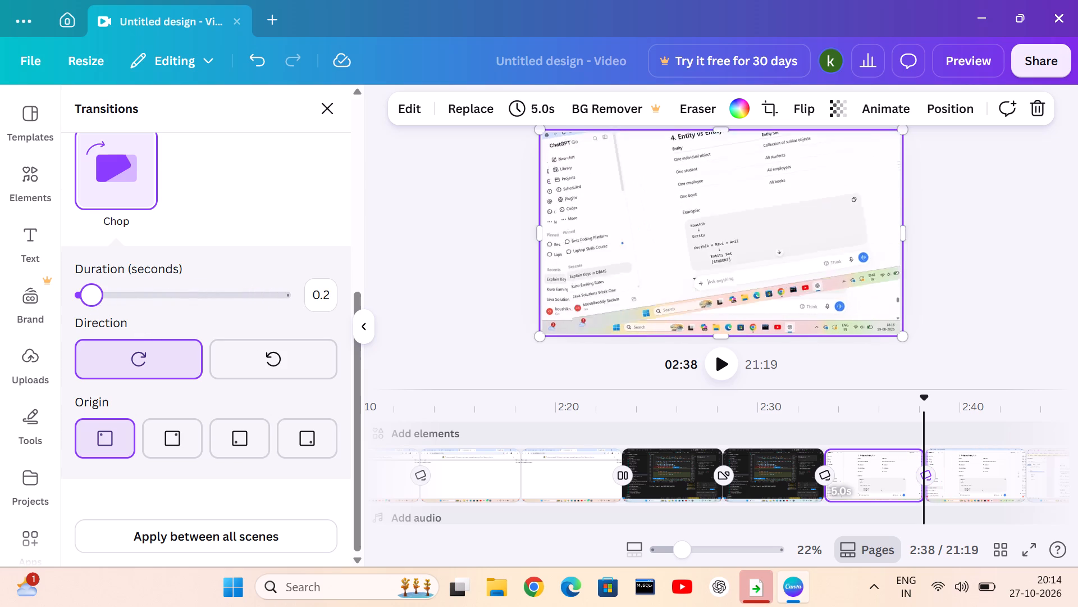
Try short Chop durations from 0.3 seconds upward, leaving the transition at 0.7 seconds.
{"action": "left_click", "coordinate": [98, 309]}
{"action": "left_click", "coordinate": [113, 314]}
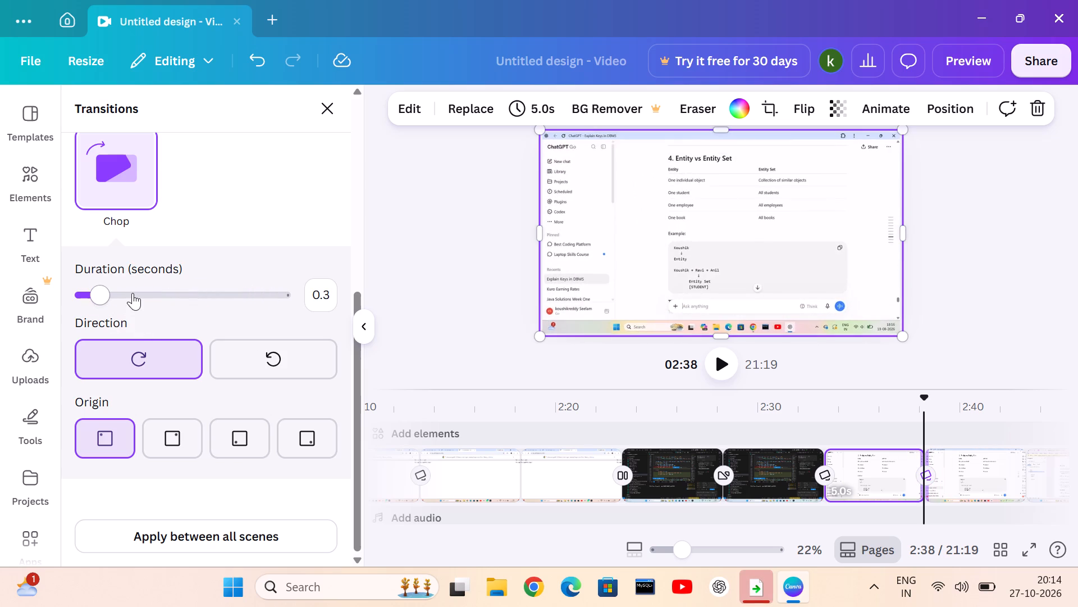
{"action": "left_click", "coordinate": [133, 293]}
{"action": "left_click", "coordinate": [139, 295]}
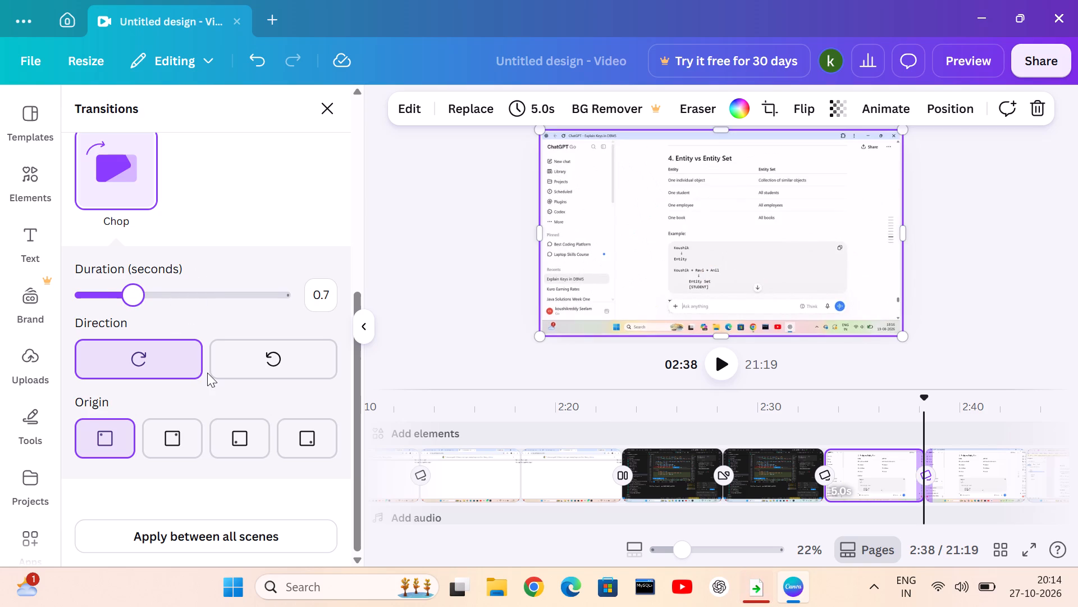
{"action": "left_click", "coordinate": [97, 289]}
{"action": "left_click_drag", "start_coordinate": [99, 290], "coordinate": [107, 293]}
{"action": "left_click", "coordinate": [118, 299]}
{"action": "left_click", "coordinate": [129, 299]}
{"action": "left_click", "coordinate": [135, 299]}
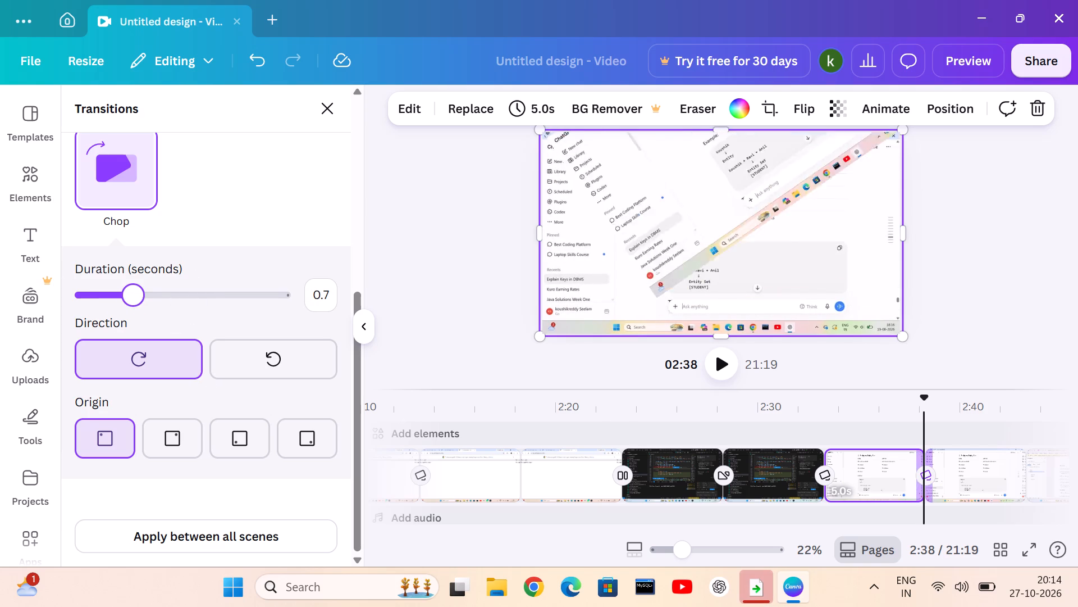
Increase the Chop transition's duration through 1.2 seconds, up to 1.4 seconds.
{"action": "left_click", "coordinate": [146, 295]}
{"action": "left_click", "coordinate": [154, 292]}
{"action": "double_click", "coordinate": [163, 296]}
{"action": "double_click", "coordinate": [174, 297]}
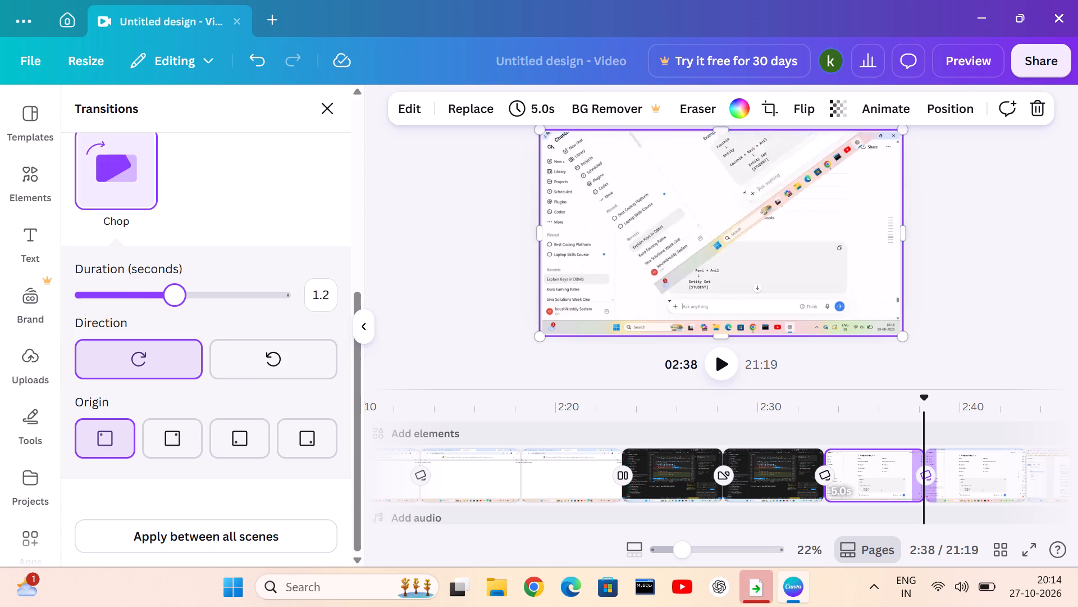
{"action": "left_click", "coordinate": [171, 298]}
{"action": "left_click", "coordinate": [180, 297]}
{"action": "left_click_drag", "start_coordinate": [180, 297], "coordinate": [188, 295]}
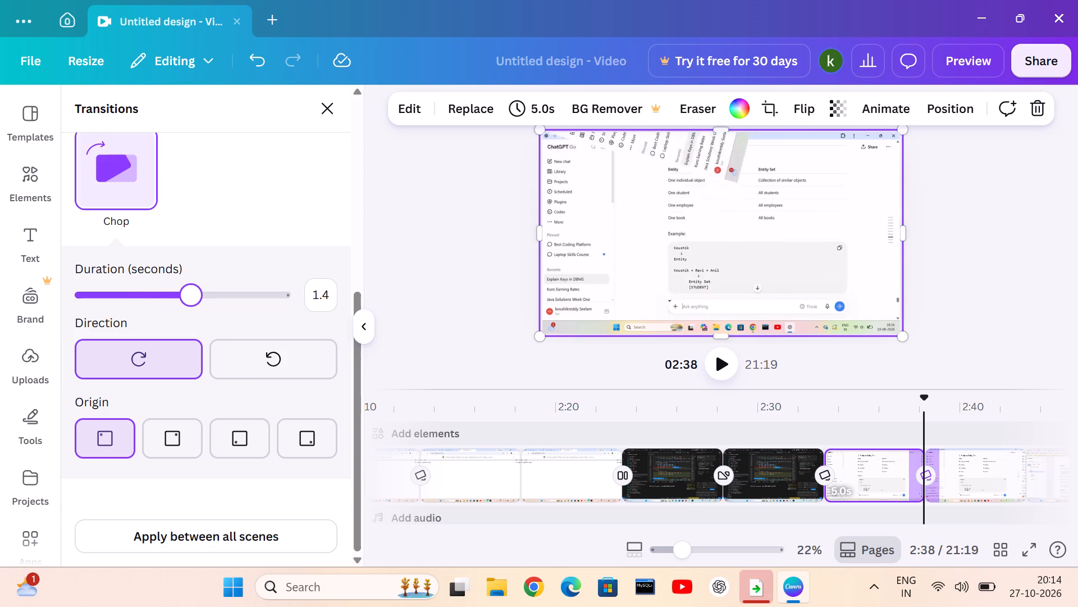
Increase the Chop transition's duration through 1.7 and 2.4 seconds, up to 2.5 seconds.
{"action": "left_click", "coordinate": [196, 290]}
{"action": "left_click", "coordinate": [204, 295]}
{"action": "left_click", "coordinate": [212, 296]}
{"action": "double_click", "coordinate": [220, 297]}
{"action": "double_click", "coordinate": [222, 296]}
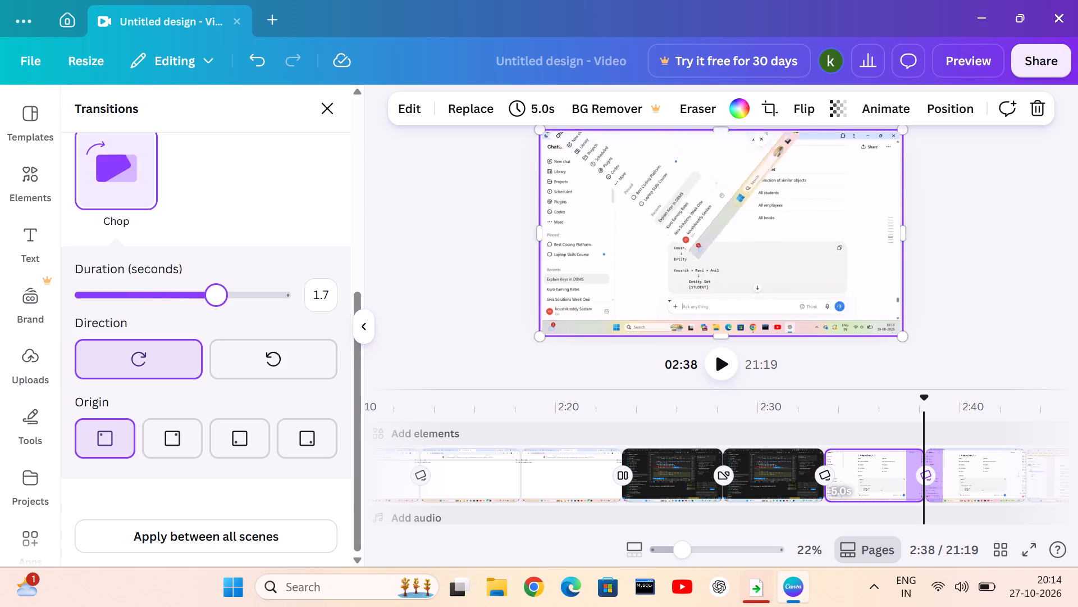
{"action": "left_click", "coordinate": [228, 295]}
{"action": "left_click", "coordinate": [248, 284]}
{"action": "left_click_drag", "start_coordinate": [268, 287], "coordinate": [273, 289]}
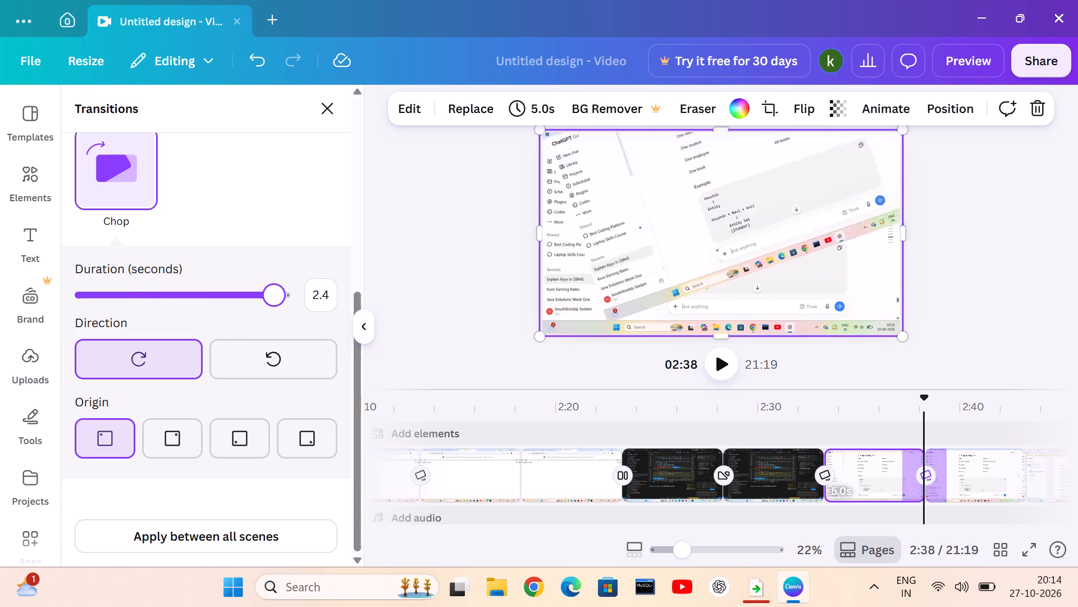
{"action": "left_click", "coordinate": [277, 293]}
{"action": "left_click_drag", "start_coordinate": [282, 296], "coordinate": [287, 321]}
Try counterclockwise and other corner origins on the 2.5-second Chop, ending clockwise from the bottom-right corner.
{"action": "left_click", "coordinate": [267, 355]}
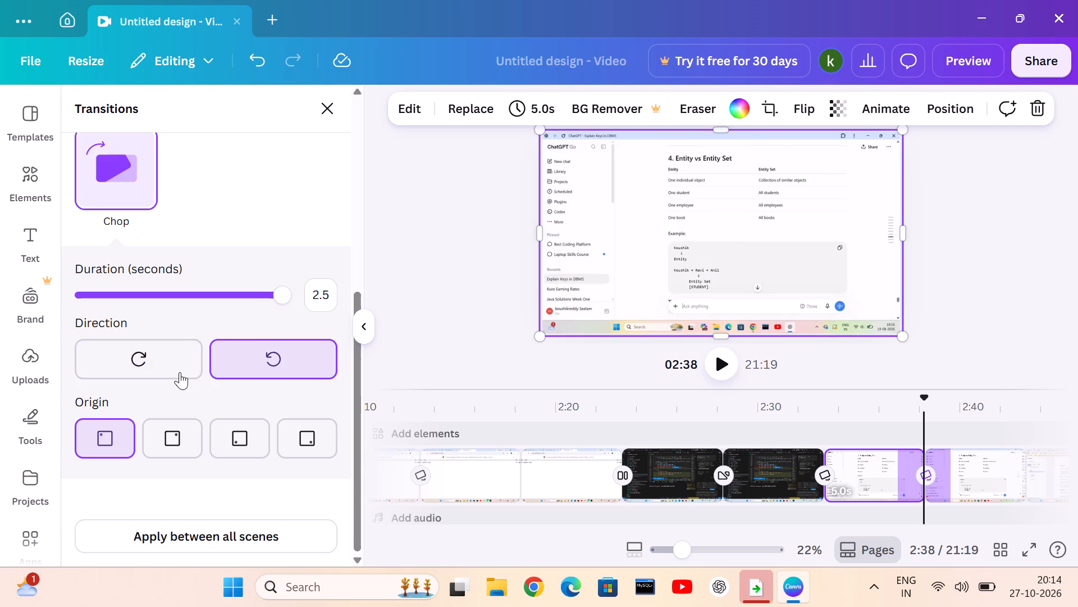
{"action": "left_click", "coordinate": [171, 352]}
{"action": "left_click", "coordinate": [158, 432]}
{"action": "left_click", "coordinate": [252, 433]}
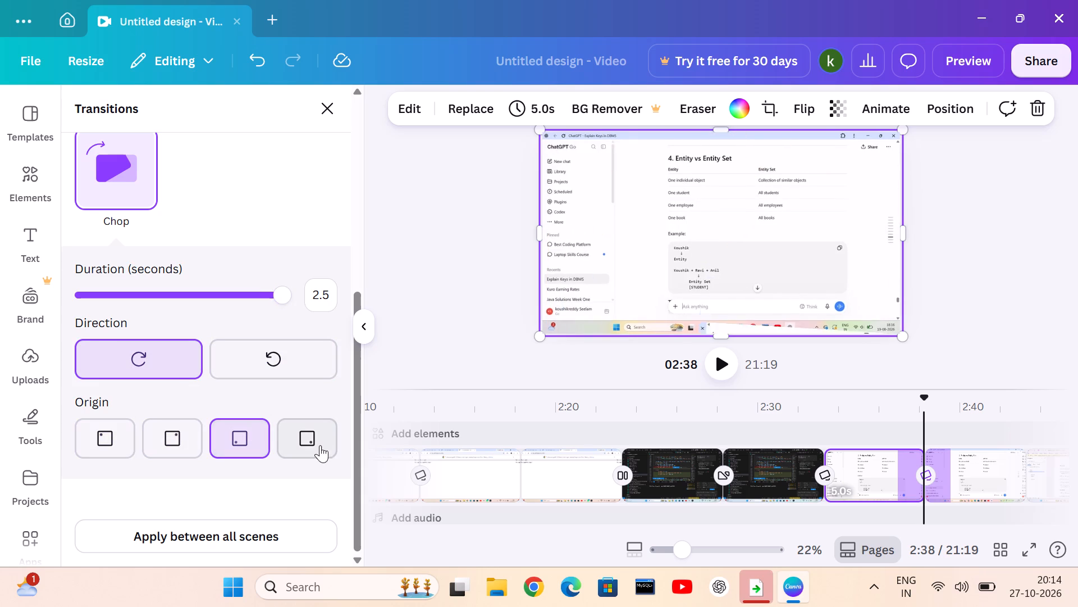
{"action": "left_click", "coordinate": [312, 436]}
{"action": "scroll", "coordinate": [287, 384], "scroll_direction": "down", "scroll_amount": 3}
{"action": "scroll", "coordinate": [102, 334], "scroll_direction": "up", "scroll_amount": 2}
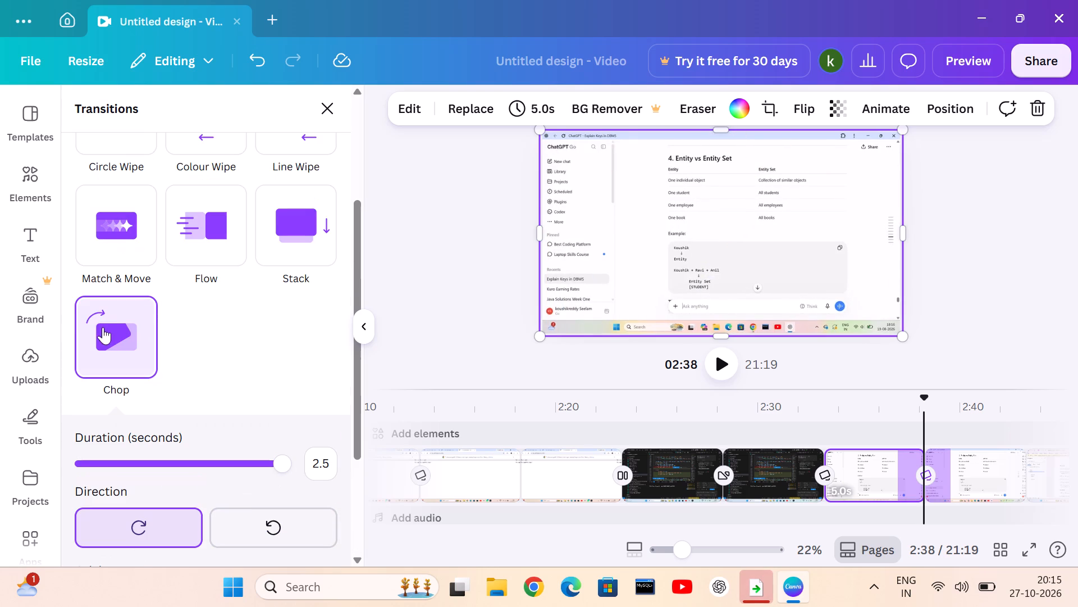
{"action": "left_click_drag", "start_coordinate": [253, 240], "coordinate": [272, 240]}
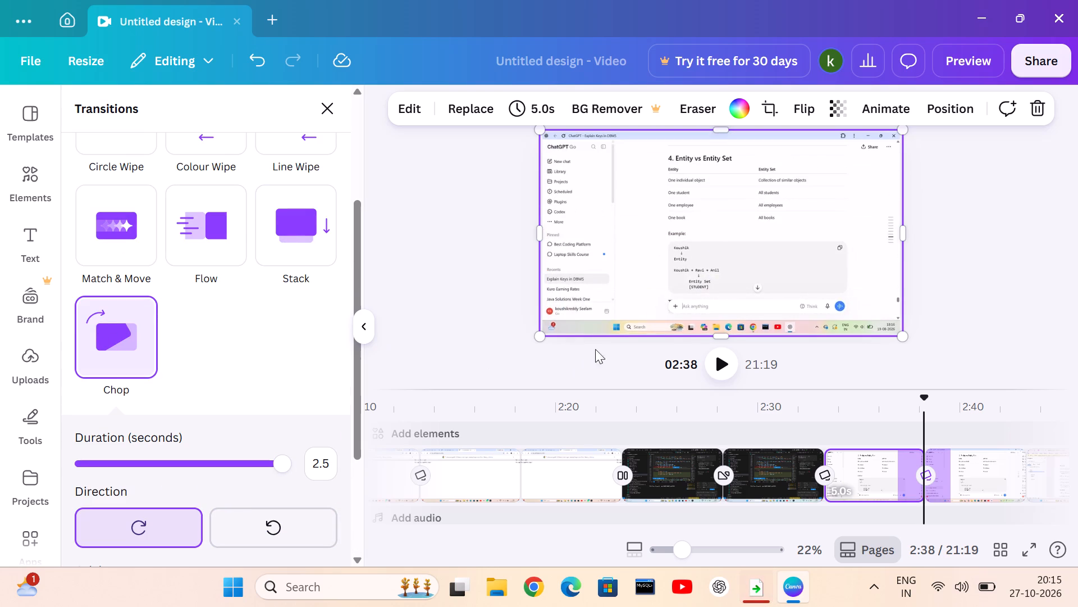
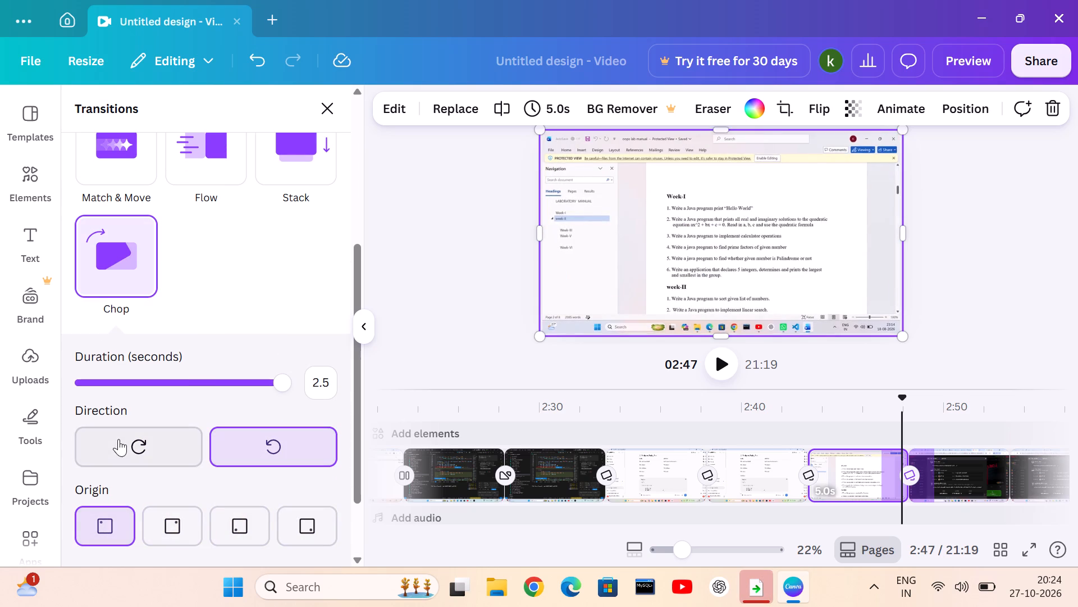
{"action": "left_click", "coordinate": [118, 439]}
{"action": "left_click", "coordinate": [276, 442]}
{"action": "left_click", "coordinate": [187, 442]}
{"action": "left_click", "coordinate": [255, 450]}
{"action": "left_click", "coordinate": [178, 508]}
{"action": "left_click", "coordinate": [236, 525]}
{"action": "left_click", "coordinate": [291, 518]}
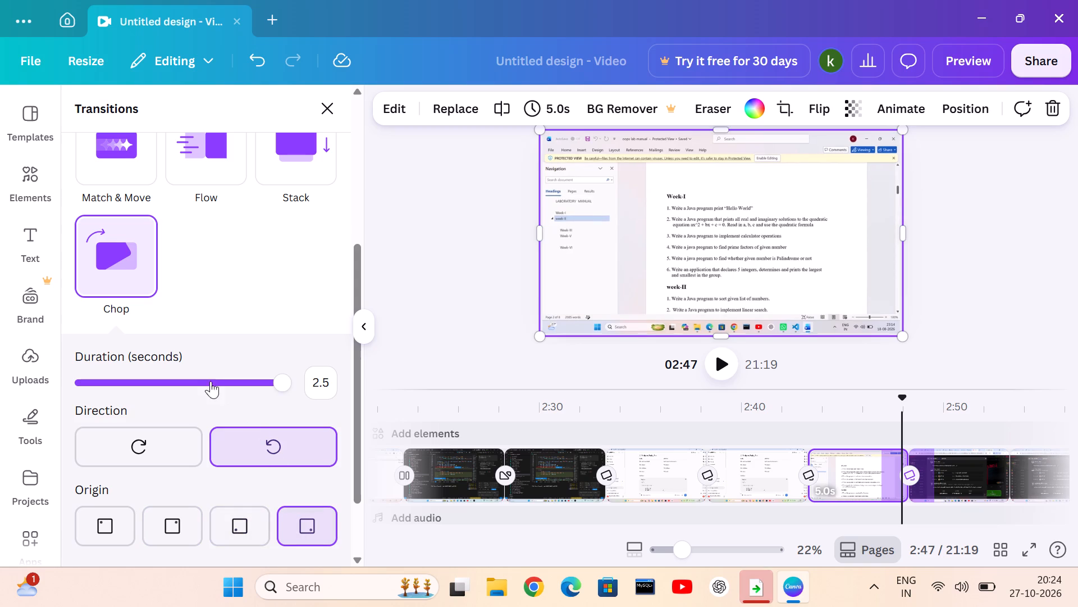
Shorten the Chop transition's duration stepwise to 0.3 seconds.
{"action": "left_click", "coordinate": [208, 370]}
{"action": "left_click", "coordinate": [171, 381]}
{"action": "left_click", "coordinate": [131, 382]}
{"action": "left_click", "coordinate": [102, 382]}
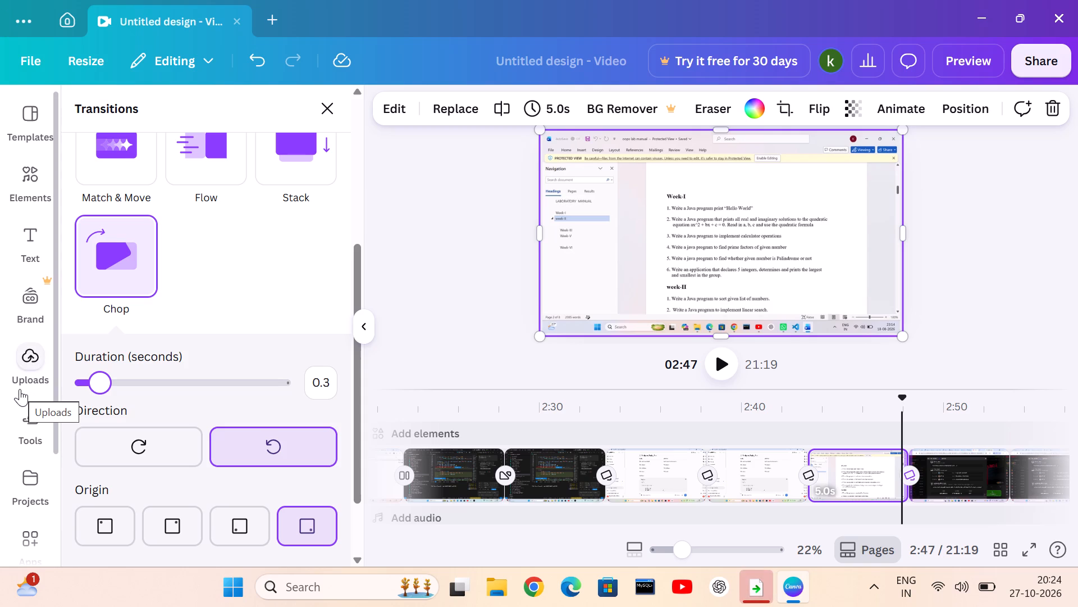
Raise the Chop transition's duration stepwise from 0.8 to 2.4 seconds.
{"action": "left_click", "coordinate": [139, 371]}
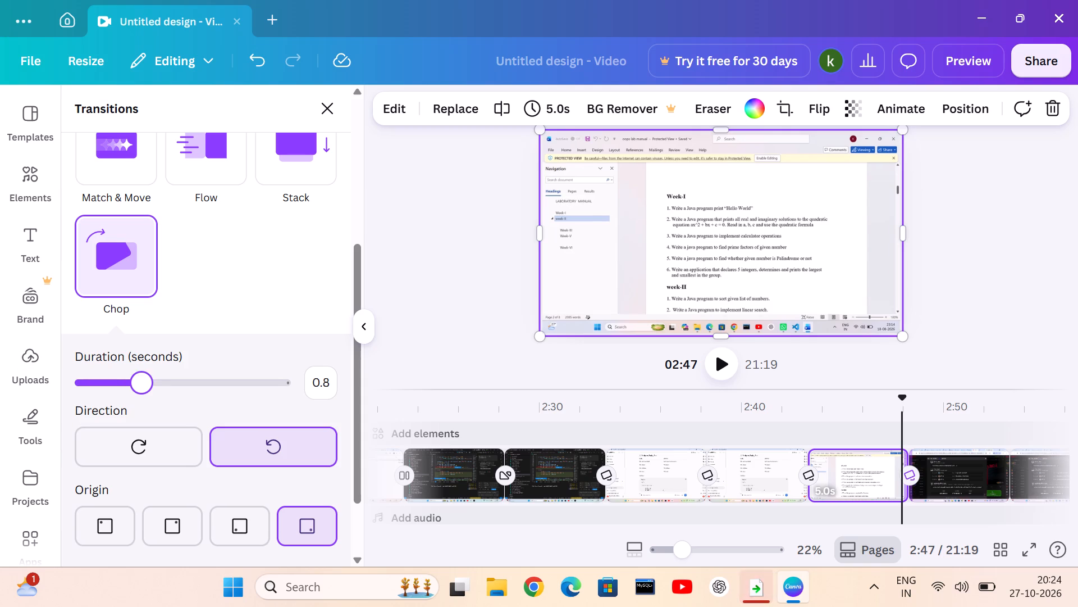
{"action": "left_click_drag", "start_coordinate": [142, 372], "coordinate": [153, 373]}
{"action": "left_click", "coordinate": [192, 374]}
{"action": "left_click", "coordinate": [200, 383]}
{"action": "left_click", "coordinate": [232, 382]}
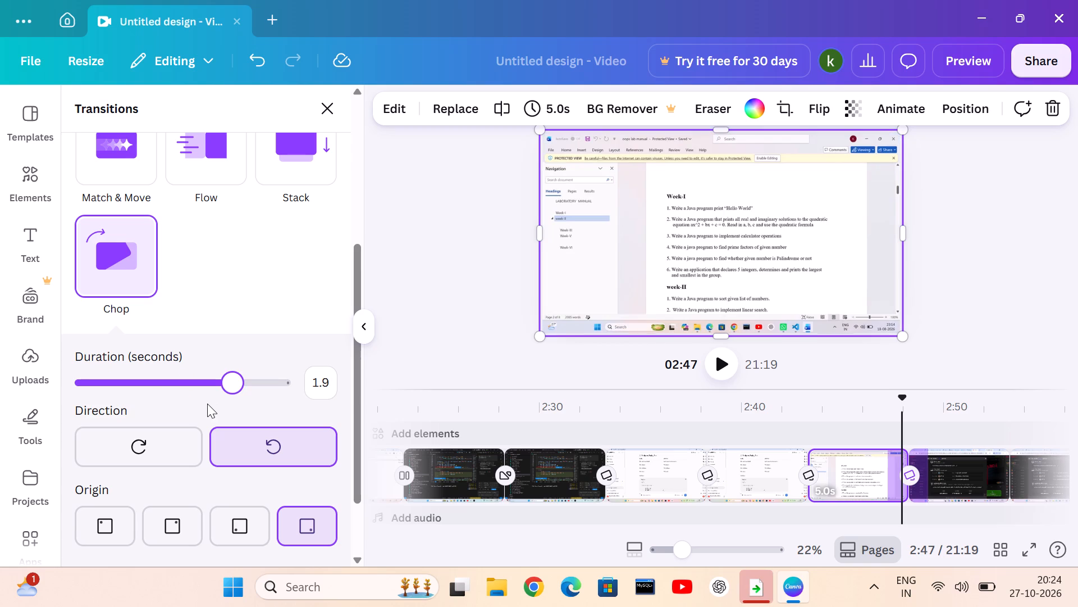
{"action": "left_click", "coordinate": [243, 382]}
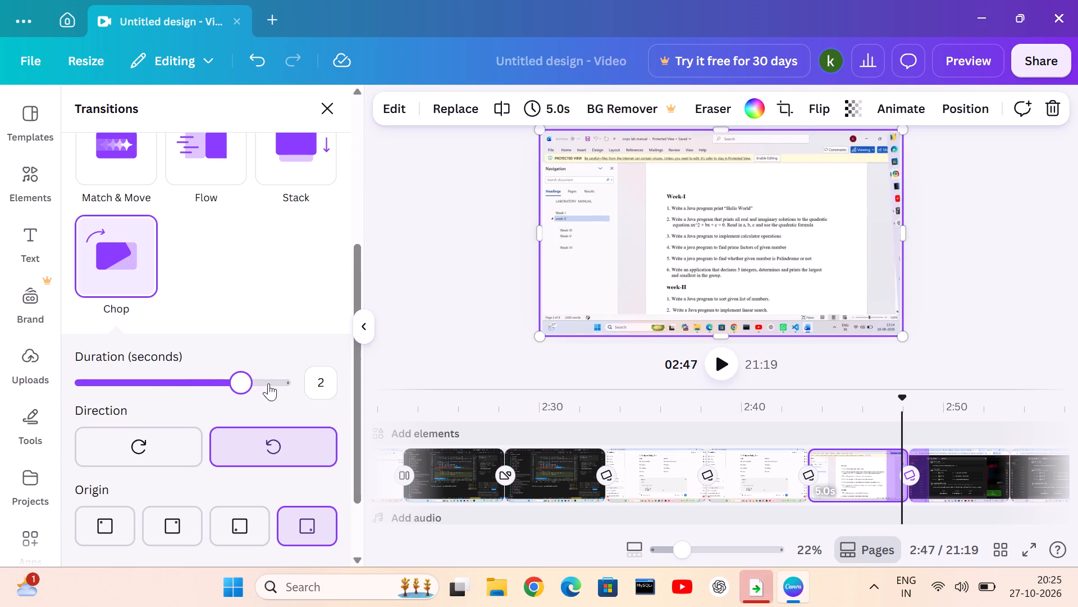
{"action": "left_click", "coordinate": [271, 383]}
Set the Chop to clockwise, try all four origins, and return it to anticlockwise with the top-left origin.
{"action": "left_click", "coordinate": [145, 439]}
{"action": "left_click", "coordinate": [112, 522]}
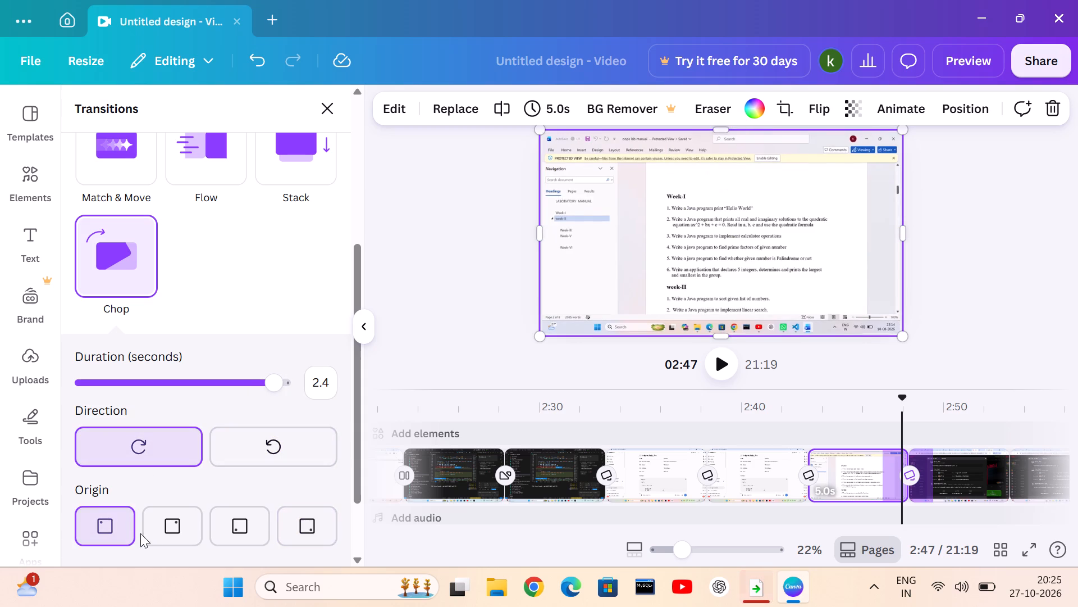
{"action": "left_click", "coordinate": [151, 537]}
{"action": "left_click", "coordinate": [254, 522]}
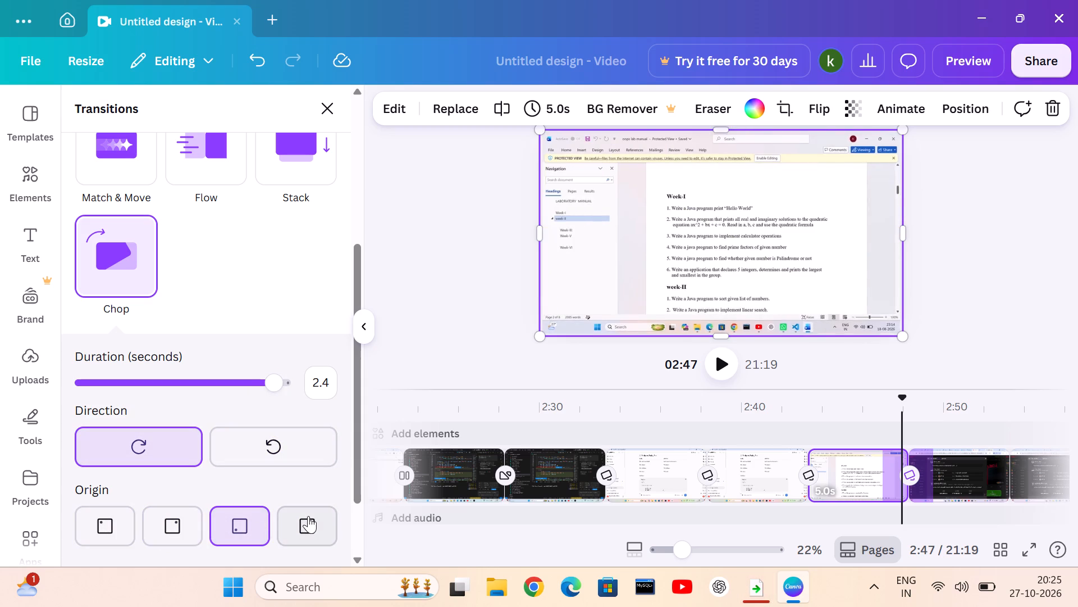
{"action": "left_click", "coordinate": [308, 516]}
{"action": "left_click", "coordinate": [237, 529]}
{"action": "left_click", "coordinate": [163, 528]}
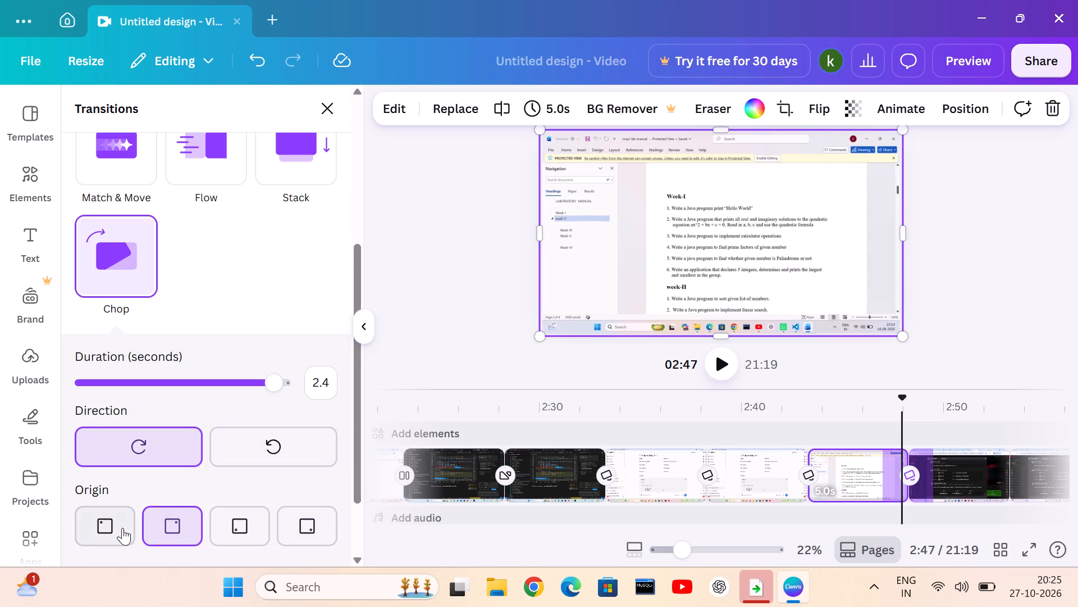
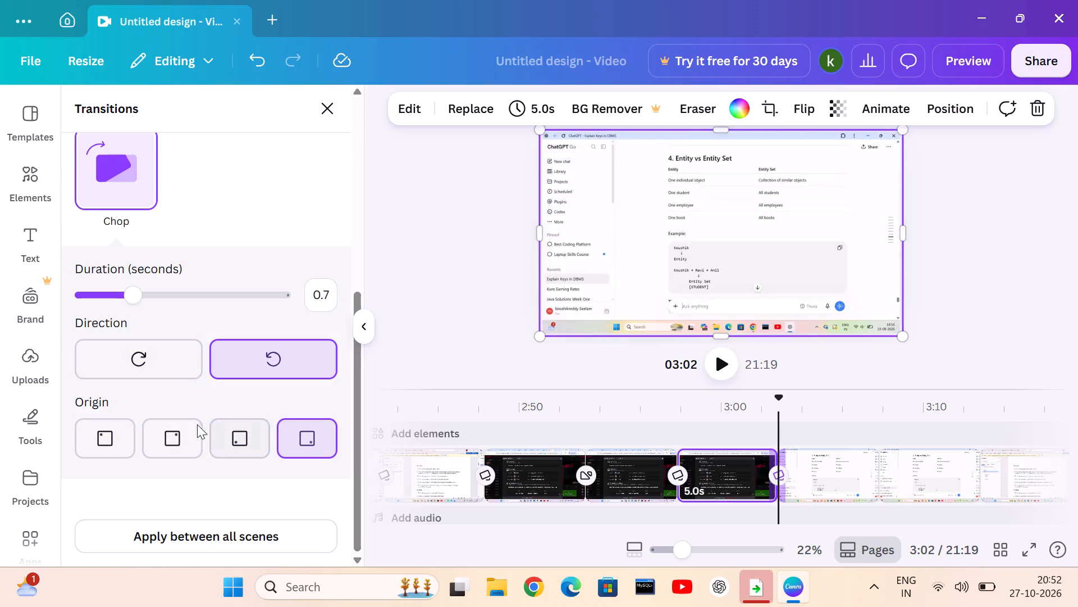
{"action": "left_click", "coordinate": [158, 372]}
Add a Dissolve transition between the two clips that meet at 03:07.
{"action": "scroll", "coordinate": [175, 372], "scroll_direction": "down", "scroll_amount": 3}
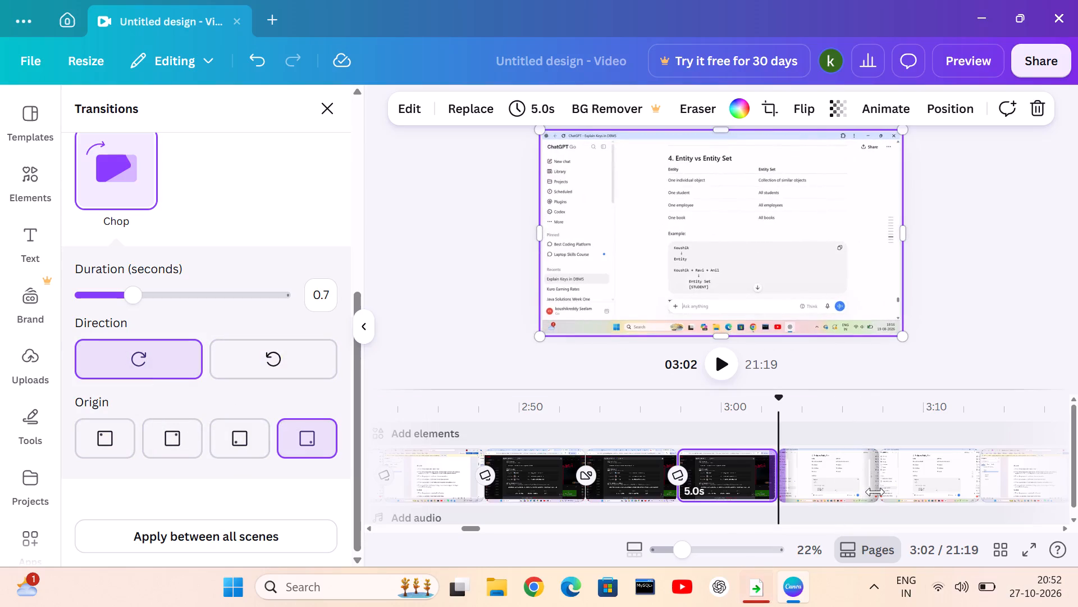
{"action": "left_click", "coordinate": [880, 479]}
{"action": "left_click", "coordinate": [880, 483]}
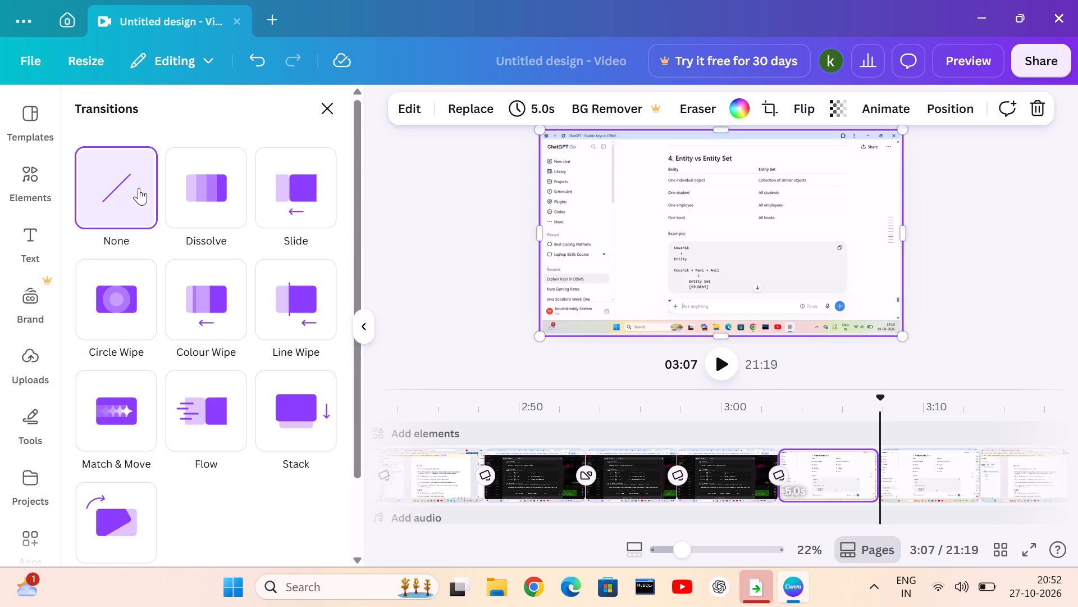
{"action": "left_click", "coordinate": [181, 197]}
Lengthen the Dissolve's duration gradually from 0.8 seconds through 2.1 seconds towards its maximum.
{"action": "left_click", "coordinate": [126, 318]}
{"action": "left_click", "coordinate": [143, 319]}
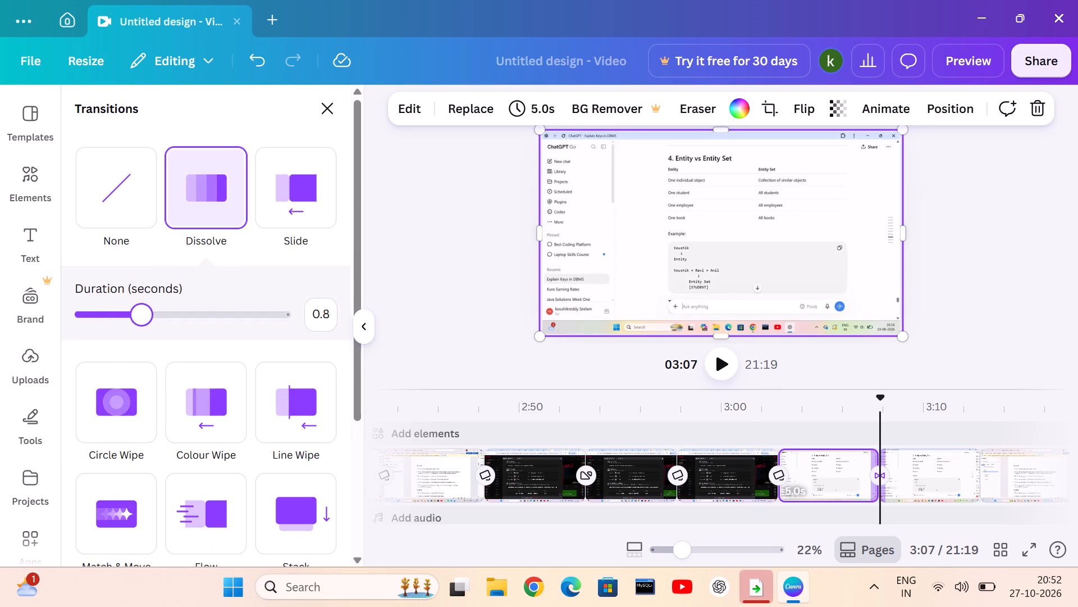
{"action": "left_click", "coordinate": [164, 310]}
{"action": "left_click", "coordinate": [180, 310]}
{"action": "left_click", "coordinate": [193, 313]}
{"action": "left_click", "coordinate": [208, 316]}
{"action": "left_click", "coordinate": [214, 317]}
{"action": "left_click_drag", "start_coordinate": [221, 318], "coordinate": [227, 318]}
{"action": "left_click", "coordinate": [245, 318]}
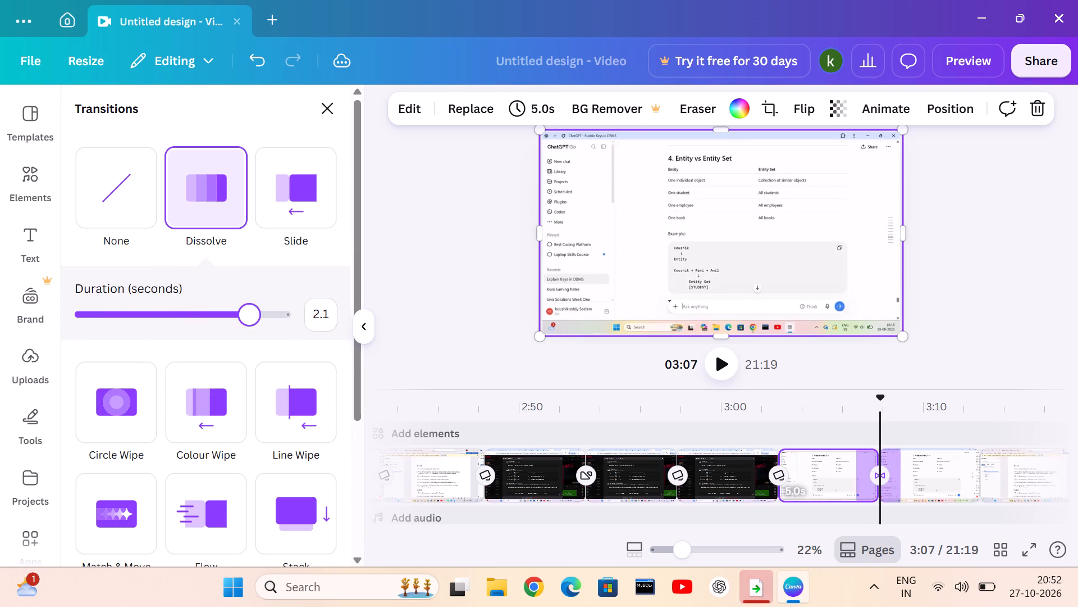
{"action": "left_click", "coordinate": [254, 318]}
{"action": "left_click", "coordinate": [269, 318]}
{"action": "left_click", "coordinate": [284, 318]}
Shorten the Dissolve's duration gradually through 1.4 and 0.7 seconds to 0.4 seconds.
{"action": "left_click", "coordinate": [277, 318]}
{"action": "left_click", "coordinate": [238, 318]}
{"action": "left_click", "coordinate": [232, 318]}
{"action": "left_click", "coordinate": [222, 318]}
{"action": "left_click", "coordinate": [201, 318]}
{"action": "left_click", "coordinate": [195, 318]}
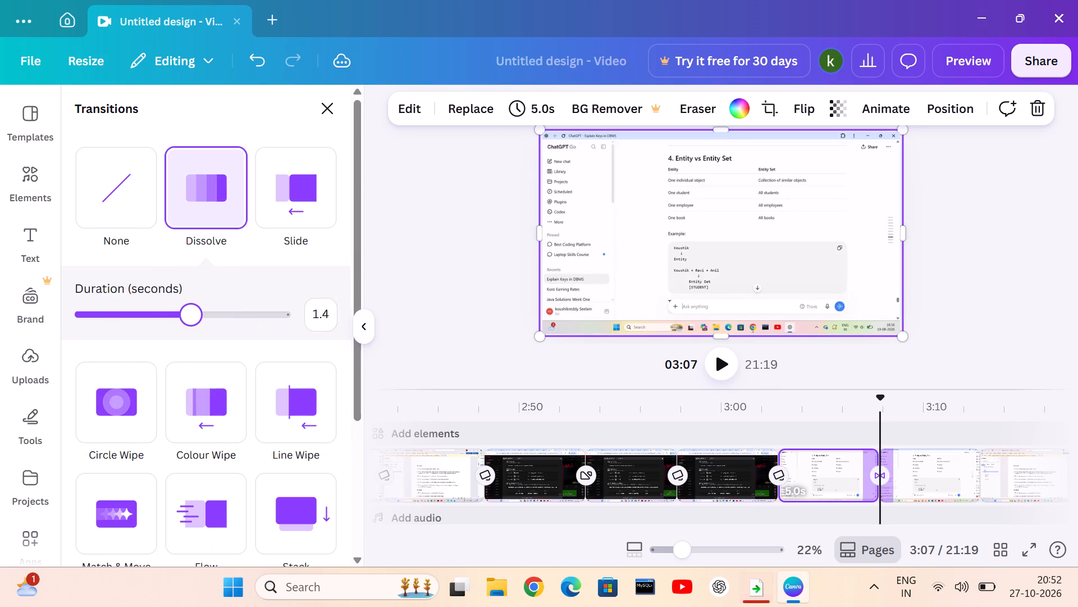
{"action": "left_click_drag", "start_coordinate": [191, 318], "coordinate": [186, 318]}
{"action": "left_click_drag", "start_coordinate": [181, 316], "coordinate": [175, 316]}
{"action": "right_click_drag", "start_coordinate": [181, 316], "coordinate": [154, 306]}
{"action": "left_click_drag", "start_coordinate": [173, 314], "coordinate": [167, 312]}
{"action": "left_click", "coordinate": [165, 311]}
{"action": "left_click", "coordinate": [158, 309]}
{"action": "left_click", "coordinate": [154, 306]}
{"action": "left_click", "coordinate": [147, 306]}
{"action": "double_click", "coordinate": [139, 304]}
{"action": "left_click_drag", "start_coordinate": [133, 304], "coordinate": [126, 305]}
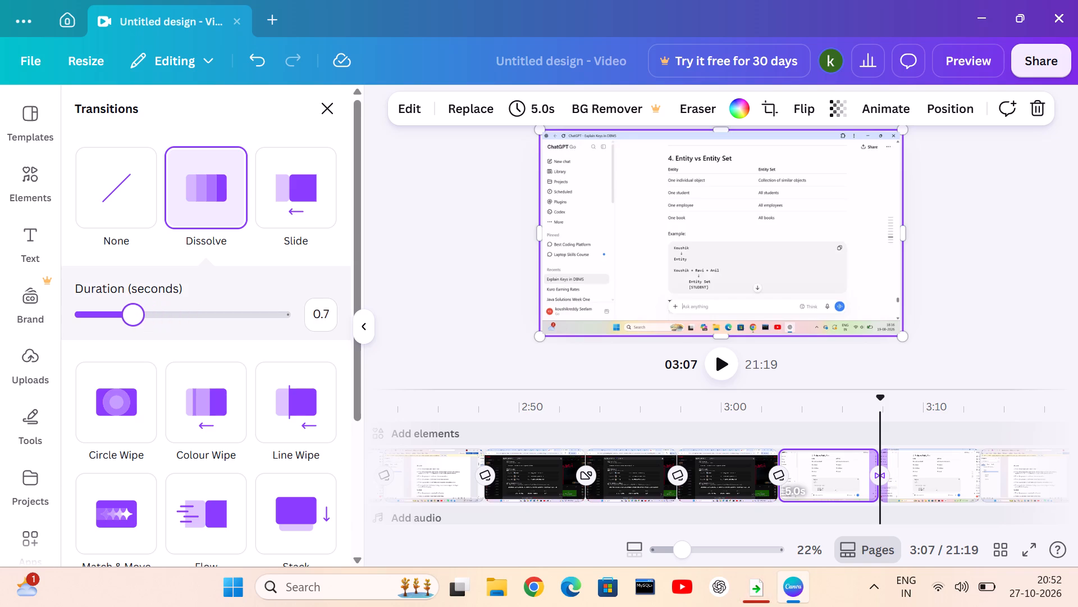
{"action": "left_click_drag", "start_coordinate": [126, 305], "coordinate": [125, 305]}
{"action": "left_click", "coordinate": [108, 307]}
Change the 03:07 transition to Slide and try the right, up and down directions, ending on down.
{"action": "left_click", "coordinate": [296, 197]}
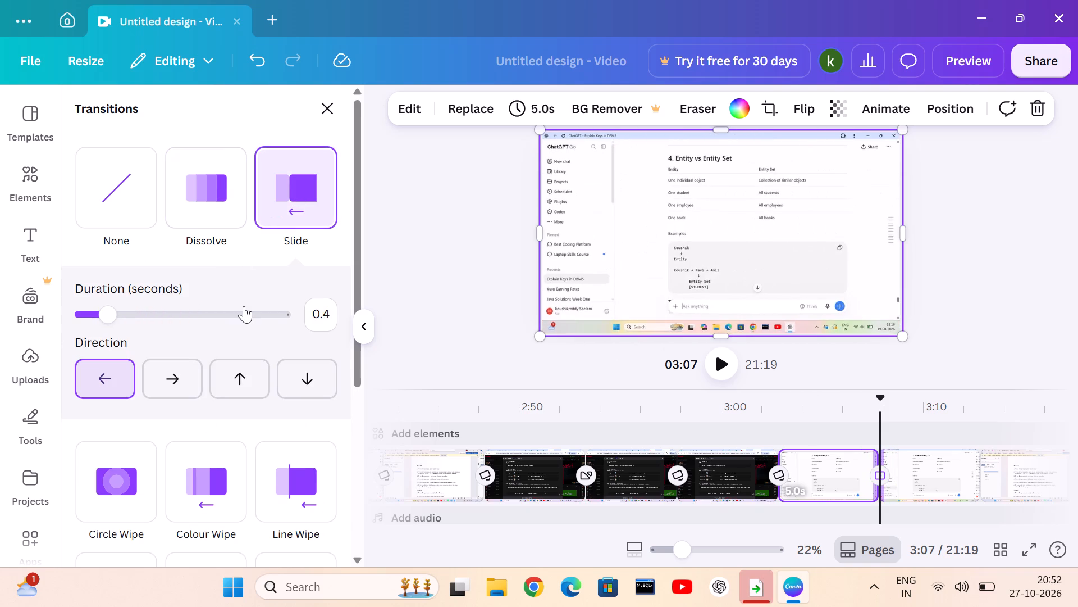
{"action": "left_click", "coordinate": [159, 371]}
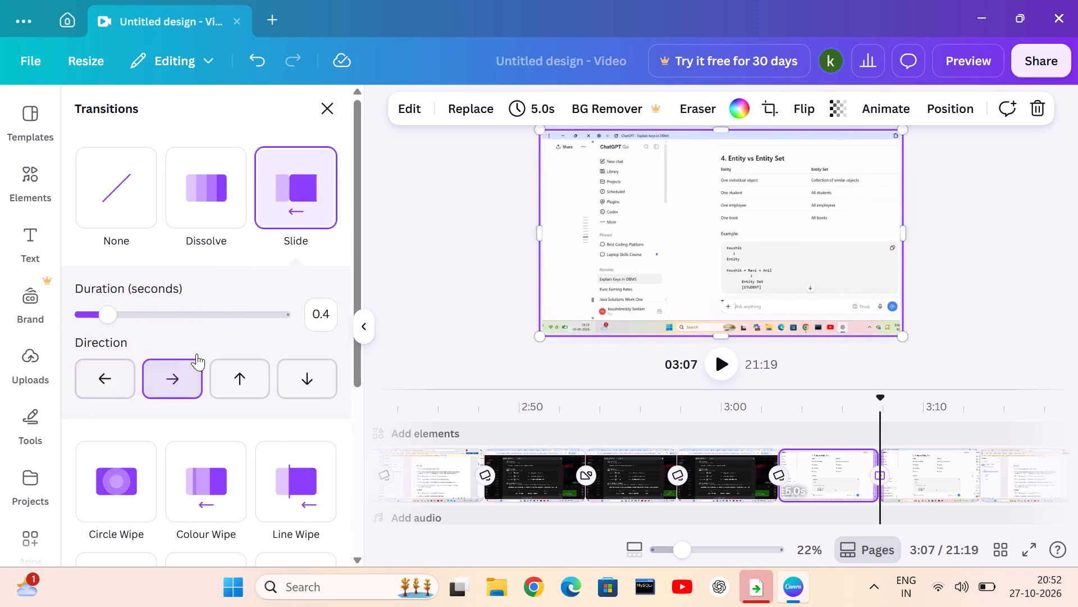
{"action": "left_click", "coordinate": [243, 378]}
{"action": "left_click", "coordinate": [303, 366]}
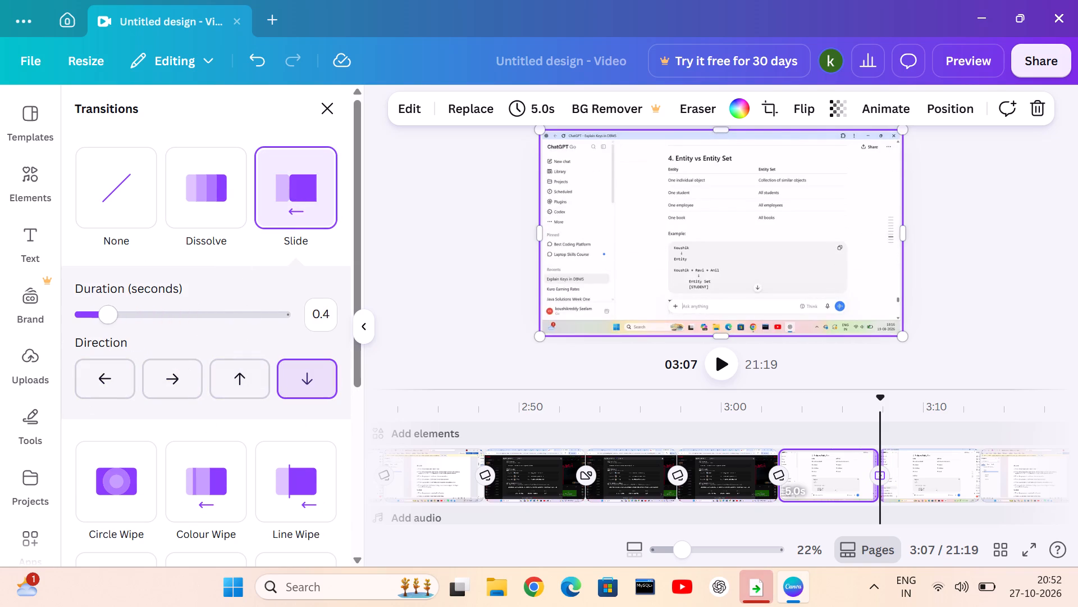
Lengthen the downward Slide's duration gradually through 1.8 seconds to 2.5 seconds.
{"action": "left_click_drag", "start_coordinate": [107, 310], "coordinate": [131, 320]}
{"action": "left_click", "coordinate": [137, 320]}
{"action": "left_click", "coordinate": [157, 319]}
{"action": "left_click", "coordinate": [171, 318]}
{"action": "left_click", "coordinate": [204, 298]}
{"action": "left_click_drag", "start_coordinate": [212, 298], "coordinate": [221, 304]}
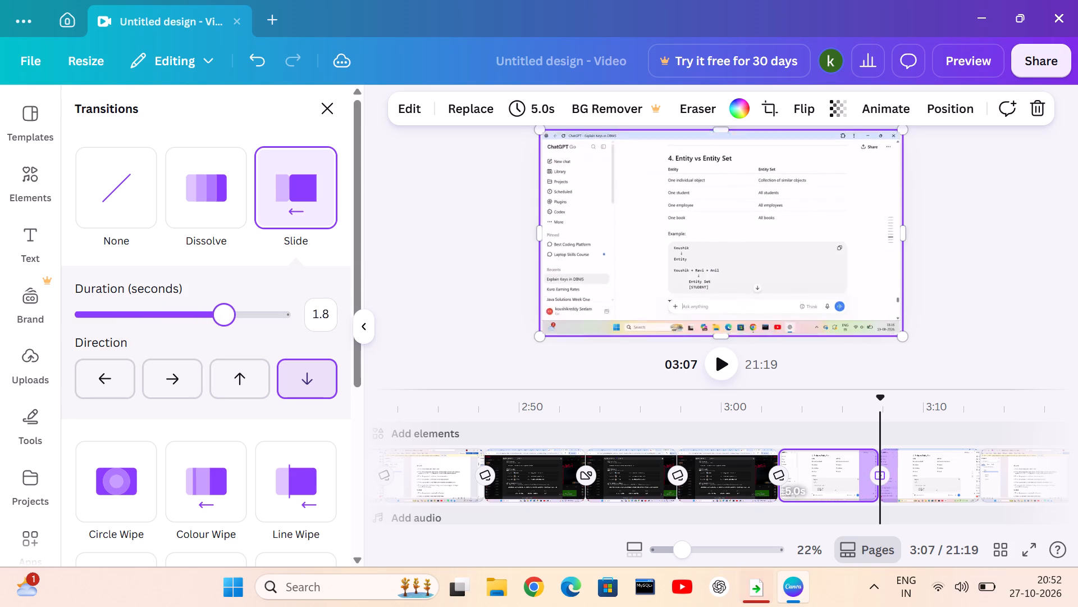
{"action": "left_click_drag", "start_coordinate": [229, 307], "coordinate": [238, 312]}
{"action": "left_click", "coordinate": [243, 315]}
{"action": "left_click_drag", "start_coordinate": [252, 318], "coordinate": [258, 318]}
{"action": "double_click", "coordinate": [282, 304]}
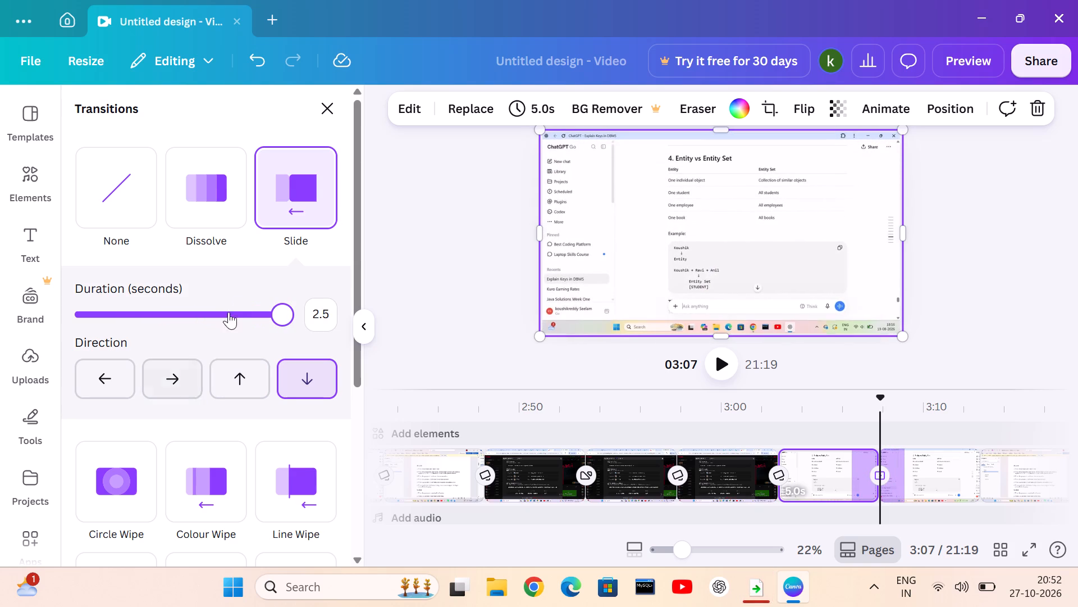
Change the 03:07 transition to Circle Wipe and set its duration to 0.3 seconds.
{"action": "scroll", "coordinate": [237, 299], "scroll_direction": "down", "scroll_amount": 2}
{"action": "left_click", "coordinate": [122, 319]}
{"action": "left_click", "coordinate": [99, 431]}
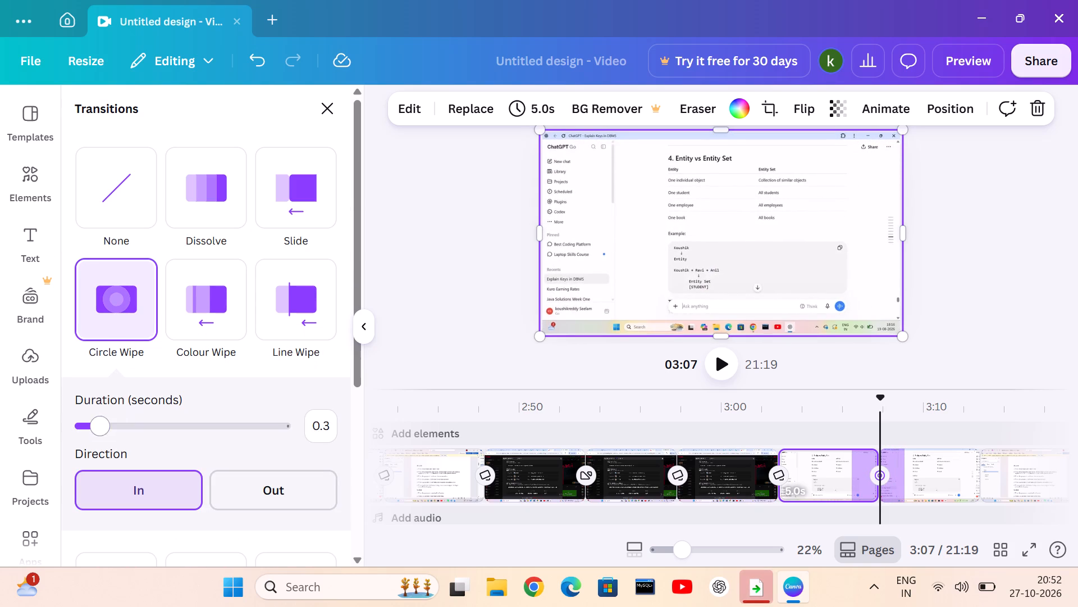
Lengthen the Circle Wipe's duration gradually through 1 and 2.1 seconds to 2.4 seconds.
{"action": "left_click", "coordinate": [117, 430]}
{"action": "left_click", "coordinate": [138, 422]}
{"action": "left_click_drag", "start_coordinate": [152, 418], "coordinate": [157, 418]}
{"action": "left_click", "coordinate": [175, 407]}
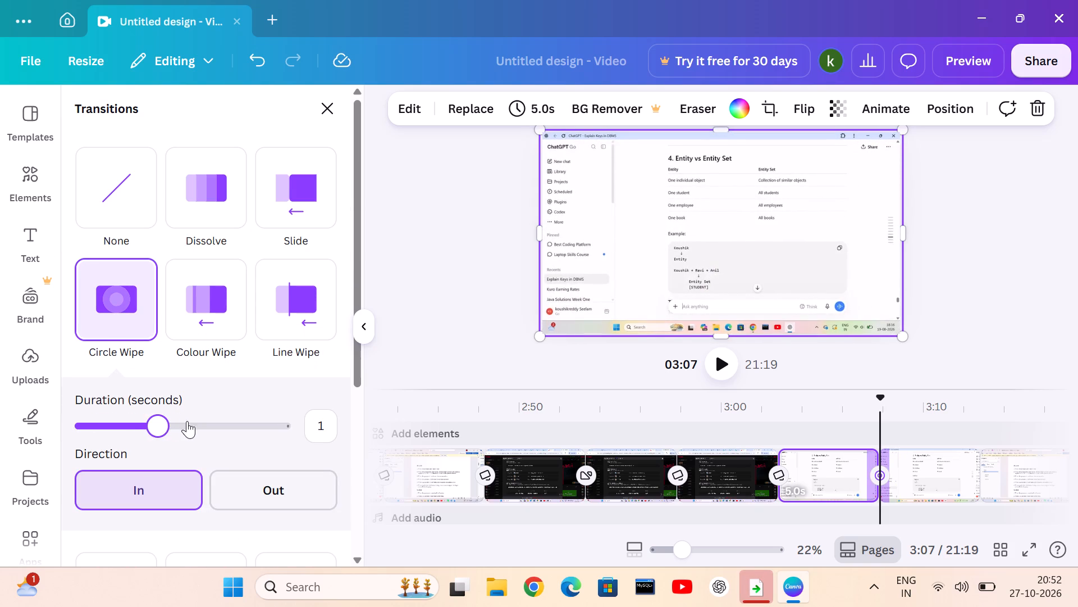
{"action": "left_click", "coordinate": [187, 421]}
{"action": "left_click_drag", "start_coordinate": [195, 427], "coordinate": [204, 432]}
{"action": "left_click", "coordinate": [208, 435]}
{"action": "left_click", "coordinate": [217, 437]}
{"action": "left_click_drag", "start_coordinate": [227, 434], "coordinate": [233, 434]}
{"action": "left_click", "coordinate": [239, 434]}
{"action": "left_click_drag", "start_coordinate": [244, 434], "coordinate": [251, 434]}
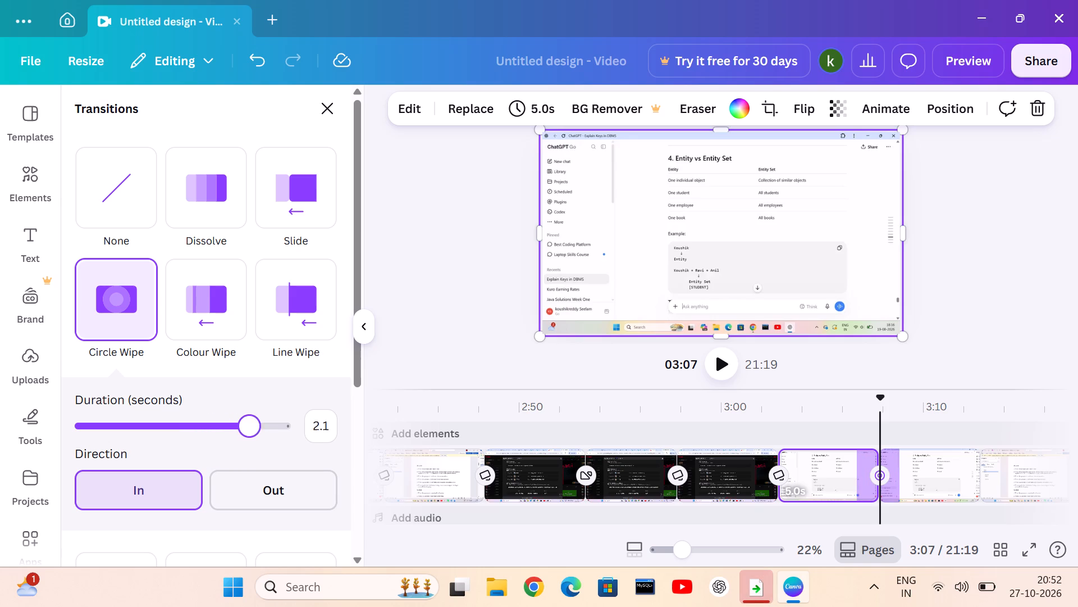
{"action": "left_click", "coordinate": [261, 434]}
{"action": "left_click", "coordinate": [266, 433]}
{"action": "left_click", "coordinate": [275, 433]}
Change the 03:07 transition to Colour Wipe and compare its straight and diagonal directions, ending on the up-left diagonal.
{"action": "left_click", "coordinate": [209, 307]}
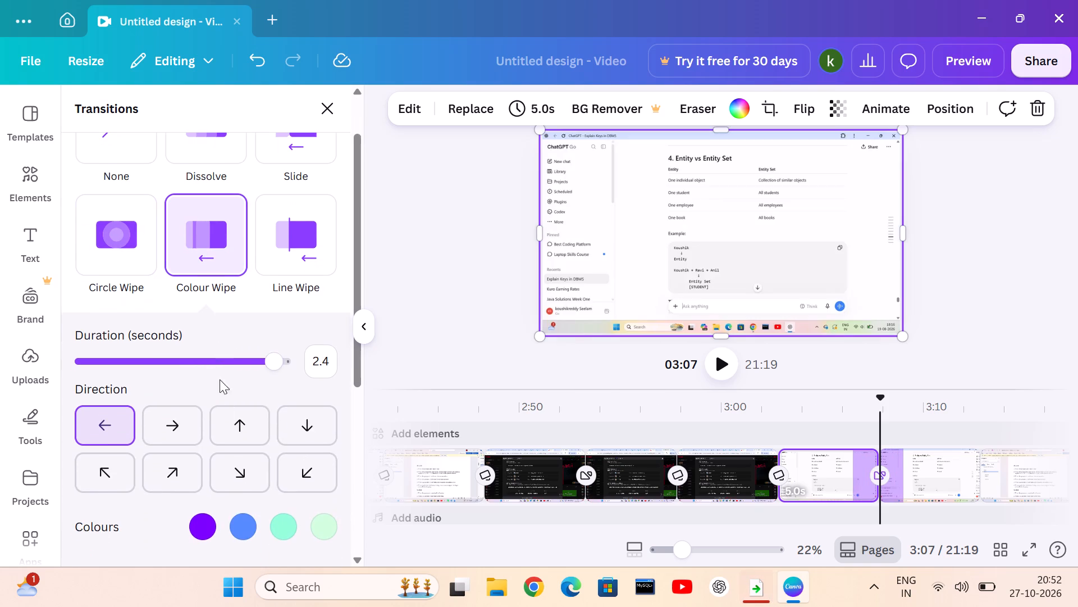
{"action": "left_click", "coordinate": [186, 426]}
{"action": "left_click", "coordinate": [252, 415]}
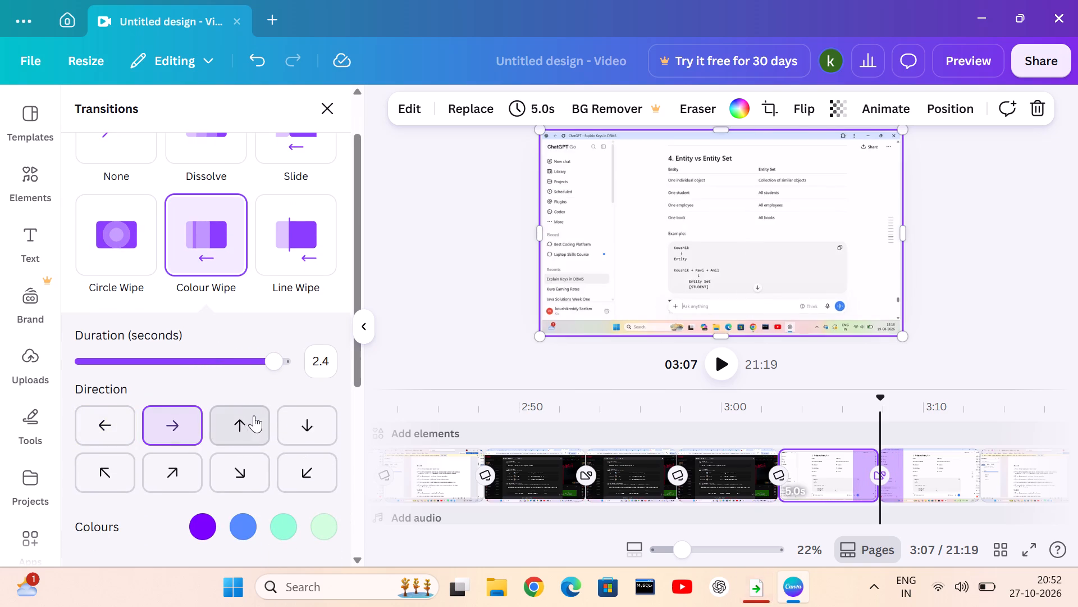
{"action": "left_click", "coordinate": [321, 419]}
{"action": "left_click", "coordinate": [310, 473]}
{"action": "left_click", "coordinate": [231, 478]}
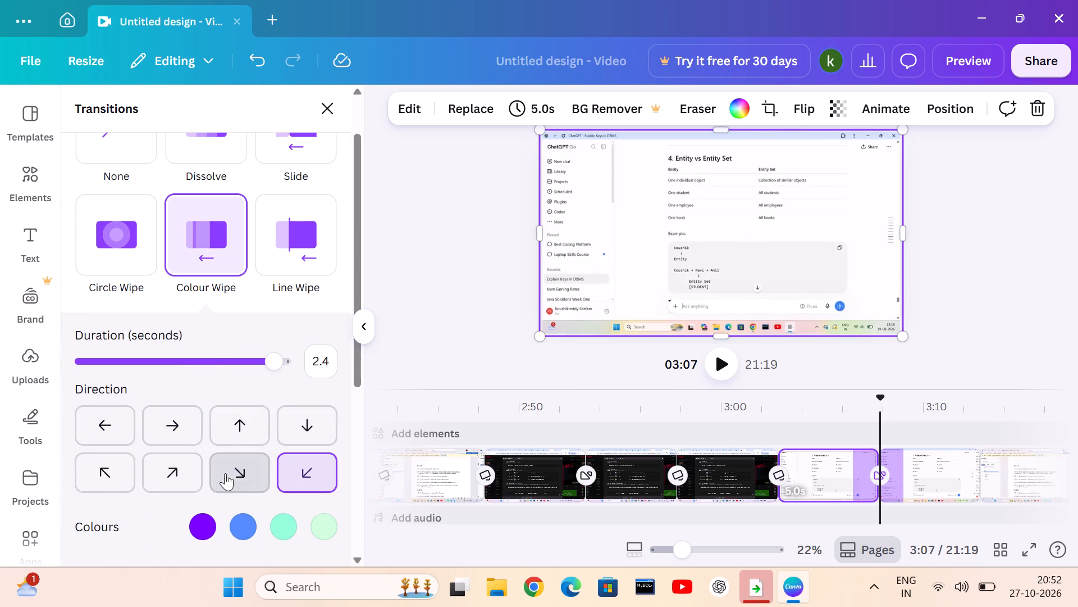
{"action": "left_click", "coordinate": [216, 427]}
{"action": "left_click", "coordinate": [168, 425]}
{"action": "left_click", "coordinate": [168, 482]}
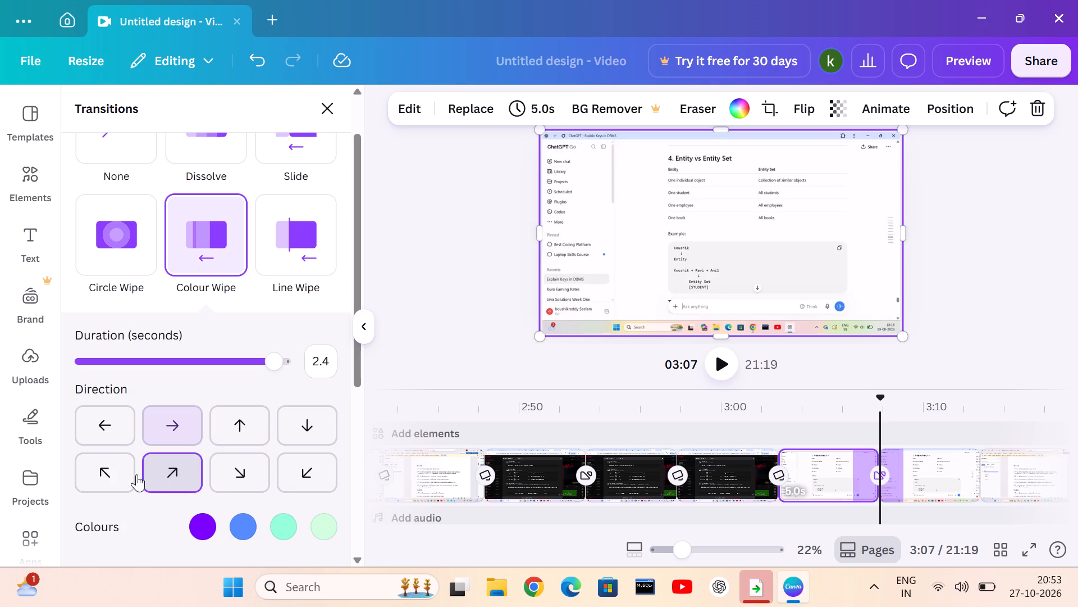
{"action": "left_click", "coordinate": [84, 457]}
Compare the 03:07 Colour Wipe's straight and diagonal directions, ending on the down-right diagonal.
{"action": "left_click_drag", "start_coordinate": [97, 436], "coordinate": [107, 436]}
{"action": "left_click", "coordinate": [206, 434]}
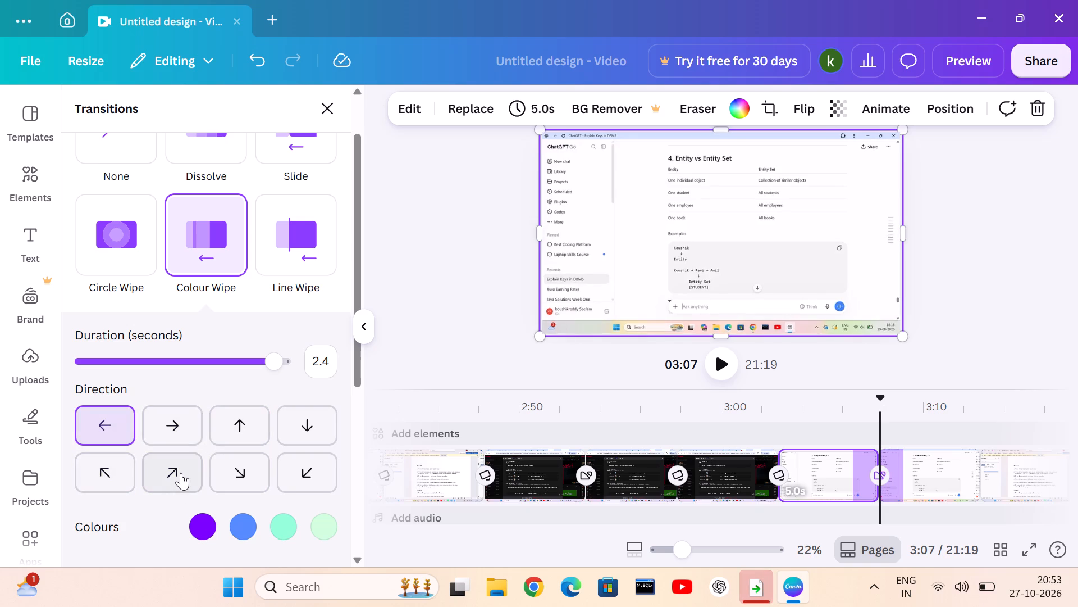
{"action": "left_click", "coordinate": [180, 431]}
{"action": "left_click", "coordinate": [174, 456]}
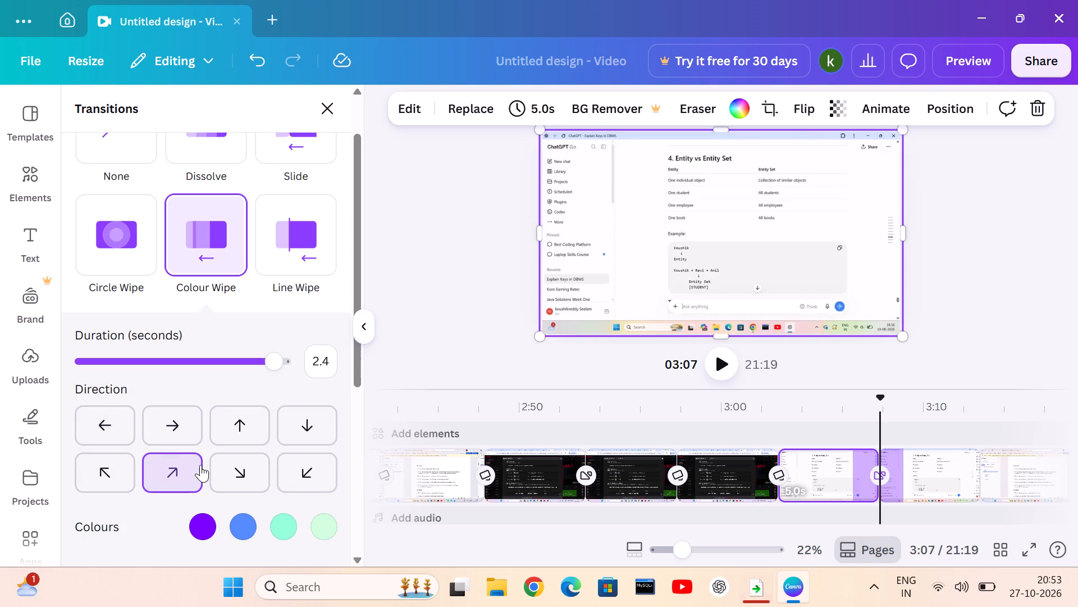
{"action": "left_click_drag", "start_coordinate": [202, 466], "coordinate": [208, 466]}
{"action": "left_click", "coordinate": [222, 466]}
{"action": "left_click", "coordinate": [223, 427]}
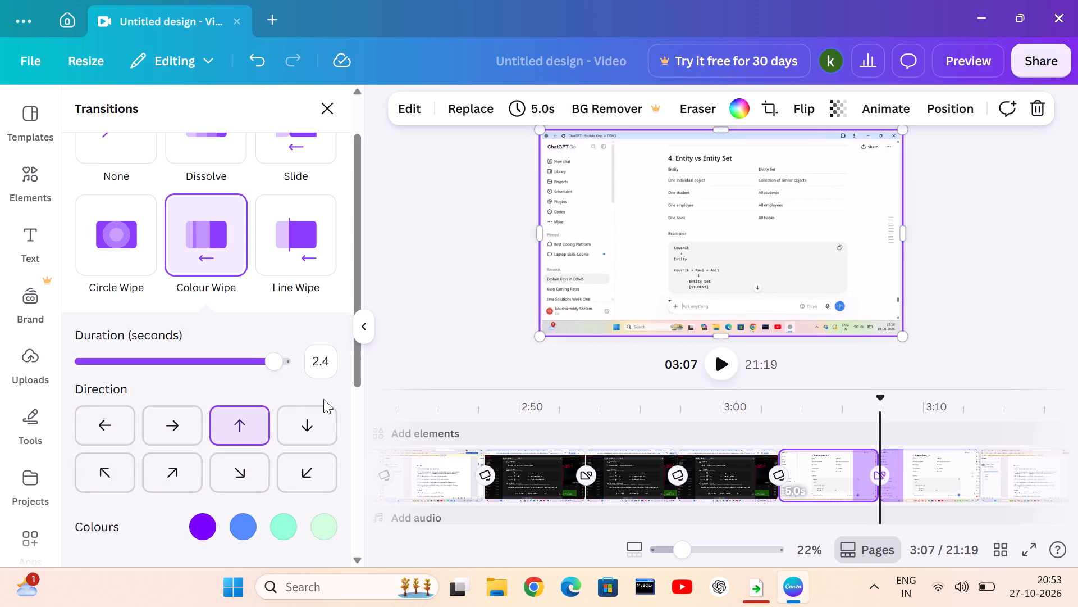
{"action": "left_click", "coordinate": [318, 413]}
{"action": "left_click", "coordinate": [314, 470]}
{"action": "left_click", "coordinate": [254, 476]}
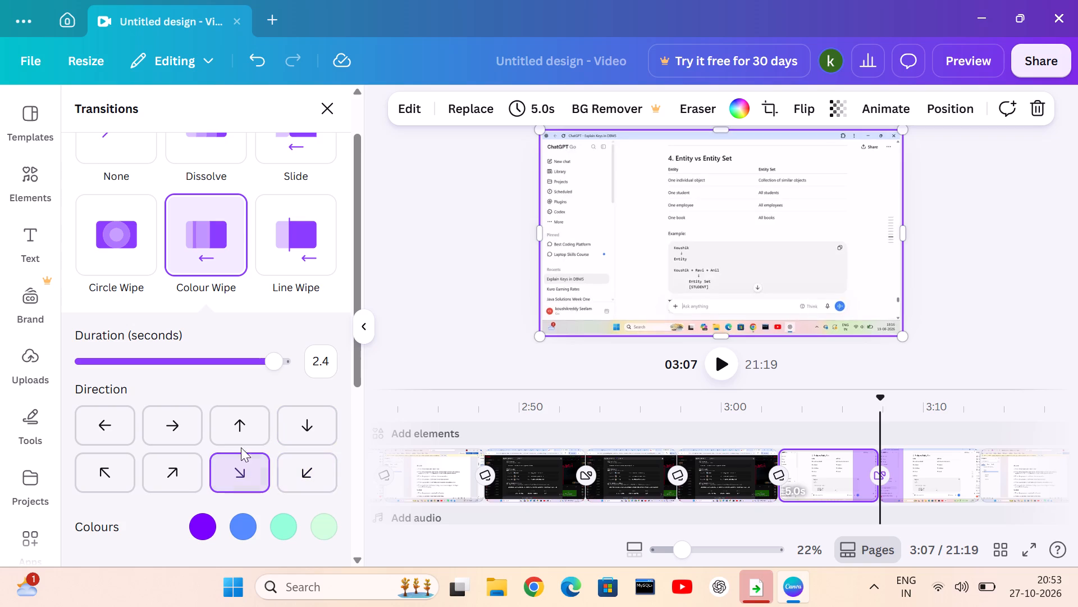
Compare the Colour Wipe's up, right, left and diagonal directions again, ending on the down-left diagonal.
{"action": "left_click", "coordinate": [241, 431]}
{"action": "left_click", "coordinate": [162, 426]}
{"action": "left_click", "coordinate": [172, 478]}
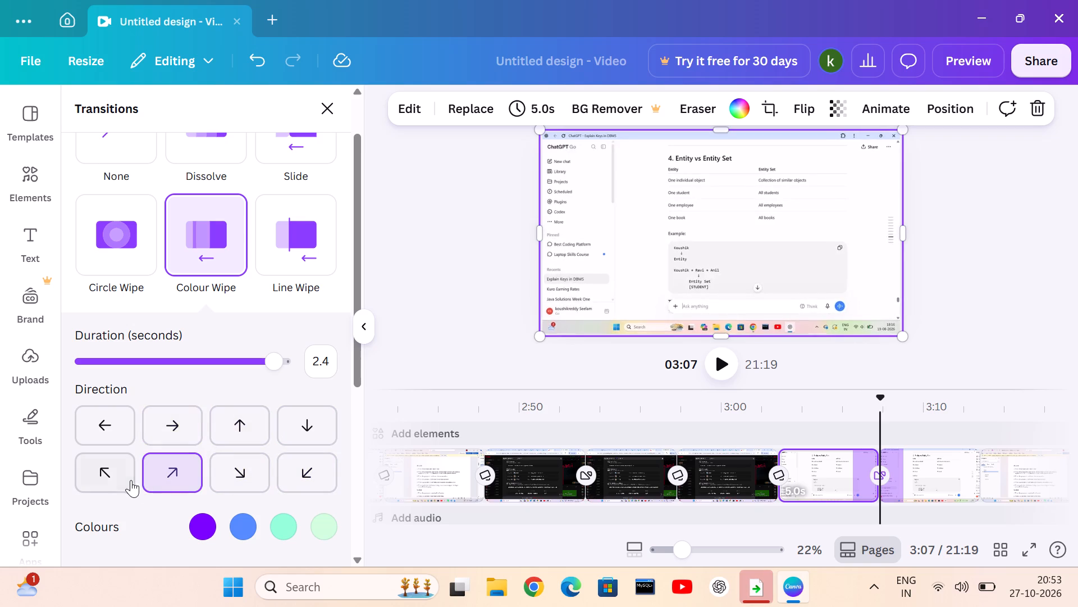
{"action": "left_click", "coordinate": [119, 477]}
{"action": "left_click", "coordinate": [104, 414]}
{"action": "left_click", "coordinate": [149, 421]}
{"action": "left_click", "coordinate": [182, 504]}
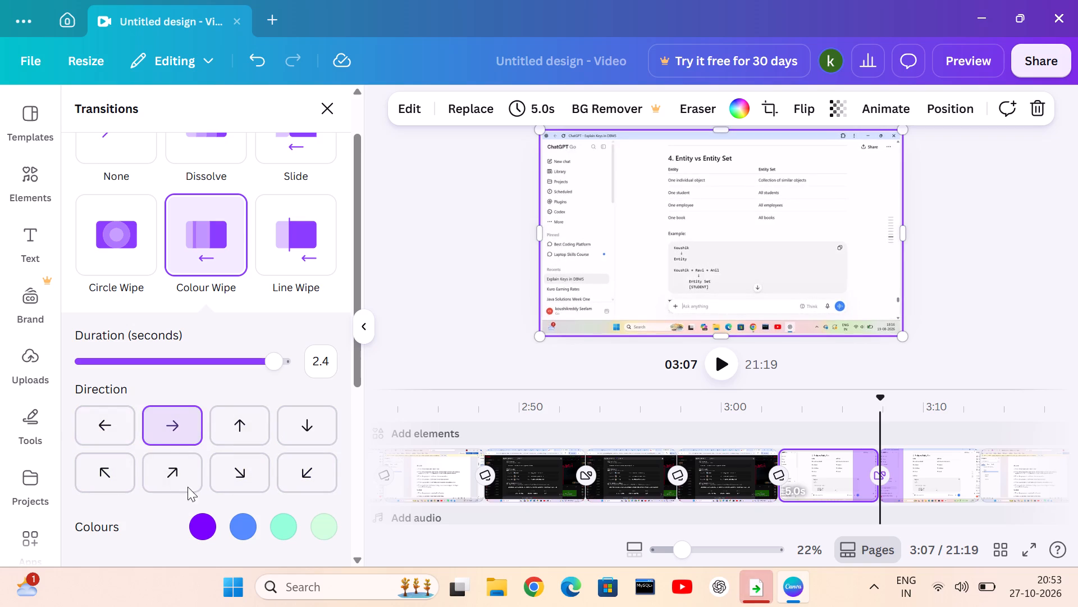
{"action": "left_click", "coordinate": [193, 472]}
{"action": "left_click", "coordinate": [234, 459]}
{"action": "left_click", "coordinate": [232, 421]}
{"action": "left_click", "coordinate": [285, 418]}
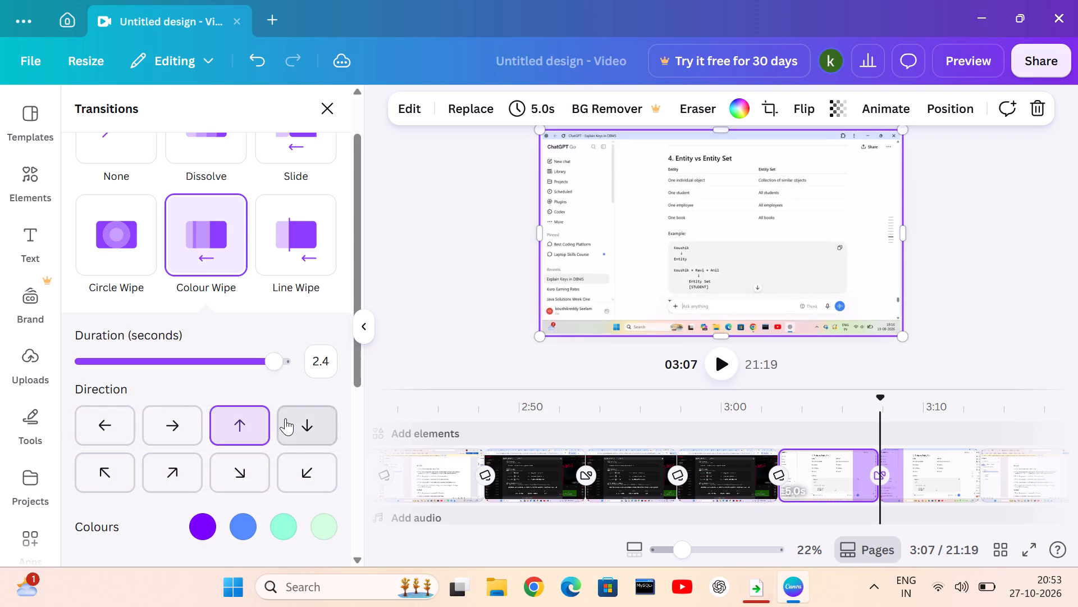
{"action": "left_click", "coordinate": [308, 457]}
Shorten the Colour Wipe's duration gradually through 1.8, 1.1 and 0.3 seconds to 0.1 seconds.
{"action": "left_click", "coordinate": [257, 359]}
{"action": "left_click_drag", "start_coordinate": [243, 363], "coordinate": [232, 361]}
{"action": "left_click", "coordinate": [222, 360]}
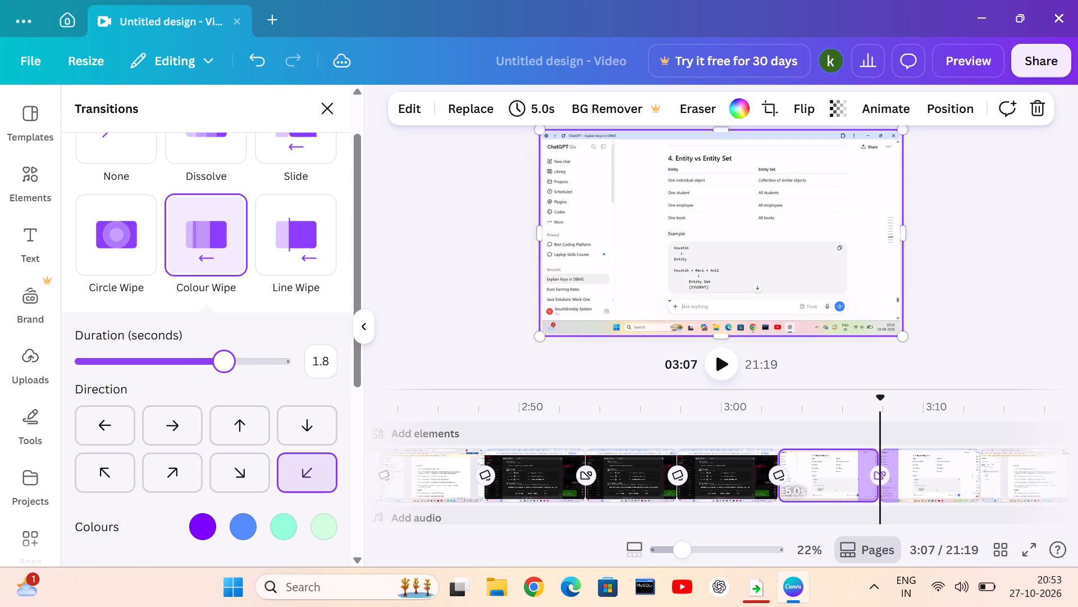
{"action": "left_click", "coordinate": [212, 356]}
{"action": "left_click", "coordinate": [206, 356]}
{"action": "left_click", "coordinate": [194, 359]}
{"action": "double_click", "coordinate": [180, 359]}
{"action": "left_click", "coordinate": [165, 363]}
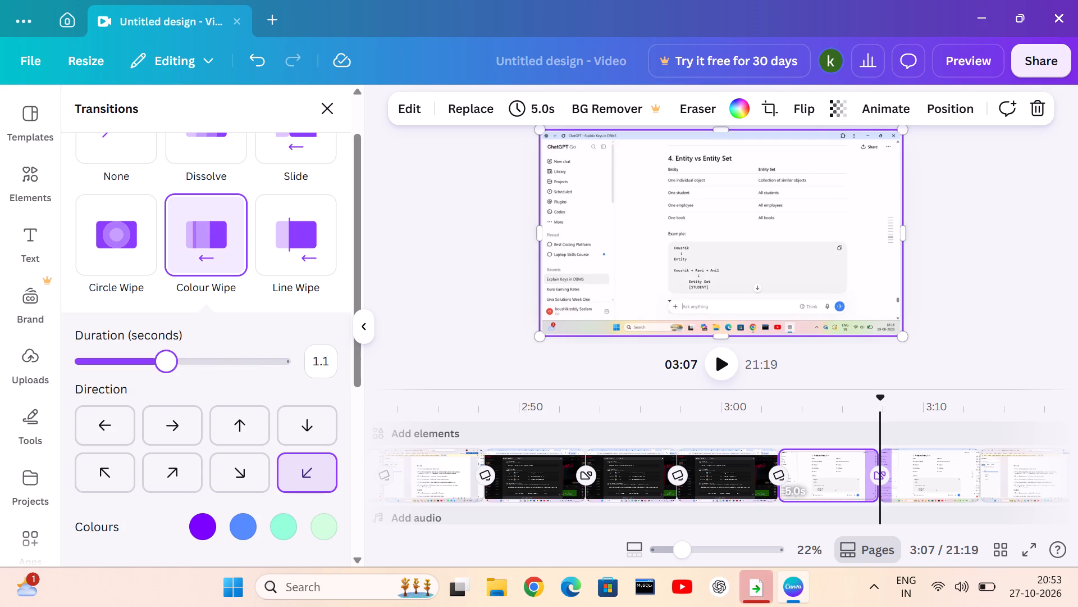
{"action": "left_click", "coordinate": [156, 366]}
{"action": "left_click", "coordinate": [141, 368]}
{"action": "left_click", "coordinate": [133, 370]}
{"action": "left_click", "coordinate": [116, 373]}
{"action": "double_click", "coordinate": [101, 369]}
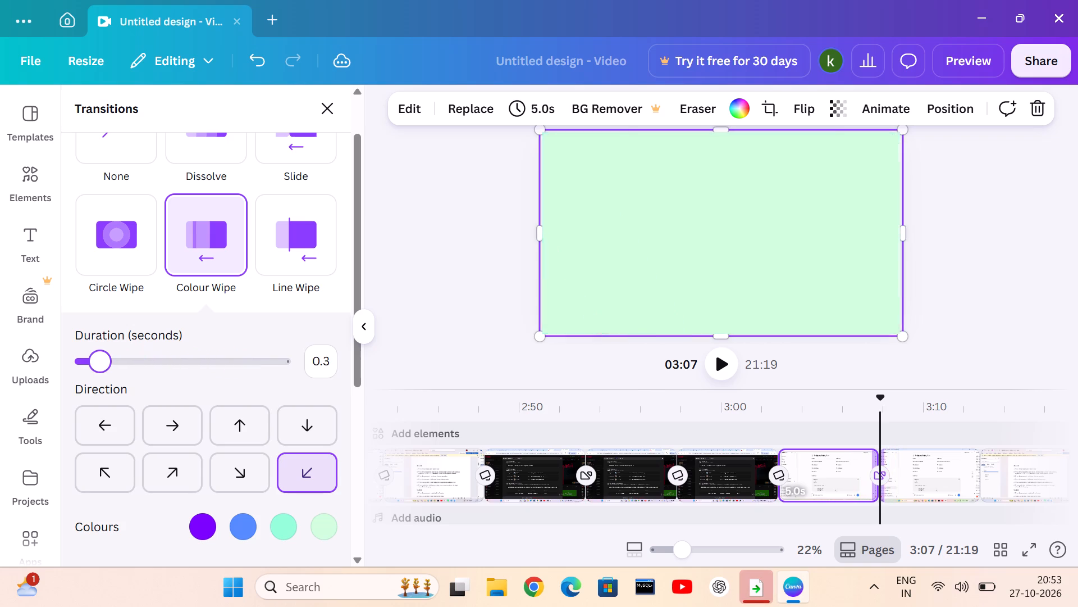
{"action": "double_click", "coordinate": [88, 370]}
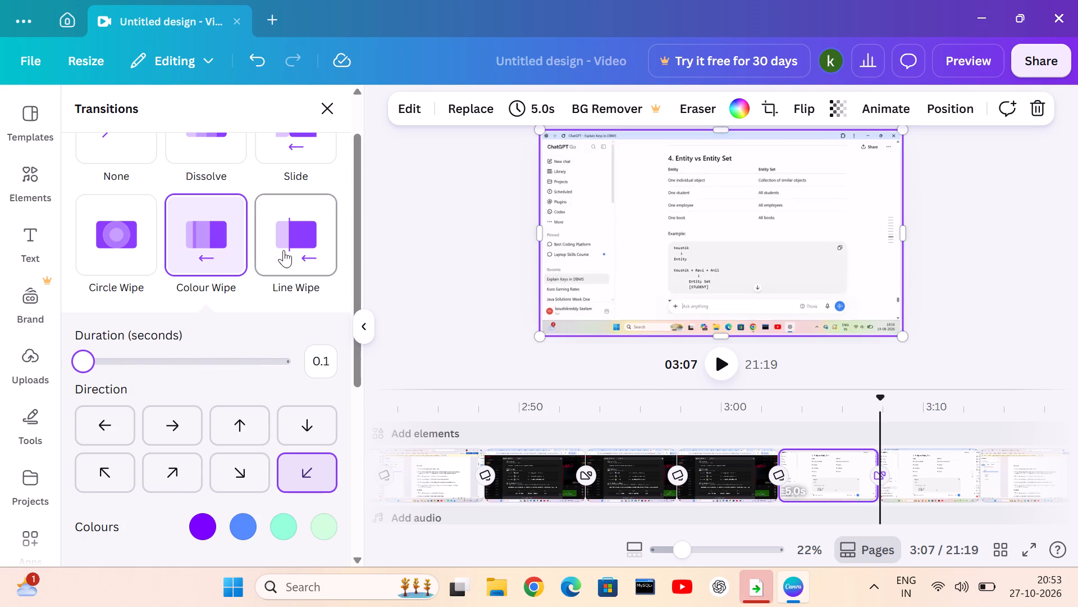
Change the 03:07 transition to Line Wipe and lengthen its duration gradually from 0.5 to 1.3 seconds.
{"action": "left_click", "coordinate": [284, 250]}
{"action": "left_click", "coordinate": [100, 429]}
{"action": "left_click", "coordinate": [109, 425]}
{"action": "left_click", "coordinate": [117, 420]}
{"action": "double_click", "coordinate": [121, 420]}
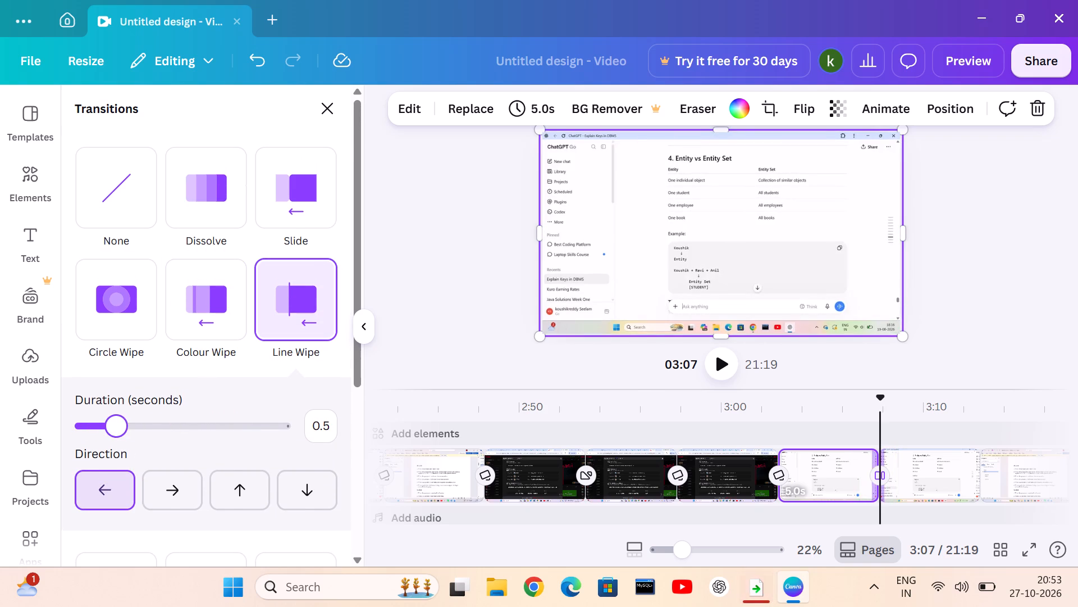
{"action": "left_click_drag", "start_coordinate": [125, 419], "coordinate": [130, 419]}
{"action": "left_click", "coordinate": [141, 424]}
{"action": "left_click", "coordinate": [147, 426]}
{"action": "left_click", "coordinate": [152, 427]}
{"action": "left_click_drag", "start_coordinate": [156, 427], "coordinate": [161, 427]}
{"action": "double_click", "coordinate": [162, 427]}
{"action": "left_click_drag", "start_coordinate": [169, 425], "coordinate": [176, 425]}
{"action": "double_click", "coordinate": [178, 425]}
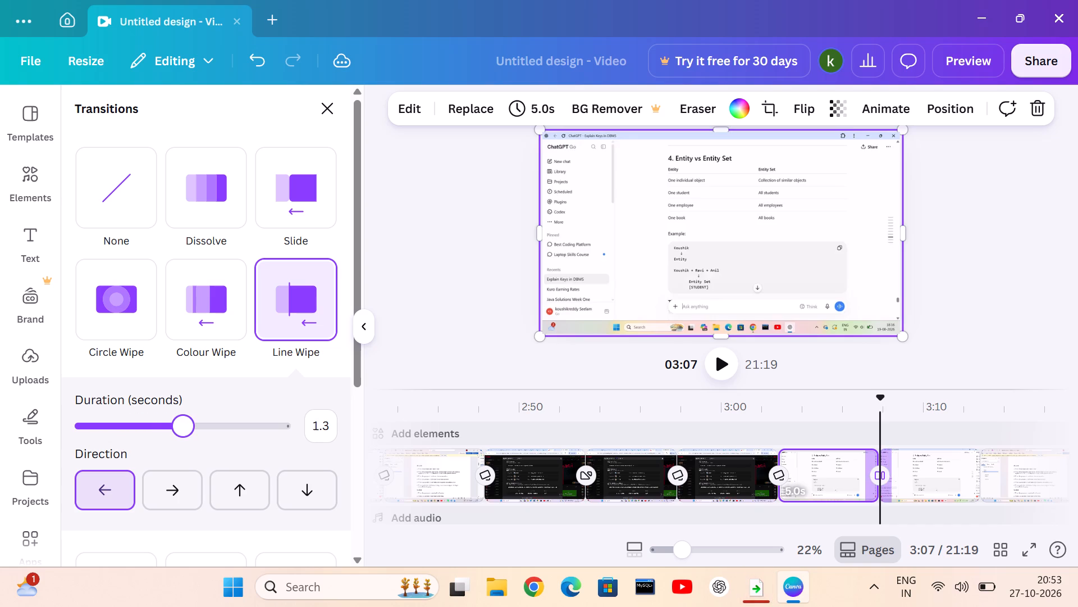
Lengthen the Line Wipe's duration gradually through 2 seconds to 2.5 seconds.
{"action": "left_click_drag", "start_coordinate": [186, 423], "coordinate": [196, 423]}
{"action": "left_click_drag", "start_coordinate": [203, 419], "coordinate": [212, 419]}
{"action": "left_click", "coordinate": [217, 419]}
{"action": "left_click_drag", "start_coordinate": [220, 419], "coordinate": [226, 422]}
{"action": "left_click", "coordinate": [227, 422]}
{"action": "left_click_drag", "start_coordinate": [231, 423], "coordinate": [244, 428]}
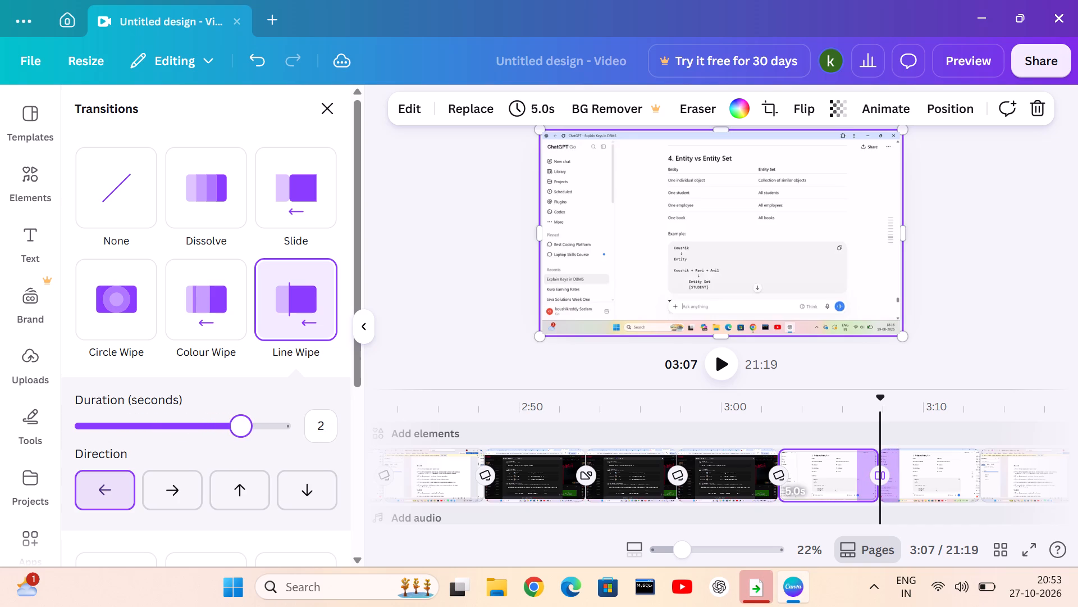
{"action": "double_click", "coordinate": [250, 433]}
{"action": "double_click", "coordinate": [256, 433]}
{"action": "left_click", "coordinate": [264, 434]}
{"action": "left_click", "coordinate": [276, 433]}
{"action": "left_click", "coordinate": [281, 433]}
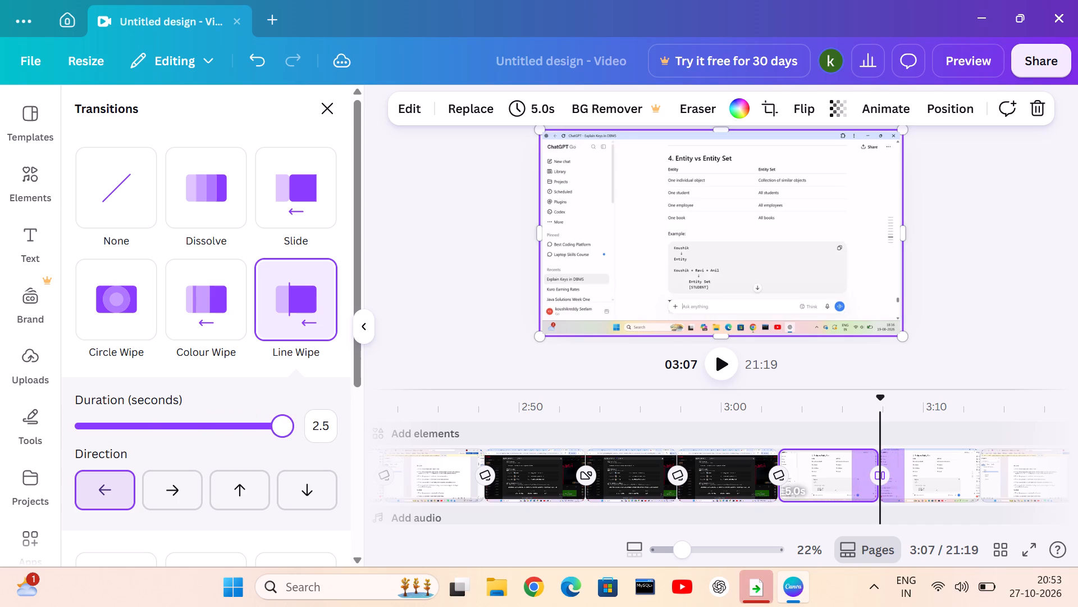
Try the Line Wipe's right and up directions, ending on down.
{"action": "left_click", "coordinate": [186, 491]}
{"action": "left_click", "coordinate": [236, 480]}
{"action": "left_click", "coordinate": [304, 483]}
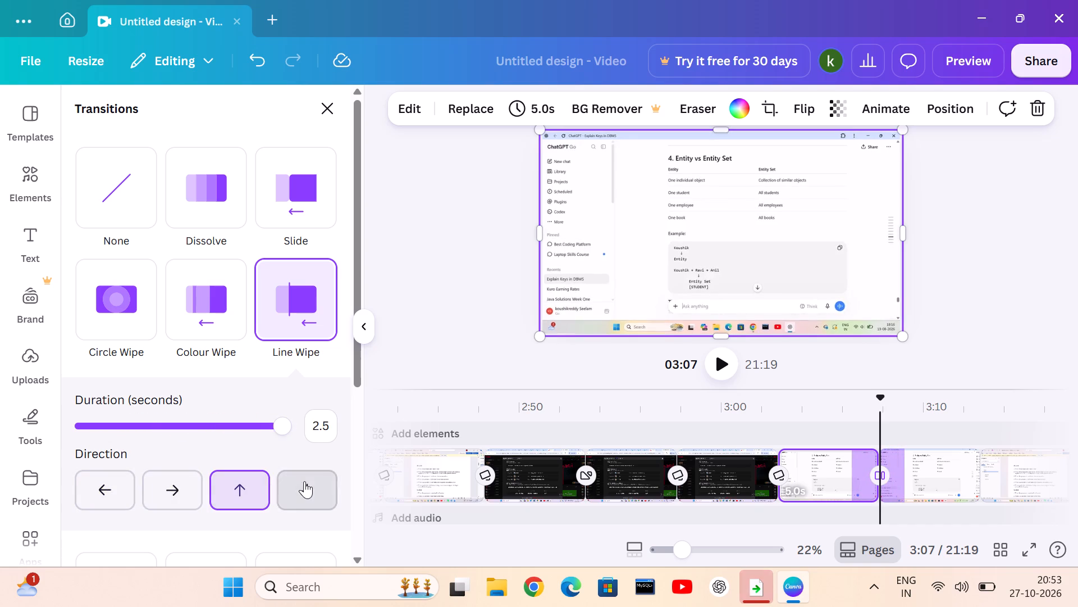
Change the 03:07 transition to an anticlockwise Chop and compare its four corner origins, ending on the bottom-left corner.
{"action": "scroll", "coordinate": [329, 375], "scroll_direction": "down", "scroll_amount": 3}
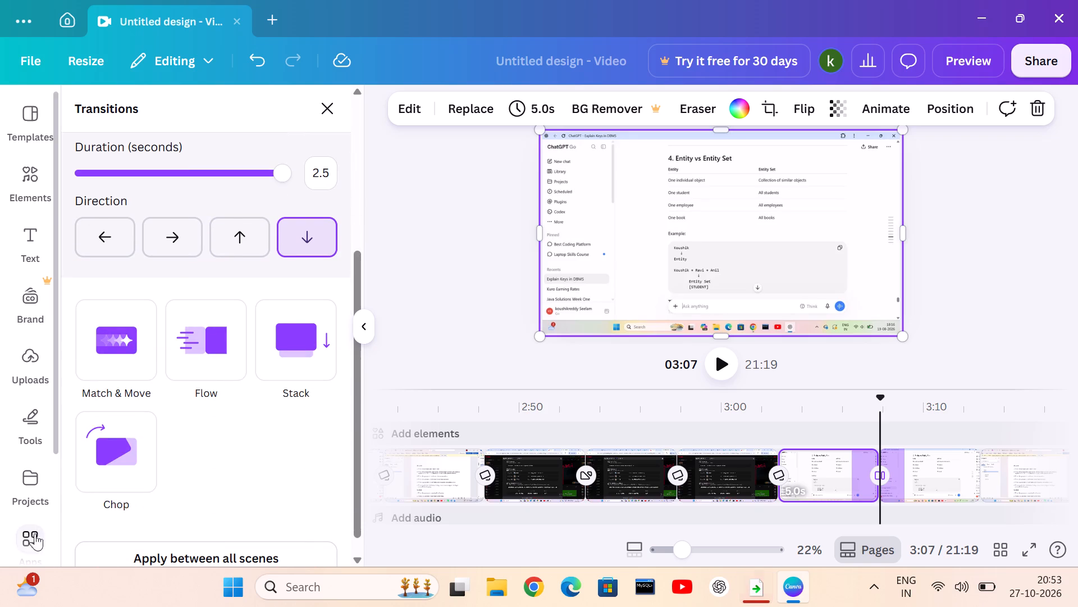
{"action": "left_click", "coordinate": [96, 463]}
{"action": "left_click", "coordinate": [234, 441]}
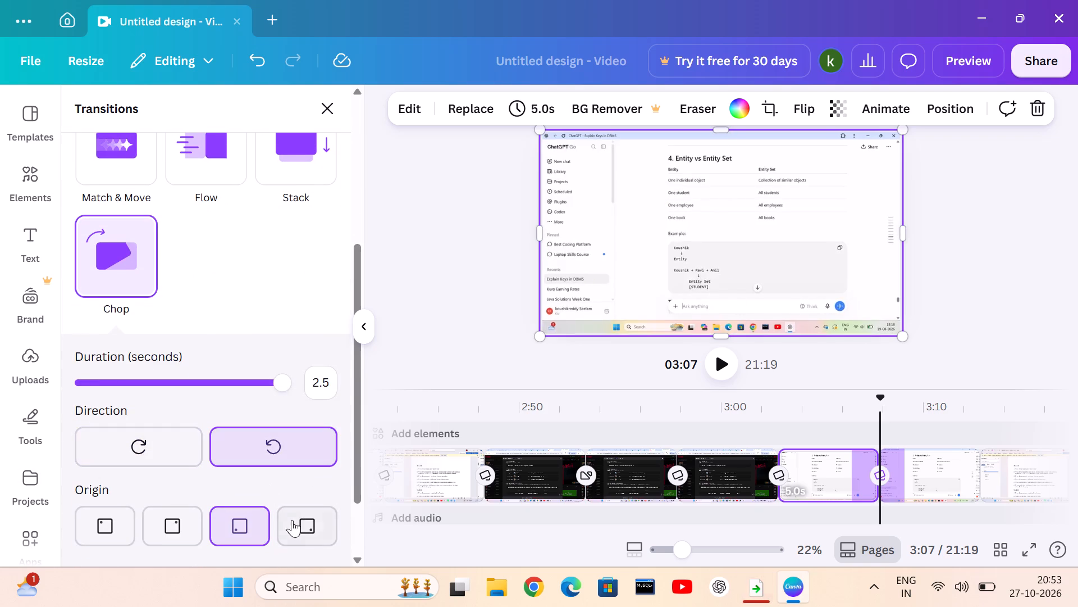
{"action": "left_click", "coordinate": [296, 527]}
{"action": "left_click", "coordinate": [253, 528]}
{"action": "left_click", "coordinate": [176, 527]}
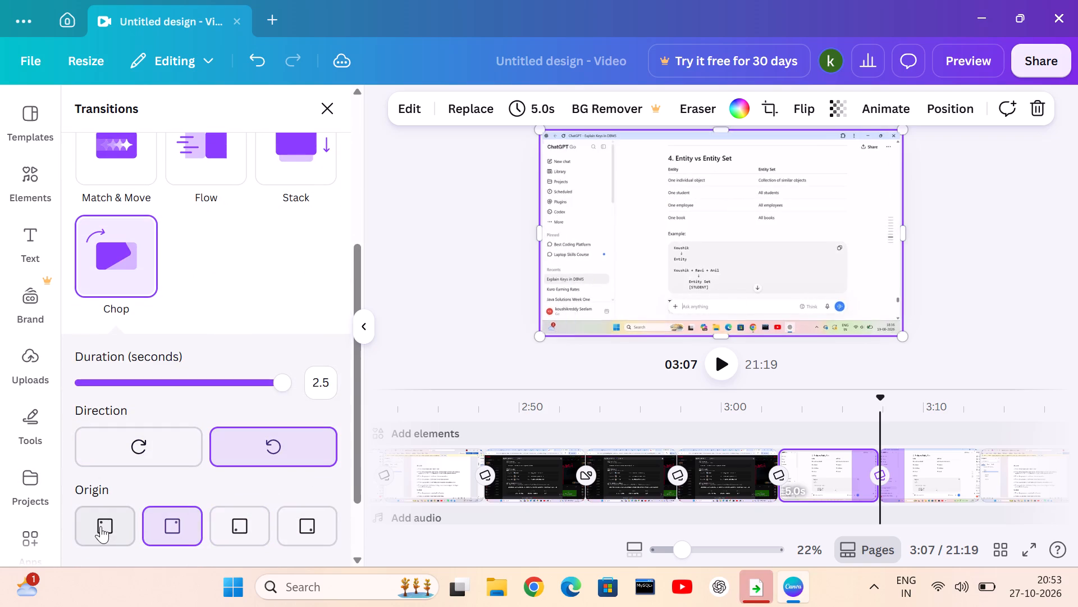
{"action": "left_click", "coordinate": [101, 526]}
{"action": "left_click", "coordinate": [166, 521]}
{"action": "left_click", "coordinate": [240, 511]}
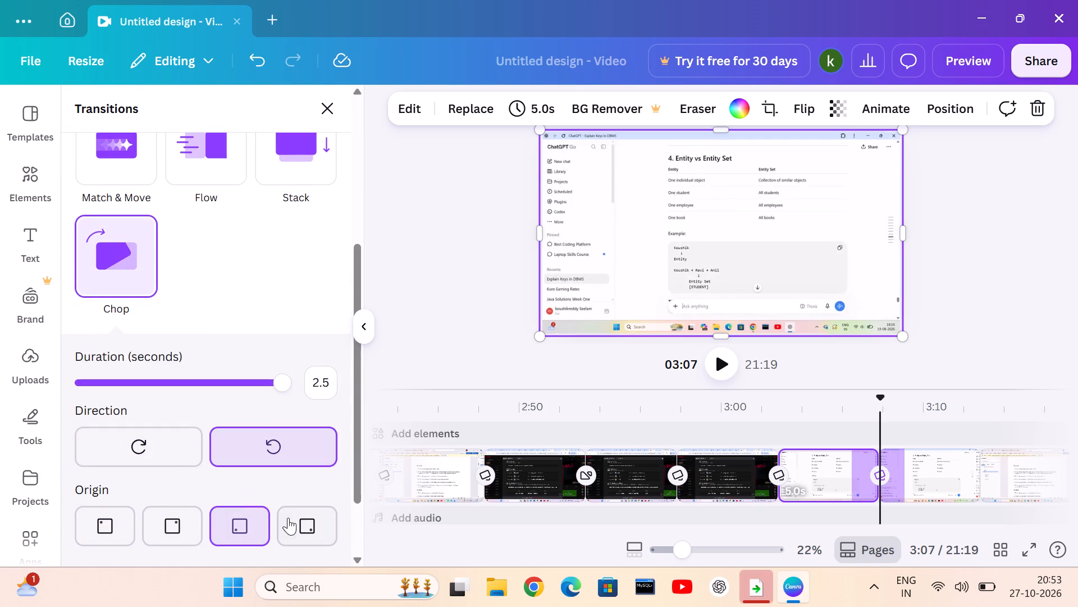
{"action": "left_click", "coordinate": [291, 518]}
{"action": "left_click", "coordinate": [250, 526]}
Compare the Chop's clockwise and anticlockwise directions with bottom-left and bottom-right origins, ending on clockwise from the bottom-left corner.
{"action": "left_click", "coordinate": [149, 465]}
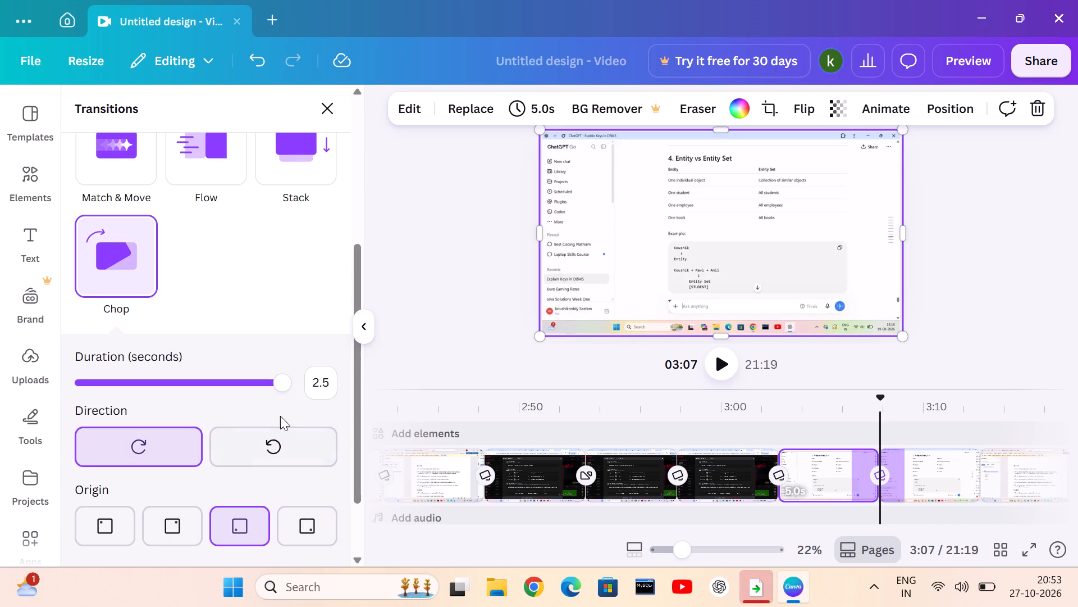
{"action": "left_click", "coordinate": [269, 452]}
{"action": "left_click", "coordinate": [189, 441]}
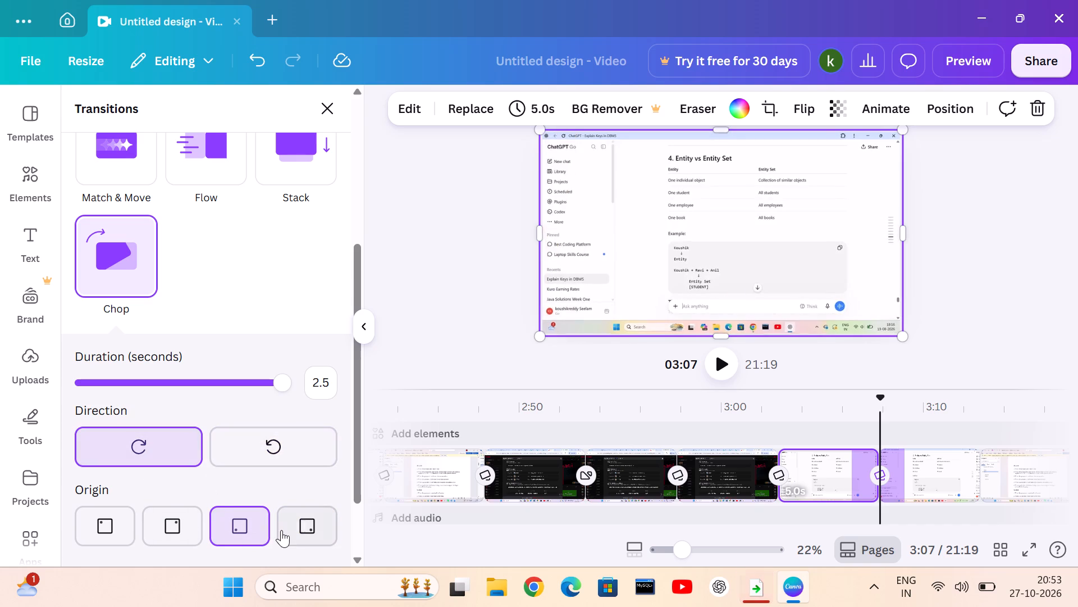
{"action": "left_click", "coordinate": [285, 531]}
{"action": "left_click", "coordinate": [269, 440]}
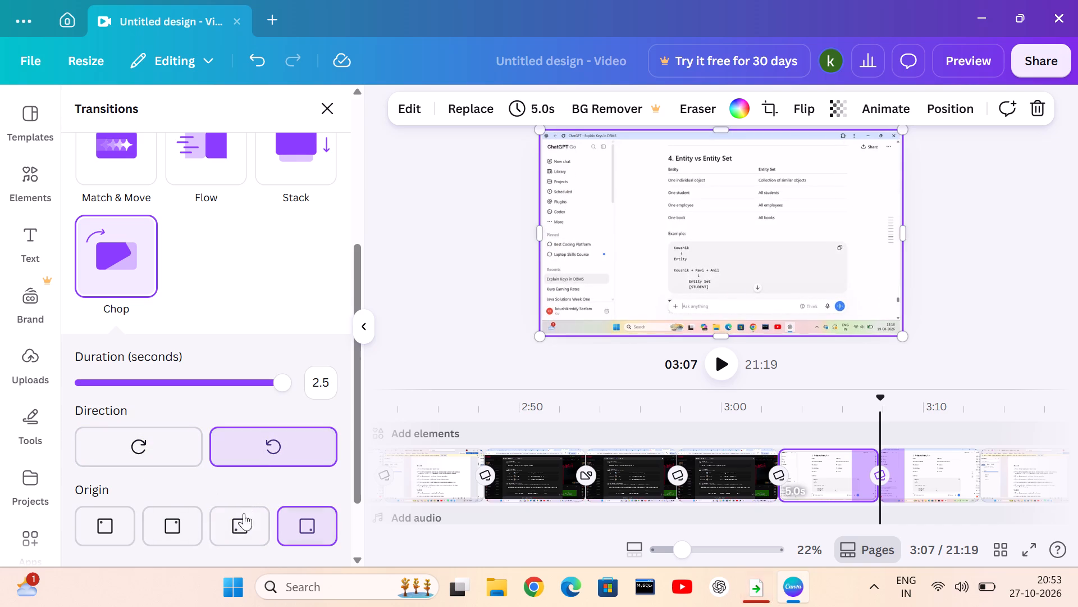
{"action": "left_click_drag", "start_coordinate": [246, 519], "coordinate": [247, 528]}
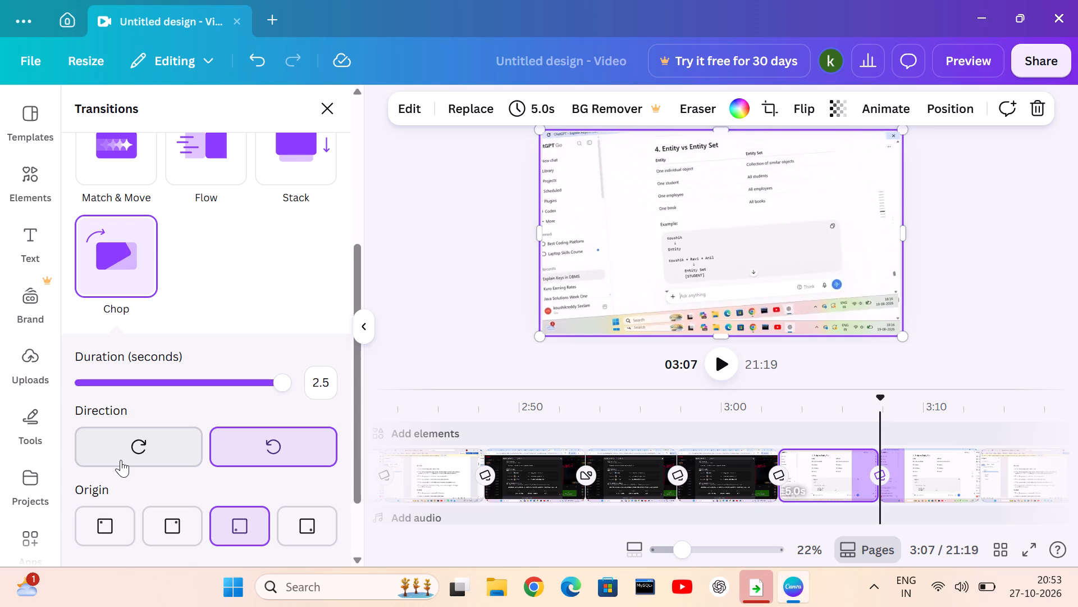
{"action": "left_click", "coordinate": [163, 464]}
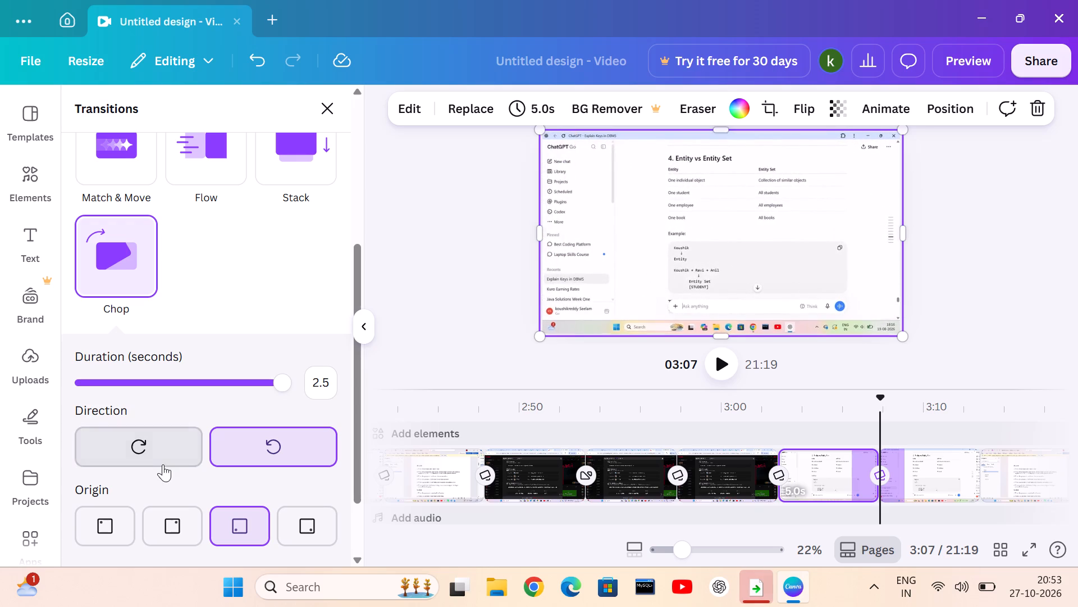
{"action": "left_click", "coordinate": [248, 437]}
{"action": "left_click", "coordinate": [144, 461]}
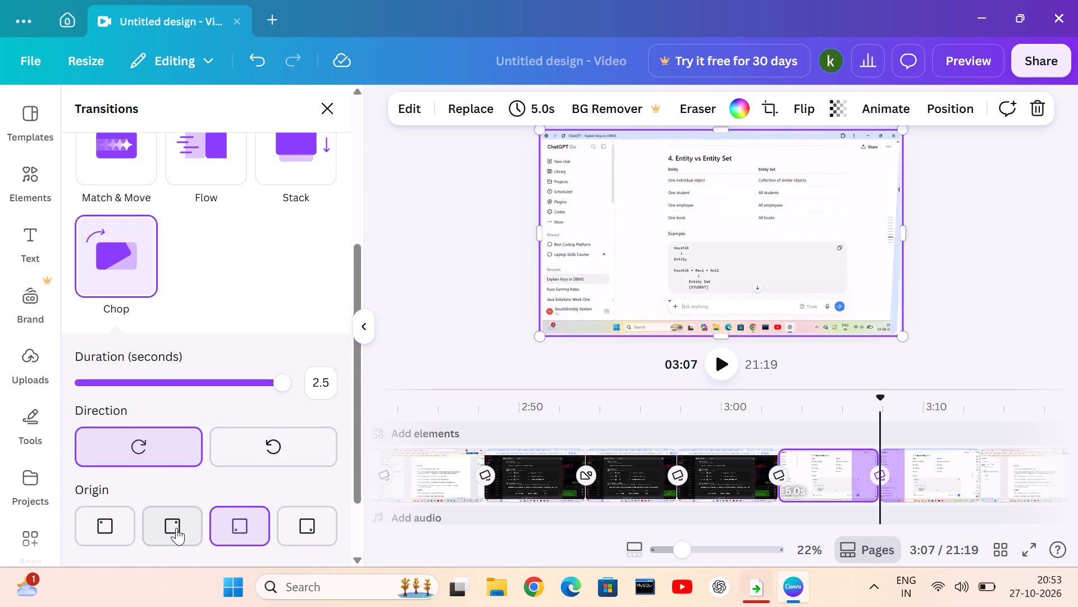
Compare the Chop's remaining corner origins and both rotations, ending on clockwise from the bottom-right corner.
{"action": "left_click", "coordinate": [176, 528]}
{"action": "left_click", "coordinate": [119, 525]}
{"action": "left_click", "coordinate": [171, 541]}
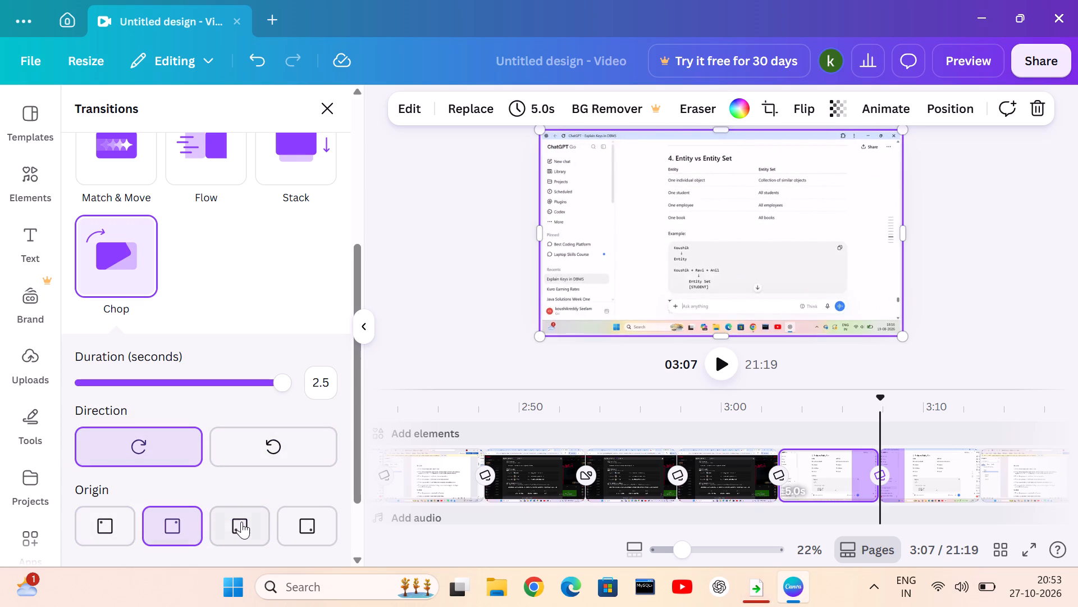
{"action": "left_click", "coordinate": [248, 522]}
{"action": "left_click", "coordinate": [294, 517]}
{"action": "left_click", "coordinate": [267, 454]}
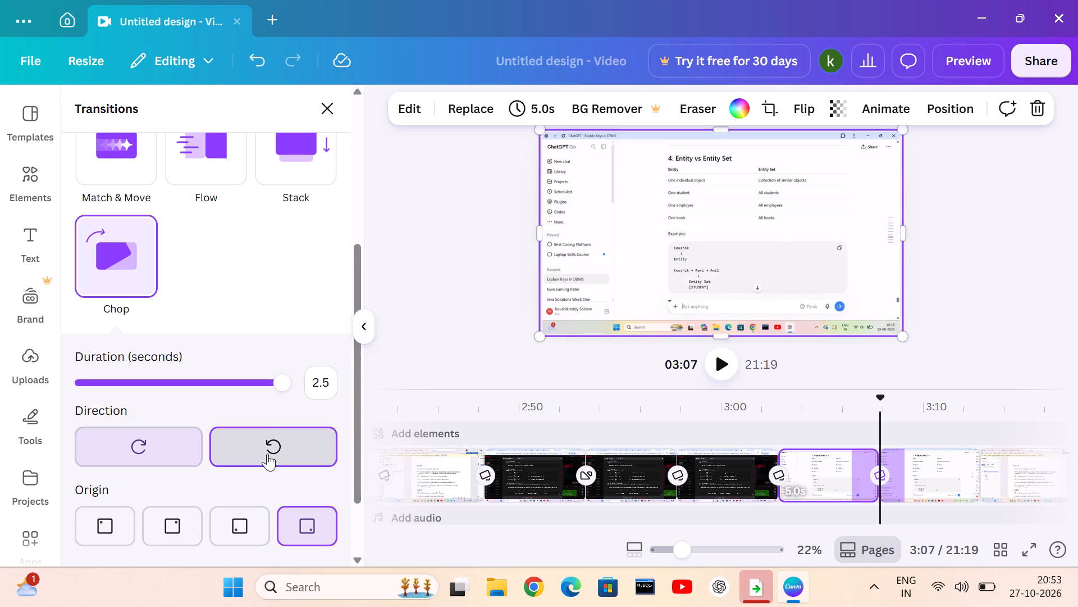
{"action": "left_click", "coordinate": [172, 439]}
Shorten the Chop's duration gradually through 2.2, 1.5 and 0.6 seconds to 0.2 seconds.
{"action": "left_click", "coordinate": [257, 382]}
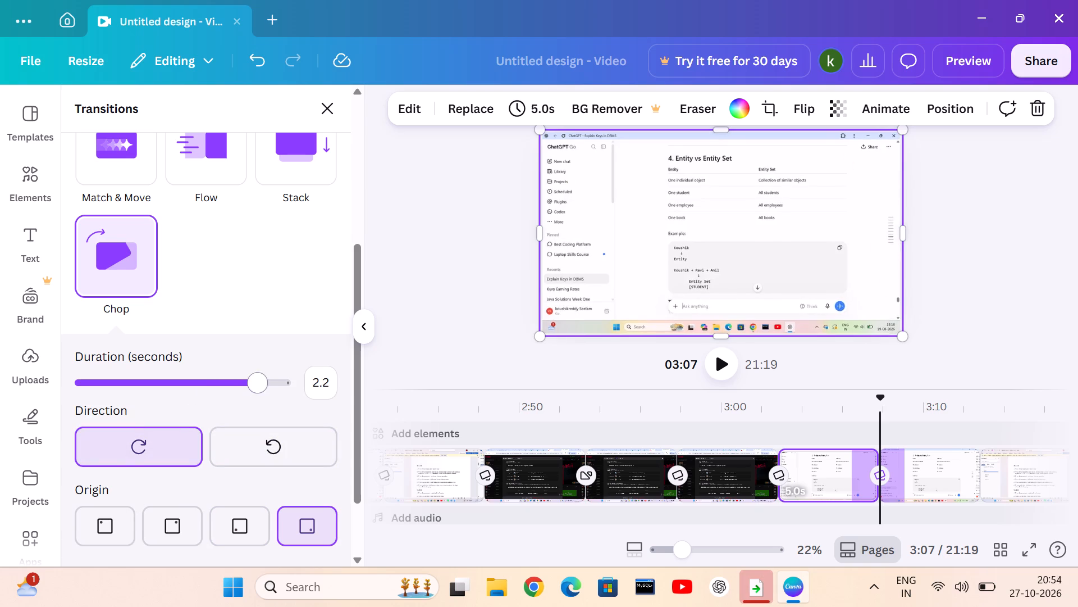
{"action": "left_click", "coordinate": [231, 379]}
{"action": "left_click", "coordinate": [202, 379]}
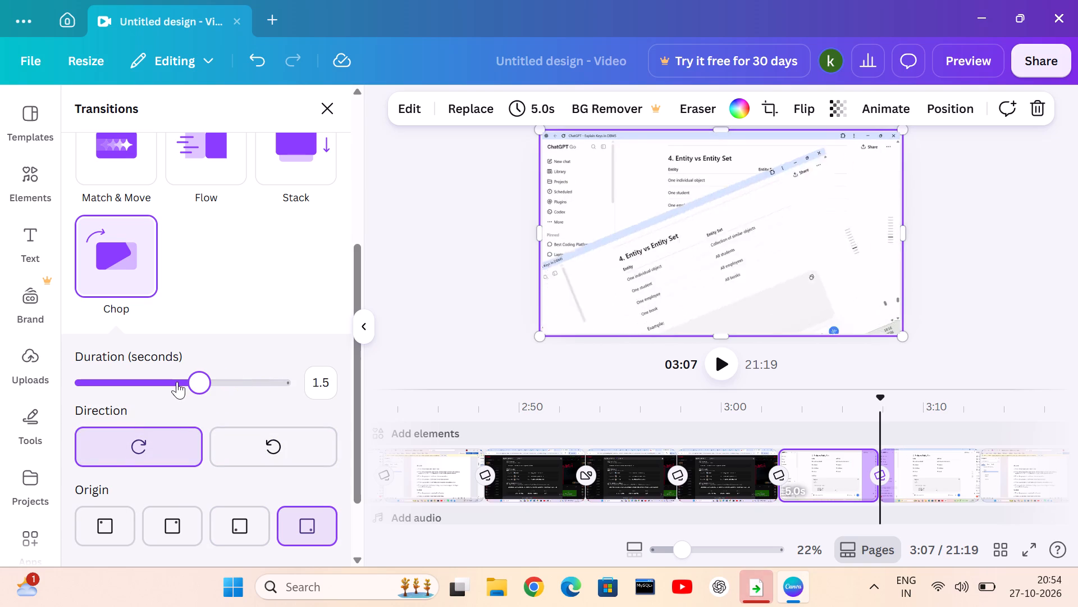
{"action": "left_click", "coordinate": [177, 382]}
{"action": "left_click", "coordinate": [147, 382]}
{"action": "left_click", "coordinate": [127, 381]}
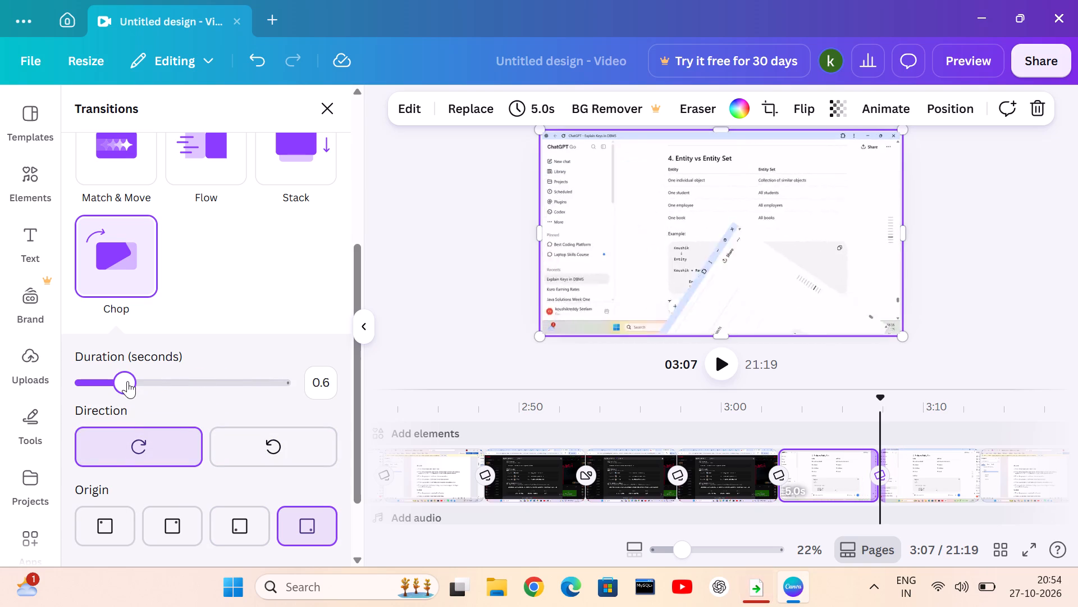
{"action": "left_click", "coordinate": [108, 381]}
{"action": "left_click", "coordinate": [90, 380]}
Lengthen the Chop's duration gradually through 1.5 and 1.9 seconds to 2.5 seconds.
{"action": "left_click", "coordinate": [105, 378]}
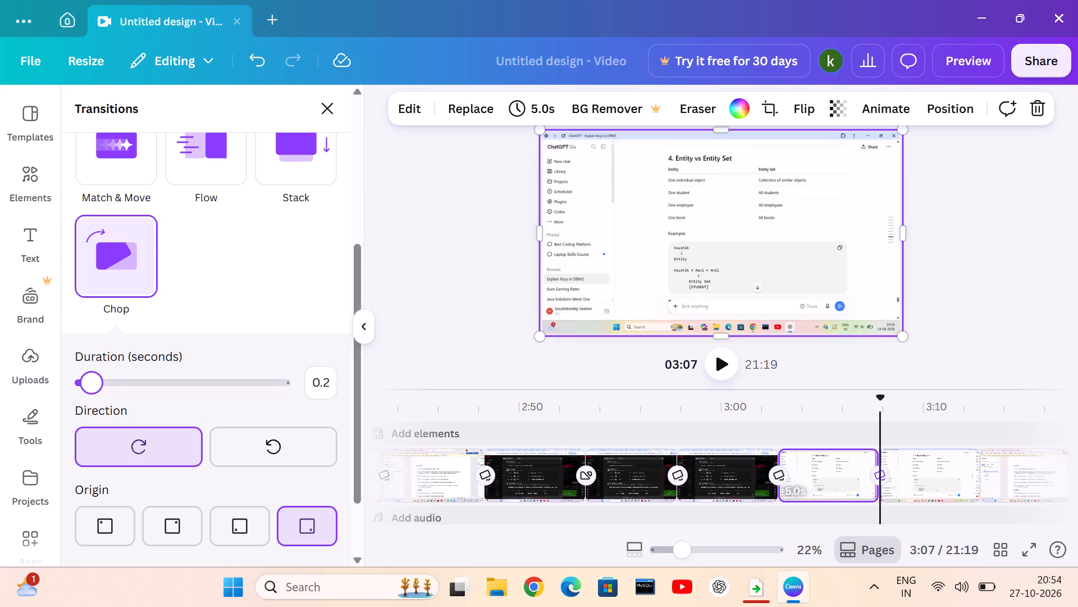
{"action": "left_click", "coordinate": [126, 383]}
{"action": "left_click", "coordinate": [141, 384]}
{"action": "left_click", "coordinate": [158, 383]}
{"action": "left_click", "coordinate": [166, 383]}
{"action": "left_click", "coordinate": [200, 376]}
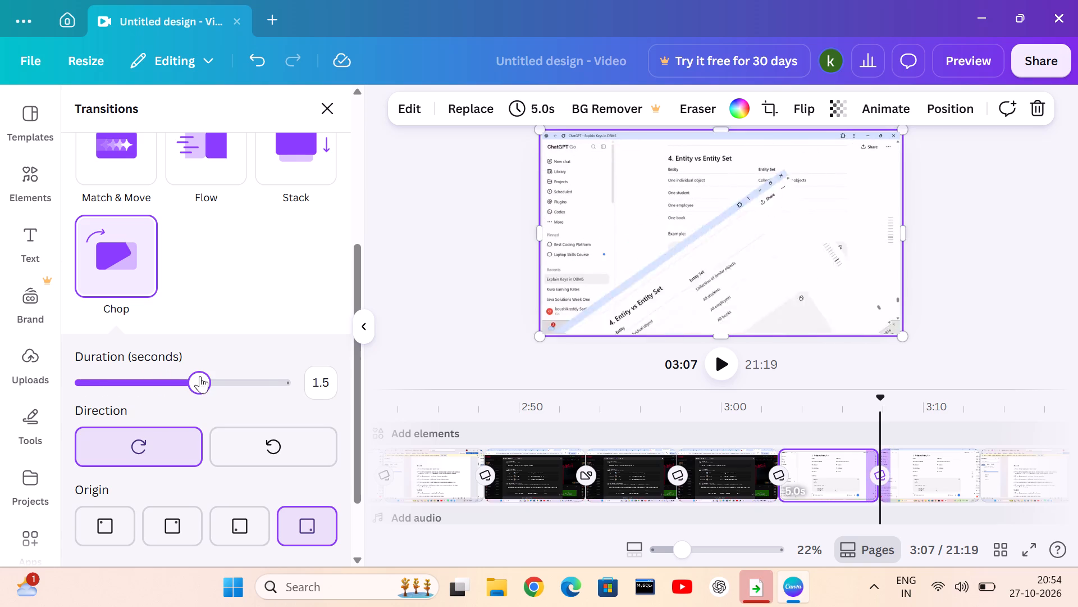
{"action": "left_click", "coordinate": [208, 374]}
{"action": "left_click", "coordinate": [214, 379]}
{"action": "left_click", "coordinate": [230, 379]}
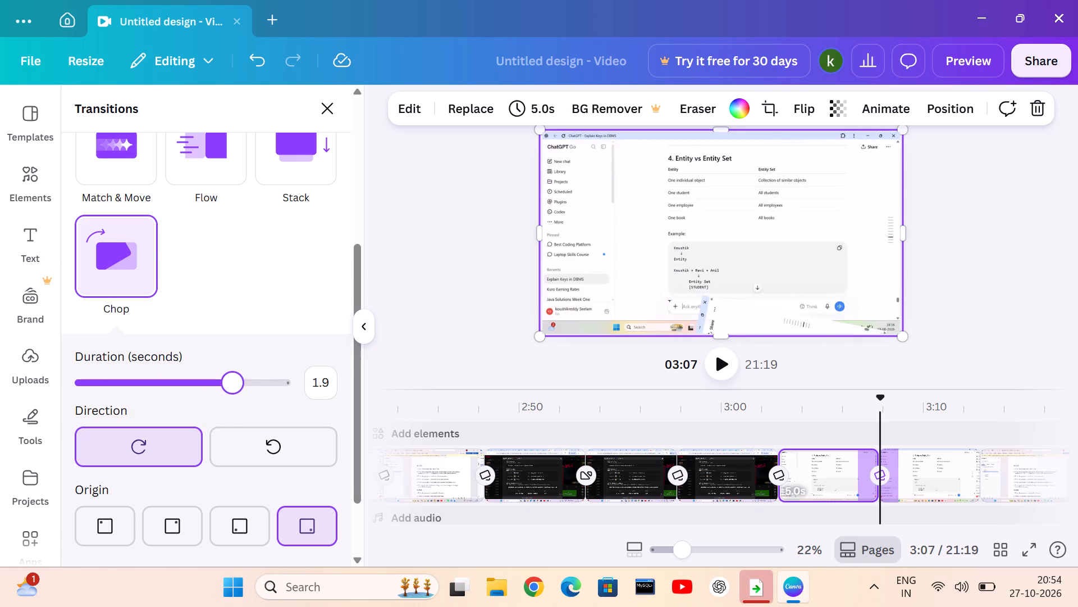
{"action": "left_click", "coordinate": [241, 387]}
{"action": "left_click", "coordinate": [266, 377]}
{"action": "left_click", "coordinate": [280, 383]}
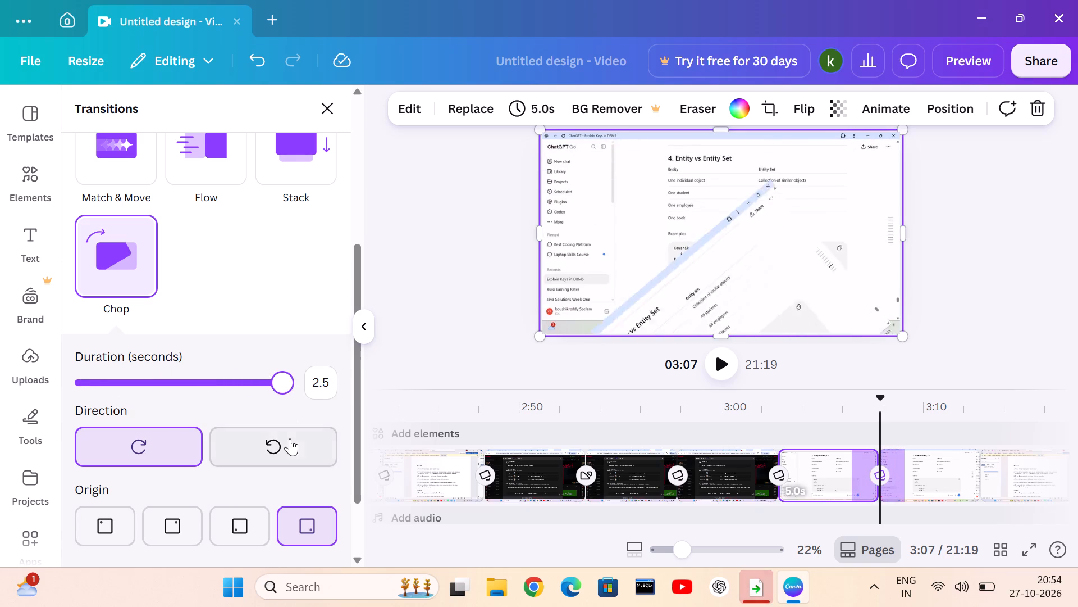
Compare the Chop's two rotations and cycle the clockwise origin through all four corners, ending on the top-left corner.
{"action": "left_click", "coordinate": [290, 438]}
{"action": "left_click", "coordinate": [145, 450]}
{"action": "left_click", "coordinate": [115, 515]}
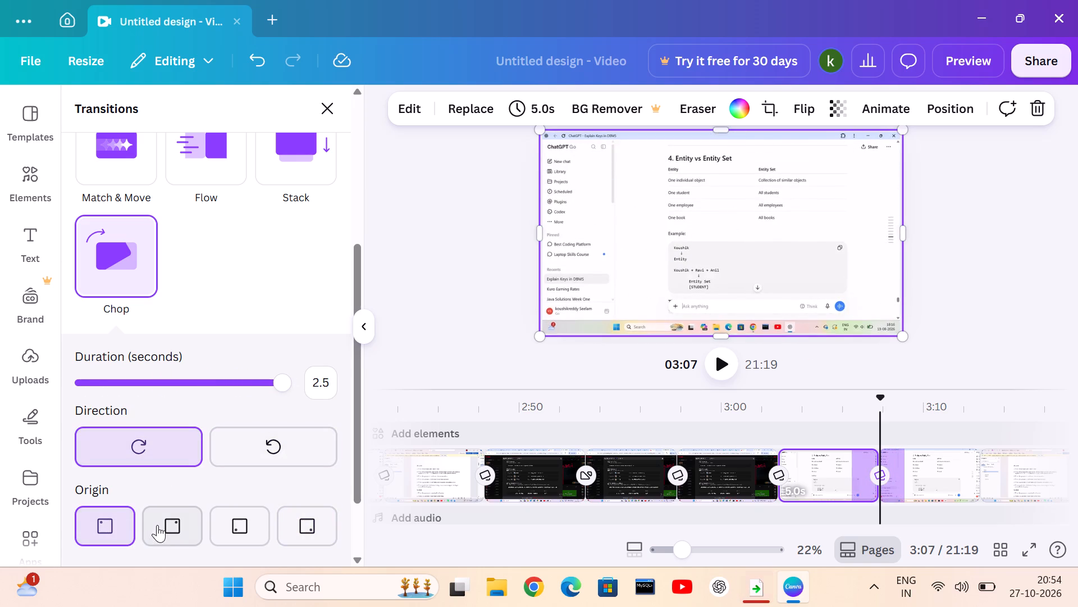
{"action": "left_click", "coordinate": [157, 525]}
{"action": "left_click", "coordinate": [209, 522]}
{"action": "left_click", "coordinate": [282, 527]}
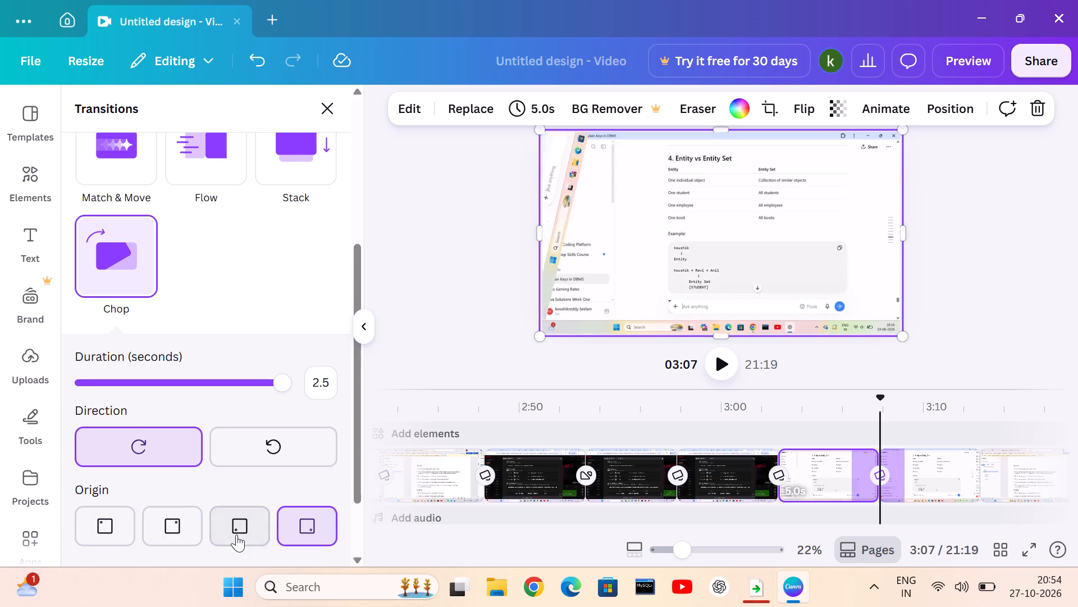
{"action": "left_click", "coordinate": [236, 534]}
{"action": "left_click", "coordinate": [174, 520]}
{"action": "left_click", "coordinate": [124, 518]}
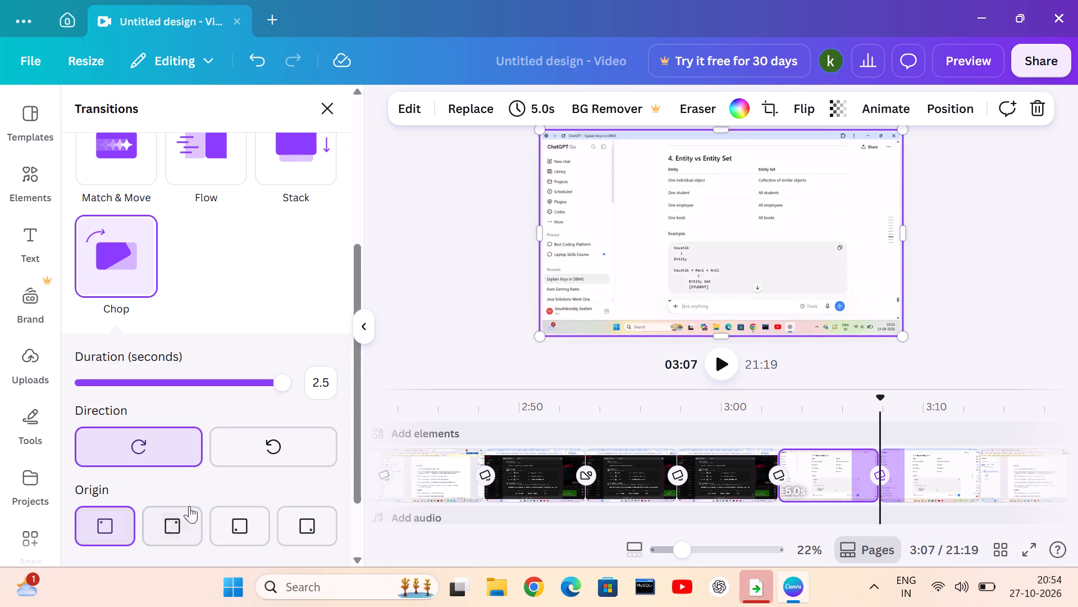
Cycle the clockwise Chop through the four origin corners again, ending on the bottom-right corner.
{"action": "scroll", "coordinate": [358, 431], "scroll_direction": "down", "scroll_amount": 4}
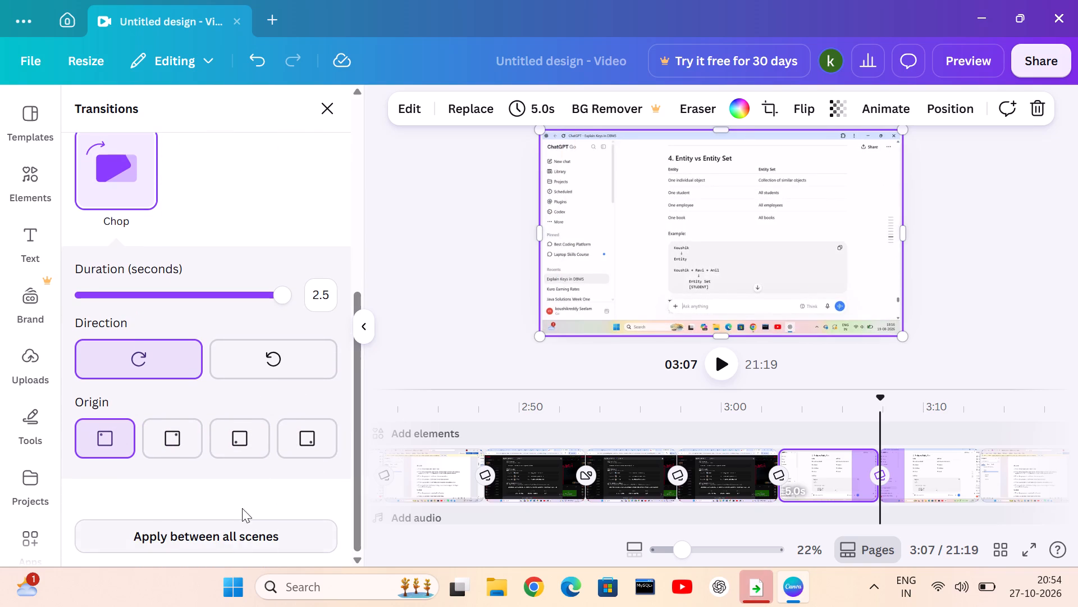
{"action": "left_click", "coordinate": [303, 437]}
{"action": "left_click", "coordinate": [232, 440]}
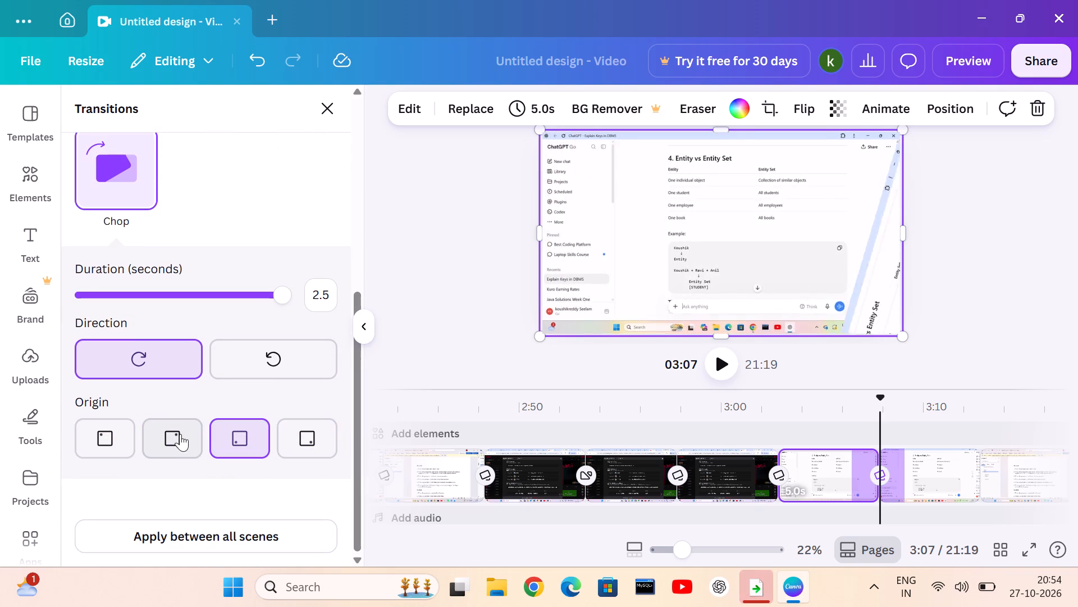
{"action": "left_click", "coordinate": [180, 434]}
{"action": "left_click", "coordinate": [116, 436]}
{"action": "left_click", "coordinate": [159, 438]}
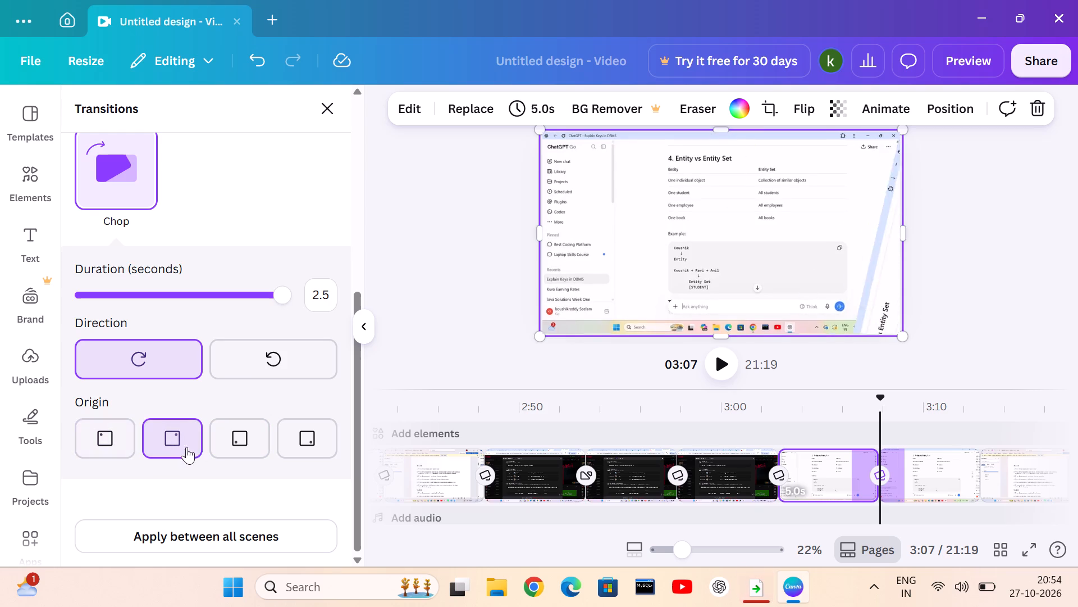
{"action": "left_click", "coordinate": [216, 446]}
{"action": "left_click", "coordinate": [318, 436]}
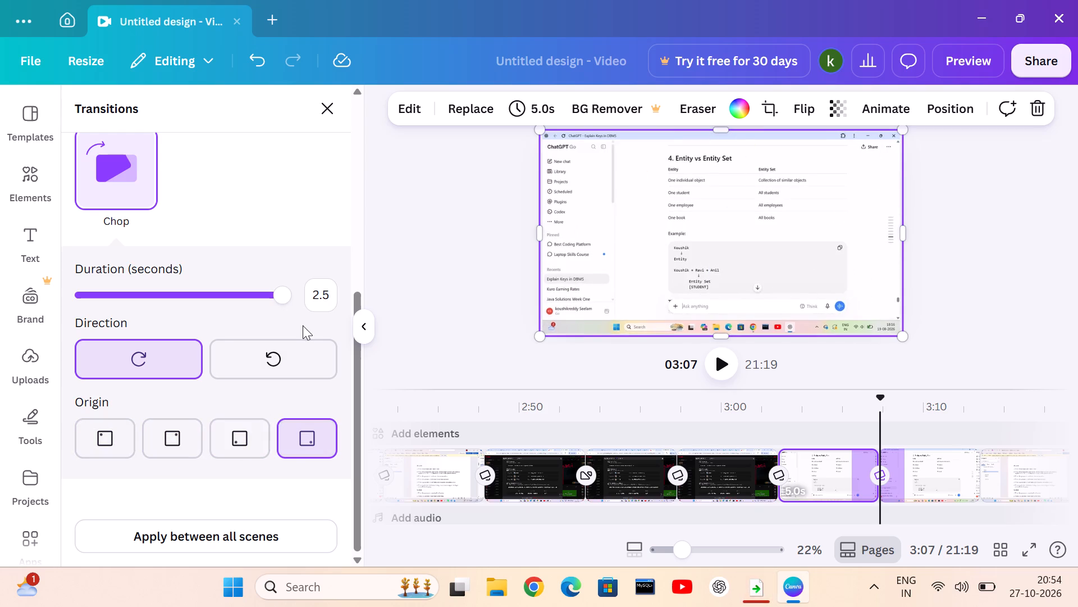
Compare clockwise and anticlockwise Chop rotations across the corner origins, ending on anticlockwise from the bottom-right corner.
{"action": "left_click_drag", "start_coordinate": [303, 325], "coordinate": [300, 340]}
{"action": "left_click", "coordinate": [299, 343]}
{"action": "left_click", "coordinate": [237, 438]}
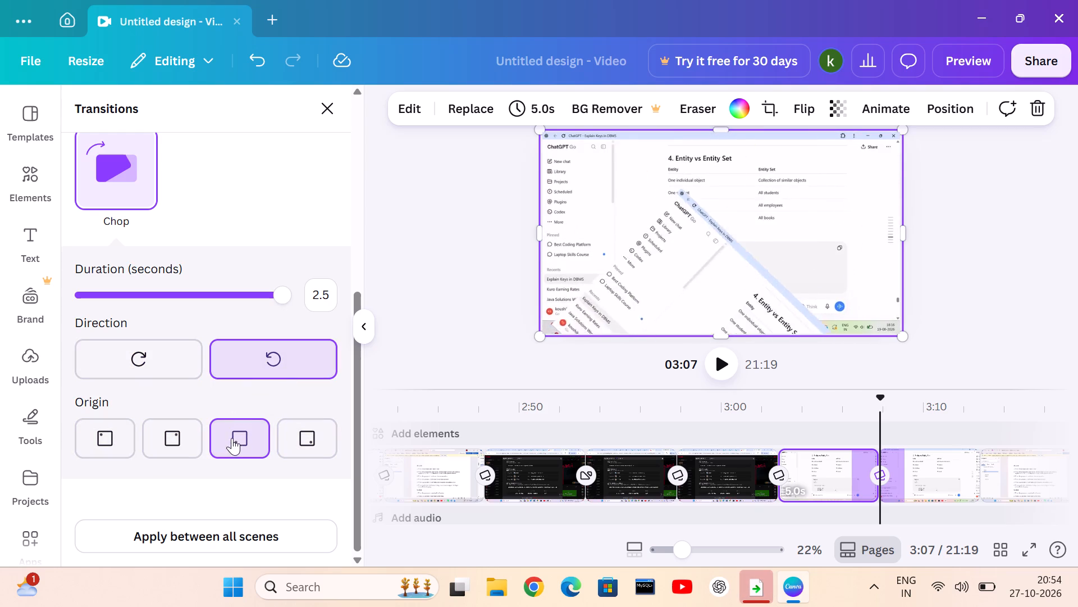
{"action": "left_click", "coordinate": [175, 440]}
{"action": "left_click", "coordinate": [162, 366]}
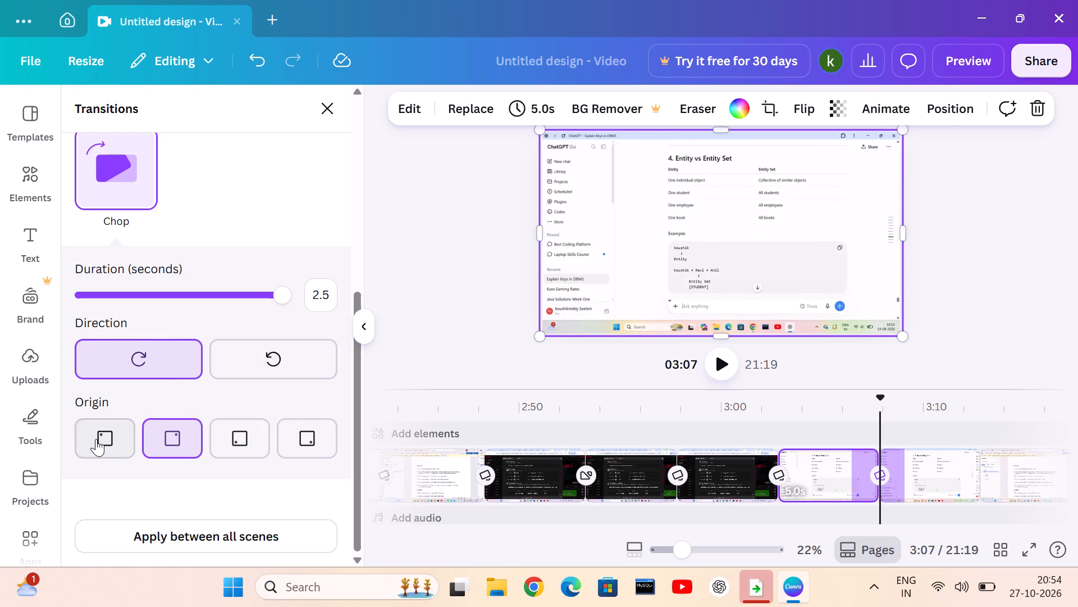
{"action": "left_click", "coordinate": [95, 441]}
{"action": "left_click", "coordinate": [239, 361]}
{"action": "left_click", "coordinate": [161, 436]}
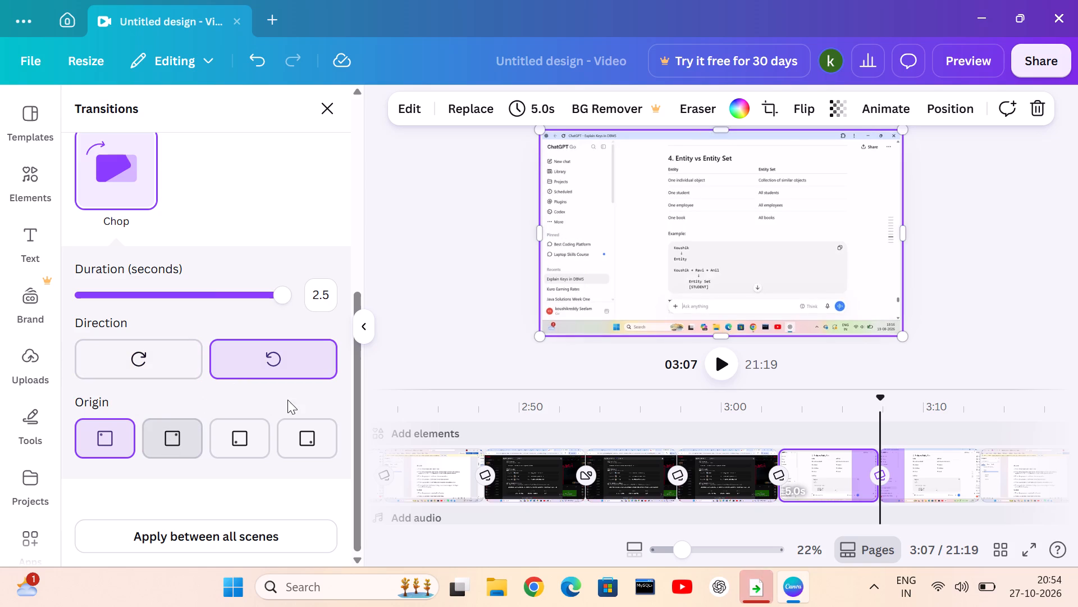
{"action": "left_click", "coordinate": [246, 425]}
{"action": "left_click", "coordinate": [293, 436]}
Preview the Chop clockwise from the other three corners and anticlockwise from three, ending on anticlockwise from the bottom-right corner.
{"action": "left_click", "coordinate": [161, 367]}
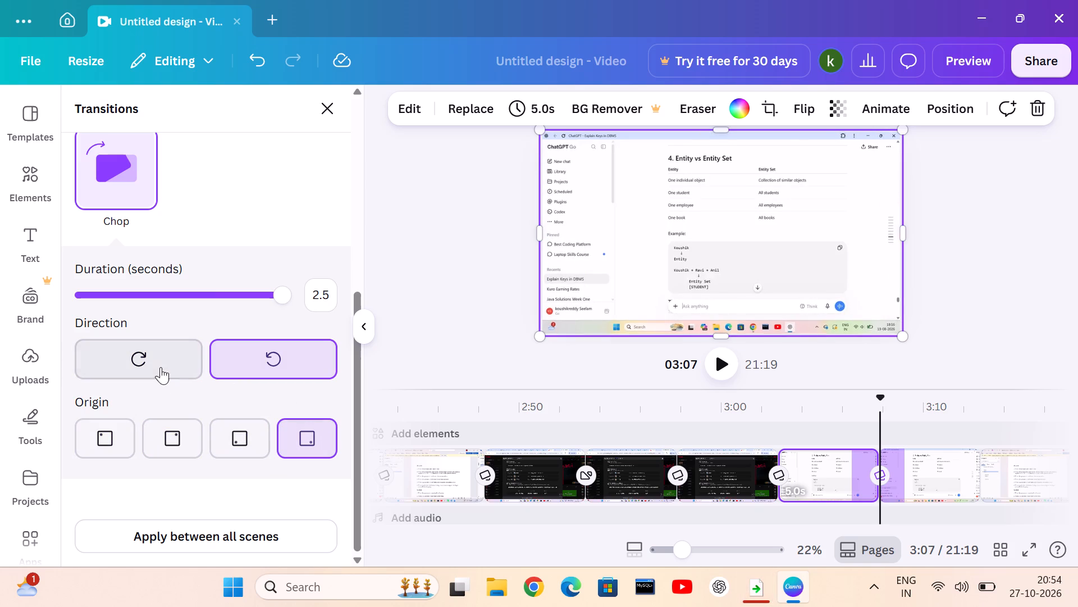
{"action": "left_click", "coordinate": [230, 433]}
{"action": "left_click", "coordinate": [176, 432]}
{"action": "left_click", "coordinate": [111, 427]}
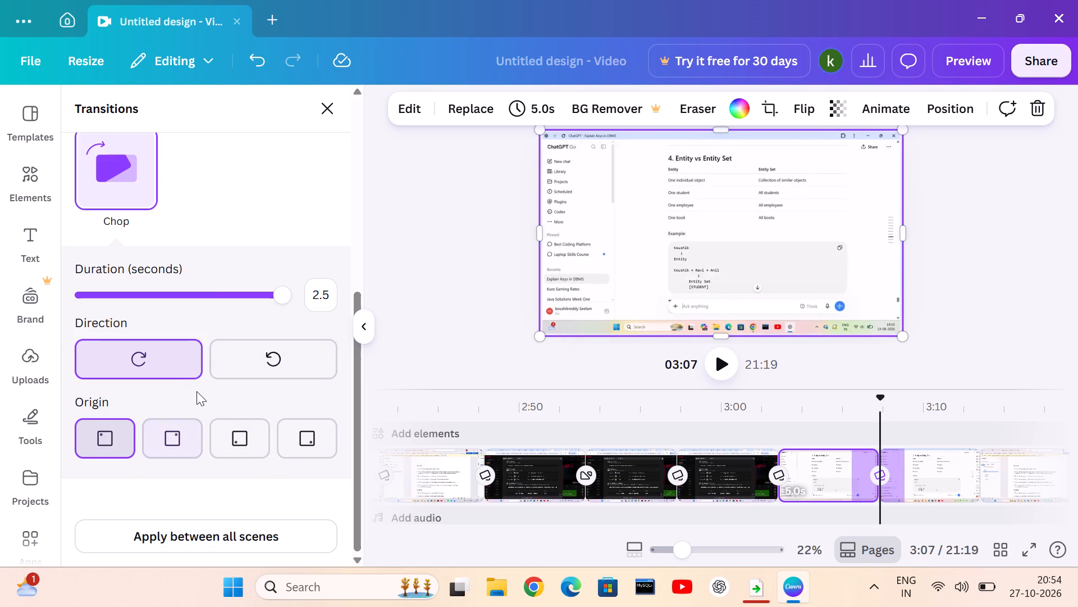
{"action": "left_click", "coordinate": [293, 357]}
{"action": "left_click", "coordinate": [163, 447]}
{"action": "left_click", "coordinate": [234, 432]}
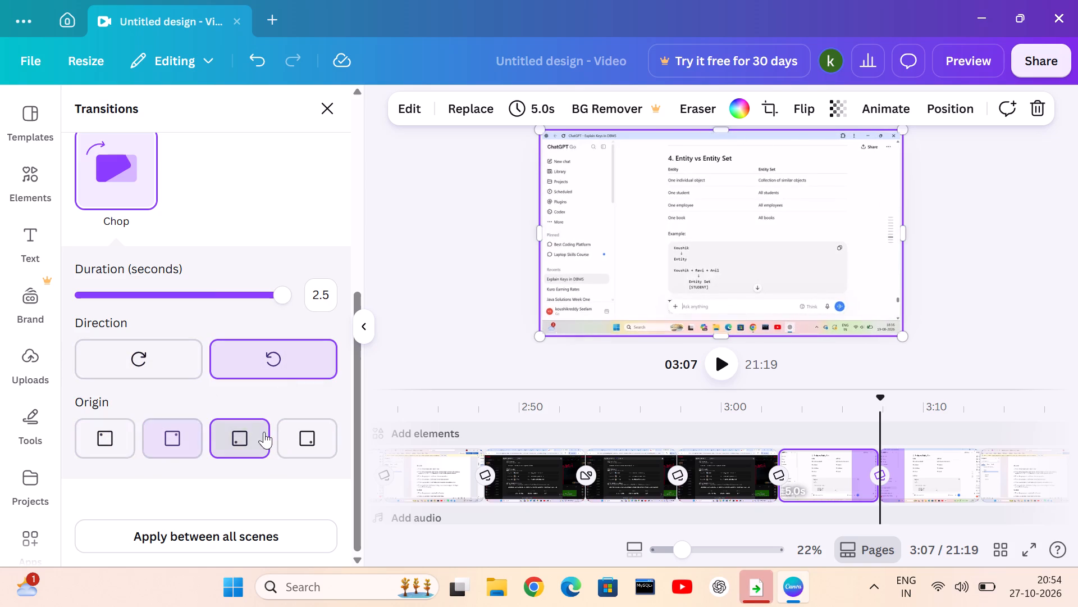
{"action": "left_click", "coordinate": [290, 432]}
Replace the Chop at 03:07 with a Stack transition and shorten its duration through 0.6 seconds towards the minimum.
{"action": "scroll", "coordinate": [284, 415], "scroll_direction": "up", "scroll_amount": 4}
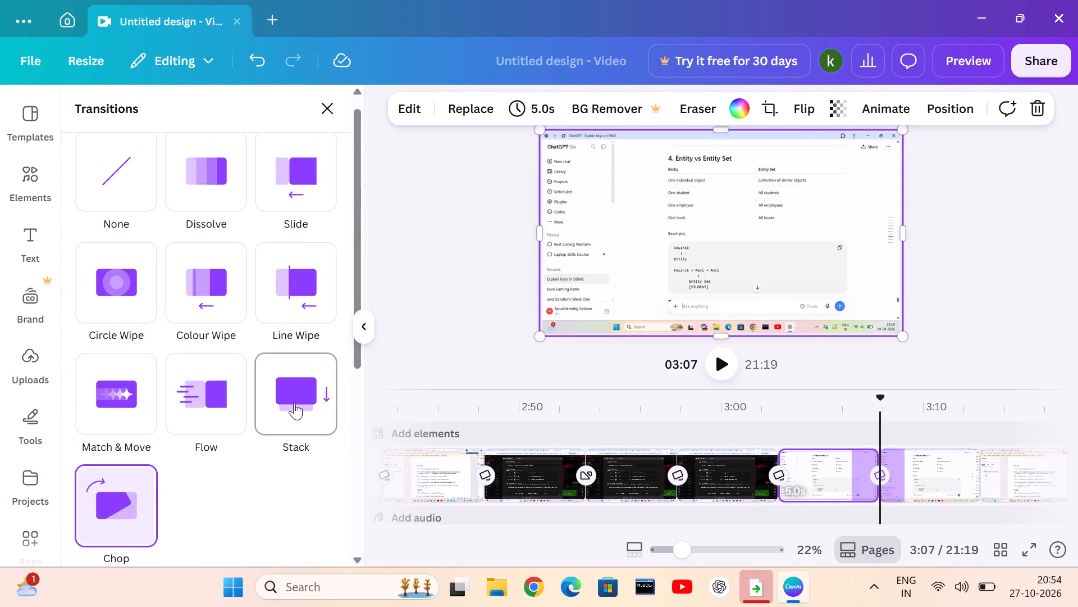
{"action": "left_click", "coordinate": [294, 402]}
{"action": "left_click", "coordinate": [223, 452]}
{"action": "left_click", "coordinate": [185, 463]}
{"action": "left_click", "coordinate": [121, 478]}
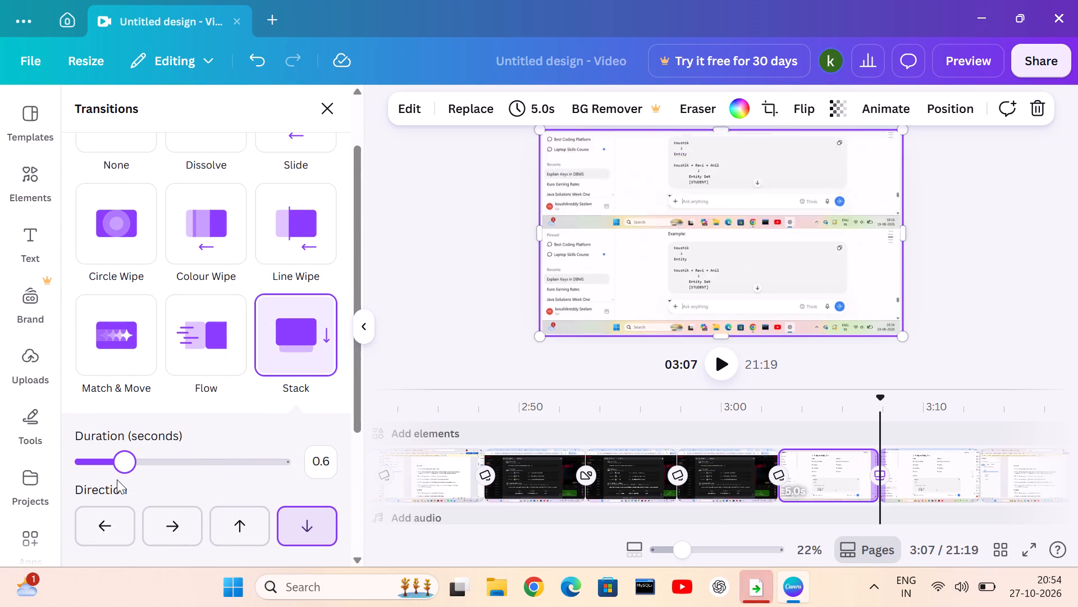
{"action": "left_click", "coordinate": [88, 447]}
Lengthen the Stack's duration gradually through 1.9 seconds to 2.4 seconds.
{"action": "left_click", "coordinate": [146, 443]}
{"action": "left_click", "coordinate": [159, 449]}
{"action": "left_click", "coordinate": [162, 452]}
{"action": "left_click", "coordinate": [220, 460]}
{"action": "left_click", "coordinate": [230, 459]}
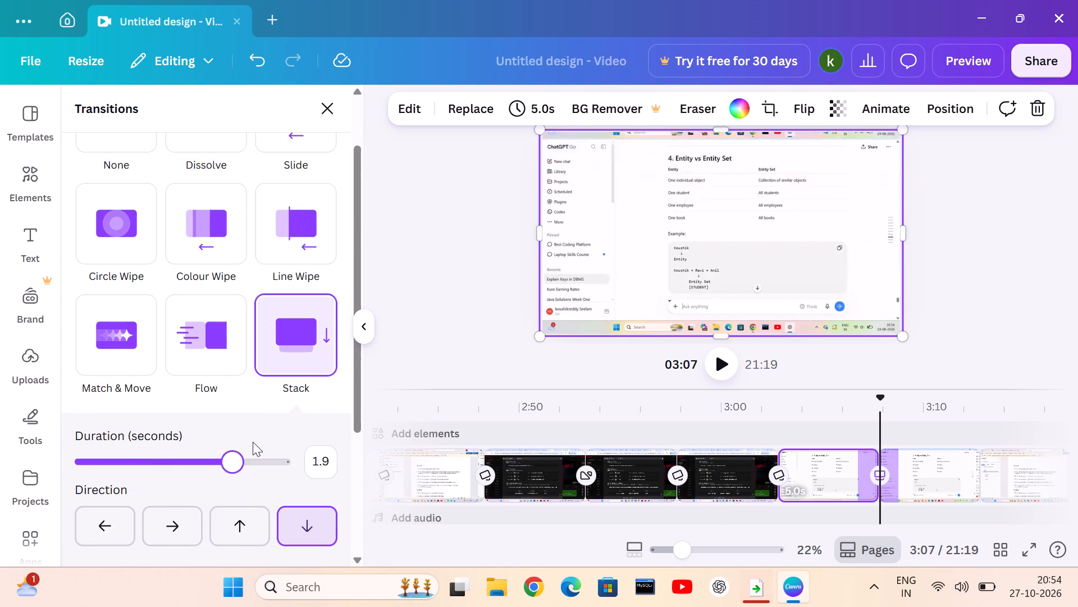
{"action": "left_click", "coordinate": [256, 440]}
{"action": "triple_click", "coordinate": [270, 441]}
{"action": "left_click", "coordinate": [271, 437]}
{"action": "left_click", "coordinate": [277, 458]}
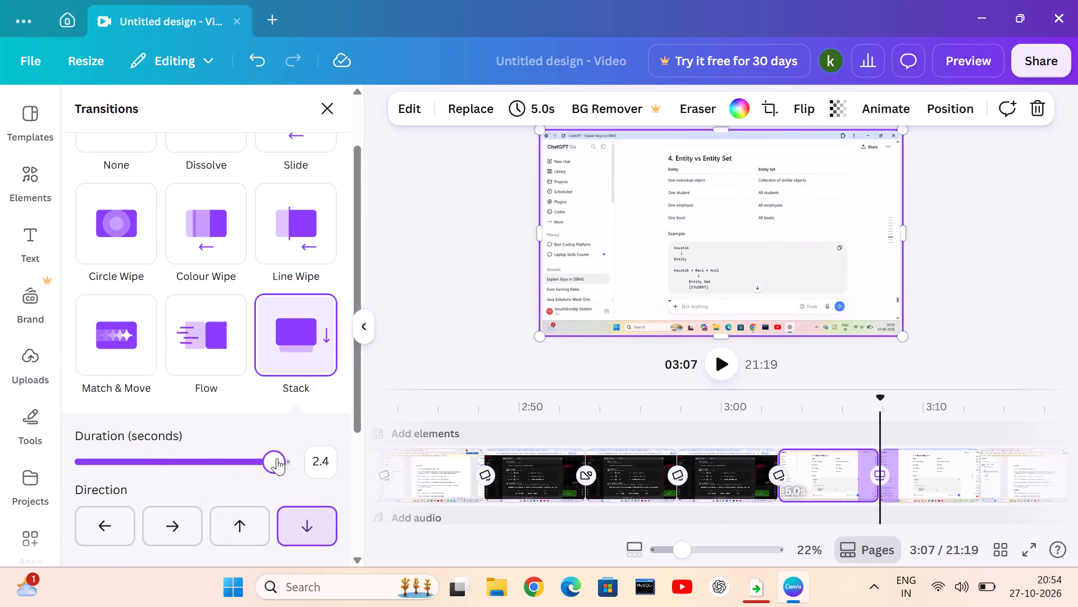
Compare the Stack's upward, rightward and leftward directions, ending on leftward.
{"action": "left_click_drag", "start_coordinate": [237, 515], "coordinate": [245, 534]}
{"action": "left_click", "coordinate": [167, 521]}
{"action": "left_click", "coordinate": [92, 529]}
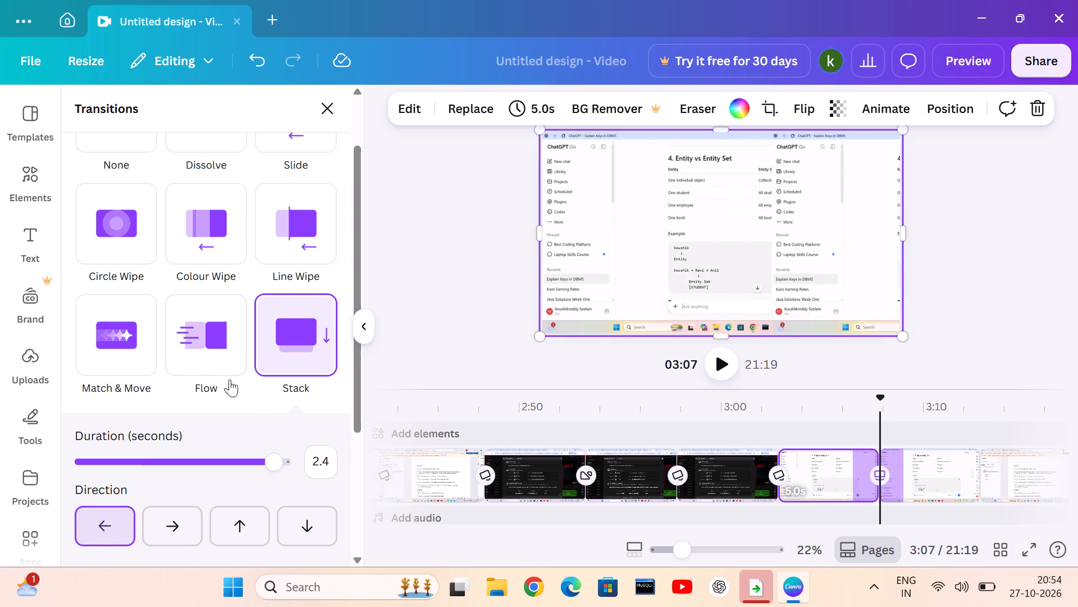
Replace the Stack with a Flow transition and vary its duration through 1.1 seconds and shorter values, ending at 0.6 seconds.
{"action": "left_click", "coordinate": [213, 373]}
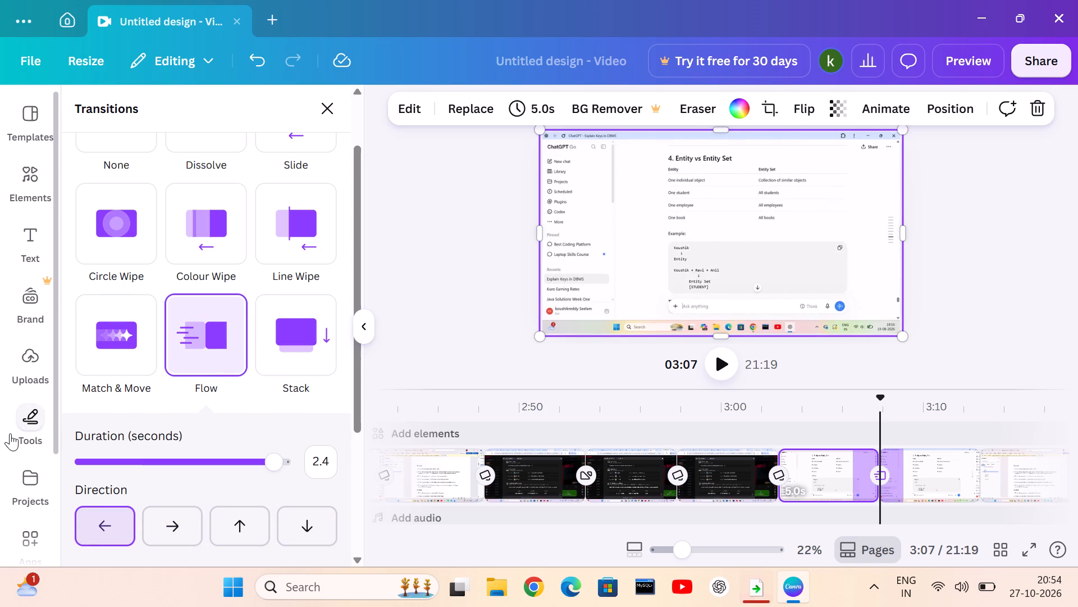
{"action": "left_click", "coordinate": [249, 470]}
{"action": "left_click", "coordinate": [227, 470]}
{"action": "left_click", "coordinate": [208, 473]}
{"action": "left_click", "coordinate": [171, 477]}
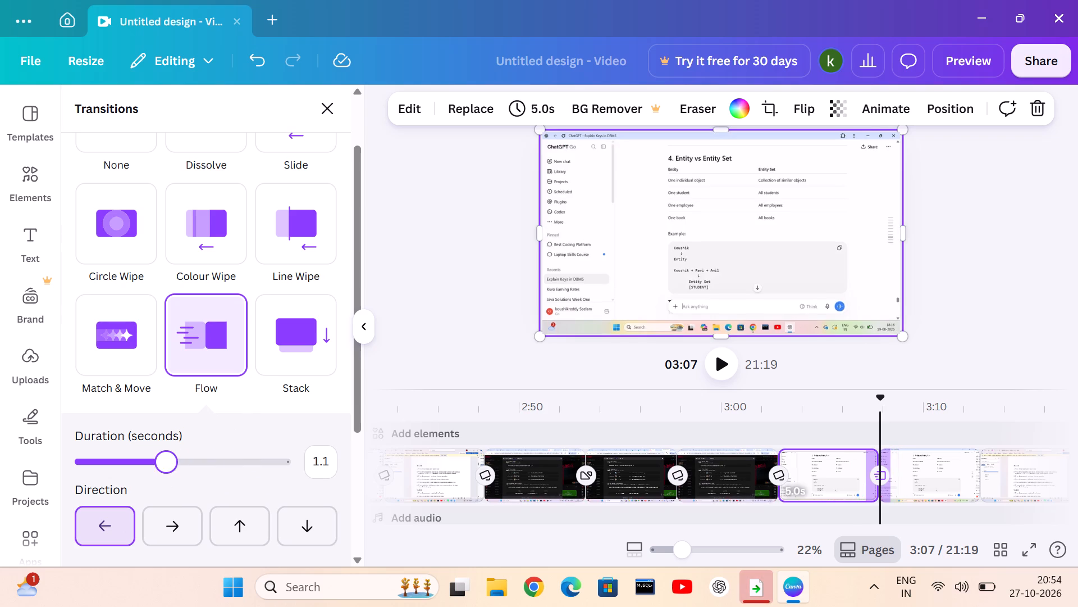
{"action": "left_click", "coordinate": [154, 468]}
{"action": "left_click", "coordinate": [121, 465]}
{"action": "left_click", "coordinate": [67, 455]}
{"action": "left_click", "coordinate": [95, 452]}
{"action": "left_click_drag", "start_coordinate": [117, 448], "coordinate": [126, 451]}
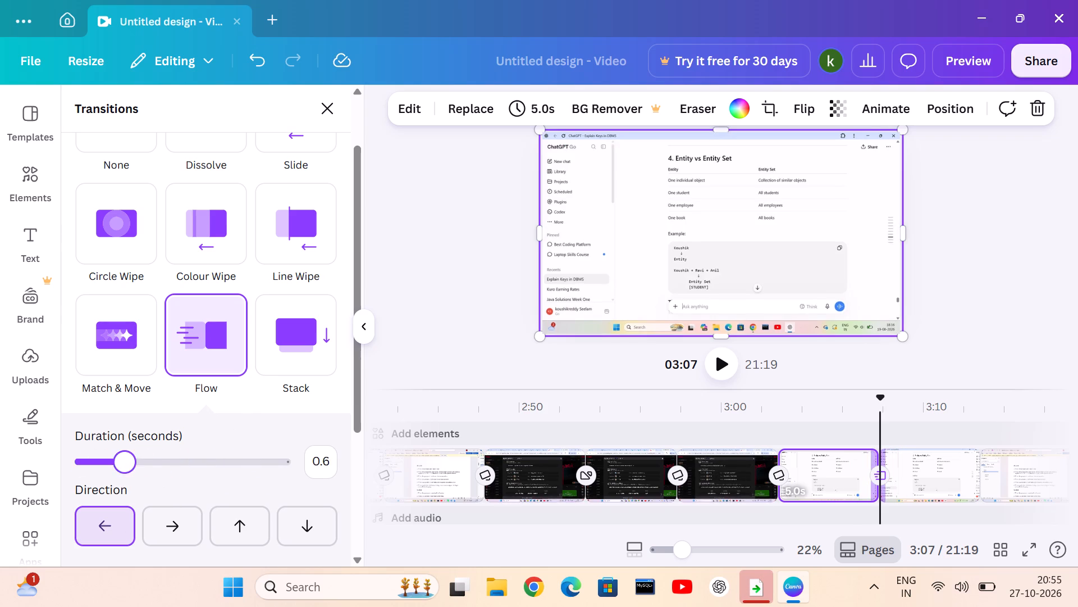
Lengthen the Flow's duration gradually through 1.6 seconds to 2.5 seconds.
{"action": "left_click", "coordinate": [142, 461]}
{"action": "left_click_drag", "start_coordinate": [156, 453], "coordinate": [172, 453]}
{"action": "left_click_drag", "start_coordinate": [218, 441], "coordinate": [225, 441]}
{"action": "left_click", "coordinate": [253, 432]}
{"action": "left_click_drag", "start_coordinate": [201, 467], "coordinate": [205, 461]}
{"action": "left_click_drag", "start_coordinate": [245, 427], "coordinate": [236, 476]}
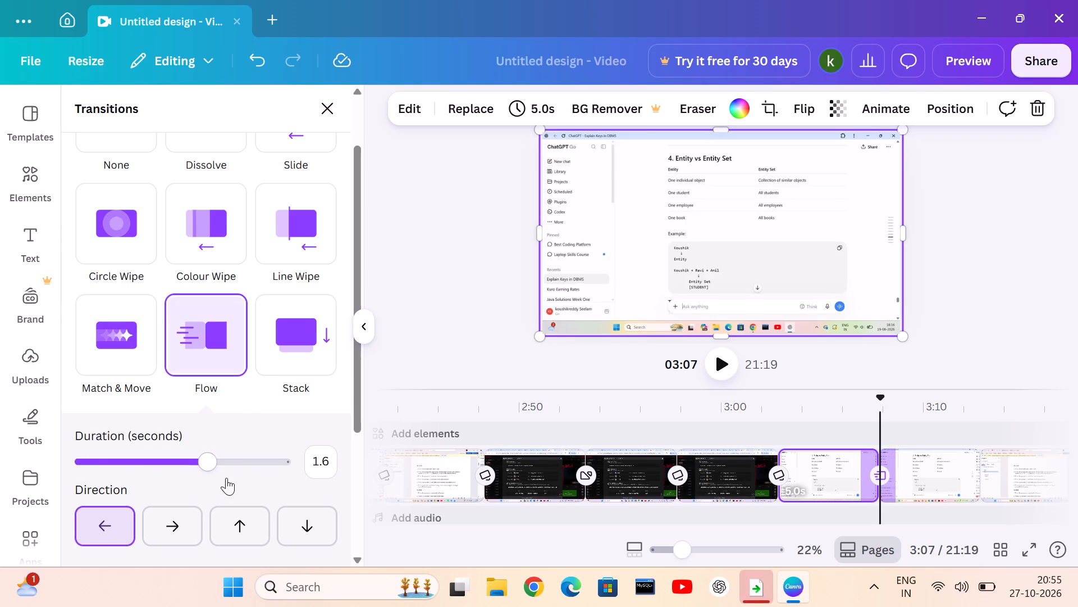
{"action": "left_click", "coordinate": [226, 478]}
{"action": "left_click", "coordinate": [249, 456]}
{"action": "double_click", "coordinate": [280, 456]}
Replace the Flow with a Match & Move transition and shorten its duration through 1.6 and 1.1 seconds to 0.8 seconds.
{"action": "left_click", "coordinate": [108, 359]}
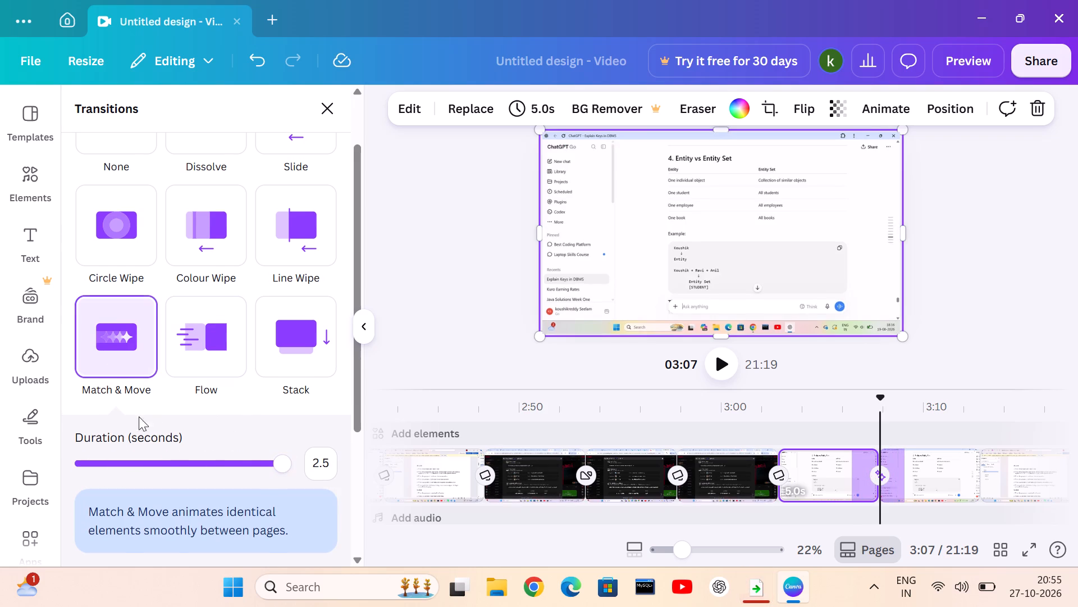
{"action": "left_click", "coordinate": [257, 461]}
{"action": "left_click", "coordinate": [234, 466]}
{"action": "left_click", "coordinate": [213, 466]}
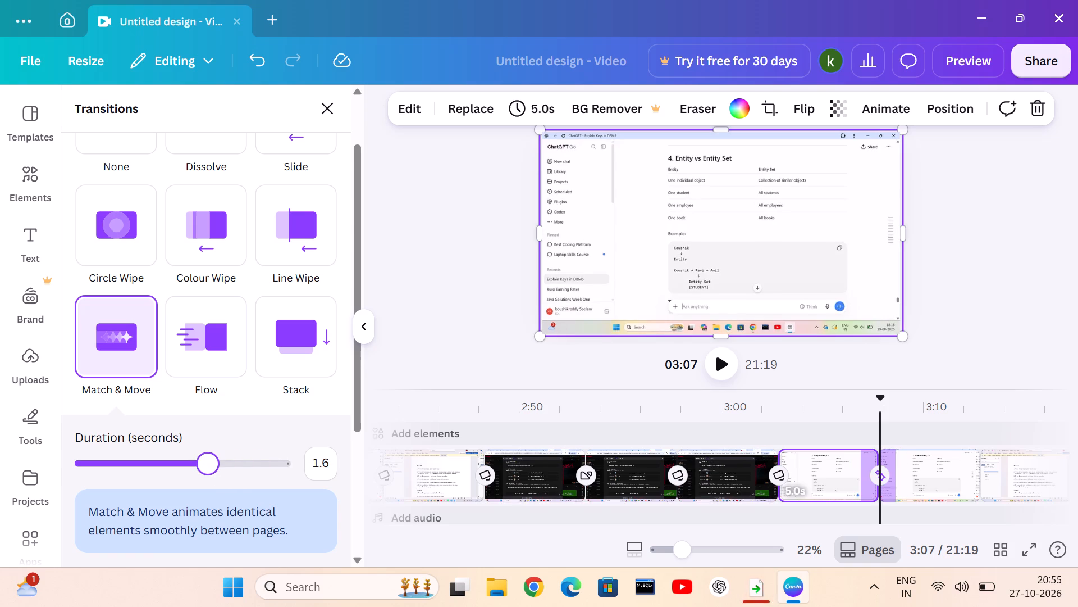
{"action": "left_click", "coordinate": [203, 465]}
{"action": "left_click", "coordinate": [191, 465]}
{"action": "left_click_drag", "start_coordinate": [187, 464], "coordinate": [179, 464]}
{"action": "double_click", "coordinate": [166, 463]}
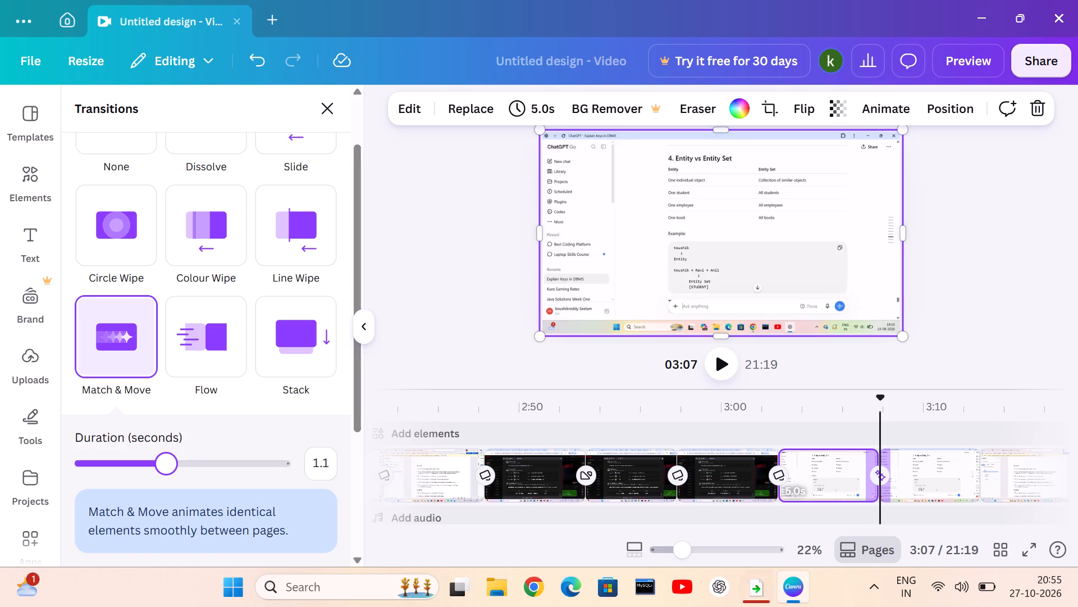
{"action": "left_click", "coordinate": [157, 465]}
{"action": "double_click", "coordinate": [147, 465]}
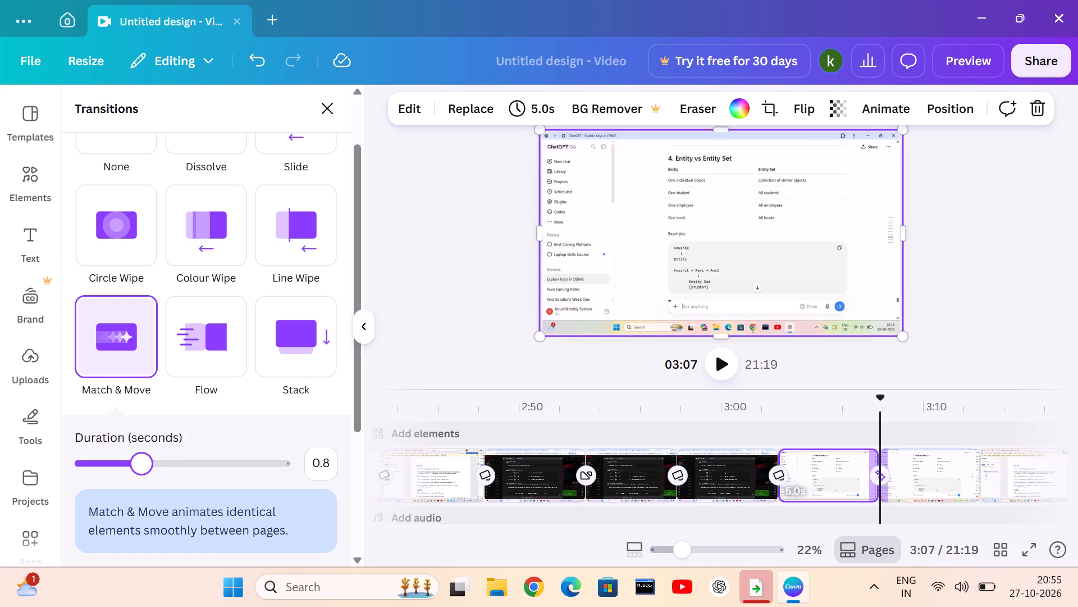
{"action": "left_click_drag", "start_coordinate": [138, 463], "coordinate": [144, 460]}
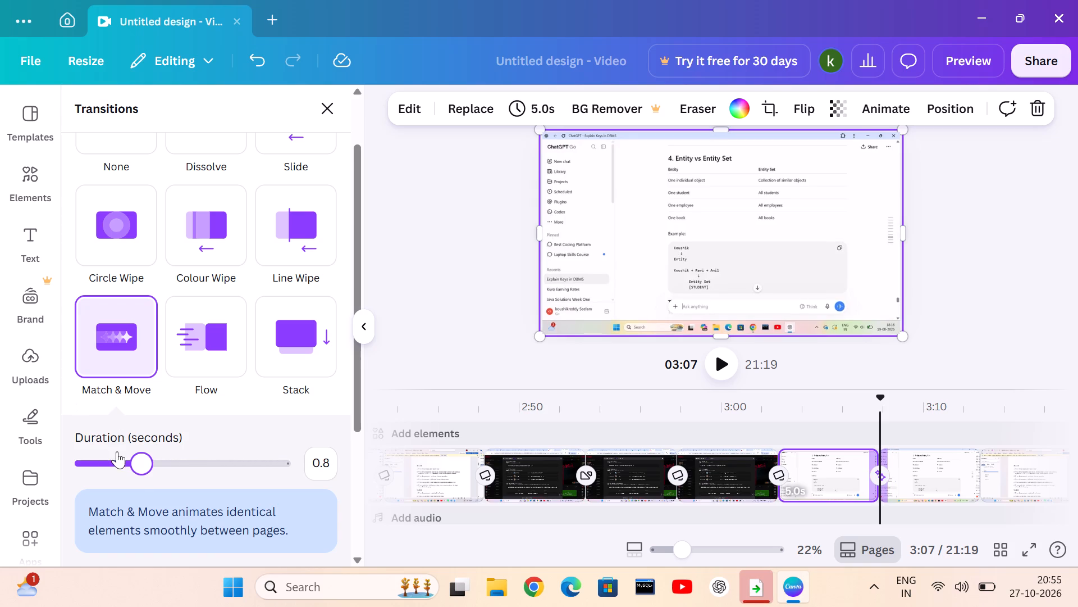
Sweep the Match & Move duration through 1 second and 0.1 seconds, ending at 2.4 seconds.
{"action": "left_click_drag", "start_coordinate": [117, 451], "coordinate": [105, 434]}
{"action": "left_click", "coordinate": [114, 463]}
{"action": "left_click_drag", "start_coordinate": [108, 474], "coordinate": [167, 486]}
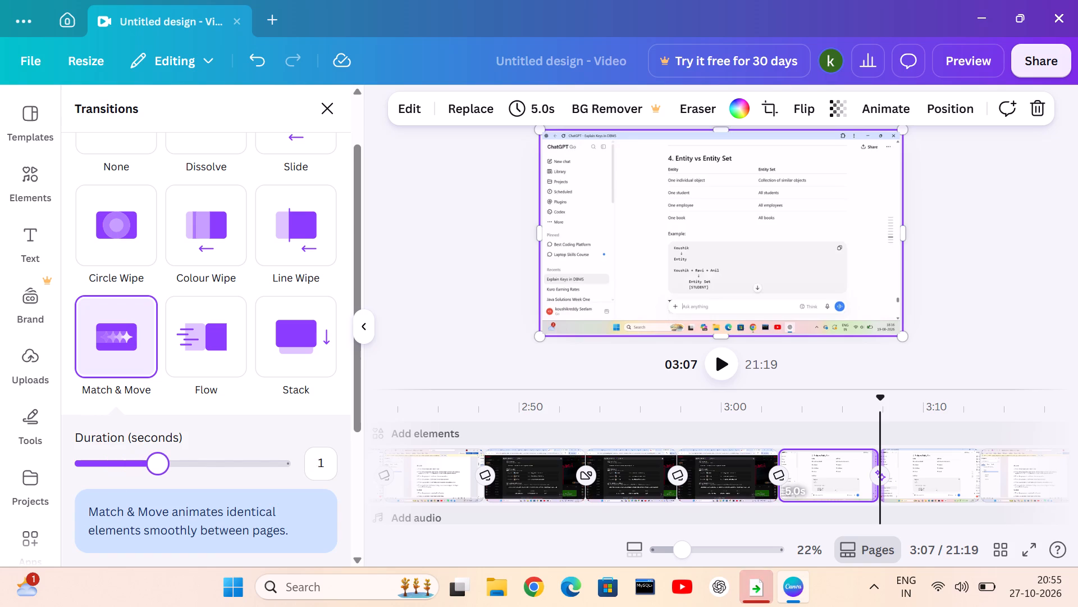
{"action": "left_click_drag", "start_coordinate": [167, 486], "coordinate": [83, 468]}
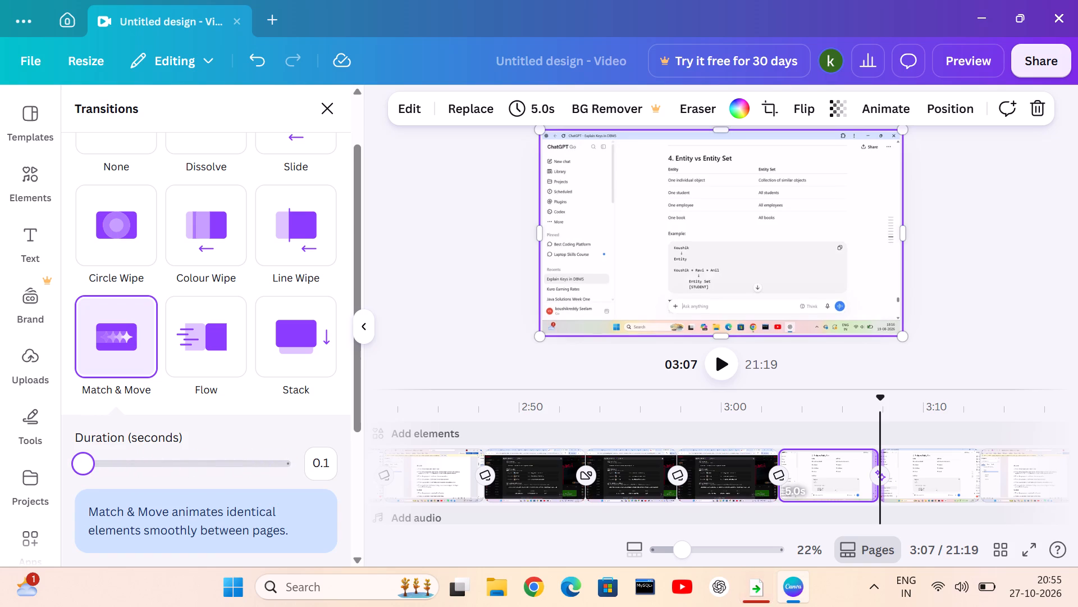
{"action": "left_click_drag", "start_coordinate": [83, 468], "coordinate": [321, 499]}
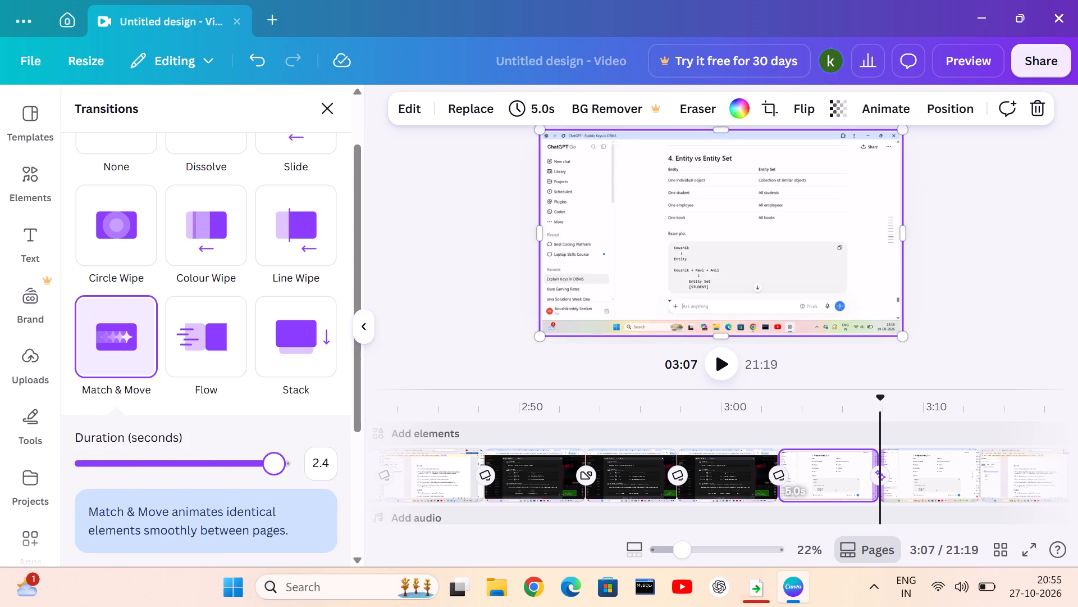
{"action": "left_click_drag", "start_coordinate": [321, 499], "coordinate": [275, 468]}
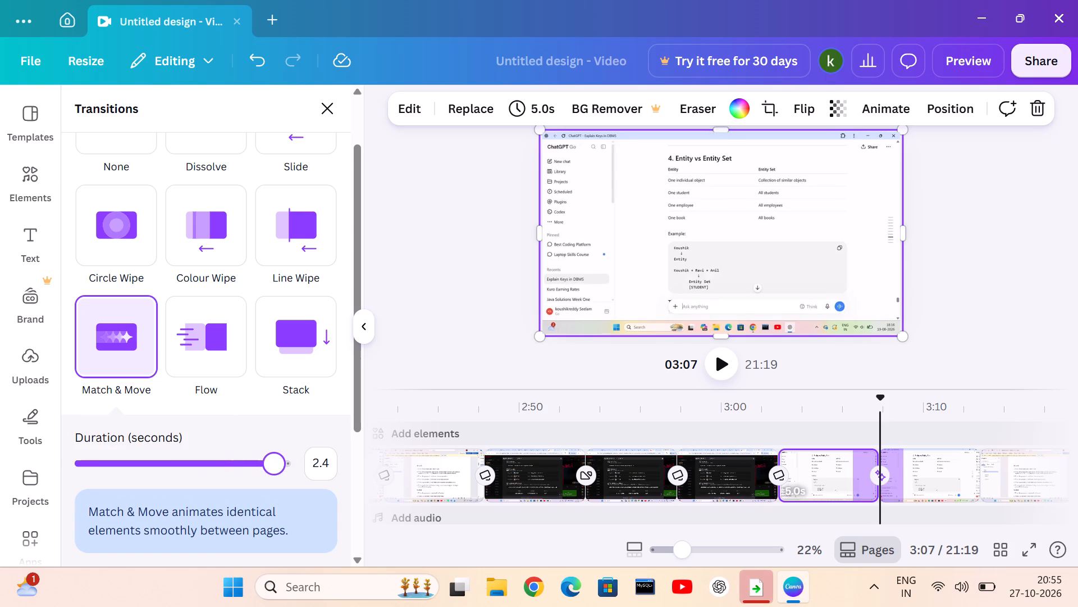
Switch the transition at 03:07 back to Flow and compare its rightward, upward and downward directions, ending on downward.
{"action": "left_click", "coordinate": [204, 330]}
{"action": "left_click", "coordinate": [158, 530]}
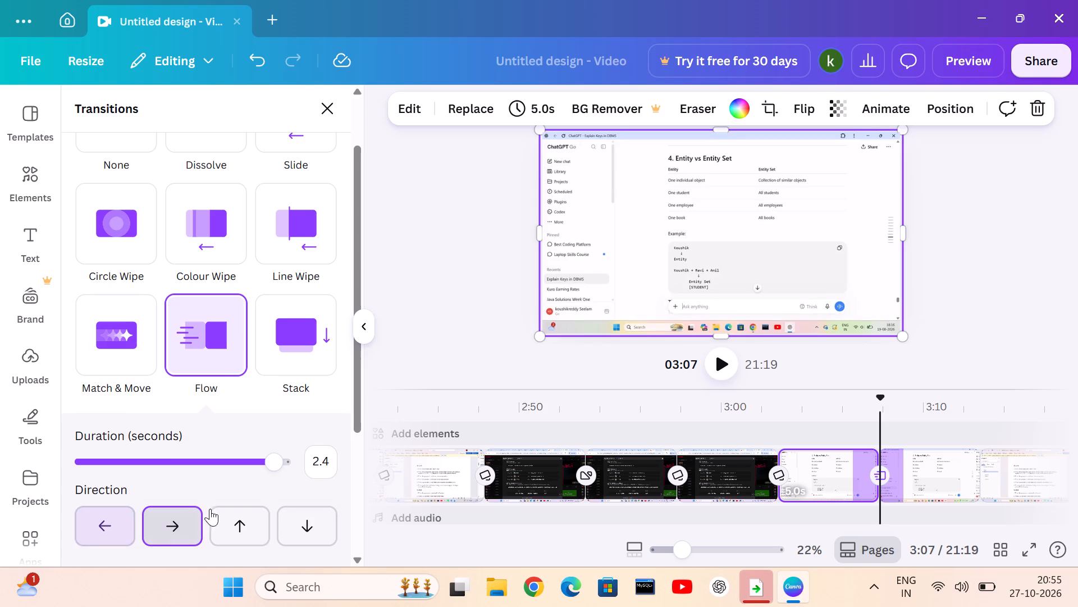
{"action": "left_click", "coordinate": [255, 515]}
{"action": "left_click", "coordinate": [288, 515]}
Shorten the downward Flow's duration through 2 and 0.7 seconds, ending at 0.5 seconds.
{"action": "left_click", "coordinate": [244, 467]}
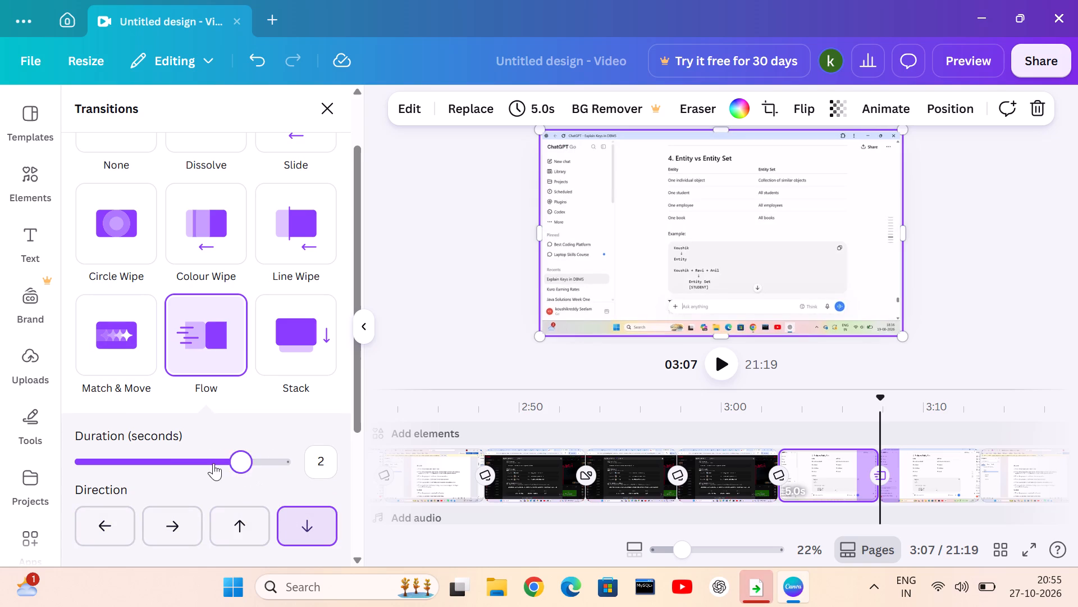
{"action": "left_click", "coordinate": [213, 463]}
{"action": "left_click", "coordinate": [182, 458]}
{"action": "left_click", "coordinate": [155, 455]}
{"action": "left_click_drag", "start_coordinate": [150, 455], "coordinate": [134, 473]}
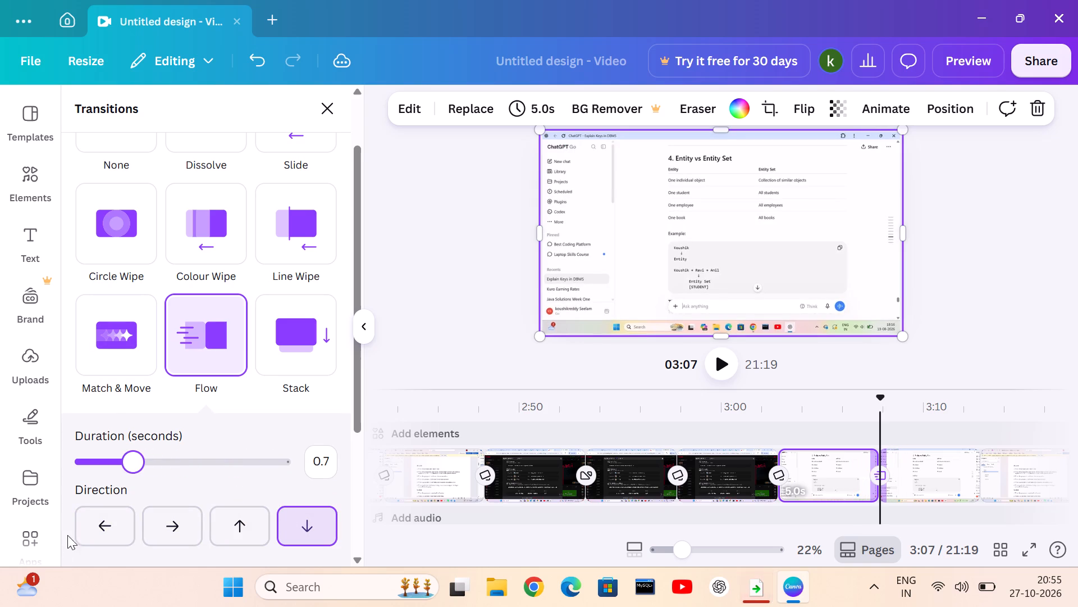
{"action": "left_click_drag", "start_coordinate": [81, 482], "coordinate": [81, 468]}
{"action": "left_click", "coordinate": [81, 467]}
{"action": "left_click_drag", "start_coordinate": [81, 467], "coordinate": [85, 461]}
{"action": "left_click", "coordinate": [101, 445]}
{"action": "left_click", "coordinate": [117, 449]}
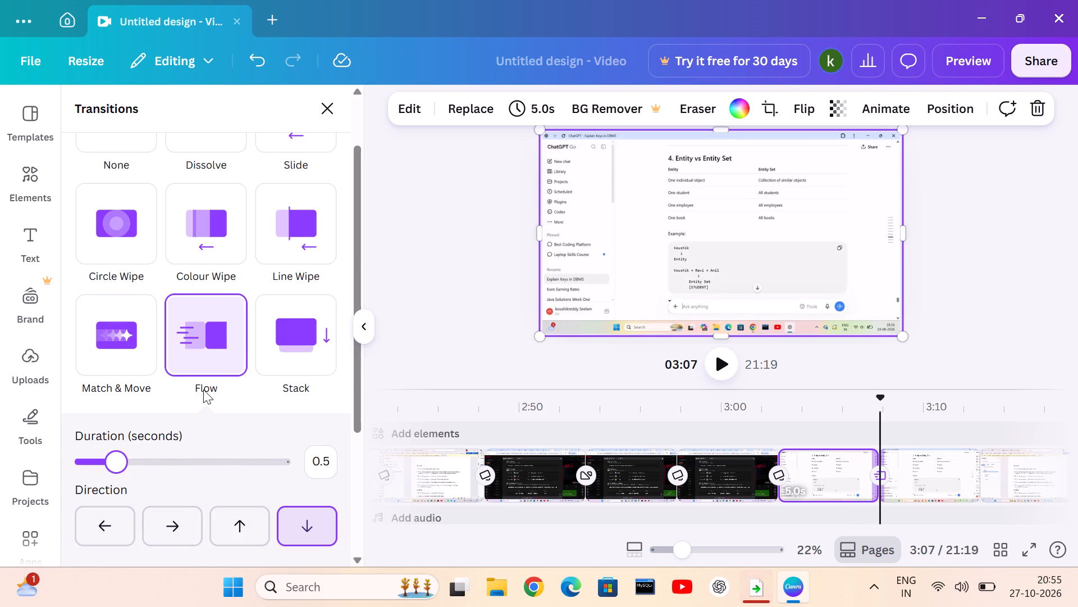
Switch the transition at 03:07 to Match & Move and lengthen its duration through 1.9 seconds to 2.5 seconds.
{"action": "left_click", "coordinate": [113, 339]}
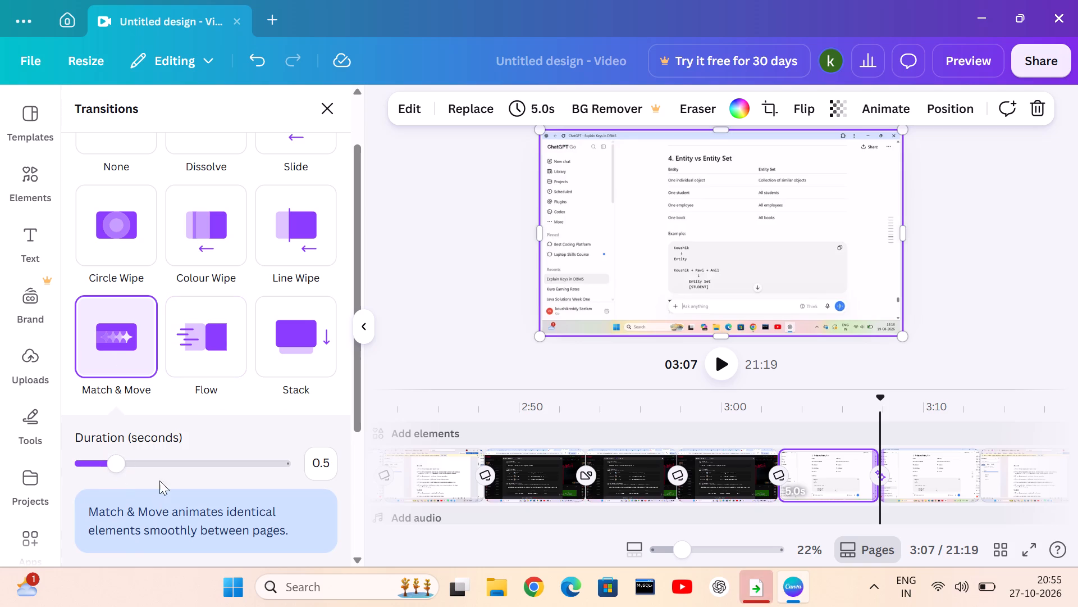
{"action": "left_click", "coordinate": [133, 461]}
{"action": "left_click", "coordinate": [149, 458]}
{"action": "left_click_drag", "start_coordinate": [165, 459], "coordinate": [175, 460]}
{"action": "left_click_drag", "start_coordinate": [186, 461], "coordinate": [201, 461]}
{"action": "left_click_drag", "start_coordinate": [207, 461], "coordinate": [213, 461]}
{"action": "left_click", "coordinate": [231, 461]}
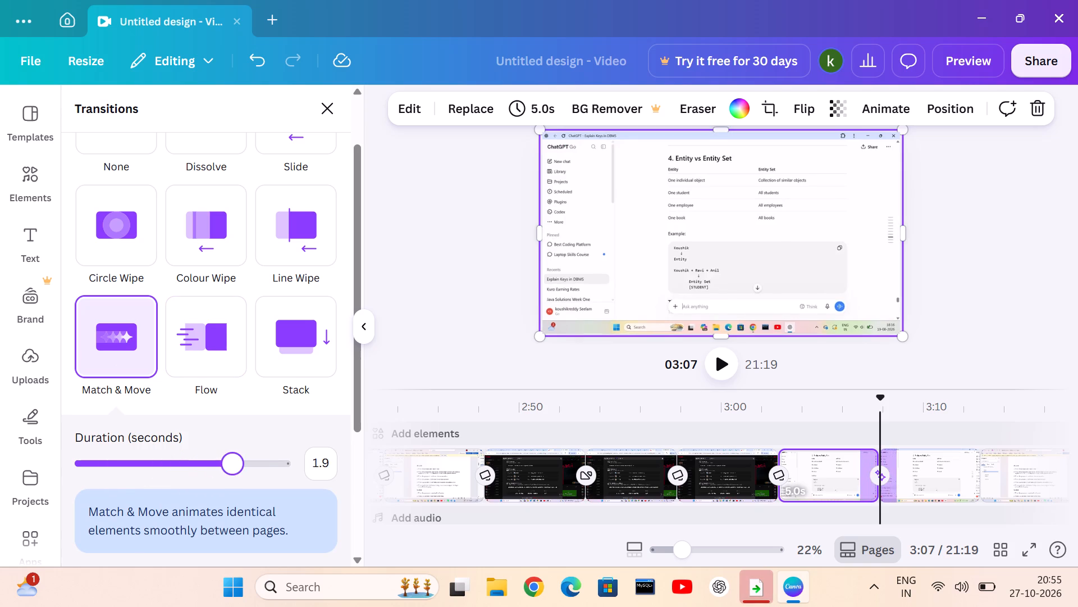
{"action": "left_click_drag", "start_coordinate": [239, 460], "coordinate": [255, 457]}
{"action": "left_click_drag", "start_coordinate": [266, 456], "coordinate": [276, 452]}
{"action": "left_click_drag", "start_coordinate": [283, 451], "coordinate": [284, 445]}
Replace the Match & Move at 03:07 with a Colour Wipe transition and shorten its duration to 0.9 seconds.
{"action": "left_click", "coordinate": [197, 250]}
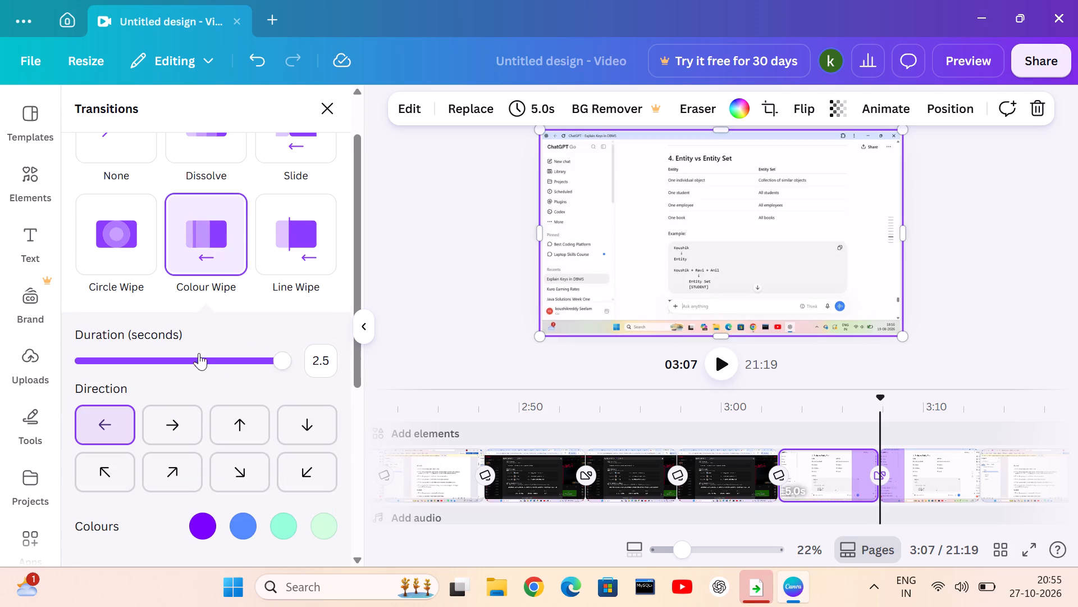
{"action": "left_click", "coordinate": [195, 356]}
{"action": "left_click", "coordinate": [145, 357]}
Compare the Colour Wipe's straight and diagonal directions, including up-right, rightward and upward, ending on the diagonal down-right direction.
{"action": "left_click", "coordinate": [178, 443]}
{"action": "left_click", "coordinate": [182, 462]}
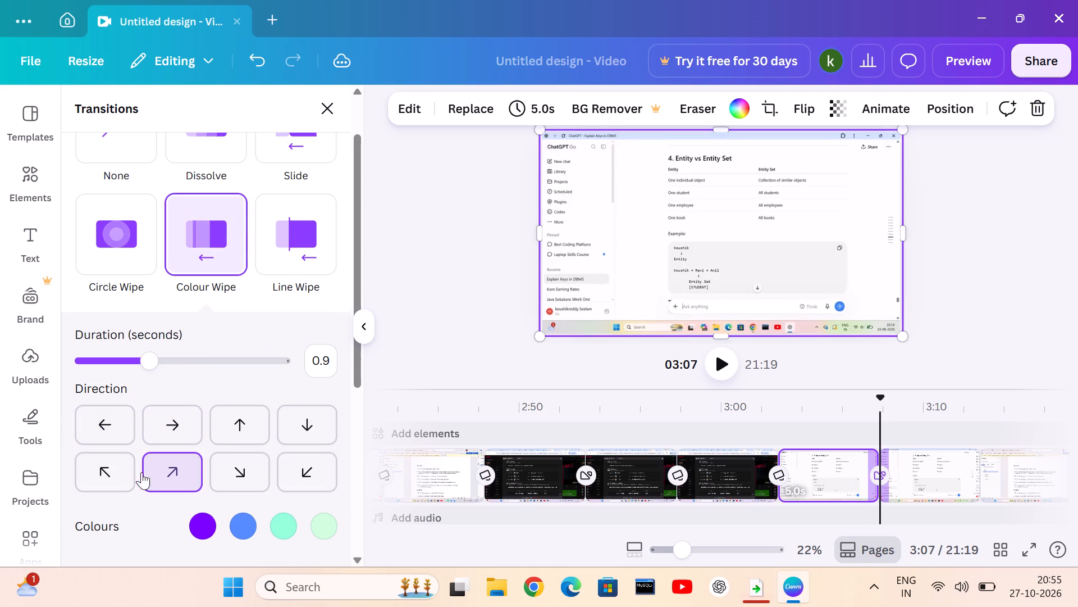
{"action": "left_click", "coordinate": [119, 466]}
{"action": "right_click", "coordinate": [119, 466]}
{"action": "left_click", "coordinate": [111, 449]}
{"action": "left_click_drag", "start_coordinate": [110, 412], "coordinate": [103, 409]}
{"action": "left_click", "coordinate": [148, 411]}
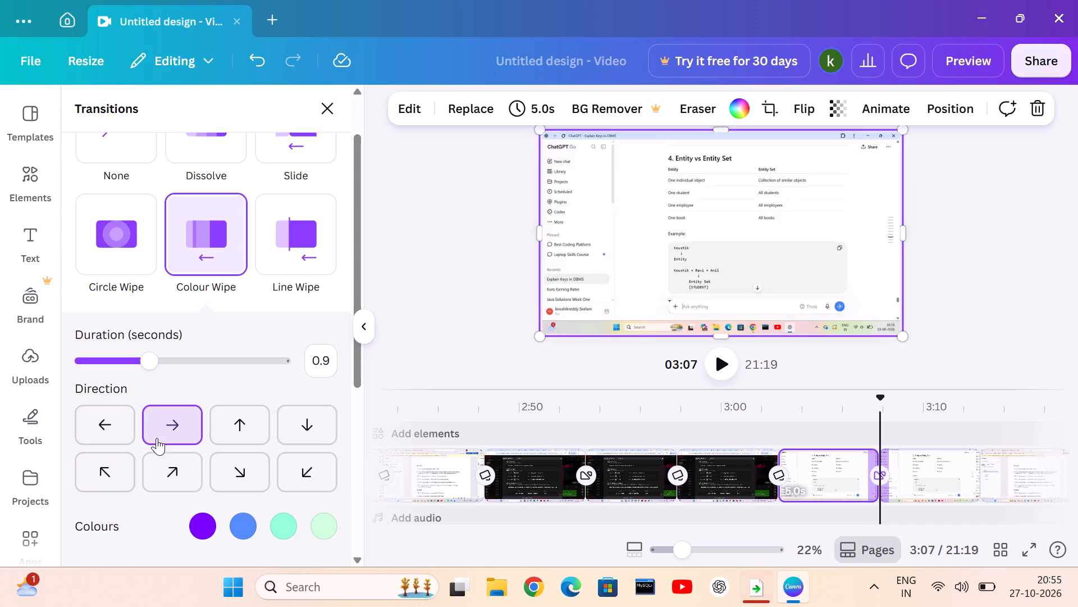
{"action": "left_click", "coordinate": [166, 450]}
{"action": "left_click", "coordinate": [181, 474]}
{"action": "left_click_drag", "start_coordinate": [234, 473], "coordinate": [233, 467]}
{"action": "left_click_drag", "start_coordinate": [220, 420], "coordinate": [226, 418]}
{"action": "left_click", "coordinate": [311, 404]}
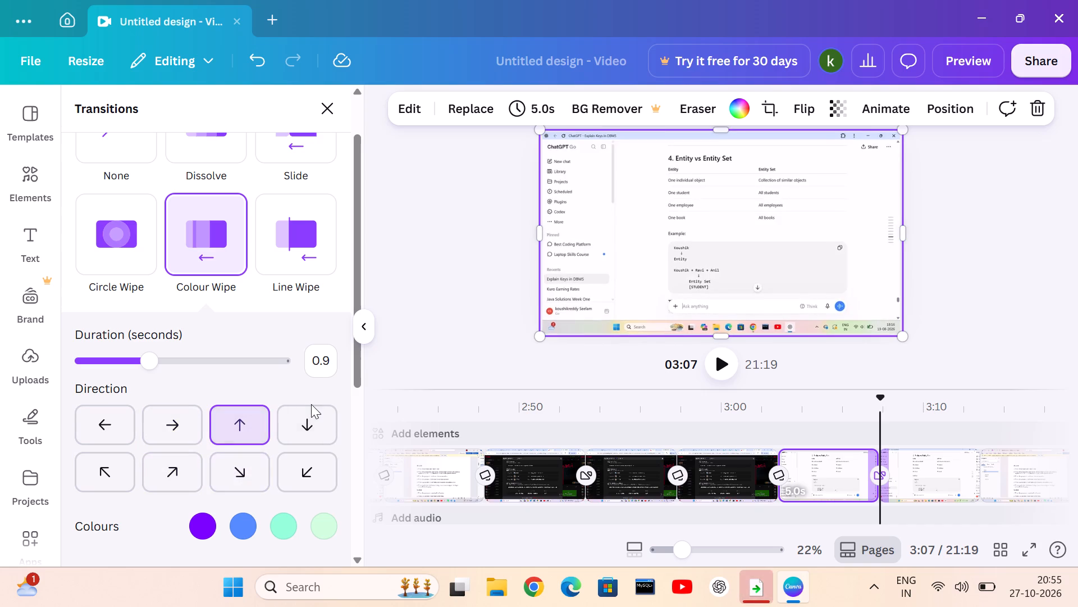
{"action": "left_click", "coordinate": [303, 418]}
{"action": "left_click_drag", "start_coordinate": [320, 466], "coordinate": [308, 468]}
{"action": "left_click", "coordinate": [245, 472]}
{"action": "left_click", "coordinate": [240, 401]}
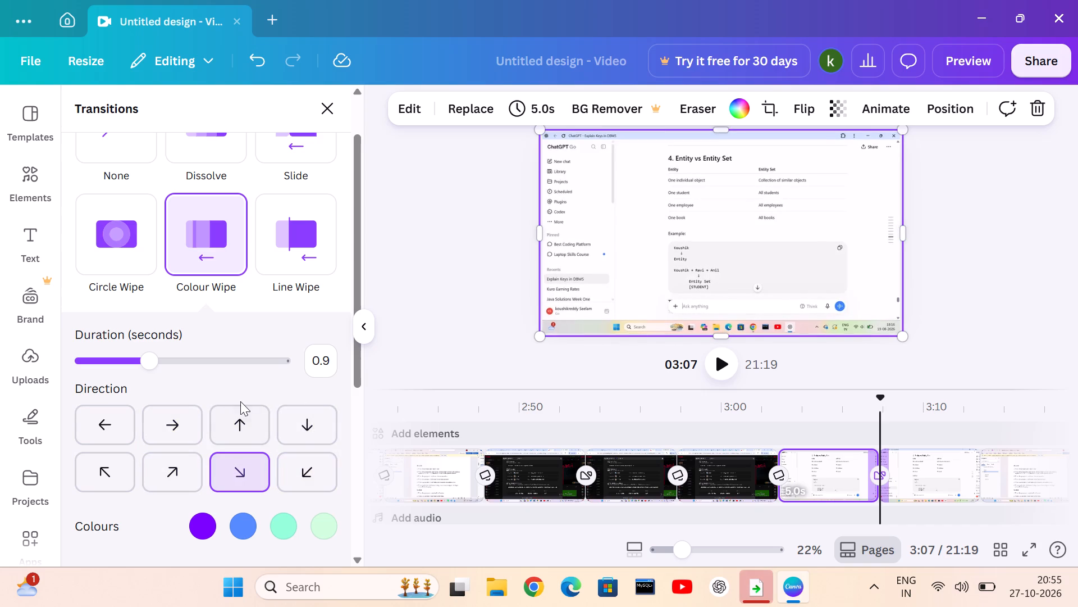
Show the hidden system tray icons.
{"action": "left_click", "coordinate": [885, 576]}
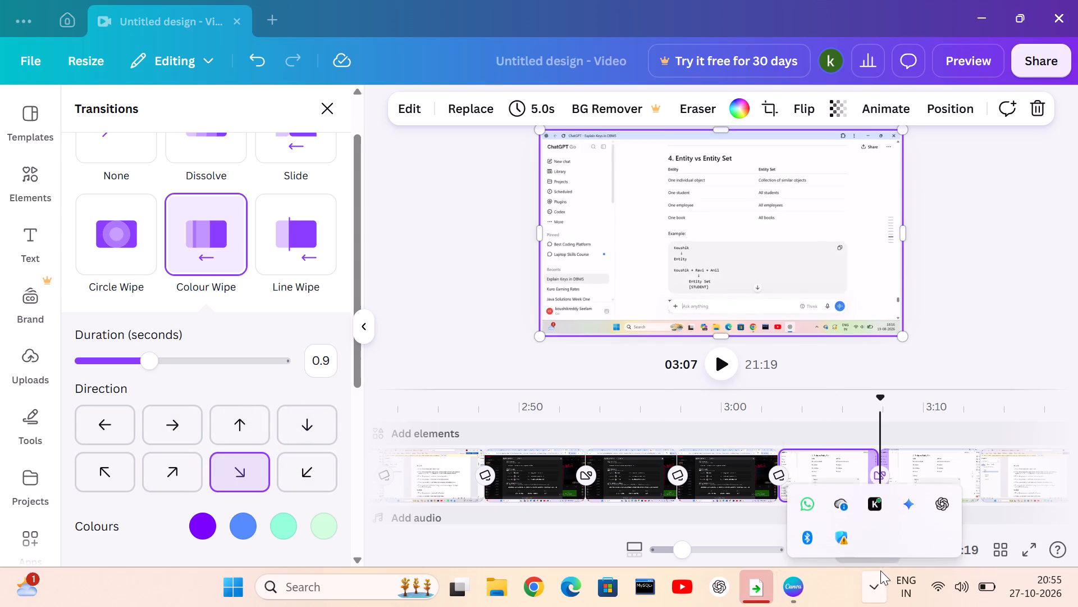
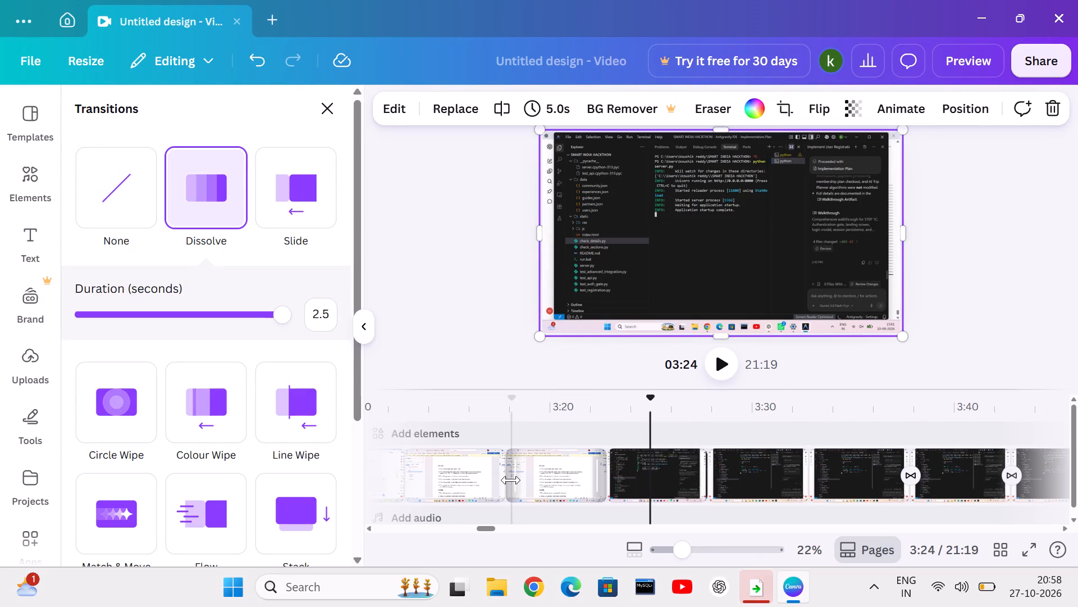
Add a Dissolve transition at the 03:17 cut and lengthen its duration to 1.9 seconds.
{"action": "left_click", "coordinate": [504, 478]}
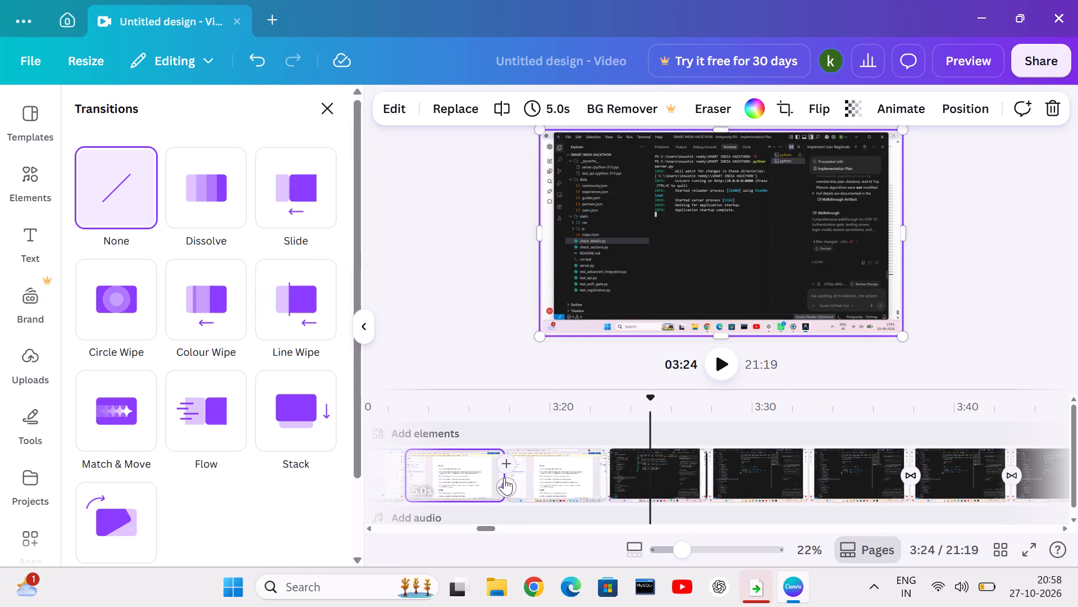
{"action": "left_click", "coordinate": [211, 219]}
{"action": "double_click", "coordinate": [131, 320]}
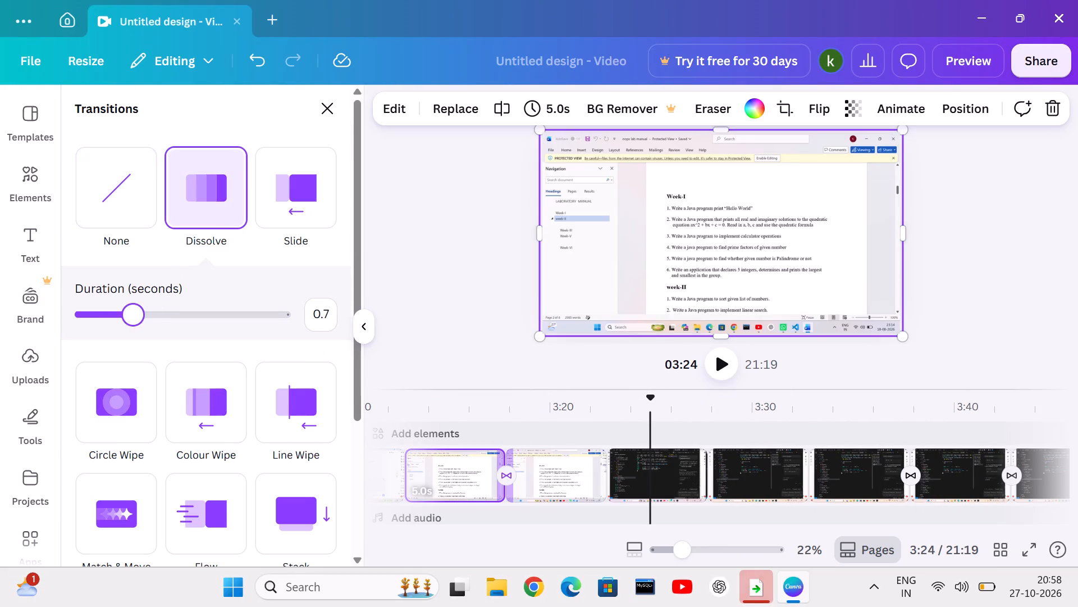
{"action": "left_click", "coordinate": [141, 320]}
{"action": "double_click", "coordinate": [148, 320]}
{"action": "left_click", "coordinate": [158, 322]}
{"action": "left_click", "coordinate": [170, 322]}
{"action": "left_click", "coordinate": [178, 320]}
{"action": "left_click_drag", "start_coordinate": [184, 320], "coordinate": [190, 320]}
{"action": "left_click_drag", "start_coordinate": [191, 320], "coordinate": [232, 348]}
{"action": "right_click", "coordinate": [232, 360]}
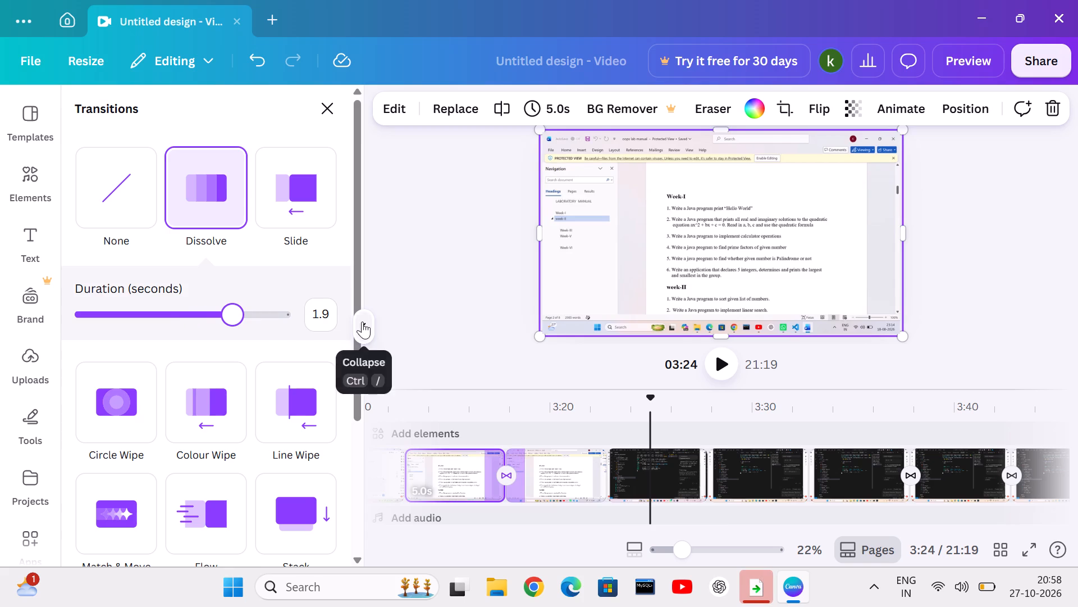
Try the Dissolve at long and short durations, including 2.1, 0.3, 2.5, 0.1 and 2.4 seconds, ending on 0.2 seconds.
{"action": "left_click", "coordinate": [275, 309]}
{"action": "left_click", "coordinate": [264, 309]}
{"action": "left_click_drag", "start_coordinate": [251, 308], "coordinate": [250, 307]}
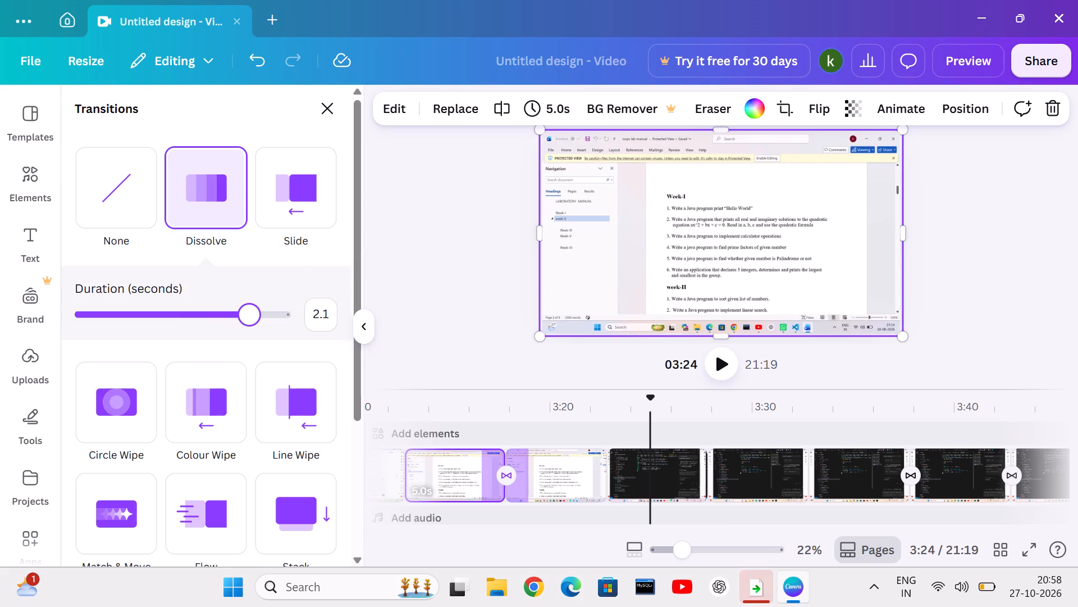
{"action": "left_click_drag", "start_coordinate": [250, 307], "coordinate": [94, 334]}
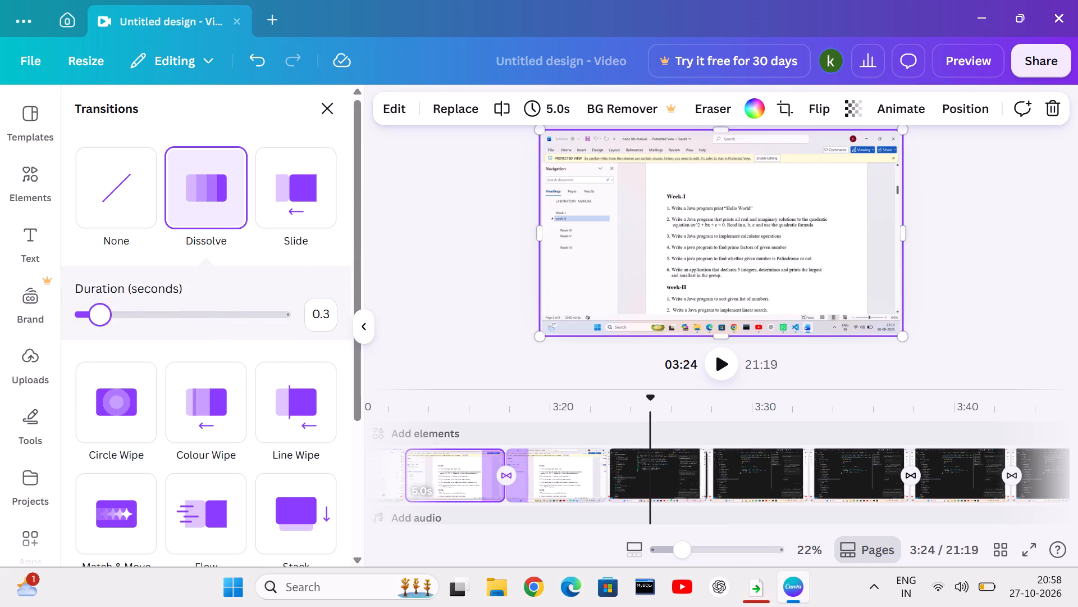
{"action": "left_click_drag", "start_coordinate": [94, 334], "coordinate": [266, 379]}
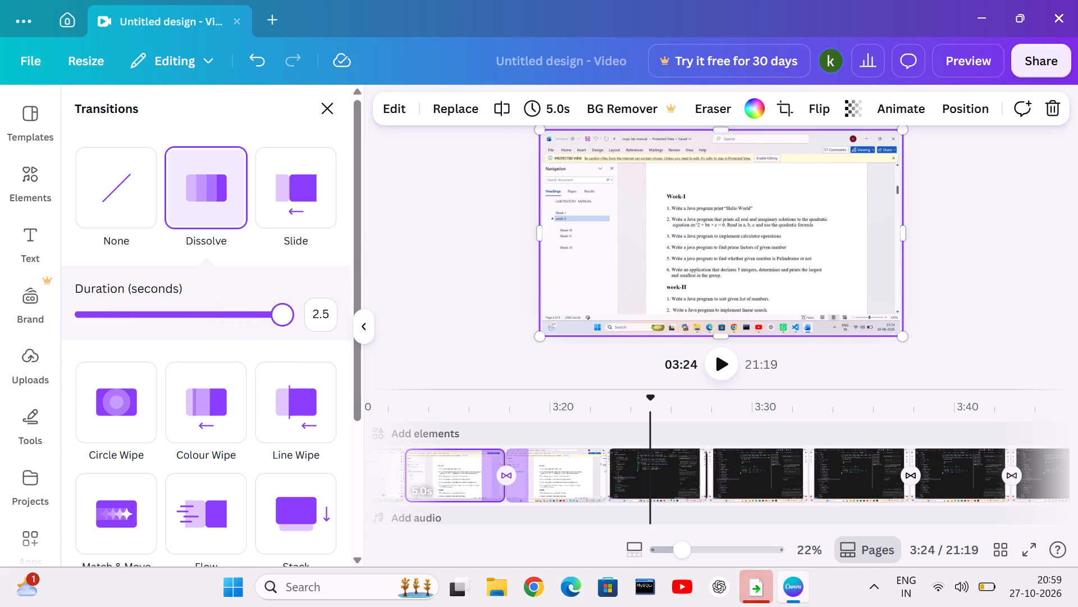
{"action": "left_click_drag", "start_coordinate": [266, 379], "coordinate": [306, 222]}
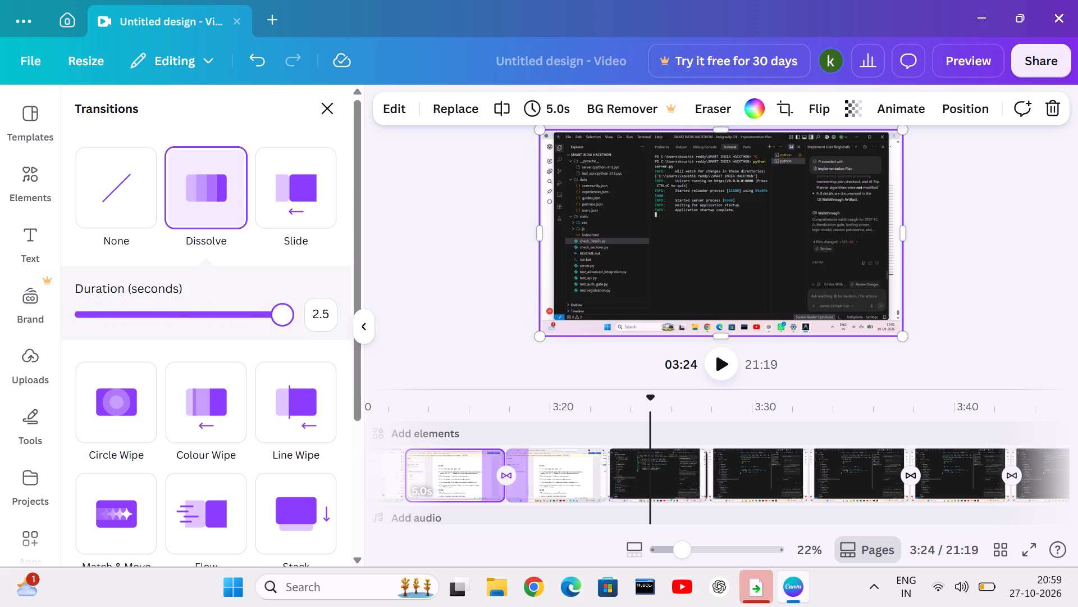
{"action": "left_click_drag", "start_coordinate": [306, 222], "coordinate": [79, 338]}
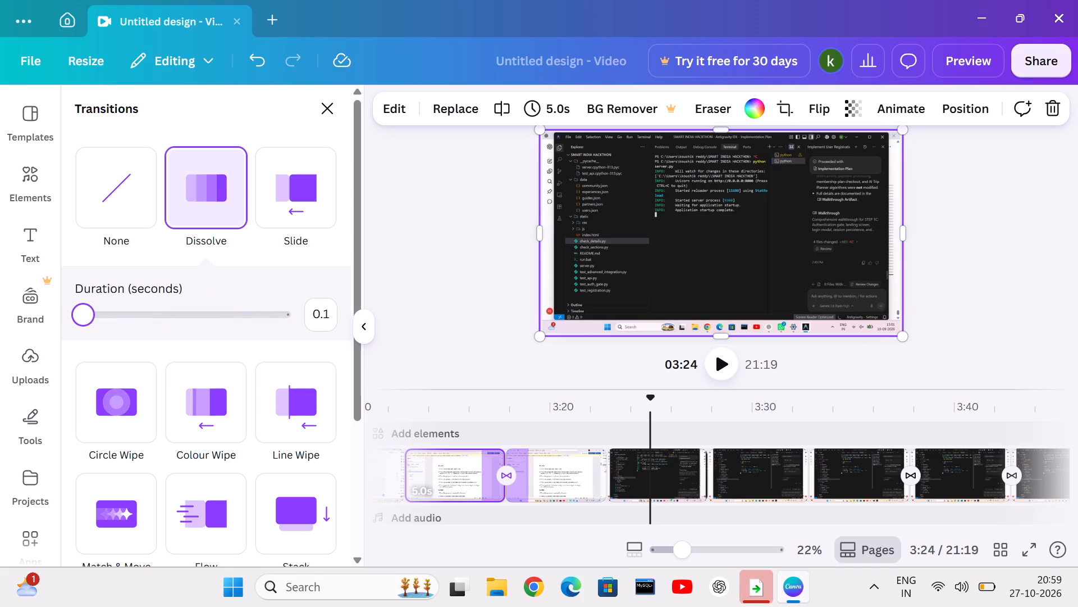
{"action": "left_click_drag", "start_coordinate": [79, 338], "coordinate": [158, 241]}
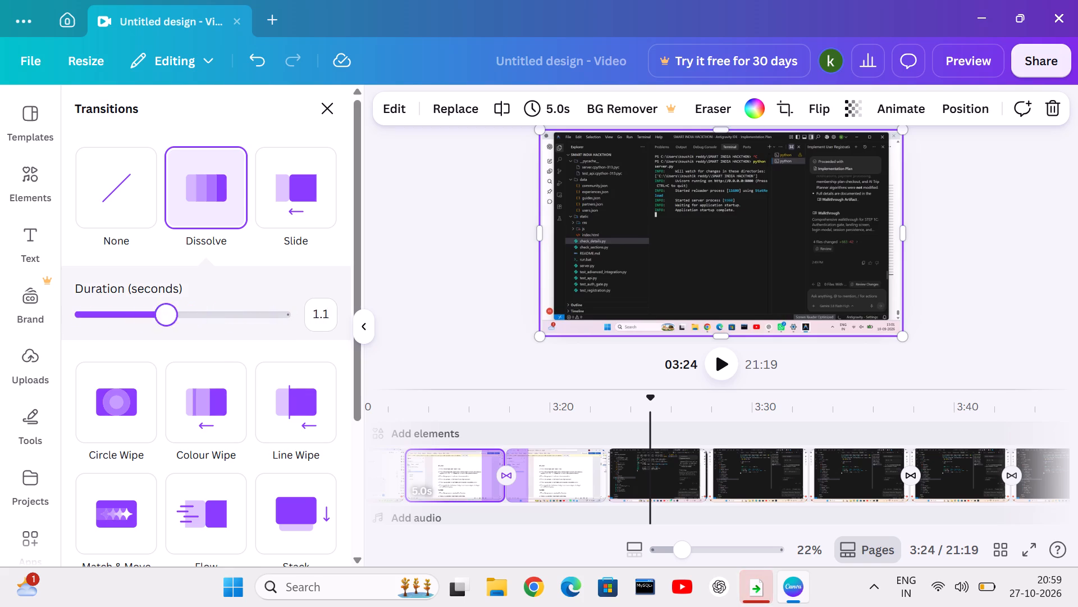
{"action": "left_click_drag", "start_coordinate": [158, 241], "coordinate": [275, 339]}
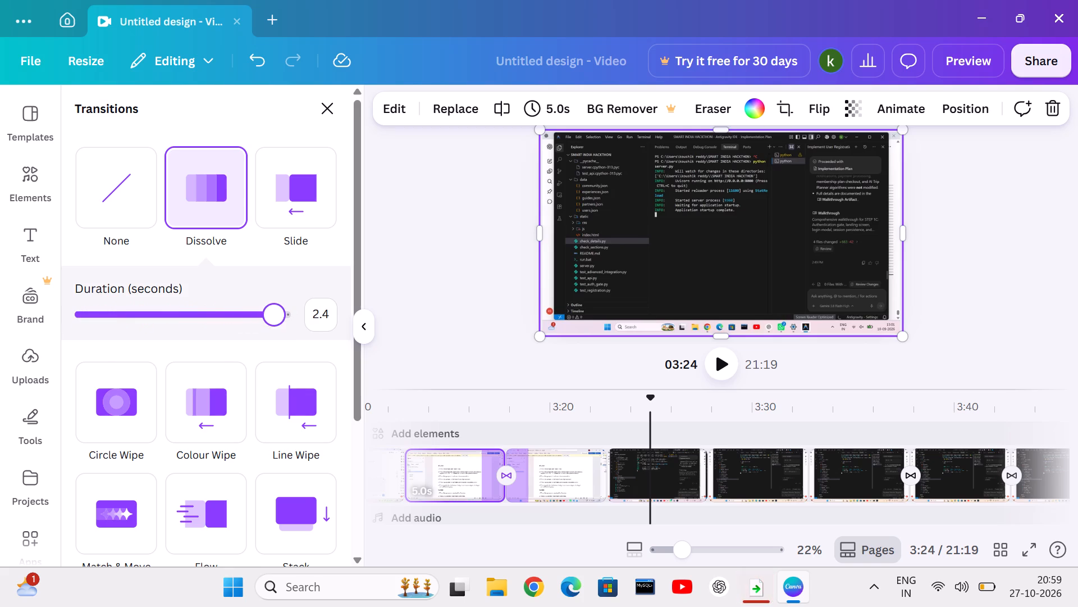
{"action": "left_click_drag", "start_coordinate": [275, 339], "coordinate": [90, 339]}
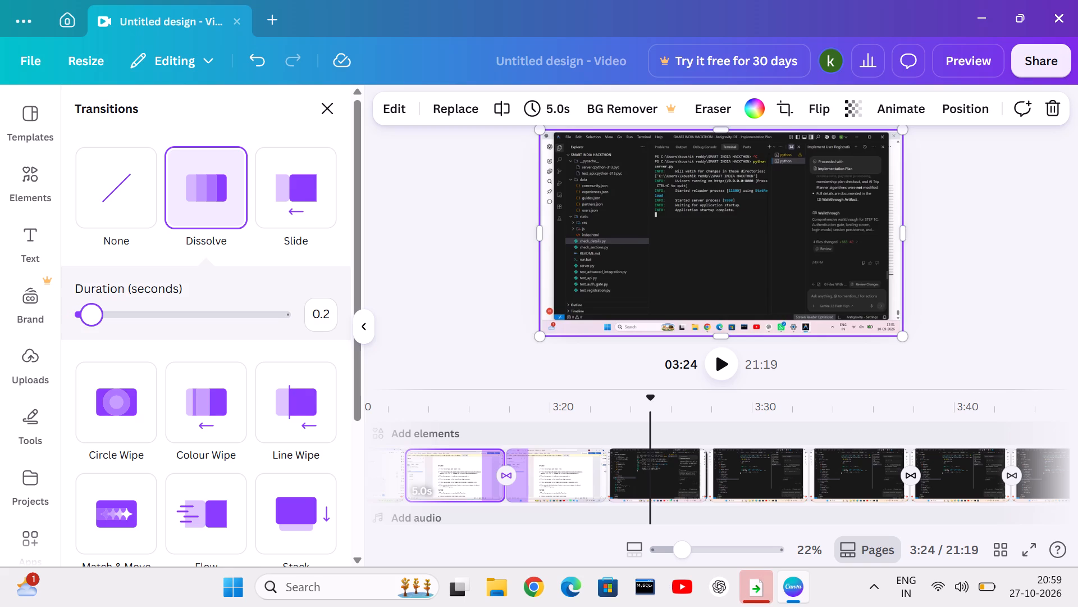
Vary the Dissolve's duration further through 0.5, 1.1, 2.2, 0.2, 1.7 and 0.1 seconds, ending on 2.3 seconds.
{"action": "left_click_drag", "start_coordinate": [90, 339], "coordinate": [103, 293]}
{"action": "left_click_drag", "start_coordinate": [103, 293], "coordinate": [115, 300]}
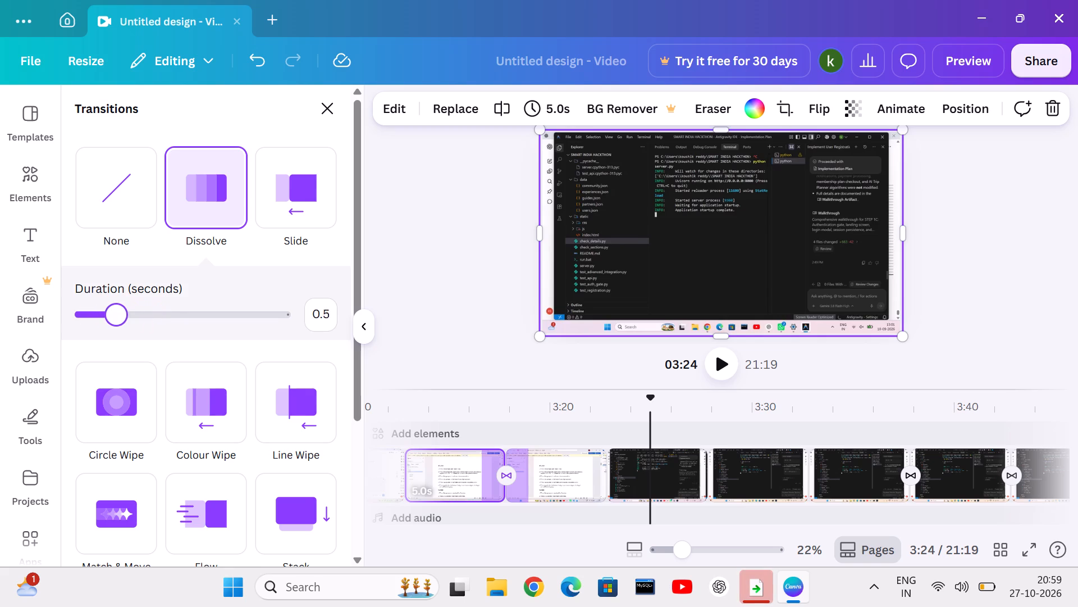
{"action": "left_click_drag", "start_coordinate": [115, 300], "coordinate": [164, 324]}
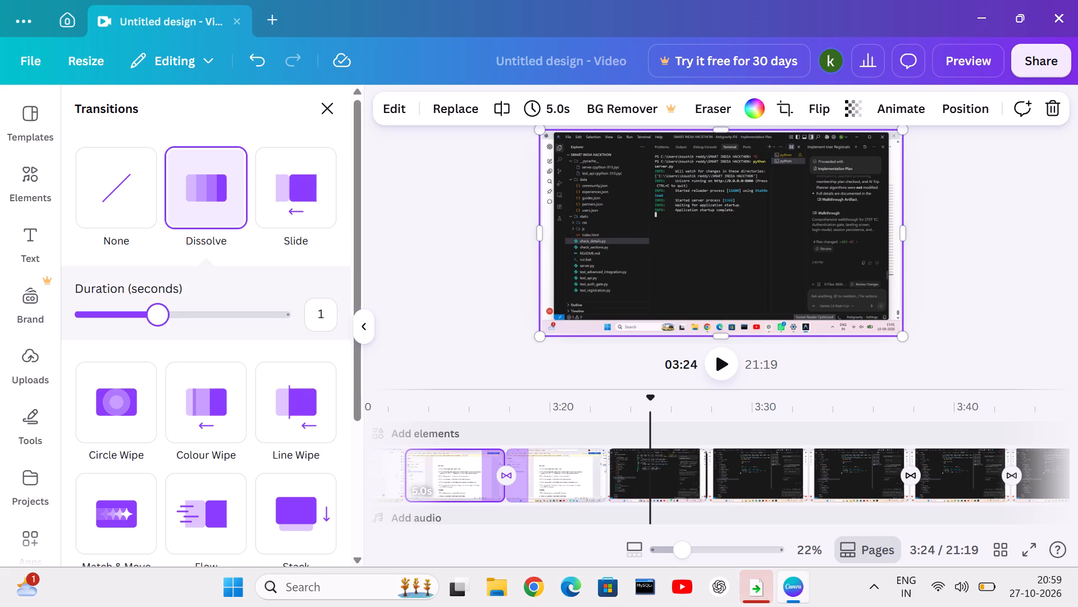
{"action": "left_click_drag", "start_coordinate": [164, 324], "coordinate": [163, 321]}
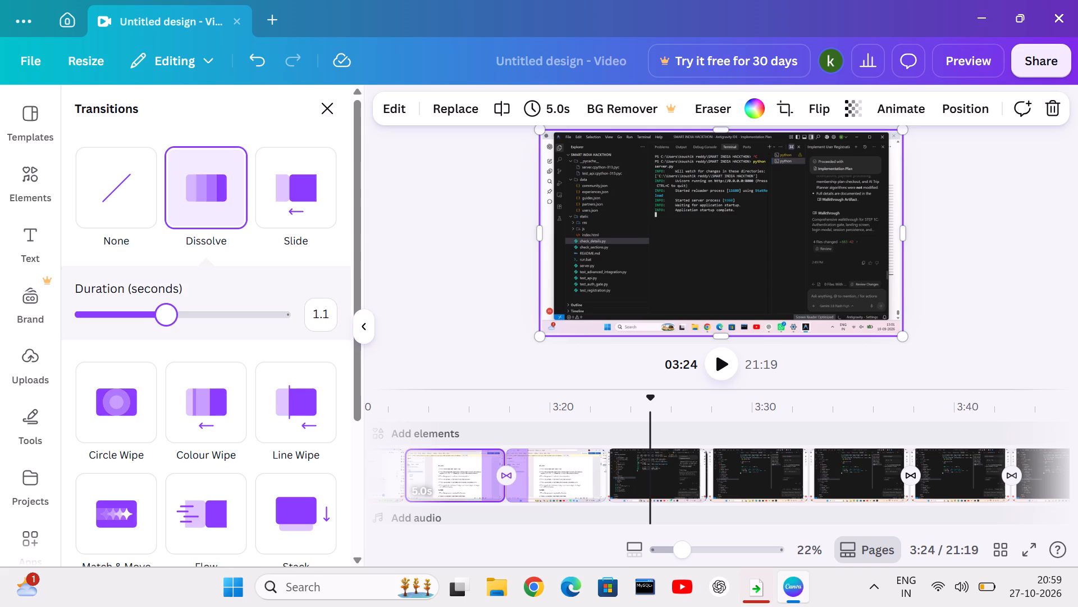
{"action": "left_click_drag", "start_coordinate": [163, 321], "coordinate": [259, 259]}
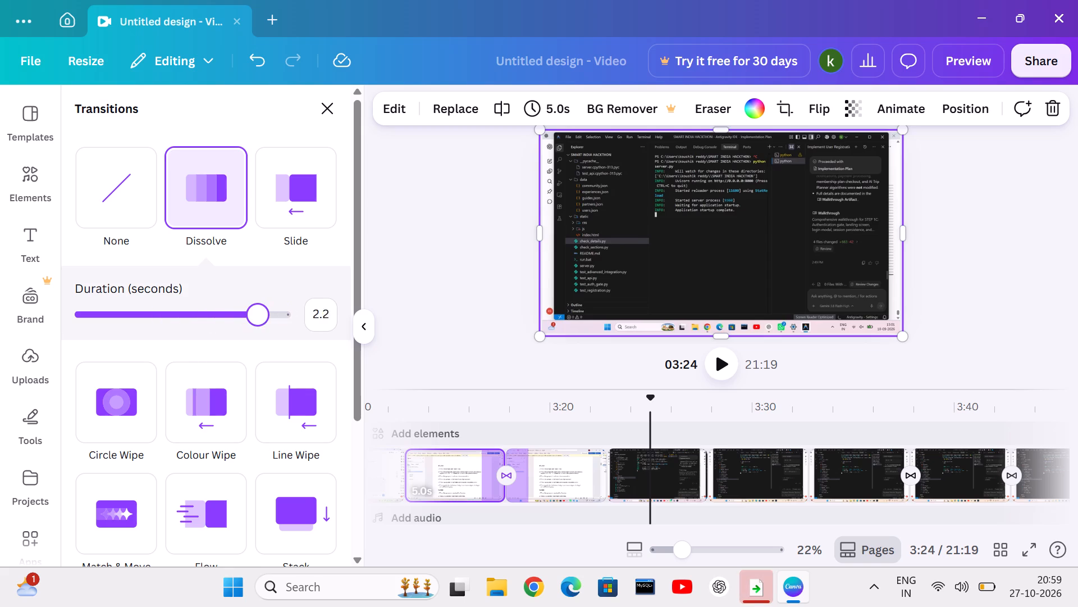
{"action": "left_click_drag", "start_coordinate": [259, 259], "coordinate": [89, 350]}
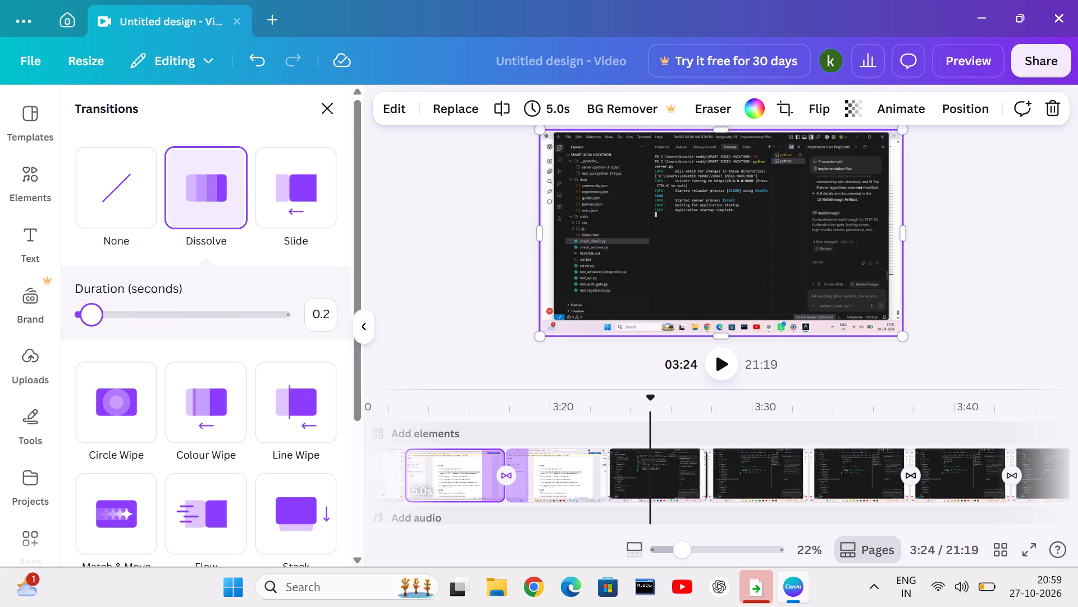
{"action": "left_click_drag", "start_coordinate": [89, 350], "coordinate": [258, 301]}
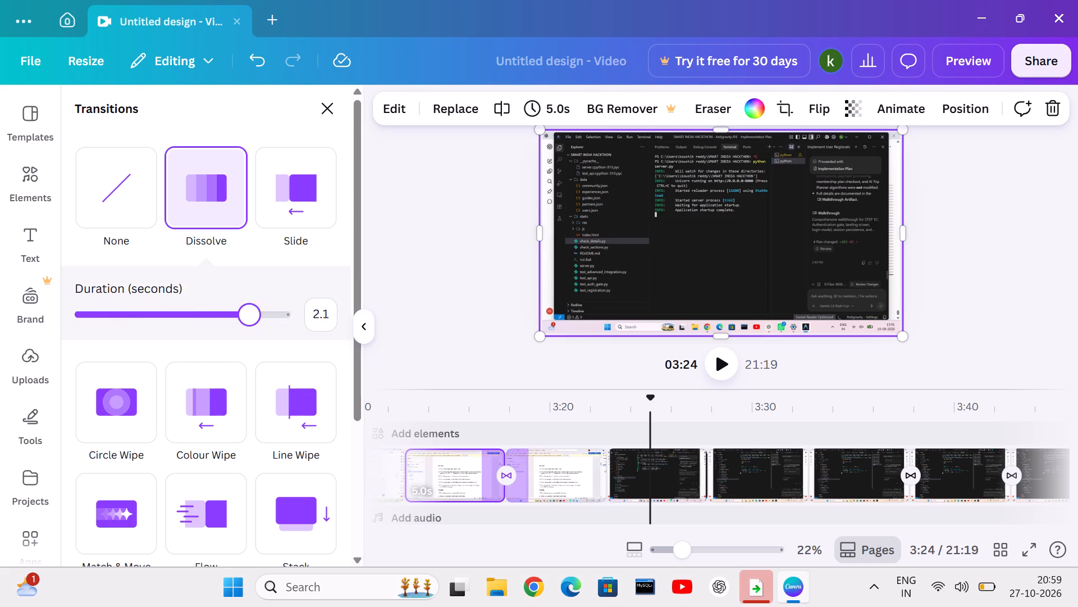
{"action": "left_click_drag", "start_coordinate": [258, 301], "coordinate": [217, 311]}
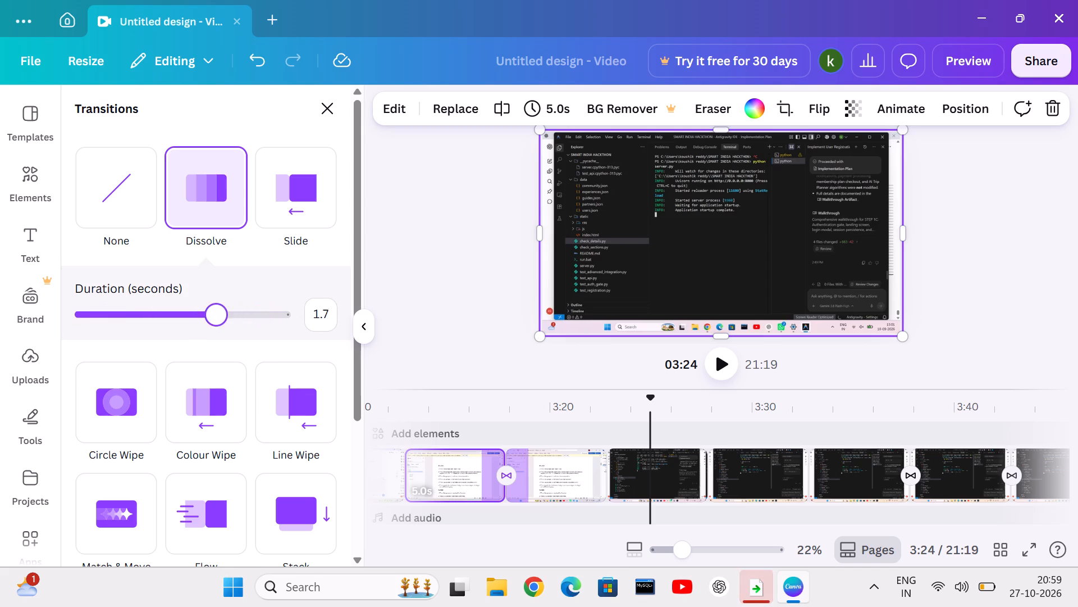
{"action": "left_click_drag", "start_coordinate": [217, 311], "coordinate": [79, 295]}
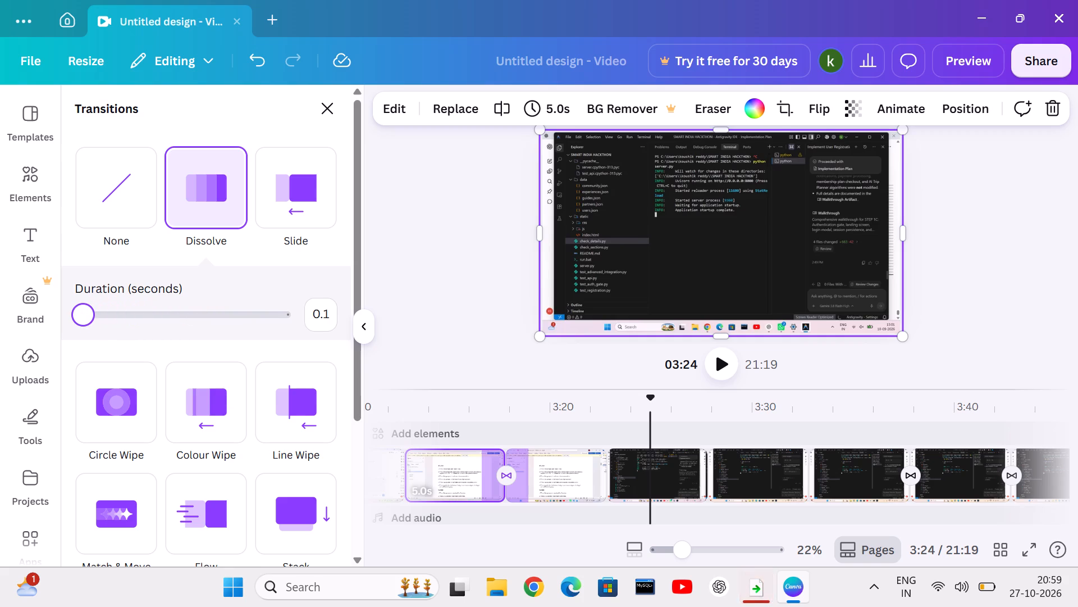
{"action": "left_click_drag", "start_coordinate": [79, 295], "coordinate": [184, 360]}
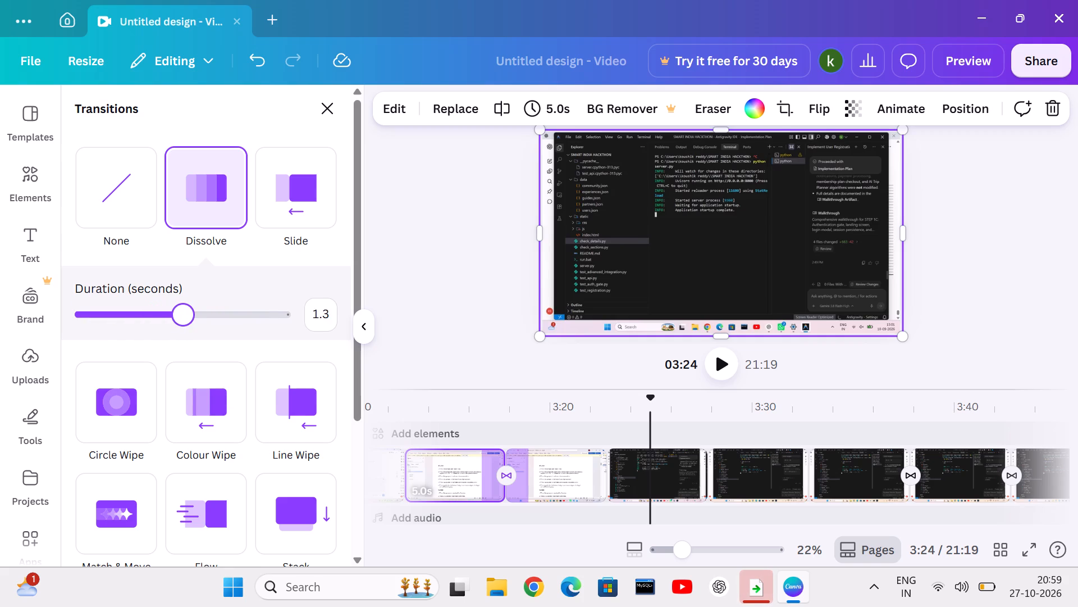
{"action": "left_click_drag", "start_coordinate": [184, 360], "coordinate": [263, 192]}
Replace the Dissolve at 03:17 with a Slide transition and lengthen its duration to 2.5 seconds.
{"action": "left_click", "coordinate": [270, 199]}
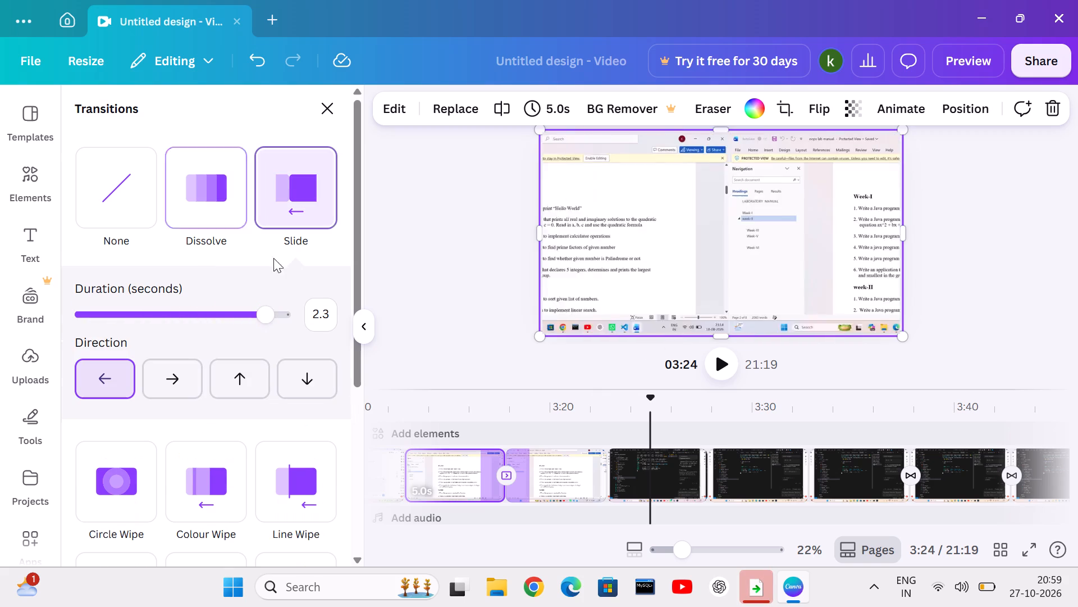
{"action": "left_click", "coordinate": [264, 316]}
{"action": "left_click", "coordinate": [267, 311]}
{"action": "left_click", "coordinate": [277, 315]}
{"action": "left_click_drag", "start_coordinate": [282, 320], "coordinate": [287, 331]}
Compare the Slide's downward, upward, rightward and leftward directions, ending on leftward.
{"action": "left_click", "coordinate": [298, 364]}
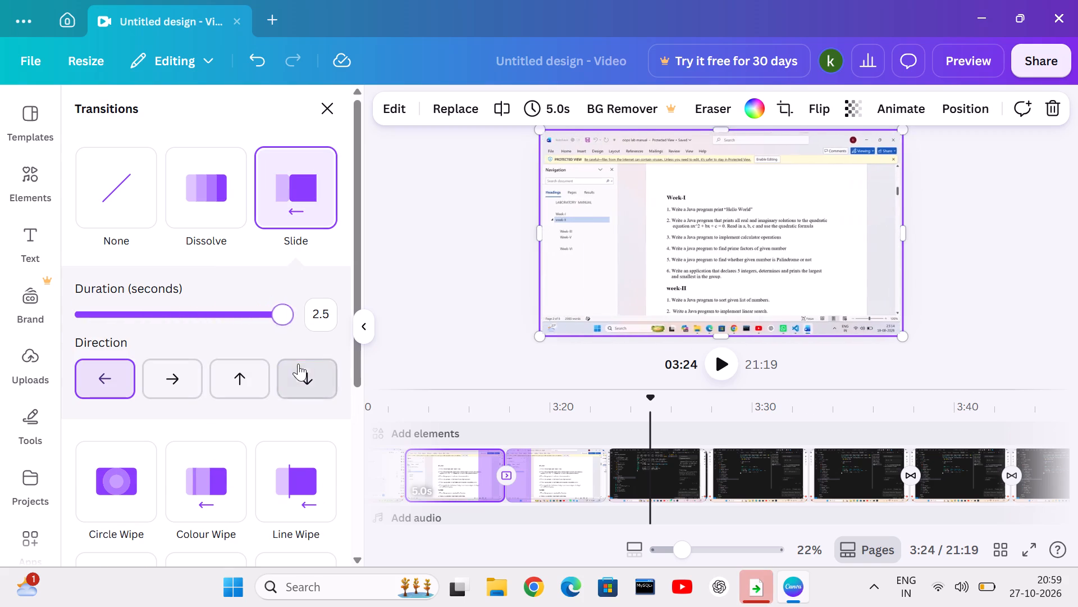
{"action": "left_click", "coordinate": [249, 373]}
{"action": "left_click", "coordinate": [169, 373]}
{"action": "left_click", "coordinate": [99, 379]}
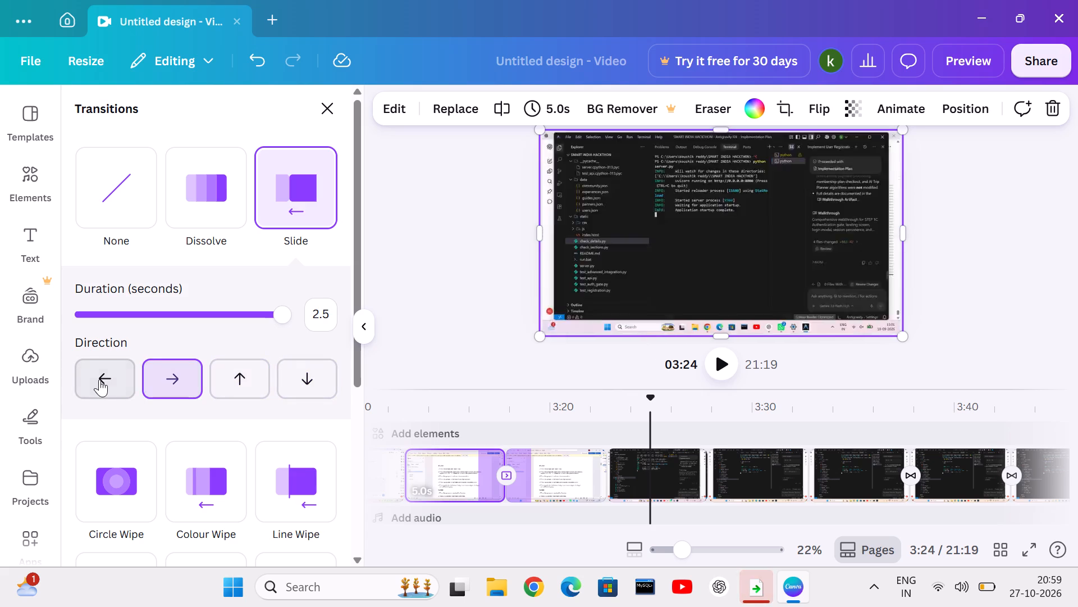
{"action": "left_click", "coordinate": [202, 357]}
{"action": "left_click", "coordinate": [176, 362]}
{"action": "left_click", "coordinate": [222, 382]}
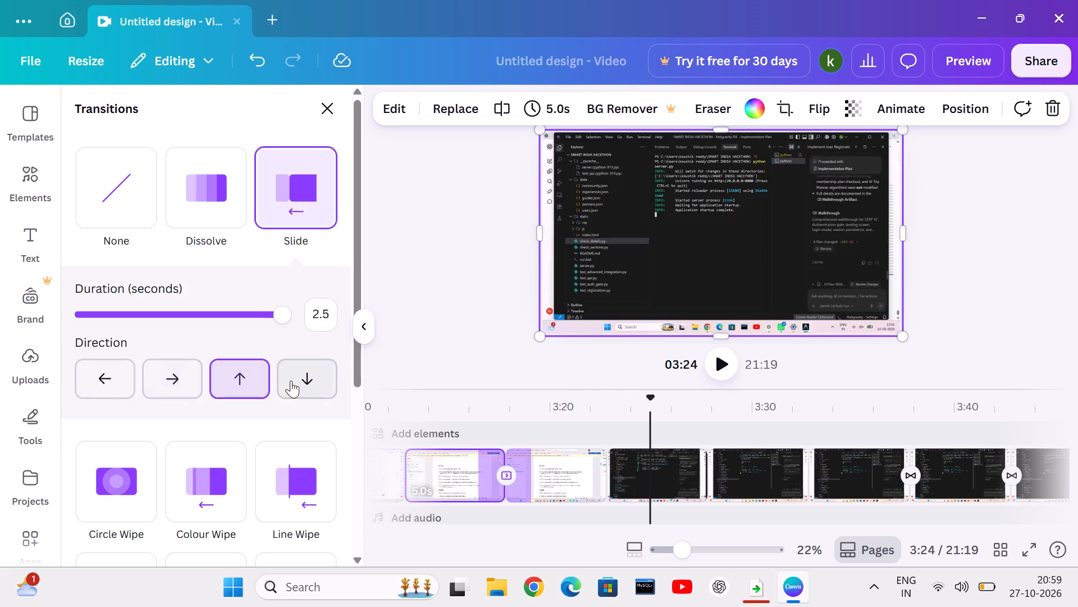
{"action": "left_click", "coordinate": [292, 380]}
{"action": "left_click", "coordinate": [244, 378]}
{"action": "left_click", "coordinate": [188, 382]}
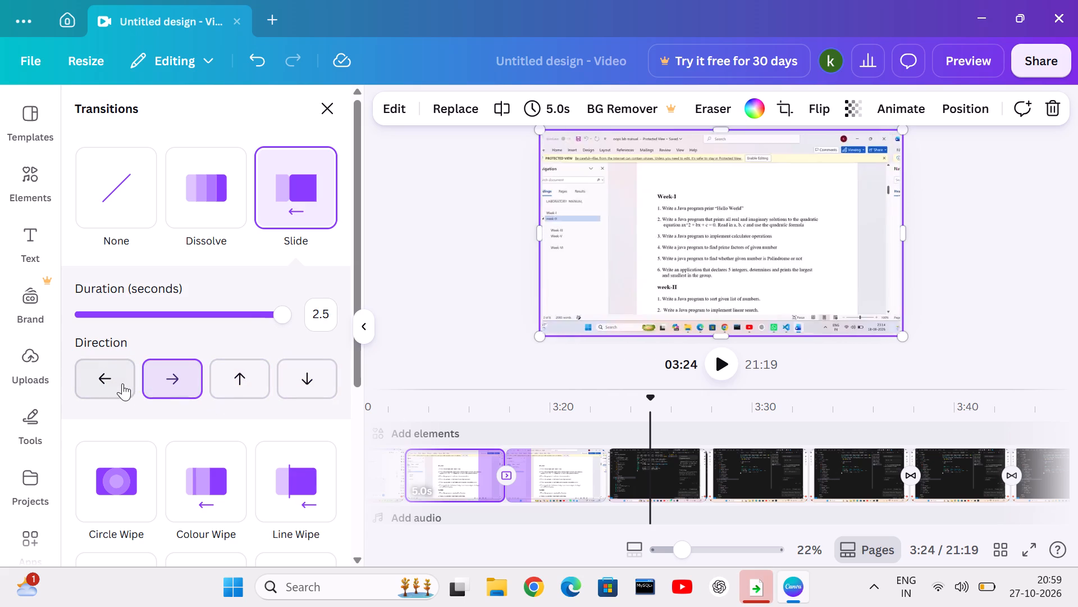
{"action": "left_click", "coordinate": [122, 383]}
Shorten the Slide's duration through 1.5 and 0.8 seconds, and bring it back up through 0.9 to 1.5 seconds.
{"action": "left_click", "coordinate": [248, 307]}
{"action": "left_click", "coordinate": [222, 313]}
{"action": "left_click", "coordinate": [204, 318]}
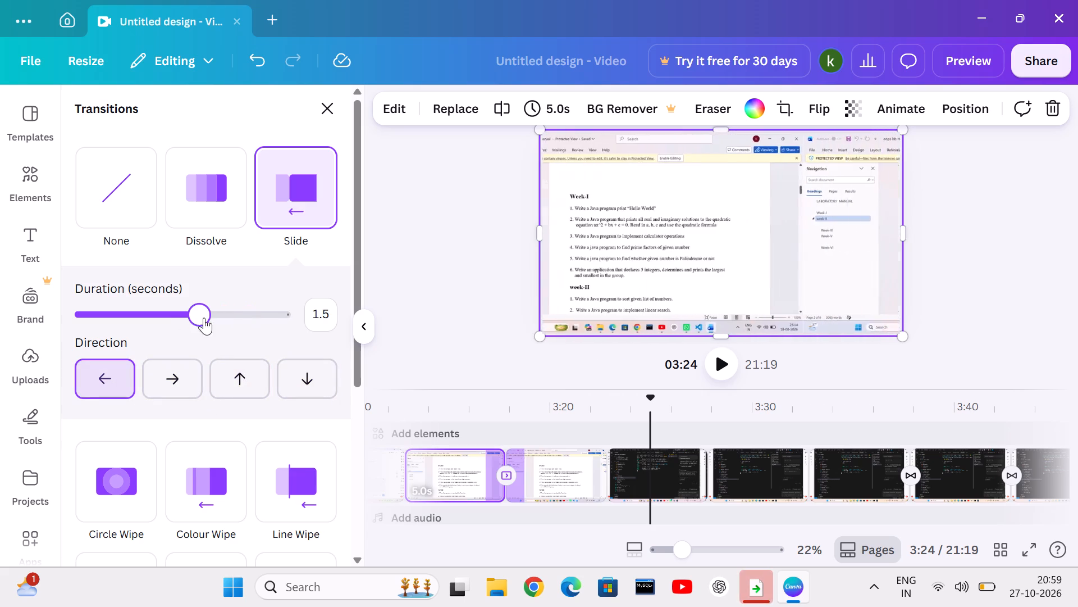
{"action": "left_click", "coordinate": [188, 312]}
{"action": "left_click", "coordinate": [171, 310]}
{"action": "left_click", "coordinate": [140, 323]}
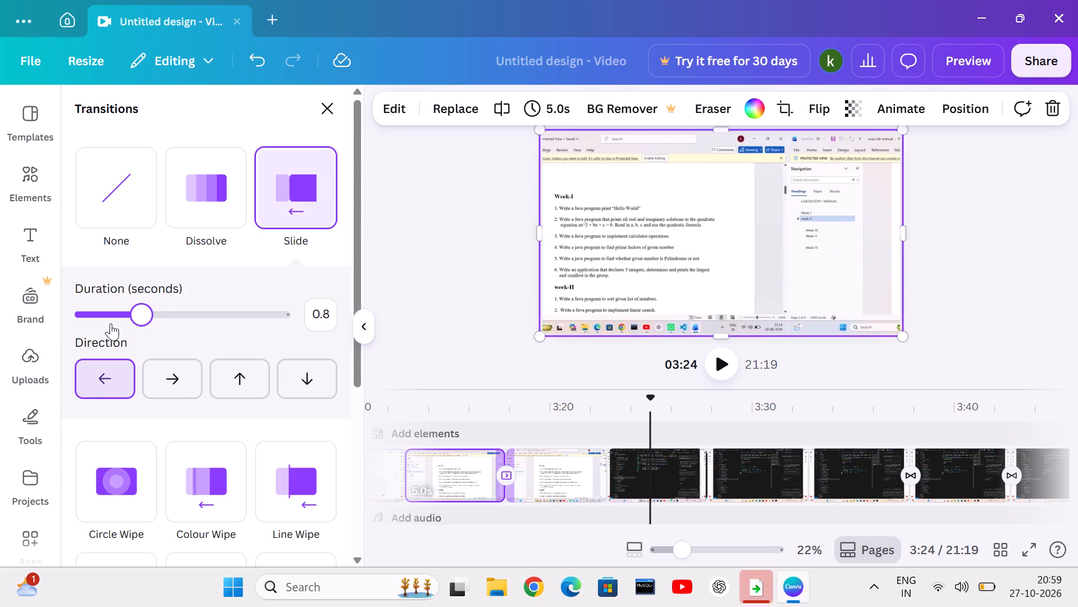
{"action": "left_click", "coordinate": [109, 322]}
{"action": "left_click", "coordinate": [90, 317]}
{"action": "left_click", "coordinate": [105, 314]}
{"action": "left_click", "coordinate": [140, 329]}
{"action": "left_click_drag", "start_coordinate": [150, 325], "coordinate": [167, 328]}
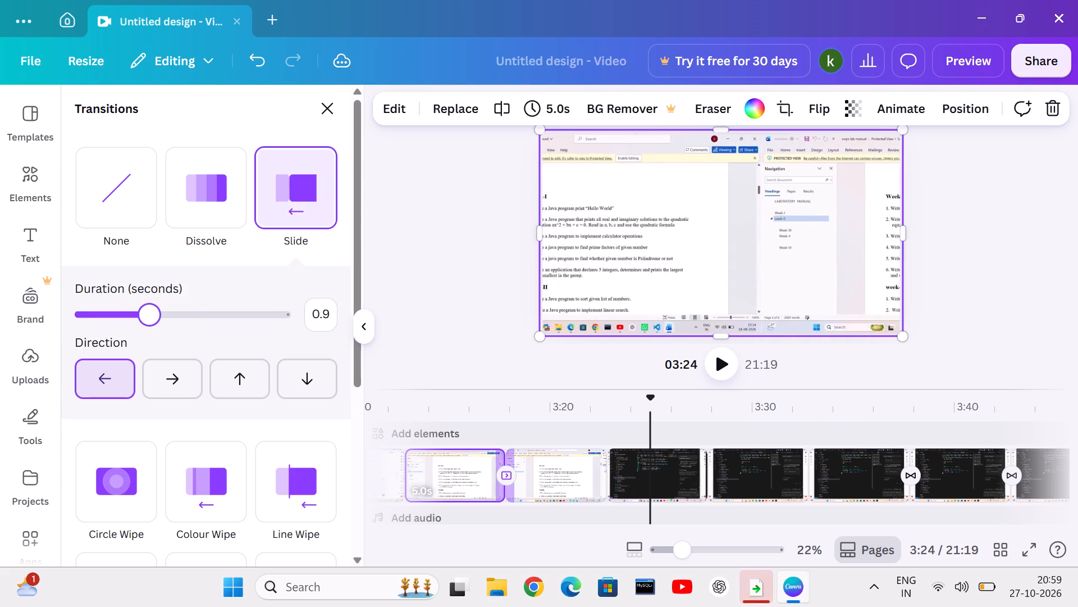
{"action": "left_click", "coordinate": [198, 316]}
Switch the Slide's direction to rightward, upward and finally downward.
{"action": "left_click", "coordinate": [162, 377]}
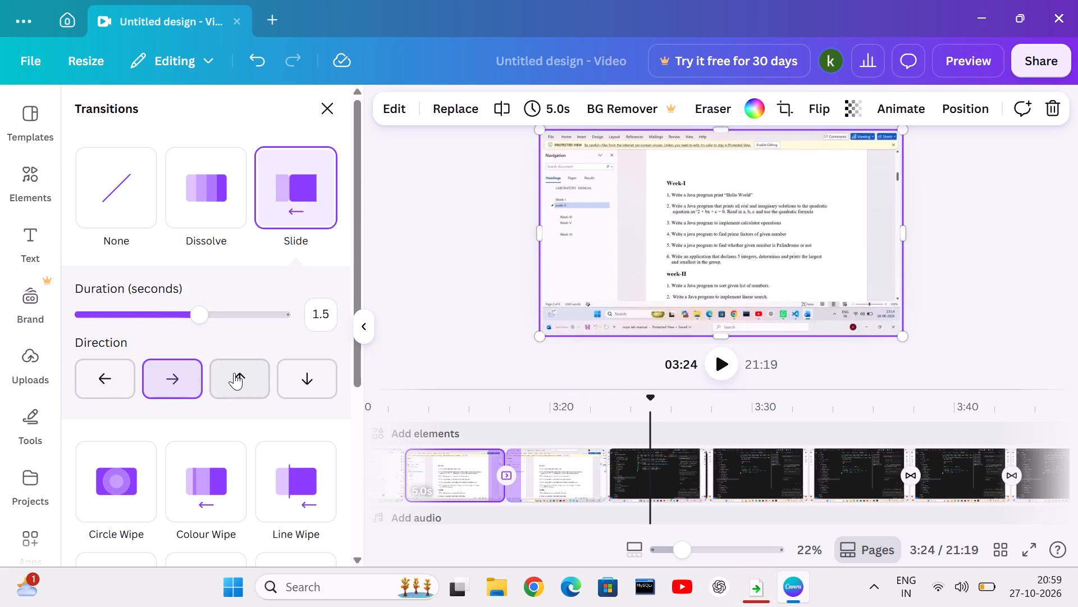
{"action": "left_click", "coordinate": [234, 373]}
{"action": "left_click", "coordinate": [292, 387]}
Replace the Slide at 03:17 with a Flow transition and lengthen its duration through 2 seconds to 2.4 seconds.
{"action": "scroll", "coordinate": [276, 396], "scroll_direction": "down", "scroll_amount": 2}
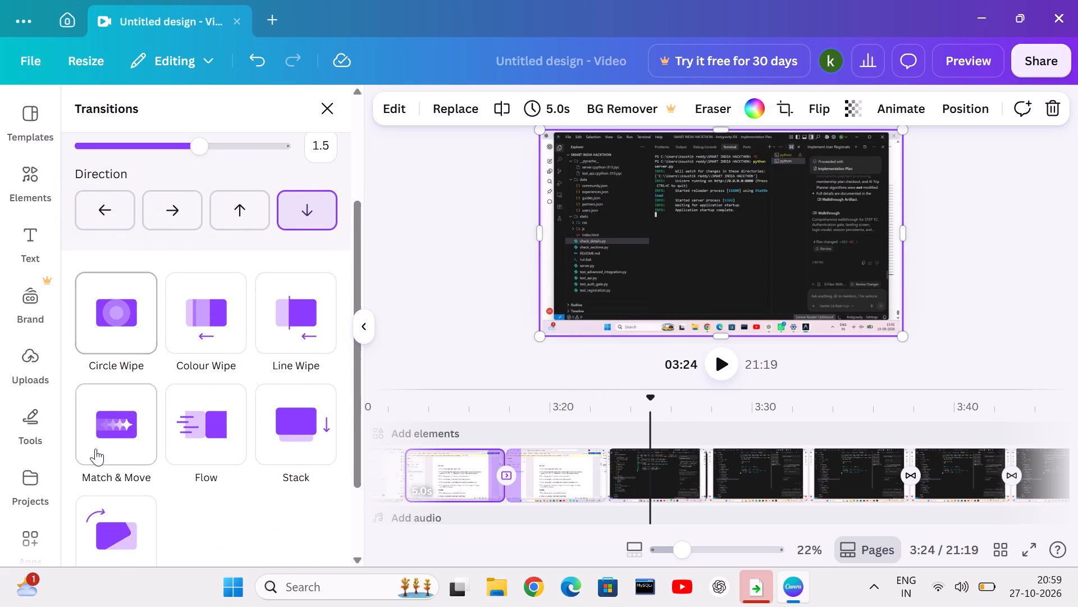
{"action": "scroll", "coordinate": [102, 443], "scroll_direction": "down", "scroll_amount": 2}
{"action": "left_click", "coordinate": [134, 389]}
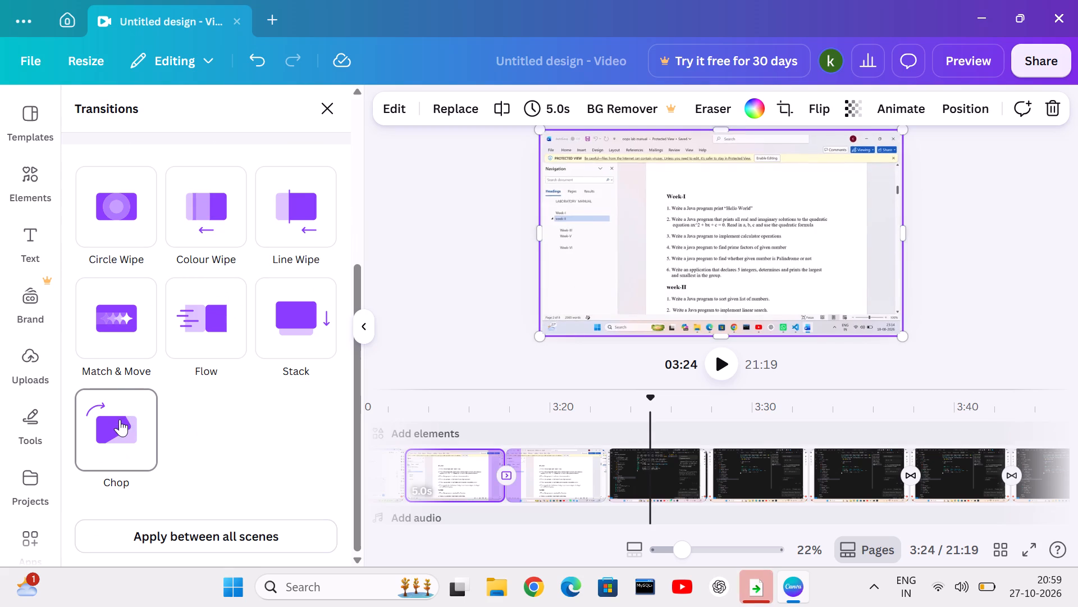
{"action": "left_click", "coordinate": [280, 314]}
{"action": "left_click", "coordinate": [197, 370]}
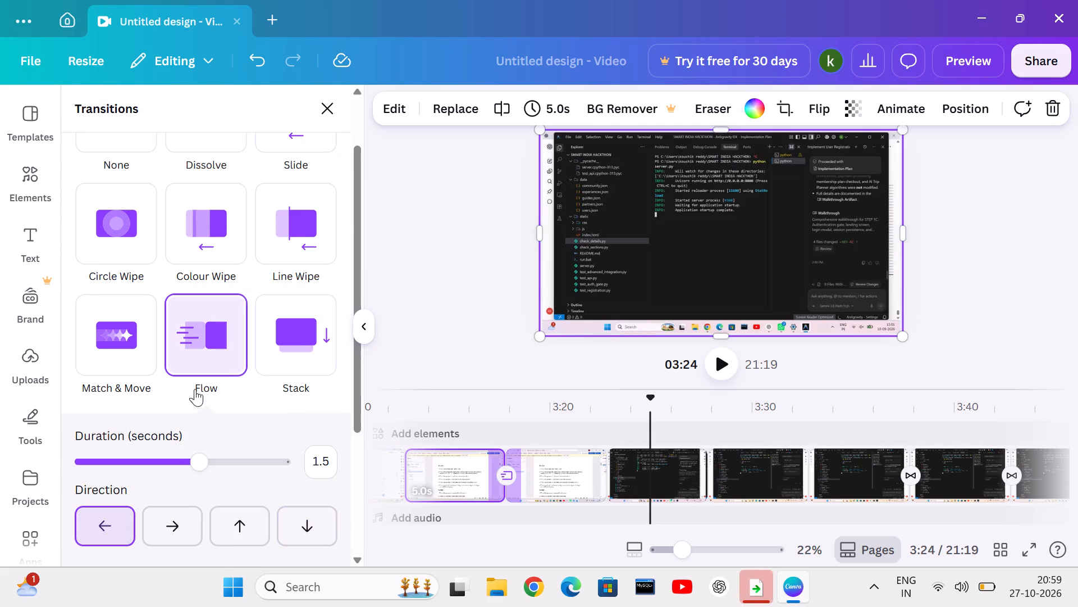
{"action": "left_click_drag", "start_coordinate": [201, 450], "coordinate": [204, 471]}
{"action": "left_click_drag", "start_coordinate": [205, 471], "coordinate": [221, 484]}
{"action": "left_click", "coordinate": [239, 473]}
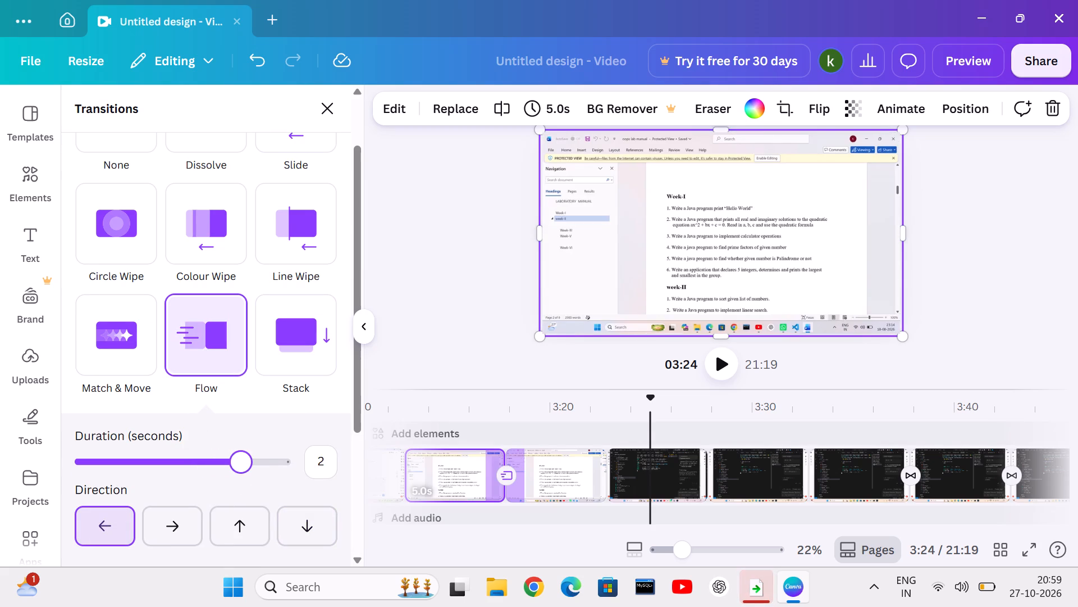
{"action": "left_click", "coordinate": [257, 461]}
{"action": "left_click", "coordinate": [273, 465]}
{"action": "left_click_drag", "start_coordinate": [294, 464], "coordinate": [298, 472]}
Set the Flow transition's direction to downward.
{"action": "left_click_drag", "start_coordinate": [316, 537], "coordinate": [317, 542]}
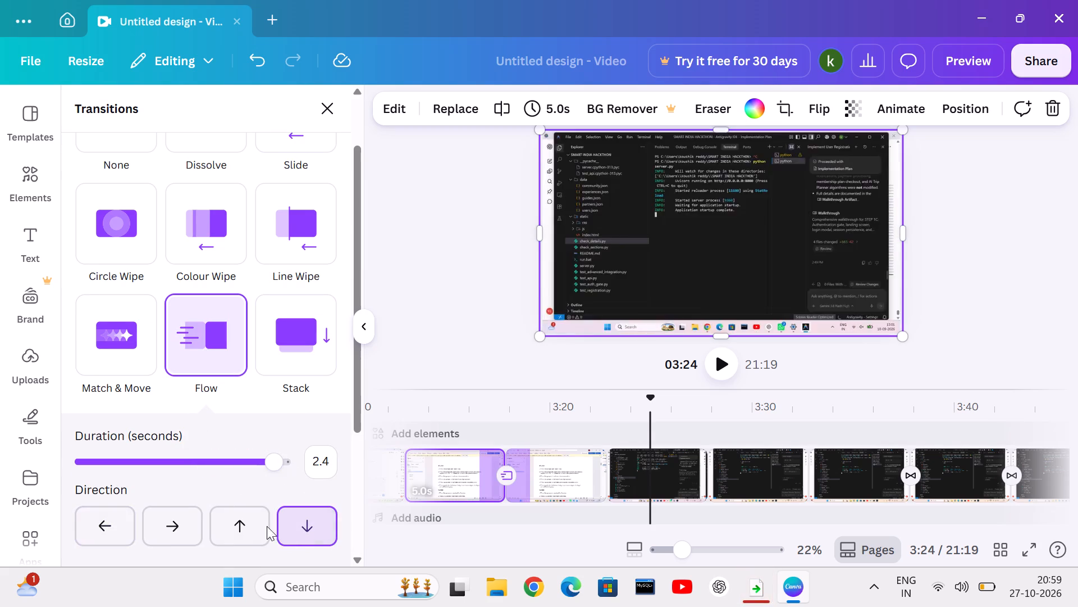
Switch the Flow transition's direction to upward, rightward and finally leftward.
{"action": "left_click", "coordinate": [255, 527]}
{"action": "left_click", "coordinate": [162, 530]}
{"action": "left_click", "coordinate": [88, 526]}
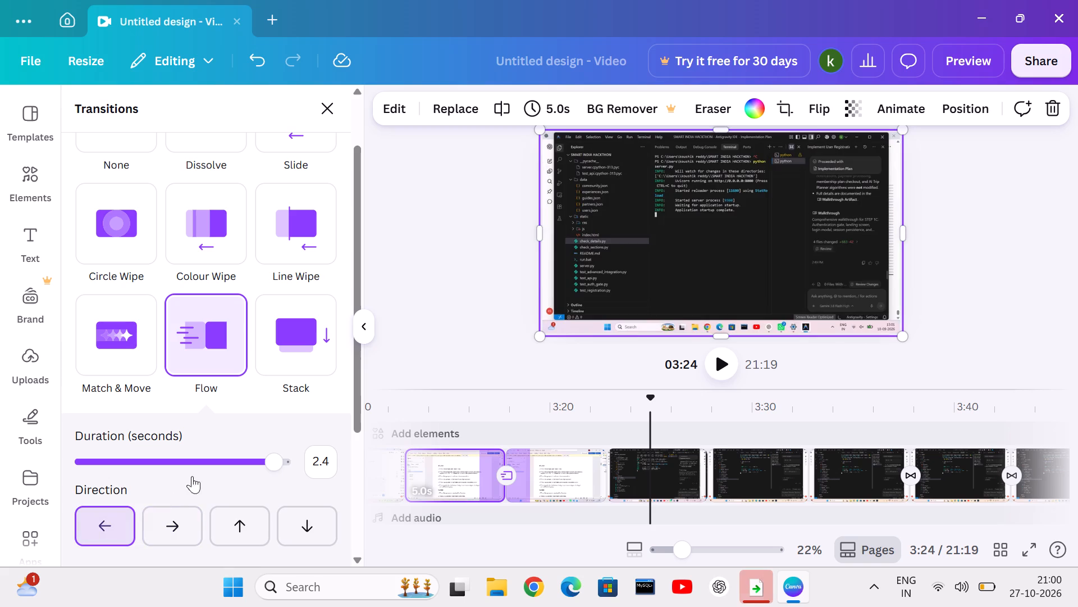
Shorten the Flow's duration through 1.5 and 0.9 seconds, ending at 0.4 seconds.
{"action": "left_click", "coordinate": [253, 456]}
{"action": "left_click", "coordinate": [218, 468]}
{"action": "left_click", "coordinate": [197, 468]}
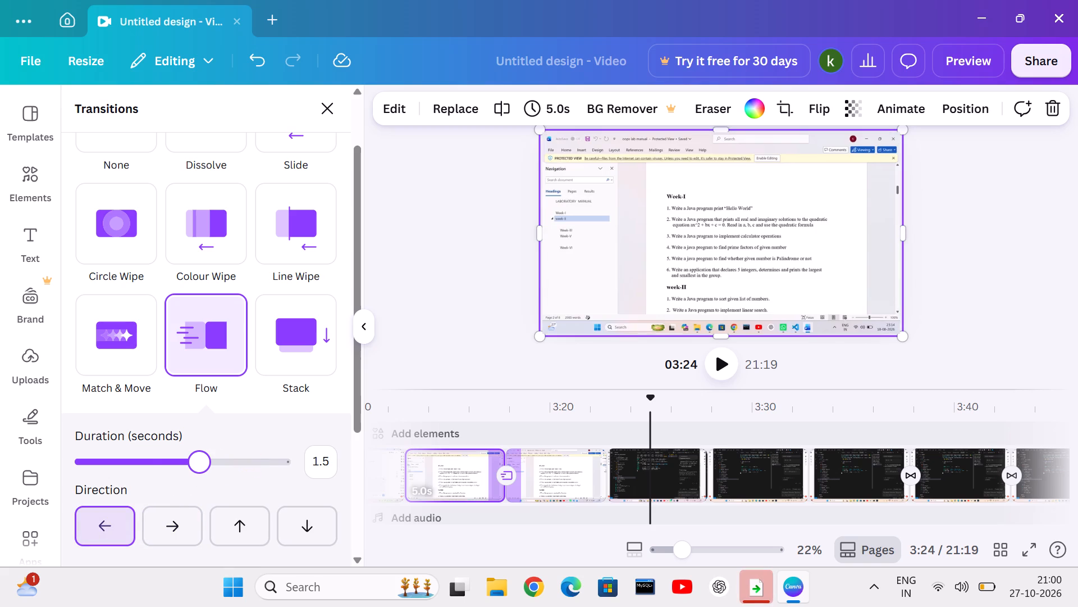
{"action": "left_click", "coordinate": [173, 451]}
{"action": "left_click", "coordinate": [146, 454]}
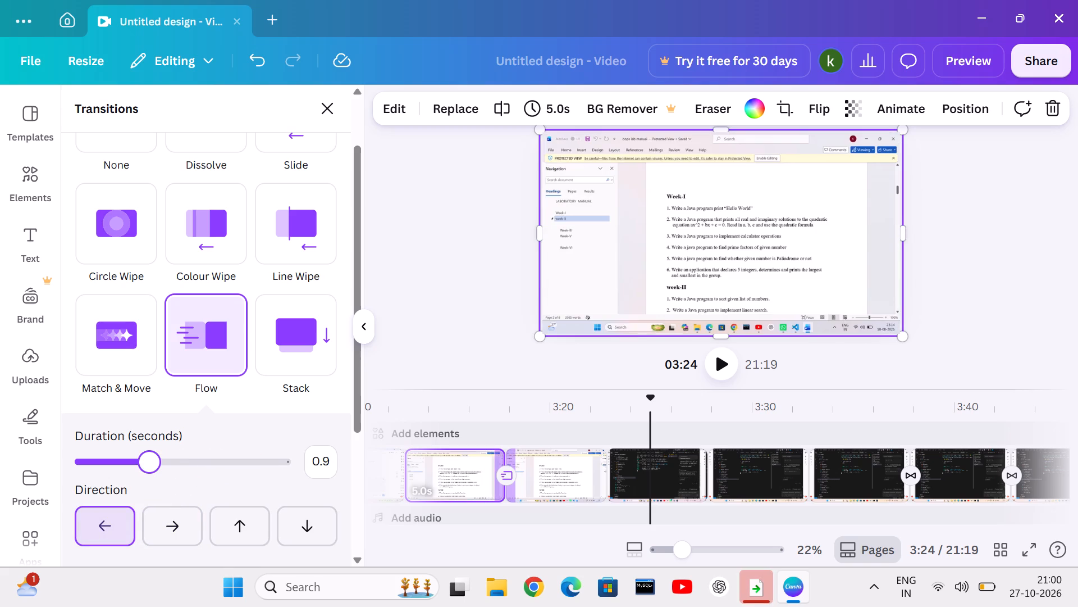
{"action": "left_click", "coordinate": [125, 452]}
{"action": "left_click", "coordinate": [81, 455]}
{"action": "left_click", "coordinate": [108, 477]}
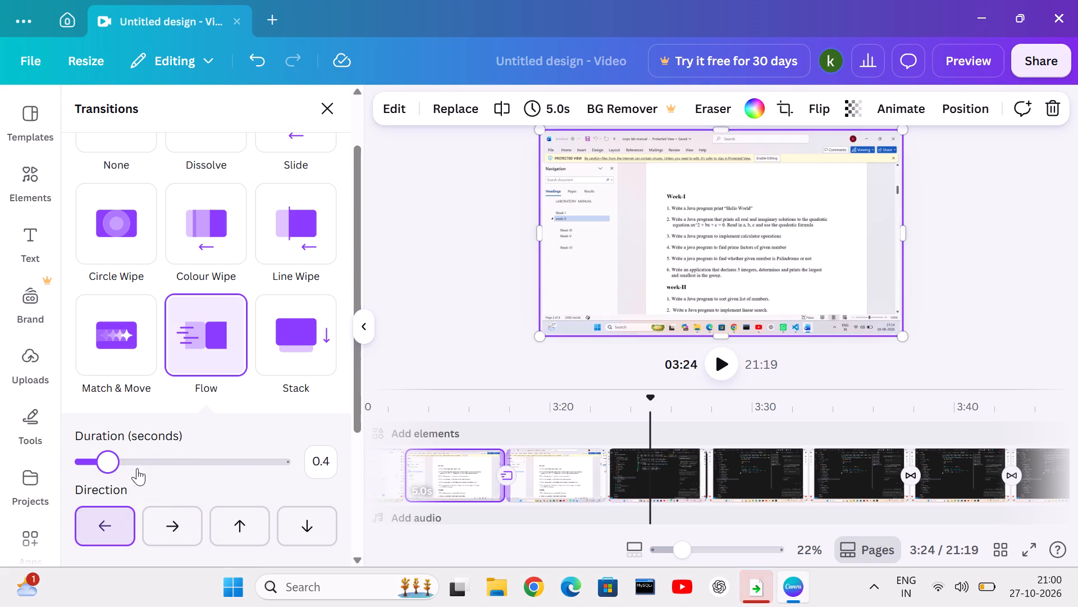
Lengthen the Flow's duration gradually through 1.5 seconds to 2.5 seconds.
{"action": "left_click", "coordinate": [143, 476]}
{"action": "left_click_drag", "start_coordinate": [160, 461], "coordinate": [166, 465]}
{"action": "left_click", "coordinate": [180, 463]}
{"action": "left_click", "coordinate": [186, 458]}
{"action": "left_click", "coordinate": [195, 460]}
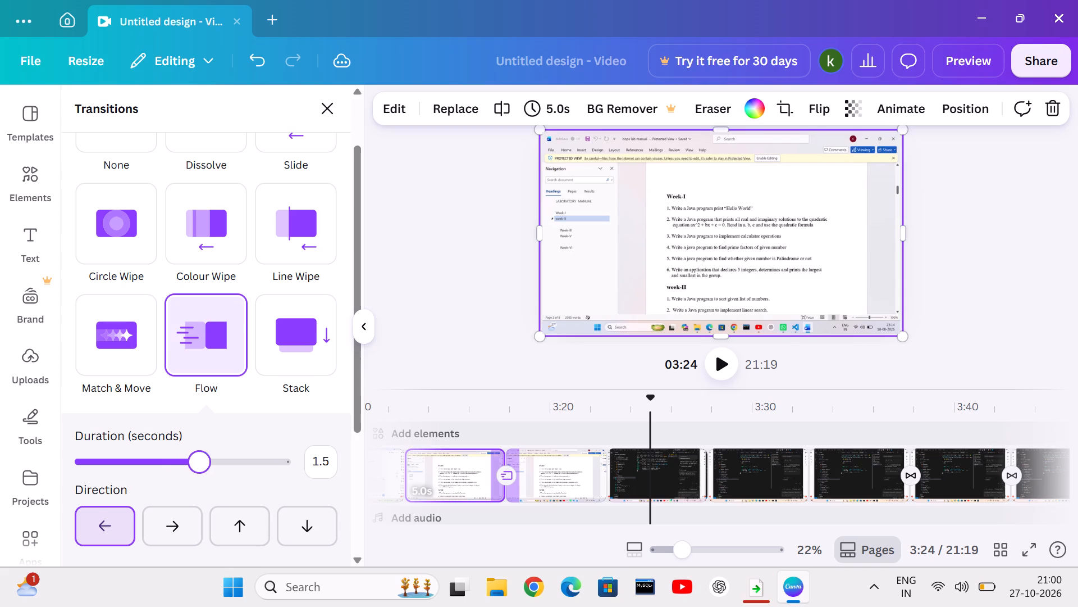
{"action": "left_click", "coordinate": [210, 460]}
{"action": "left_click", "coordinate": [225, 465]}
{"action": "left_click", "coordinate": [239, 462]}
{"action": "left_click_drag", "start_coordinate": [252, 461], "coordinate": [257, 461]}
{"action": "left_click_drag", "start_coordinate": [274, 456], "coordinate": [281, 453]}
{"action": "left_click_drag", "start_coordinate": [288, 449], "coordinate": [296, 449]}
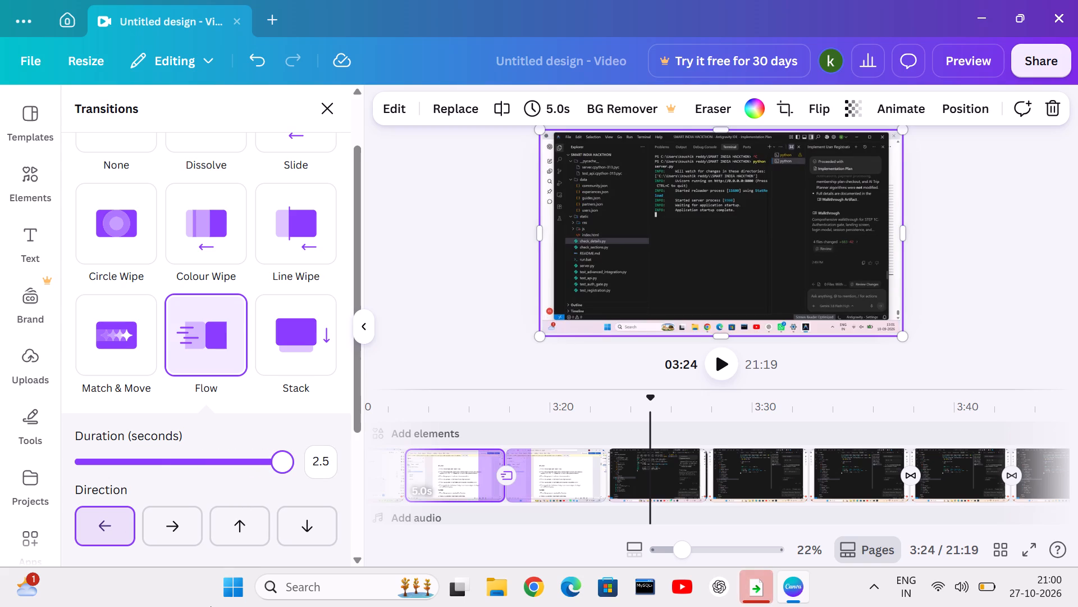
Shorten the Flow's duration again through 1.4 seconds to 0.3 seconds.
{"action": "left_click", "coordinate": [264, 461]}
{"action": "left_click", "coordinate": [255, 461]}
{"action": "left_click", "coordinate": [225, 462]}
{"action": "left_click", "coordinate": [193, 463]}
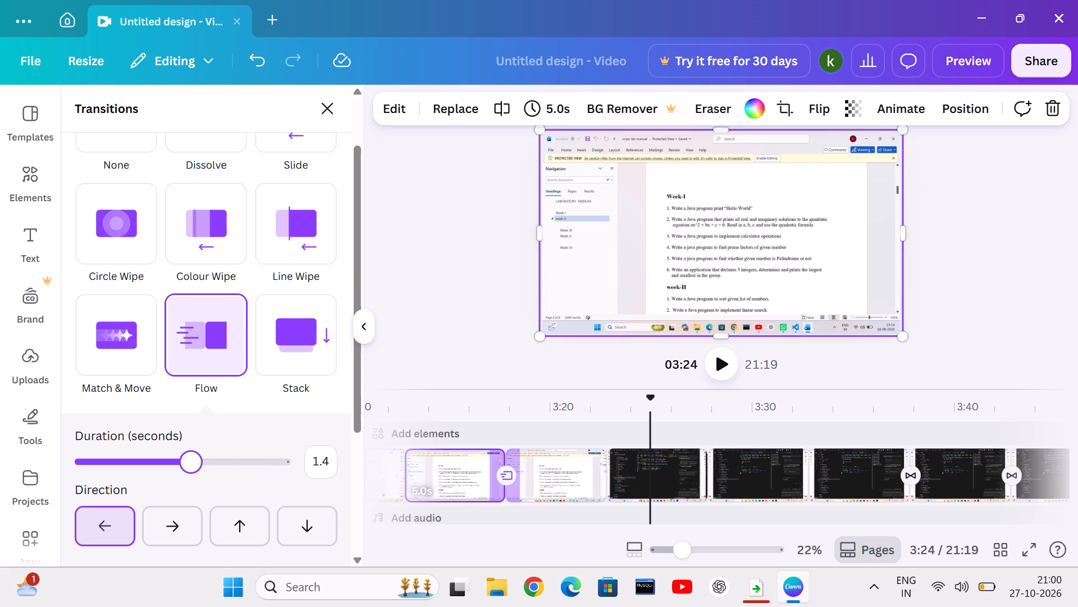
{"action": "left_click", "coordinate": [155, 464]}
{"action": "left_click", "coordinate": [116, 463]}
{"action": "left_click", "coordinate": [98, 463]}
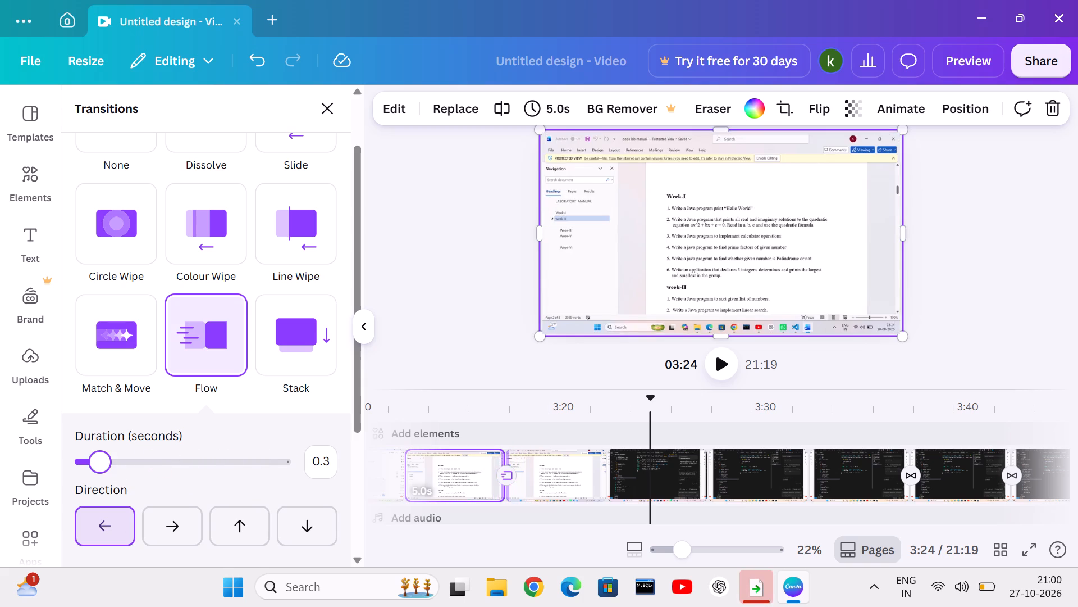
Lengthen the Flow's duration through 2 seconds to a final 2.3 seconds.
{"action": "left_click_drag", "start_coordinate": [101, 463], "coordinate": [106, 464]}
{"action": "left_click", "coordinate": [129, 468]}
{"action": "double_click", "coordinate": [173, 471]}
{"action": "left_click", "coordinate": [209, 465]}
{"action": "left_click", "coordinate": [222, 461]}
{"action": "left_click", "coordinate": [233, 460]}
{"action": "left_click", "coordinate": [245, 464]}
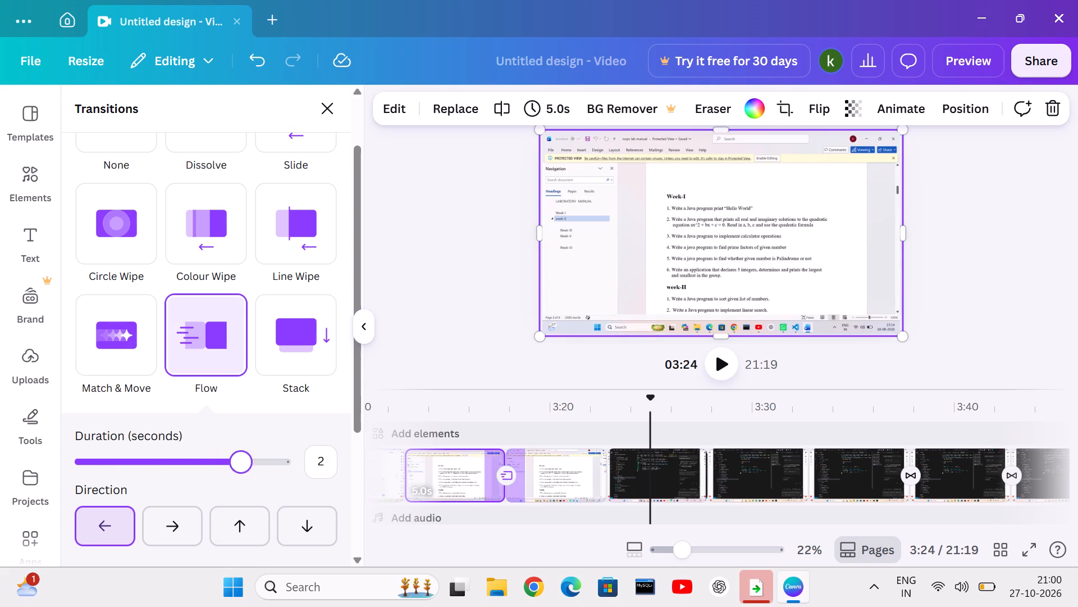
{"action": "left_click", "coordinate": [266, 472]}
{"action": "left_click_drag", "start_coordinate": [275, 472], "coordinate": [268, 480]}
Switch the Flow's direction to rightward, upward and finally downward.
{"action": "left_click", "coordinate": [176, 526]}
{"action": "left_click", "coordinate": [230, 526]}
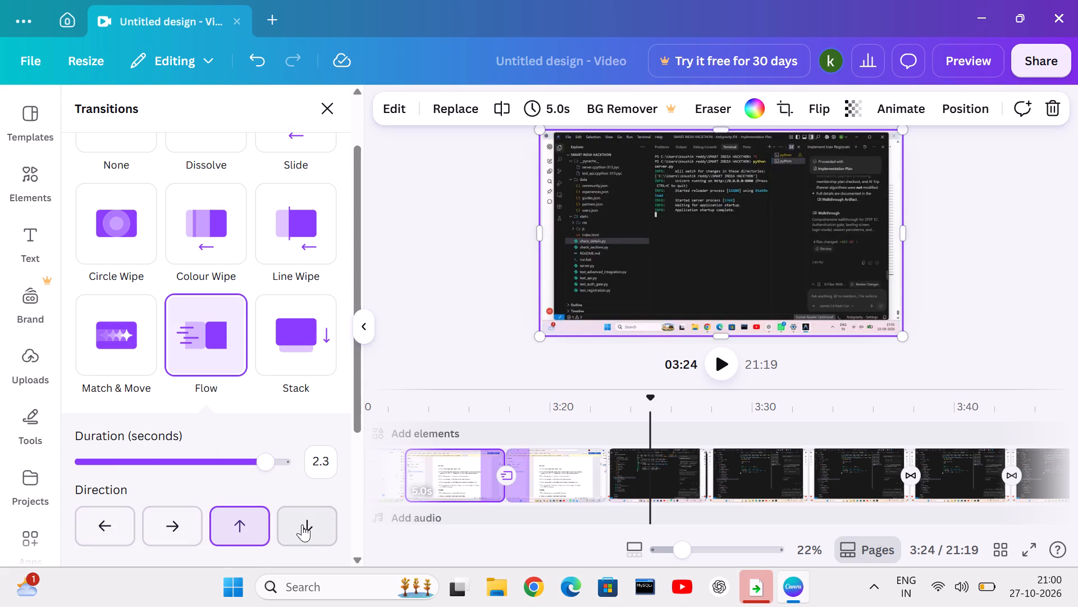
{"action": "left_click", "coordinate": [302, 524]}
Replace the Flow at 03:17 with a Chop transition, with its origin at the top-left corner.
{"action": "scroll", "coordinate": [290, 468], "scroll_direction": "down", "scroll_amount": 6}
{"action": "left_click", "coordinate": [92, 456]}
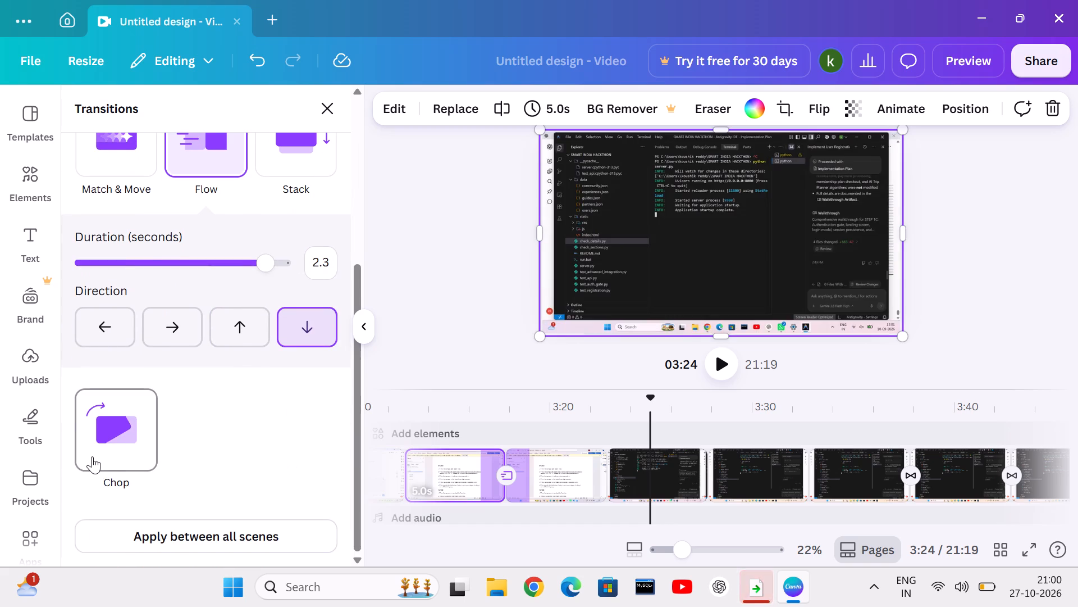
{"action": "left_click", "coordinate": [177, 532]}
{"action": "left_click", "coordinate": [114, 526]}
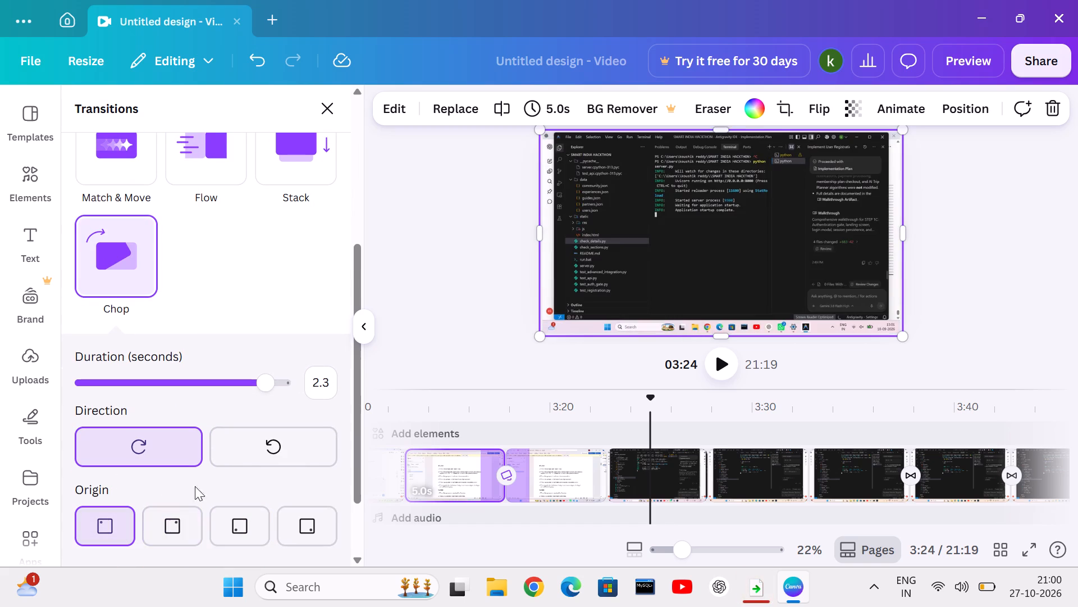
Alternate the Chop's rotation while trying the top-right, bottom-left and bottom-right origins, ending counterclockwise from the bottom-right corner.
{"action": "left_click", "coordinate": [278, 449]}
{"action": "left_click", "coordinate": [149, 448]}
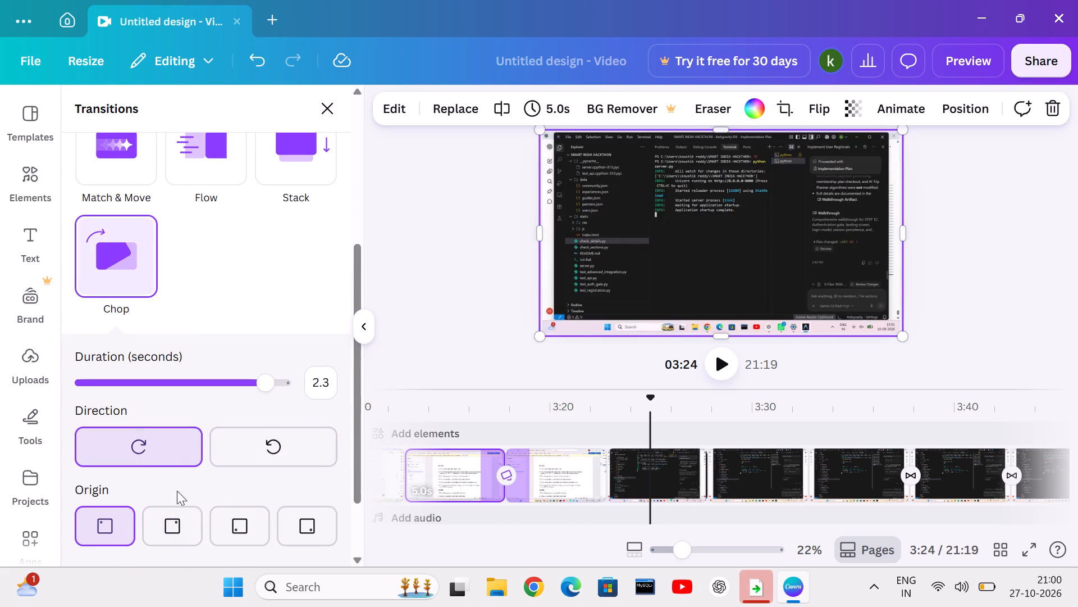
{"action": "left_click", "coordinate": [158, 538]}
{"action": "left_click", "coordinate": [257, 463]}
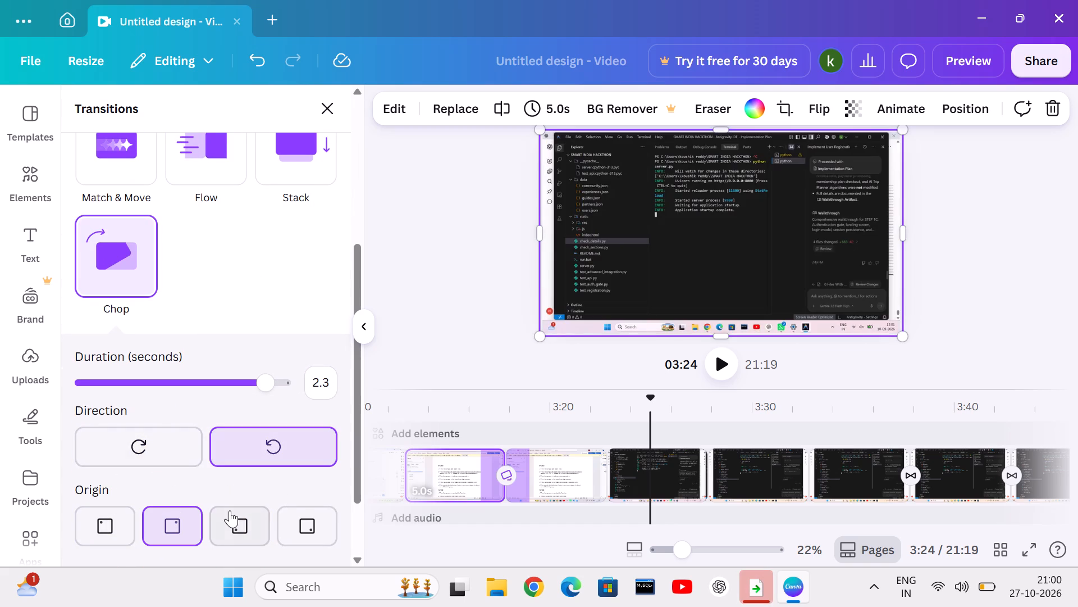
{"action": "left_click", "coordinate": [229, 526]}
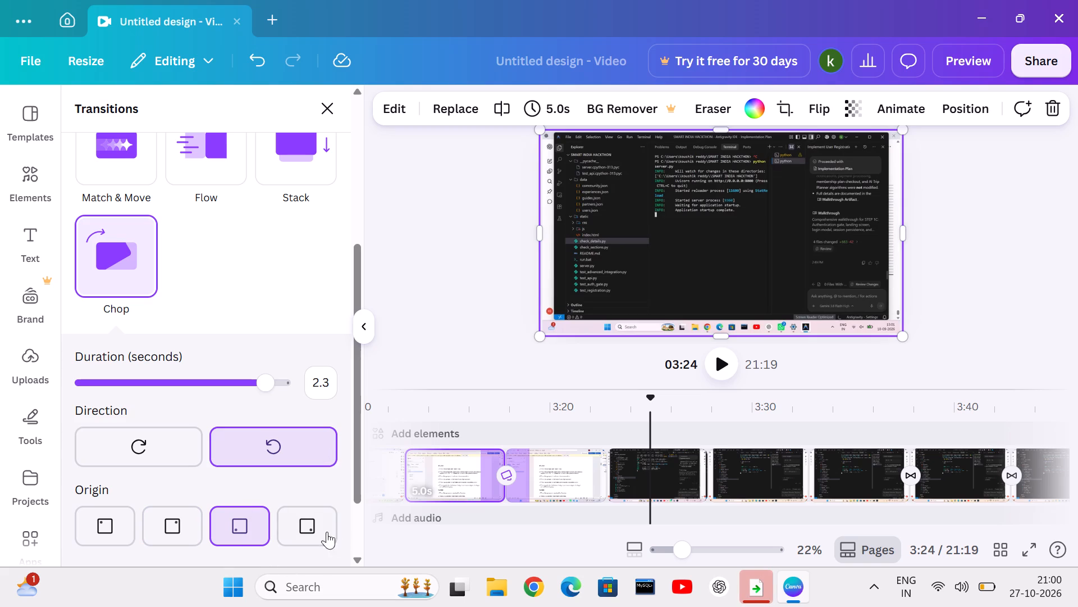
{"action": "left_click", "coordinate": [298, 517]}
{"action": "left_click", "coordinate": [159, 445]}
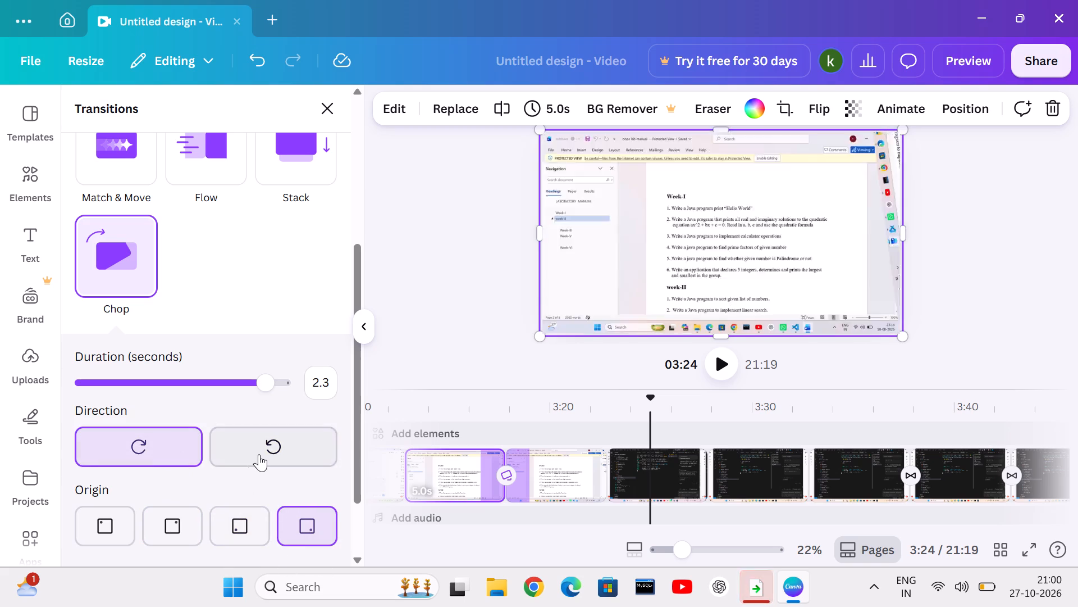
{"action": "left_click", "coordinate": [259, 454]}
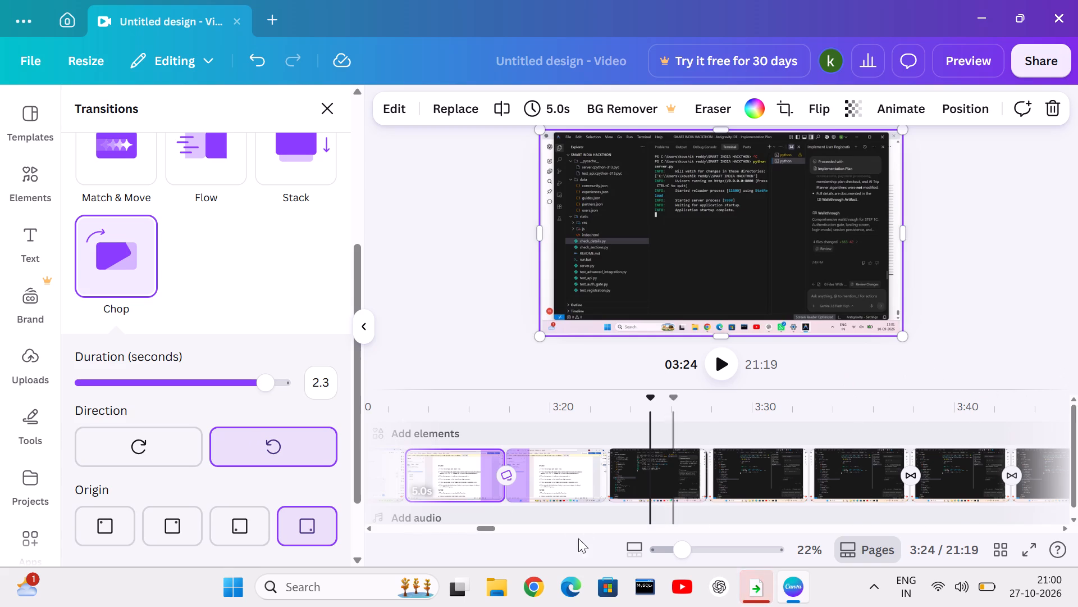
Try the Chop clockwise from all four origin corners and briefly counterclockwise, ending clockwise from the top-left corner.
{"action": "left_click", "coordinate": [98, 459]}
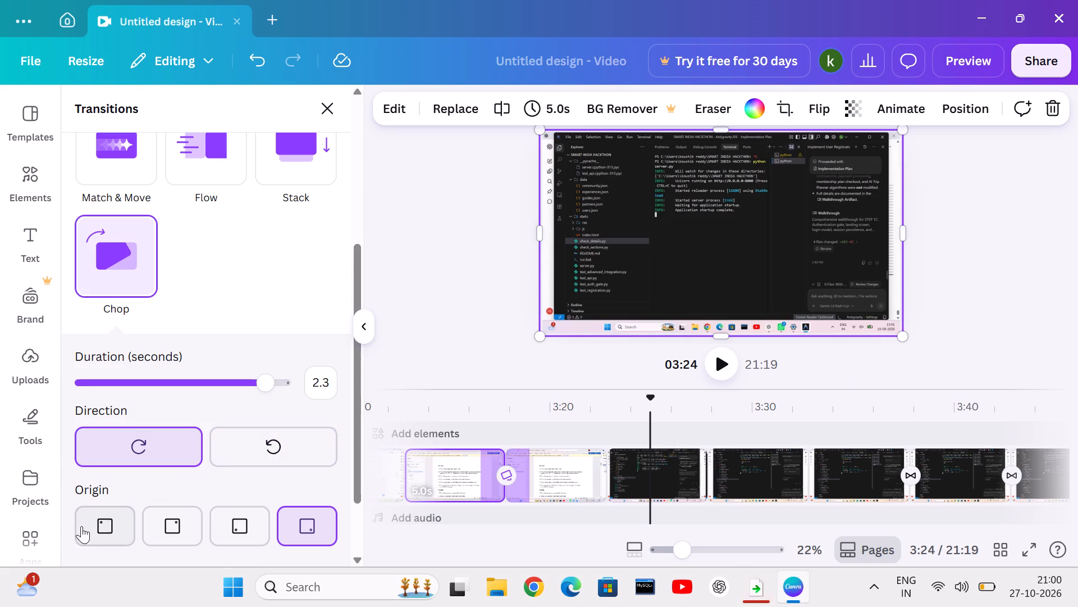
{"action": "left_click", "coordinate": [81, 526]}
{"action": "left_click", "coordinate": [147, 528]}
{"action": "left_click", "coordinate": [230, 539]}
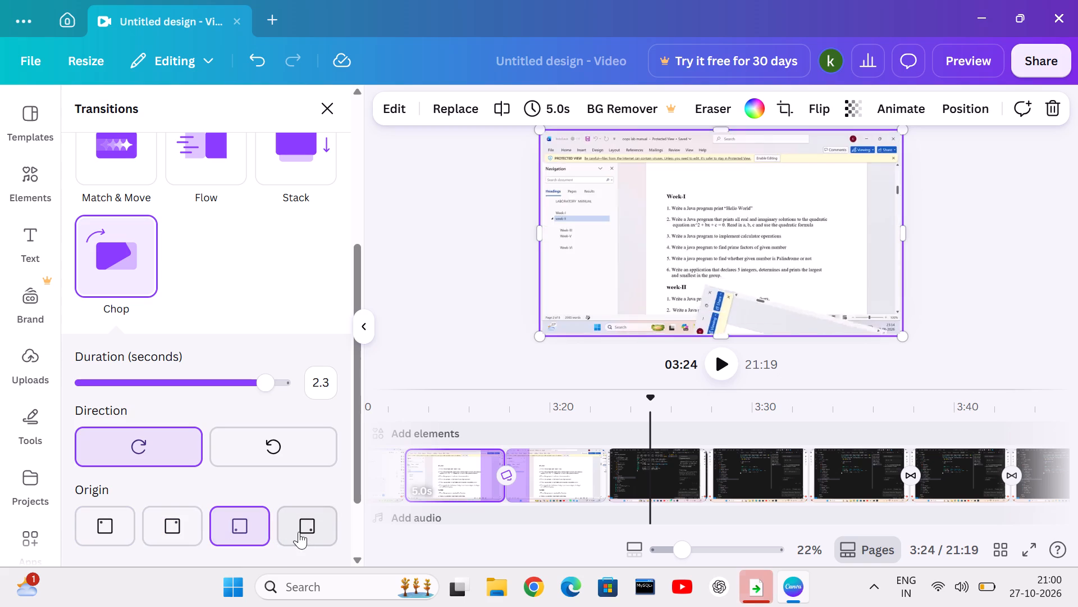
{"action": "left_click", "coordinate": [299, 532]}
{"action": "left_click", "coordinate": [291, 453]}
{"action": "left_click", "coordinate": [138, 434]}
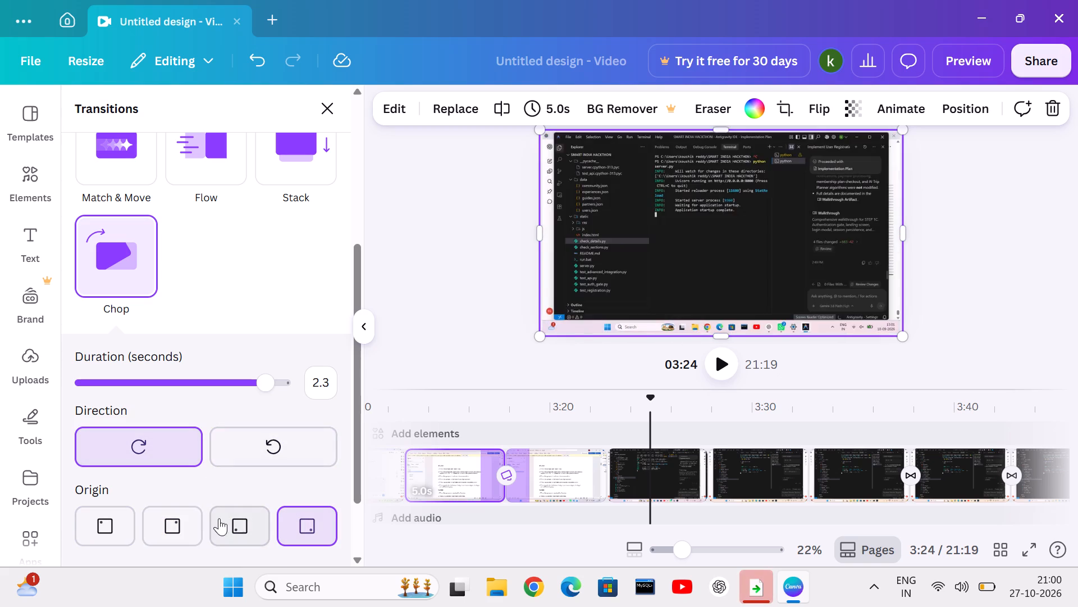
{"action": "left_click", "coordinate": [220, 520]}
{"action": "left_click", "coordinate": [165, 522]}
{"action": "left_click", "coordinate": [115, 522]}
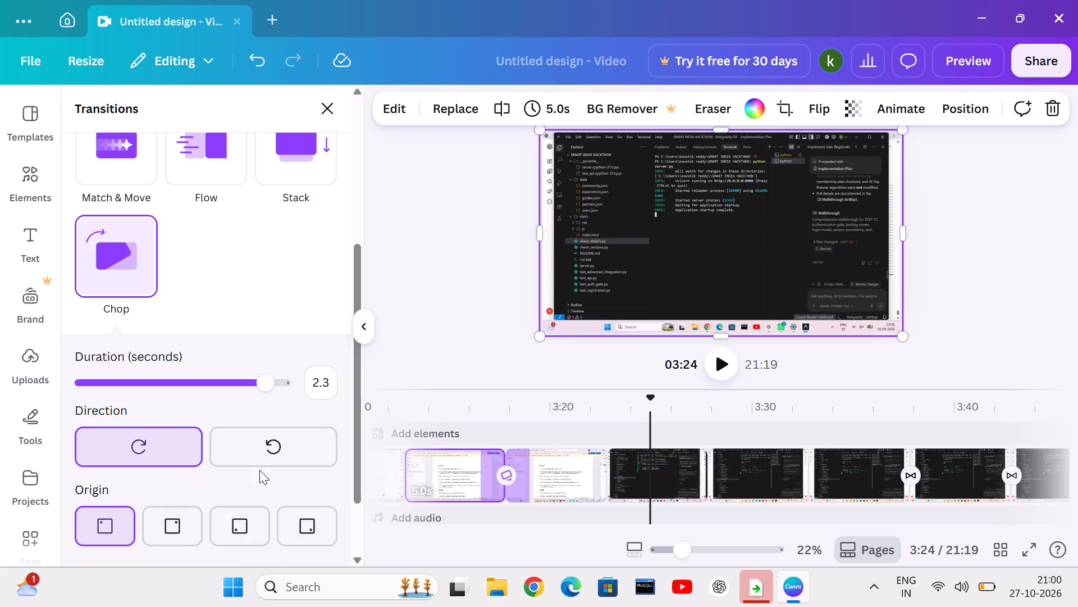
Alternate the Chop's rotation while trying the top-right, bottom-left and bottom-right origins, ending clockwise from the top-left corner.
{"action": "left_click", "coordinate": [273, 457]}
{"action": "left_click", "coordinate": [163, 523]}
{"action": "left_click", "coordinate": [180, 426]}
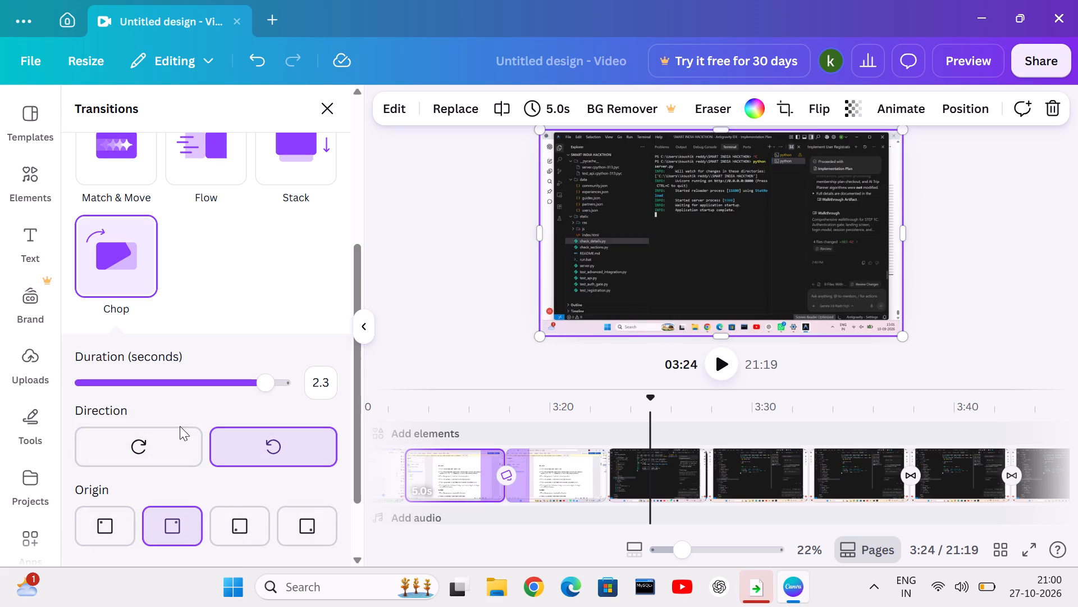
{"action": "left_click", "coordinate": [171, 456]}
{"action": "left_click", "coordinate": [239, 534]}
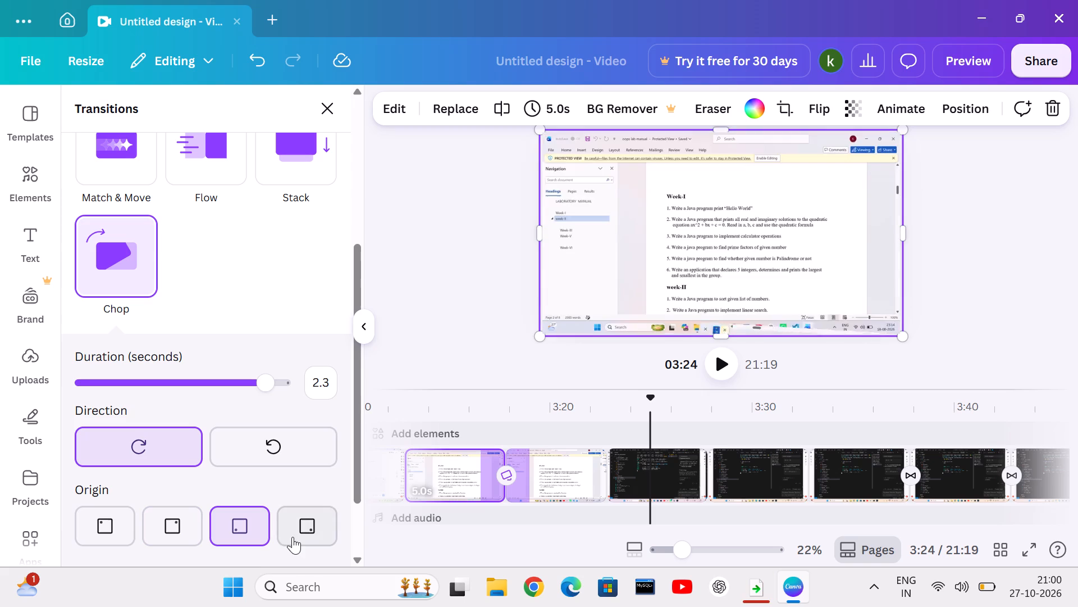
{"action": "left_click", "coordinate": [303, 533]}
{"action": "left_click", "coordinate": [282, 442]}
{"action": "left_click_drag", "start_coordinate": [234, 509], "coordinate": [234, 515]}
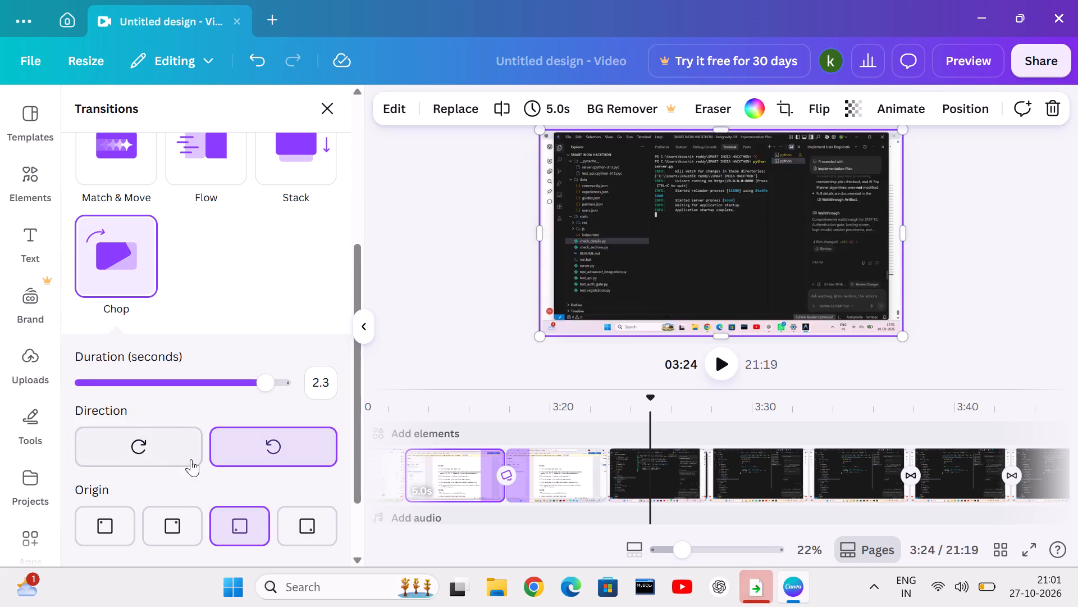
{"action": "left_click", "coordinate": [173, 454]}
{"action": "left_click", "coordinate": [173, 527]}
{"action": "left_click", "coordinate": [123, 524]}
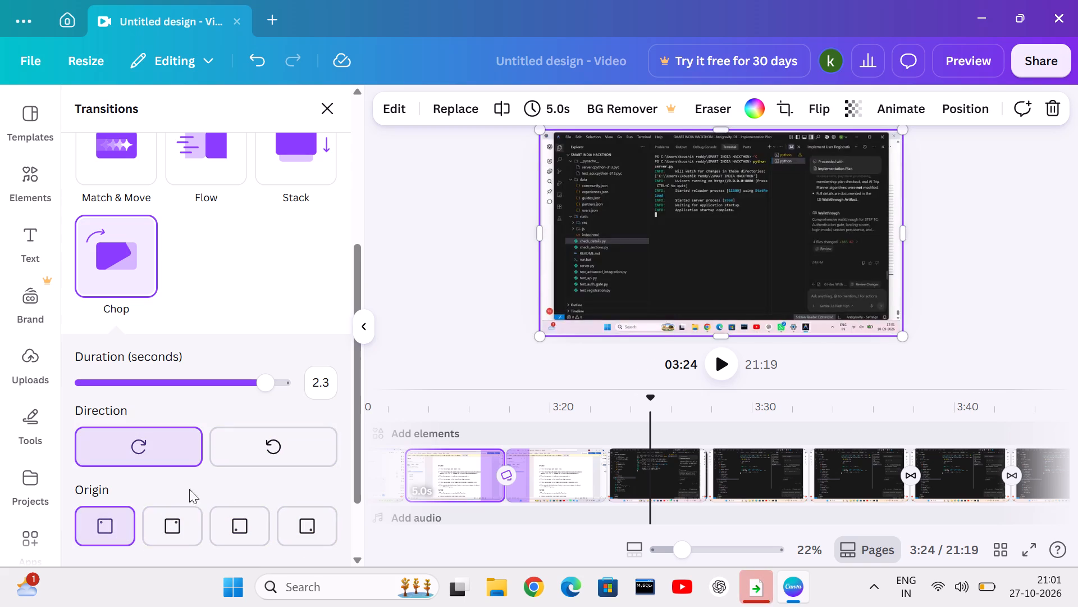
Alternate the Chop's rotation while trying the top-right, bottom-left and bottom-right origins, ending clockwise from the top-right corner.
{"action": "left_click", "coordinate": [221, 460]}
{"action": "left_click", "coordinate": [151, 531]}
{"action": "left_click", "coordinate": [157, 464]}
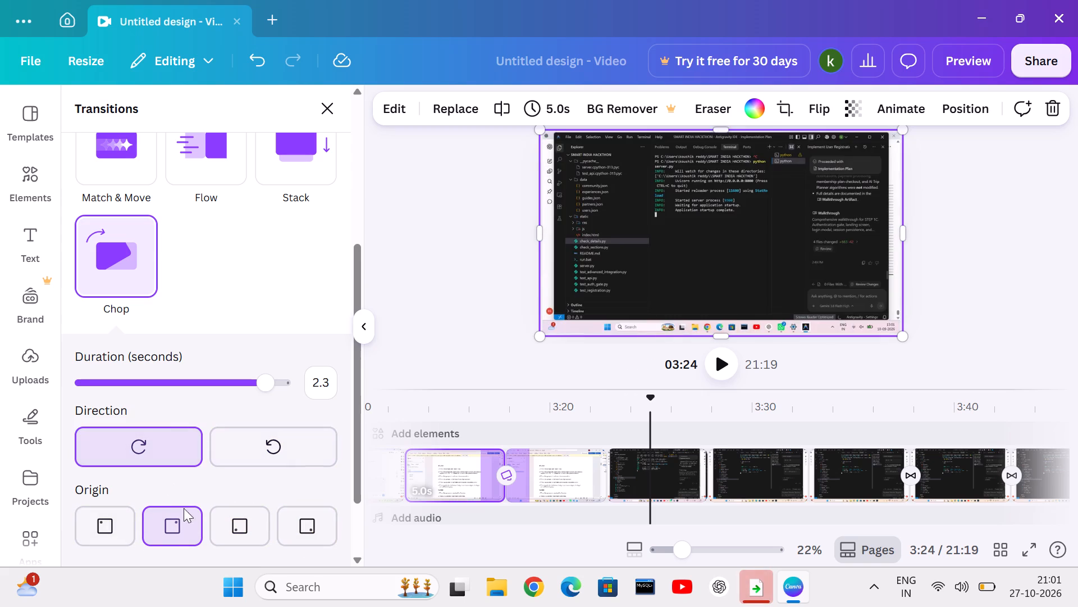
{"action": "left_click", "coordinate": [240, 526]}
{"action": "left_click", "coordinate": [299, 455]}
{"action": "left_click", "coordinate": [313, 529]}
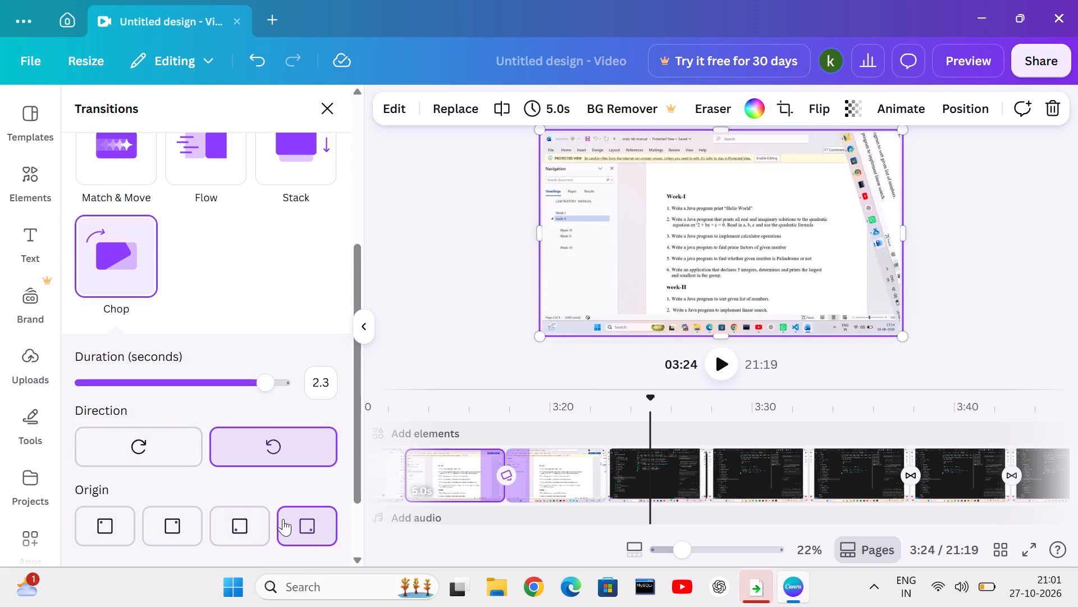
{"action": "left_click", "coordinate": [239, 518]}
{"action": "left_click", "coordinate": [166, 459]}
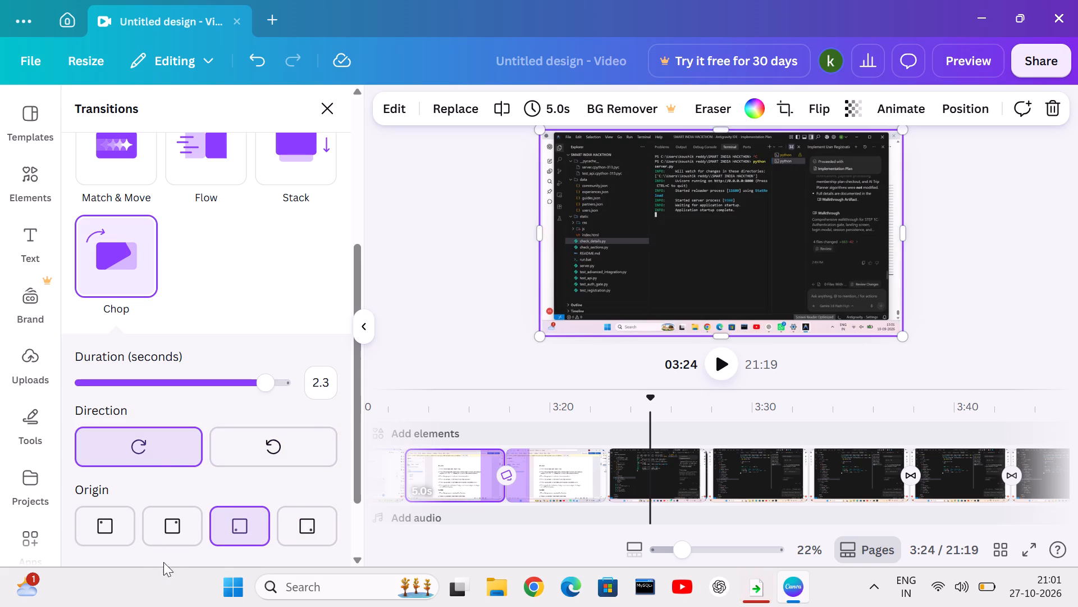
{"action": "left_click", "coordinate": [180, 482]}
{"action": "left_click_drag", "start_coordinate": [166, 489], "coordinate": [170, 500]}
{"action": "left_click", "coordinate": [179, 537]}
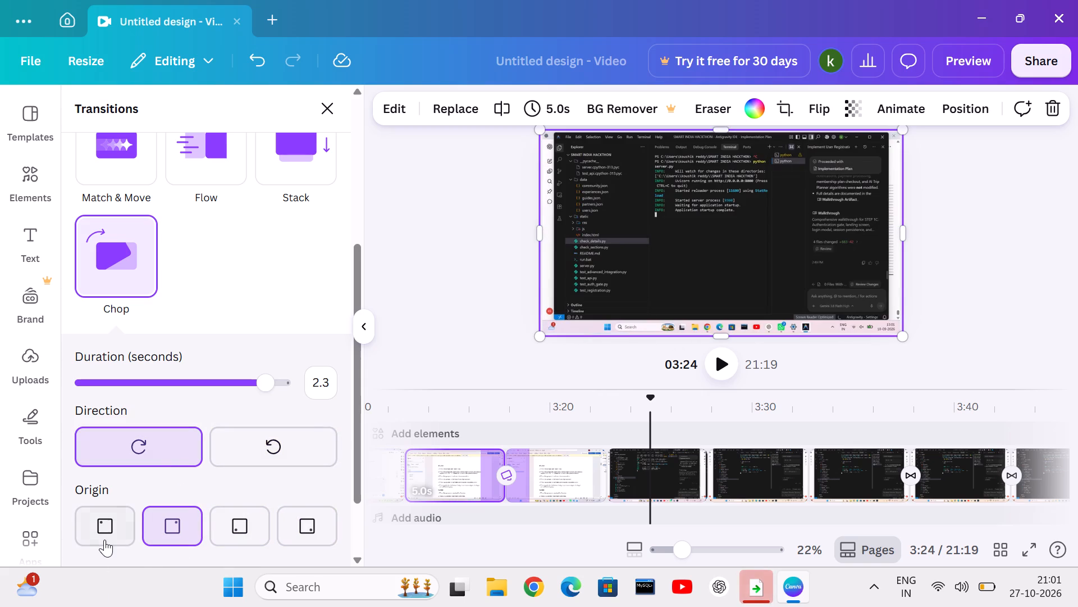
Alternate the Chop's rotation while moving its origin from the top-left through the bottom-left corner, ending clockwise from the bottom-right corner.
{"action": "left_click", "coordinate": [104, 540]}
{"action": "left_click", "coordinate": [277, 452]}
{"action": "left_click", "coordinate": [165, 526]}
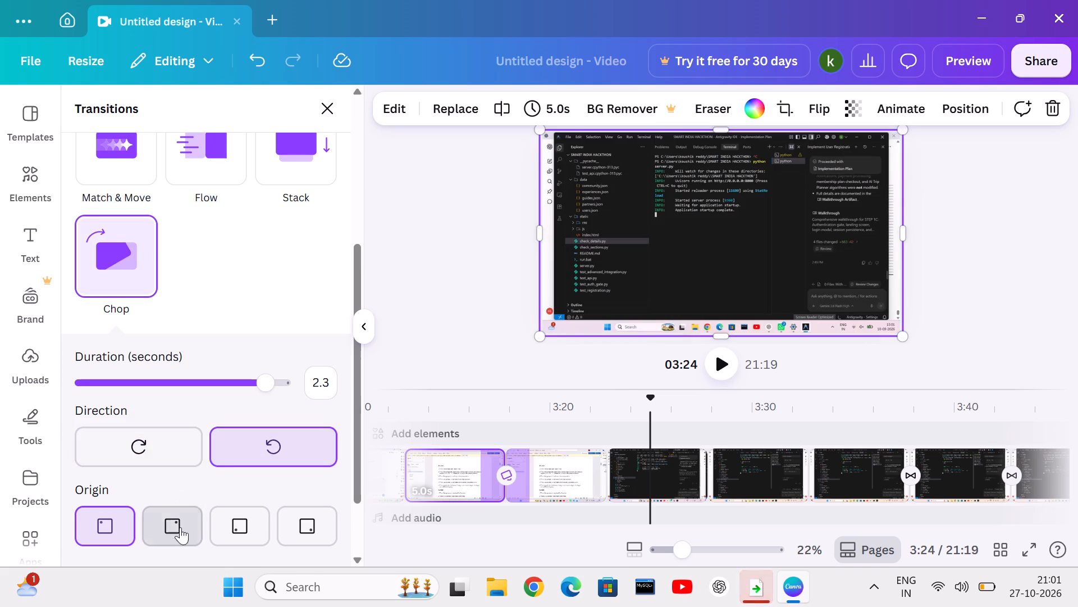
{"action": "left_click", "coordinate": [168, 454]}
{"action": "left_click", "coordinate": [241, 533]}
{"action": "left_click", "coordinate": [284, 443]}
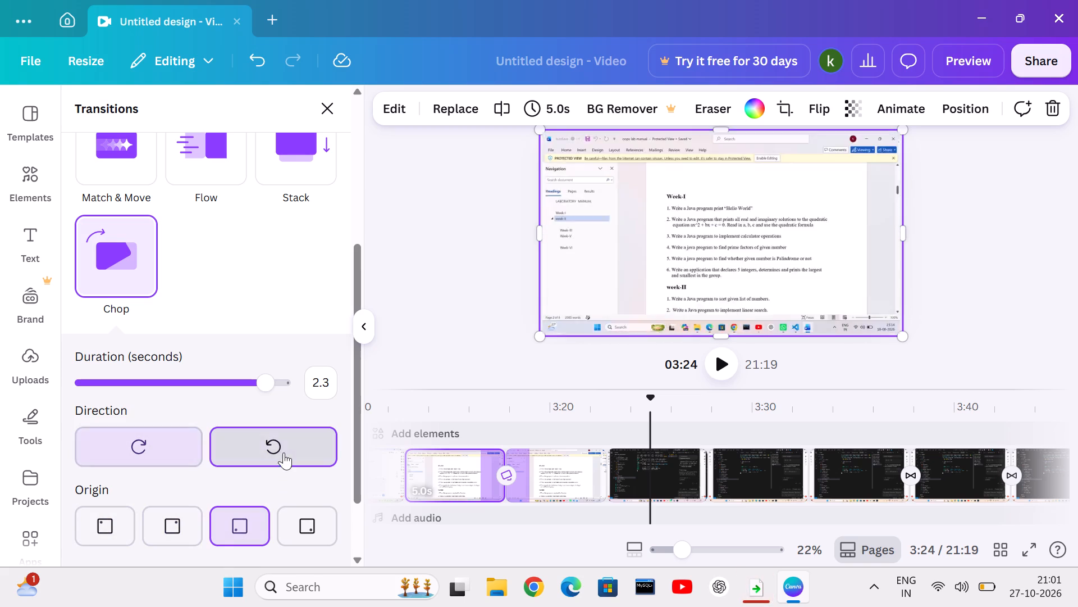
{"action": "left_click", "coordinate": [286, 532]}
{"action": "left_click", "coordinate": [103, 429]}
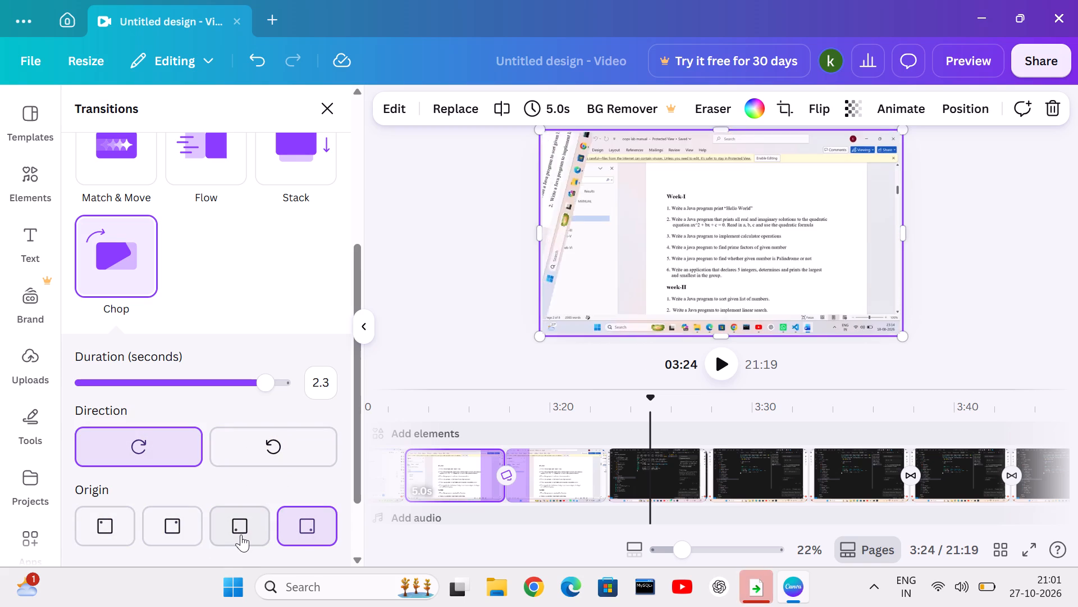
Cycle the Chop's origin through the remaining corners with counterclockwise rotation tried, and settle on clockwise from the bottom-right corner.
{"action": "left_click", "coordinate": [242, 532]}
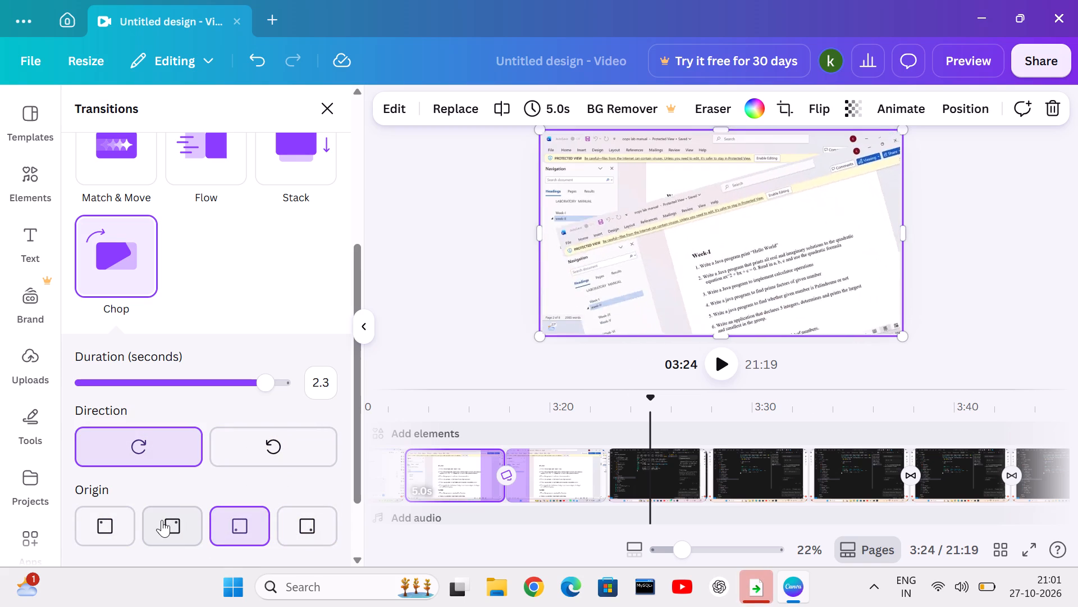
{"action": "left_click", "coordinate": [101, 519]}
{"action": "left_click", "coordinate": [177, 536]}
{"action": "left_click", "coordinate": [292, 450]}
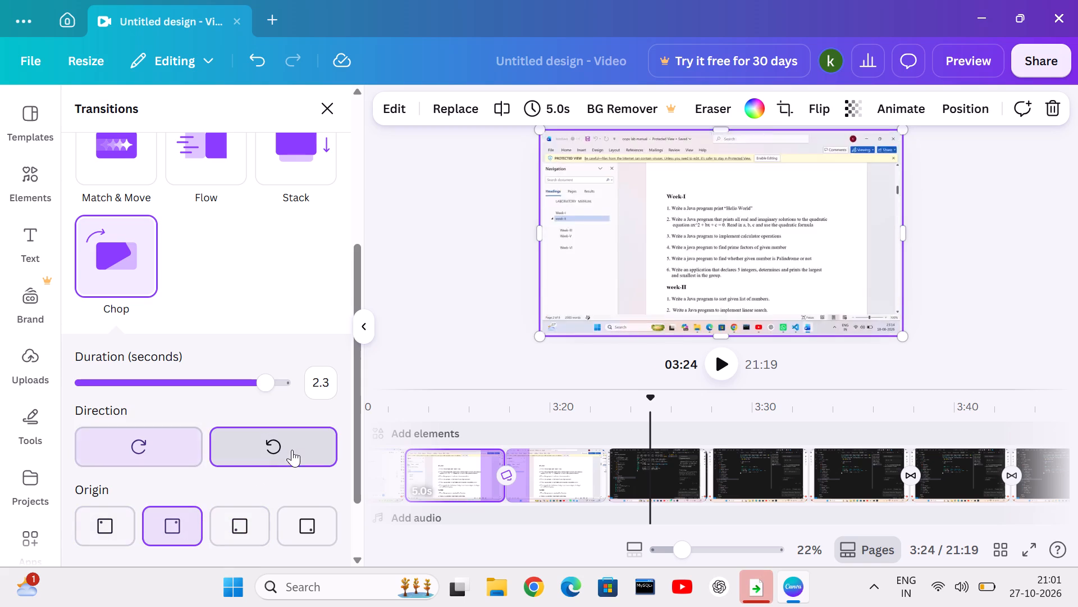
{"action": "left_click", "coordinate": [225, 515]}
{"action": "left_click", "coordinate": [280, 527]}
{"action": "left_click", "coordinate": [175, 446]}
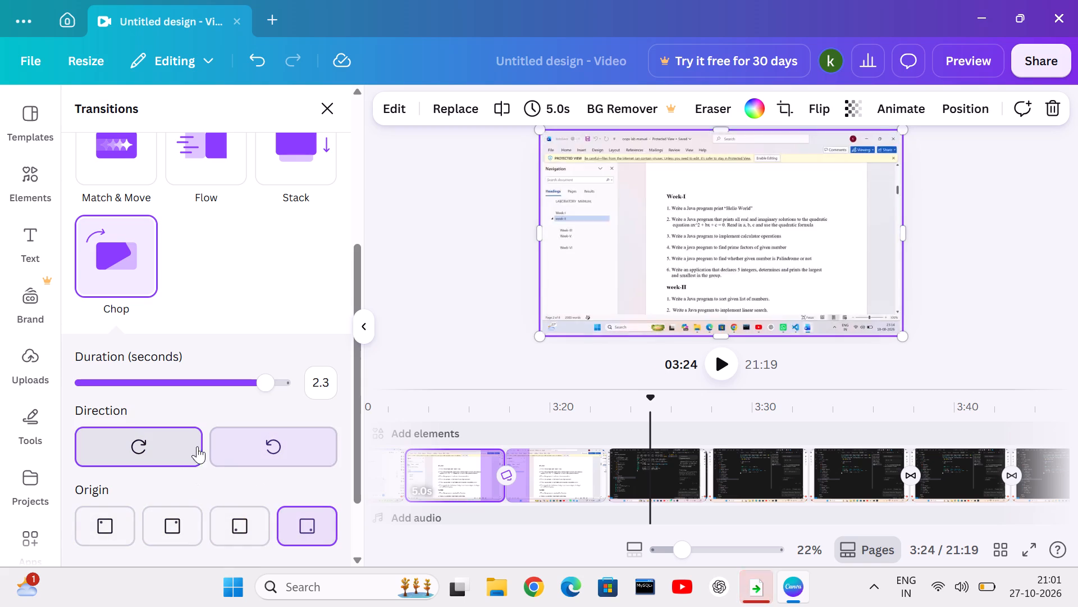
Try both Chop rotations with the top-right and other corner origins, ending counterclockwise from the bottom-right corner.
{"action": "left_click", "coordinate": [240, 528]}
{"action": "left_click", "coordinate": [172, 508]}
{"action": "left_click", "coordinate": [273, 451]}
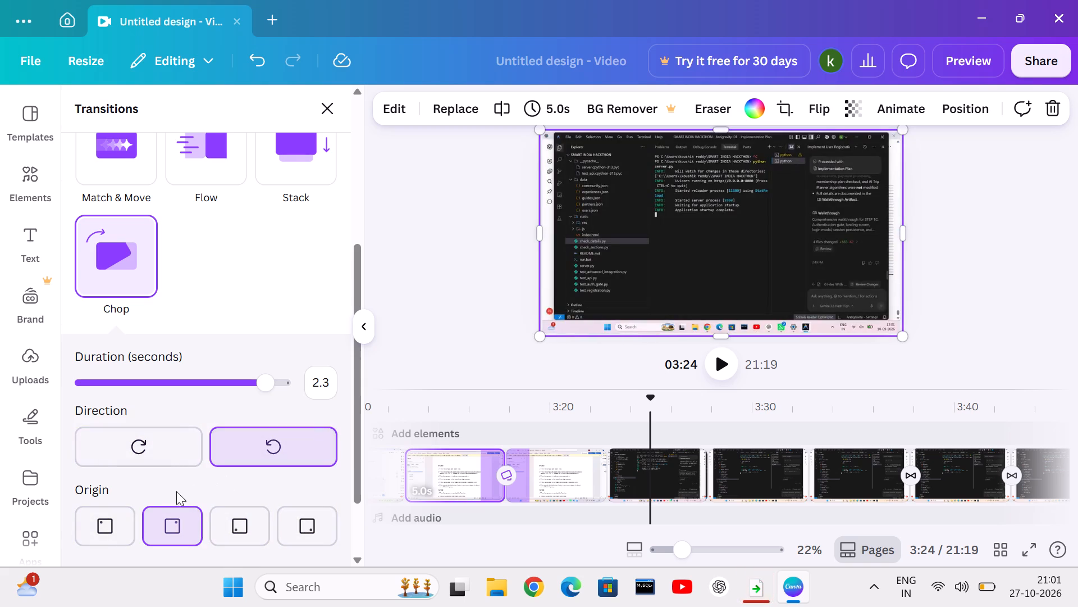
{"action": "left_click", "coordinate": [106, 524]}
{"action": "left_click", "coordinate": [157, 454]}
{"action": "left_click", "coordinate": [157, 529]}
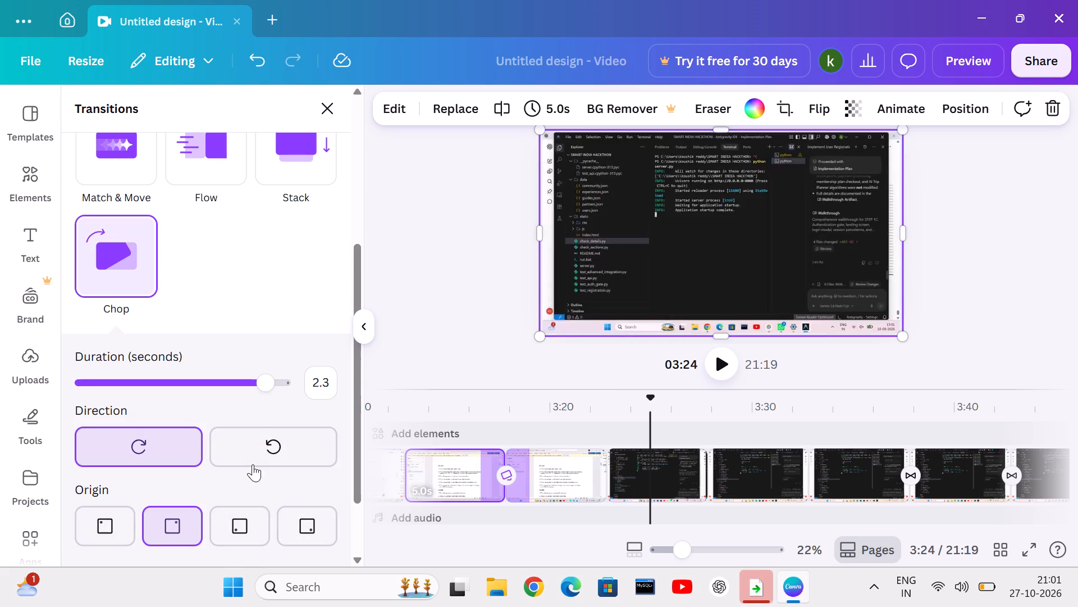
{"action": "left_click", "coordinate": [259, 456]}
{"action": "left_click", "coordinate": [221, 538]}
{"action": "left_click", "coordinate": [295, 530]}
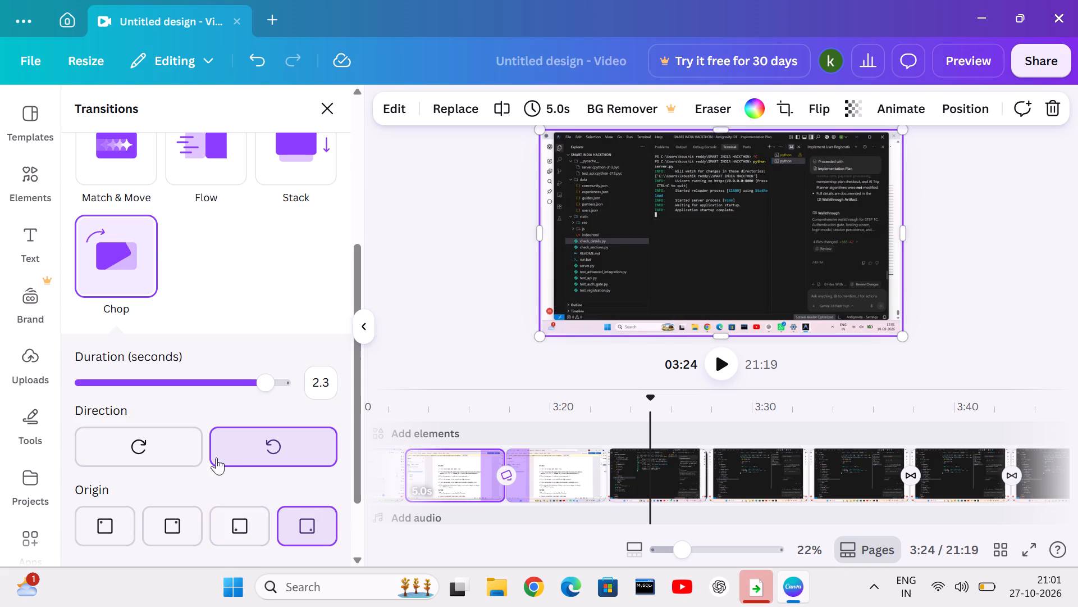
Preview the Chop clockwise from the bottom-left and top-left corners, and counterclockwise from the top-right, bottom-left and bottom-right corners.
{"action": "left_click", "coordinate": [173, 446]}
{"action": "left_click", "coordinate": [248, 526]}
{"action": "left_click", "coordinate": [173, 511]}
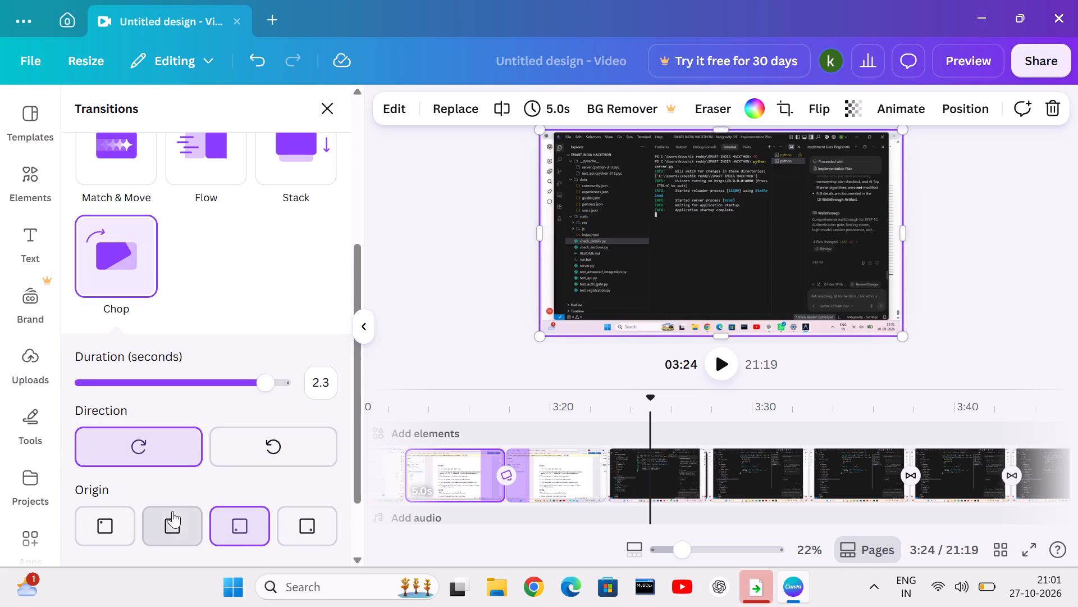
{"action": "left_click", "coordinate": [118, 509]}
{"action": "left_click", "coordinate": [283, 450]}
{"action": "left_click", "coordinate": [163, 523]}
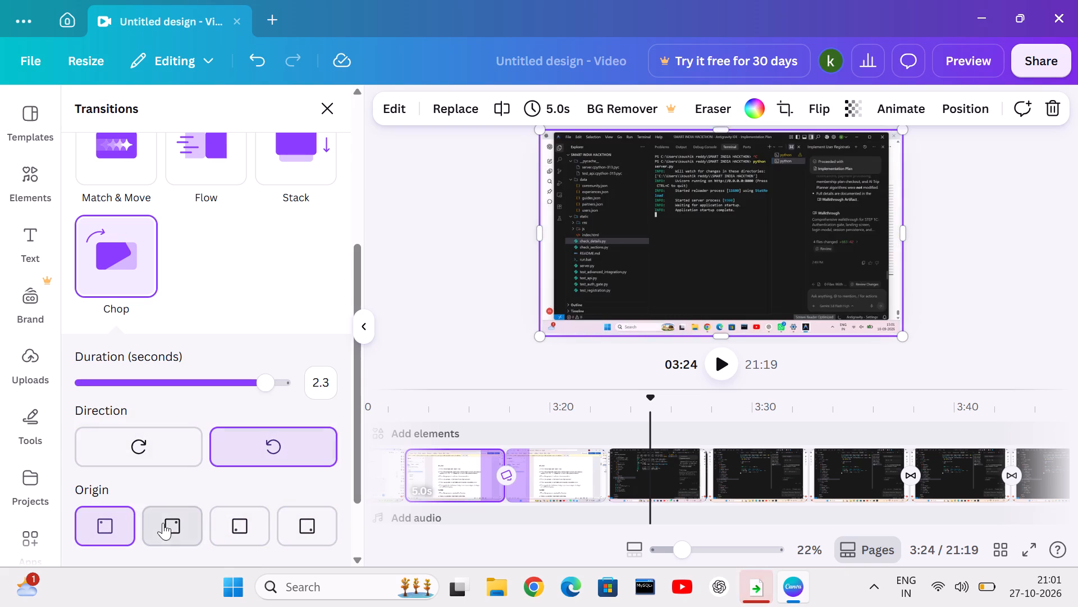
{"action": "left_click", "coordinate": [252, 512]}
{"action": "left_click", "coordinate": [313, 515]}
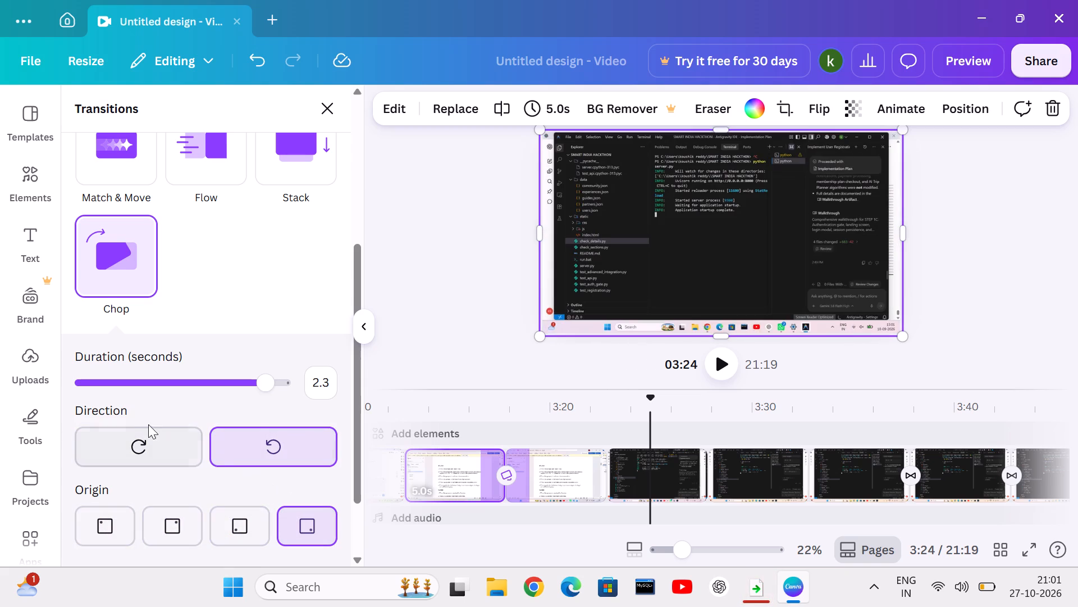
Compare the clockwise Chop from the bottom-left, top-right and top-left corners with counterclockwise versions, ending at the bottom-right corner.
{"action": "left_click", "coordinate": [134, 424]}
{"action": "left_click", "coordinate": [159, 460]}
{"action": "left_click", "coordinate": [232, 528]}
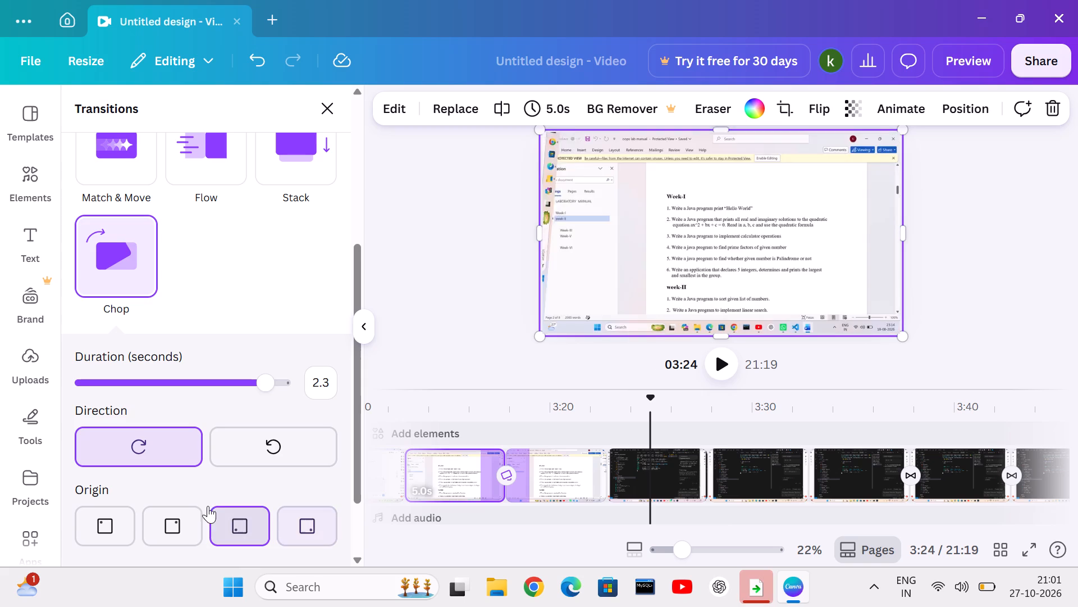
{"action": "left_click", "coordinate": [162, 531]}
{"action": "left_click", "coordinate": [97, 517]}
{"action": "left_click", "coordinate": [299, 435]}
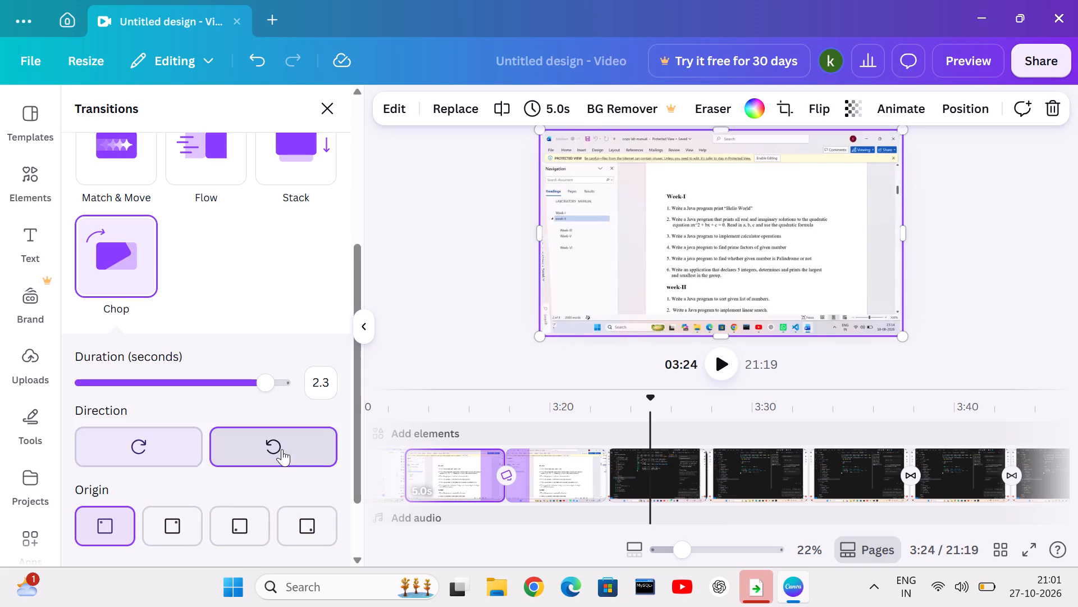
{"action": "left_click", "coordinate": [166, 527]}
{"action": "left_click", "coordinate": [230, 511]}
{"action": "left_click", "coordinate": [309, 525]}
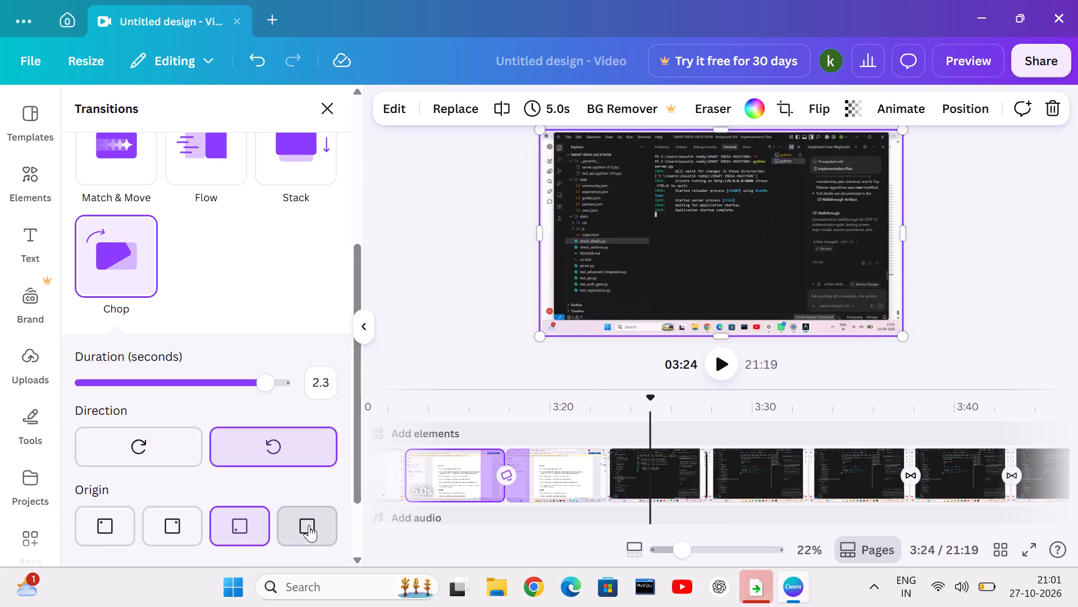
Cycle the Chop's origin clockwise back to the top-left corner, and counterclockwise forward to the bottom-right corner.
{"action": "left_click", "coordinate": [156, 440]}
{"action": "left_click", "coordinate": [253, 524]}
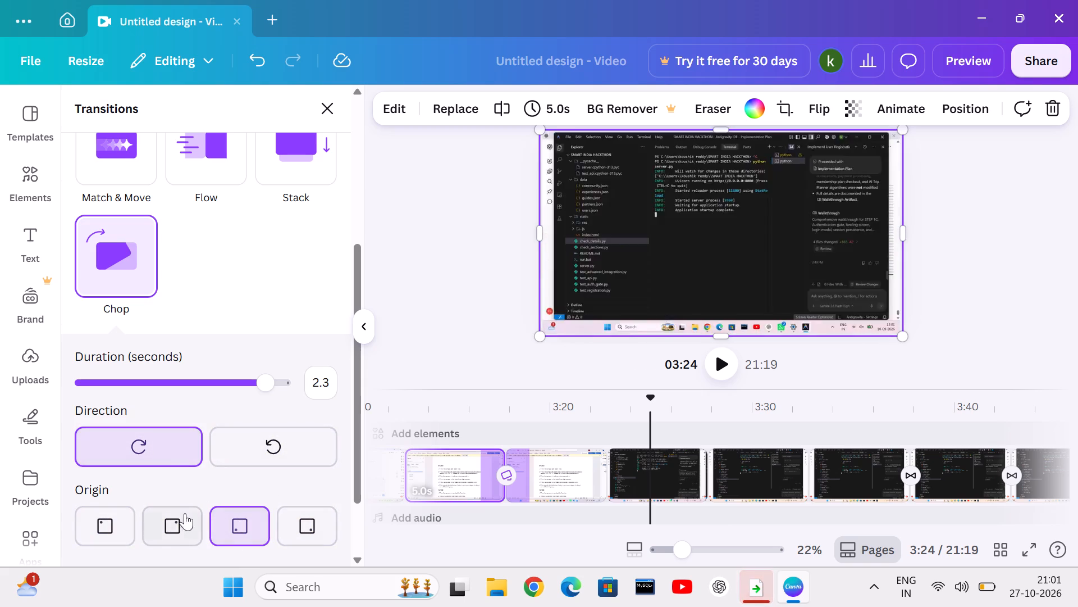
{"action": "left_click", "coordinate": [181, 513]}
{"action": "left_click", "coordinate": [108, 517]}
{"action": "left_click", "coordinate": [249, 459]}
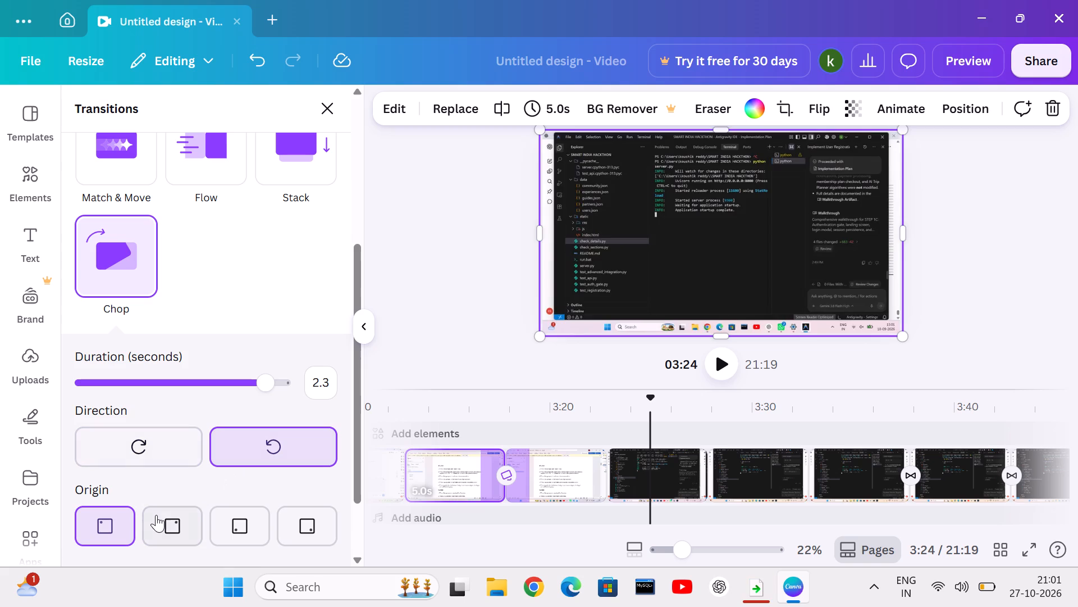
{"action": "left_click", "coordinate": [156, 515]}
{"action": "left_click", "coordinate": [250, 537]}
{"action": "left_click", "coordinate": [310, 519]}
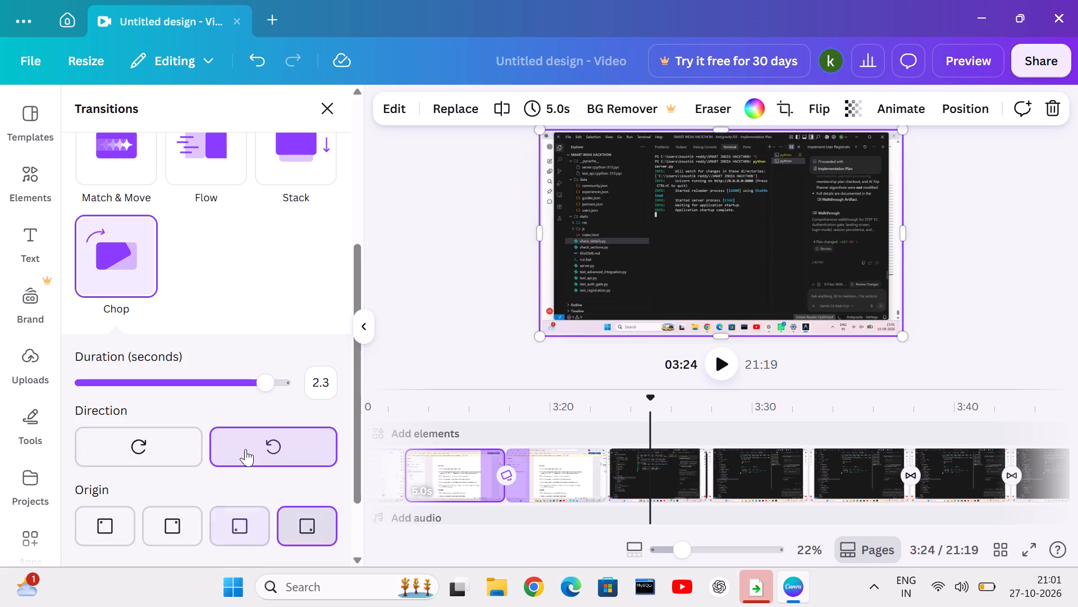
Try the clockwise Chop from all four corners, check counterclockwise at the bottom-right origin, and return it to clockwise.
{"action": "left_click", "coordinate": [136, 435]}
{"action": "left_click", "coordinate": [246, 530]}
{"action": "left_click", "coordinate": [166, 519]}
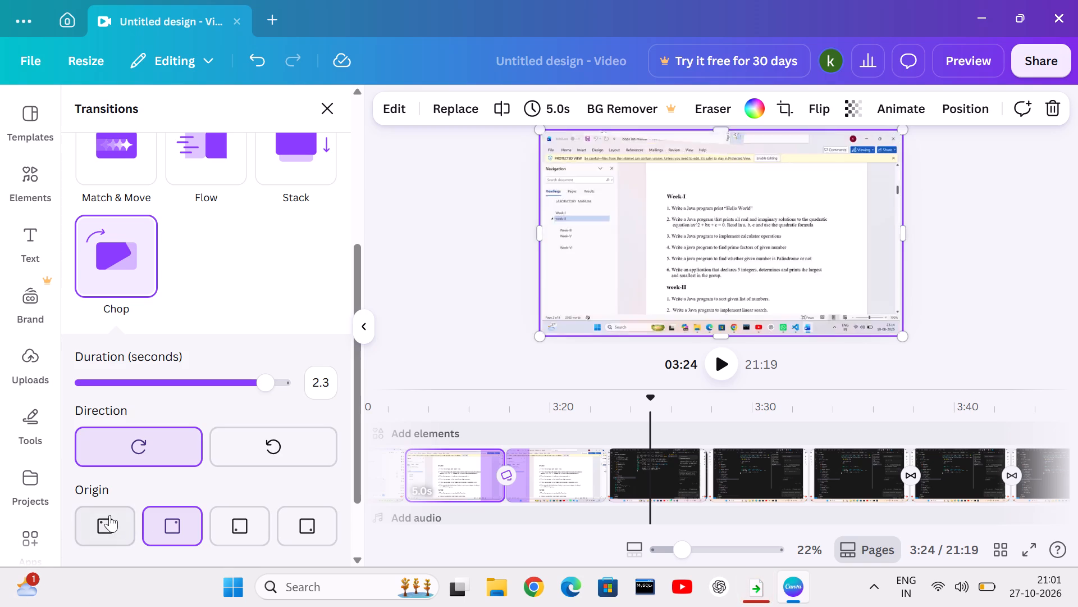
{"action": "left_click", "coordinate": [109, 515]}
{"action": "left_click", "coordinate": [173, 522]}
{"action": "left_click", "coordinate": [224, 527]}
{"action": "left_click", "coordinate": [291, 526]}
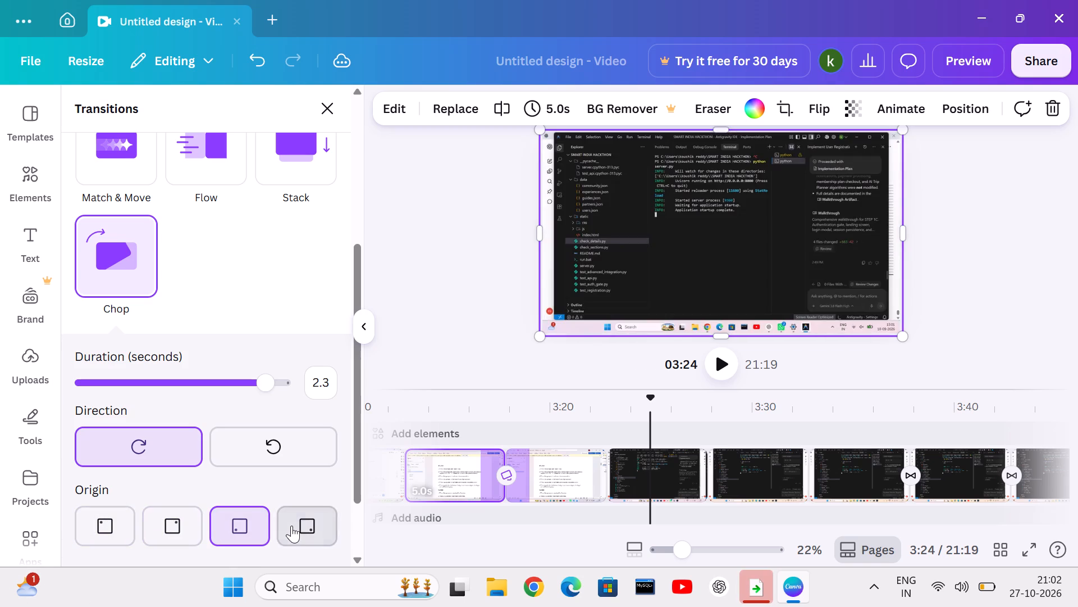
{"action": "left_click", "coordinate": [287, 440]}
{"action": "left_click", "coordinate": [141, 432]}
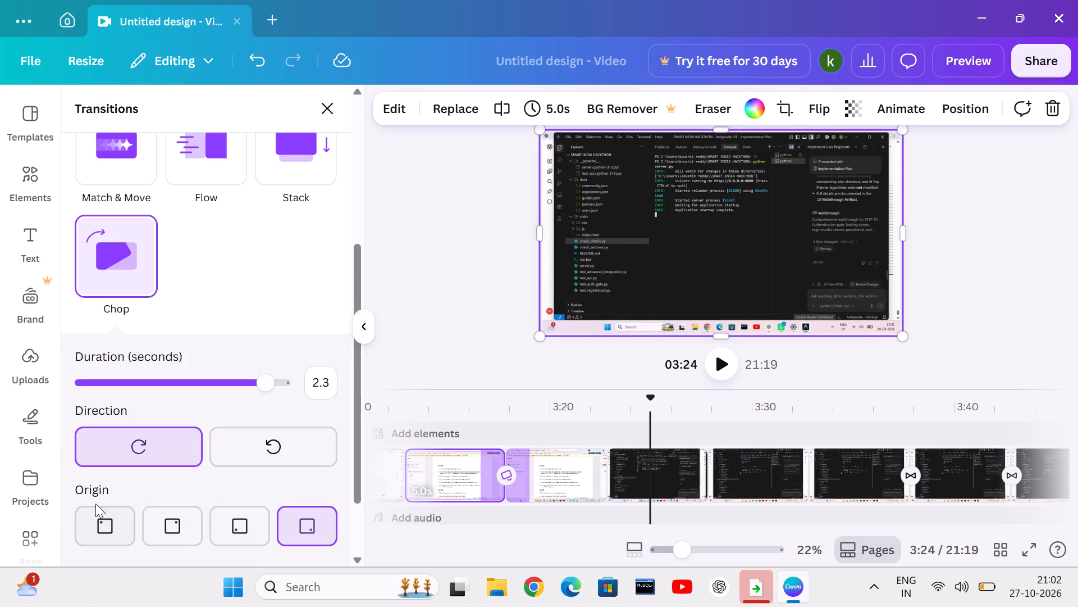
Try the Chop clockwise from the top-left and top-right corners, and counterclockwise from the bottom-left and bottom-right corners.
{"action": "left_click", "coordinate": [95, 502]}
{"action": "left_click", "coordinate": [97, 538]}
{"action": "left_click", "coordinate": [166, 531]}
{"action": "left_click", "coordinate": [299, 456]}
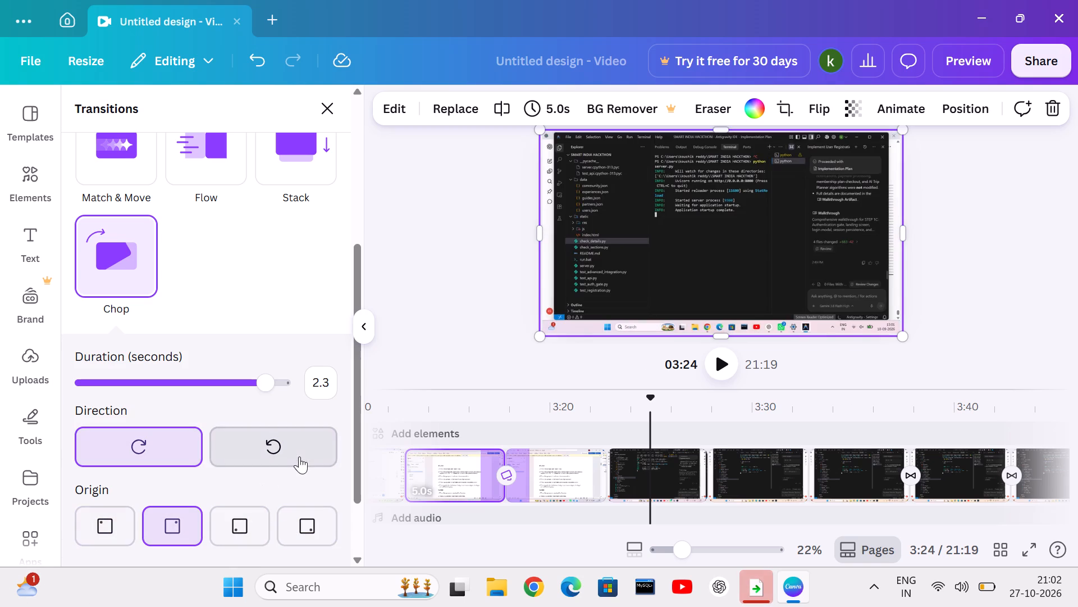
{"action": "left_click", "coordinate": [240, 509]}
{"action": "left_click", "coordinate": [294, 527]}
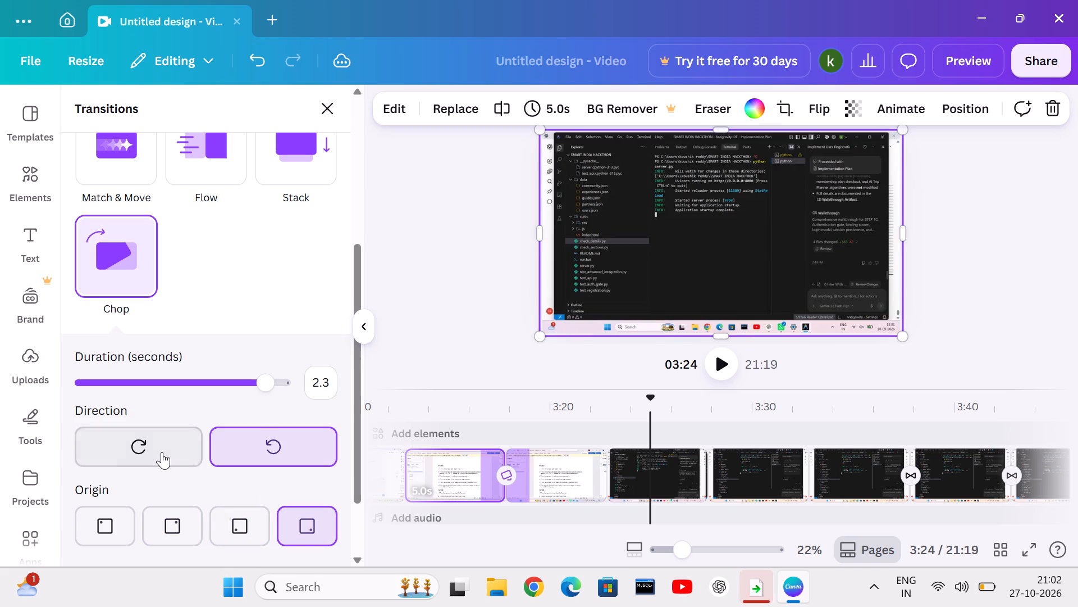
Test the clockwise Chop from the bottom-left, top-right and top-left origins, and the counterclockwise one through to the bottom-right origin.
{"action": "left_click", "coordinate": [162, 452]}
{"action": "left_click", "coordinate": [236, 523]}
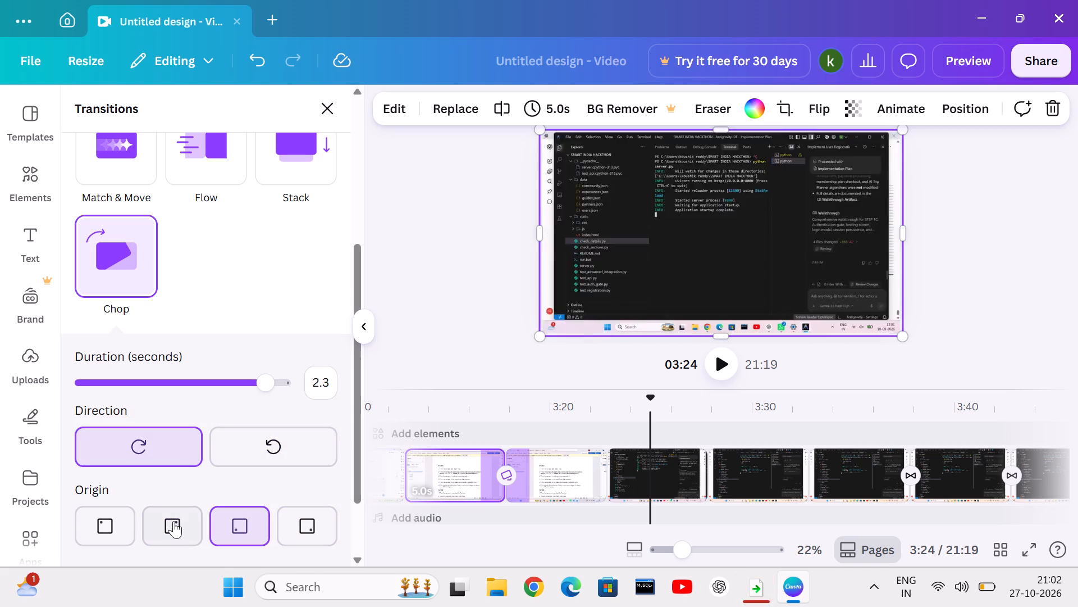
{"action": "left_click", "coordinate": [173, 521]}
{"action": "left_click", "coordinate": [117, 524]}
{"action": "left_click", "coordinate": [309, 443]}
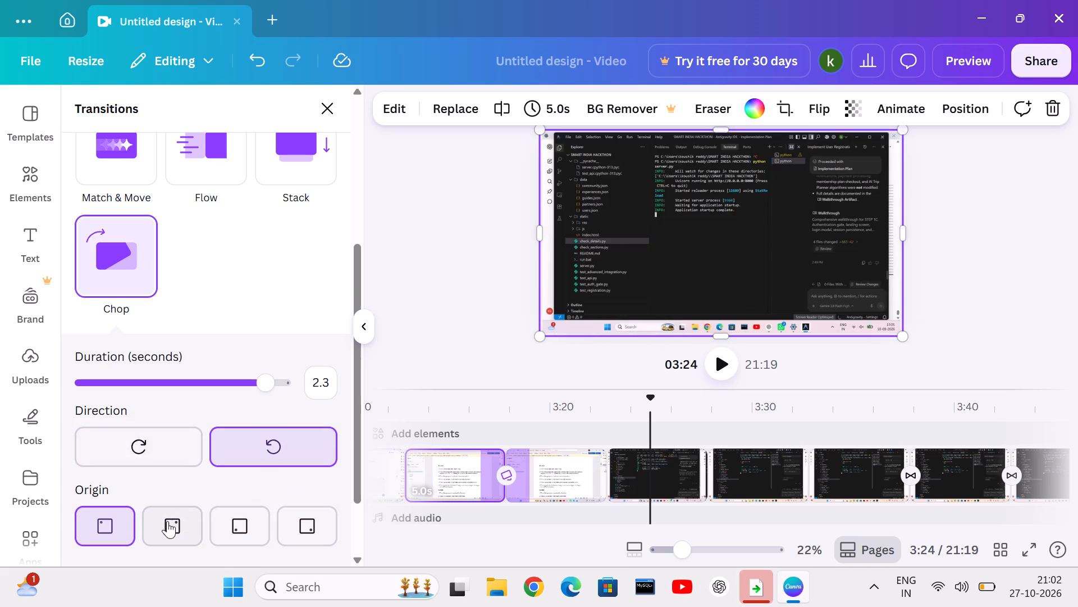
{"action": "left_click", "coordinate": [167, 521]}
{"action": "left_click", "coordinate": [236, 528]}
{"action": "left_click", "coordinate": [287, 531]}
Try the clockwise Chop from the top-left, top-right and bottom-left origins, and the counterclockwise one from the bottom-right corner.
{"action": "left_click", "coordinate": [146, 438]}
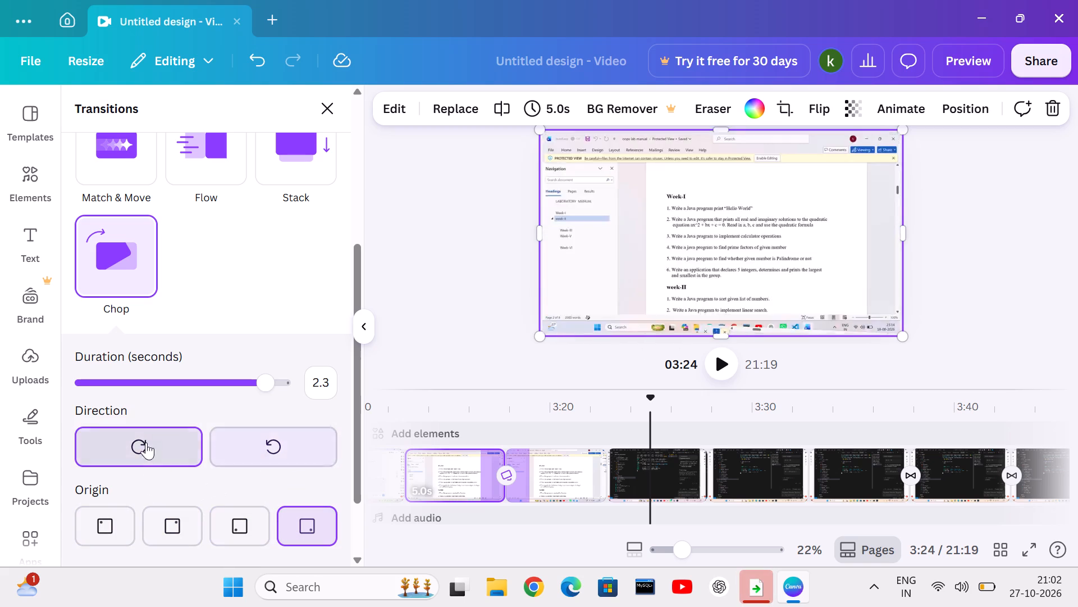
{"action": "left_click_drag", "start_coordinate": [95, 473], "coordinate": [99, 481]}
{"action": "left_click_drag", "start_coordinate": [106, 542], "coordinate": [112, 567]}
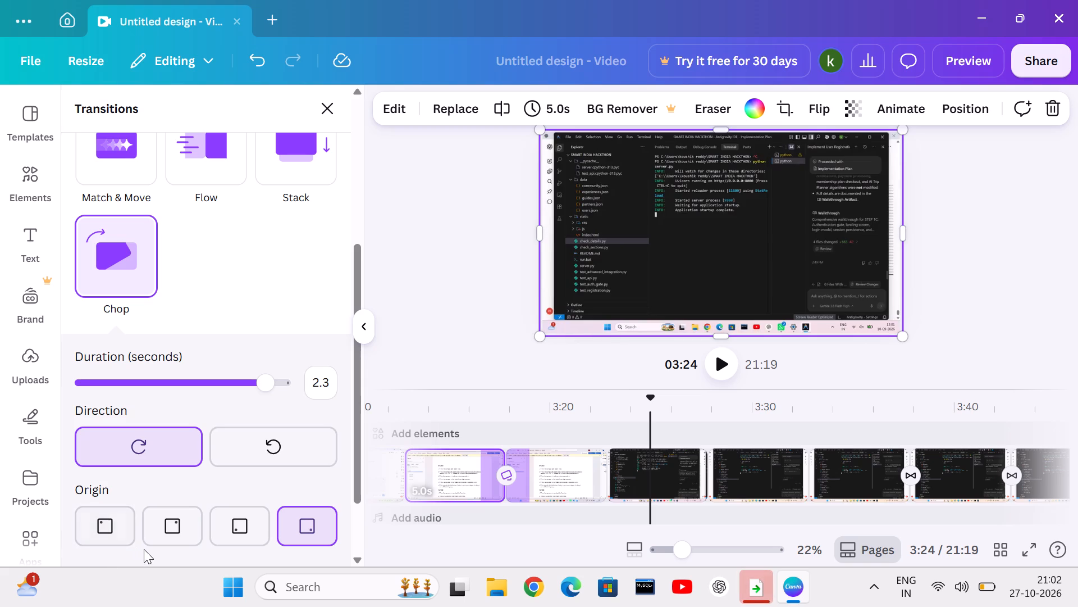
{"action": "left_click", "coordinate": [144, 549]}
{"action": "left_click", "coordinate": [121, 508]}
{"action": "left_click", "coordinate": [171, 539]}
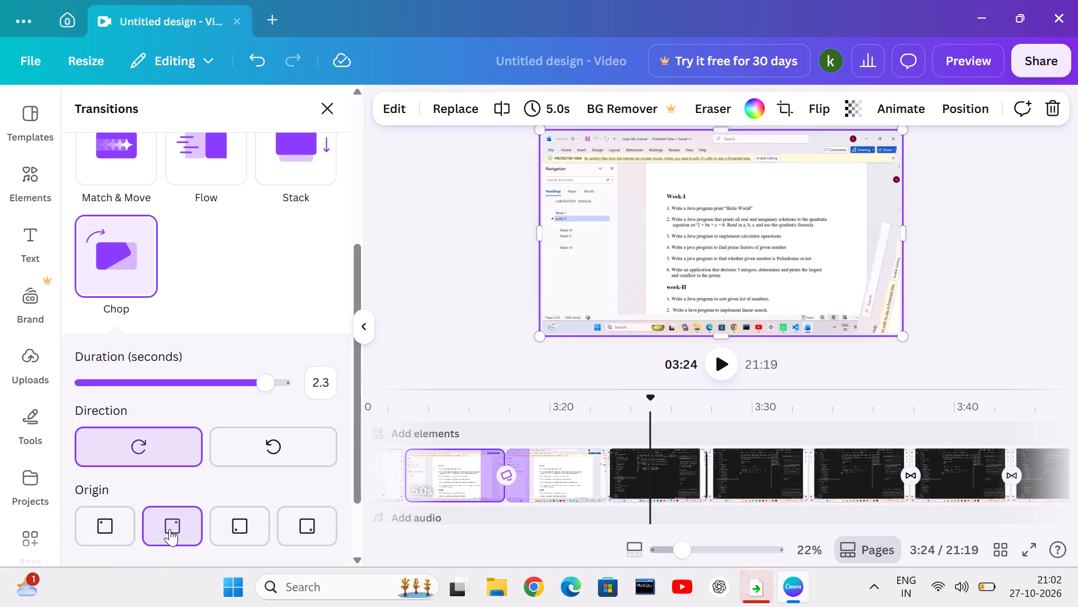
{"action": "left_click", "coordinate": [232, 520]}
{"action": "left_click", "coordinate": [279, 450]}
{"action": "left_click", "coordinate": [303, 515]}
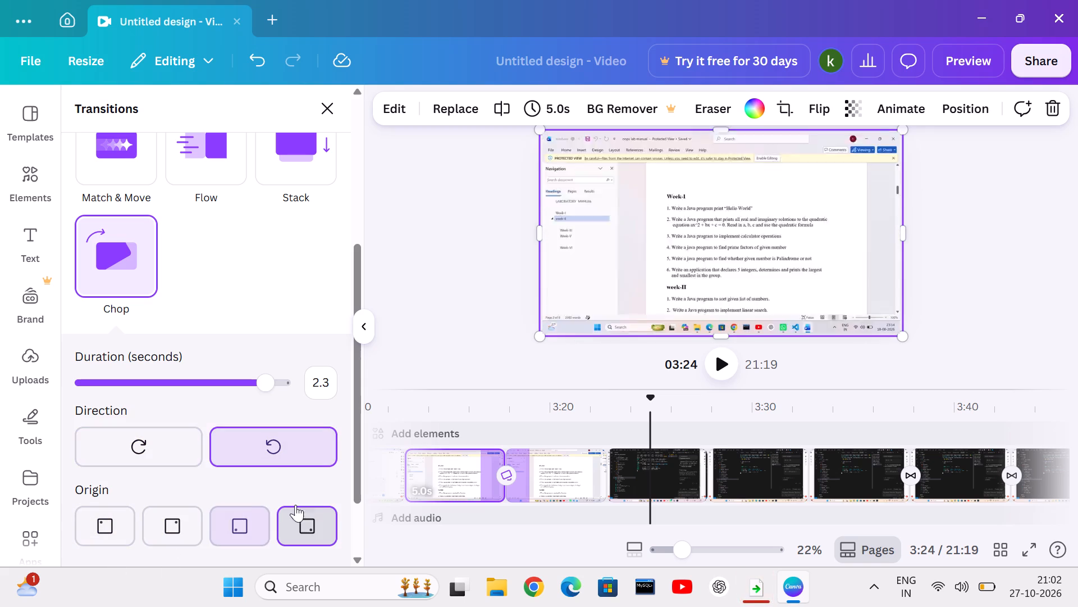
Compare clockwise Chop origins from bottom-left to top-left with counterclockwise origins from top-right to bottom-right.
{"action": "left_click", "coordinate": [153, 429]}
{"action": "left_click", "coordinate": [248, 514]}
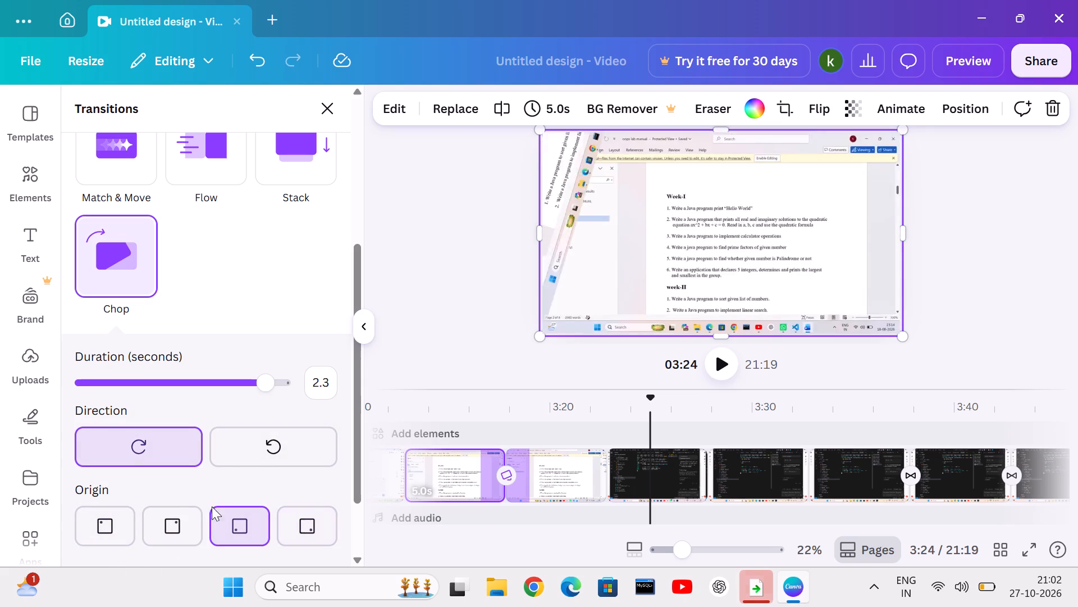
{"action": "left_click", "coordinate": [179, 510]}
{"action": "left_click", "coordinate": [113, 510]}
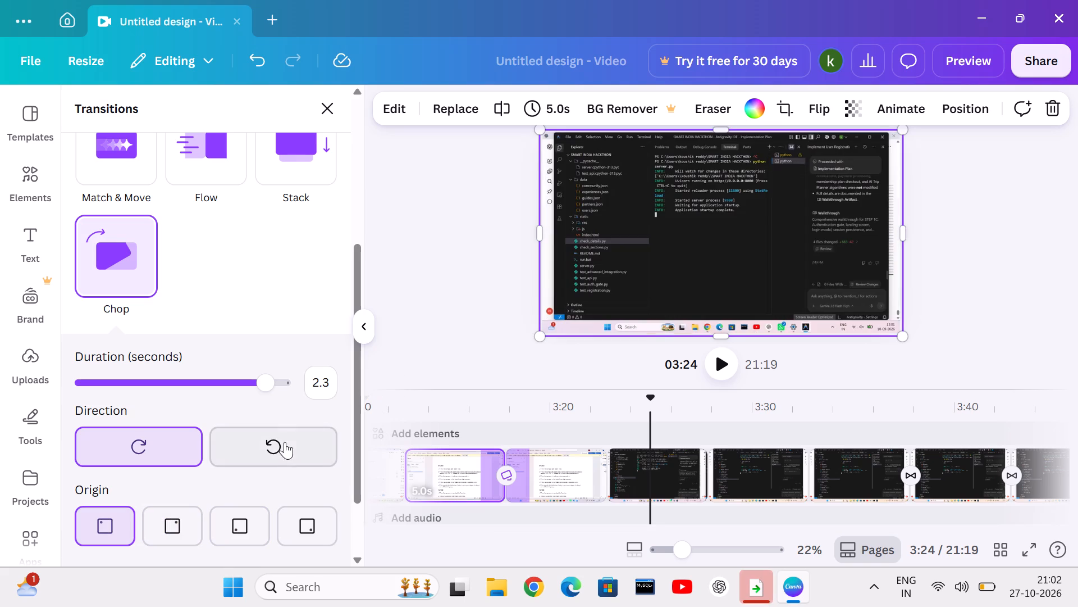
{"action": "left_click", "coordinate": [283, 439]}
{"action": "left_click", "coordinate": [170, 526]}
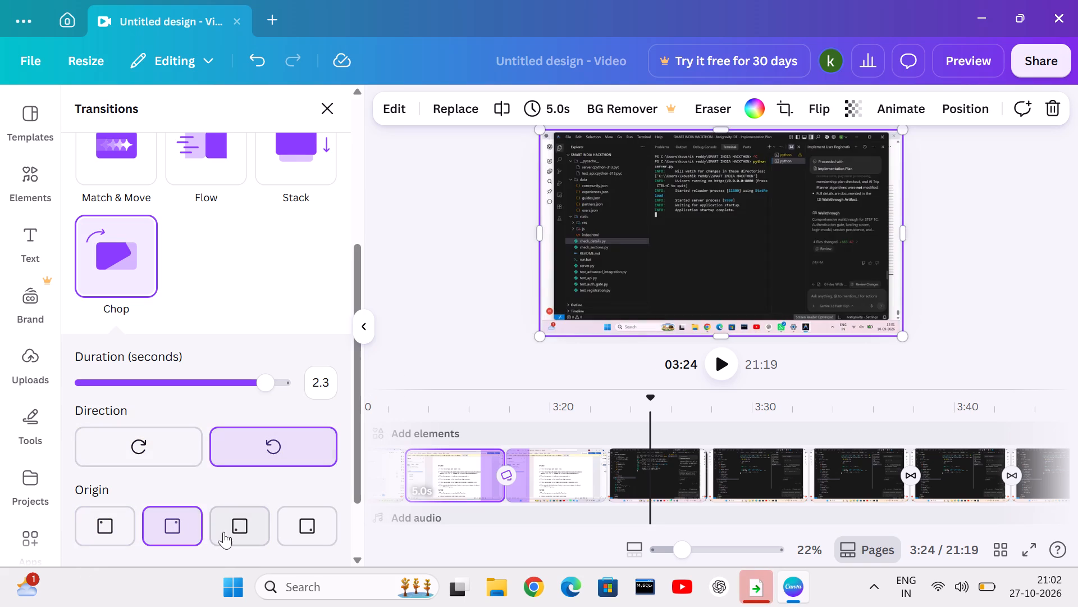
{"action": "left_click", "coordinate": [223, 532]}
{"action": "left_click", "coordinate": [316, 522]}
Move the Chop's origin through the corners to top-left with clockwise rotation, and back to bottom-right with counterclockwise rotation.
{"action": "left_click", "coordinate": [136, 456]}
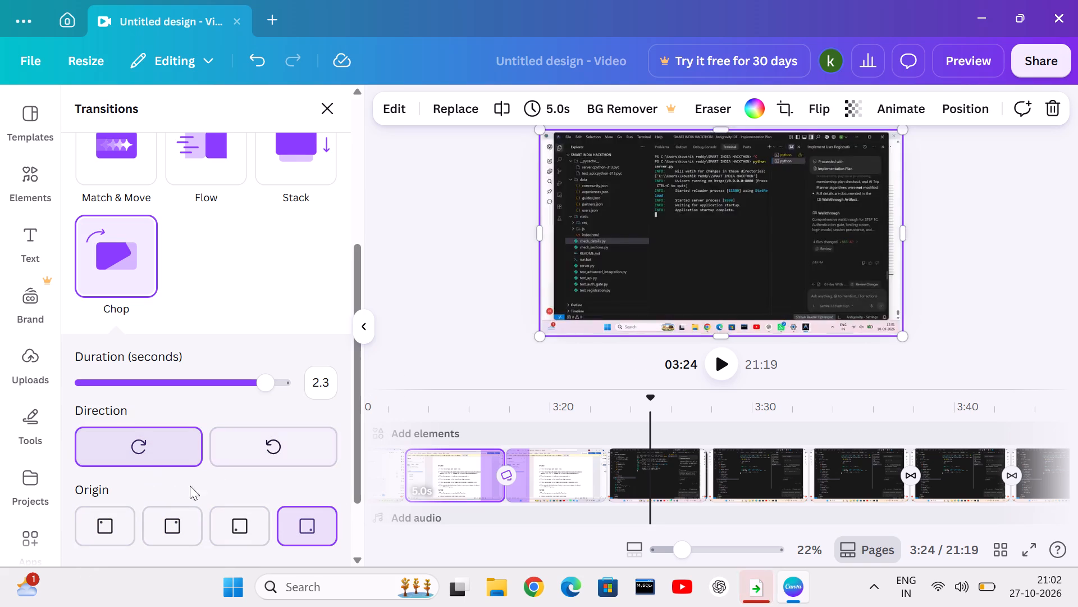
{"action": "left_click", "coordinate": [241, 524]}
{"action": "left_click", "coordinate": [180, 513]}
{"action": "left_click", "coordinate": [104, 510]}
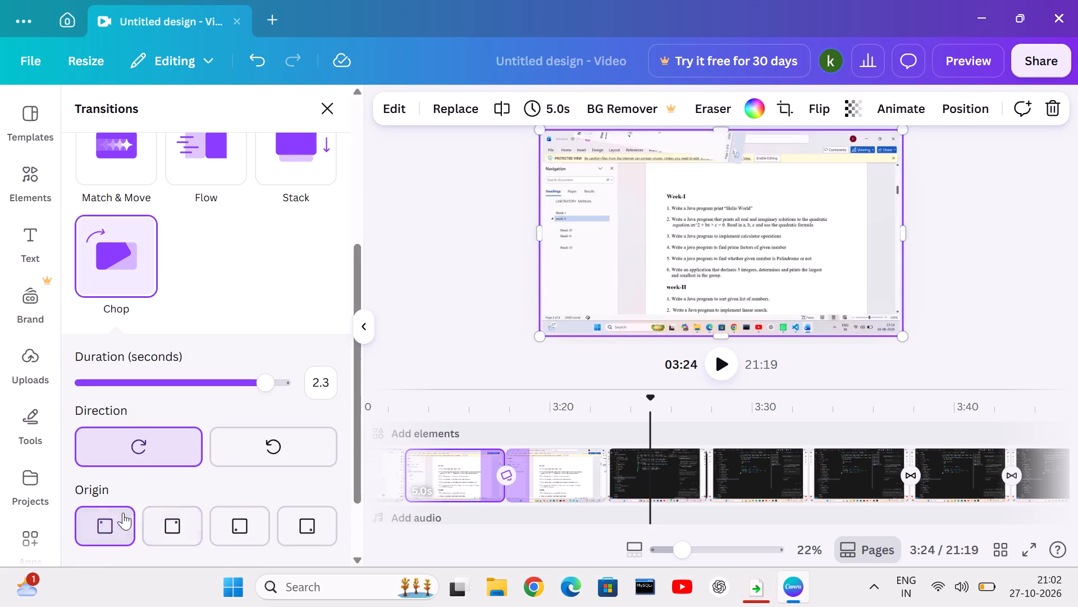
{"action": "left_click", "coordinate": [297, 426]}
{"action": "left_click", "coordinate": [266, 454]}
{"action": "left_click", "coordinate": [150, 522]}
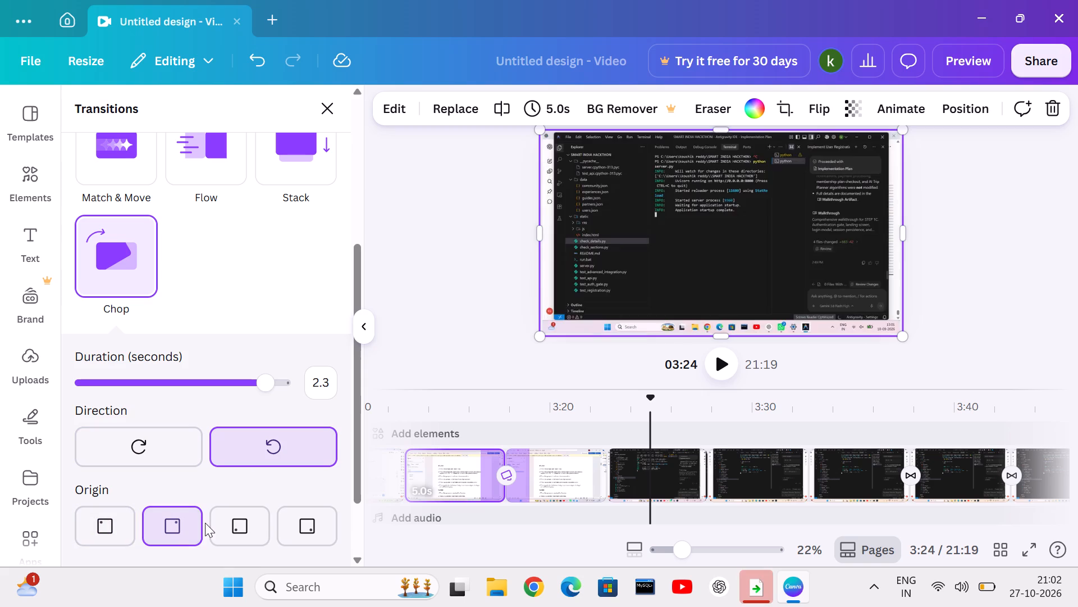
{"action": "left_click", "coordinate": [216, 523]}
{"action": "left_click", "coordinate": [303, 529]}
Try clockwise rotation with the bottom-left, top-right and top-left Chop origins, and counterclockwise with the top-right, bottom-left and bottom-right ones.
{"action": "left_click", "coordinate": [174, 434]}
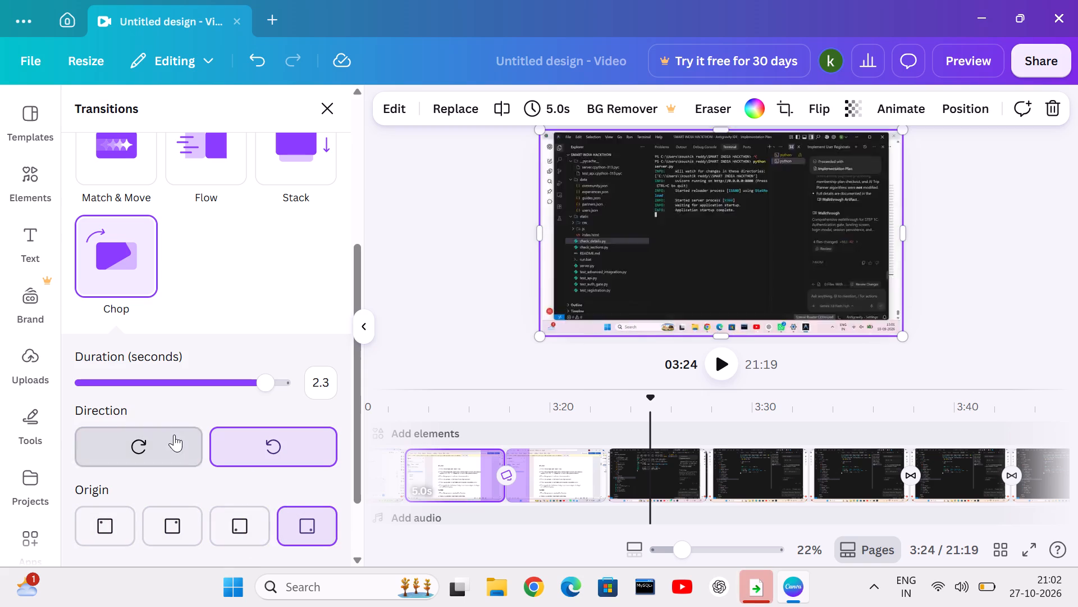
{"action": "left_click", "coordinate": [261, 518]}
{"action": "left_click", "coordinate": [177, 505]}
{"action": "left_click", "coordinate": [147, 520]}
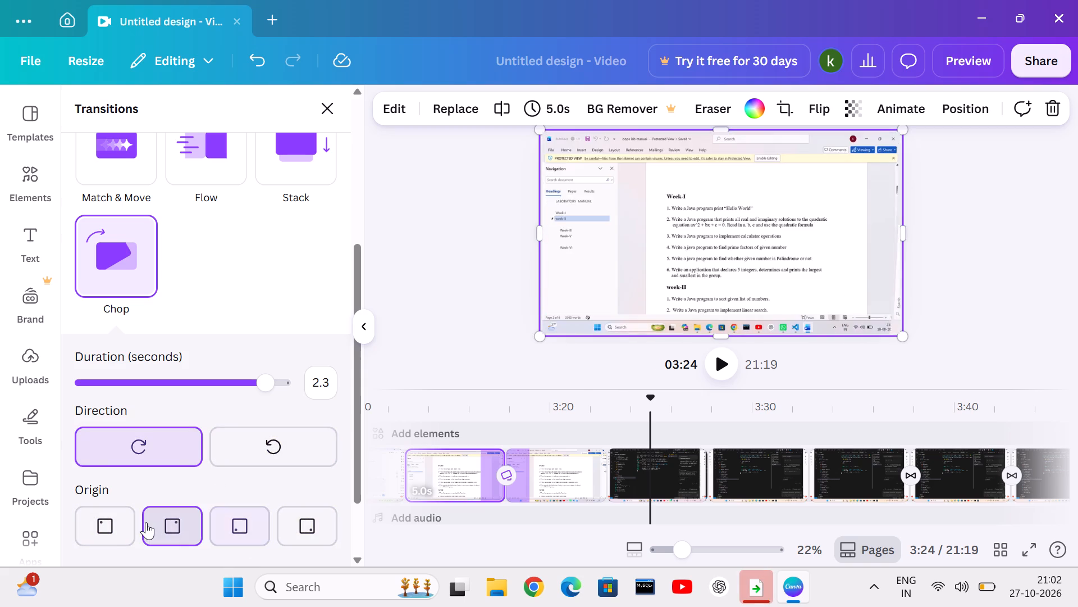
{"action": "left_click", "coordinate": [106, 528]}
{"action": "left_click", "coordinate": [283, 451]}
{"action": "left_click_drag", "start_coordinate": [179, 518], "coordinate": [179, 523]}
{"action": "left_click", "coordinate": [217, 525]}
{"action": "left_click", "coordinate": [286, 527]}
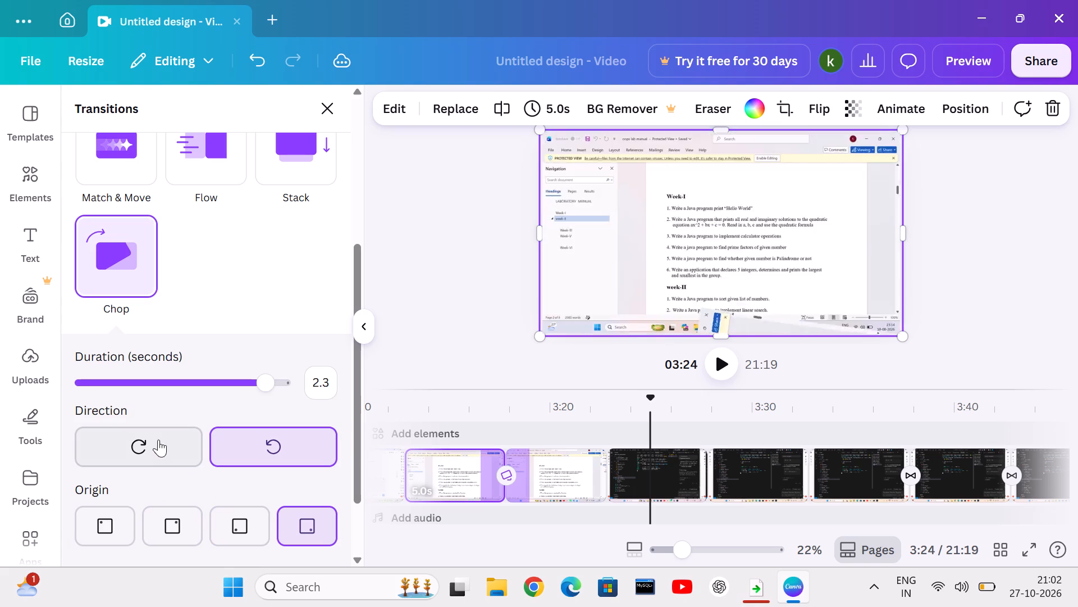
Cycle the Chop's origin through the corners in both rotations, and set it to counterclockwise from the bottom-right corner.
{"action": "left_click", "coordinate": [158, 440]}
{"action": "left_click", "coordinate": [253, 532]}
{"action": "left_click", "coordinate": [165, 517]}
{"action": "left_click", "coordinate": [109, 526]}
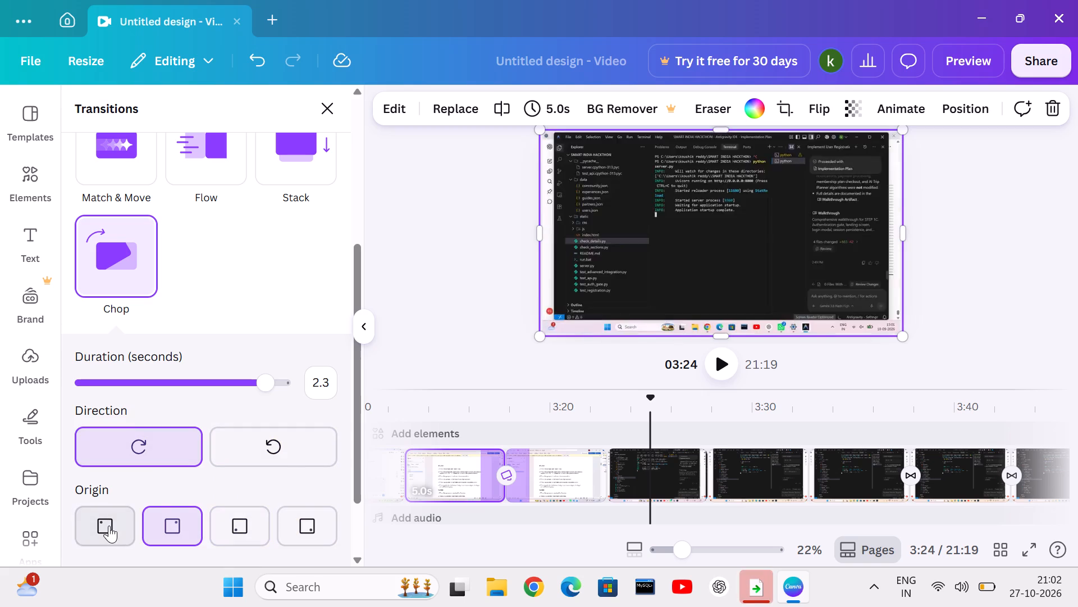
{"action": "left_click", "coordinate": [287, 450]}
{"action": "left_click", "coordinate": [151, 528]}
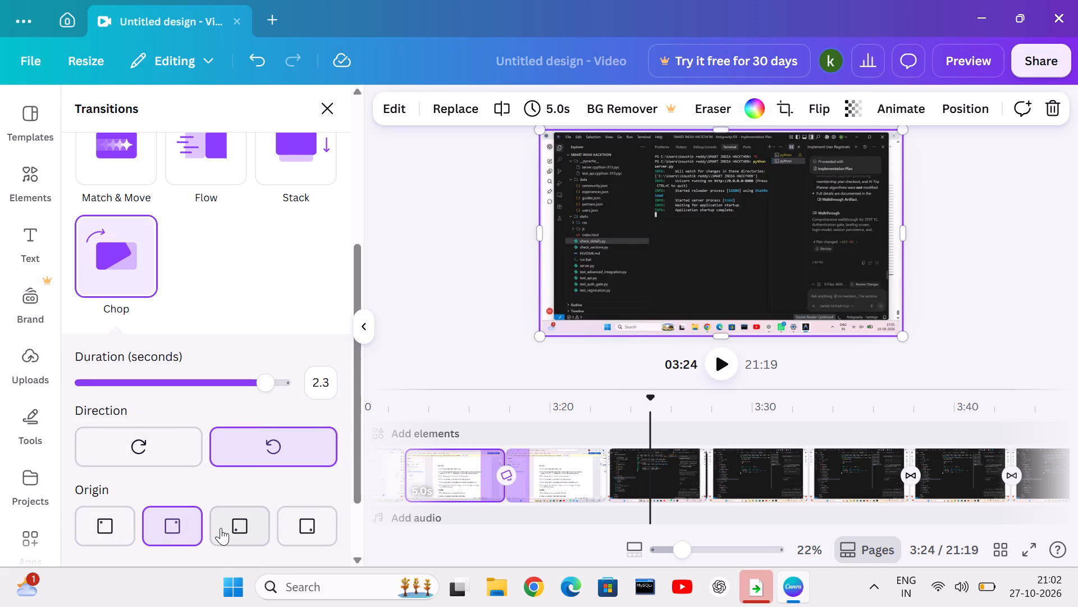
{"action": "left_click", "coordinate": [225, 528]}
{"action": "left_click", "coordinate": [278, 524]}
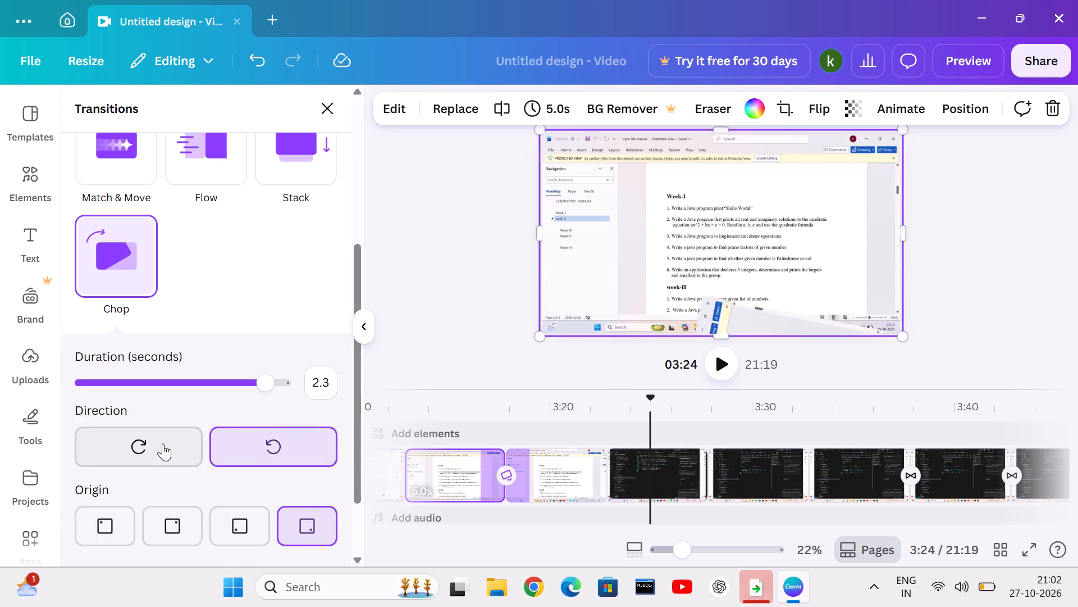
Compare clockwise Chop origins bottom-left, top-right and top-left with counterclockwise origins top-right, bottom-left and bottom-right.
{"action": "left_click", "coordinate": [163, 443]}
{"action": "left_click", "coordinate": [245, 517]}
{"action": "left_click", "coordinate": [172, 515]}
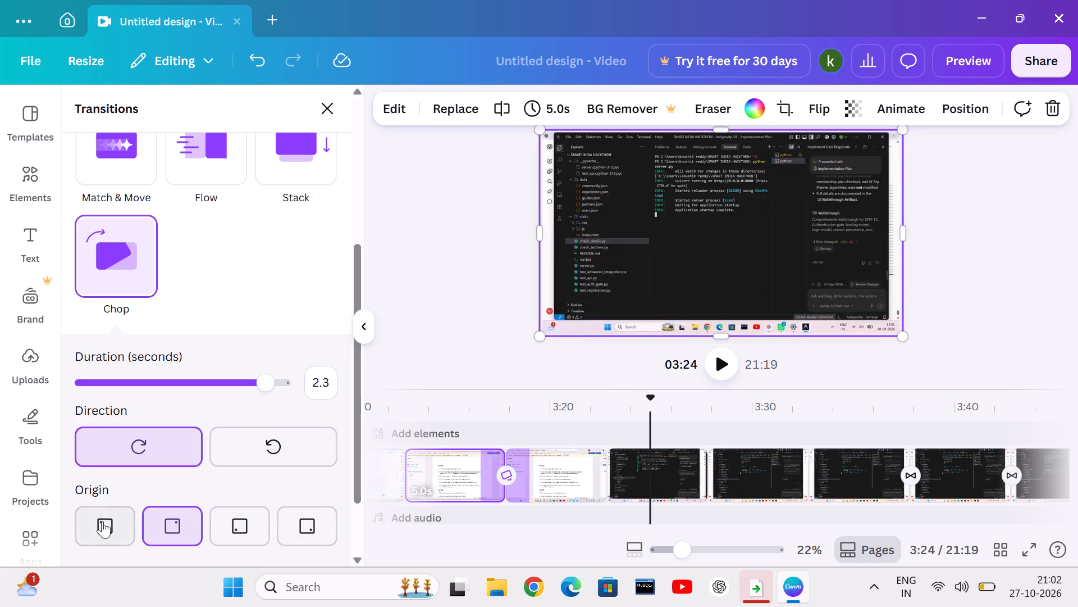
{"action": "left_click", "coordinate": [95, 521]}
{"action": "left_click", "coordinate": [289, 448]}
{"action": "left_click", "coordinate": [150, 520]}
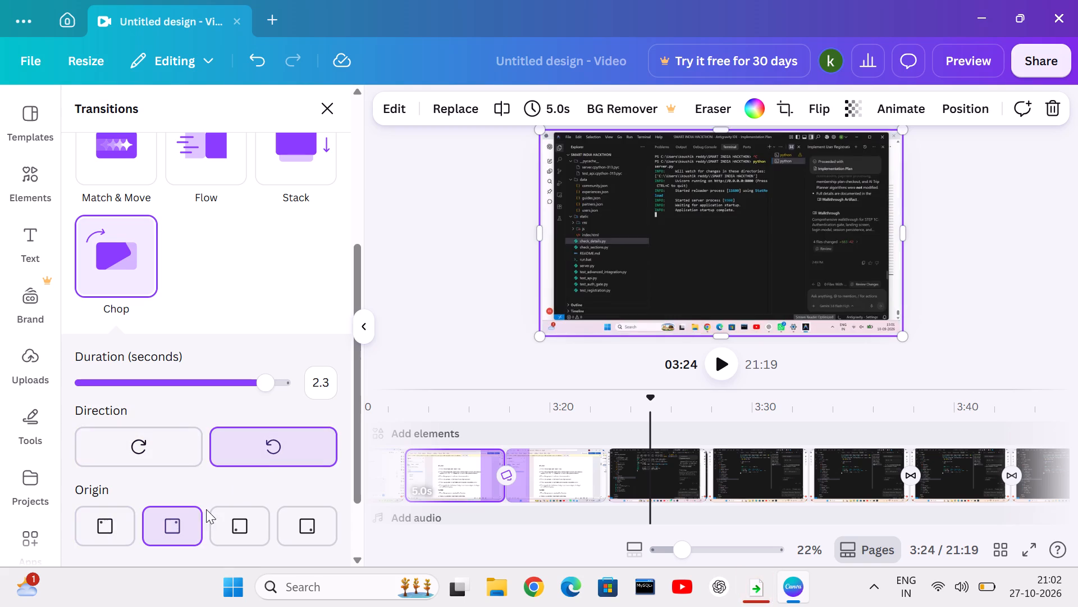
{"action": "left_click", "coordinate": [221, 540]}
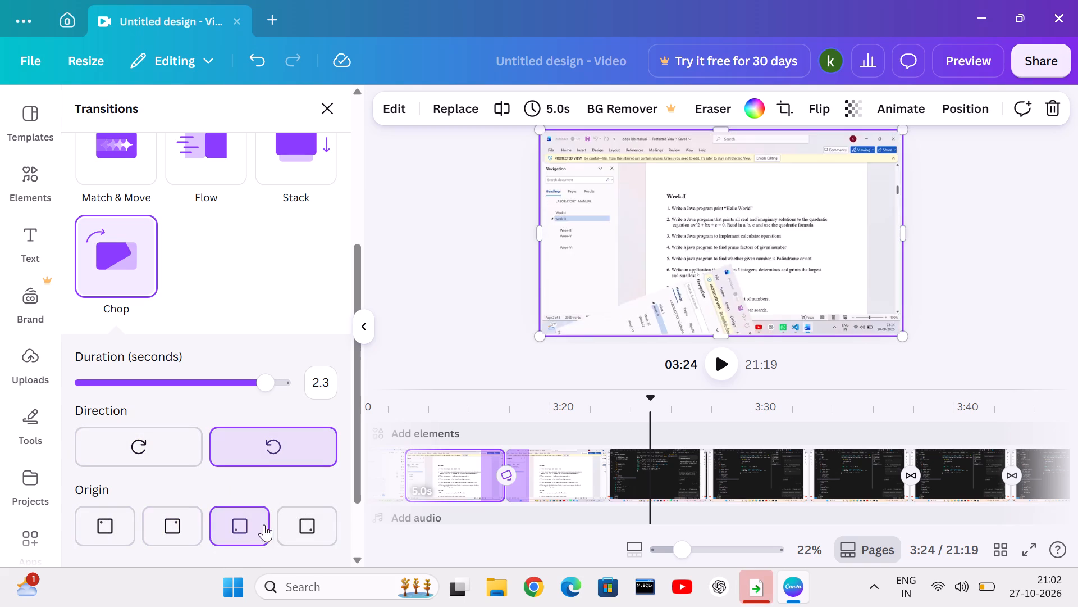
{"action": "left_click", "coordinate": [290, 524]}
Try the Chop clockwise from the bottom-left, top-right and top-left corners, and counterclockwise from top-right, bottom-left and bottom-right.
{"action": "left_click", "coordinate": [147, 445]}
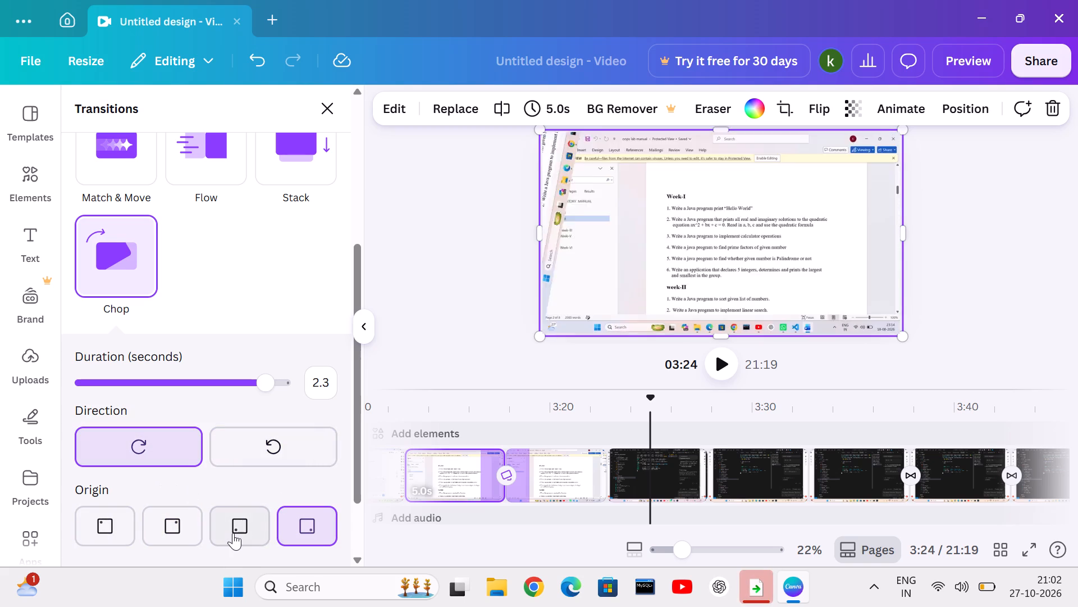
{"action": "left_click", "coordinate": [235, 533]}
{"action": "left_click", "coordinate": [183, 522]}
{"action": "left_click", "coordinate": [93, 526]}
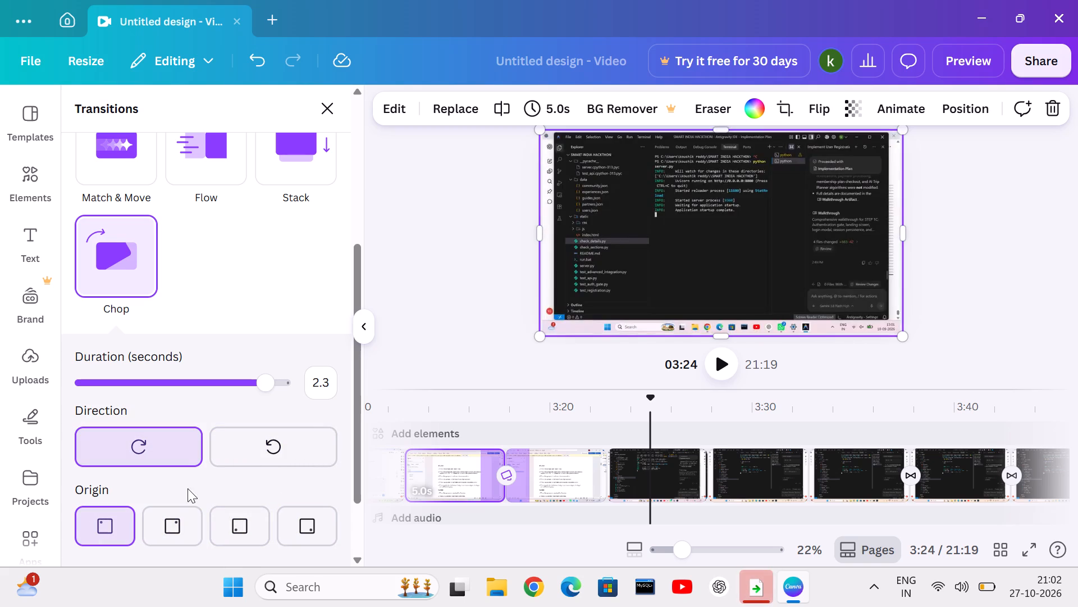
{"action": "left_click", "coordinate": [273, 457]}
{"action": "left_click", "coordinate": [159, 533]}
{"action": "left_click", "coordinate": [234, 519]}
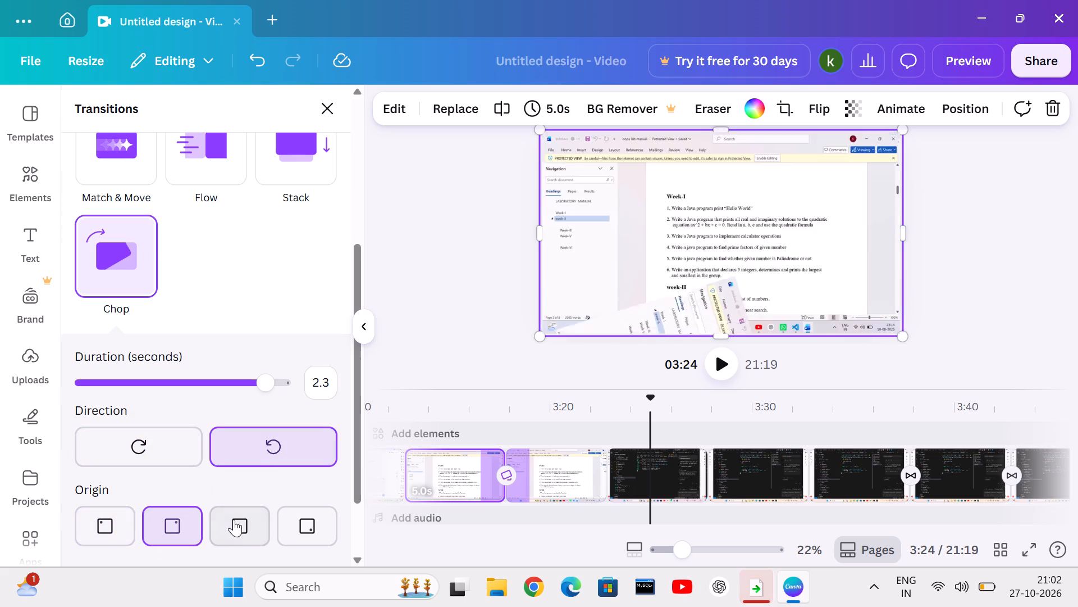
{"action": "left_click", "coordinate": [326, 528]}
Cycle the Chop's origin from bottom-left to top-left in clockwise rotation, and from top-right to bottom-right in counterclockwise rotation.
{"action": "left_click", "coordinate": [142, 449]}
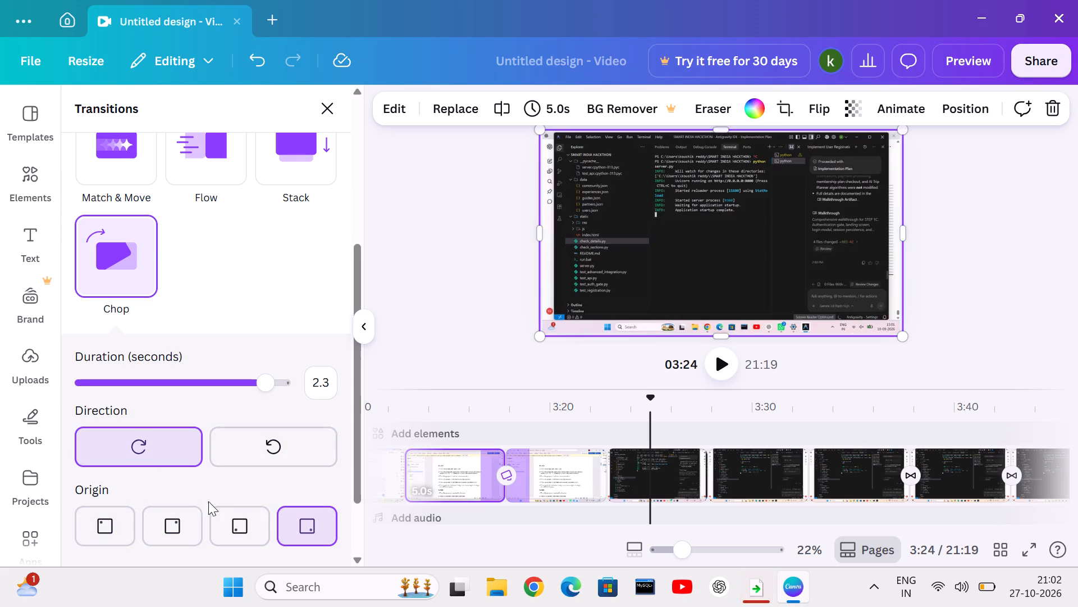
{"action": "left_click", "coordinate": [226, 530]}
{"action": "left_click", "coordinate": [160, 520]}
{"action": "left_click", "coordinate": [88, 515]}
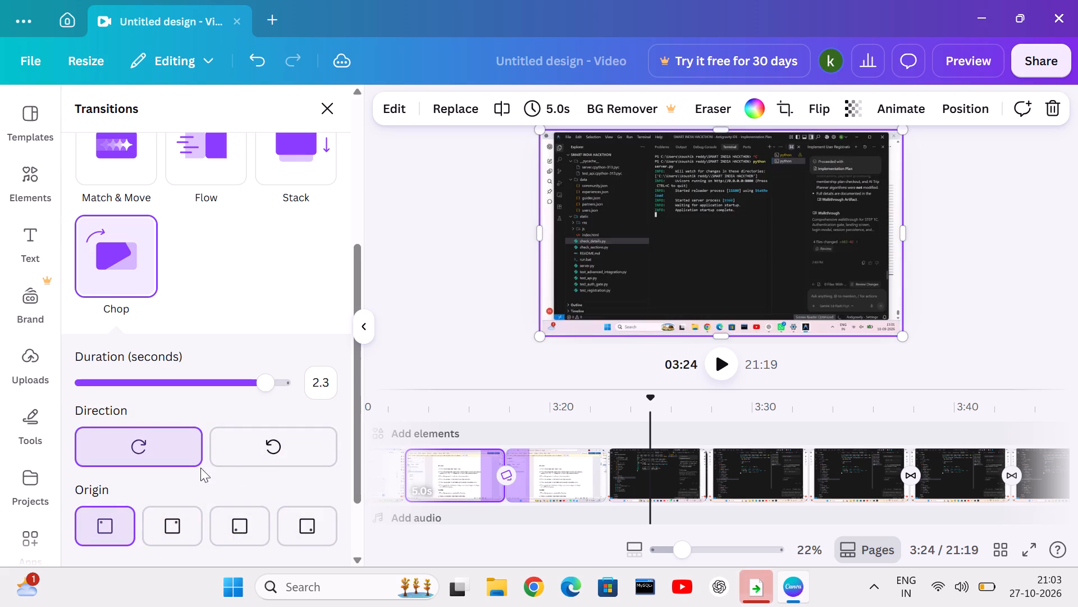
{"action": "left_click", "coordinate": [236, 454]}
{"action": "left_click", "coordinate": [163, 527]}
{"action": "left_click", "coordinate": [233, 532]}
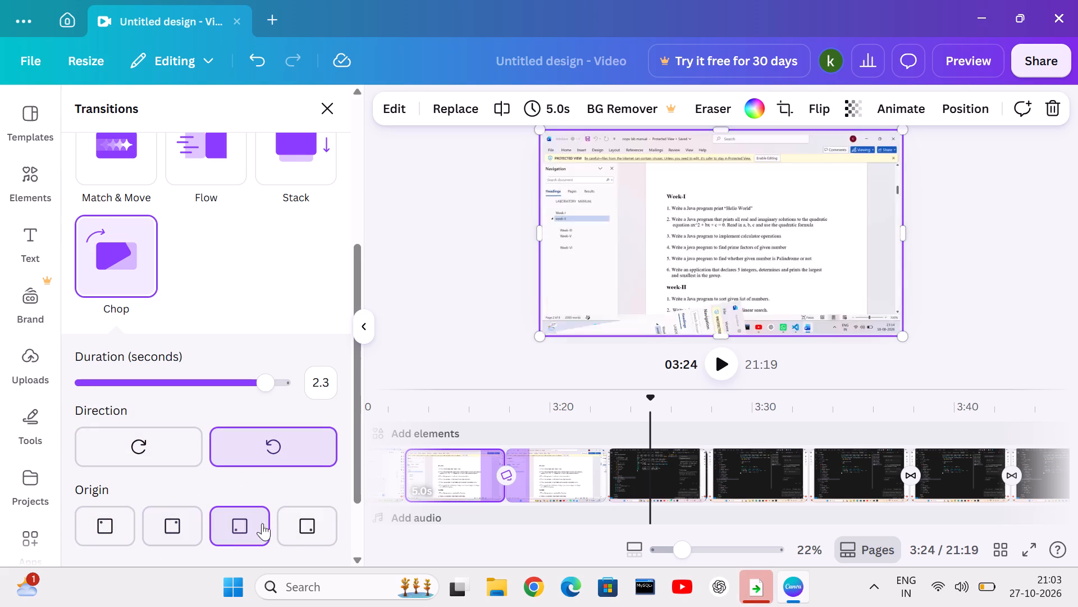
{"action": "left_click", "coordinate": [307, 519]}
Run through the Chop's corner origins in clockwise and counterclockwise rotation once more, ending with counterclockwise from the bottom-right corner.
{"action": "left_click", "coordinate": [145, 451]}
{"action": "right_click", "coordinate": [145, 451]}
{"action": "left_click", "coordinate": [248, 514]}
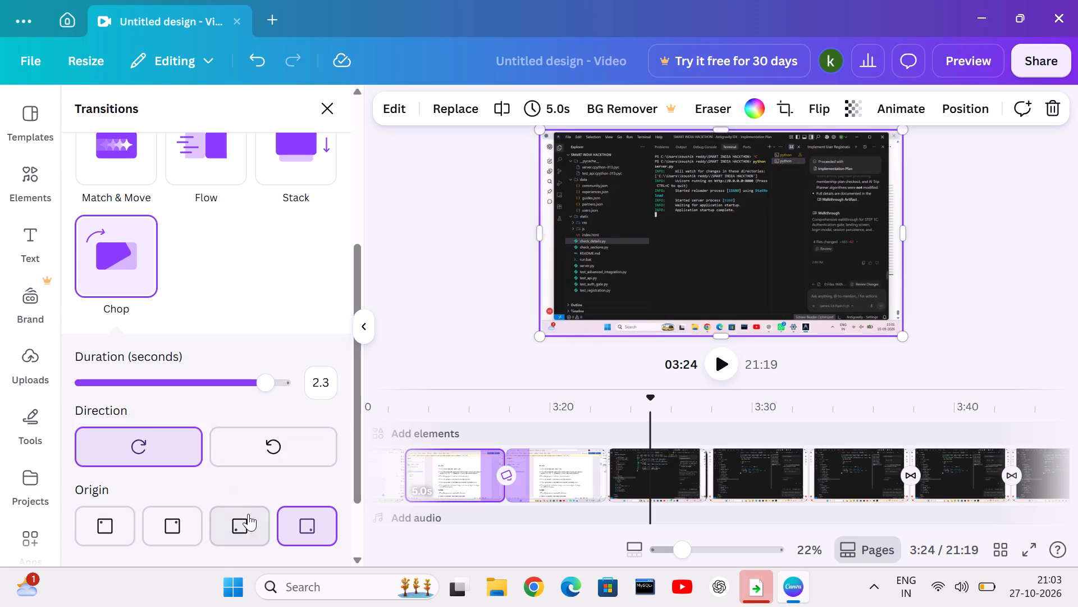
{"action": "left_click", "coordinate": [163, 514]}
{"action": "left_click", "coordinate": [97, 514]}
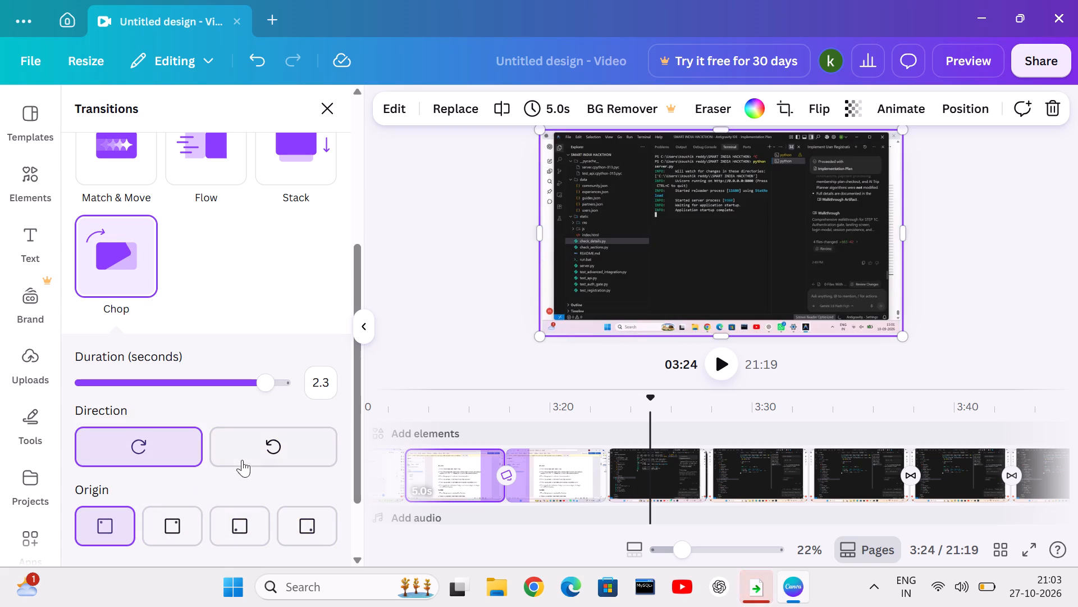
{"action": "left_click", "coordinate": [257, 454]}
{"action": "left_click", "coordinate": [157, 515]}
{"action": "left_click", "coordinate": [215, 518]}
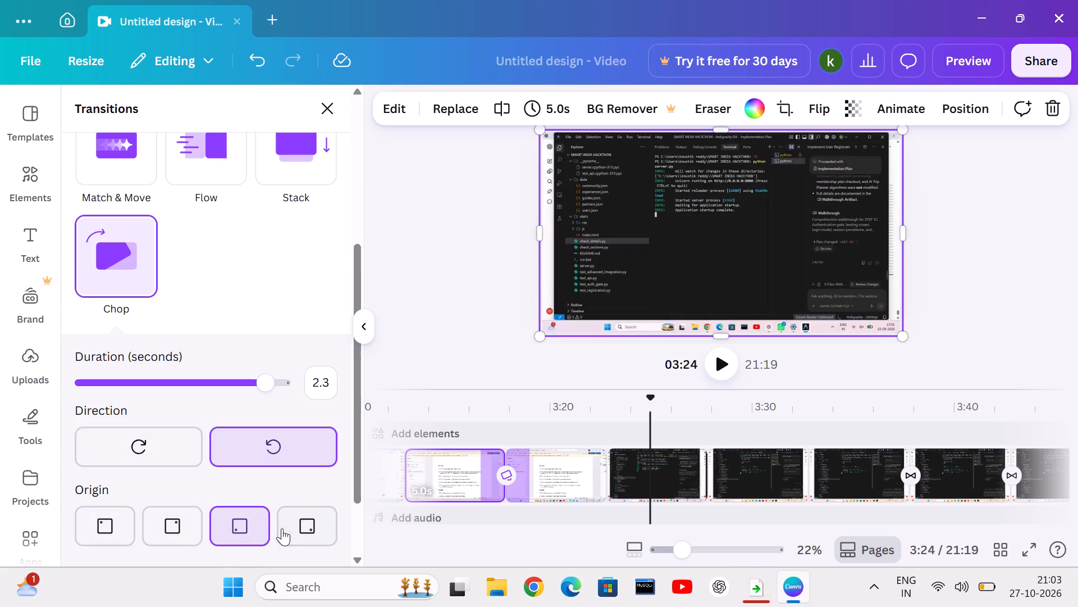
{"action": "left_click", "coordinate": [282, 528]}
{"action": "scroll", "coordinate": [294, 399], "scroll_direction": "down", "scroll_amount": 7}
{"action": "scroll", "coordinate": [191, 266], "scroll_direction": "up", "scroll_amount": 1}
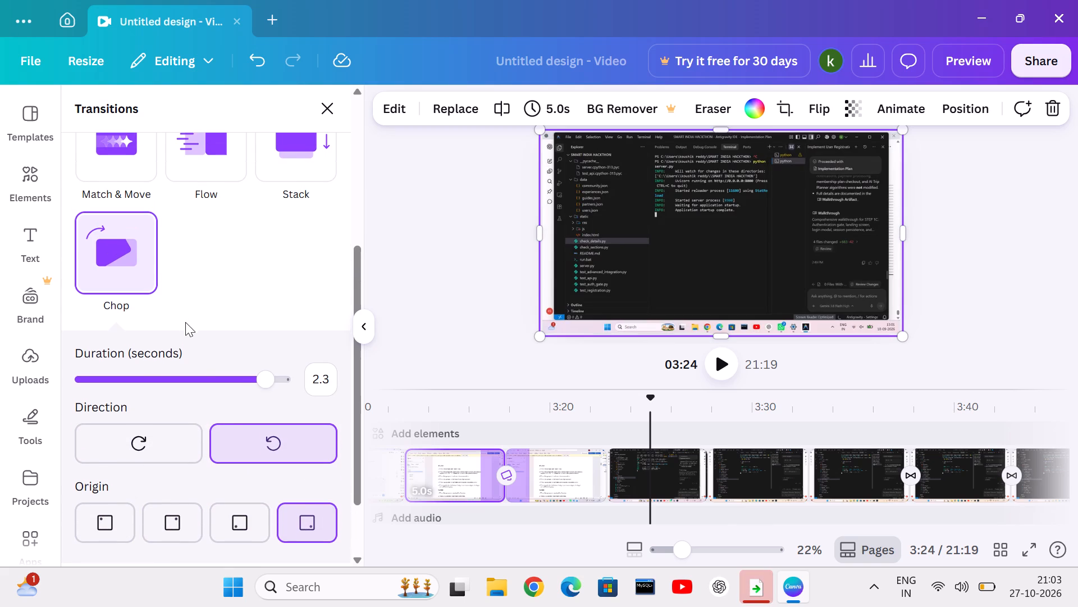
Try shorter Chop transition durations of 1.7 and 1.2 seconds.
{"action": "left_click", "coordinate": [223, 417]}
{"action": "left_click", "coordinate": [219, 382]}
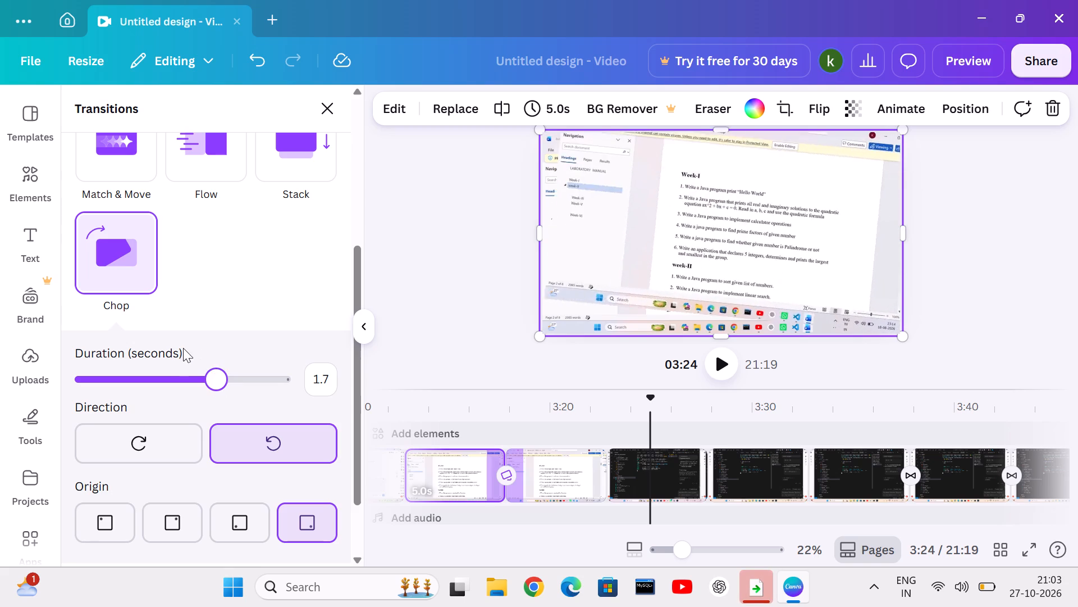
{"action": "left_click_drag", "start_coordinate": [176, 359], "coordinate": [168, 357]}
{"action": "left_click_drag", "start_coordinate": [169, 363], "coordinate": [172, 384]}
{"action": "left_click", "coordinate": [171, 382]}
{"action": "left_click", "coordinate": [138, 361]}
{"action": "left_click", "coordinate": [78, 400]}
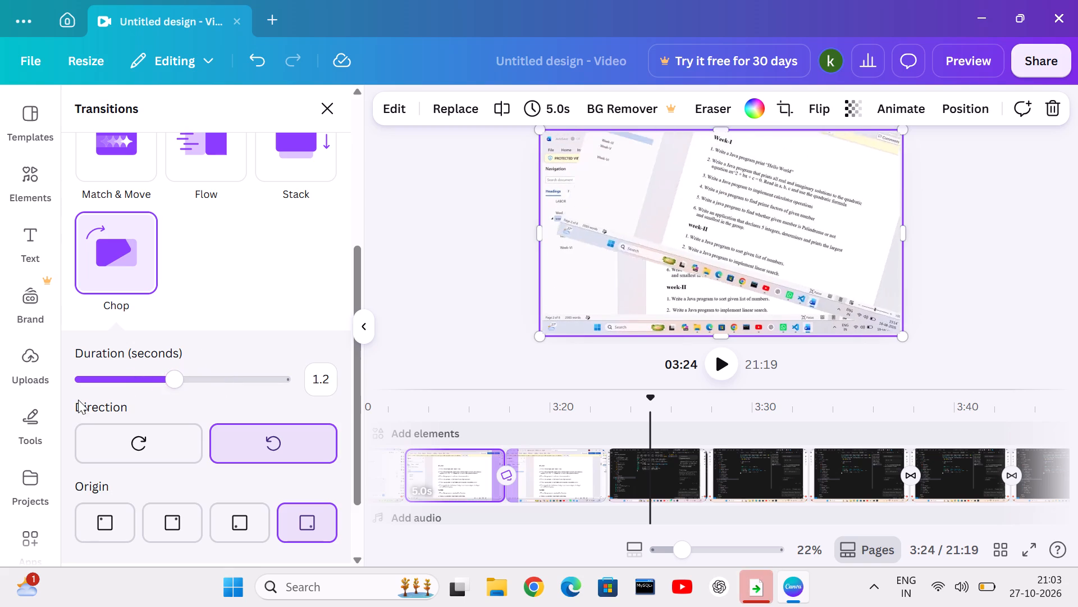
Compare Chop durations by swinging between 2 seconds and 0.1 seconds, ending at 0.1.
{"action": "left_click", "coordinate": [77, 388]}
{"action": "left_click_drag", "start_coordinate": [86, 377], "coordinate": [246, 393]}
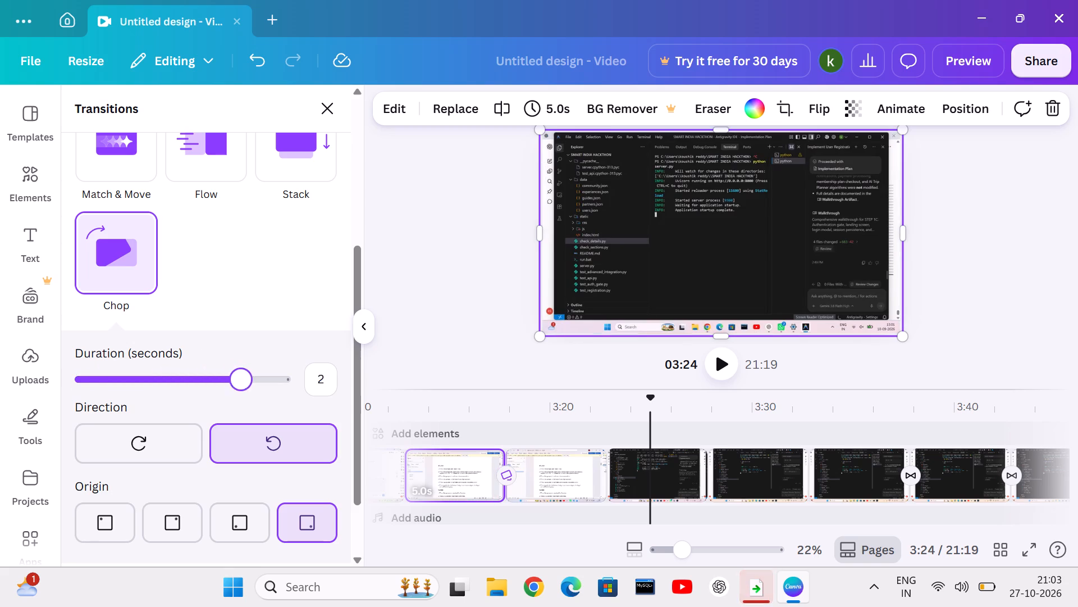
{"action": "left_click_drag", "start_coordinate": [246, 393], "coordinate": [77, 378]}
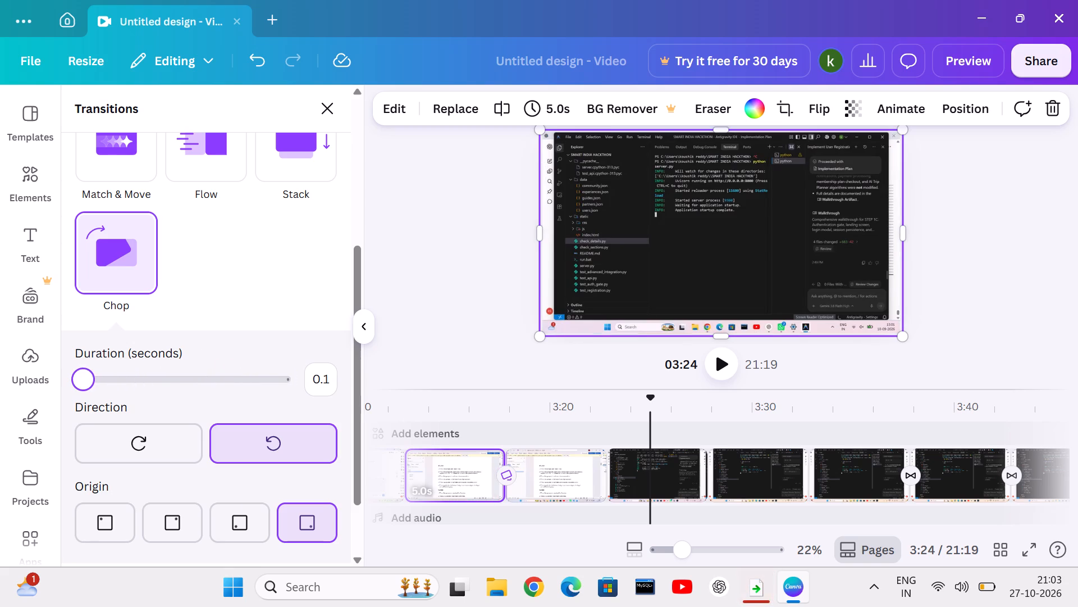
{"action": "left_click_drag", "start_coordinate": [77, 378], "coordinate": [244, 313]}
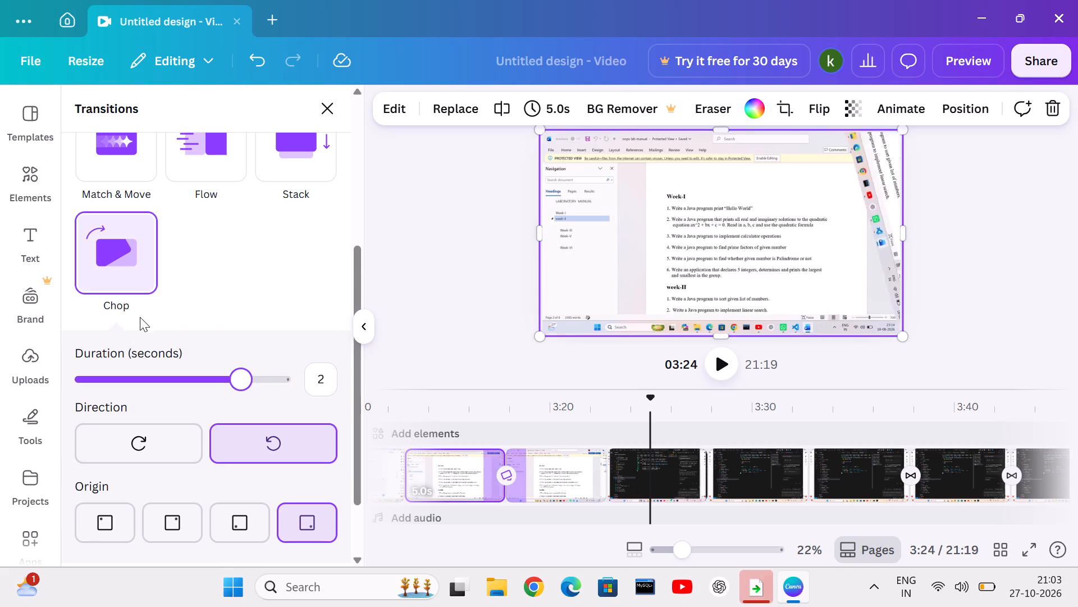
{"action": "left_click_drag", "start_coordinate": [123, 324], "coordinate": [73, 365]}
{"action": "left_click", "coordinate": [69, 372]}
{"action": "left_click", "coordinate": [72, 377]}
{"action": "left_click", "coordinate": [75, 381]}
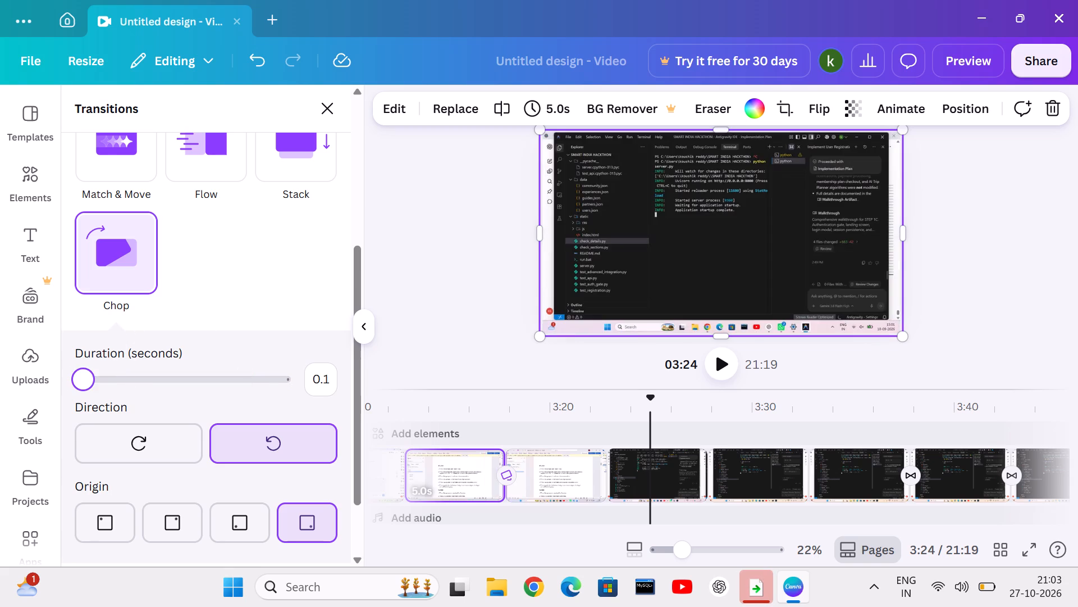
Raise the Chop transition's duration in stages through 1.3 and 2.3 seconds to 2.5 seconds.
{"action": "left_click", "coordinate": [131, 377]}
{"action": "left_click", "coordinate": [145, 378]}
{"action": "left_click", "coordinate": [159, 380]}
{"action": "left_click", "coordinate": [179, 387]}
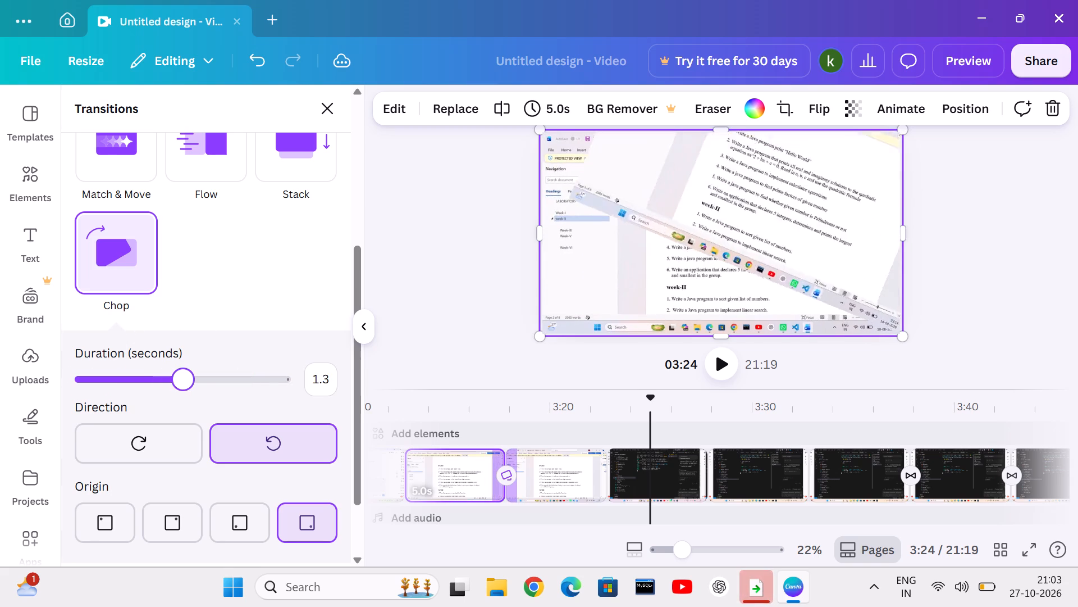
{"action": "left_click", "coordinate": [207, 385]}
{"action": "left_click", "coordinate": [230, 383]}
{"action": "left_click_drag", "start_coordinate": [237, 384], "coordinate": [244, 386]}
{"action": "left_click_drag", "start_coordinate": [251, 387], "coordinate": [256, 383]}
{"action": "left_click", "coordinate": [267, 382]}
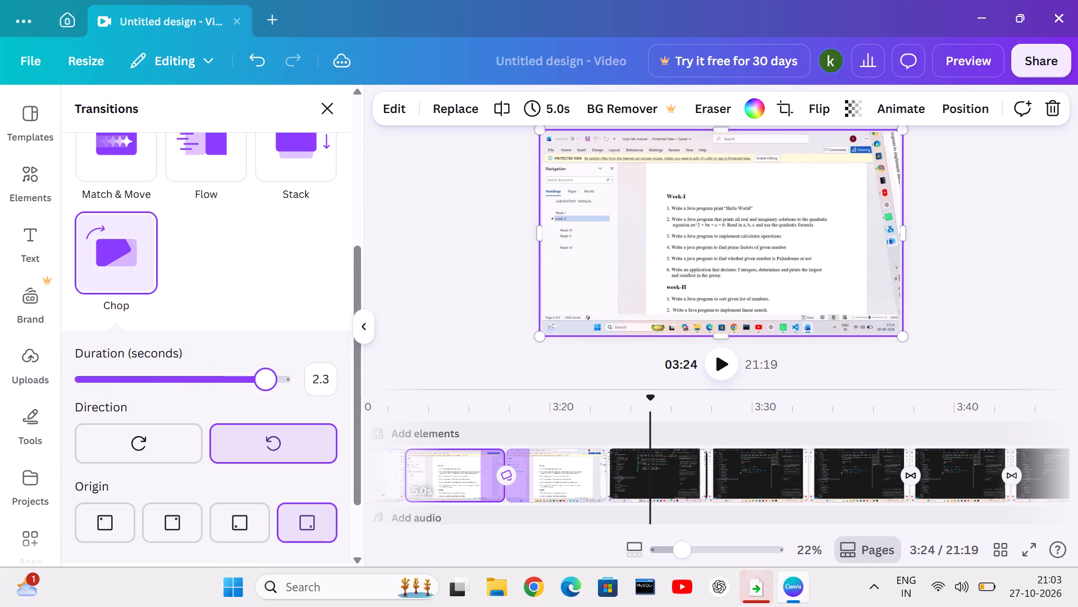
{"action": "left_click_drag", "start_coordinate": [275, 380], "coordinate": [281, 382]}
{"action": "left_click", "coordinate": [282, 382]}
Set the Chop to clockwise rotation, try the top-left and top-right origins, and choose the bottom-left origin.
{"action": "left_click", "coordinate": [131, 434]}
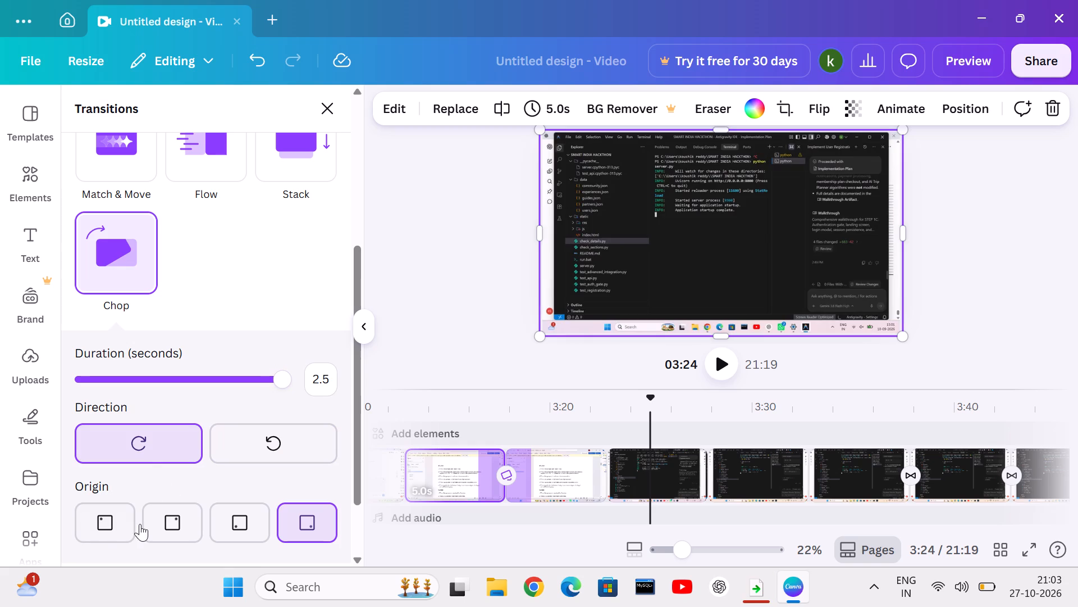
{"action": "left_click", "coordinate": [114, 518]}
{"action": "left_click", "coordinate": [154, 522]}
{"action": "left_click", "coordinate": [243, 515]}
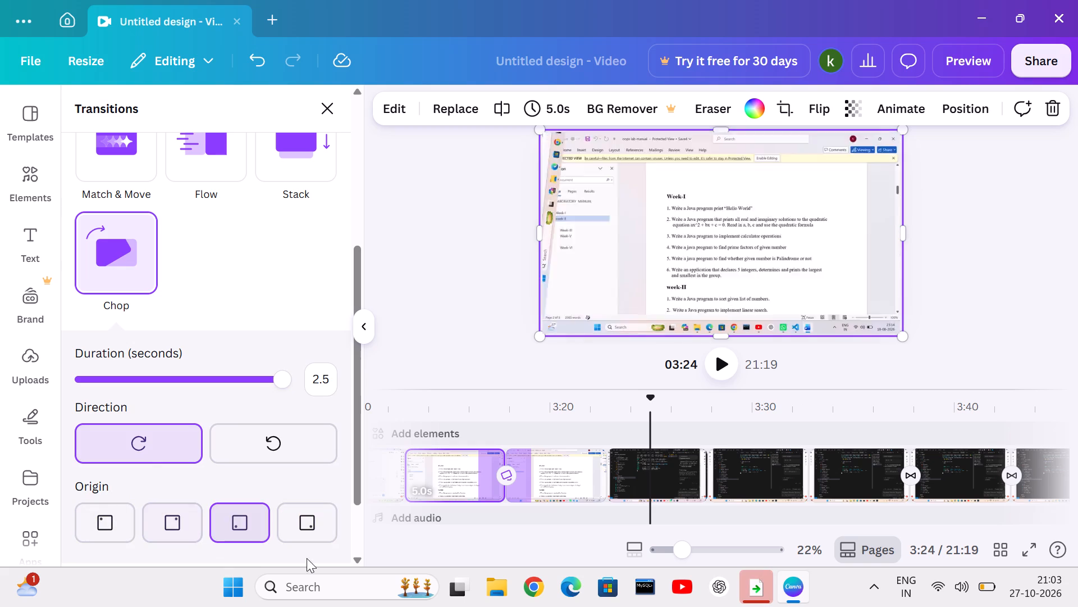
Show the hidden system tray icons.
{"action": "left_click", "coordinate": [879, 580]}
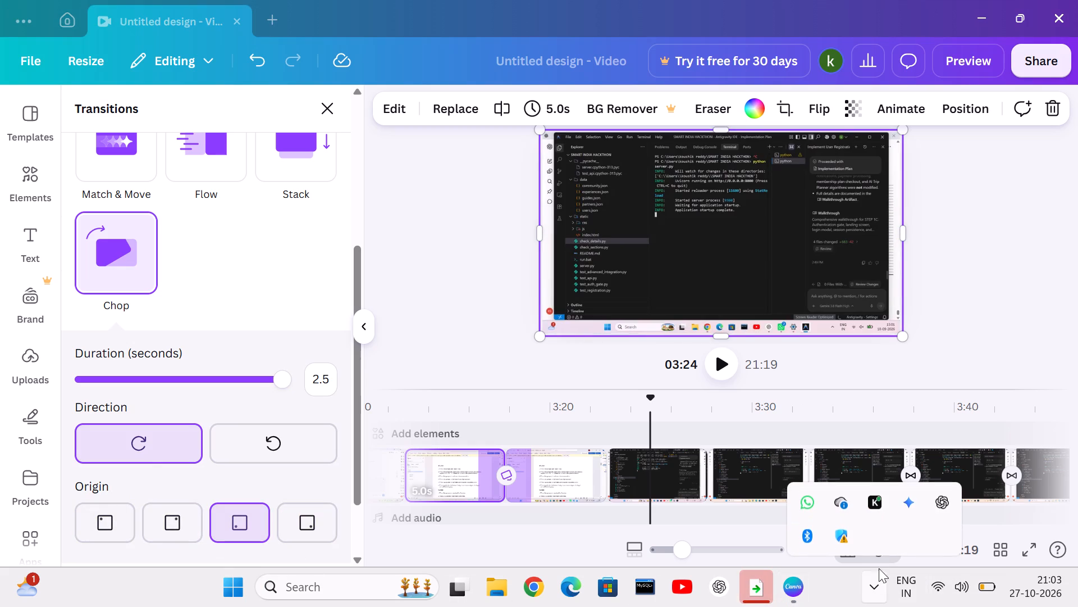
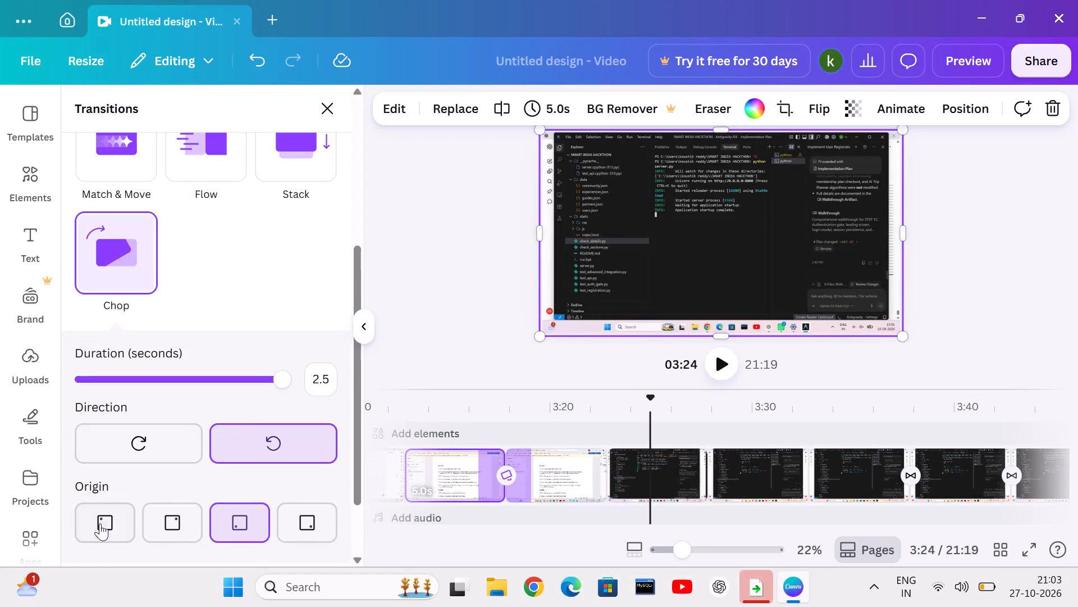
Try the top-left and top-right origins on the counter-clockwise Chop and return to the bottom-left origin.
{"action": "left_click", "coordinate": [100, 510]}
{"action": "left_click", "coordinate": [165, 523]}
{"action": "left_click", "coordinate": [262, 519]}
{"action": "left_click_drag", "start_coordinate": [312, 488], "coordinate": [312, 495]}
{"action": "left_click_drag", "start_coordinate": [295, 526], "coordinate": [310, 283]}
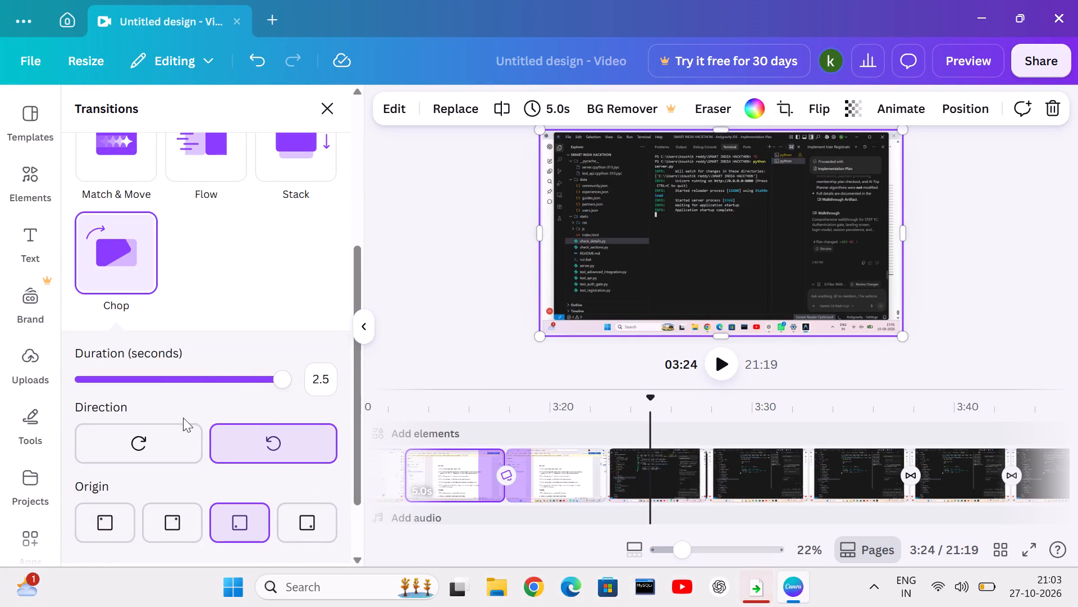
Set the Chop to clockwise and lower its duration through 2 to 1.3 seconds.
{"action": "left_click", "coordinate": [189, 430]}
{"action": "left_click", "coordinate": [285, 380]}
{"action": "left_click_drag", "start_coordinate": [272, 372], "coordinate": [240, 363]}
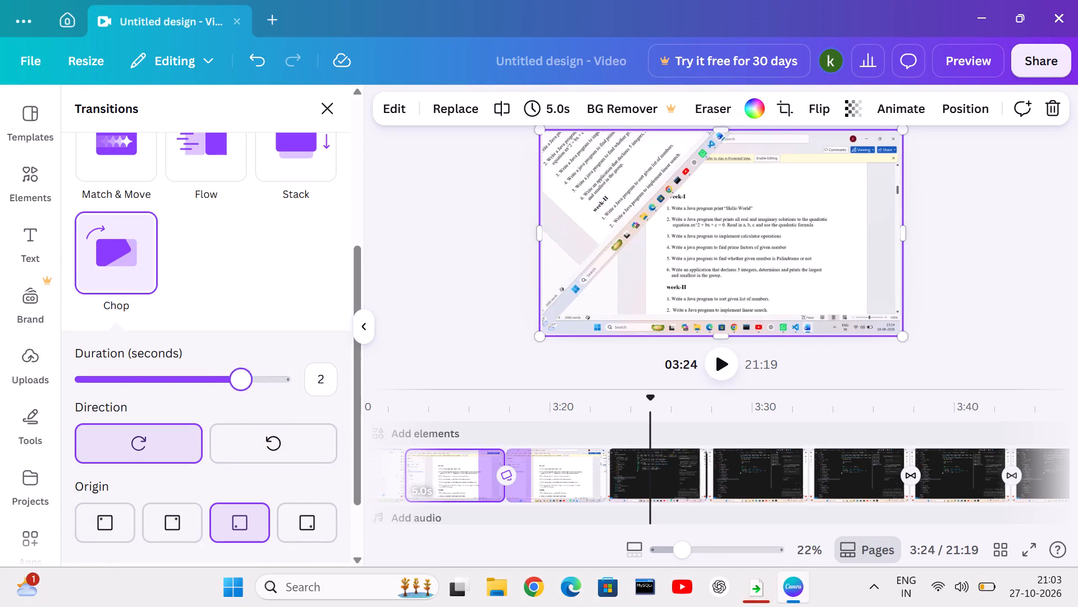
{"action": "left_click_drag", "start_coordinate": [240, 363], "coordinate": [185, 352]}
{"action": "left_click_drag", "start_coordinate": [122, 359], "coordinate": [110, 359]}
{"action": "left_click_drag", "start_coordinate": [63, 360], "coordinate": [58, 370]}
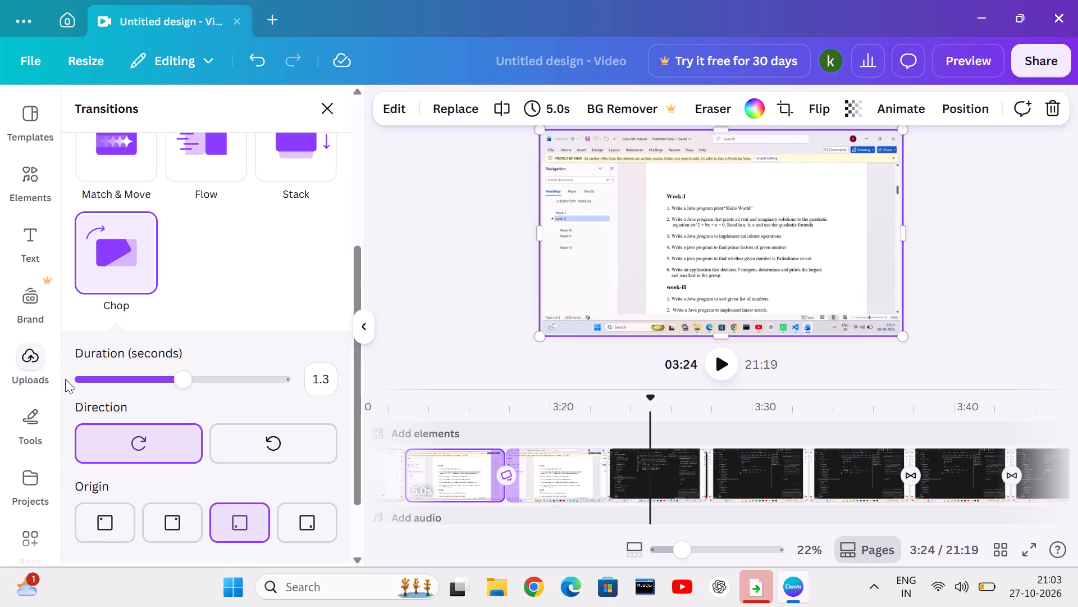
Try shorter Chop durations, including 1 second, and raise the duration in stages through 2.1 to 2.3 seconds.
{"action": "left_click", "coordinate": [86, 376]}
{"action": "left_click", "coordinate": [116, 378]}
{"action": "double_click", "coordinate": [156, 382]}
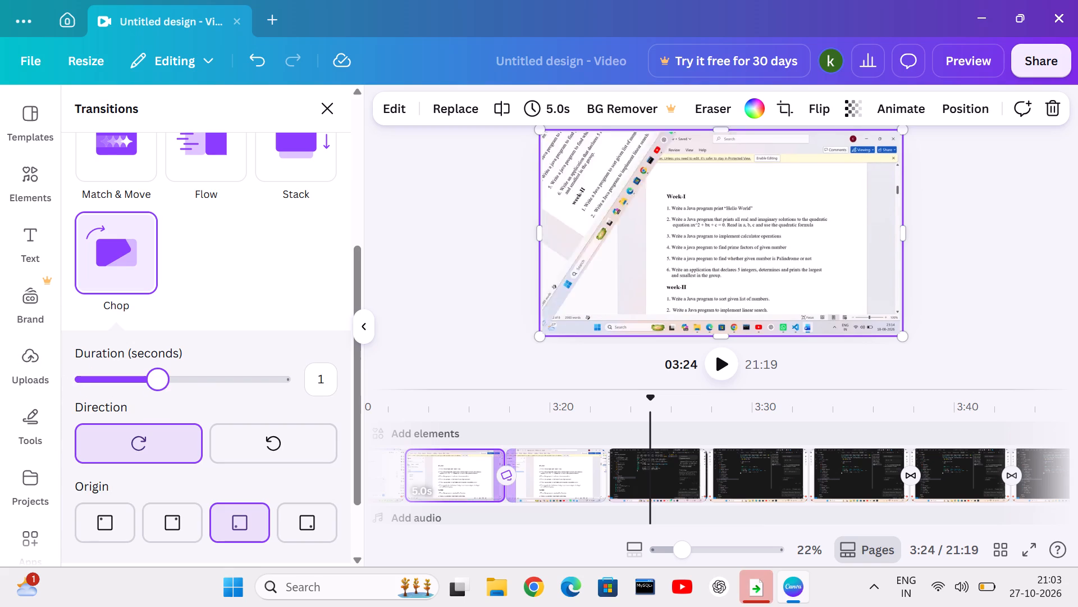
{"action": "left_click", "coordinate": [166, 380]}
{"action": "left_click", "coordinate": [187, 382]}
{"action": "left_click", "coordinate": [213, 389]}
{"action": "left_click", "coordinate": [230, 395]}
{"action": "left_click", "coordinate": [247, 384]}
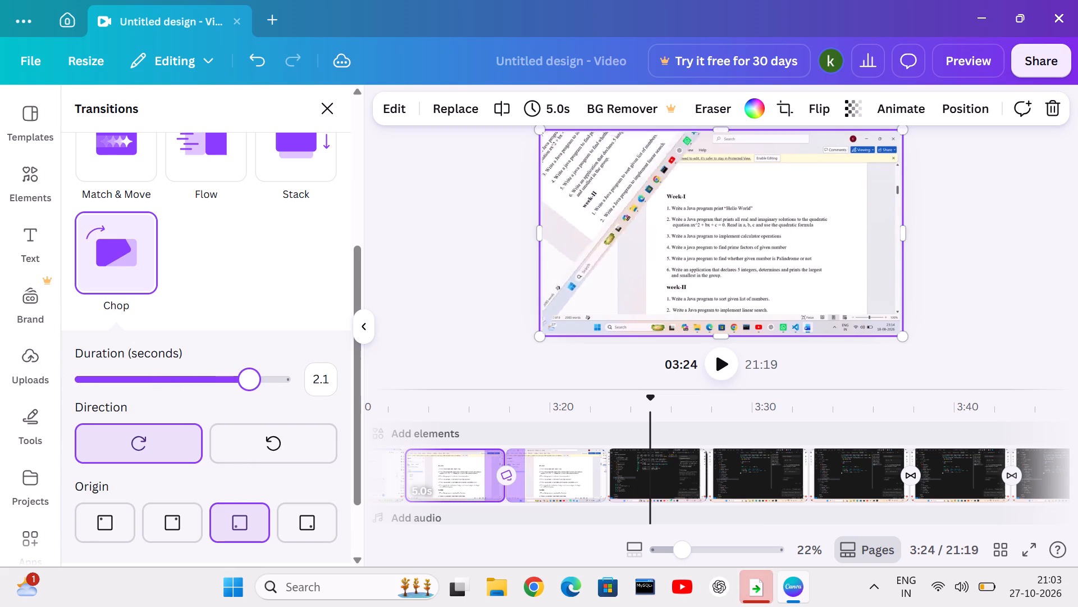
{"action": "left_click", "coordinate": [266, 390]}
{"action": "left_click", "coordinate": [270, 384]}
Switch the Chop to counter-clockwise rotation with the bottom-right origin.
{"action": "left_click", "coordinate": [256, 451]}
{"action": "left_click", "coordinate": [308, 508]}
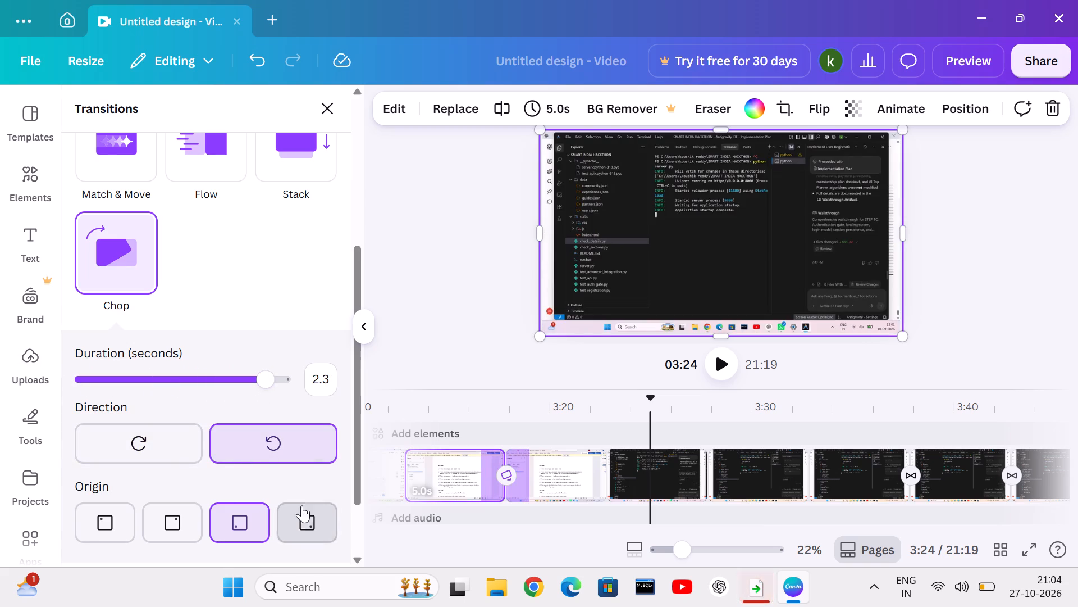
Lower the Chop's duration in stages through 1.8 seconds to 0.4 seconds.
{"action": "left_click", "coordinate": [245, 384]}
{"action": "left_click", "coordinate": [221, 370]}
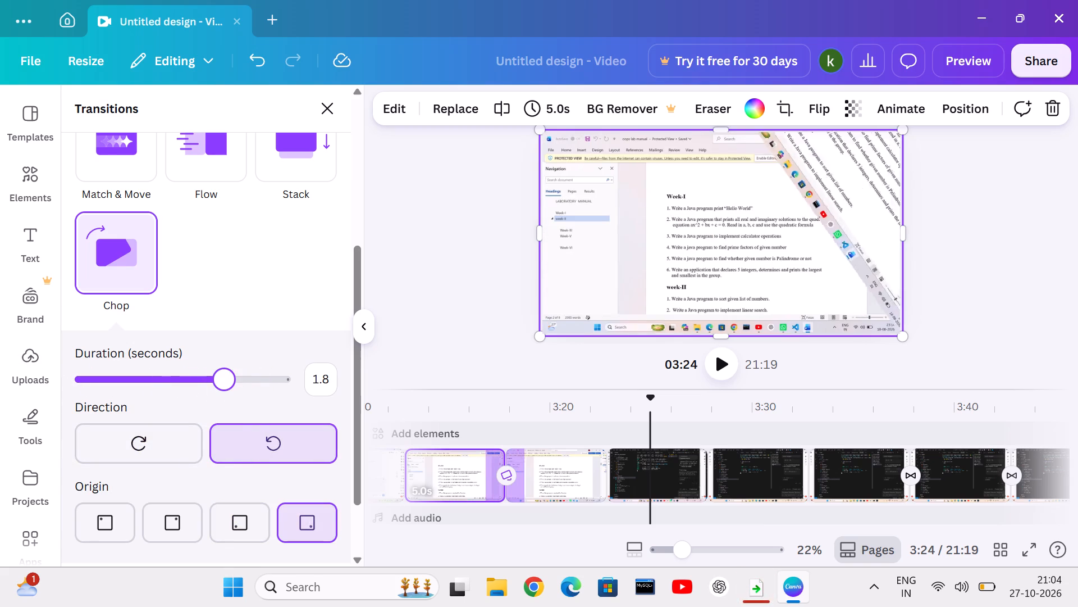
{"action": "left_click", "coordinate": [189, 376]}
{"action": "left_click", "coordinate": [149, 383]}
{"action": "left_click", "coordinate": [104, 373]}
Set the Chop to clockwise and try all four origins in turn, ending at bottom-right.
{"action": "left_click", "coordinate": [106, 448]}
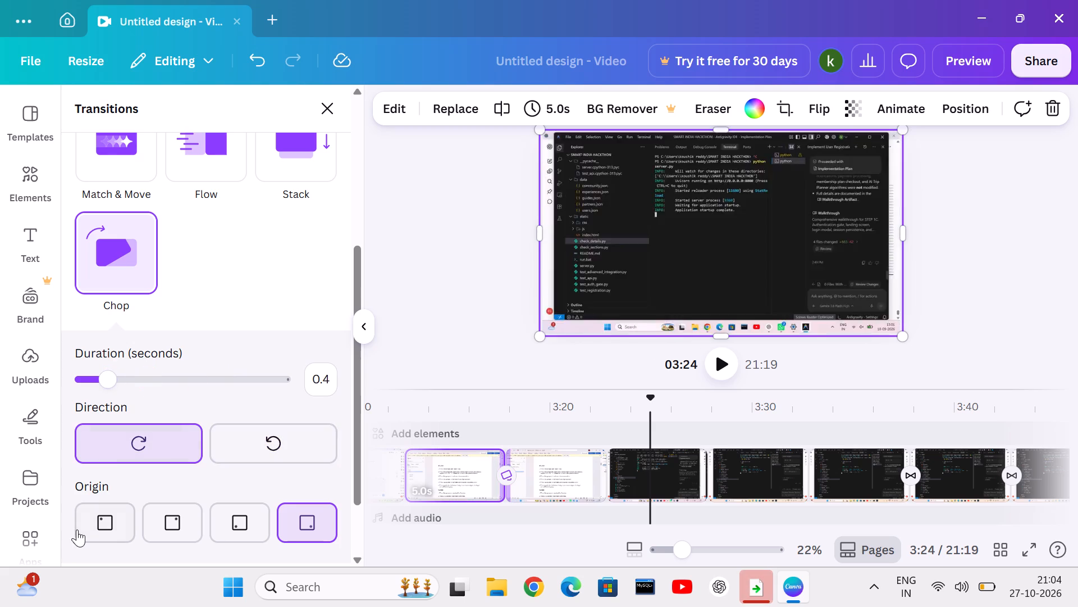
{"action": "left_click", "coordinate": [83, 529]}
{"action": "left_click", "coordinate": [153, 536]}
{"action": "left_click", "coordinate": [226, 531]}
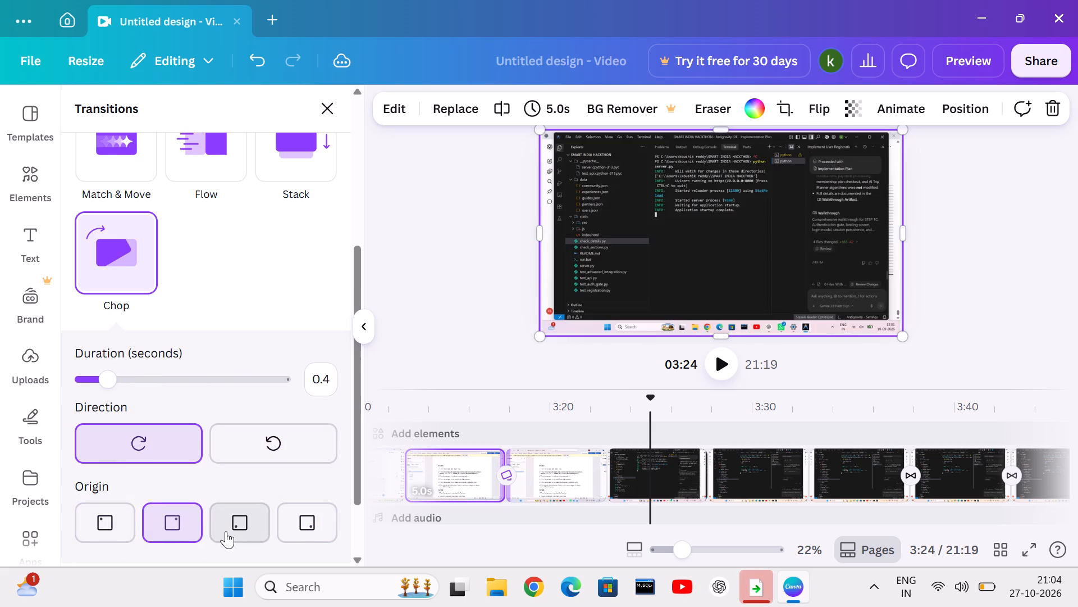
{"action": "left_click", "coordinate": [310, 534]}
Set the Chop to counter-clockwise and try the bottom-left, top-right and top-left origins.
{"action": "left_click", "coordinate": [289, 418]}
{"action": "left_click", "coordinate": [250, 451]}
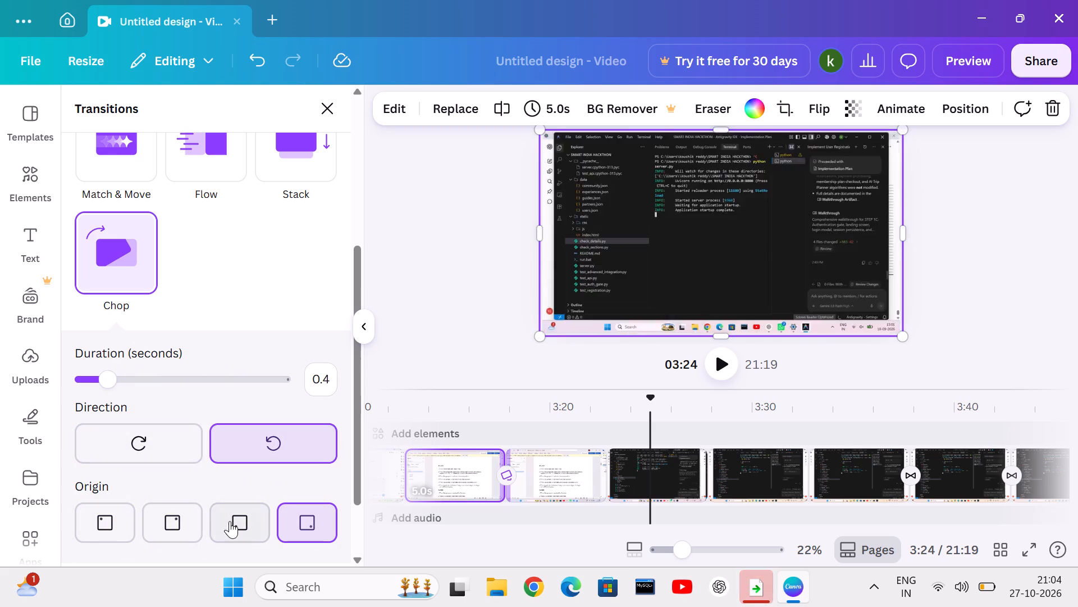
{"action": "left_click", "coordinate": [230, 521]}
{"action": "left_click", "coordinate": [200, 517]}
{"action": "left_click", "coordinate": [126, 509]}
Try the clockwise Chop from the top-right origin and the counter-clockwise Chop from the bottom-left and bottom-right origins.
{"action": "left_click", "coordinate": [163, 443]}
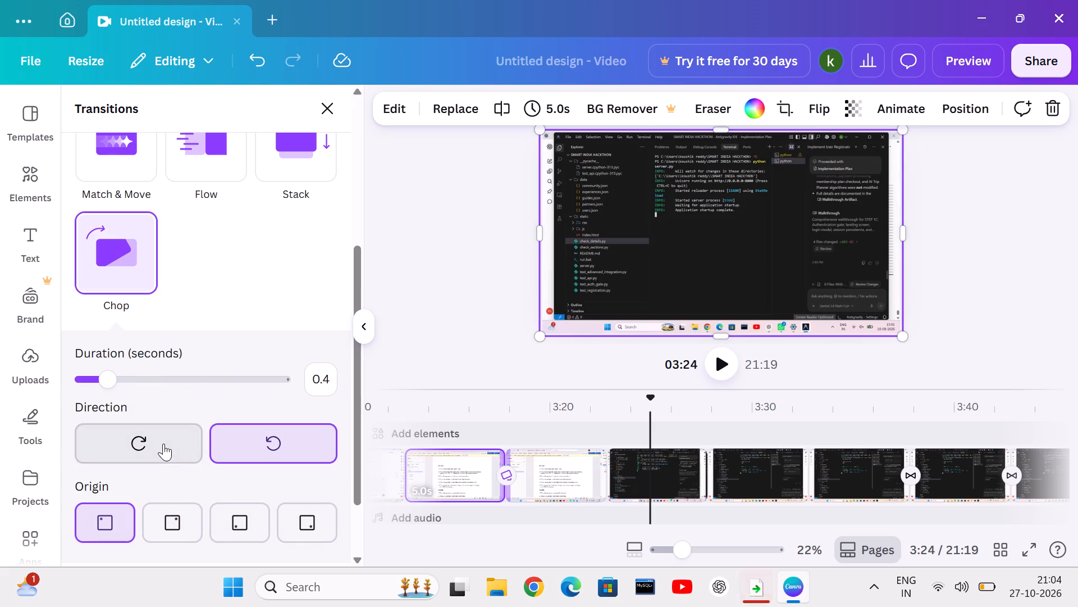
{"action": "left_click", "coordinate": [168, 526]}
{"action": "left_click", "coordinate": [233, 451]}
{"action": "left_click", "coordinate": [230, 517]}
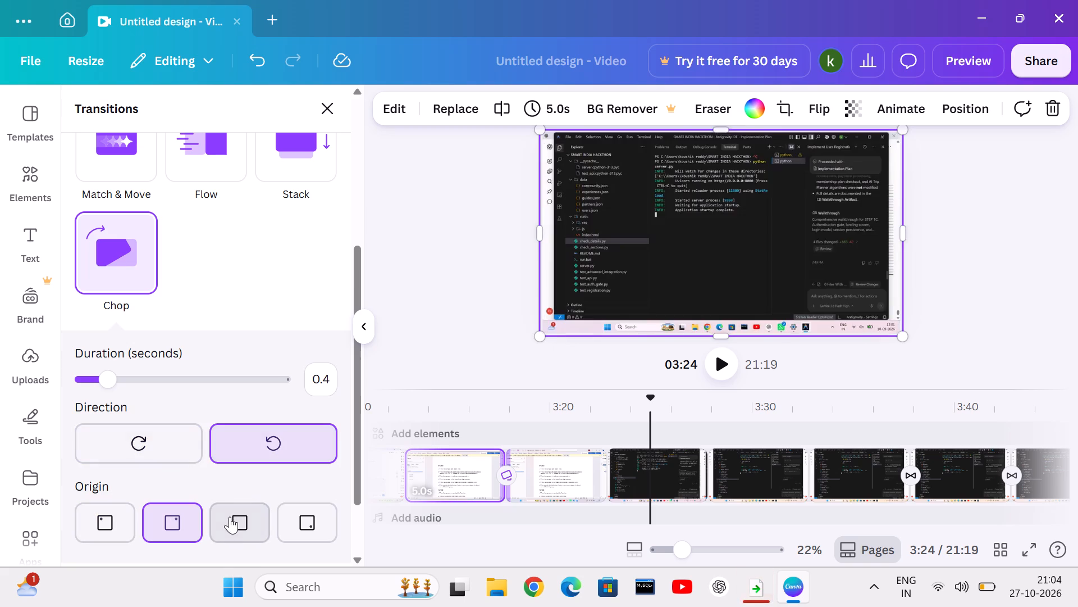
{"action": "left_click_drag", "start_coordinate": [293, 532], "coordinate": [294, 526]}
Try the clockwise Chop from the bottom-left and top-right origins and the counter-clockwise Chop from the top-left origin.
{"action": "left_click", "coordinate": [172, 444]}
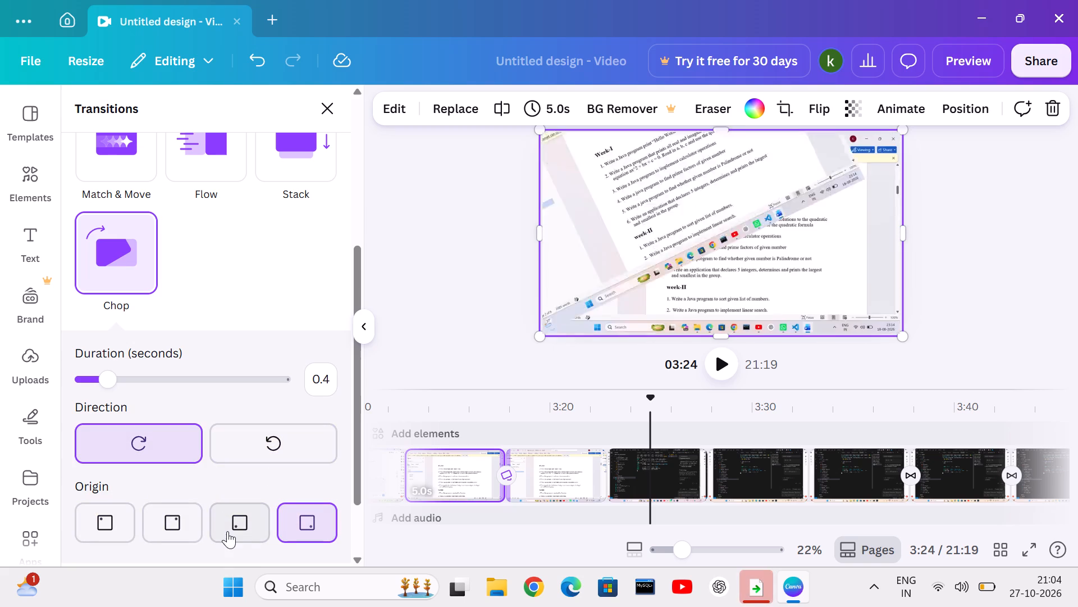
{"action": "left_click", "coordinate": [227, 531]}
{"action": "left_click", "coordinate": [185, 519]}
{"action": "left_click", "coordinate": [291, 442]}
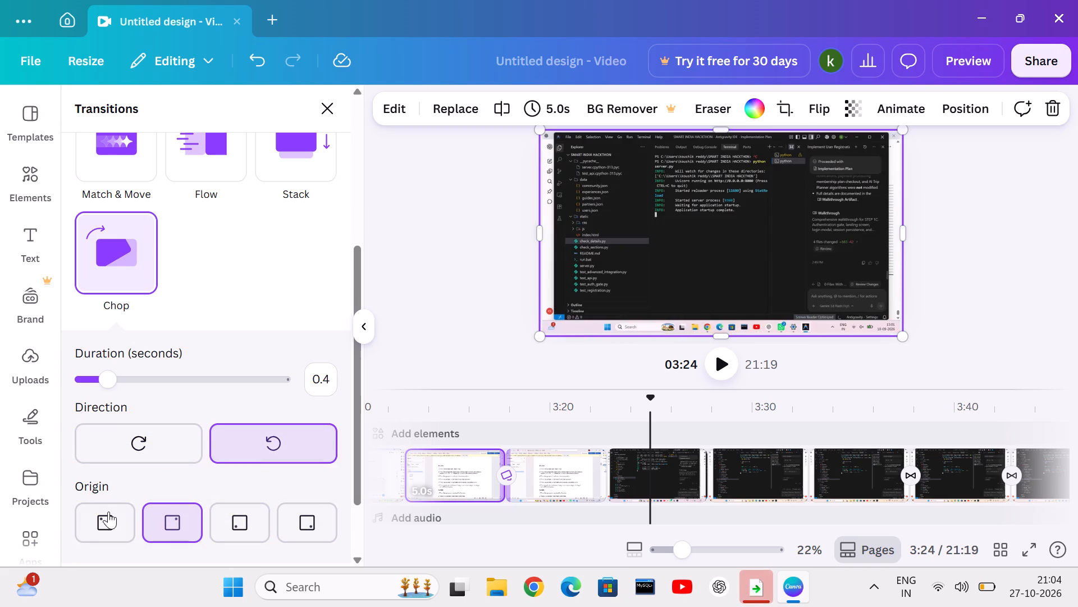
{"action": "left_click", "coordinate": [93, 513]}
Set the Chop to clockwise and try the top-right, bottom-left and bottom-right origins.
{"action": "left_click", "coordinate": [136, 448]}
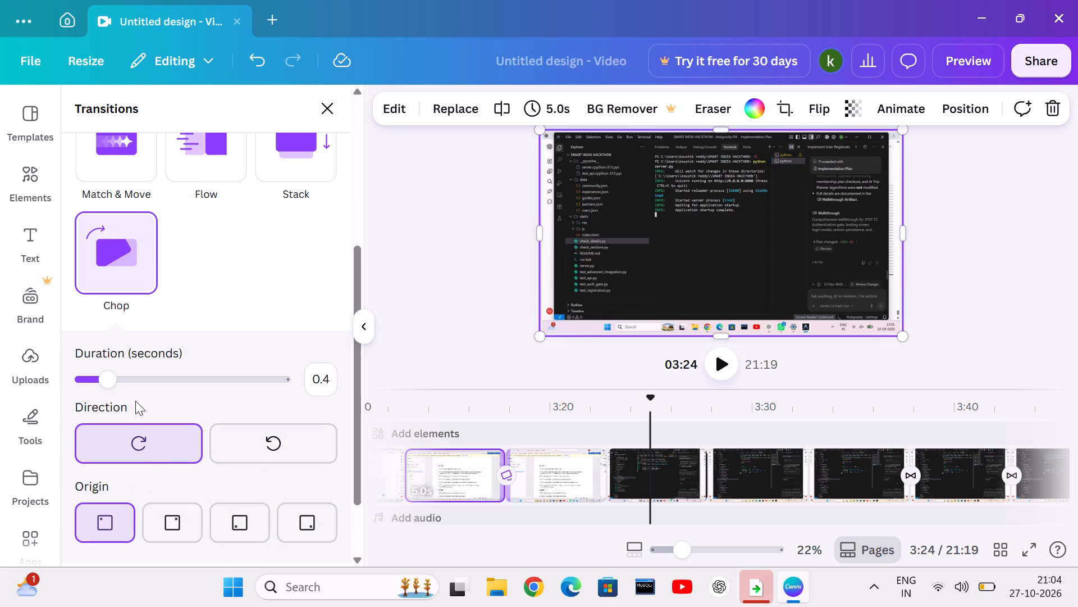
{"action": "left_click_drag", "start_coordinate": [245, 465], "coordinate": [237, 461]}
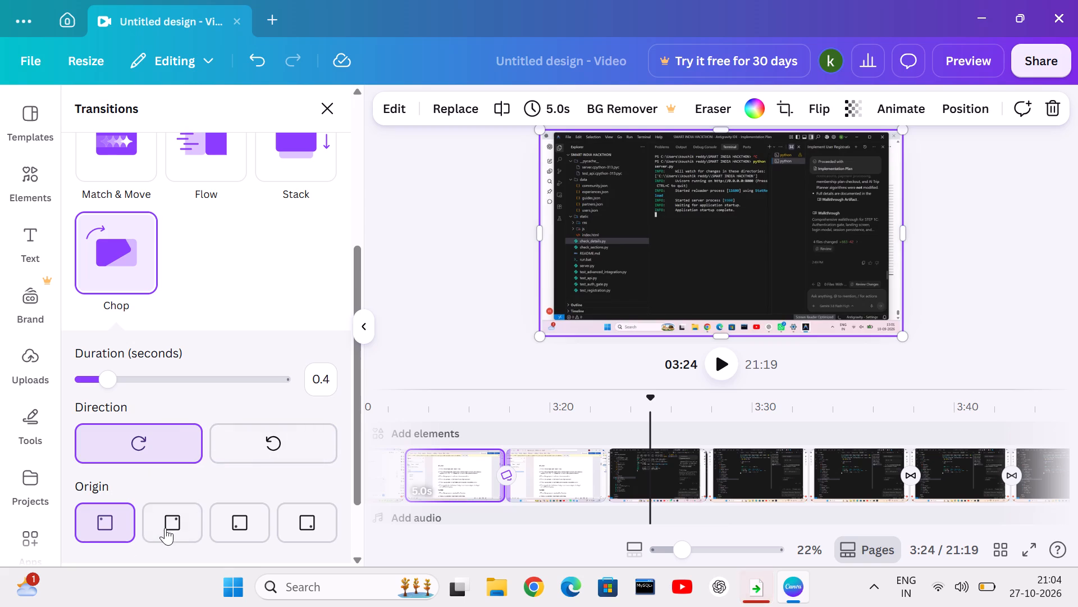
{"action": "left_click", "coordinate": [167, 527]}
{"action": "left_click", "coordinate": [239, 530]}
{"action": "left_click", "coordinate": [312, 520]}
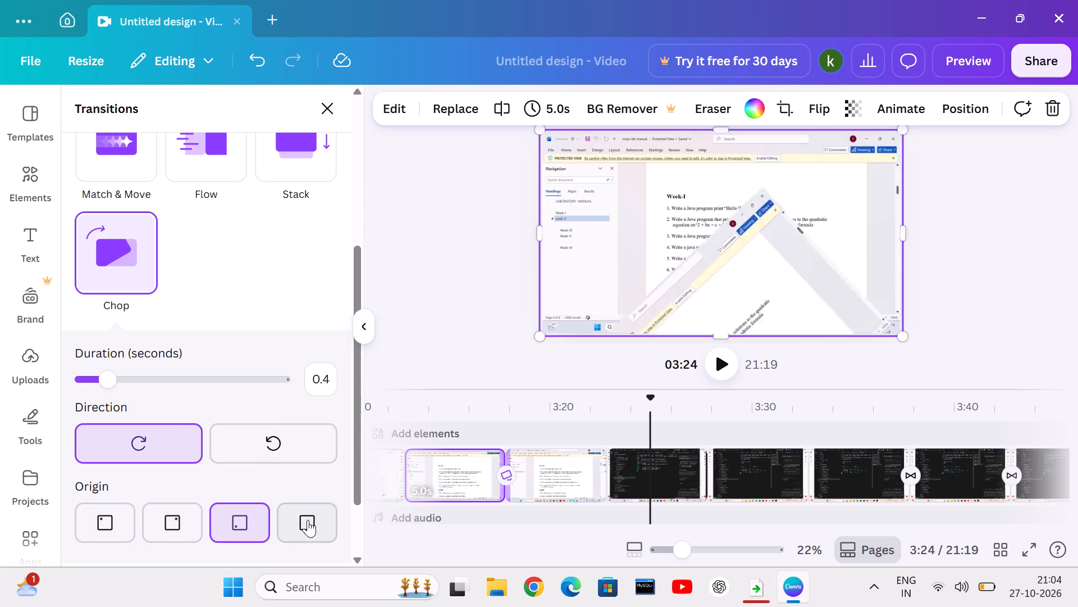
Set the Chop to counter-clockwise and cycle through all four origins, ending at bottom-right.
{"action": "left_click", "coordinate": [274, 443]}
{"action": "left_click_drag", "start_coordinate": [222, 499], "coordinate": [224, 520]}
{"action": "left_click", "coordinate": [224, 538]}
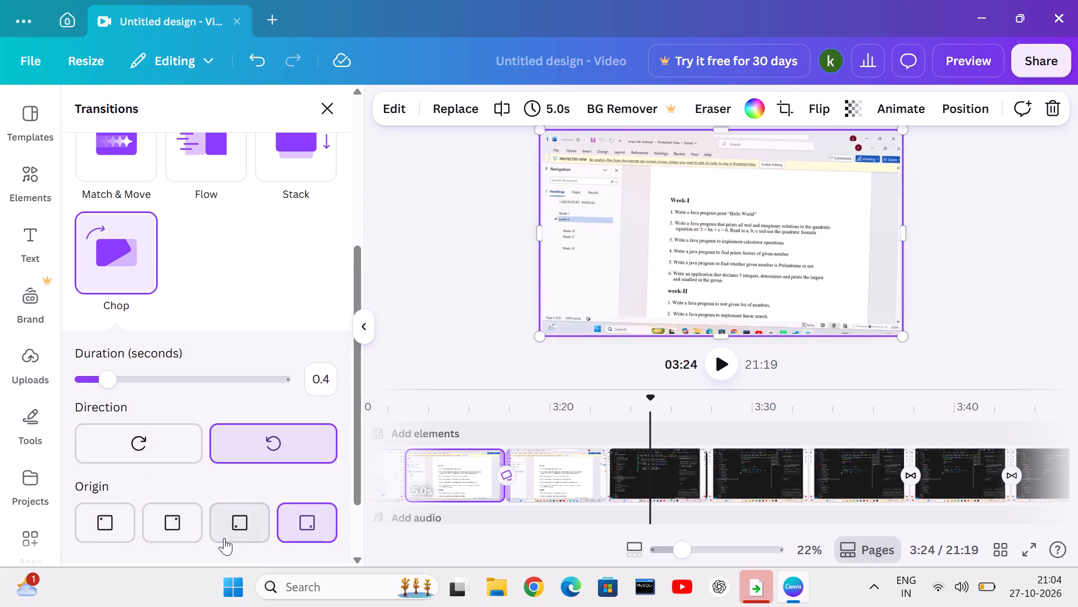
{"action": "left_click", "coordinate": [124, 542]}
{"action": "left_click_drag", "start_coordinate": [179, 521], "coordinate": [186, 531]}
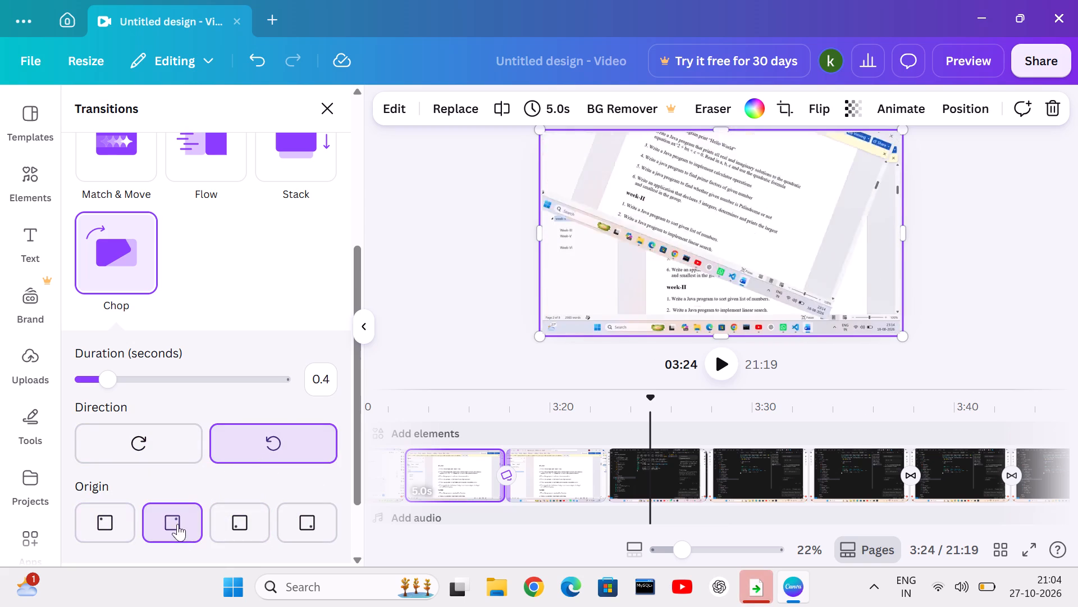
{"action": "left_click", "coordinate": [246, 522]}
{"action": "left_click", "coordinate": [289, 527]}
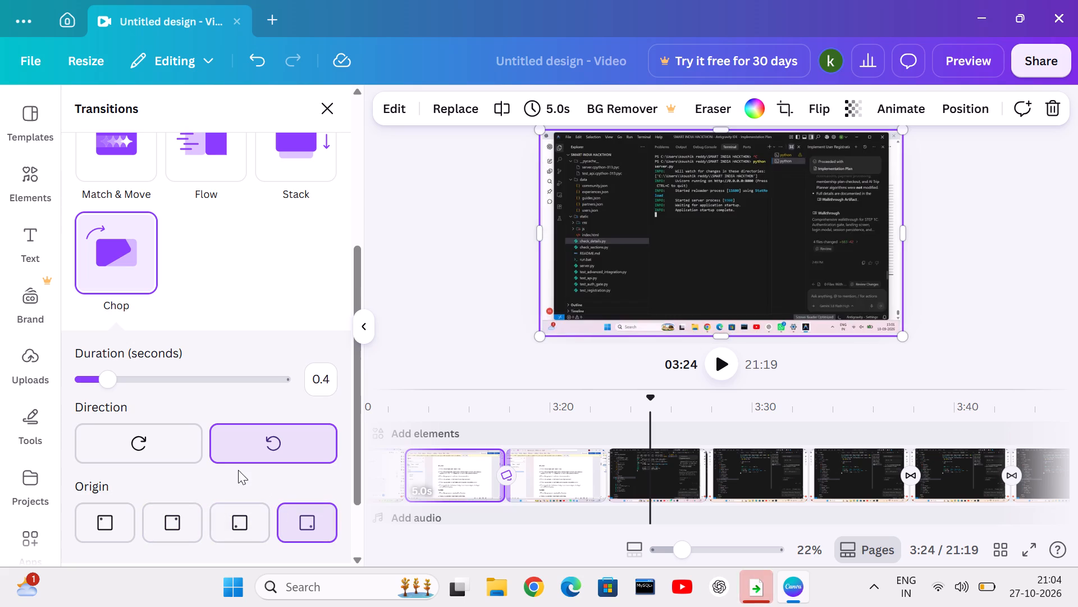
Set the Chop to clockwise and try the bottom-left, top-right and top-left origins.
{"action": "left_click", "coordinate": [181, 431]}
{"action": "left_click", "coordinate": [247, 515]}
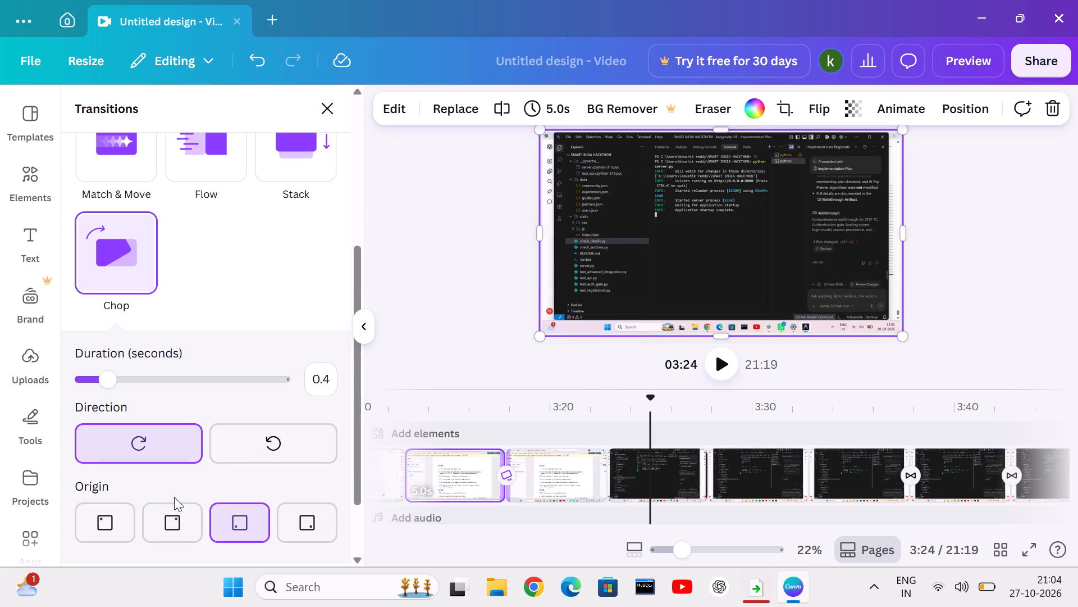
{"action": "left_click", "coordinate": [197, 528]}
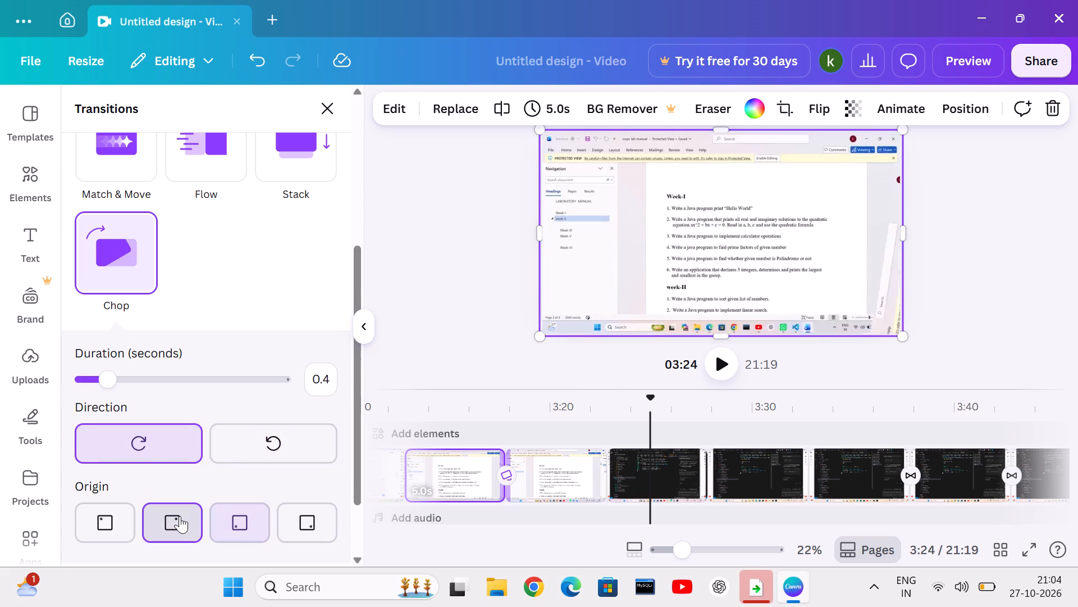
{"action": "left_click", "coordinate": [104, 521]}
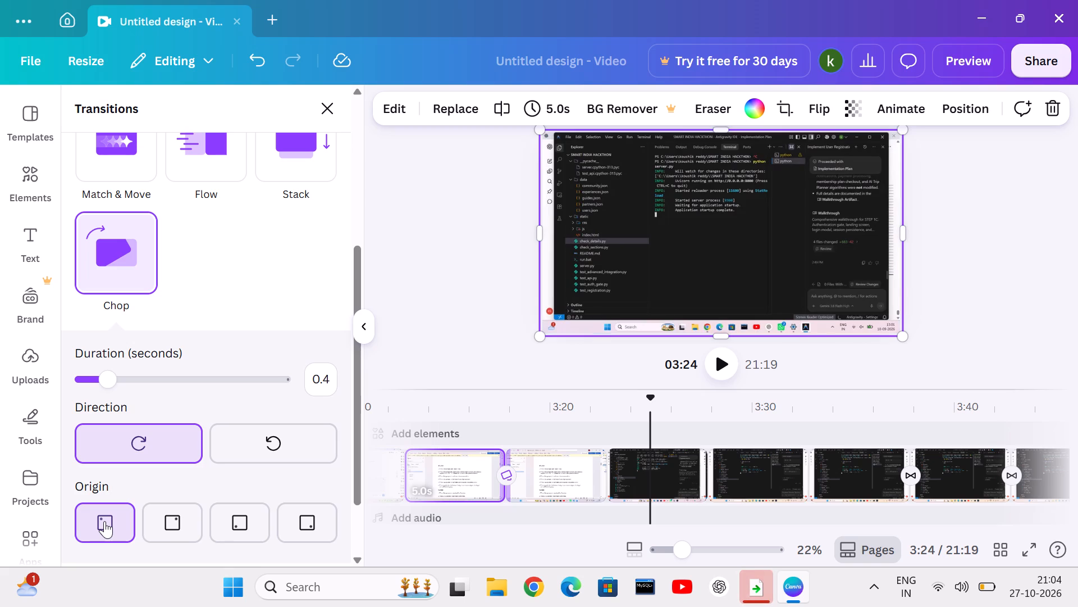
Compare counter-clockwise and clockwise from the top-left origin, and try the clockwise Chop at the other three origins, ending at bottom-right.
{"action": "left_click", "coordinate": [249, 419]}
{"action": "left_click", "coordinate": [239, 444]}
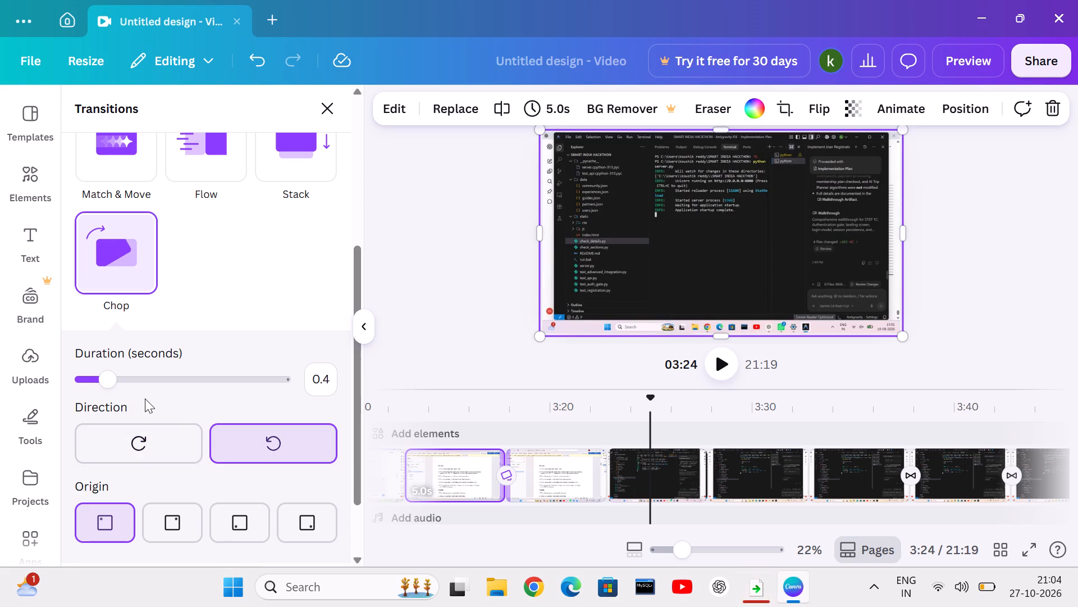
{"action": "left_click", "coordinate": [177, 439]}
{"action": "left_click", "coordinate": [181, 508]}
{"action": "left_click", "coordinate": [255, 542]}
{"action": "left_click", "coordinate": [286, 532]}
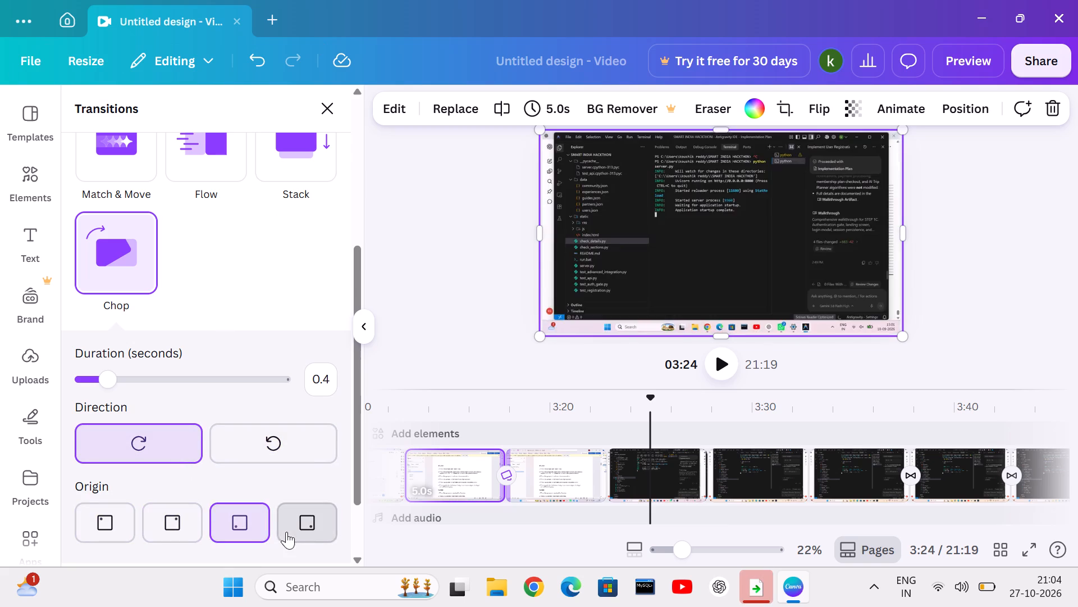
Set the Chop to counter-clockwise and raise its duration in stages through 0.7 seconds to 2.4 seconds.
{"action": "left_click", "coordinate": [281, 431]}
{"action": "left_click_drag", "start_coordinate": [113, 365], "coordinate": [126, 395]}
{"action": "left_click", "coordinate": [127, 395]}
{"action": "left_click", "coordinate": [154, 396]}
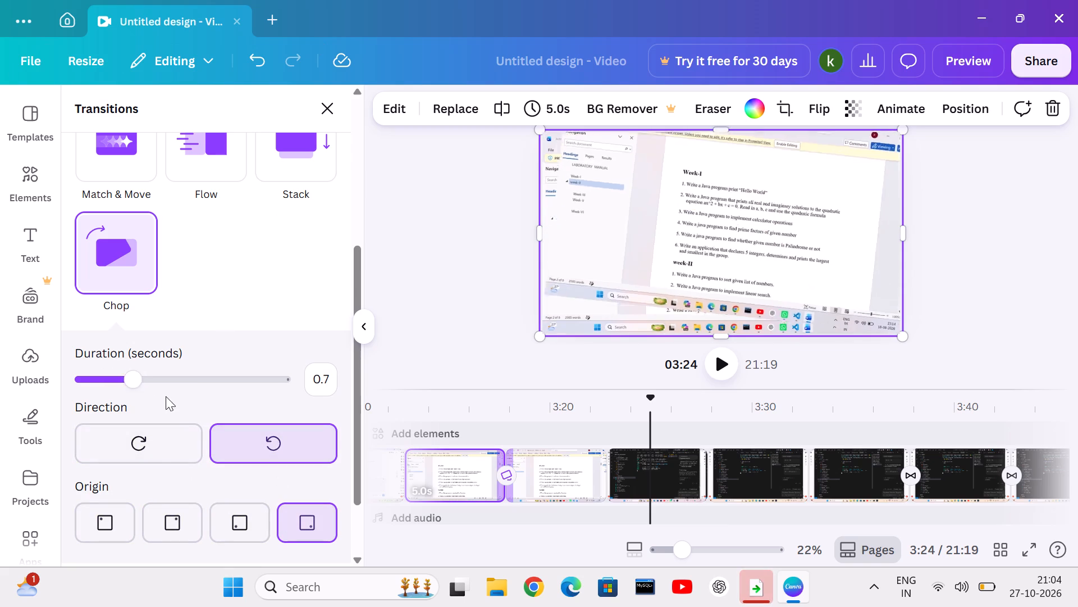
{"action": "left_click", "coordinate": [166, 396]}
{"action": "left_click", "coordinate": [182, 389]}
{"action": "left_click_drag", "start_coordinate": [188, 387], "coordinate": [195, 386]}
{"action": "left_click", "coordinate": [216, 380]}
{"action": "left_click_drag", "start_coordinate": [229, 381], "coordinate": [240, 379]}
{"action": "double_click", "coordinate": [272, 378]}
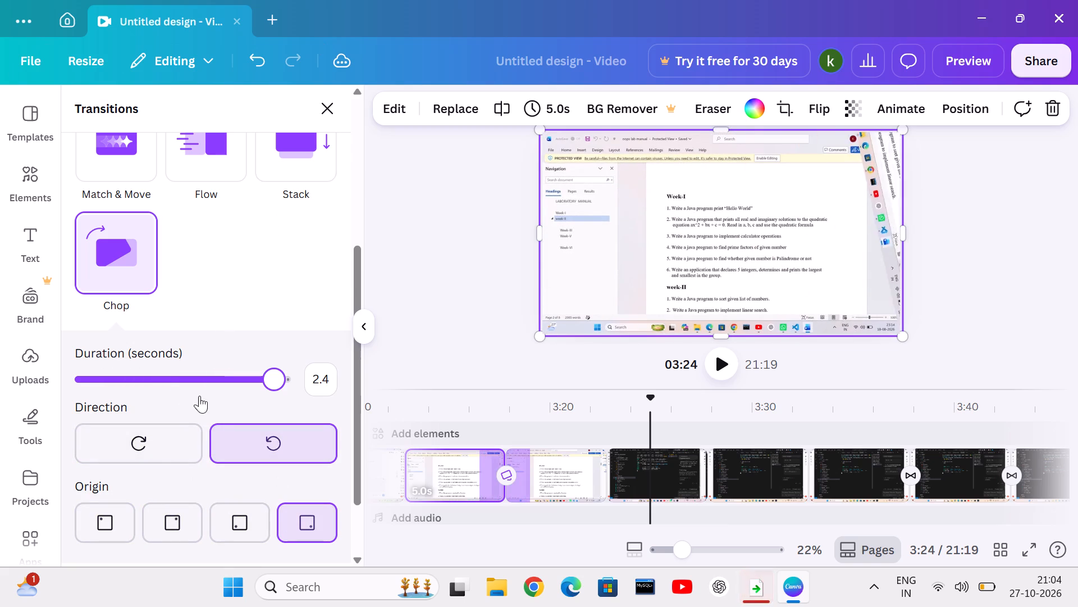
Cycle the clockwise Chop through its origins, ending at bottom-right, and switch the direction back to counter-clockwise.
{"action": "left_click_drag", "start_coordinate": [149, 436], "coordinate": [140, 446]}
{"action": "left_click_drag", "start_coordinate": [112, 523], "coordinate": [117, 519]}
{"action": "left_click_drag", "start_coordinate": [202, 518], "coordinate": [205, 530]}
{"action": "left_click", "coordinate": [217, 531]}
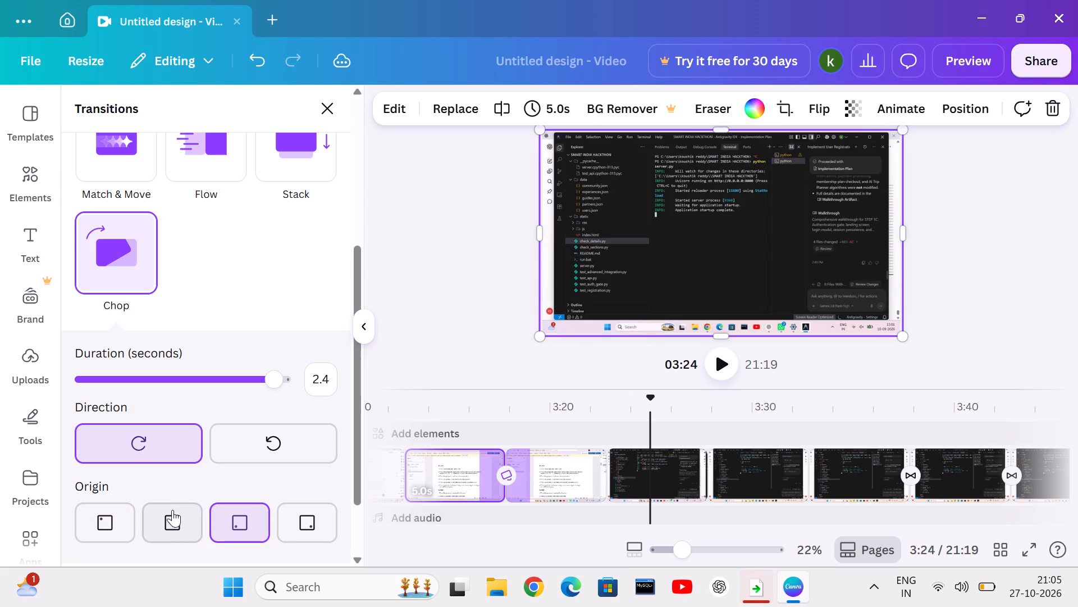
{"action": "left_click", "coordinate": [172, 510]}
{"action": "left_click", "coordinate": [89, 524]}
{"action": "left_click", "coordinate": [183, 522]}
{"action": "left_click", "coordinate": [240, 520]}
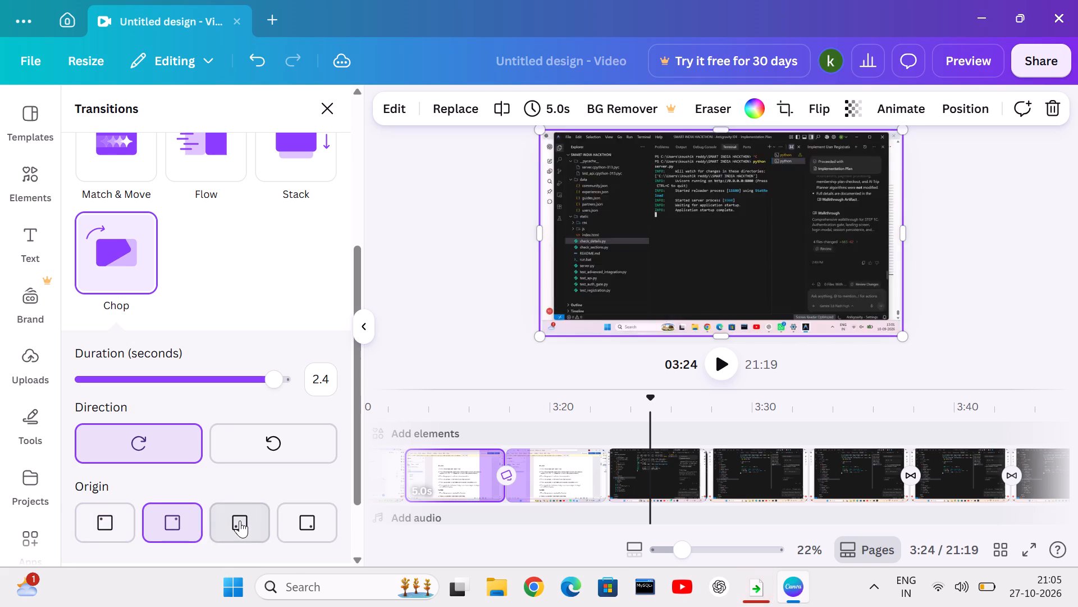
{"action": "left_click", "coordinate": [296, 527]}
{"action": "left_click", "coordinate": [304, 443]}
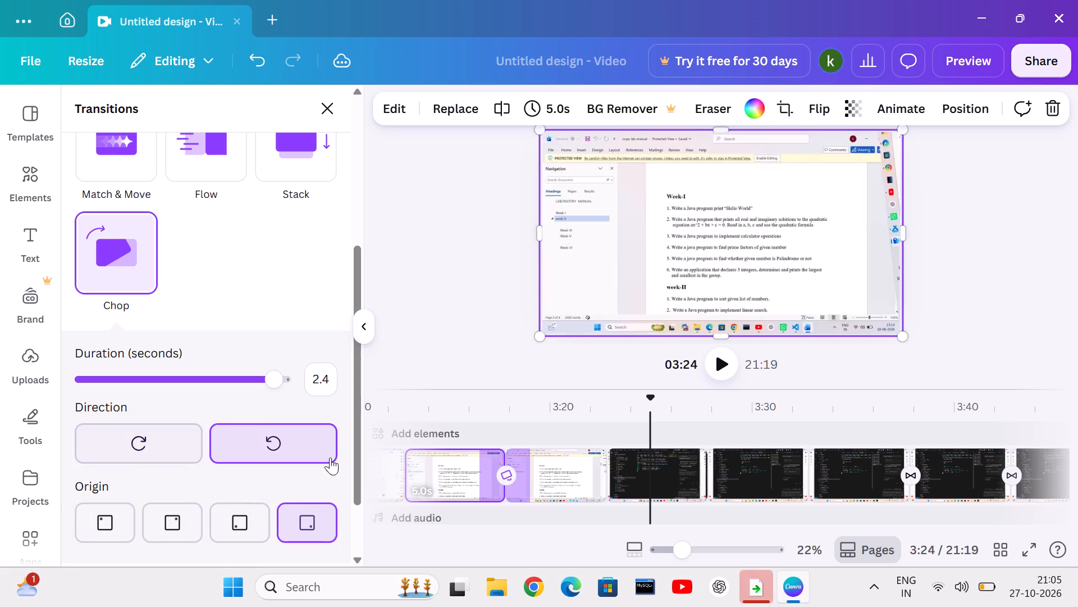
Replace the Chop between the two clips with a Dissolve transition.
{"action": "left_click_drag", "start_coordinate": [354, 478], "coordinate": [363, 559]}
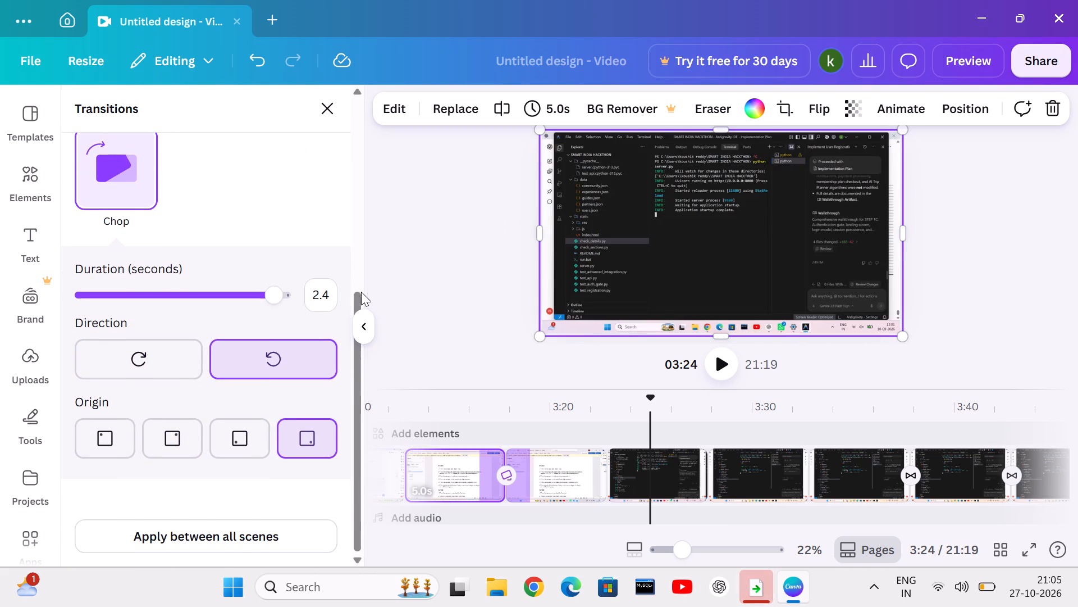
{"action": "left_click_drag", "start_coordinate": [358, 296], "coordinate": [396, 64]}
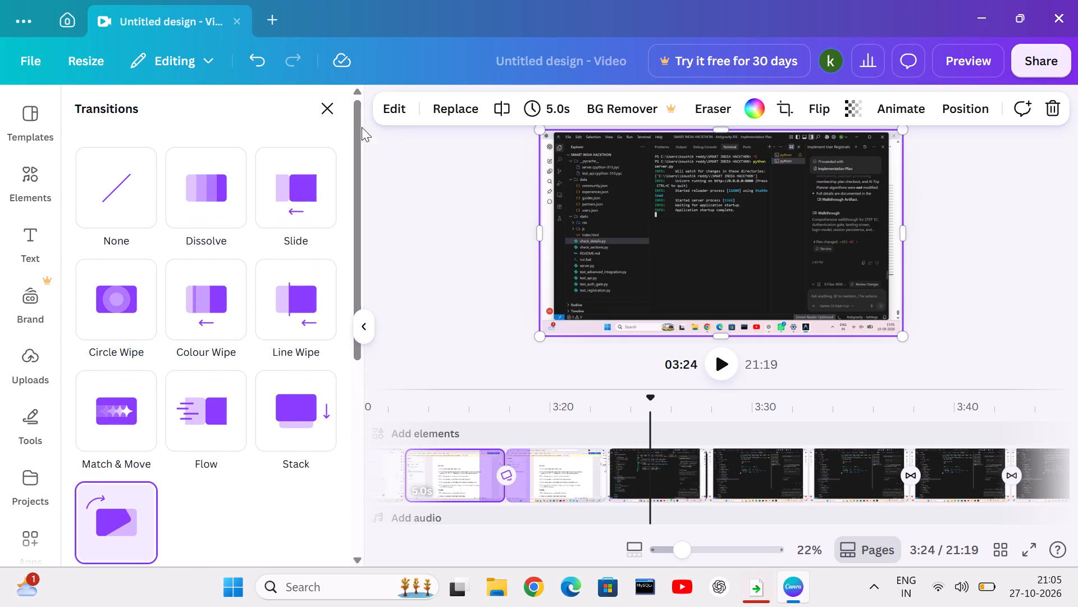
{"action": "left_click_drag", "start_coordinate": [152, 250], "coordinate": [163, 145]}
{"action": "left_click_drag", "start_coordinate": [187, 139], "coordinate": [199, 250]}
{"action": "left_click_drag", "start_coordinate": [204, 191], "coordinate": [213, 224]}
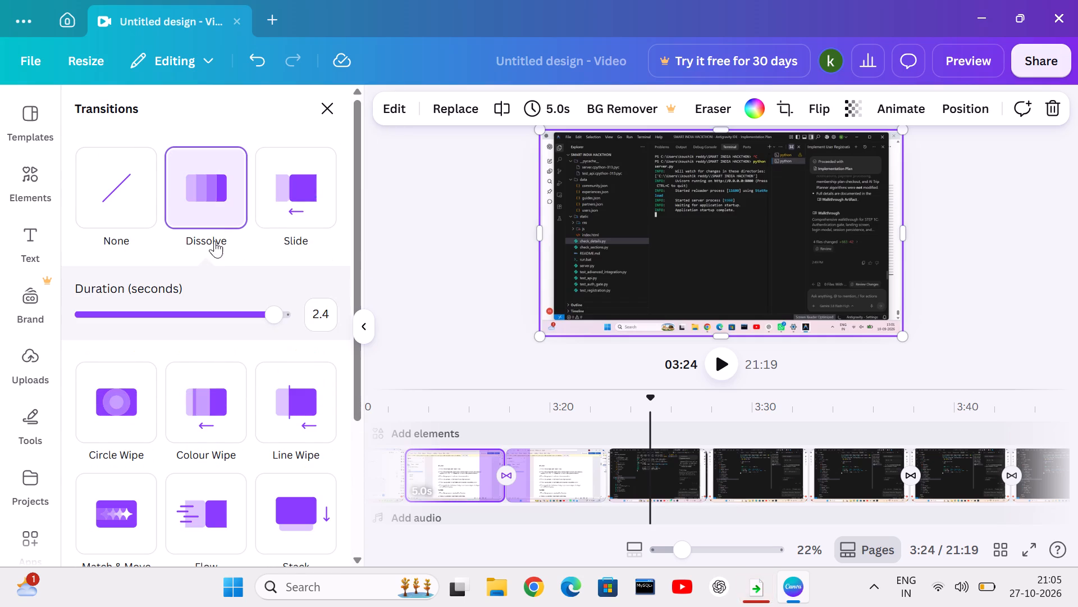
Set the Dissolve's duration to 1.3 seconds.
{"action": "left_click_drag", "start_coordinate": [216, 288], "coordinate": [181, 369]}
{"action": "left_click_drag", "start_coordinate": [177, 367], "coordinate": [179, 309]}
{"action": "left_click_drag", "start_coordinate": [179, 300], "coordinate": [180, 328]}
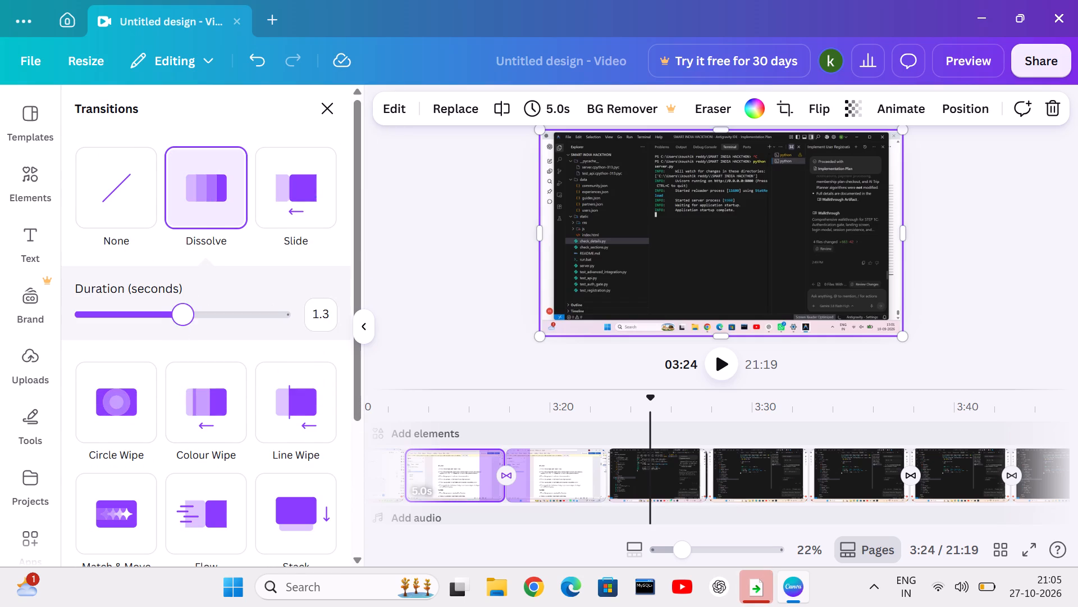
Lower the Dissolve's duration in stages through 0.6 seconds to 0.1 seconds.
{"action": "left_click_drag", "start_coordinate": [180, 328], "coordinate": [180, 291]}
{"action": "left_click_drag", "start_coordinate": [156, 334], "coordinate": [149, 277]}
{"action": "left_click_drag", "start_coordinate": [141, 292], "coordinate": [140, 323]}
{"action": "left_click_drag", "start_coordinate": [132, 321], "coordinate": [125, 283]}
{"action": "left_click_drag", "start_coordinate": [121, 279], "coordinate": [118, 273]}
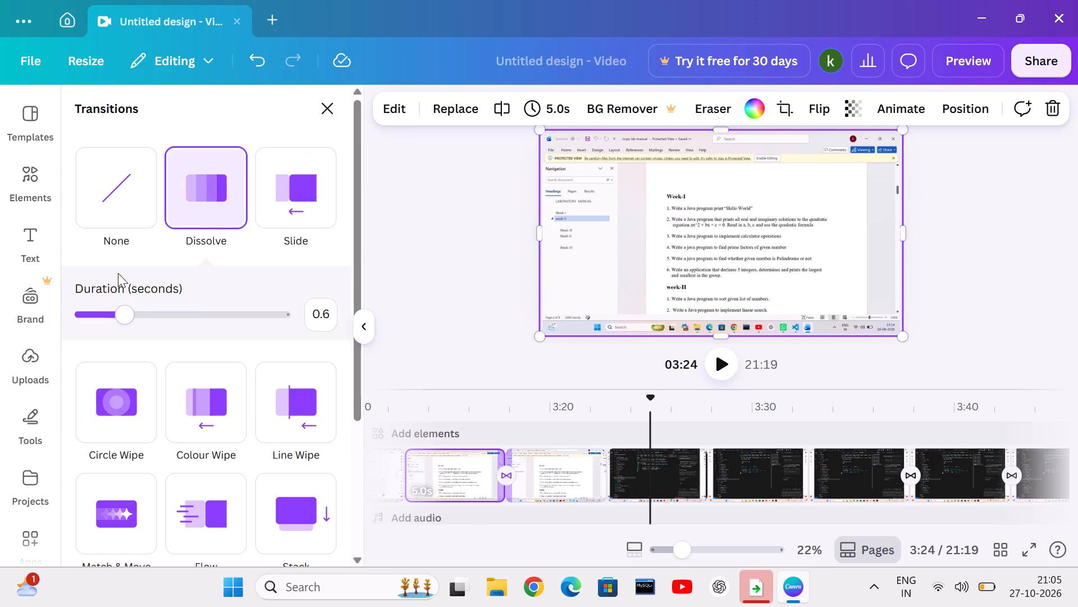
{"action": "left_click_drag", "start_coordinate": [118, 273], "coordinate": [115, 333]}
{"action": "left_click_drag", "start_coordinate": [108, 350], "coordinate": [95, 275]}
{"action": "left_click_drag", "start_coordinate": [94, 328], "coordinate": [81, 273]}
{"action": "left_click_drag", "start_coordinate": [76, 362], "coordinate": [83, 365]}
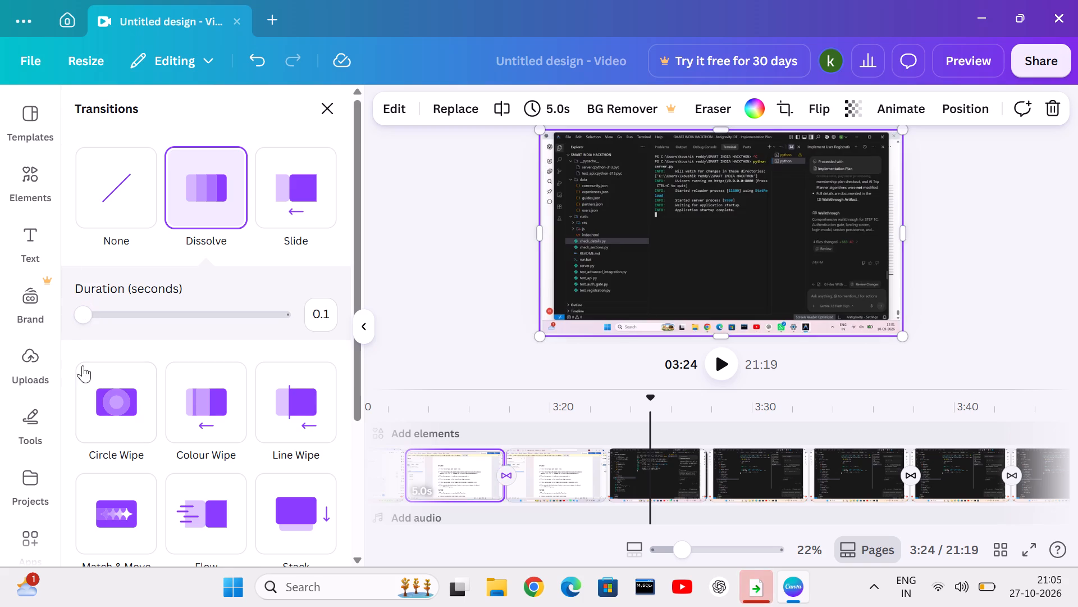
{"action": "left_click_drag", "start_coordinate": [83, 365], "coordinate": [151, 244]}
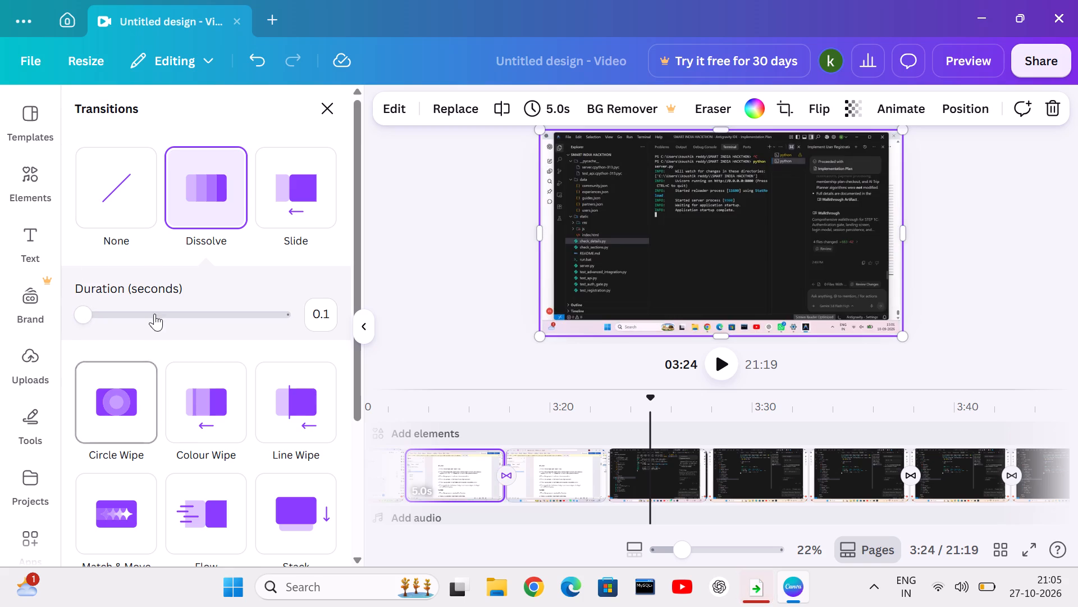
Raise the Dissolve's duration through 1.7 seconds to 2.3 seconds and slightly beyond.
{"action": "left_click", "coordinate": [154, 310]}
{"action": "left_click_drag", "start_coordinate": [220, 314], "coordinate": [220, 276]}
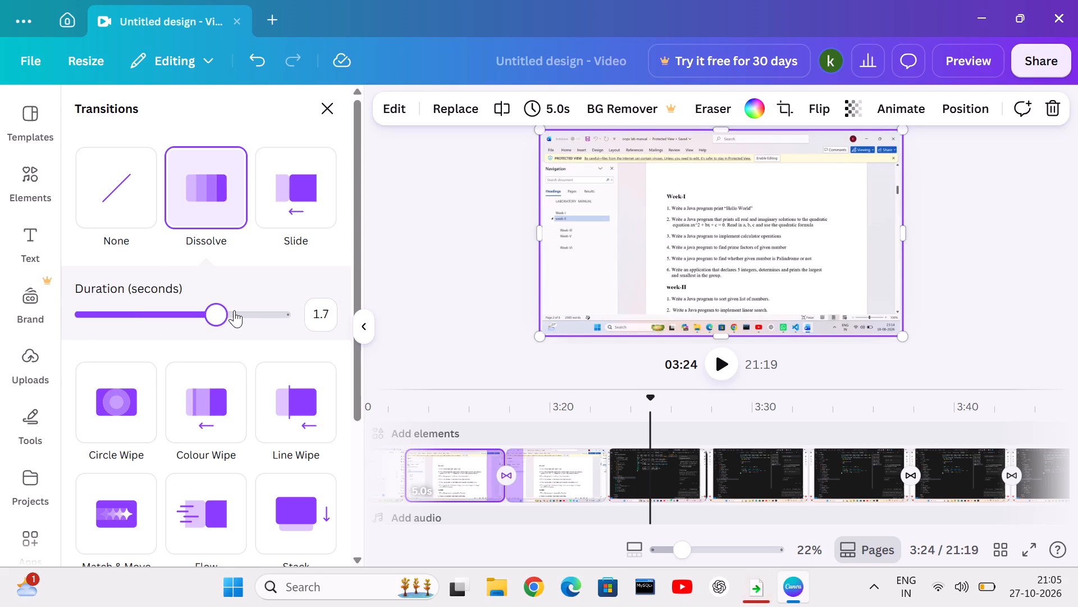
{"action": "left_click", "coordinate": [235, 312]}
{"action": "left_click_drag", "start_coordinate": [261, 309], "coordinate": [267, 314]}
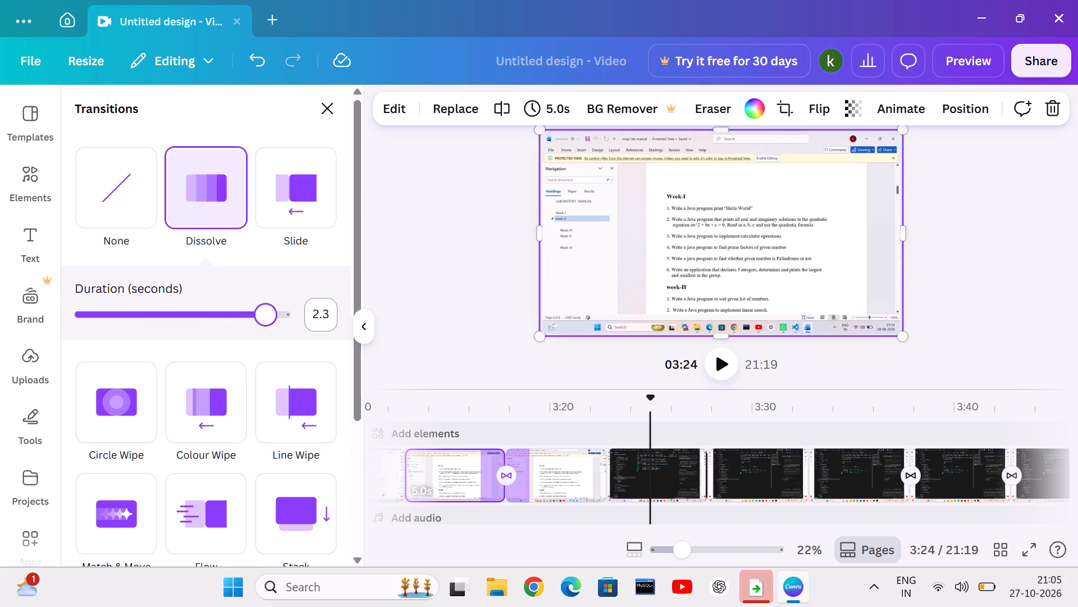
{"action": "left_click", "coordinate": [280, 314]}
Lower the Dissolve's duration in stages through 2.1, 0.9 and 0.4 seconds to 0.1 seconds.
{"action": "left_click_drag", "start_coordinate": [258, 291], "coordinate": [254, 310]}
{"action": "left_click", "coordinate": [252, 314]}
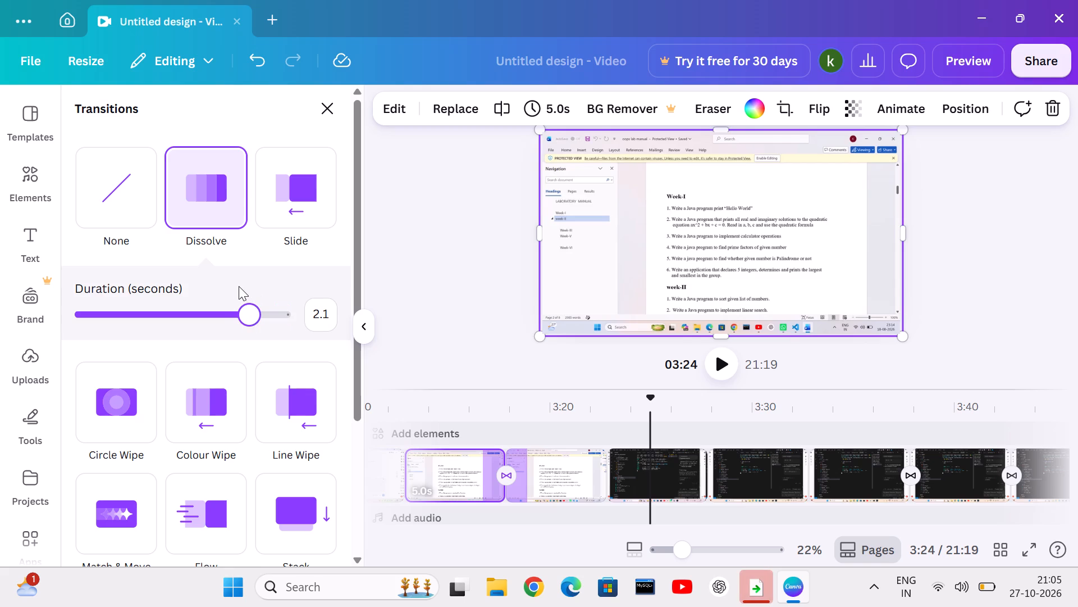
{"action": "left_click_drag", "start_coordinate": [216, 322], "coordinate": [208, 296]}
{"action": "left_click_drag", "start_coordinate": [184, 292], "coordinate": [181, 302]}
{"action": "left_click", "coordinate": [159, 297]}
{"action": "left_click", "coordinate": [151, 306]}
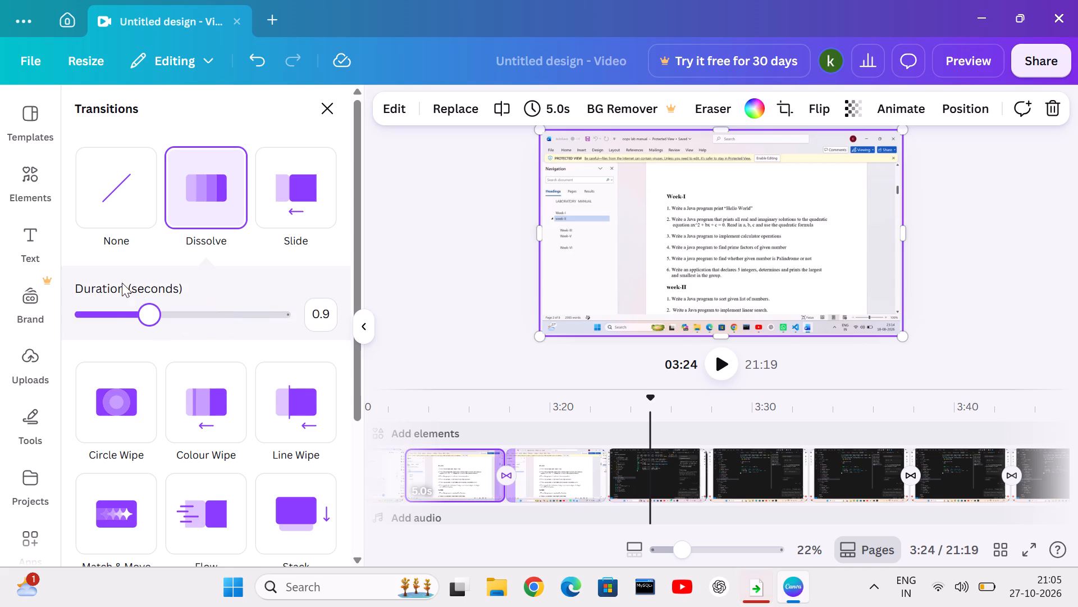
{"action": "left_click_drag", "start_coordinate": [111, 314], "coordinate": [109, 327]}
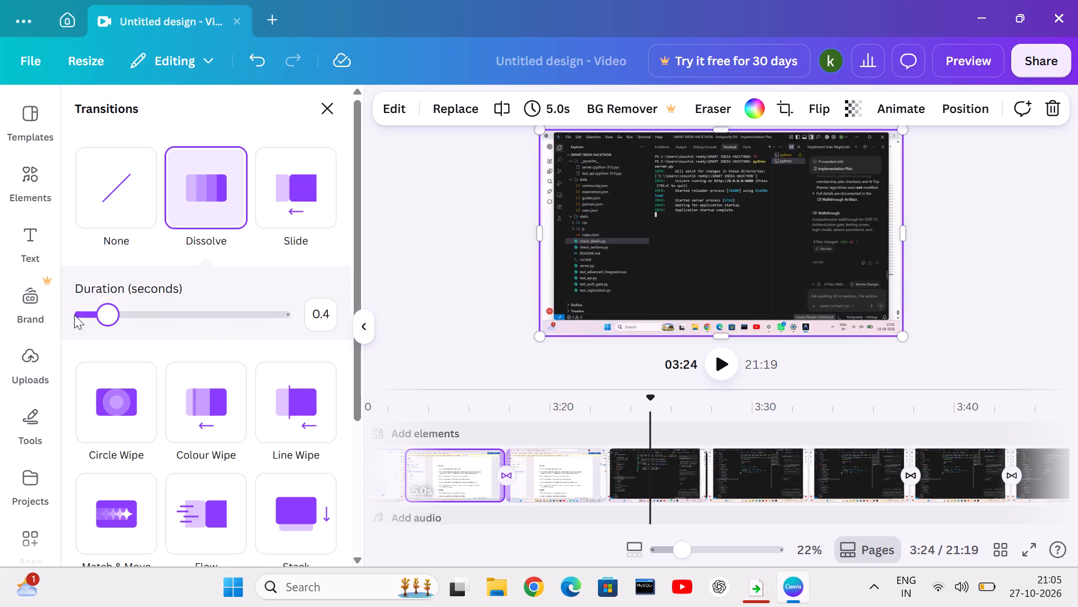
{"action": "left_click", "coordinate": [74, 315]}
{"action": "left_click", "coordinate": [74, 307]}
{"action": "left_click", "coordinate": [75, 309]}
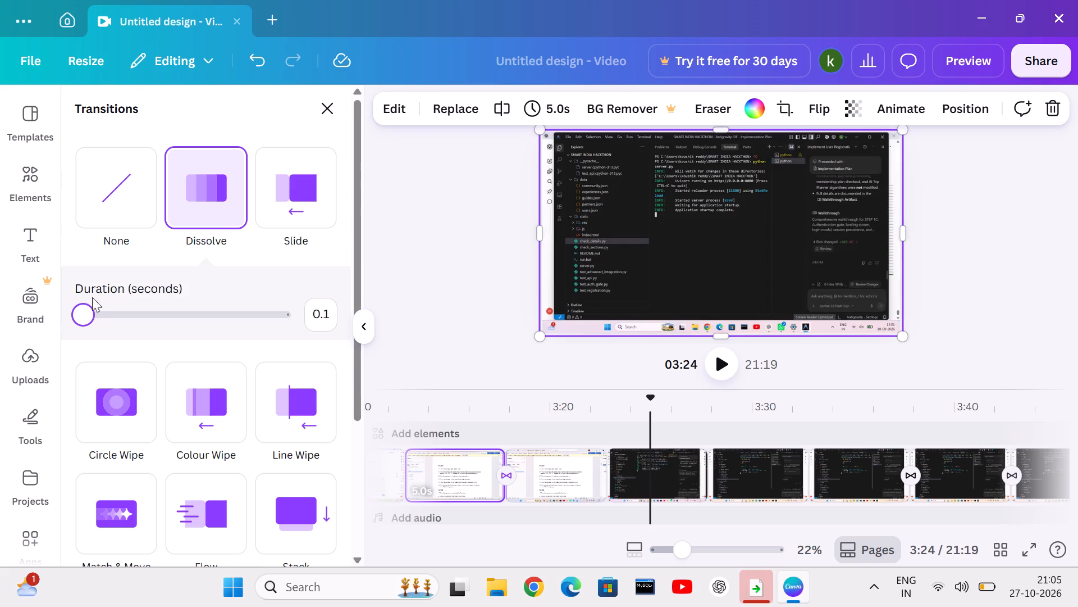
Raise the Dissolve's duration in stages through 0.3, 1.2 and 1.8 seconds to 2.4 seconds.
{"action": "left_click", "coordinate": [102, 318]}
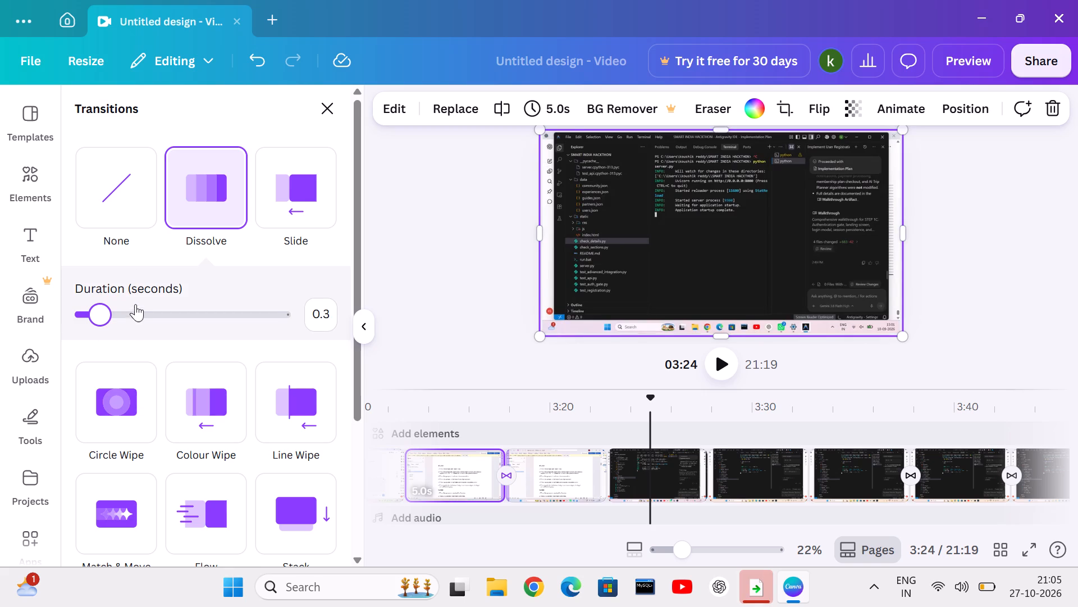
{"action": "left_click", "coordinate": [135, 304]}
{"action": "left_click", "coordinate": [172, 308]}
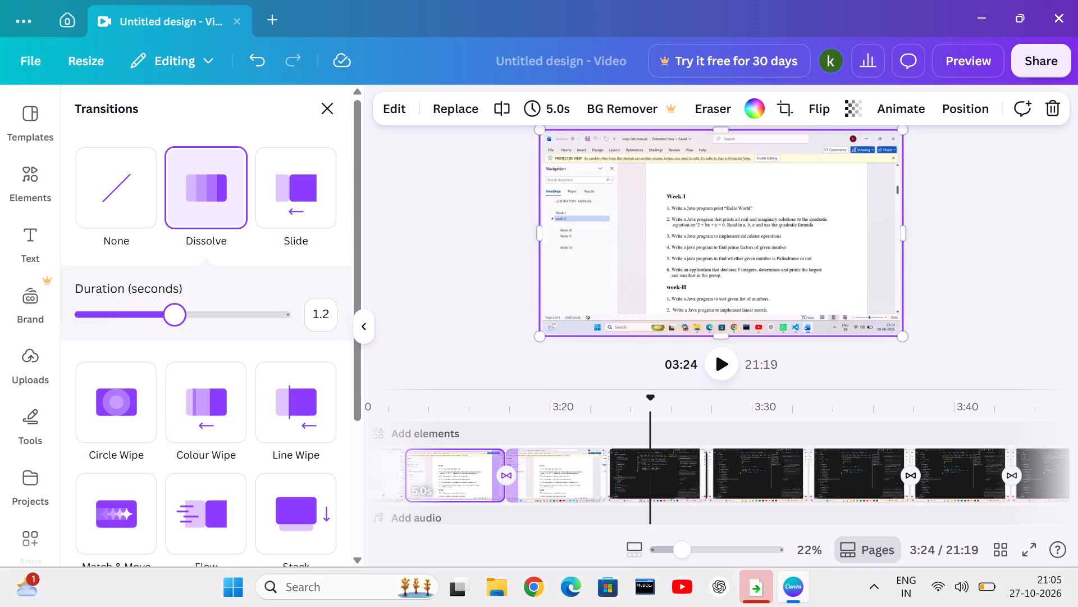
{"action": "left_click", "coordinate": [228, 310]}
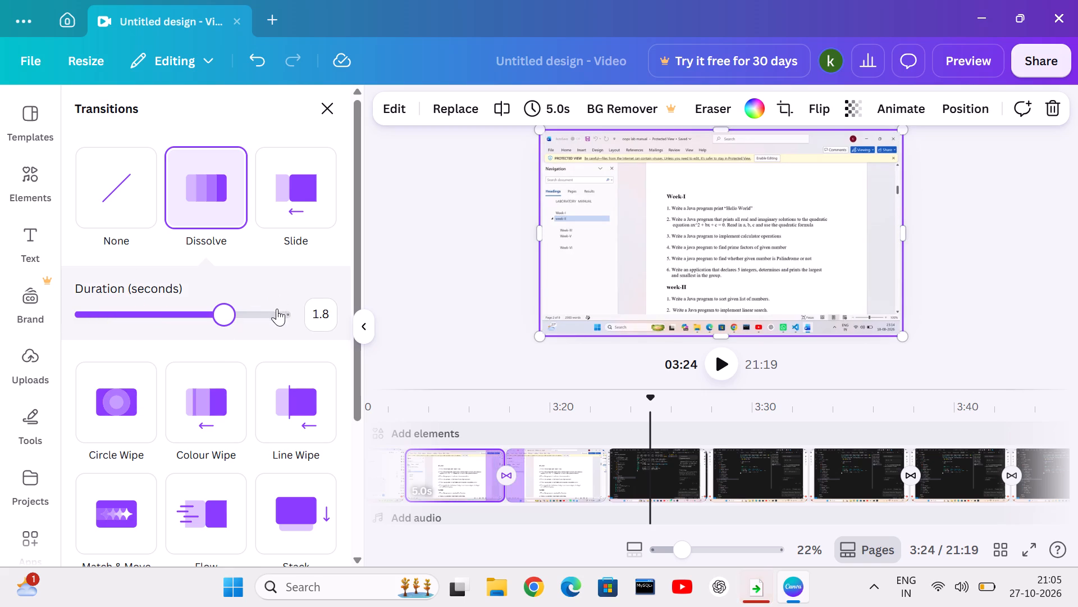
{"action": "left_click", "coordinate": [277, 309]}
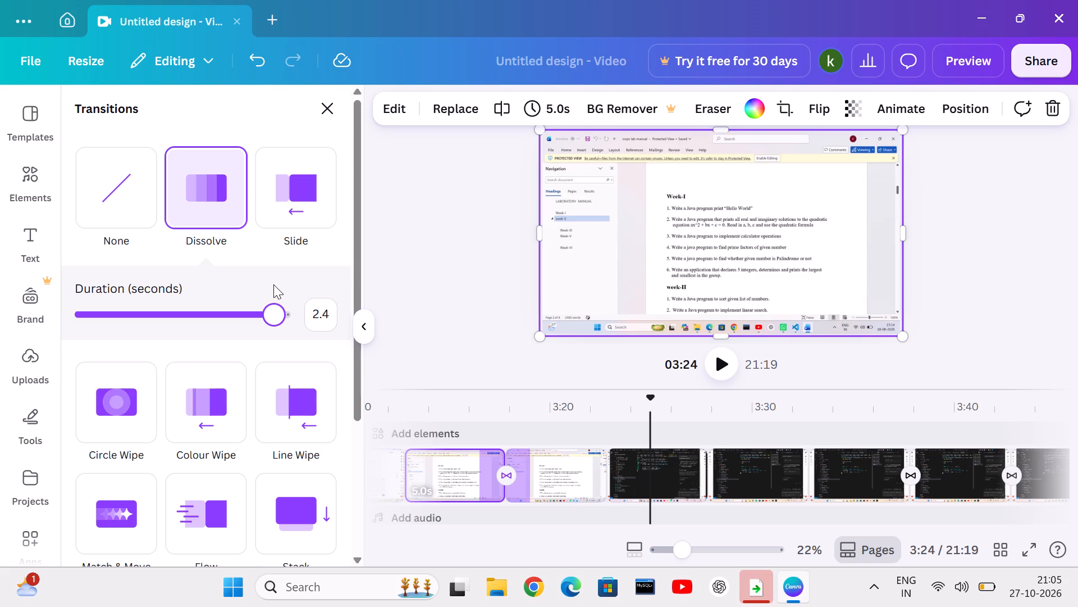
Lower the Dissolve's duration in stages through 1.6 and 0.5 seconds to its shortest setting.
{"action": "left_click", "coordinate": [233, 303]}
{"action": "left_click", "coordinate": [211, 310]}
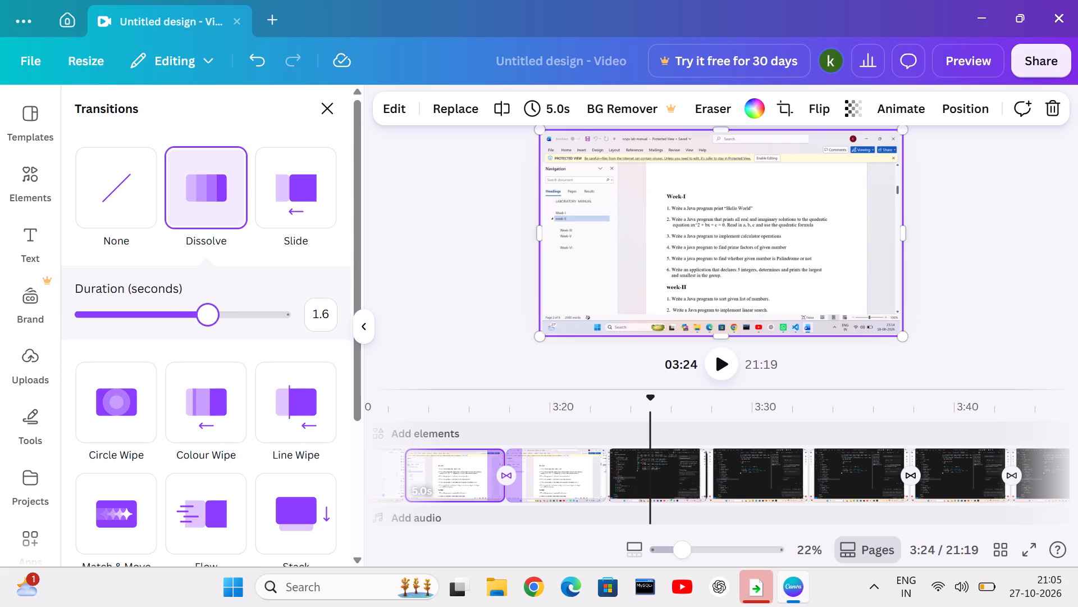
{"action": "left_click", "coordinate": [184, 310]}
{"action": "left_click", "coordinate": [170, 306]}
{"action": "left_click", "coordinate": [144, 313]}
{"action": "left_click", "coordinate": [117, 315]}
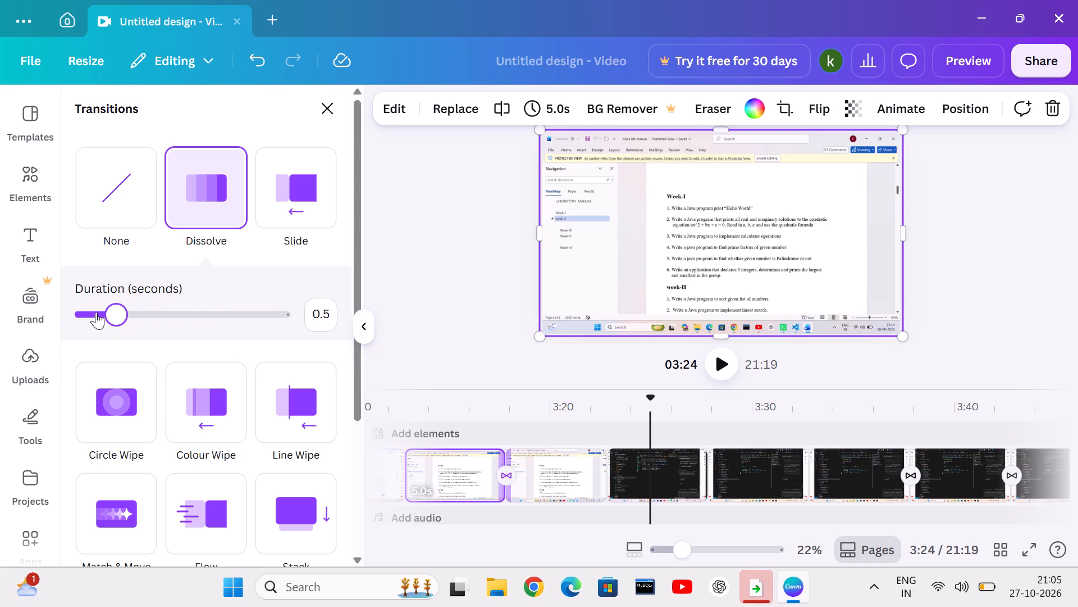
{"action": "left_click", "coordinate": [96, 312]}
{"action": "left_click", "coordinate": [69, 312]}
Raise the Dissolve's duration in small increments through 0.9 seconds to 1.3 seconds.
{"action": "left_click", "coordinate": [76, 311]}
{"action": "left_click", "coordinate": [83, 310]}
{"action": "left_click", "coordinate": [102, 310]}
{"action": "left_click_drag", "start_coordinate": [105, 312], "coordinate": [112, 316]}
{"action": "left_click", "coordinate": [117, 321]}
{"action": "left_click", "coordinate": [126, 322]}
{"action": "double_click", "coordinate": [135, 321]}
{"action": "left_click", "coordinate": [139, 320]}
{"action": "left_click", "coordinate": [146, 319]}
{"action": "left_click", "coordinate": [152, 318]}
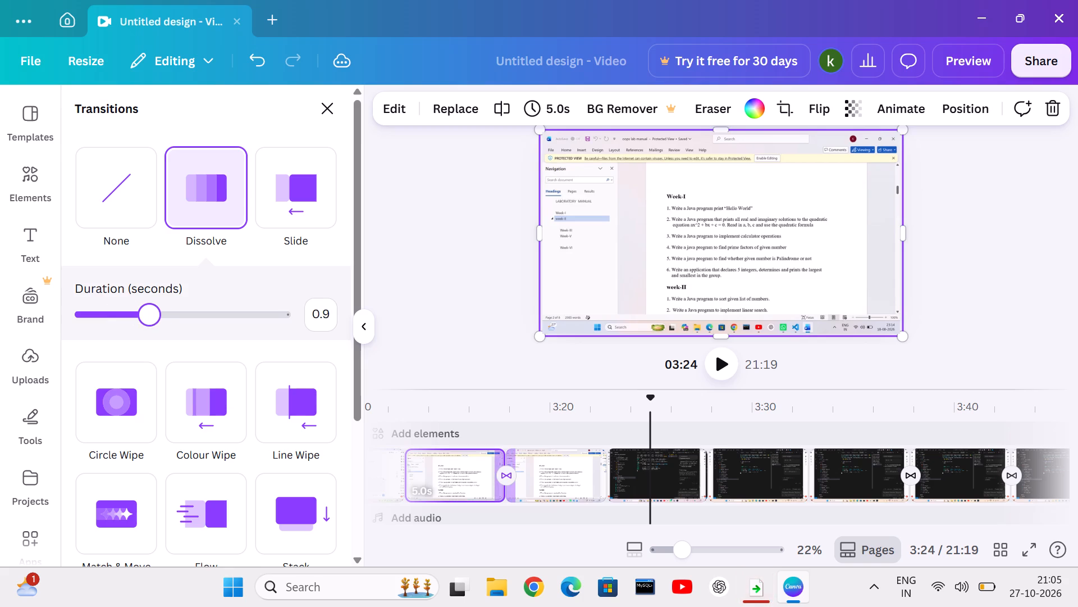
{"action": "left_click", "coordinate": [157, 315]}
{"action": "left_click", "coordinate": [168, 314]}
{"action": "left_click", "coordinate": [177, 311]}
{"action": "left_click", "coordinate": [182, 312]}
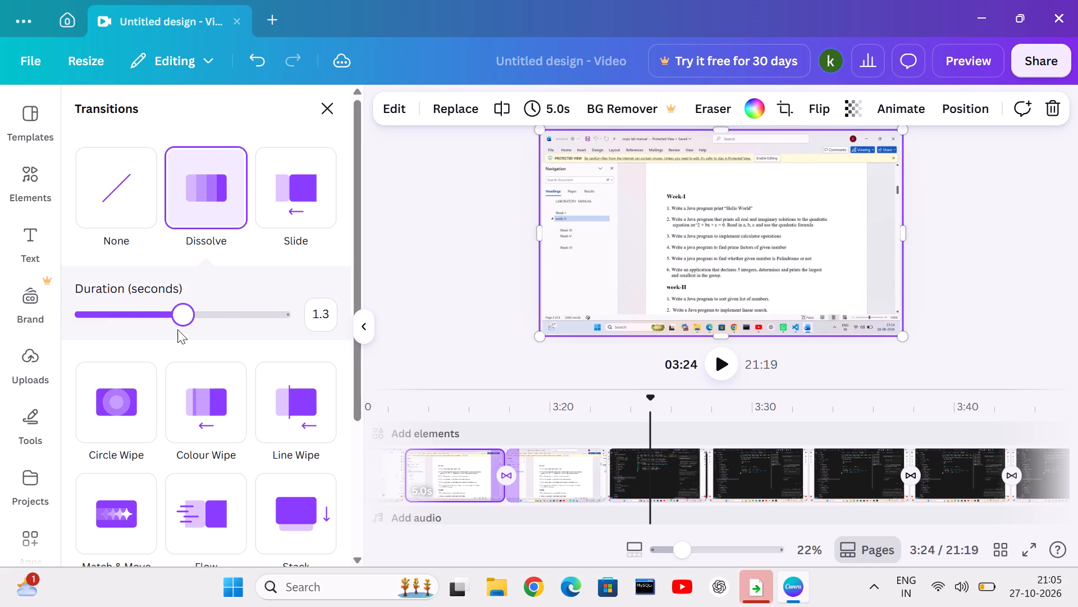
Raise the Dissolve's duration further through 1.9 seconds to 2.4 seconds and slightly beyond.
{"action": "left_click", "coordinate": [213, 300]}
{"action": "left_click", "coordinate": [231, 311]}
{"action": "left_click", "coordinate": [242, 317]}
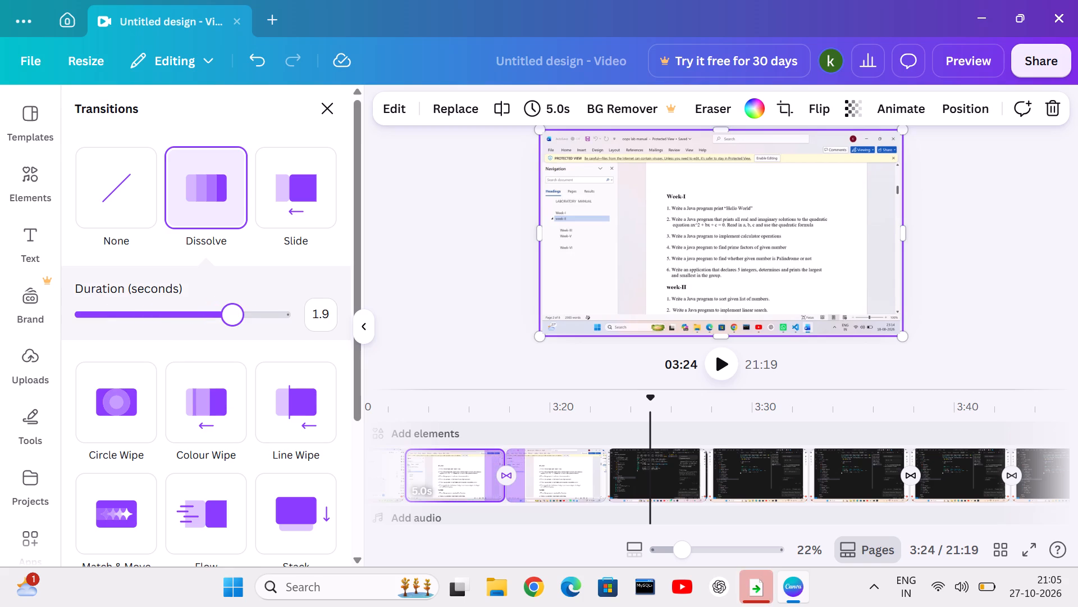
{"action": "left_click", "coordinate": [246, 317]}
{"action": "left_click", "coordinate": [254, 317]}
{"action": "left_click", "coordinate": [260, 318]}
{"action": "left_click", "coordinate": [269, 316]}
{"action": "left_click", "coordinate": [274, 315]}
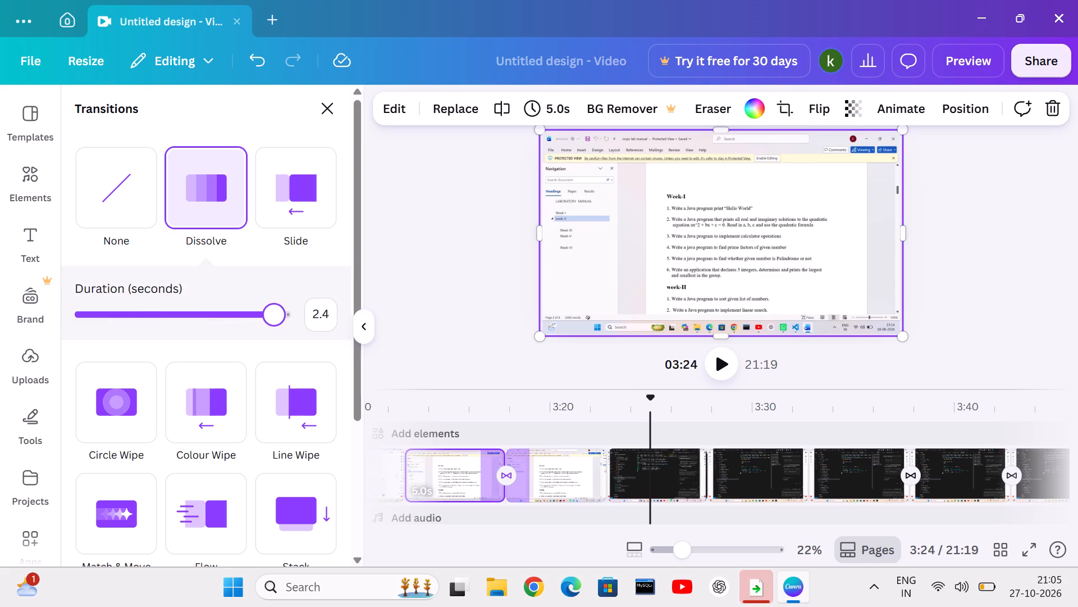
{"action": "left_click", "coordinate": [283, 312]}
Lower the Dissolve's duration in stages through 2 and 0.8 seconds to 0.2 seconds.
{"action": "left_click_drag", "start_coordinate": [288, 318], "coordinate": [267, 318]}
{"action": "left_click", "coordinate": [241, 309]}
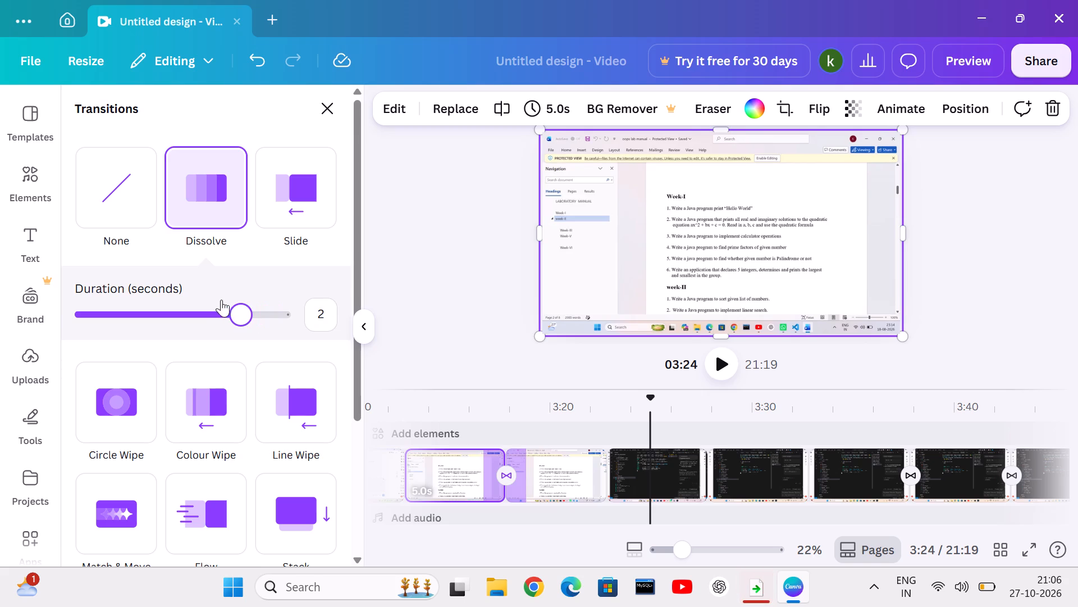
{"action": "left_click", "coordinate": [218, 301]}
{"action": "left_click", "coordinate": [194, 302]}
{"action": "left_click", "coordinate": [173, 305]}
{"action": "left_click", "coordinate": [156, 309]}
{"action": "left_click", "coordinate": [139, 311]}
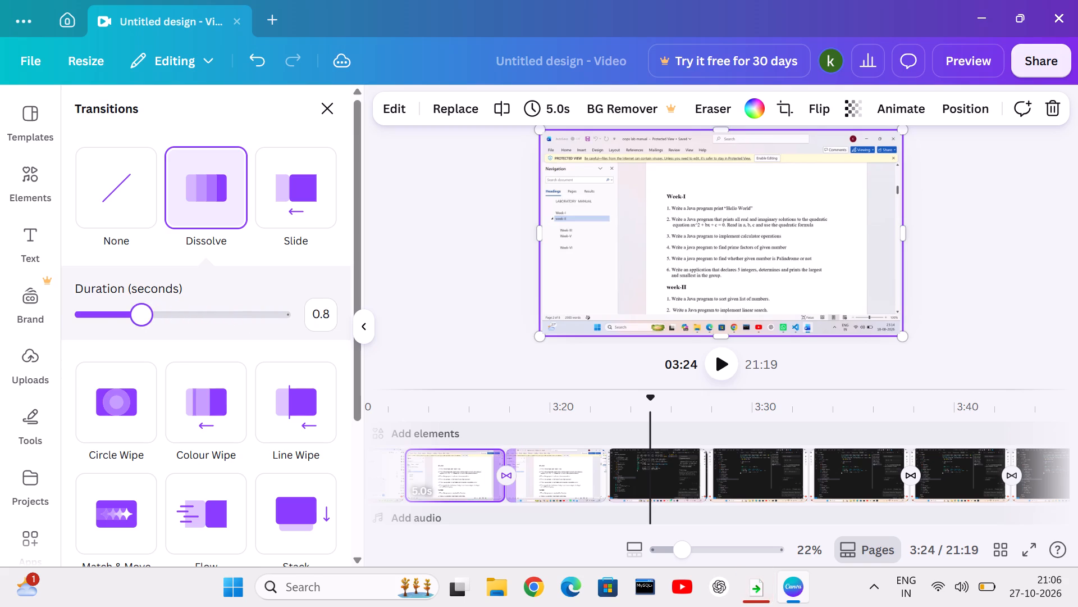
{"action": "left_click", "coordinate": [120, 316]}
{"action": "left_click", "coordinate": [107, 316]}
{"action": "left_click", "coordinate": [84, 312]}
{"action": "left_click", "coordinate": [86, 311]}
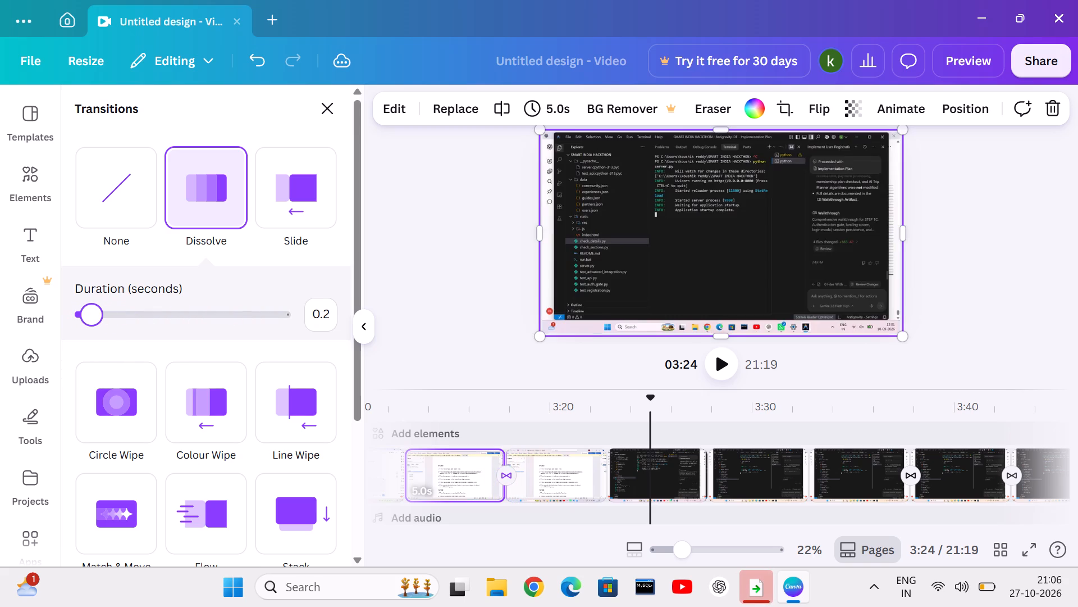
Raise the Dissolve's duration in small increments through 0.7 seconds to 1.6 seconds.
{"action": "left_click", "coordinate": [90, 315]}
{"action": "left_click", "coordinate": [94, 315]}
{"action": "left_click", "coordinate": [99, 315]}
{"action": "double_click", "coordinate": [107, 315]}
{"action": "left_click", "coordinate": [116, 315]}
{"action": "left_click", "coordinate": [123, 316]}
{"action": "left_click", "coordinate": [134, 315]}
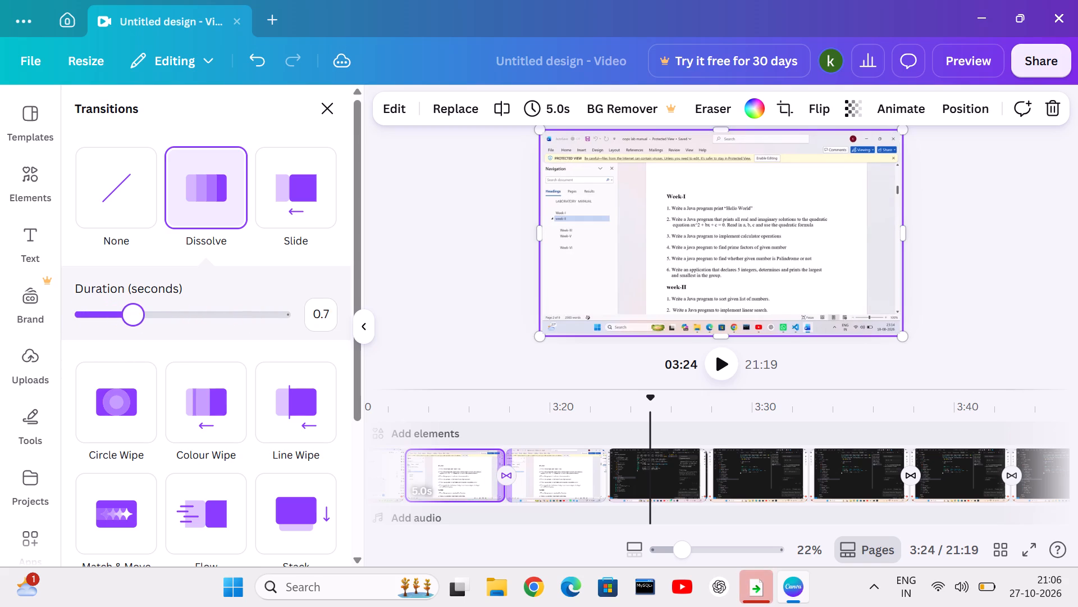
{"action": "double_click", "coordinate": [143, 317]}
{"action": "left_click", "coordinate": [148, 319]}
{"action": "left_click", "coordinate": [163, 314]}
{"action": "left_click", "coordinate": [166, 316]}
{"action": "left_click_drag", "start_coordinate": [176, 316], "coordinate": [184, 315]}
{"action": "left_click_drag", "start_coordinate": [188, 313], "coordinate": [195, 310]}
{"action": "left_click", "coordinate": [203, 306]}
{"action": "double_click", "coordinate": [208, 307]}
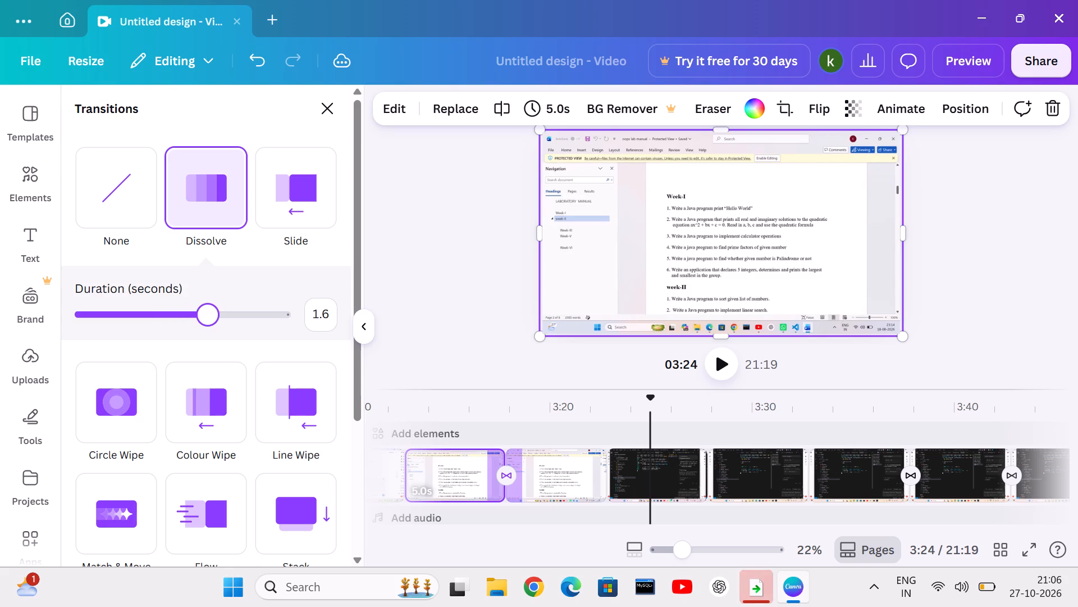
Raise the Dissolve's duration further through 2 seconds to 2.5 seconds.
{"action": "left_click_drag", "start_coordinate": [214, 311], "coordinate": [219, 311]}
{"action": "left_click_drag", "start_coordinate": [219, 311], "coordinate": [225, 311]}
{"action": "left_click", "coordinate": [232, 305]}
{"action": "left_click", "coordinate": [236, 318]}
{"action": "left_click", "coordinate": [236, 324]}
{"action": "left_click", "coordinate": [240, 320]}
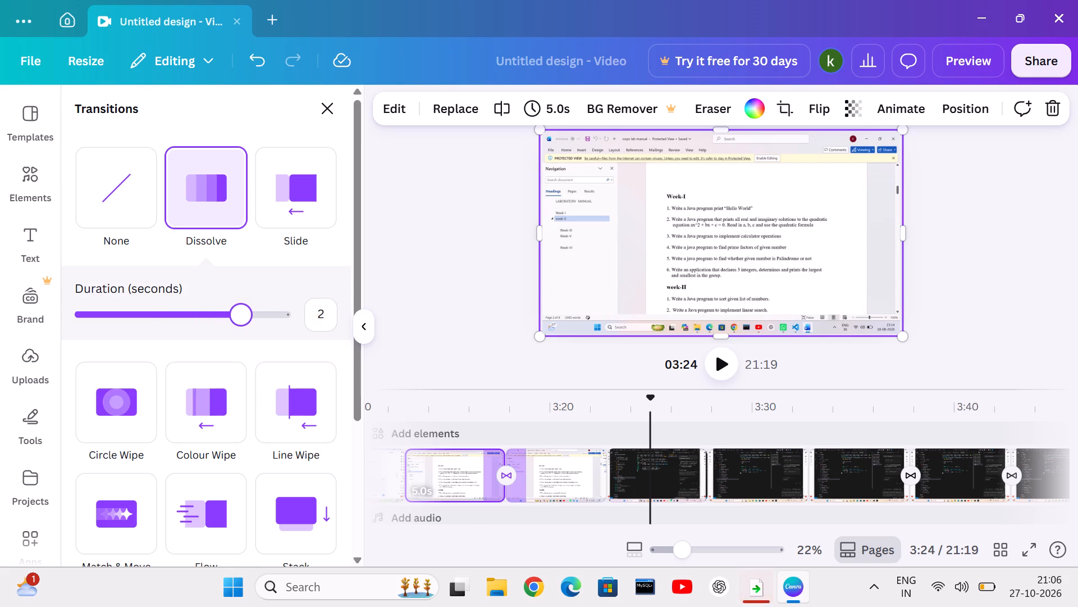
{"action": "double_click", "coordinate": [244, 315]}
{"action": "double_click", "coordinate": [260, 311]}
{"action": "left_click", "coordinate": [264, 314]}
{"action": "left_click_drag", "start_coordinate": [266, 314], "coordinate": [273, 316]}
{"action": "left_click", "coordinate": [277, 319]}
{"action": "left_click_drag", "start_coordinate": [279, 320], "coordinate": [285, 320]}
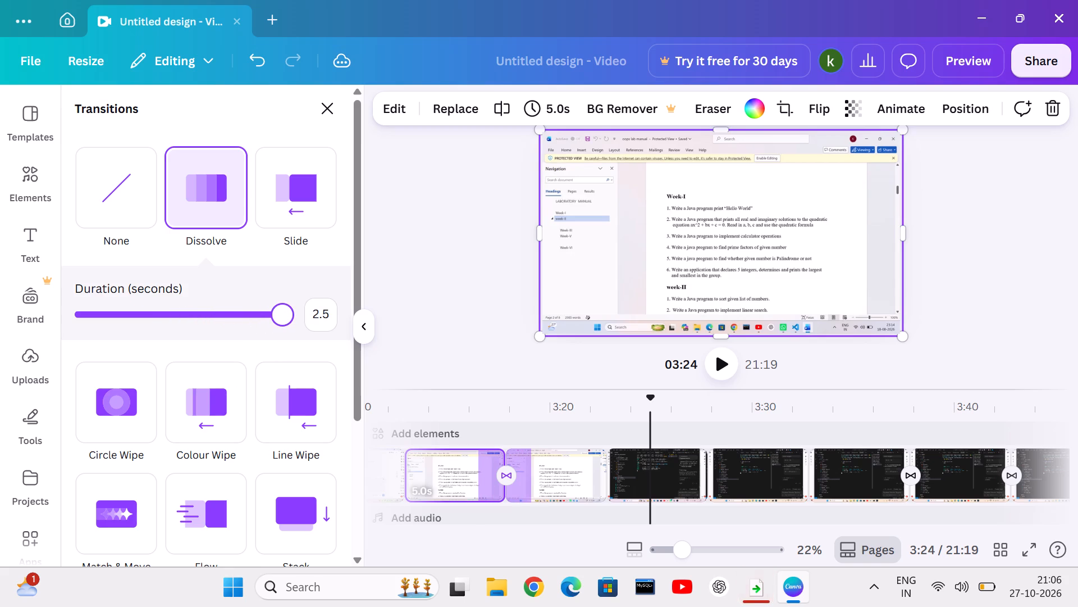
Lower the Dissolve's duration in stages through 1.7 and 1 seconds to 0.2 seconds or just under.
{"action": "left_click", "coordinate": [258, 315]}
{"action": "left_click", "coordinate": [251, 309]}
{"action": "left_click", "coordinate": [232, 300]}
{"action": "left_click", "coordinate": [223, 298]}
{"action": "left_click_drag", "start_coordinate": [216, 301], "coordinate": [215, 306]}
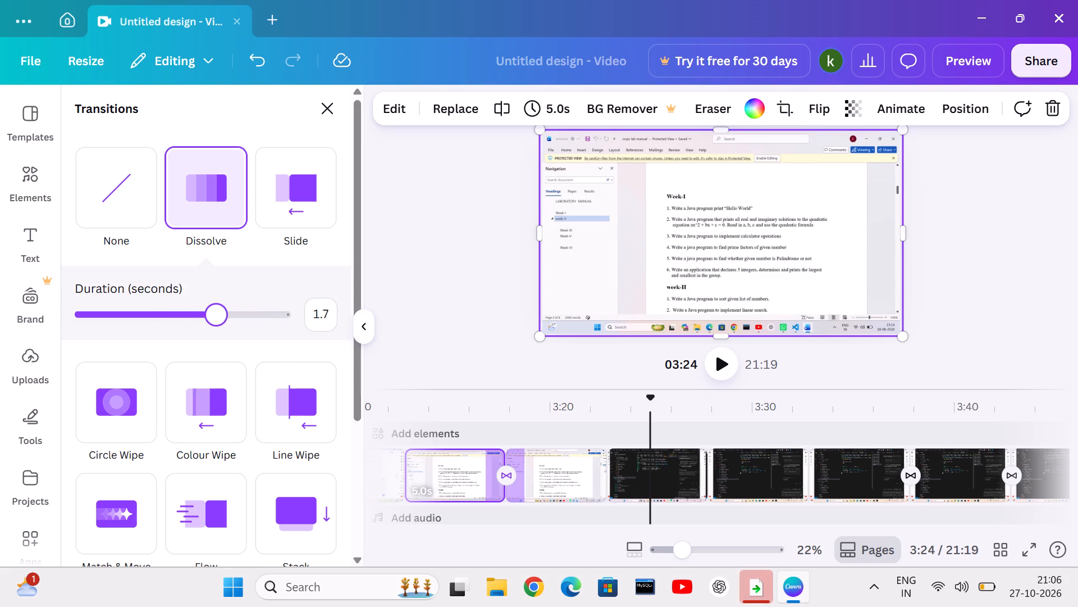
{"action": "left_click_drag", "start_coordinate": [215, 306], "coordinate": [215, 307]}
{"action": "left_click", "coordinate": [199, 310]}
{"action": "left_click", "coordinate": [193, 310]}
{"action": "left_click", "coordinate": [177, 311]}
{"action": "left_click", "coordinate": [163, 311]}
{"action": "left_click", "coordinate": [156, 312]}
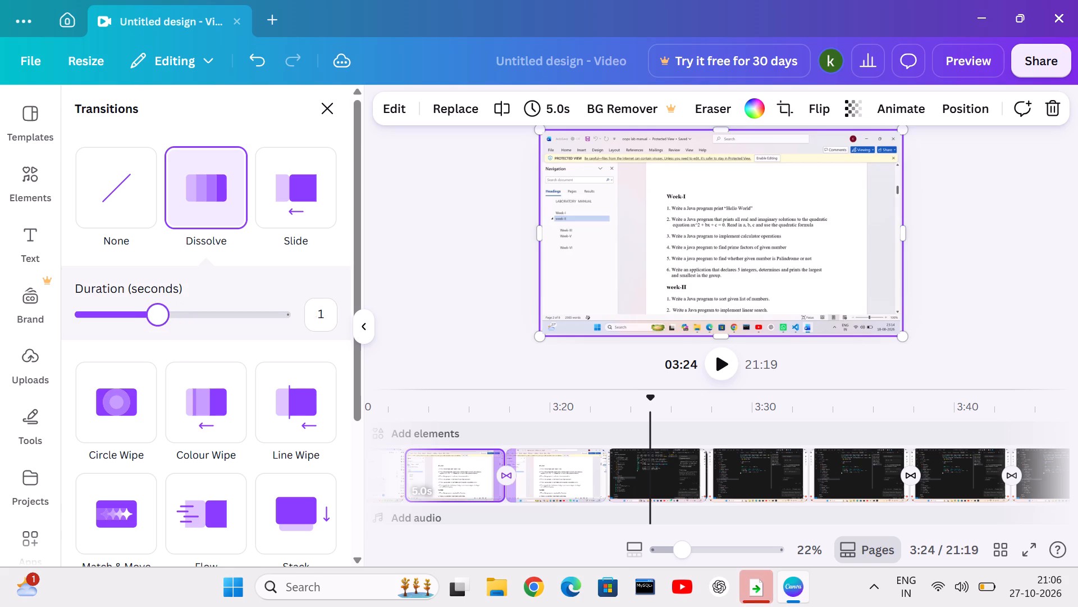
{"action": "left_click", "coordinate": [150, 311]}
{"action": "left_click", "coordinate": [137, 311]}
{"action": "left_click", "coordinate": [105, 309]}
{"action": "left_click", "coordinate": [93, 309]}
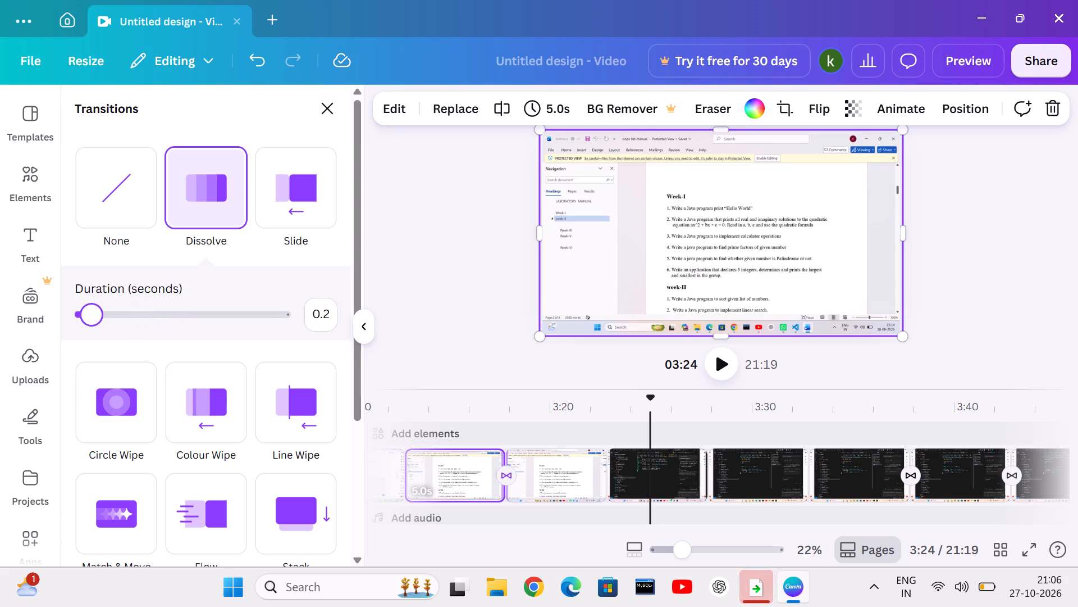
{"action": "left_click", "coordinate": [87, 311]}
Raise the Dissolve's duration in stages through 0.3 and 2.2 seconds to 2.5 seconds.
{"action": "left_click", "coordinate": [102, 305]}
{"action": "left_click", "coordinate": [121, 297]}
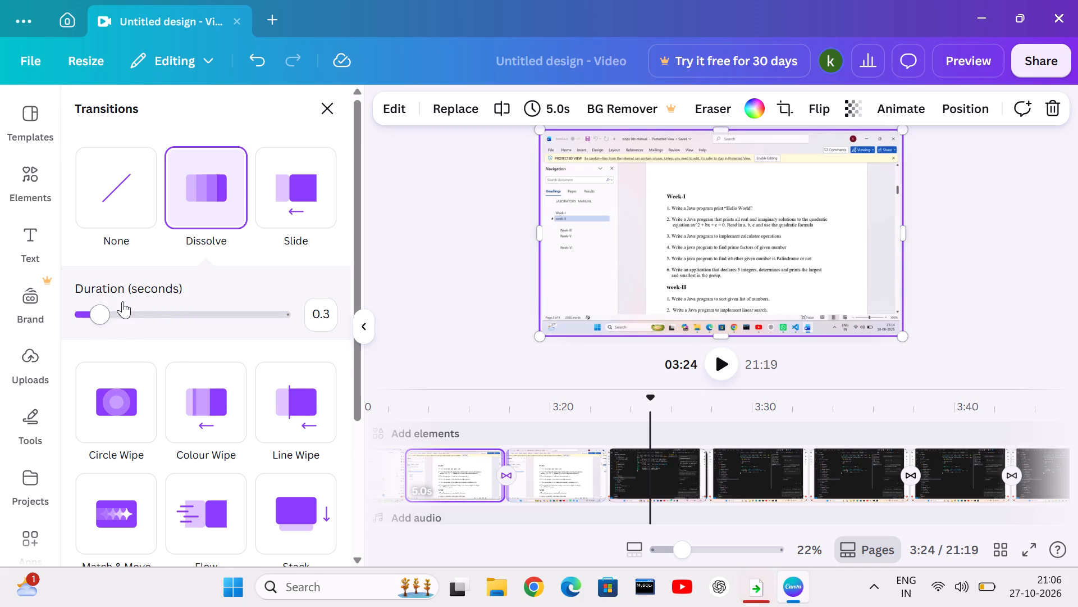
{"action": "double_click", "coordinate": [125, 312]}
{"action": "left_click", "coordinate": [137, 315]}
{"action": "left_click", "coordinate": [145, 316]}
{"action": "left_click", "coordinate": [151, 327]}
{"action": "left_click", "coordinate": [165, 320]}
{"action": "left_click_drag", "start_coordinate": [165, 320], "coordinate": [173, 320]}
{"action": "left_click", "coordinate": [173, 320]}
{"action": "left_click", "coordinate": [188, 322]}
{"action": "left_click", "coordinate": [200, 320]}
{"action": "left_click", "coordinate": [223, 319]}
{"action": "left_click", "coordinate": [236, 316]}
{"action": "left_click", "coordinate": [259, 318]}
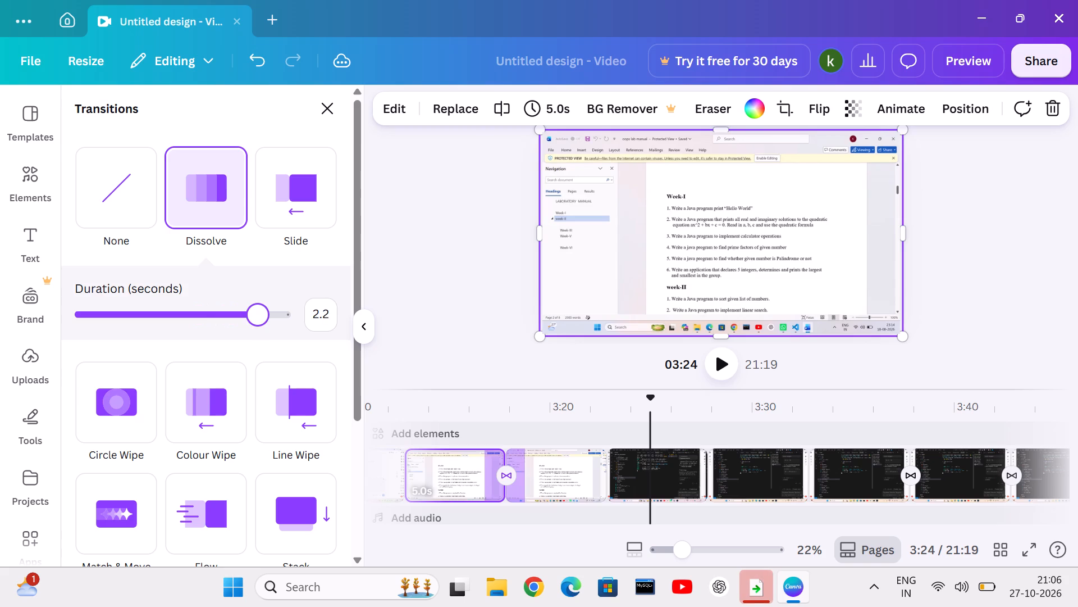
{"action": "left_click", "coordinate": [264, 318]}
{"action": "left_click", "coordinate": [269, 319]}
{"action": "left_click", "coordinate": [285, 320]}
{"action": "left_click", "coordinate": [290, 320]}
Replace the Dissolve between the two clips with a Slide transition.
{"action": "left_click", "coordinate": [323, 189]}
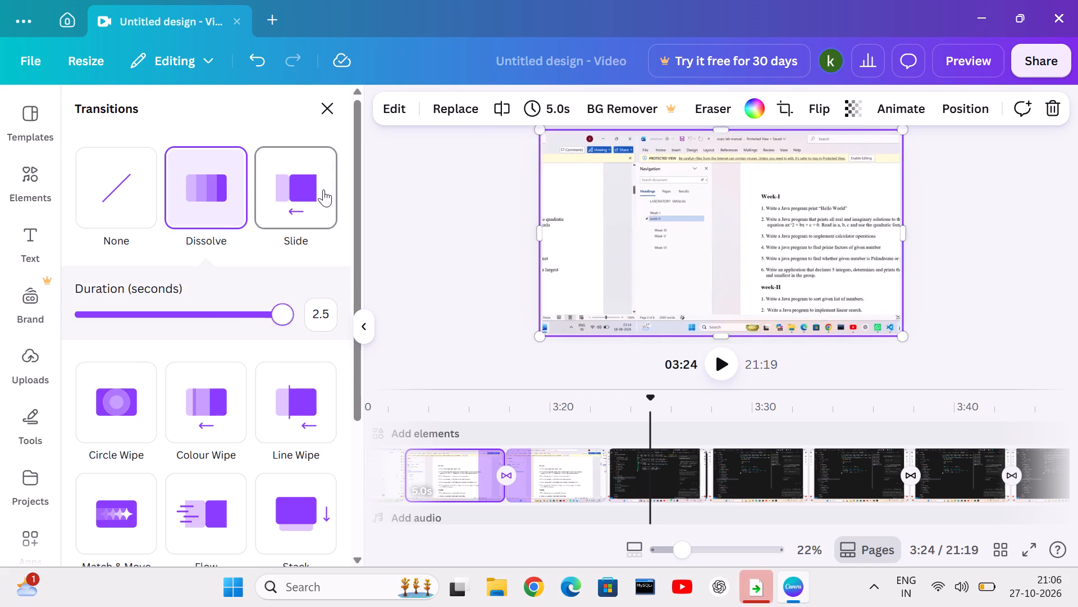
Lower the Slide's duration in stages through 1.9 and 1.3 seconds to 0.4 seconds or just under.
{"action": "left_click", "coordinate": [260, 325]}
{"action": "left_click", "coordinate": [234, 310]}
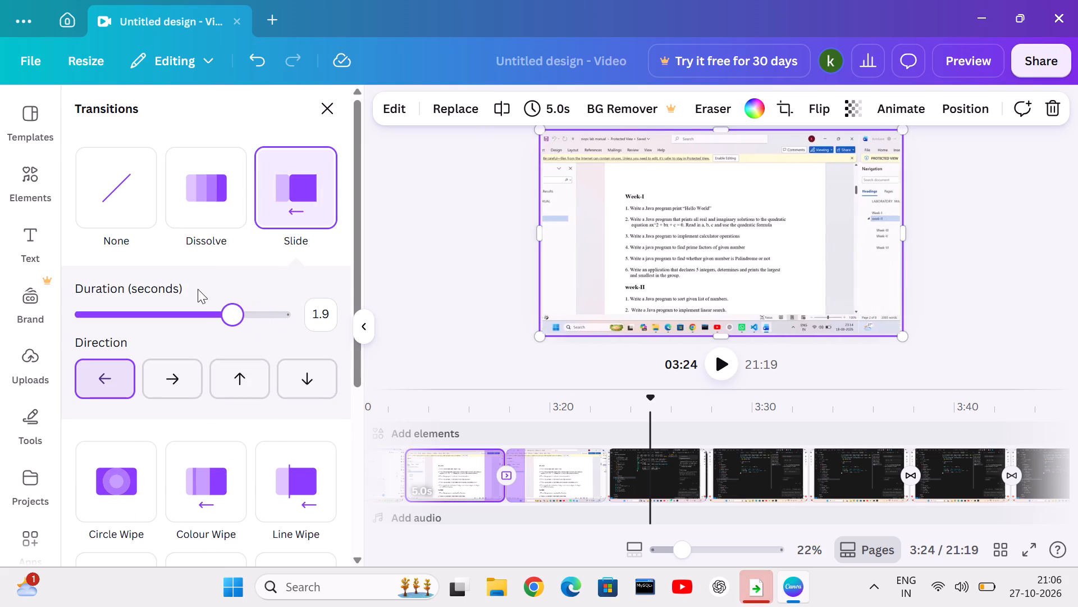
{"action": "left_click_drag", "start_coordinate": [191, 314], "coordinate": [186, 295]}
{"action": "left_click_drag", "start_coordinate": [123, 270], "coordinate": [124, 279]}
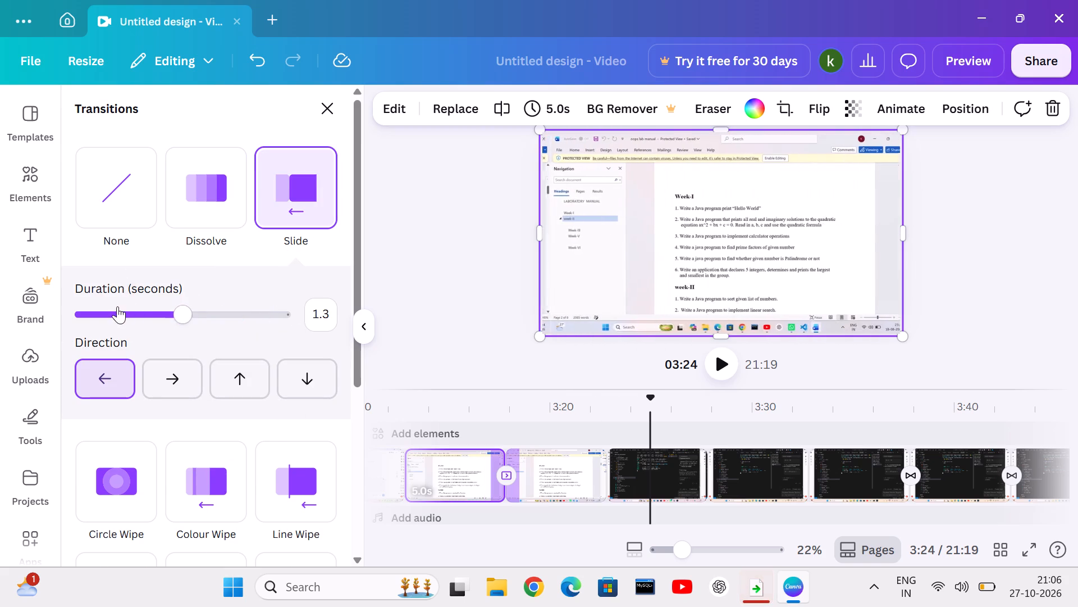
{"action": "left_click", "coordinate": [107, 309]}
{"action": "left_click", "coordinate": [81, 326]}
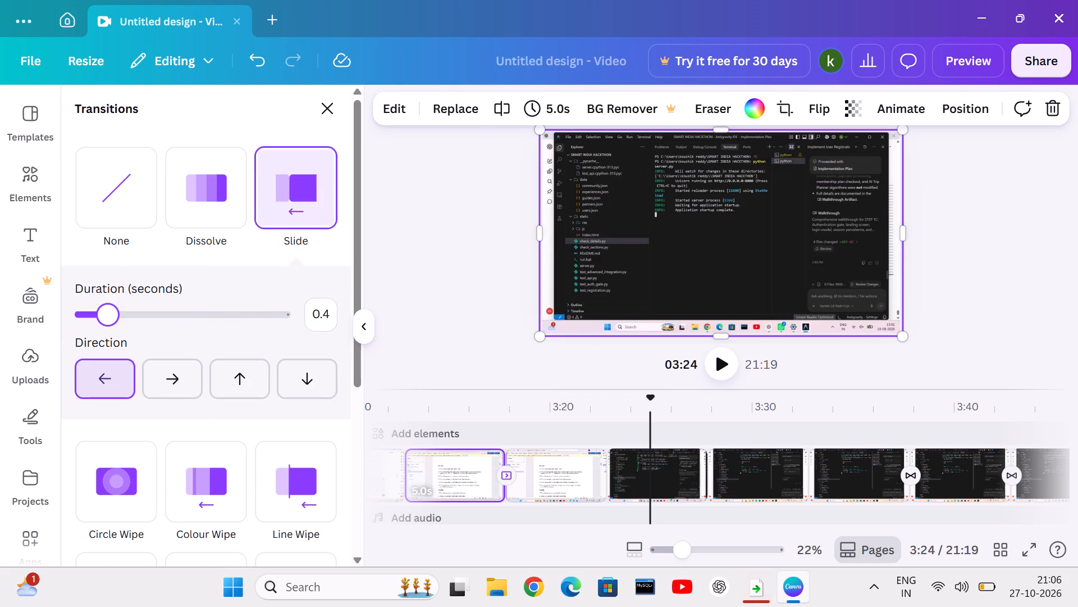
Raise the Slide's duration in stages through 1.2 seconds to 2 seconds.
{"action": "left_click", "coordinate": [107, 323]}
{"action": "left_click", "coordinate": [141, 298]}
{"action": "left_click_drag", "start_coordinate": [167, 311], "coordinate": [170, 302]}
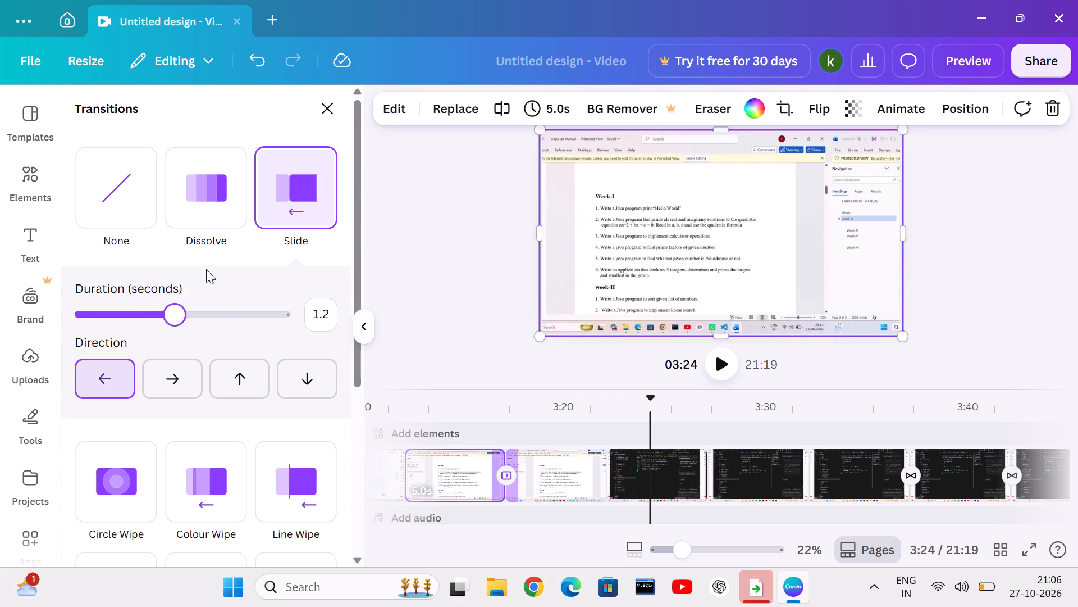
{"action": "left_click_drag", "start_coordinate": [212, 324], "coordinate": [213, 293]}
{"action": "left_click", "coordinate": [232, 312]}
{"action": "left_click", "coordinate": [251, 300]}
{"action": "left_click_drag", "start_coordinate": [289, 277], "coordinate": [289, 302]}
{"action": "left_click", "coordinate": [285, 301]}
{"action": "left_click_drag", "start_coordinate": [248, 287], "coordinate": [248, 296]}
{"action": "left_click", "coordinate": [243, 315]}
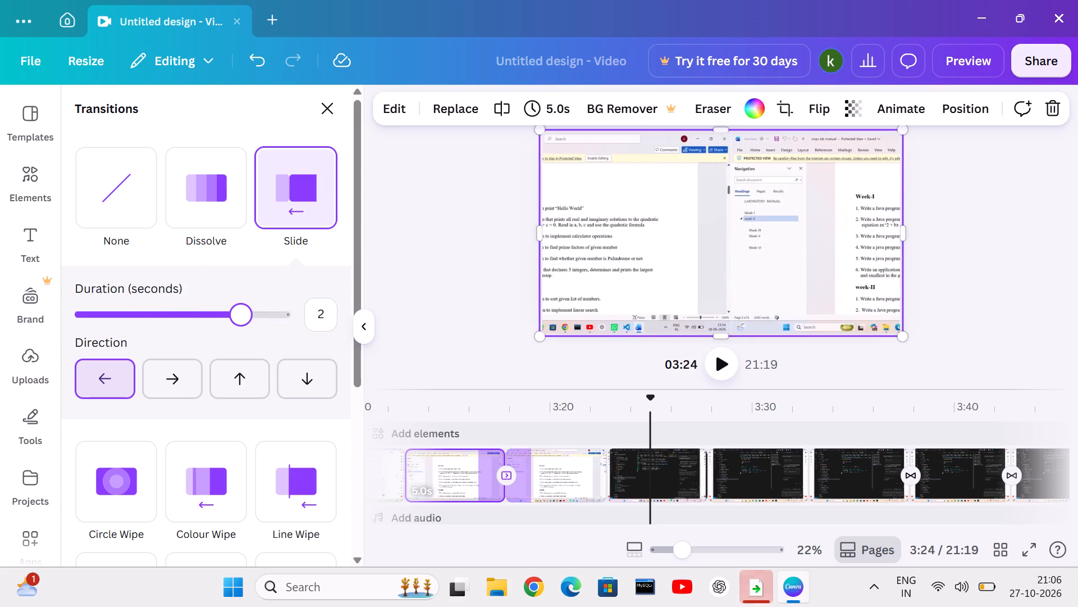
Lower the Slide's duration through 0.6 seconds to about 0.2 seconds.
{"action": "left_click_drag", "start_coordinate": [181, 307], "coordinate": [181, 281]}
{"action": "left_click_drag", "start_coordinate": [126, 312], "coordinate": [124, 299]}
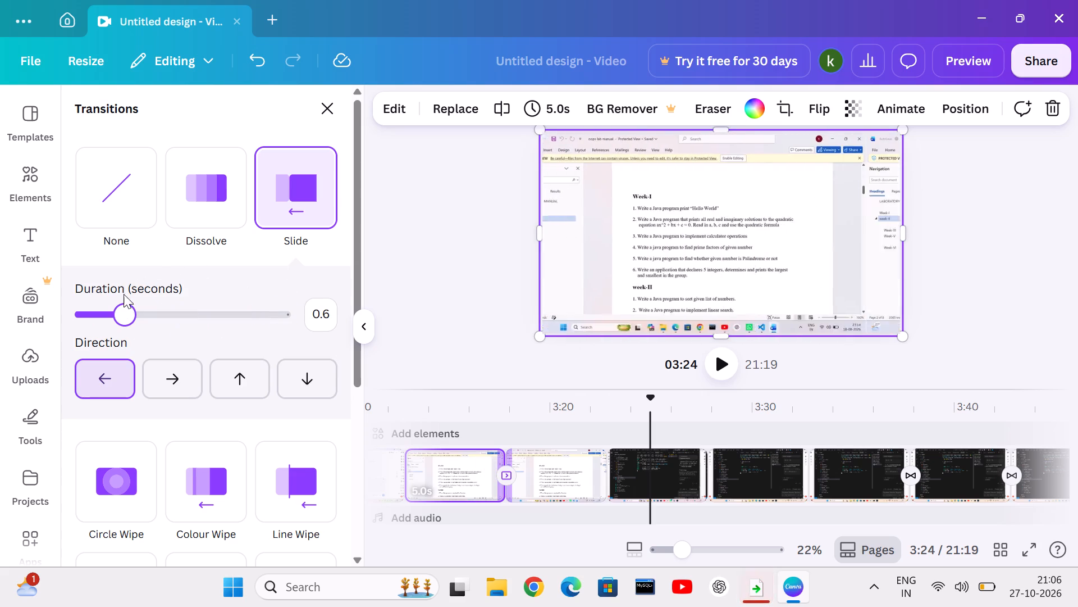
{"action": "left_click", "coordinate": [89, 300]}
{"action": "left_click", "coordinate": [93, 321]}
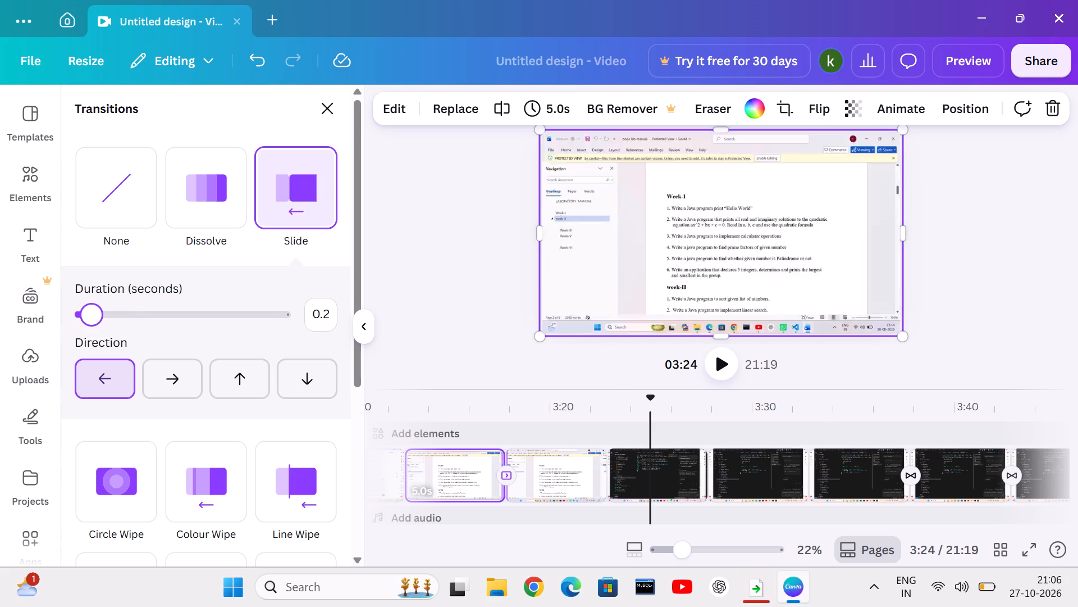
Raise the Slide's duration in stages through 2.3 seconds to 2.5 seconds.
{"action": "left_click_drag", "start_coordinate": [126, 301], "coordinate": [127, 313]}
{"action": "left_click", "coordinate": [163, 316]}
{"action": "left_click_drag", "start_coordinate": [218, 280], "coordinate": [205, 329]}
{"action": "left_click", "coordinate": [203, 325]}
{"action": "left_click", "coordinate": [227, 316]}
{"action": "left_click_drag", "start_coordinate": [264, 269], "coordinate": [268, 293]}
{"action": "left_click", "coordinate": [264, 312]}
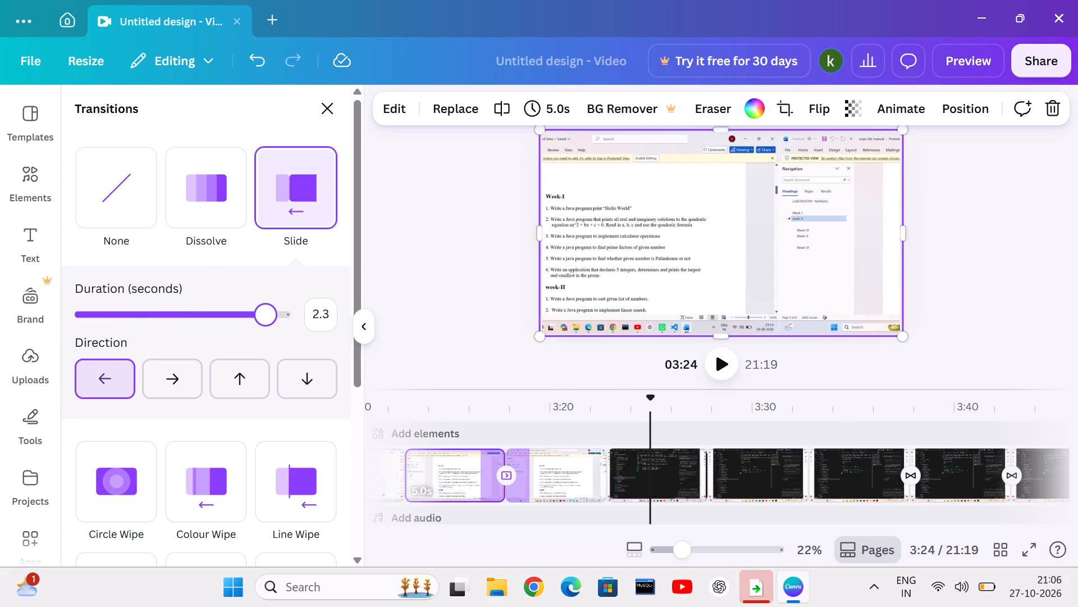
{"action": "left_click", "coordinate": [282, 312]}
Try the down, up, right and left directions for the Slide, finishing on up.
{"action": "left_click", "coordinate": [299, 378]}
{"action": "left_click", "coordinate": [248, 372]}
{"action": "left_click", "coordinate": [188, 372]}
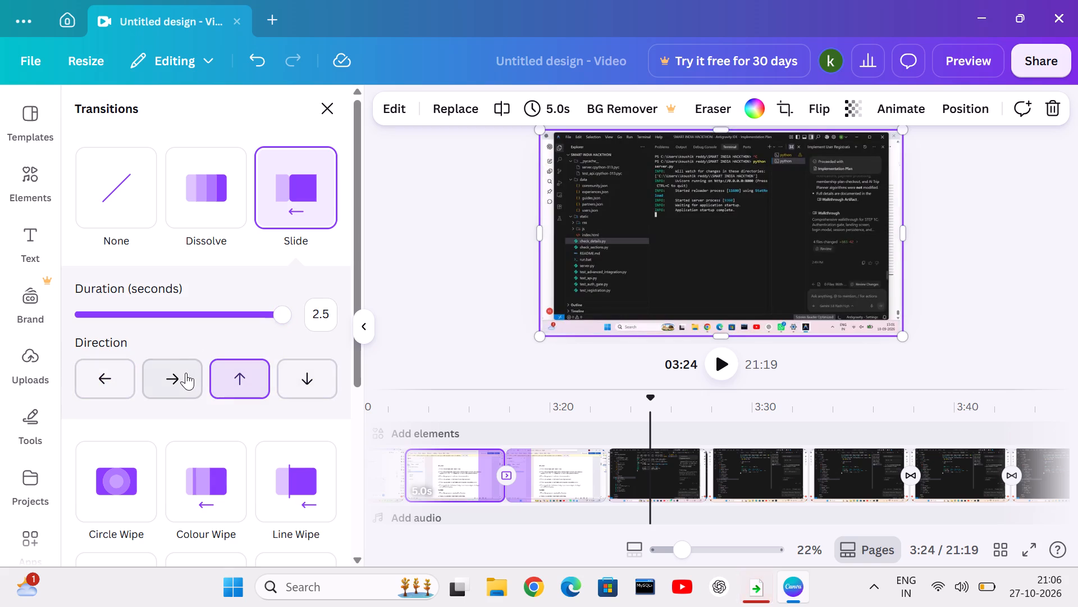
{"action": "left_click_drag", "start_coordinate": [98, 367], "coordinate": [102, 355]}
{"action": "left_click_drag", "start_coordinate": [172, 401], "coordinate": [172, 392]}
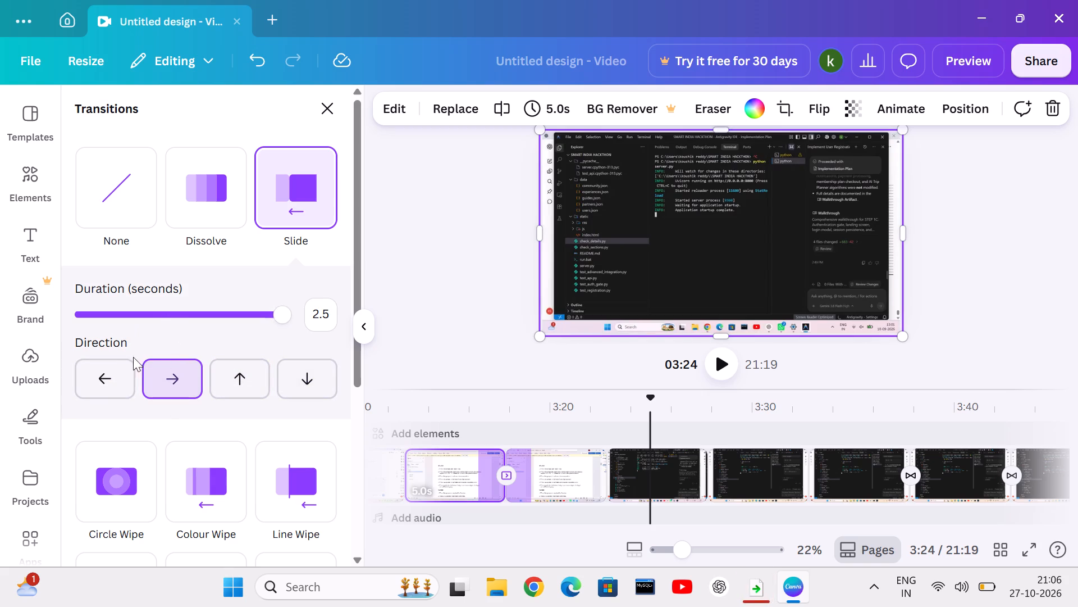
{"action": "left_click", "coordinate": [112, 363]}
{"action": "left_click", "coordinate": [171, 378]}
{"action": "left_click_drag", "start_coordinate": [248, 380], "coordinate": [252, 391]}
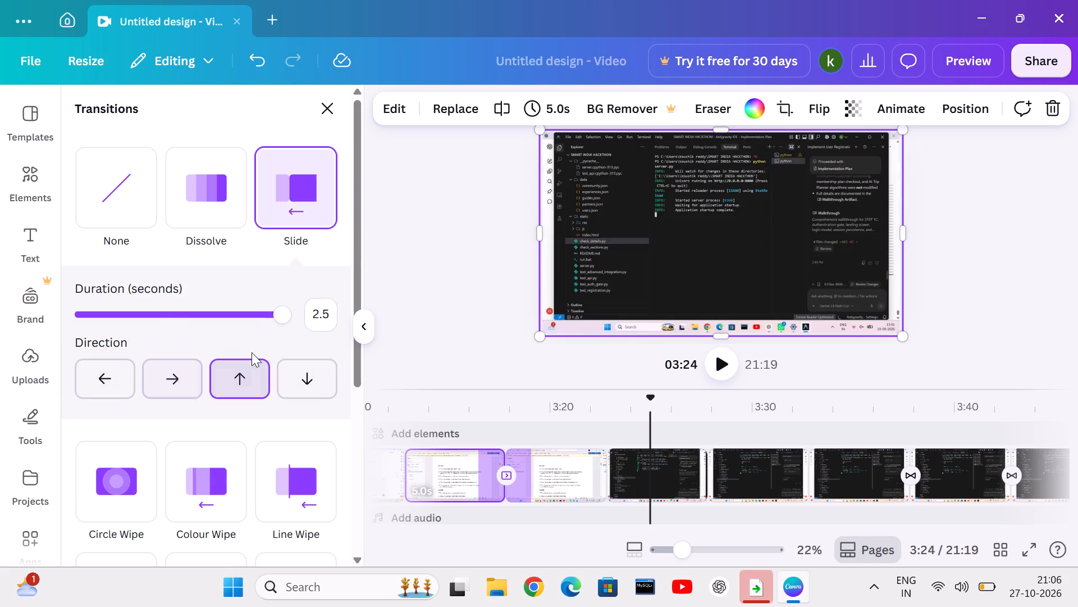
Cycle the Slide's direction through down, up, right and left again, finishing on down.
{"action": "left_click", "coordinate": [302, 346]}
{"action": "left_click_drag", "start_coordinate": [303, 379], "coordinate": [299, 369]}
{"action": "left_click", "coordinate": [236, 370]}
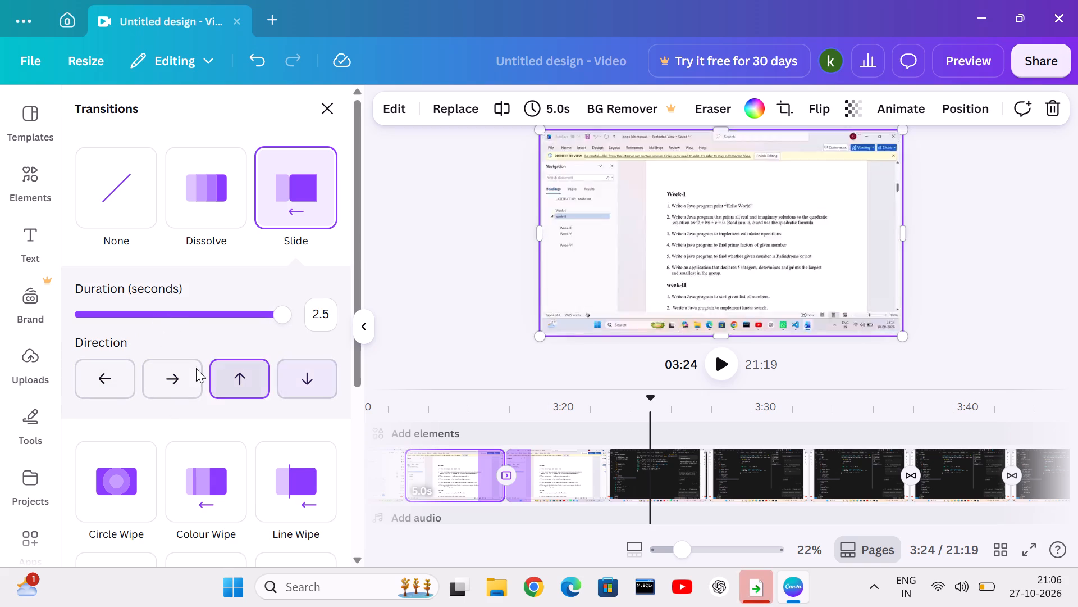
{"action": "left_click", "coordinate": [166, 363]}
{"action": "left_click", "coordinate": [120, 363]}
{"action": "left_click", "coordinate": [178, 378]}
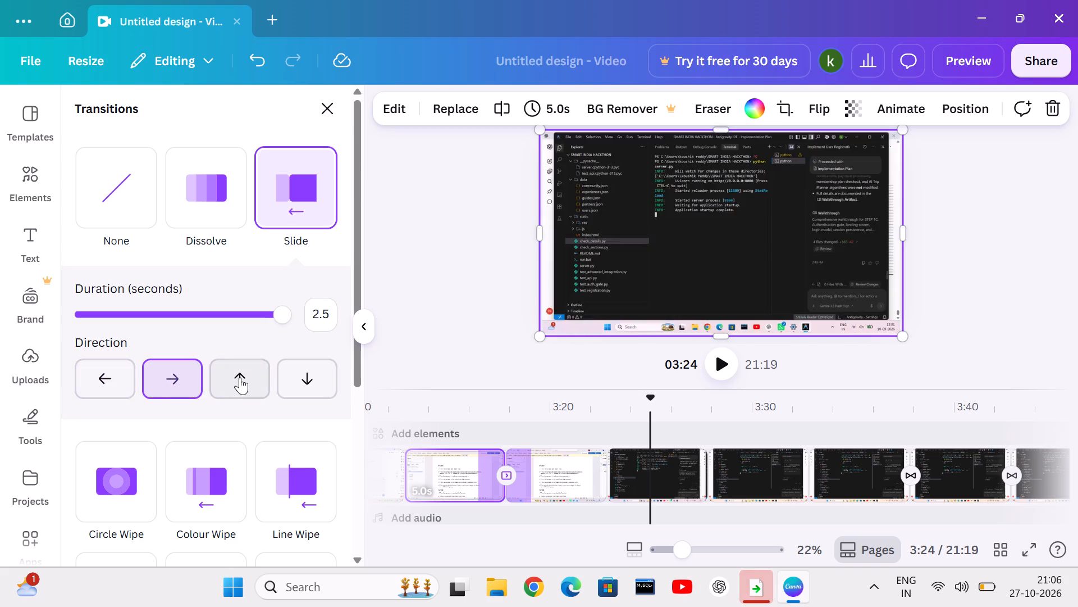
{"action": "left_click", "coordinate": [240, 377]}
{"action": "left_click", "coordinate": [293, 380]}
Replace the Slide between the two clips with a Chop transition.
{"action": "scroll", "coordinate": [262, 348], "scroll_direction": "down", "scroll_amount": 2}
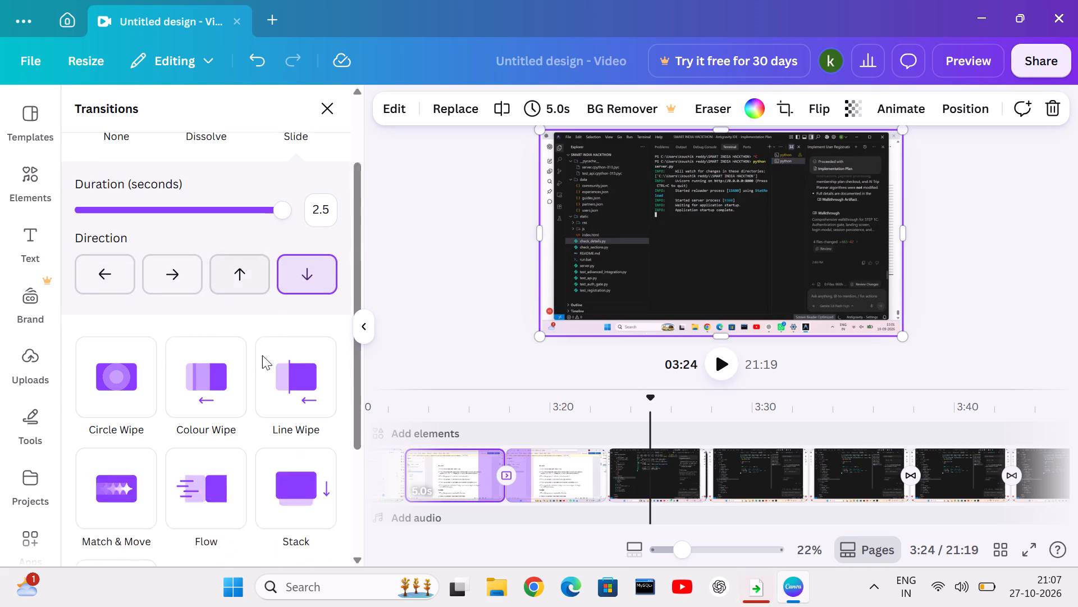
{"action": "scroll", "coordinate": [262, 355], "scroll_direction": "down", "scroll_amount": 2}
{"action": "left_click", "coordinate": [128, 410]}
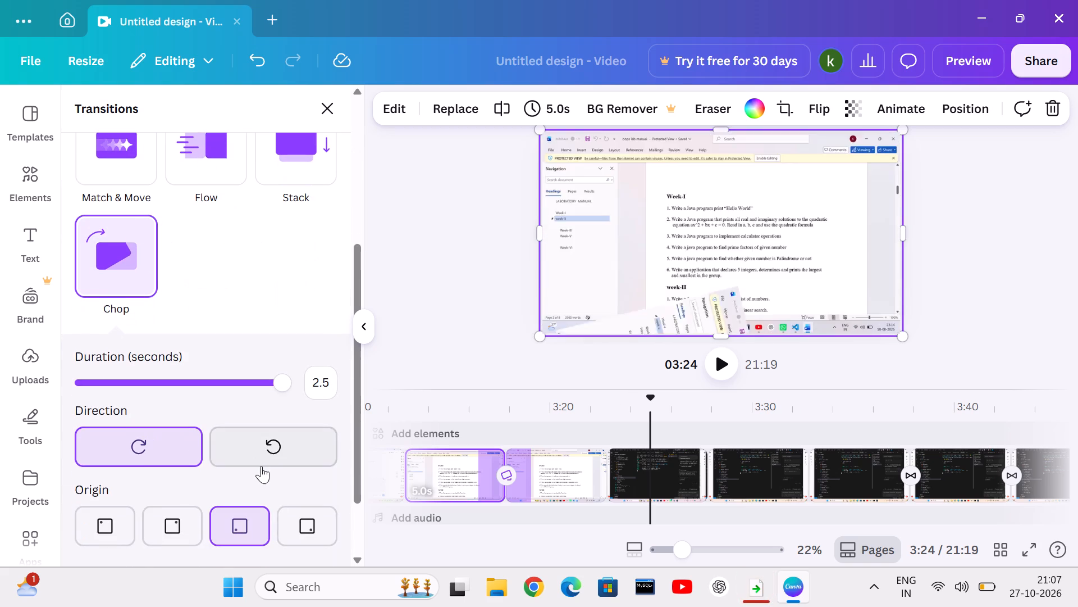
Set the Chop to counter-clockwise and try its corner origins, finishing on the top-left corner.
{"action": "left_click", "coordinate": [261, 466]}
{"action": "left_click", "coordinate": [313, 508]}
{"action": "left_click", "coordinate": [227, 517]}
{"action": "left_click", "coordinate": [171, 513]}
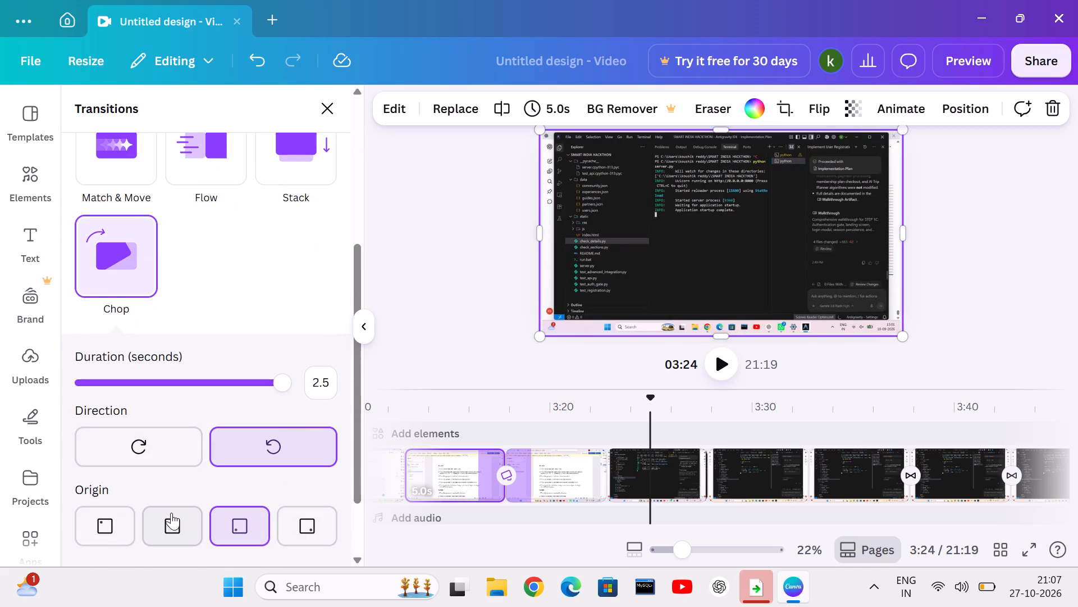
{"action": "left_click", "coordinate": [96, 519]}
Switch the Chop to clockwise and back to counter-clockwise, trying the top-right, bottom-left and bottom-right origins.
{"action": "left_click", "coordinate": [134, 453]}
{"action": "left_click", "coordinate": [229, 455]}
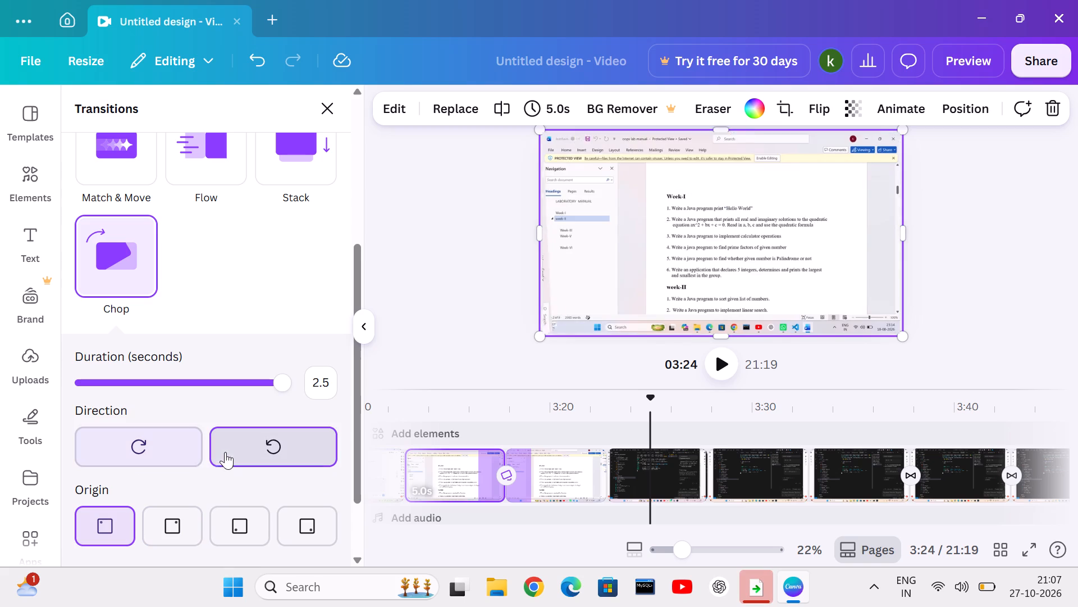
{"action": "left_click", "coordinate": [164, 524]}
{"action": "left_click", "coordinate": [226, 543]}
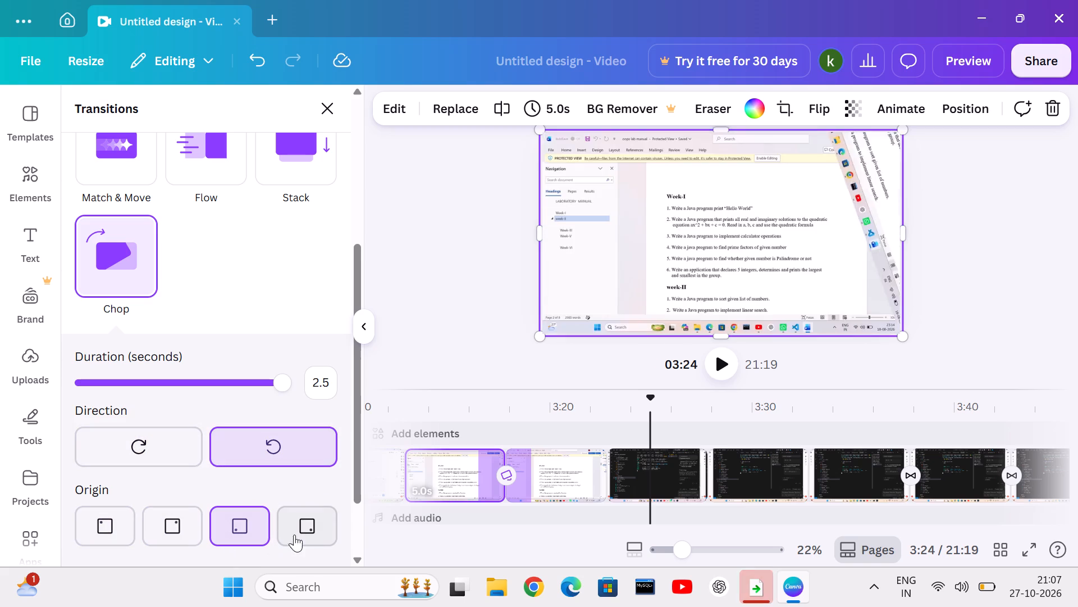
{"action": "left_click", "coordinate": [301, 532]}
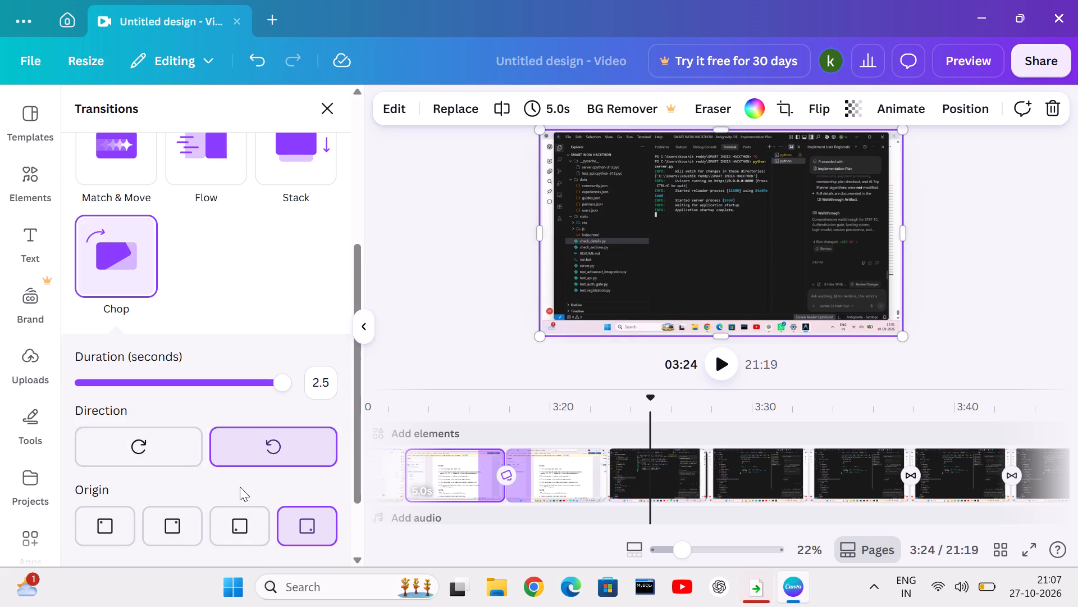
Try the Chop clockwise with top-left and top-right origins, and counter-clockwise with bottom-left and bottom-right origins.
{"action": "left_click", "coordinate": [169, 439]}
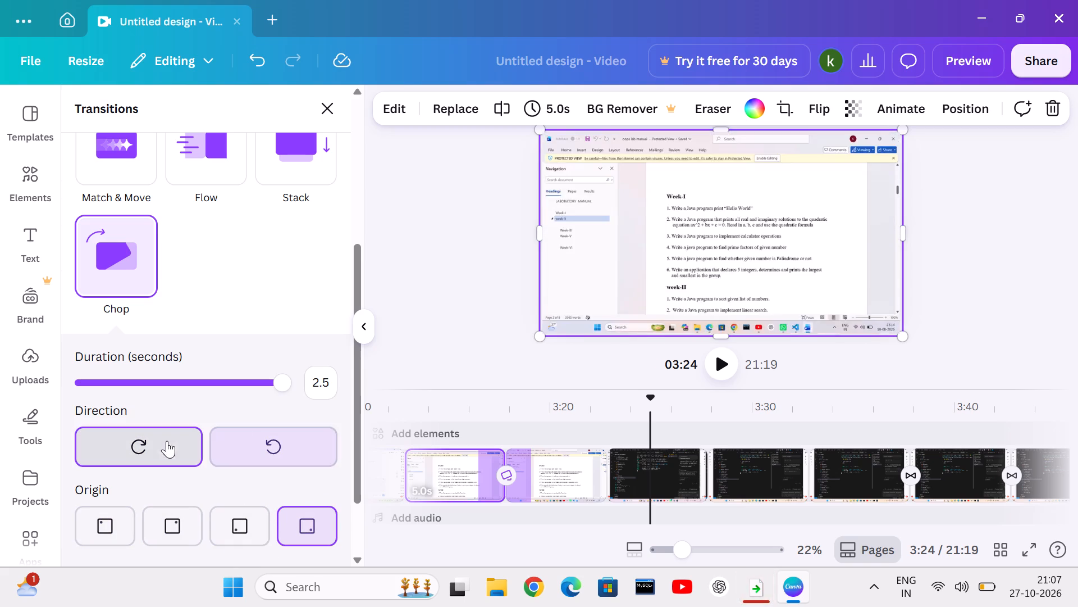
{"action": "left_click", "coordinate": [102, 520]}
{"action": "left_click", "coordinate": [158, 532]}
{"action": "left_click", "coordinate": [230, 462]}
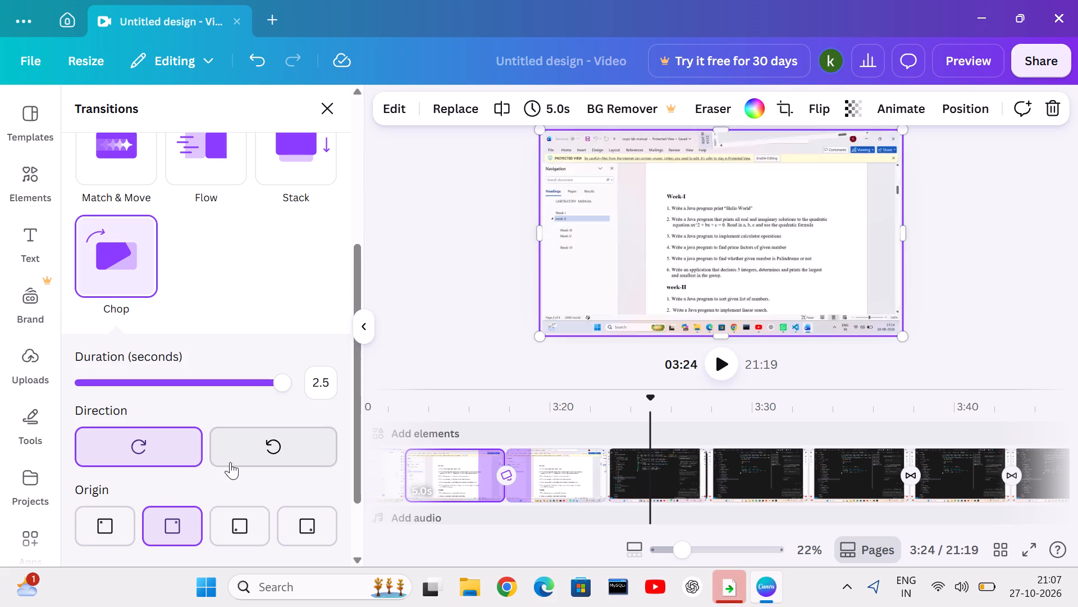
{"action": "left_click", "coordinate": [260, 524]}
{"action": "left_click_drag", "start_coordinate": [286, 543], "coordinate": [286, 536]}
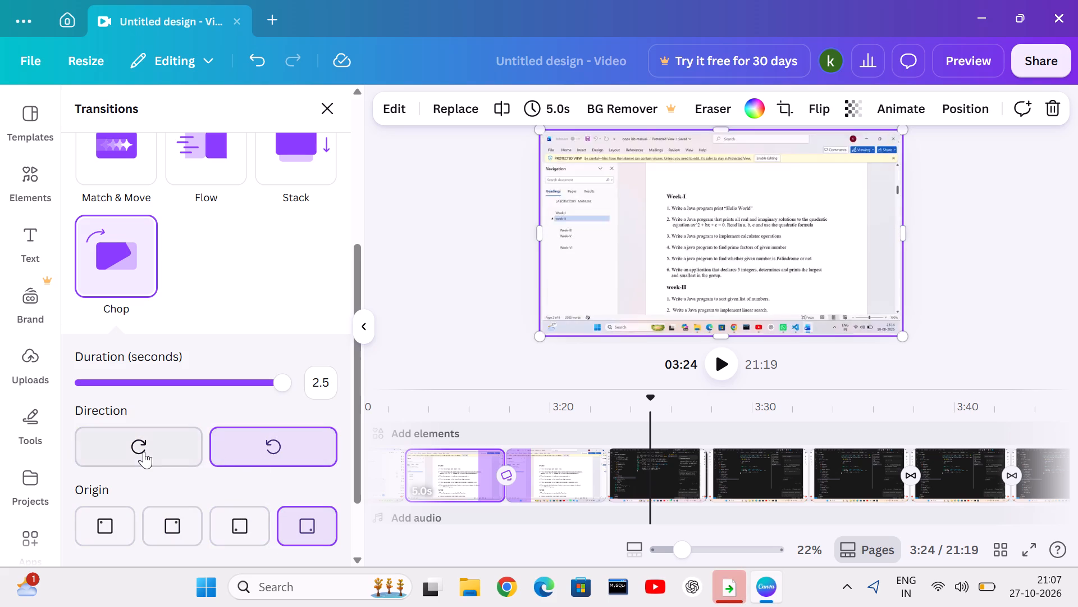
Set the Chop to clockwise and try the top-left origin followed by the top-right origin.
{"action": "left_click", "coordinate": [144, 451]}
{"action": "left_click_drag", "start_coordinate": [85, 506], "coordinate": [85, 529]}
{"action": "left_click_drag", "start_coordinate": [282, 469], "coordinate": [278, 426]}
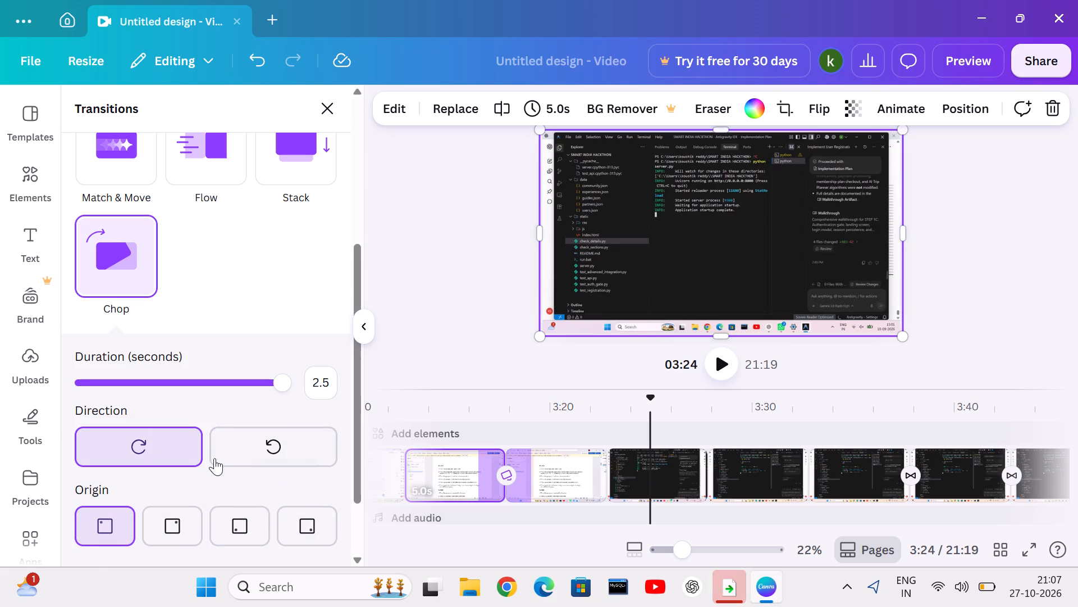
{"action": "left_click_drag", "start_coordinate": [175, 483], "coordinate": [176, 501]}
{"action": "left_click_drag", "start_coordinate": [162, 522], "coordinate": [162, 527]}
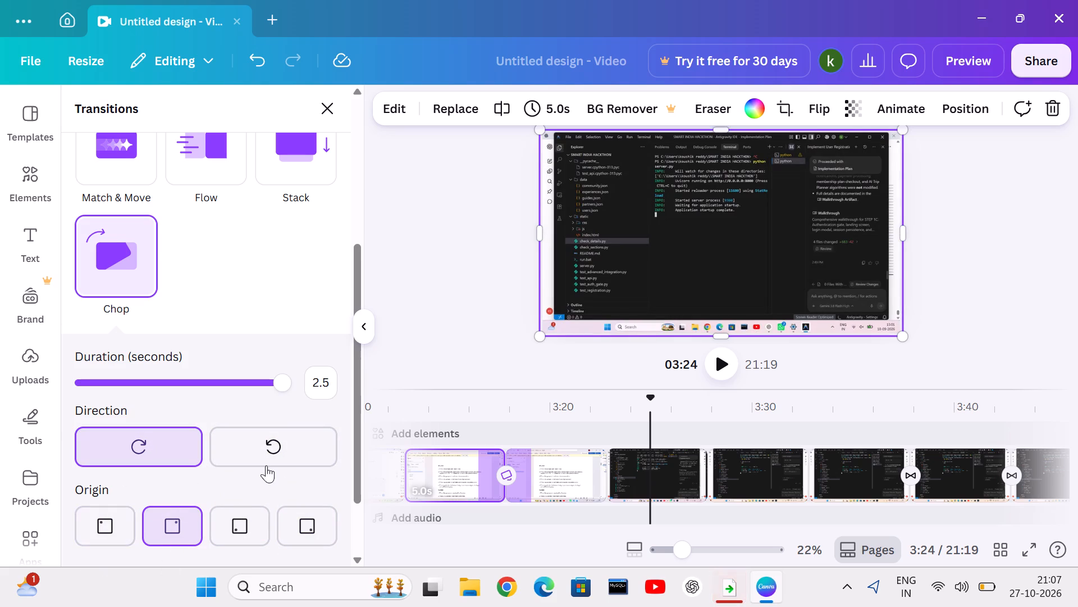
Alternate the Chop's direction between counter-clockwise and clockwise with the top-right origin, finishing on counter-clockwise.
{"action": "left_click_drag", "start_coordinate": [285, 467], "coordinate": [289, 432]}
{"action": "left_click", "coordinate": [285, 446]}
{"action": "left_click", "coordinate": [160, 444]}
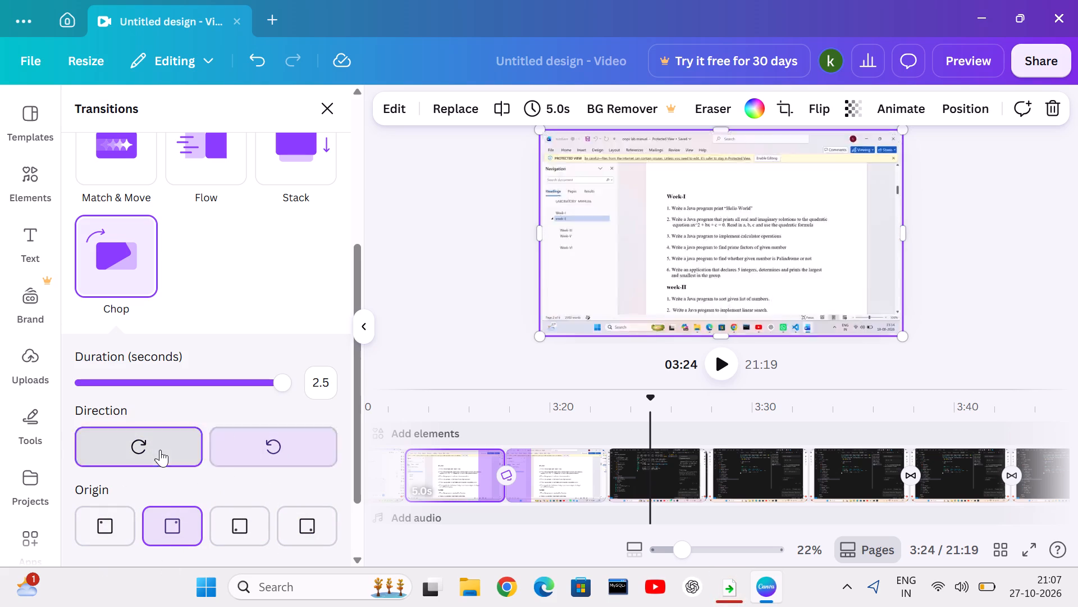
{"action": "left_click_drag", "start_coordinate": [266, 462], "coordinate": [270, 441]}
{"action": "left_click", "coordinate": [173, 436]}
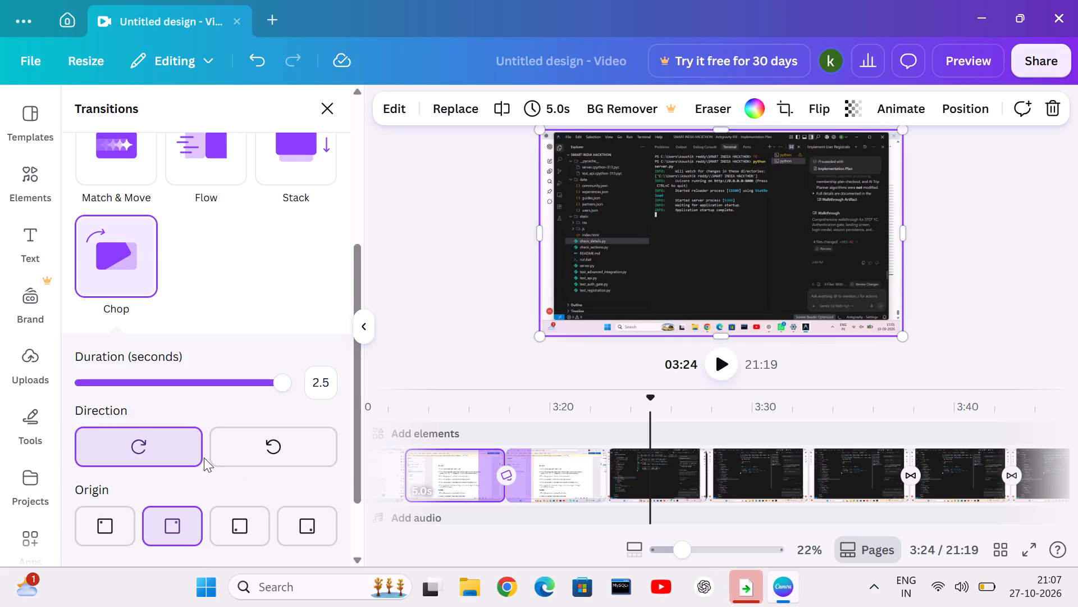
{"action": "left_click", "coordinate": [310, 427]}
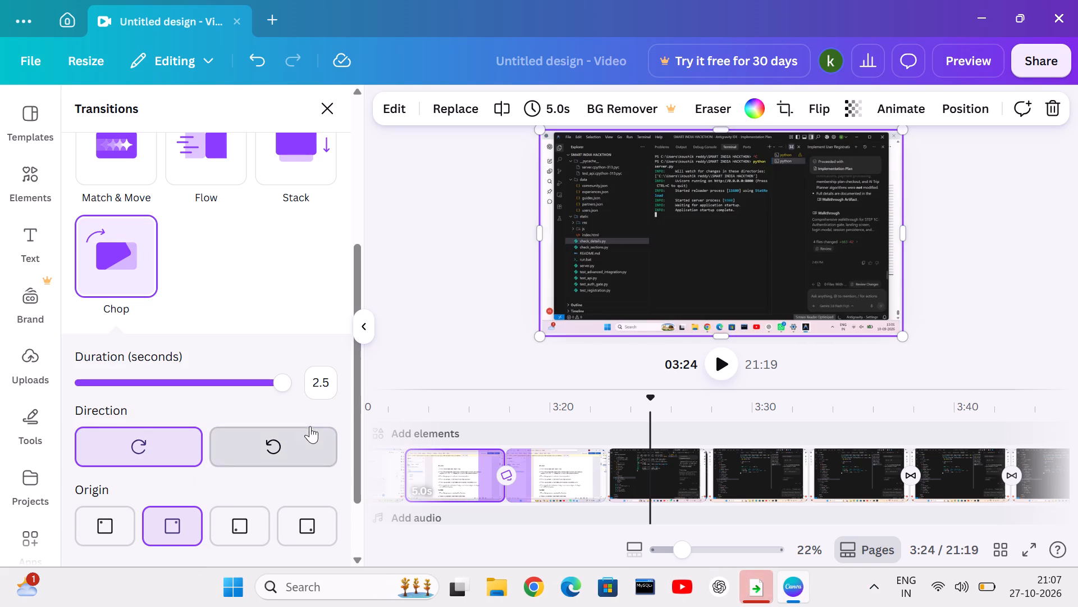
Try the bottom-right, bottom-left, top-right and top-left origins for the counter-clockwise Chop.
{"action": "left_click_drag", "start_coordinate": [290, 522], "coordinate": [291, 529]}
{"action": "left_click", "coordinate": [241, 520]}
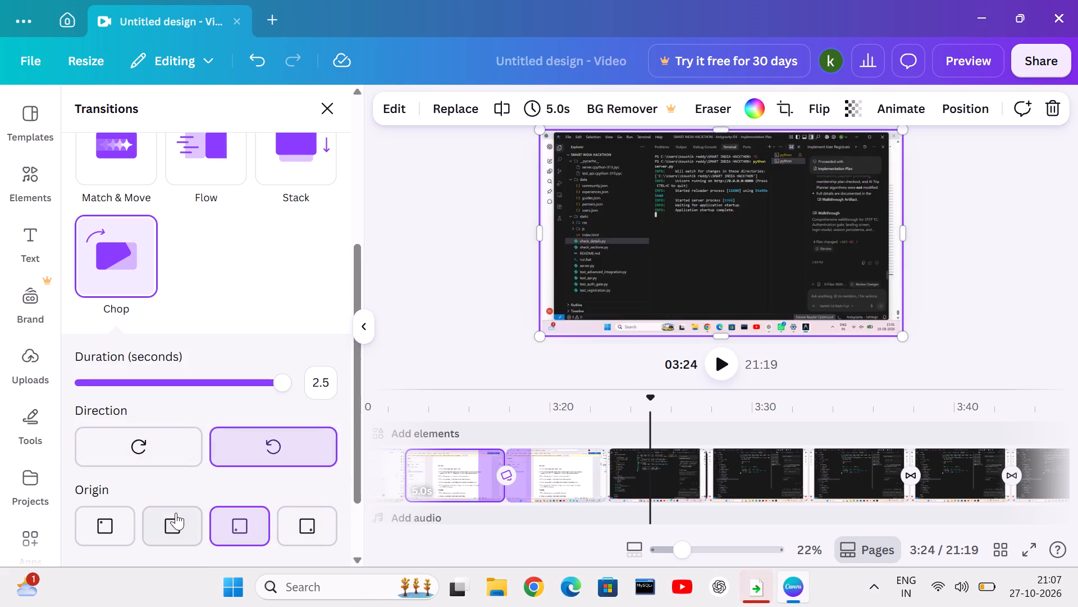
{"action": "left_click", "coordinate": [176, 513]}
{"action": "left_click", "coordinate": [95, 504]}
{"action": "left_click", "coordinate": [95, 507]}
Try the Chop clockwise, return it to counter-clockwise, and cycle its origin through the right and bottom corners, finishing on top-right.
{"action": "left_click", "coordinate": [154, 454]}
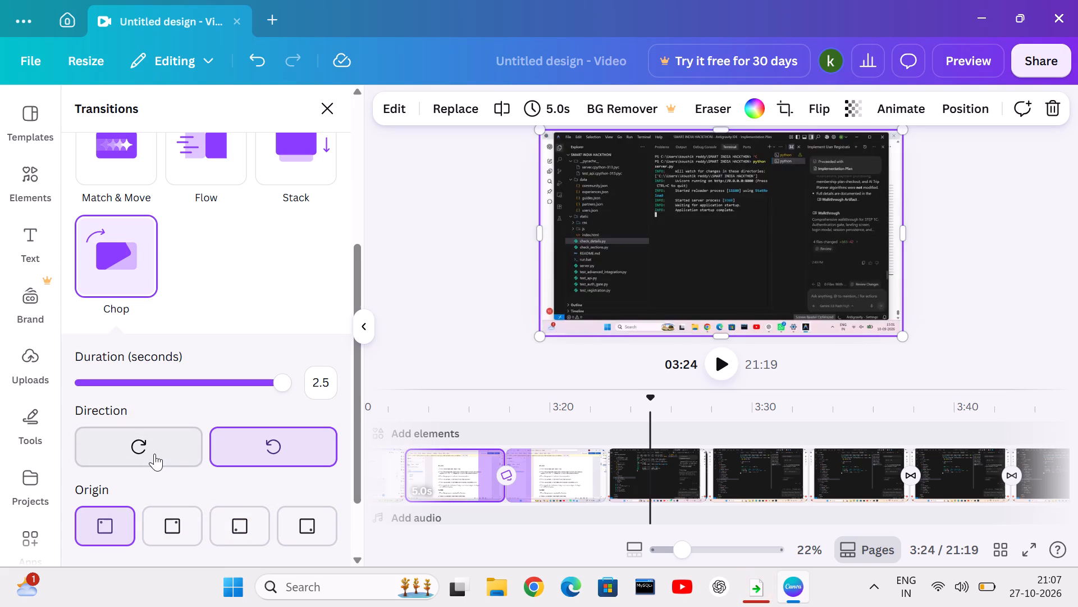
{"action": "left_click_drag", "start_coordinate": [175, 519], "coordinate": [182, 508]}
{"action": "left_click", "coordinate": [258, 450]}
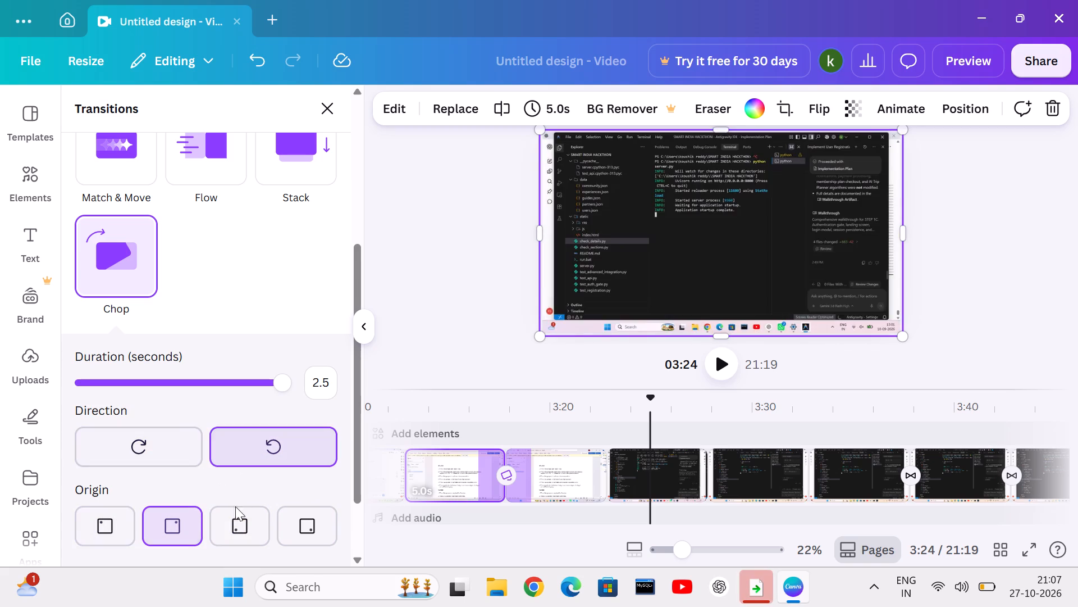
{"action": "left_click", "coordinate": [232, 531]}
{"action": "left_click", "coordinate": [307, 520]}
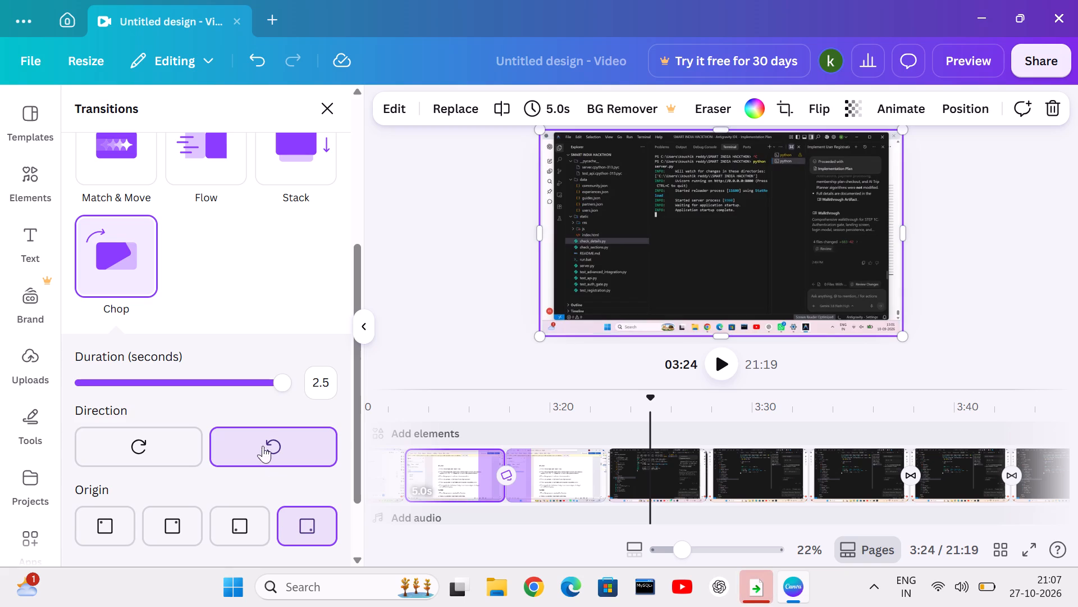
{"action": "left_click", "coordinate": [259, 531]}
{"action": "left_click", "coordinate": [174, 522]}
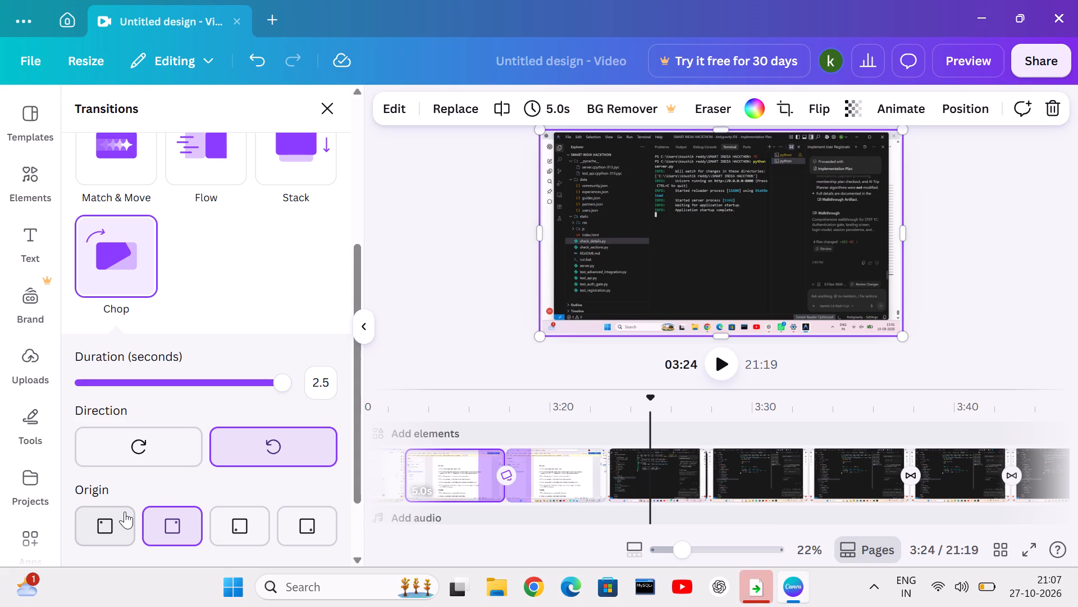
Compare both Chop directions and all four corner origins, settling on clockwise with the bottom-right origin.
{"action": "left_click", "coordinate": [147, 451]}
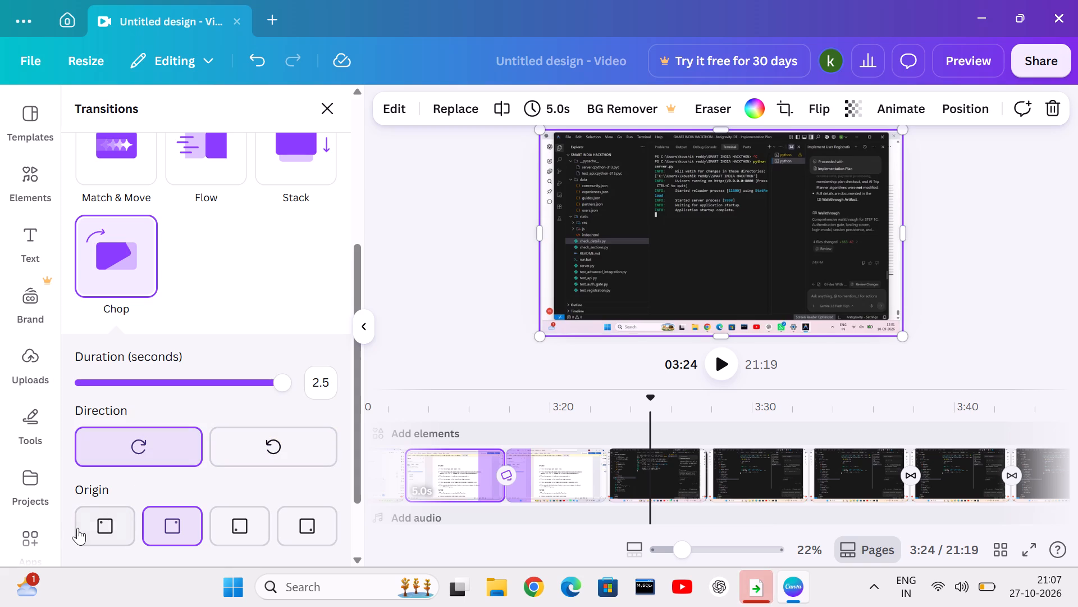
{"action": "left_click", "coordinate": [83, 527]}
{"action": "left_click", "coordinate": [143, 527]}
{"action": "left_click", "coordinate": [216, 534]}
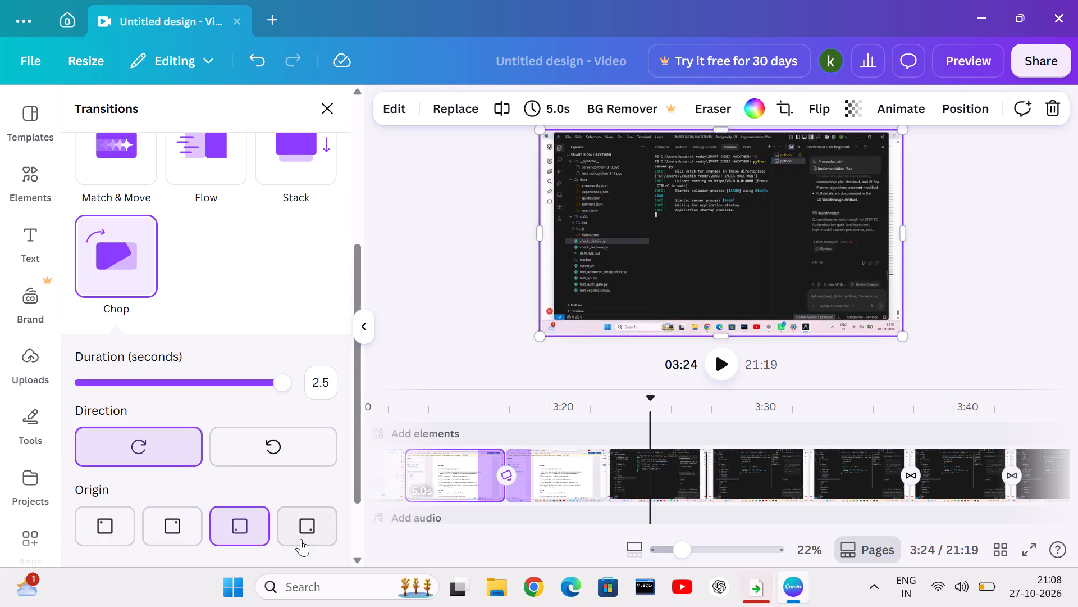
{"action": "left_click", "coordinate": [301, 539]}
{"action": "left_click", "coordinate": [302, 441]}
{"action": "left_click", "coordinate": [177, 442]}
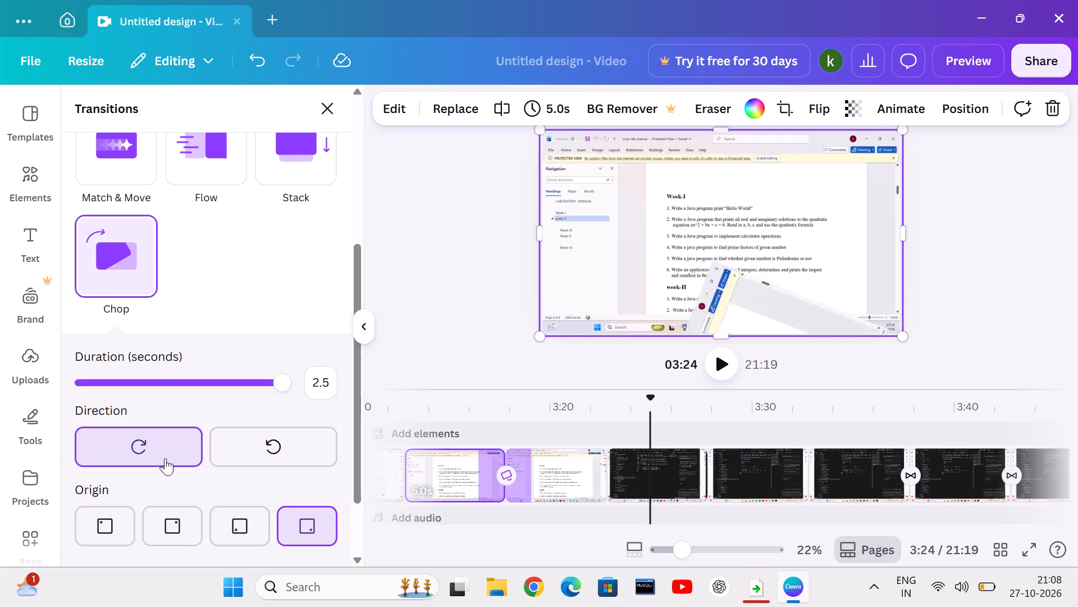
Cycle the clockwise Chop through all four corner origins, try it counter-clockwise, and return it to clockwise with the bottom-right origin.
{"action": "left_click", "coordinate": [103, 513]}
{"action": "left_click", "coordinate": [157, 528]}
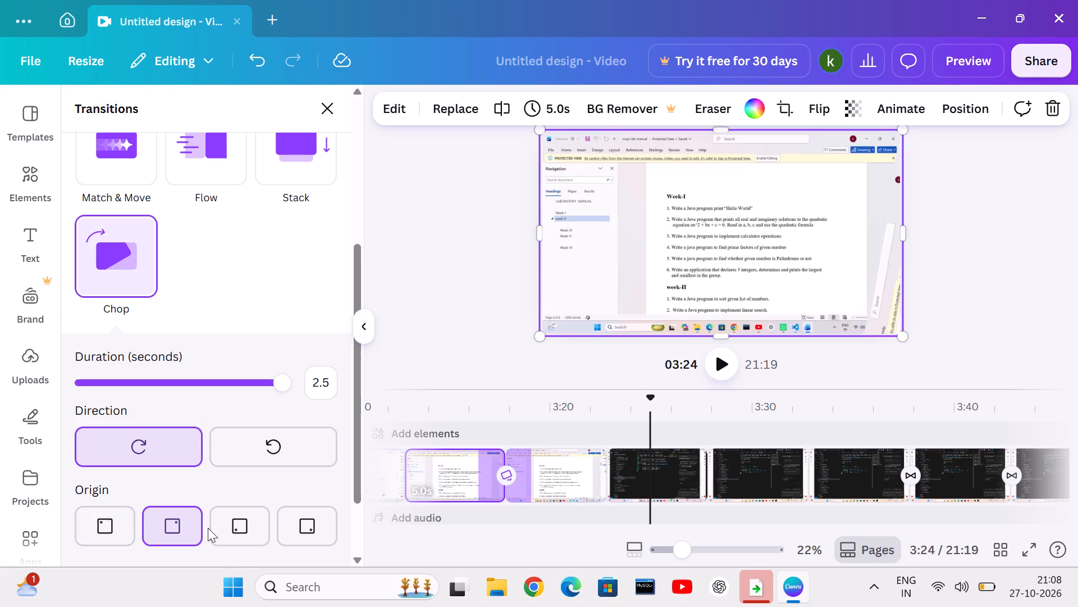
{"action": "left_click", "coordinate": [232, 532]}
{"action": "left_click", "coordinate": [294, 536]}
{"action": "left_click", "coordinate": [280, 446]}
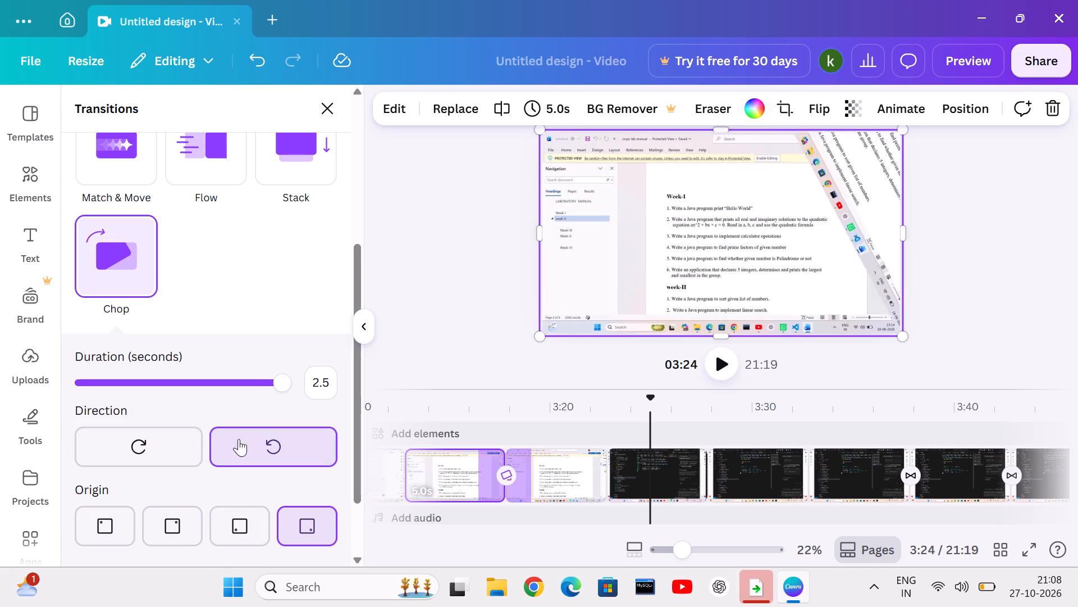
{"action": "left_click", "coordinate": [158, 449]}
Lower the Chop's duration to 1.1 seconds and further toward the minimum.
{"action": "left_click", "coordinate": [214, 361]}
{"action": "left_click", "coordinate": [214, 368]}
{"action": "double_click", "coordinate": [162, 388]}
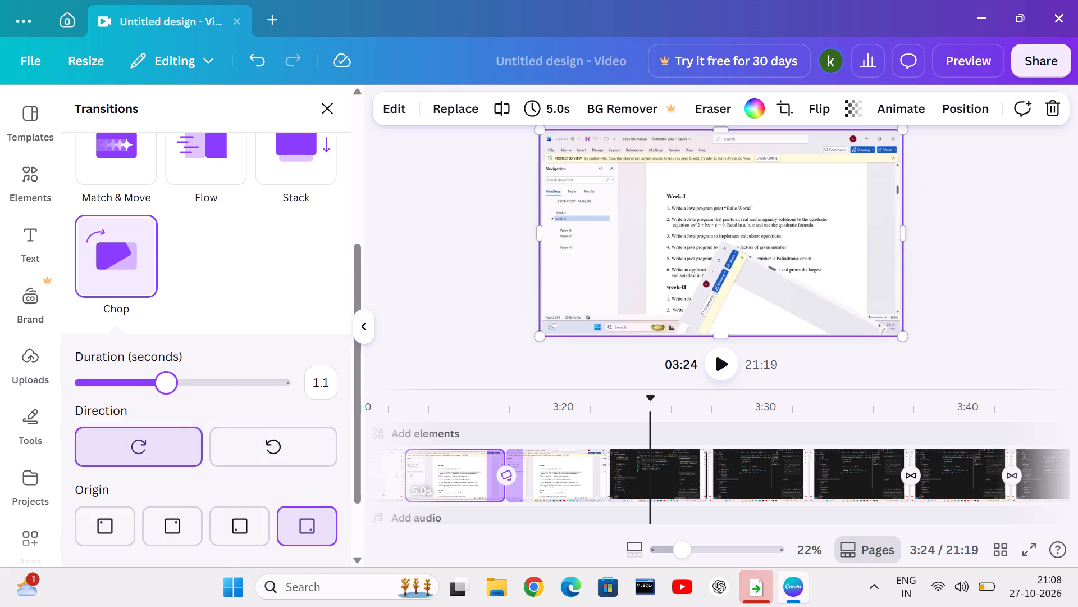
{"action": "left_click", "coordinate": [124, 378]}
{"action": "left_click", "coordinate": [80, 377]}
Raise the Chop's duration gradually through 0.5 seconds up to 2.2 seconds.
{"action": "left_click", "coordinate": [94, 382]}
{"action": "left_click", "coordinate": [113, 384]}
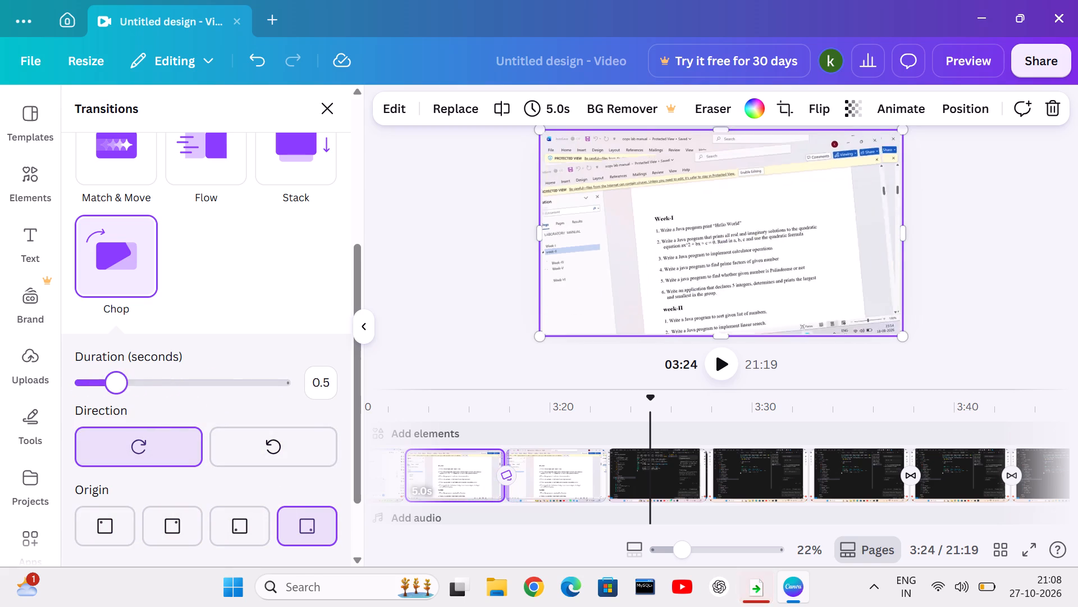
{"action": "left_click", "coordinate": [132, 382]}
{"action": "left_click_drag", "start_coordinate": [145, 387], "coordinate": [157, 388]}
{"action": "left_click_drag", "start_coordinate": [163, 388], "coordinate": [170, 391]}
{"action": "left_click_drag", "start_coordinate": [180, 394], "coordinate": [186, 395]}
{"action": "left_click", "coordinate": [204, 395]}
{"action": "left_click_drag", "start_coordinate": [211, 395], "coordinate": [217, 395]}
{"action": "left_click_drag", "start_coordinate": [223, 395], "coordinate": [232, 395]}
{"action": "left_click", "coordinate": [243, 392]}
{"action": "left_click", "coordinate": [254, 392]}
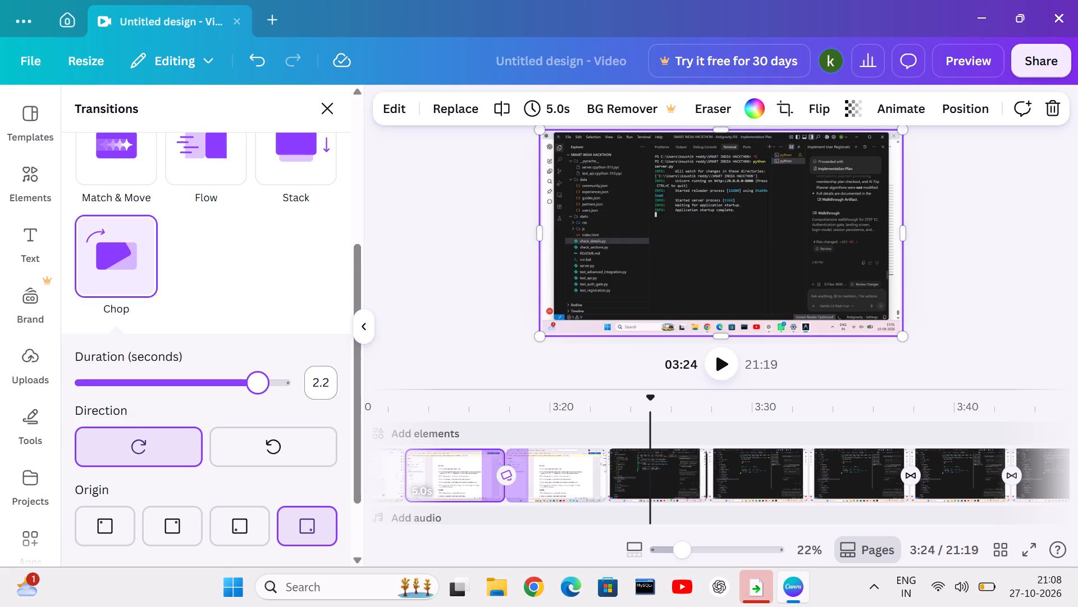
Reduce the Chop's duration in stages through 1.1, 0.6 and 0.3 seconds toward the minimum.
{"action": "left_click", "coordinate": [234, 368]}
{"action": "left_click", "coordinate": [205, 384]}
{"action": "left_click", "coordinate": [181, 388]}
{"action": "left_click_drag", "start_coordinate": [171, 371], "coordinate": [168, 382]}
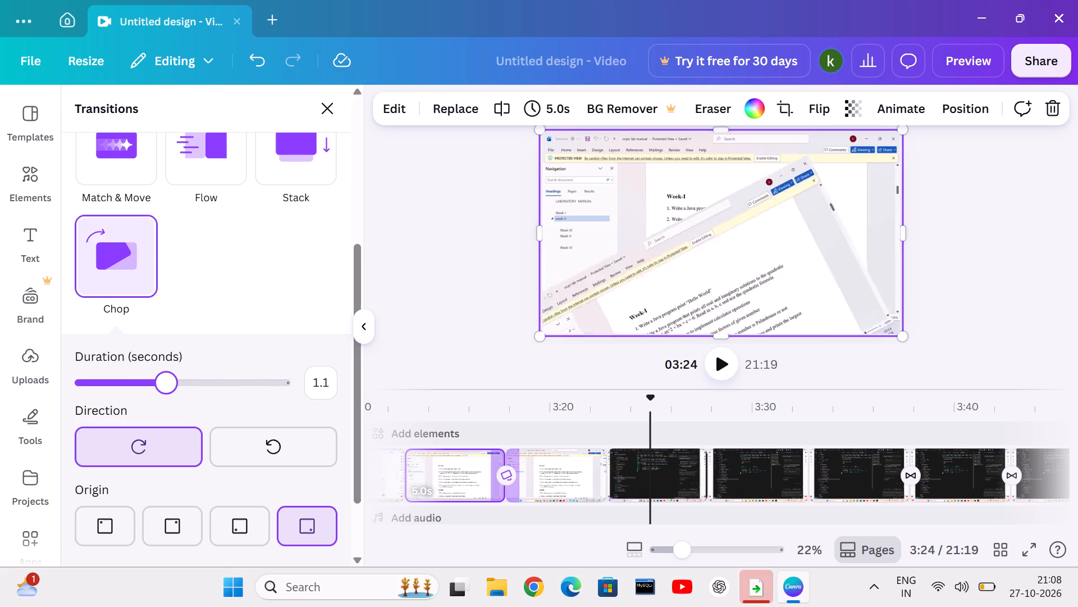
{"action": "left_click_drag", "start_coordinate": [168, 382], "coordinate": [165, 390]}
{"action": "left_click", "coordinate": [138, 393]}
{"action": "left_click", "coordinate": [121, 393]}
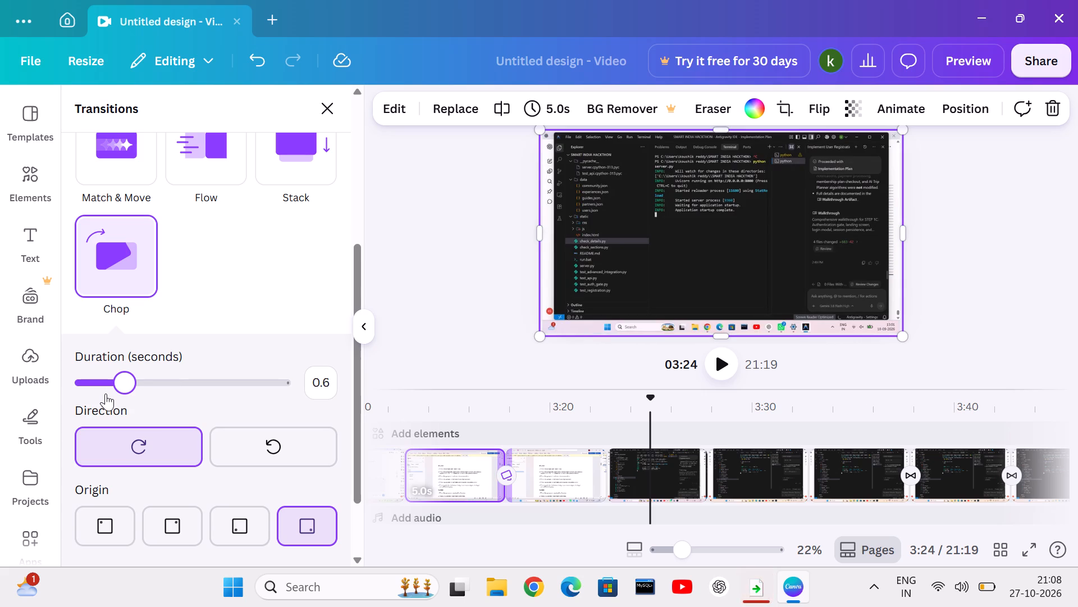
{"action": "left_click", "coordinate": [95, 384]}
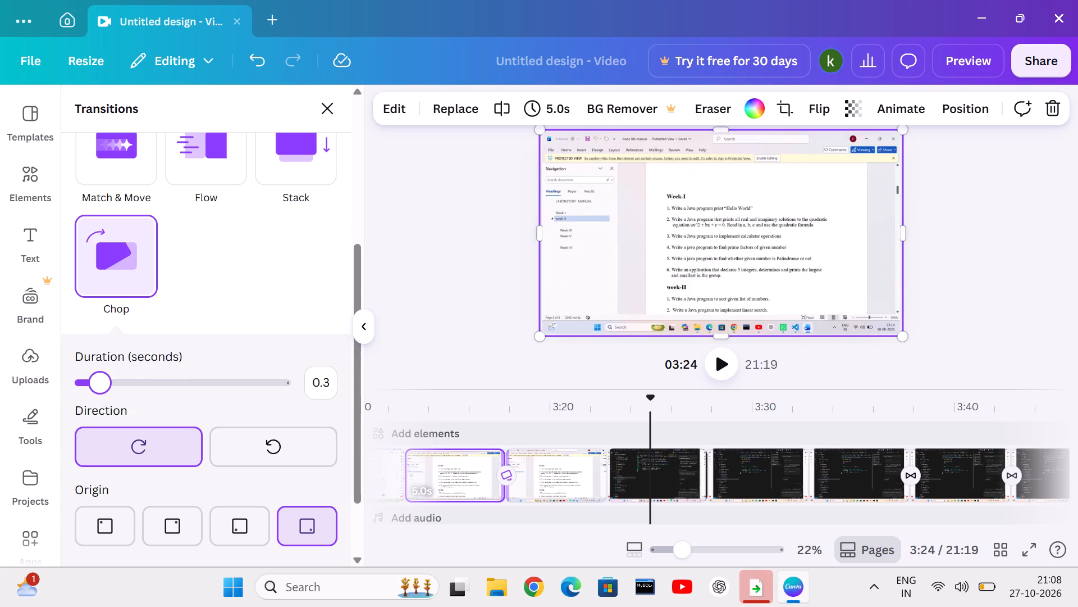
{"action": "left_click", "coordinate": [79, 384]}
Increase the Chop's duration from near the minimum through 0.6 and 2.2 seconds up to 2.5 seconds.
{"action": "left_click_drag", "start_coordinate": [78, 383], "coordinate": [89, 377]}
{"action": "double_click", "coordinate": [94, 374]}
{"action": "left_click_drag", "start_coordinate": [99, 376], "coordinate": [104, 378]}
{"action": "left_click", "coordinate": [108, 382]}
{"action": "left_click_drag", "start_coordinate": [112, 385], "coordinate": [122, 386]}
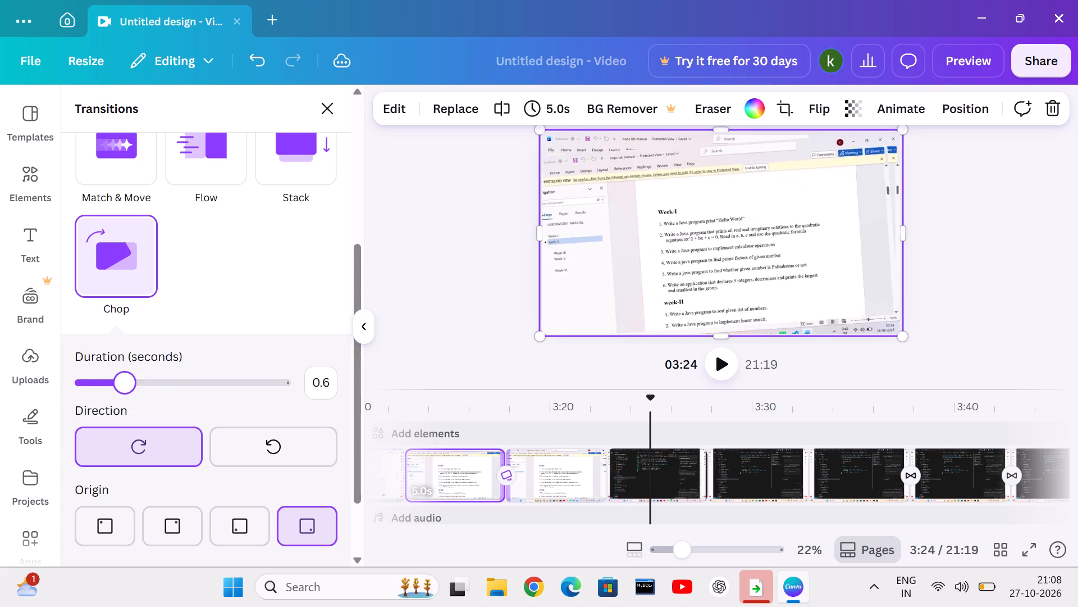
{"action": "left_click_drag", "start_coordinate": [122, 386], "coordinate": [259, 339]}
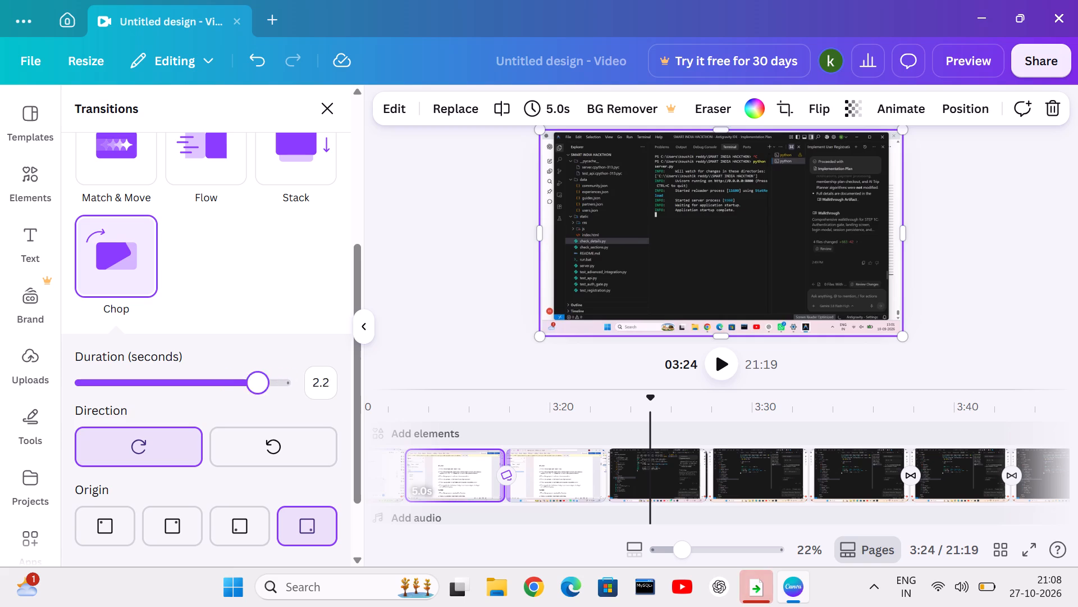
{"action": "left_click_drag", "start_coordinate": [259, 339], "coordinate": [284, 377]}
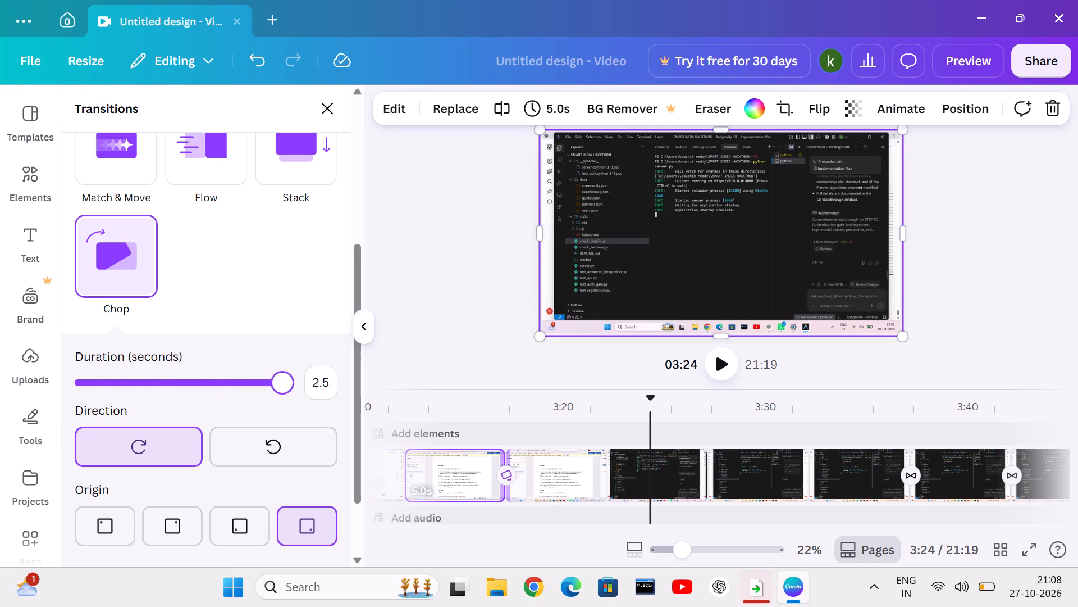
Sweep the Chop's duration between 0.4 and 2.2 seconds and settle on 2.4 seconds.
{"action": "left_click_drag", "start_coordinate": [284, 377], "coordinate": [243, 484]}
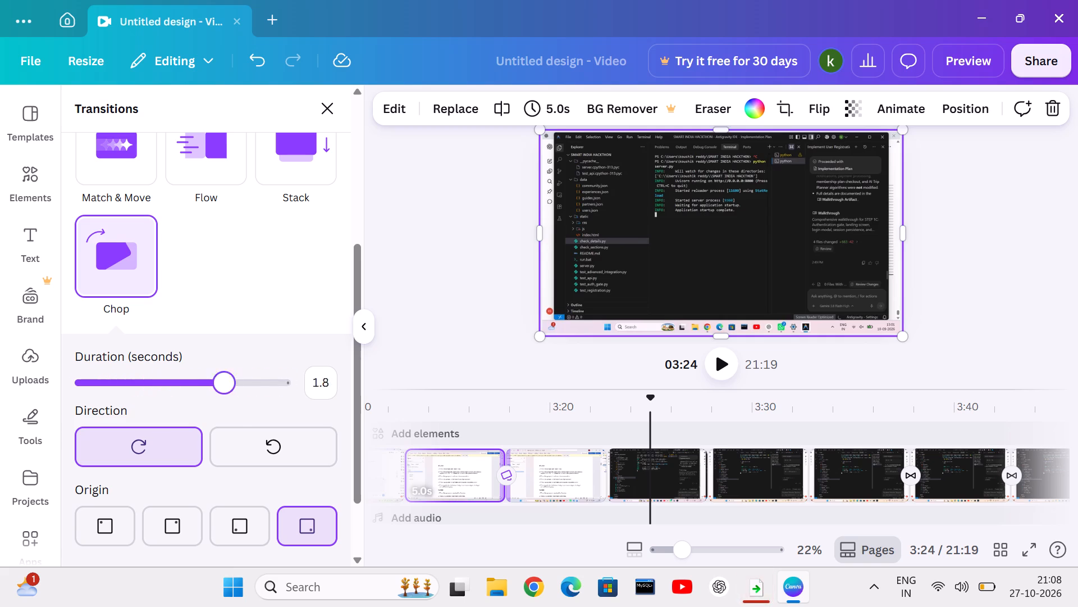
{"action": "left_click_drag", "start_coordinate": [243, 484], "coordinate": [108, 408]}
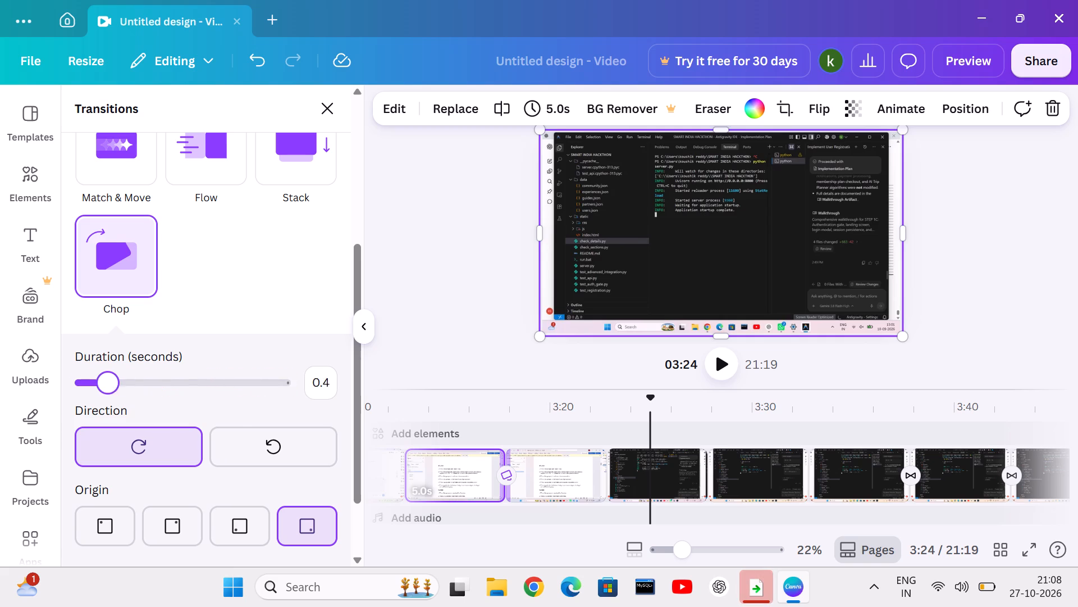
{"action": "left_click_drag", "start_coordinate": [108, 408], "coordinate": [126, 430]}
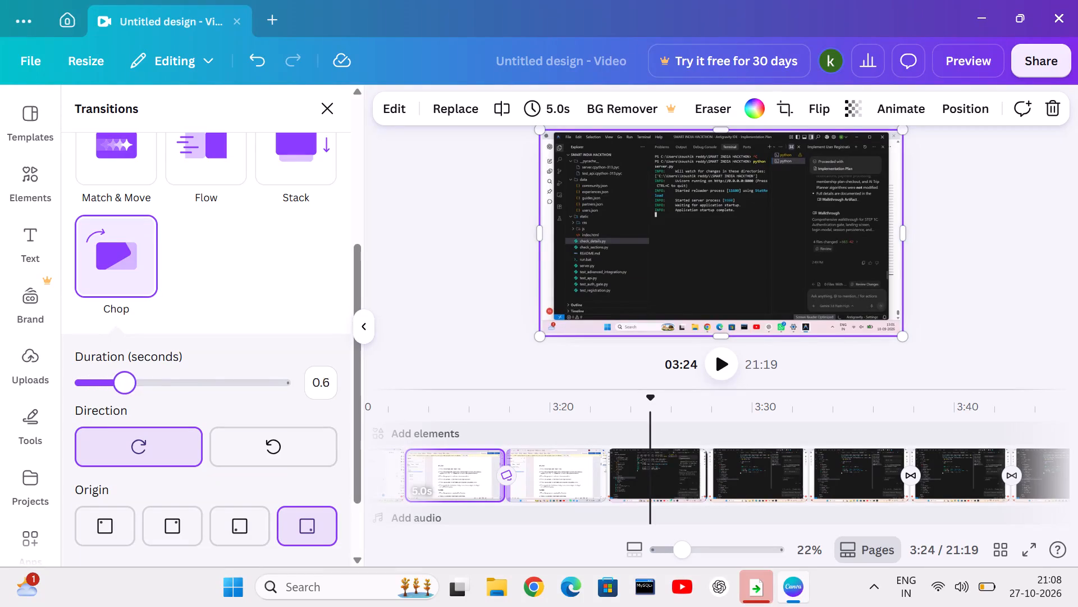
{"action": "left_click_drag", "start_coordinate": [126, 430], "coordinate": [259, 384]}
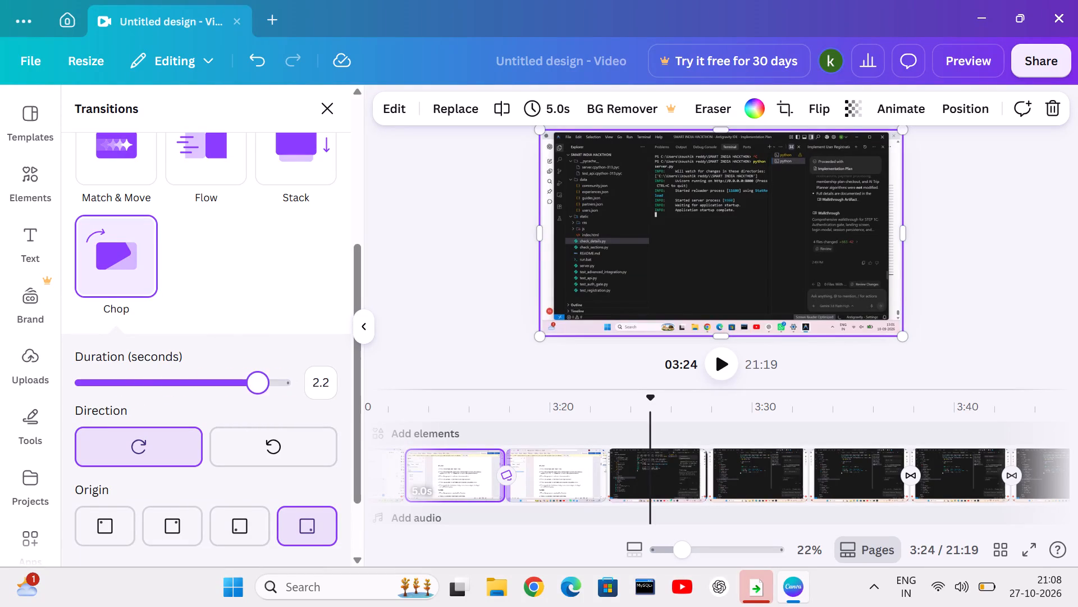
{"action": "left_click_drag", "start_coordinate": [259, 384], "coordinate": [131, 461]}
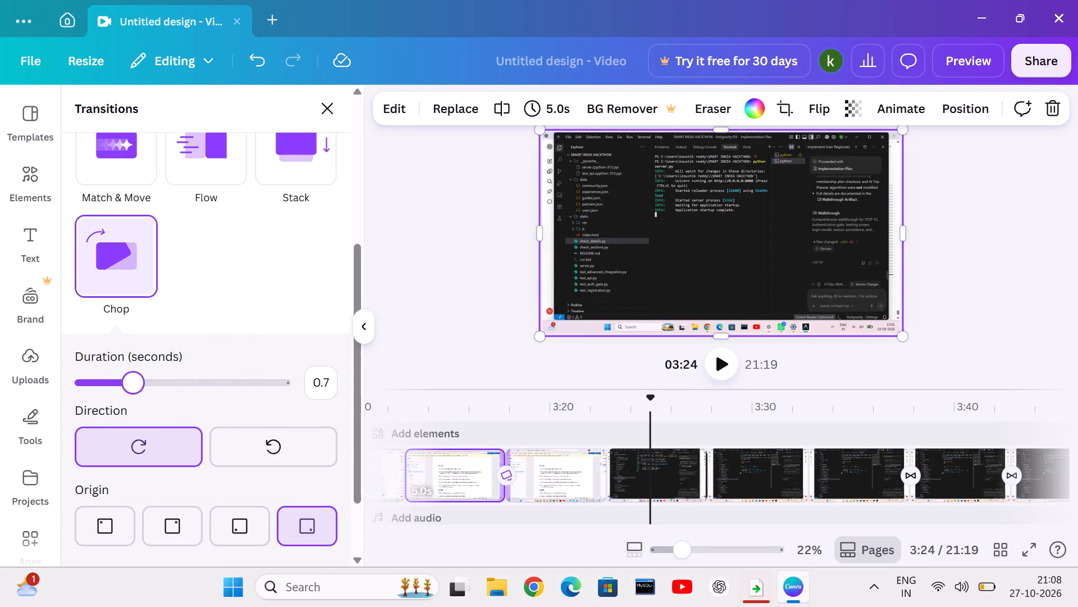
{"action": "left_click_drag", "start_coordinate": [131, 461], "coordinate": [217, 387]}
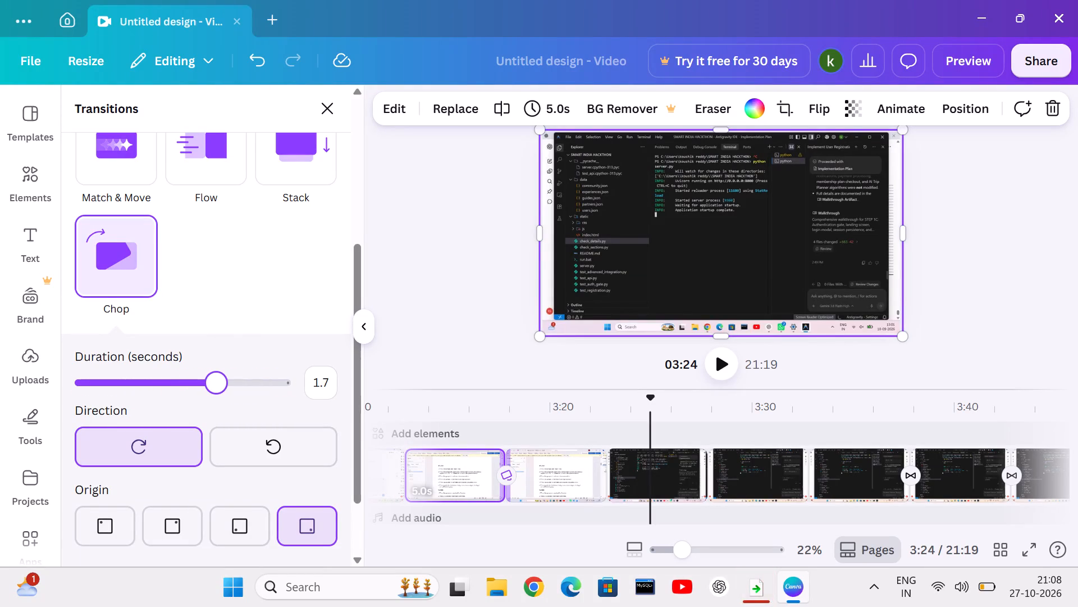
{"action": "left_click_drag", "start_coordinate": [217, 387], "coordinate": [277, 425]}
{"action": "left_click_drag", "start_coordinate": [277, 447], "coordinate": [272, 422]}
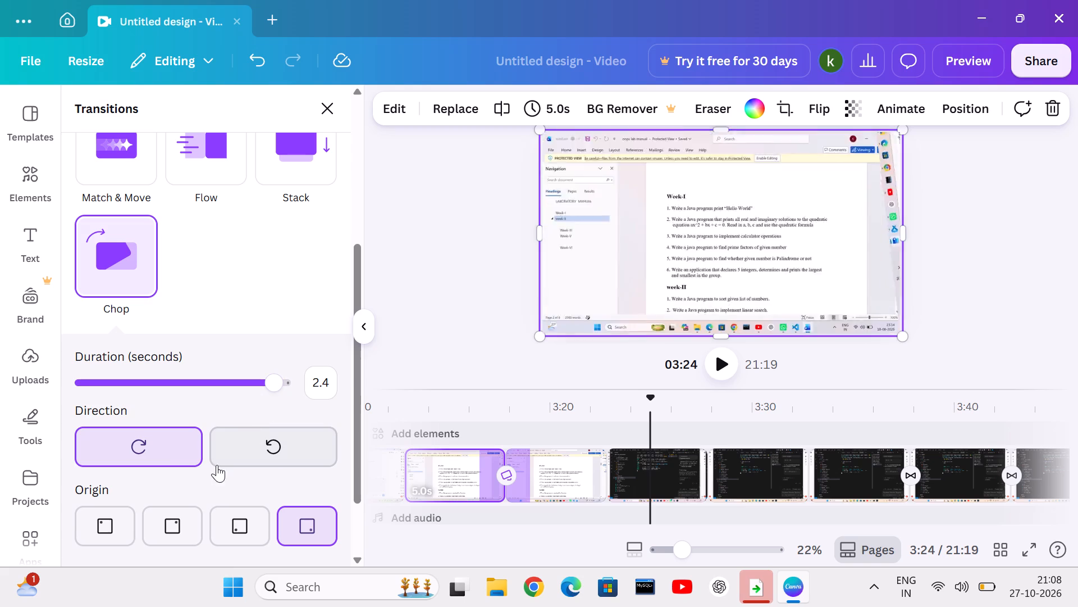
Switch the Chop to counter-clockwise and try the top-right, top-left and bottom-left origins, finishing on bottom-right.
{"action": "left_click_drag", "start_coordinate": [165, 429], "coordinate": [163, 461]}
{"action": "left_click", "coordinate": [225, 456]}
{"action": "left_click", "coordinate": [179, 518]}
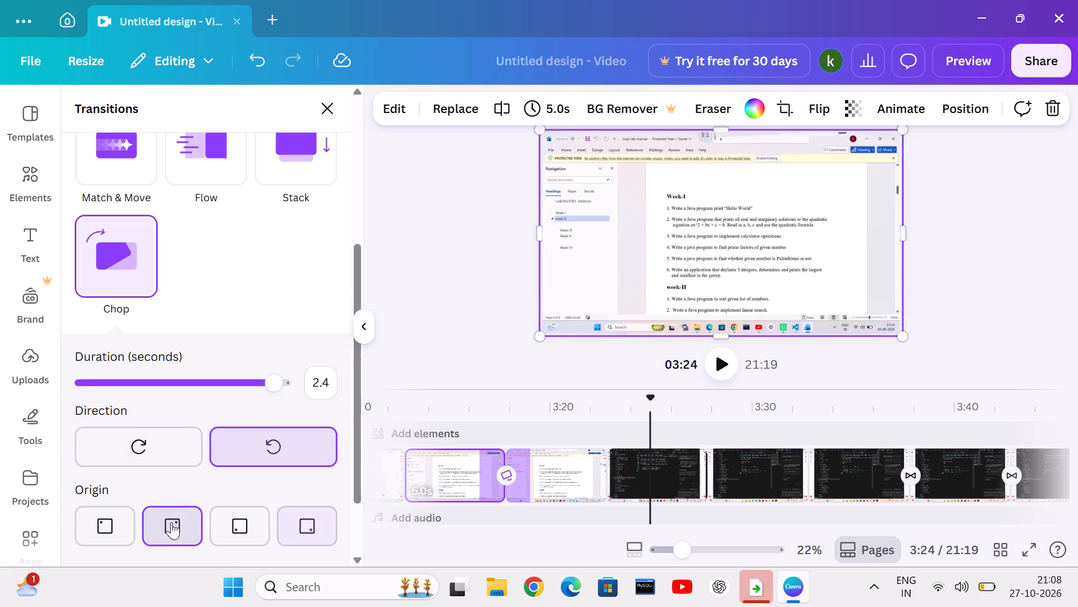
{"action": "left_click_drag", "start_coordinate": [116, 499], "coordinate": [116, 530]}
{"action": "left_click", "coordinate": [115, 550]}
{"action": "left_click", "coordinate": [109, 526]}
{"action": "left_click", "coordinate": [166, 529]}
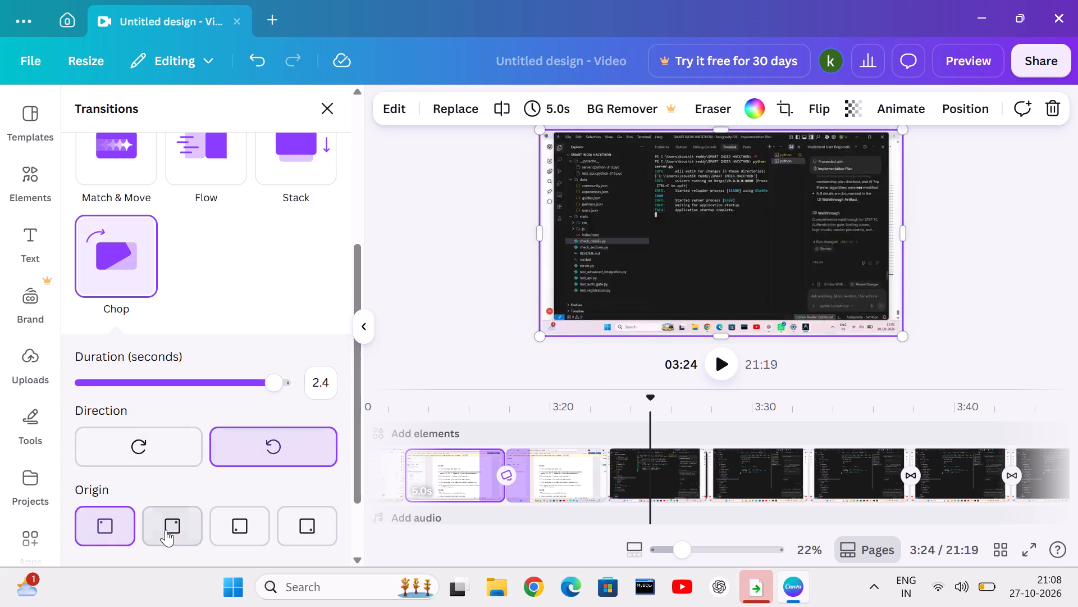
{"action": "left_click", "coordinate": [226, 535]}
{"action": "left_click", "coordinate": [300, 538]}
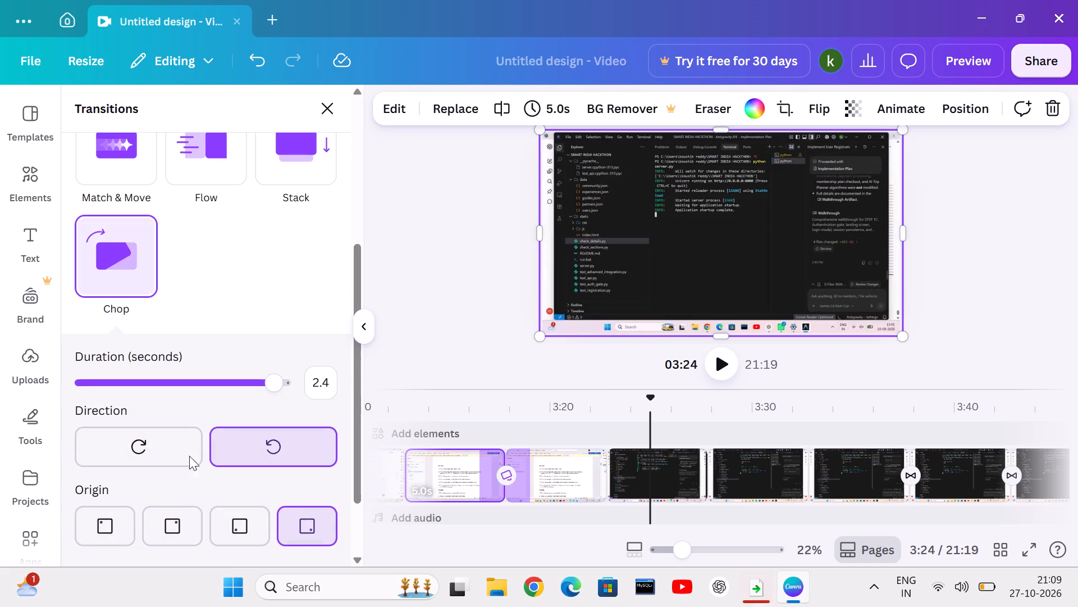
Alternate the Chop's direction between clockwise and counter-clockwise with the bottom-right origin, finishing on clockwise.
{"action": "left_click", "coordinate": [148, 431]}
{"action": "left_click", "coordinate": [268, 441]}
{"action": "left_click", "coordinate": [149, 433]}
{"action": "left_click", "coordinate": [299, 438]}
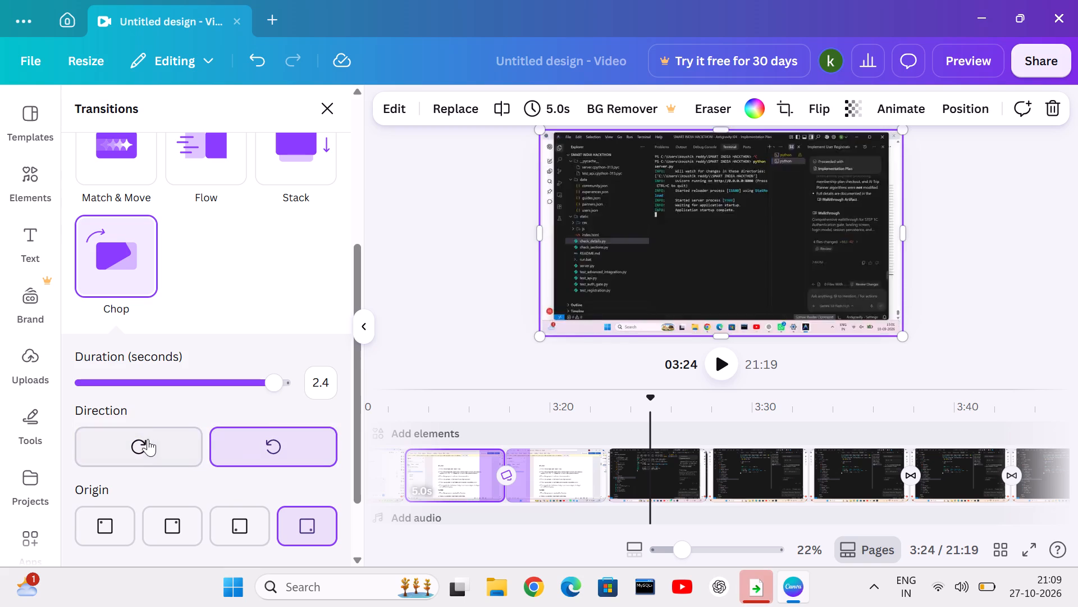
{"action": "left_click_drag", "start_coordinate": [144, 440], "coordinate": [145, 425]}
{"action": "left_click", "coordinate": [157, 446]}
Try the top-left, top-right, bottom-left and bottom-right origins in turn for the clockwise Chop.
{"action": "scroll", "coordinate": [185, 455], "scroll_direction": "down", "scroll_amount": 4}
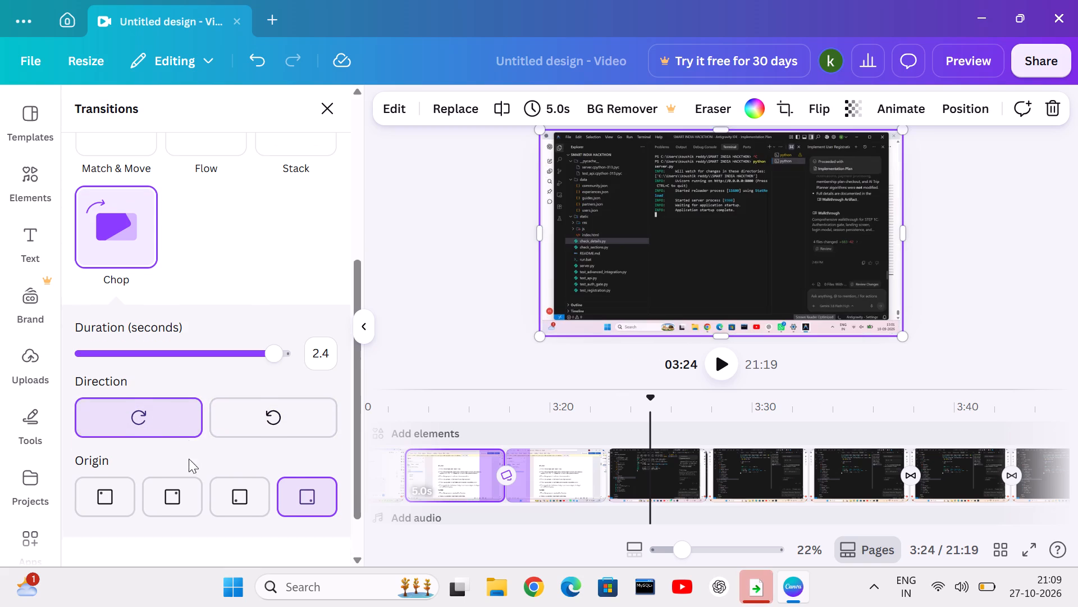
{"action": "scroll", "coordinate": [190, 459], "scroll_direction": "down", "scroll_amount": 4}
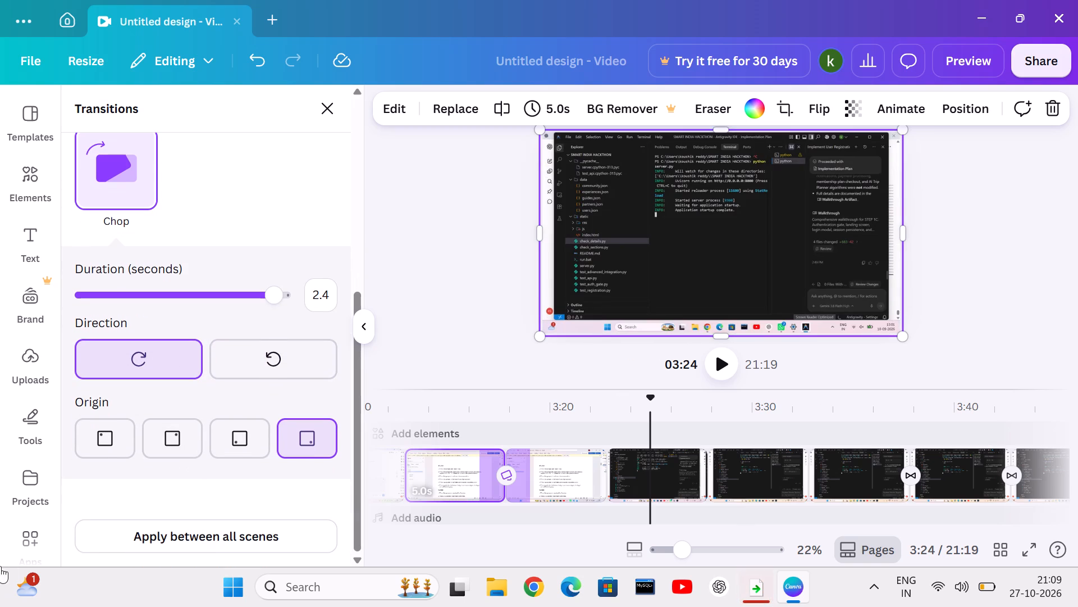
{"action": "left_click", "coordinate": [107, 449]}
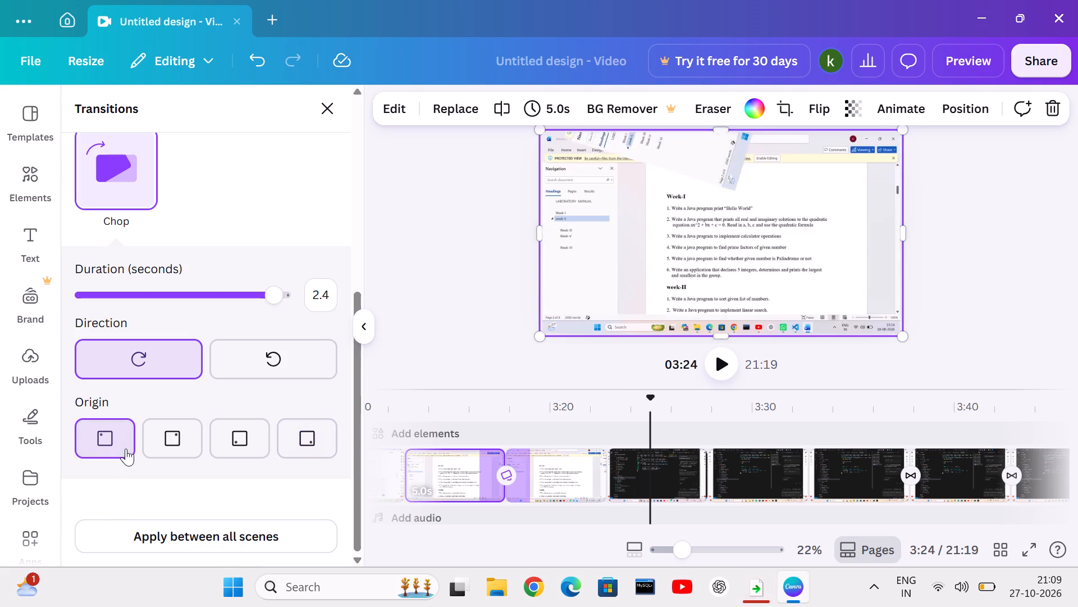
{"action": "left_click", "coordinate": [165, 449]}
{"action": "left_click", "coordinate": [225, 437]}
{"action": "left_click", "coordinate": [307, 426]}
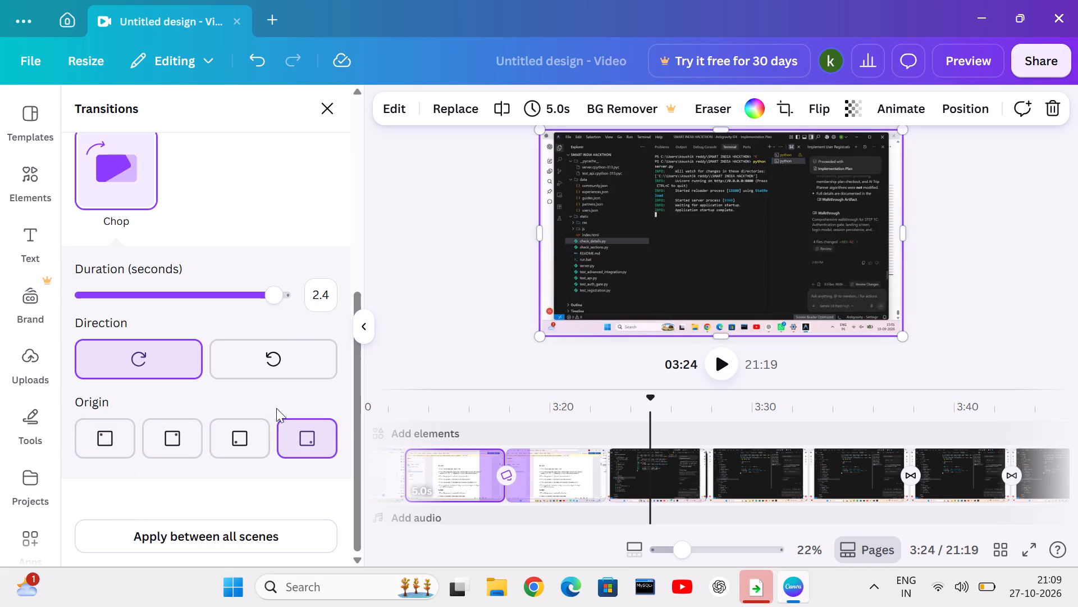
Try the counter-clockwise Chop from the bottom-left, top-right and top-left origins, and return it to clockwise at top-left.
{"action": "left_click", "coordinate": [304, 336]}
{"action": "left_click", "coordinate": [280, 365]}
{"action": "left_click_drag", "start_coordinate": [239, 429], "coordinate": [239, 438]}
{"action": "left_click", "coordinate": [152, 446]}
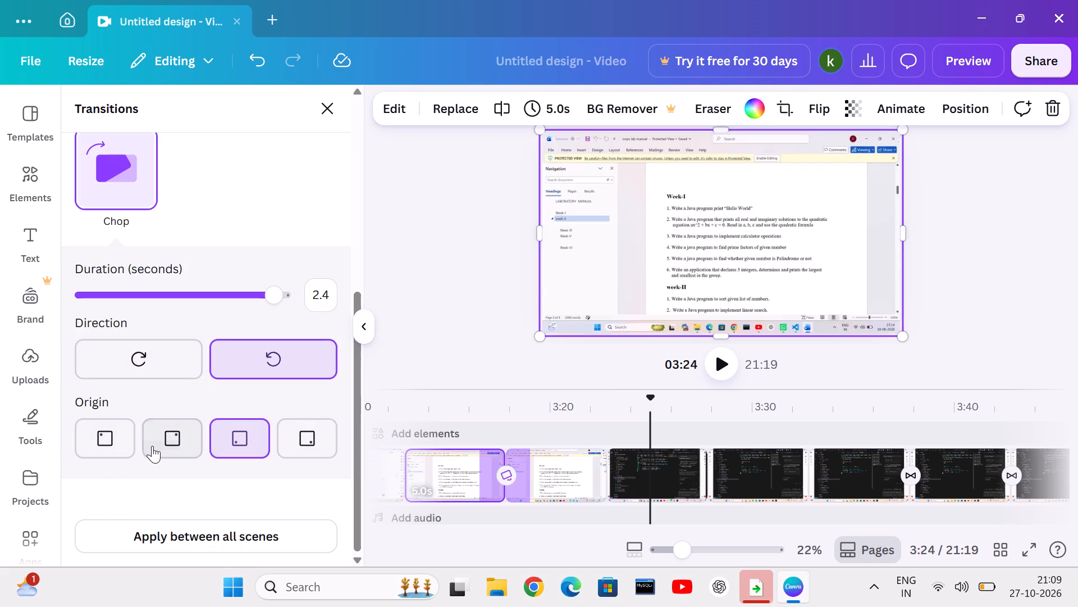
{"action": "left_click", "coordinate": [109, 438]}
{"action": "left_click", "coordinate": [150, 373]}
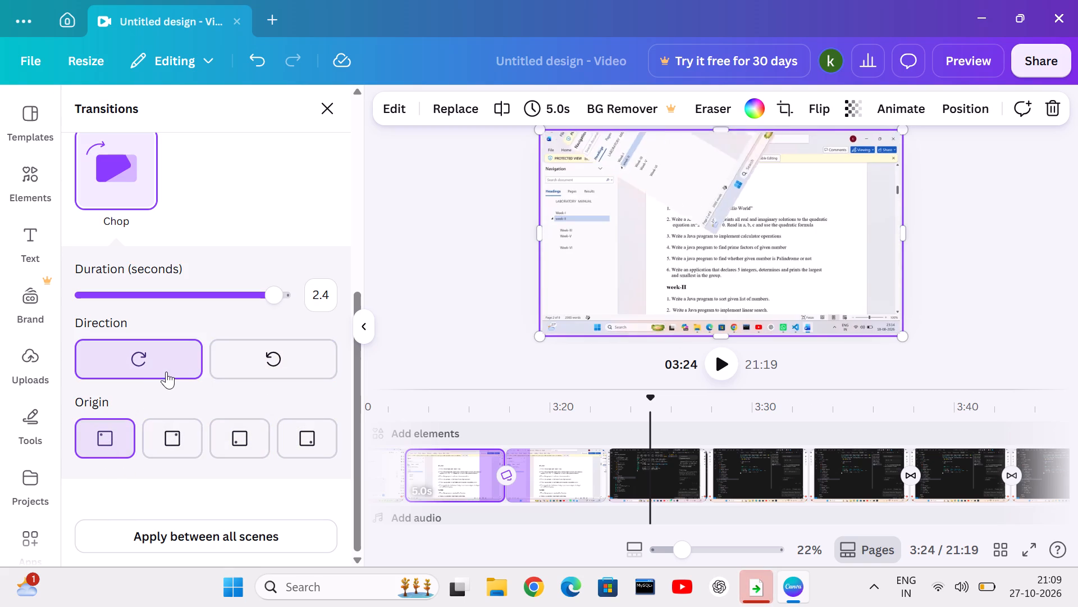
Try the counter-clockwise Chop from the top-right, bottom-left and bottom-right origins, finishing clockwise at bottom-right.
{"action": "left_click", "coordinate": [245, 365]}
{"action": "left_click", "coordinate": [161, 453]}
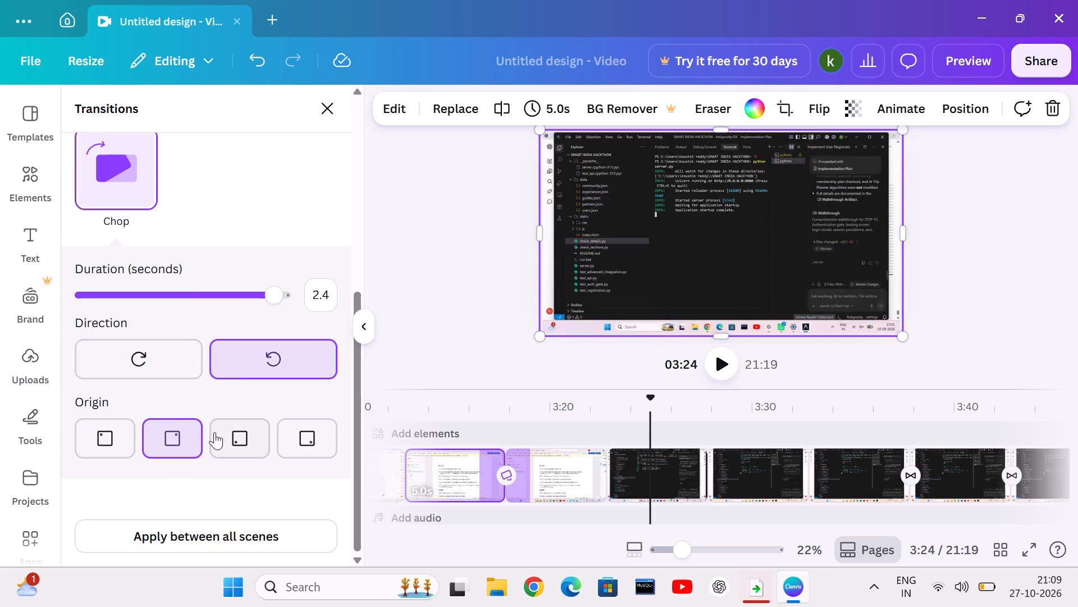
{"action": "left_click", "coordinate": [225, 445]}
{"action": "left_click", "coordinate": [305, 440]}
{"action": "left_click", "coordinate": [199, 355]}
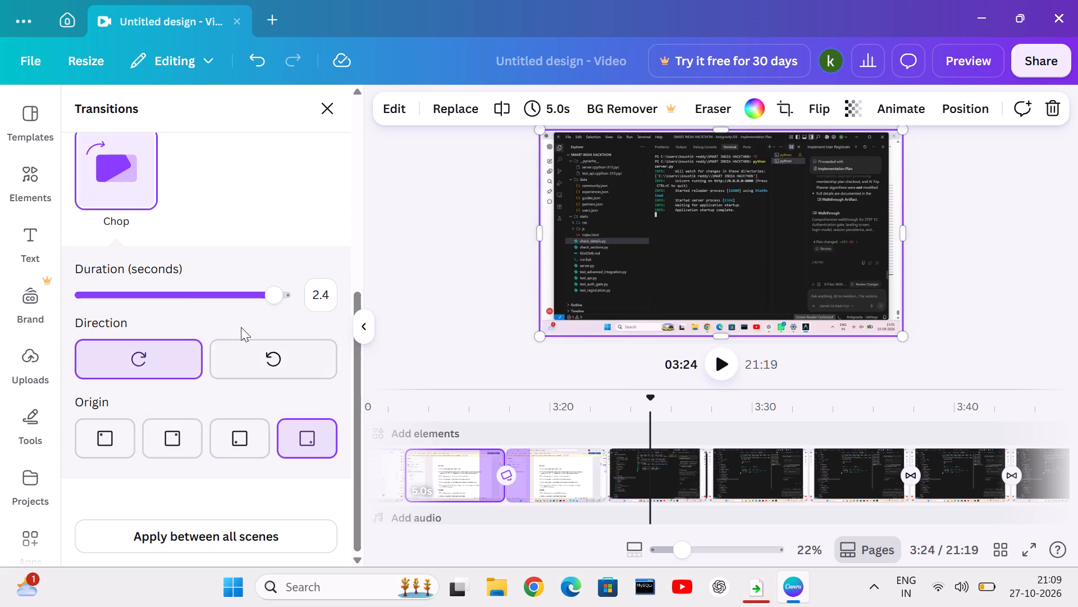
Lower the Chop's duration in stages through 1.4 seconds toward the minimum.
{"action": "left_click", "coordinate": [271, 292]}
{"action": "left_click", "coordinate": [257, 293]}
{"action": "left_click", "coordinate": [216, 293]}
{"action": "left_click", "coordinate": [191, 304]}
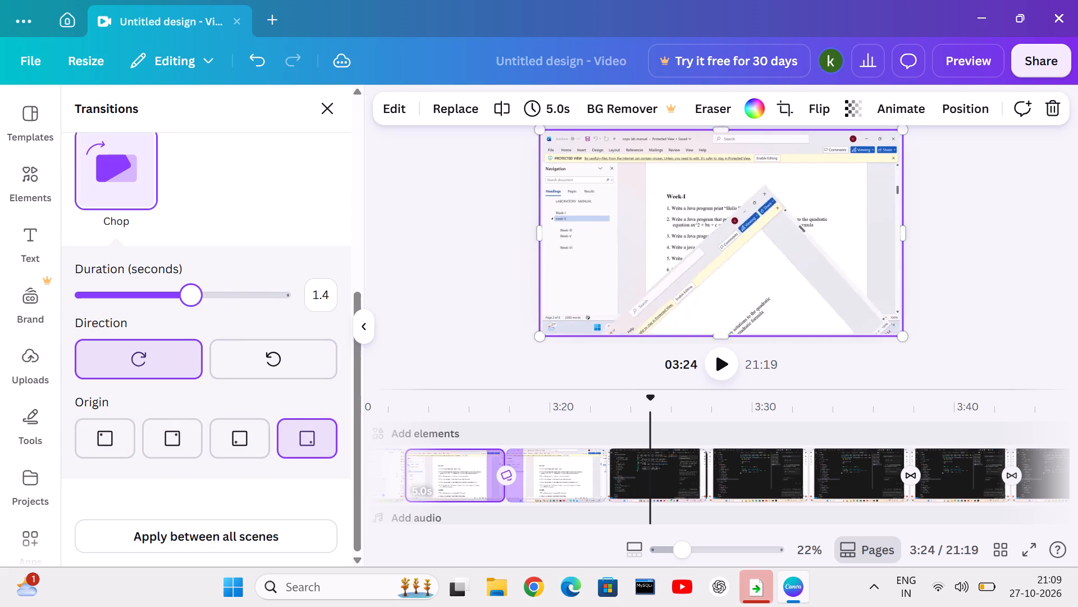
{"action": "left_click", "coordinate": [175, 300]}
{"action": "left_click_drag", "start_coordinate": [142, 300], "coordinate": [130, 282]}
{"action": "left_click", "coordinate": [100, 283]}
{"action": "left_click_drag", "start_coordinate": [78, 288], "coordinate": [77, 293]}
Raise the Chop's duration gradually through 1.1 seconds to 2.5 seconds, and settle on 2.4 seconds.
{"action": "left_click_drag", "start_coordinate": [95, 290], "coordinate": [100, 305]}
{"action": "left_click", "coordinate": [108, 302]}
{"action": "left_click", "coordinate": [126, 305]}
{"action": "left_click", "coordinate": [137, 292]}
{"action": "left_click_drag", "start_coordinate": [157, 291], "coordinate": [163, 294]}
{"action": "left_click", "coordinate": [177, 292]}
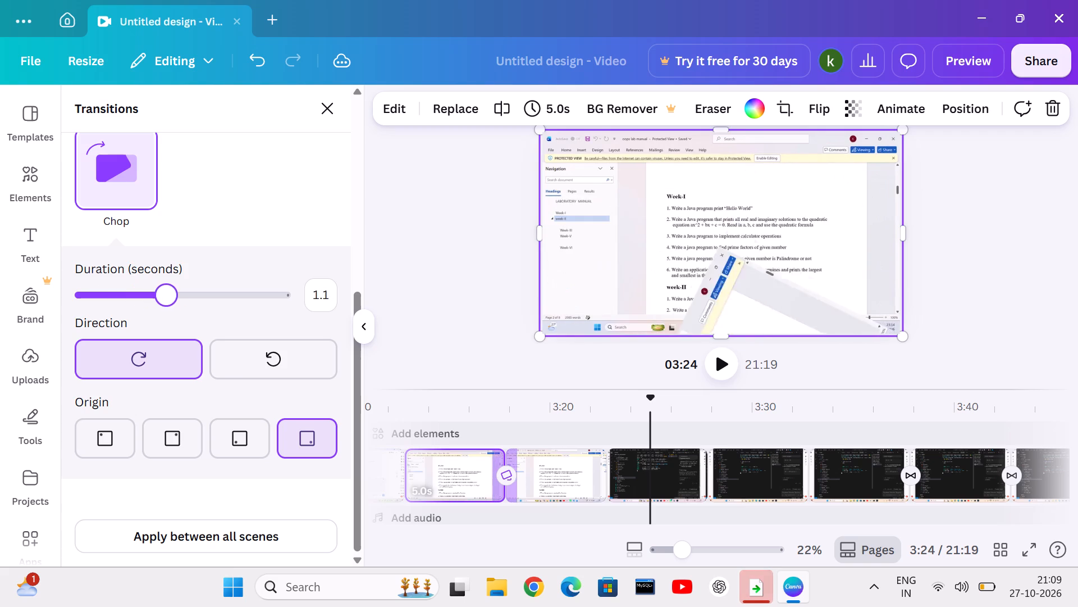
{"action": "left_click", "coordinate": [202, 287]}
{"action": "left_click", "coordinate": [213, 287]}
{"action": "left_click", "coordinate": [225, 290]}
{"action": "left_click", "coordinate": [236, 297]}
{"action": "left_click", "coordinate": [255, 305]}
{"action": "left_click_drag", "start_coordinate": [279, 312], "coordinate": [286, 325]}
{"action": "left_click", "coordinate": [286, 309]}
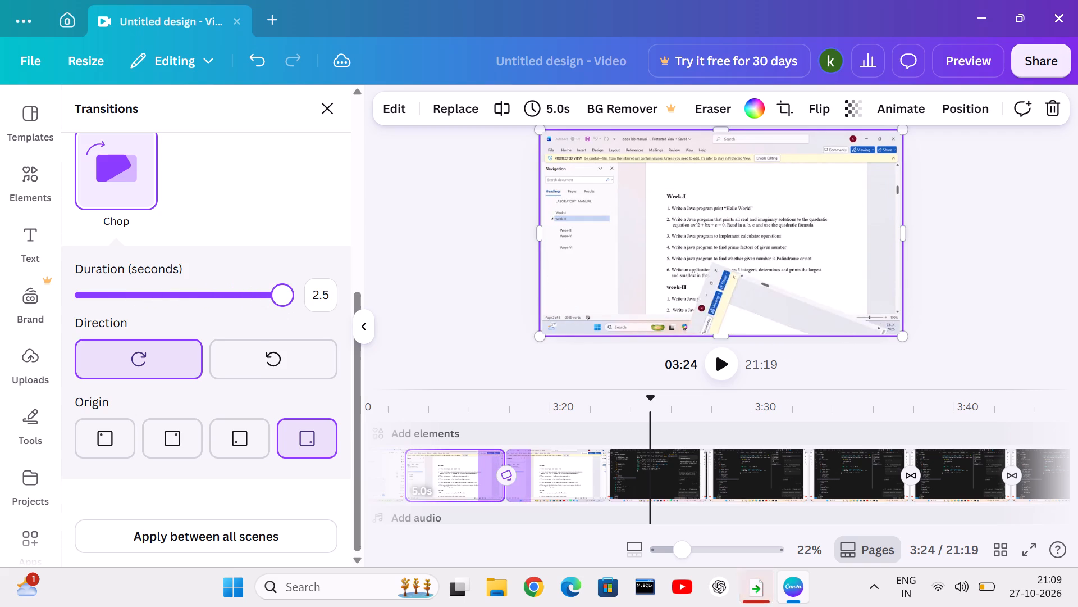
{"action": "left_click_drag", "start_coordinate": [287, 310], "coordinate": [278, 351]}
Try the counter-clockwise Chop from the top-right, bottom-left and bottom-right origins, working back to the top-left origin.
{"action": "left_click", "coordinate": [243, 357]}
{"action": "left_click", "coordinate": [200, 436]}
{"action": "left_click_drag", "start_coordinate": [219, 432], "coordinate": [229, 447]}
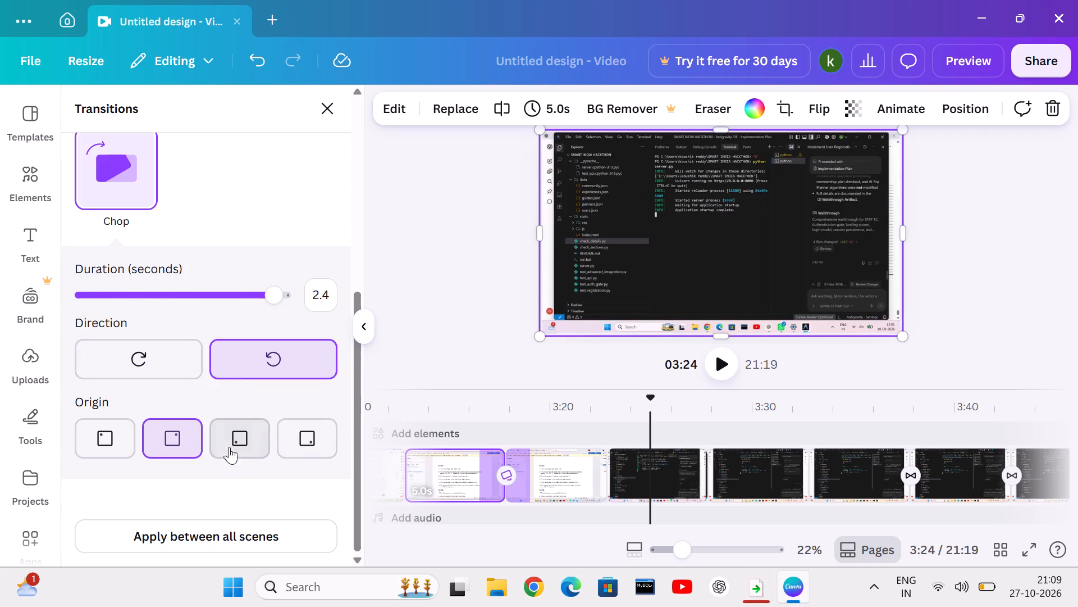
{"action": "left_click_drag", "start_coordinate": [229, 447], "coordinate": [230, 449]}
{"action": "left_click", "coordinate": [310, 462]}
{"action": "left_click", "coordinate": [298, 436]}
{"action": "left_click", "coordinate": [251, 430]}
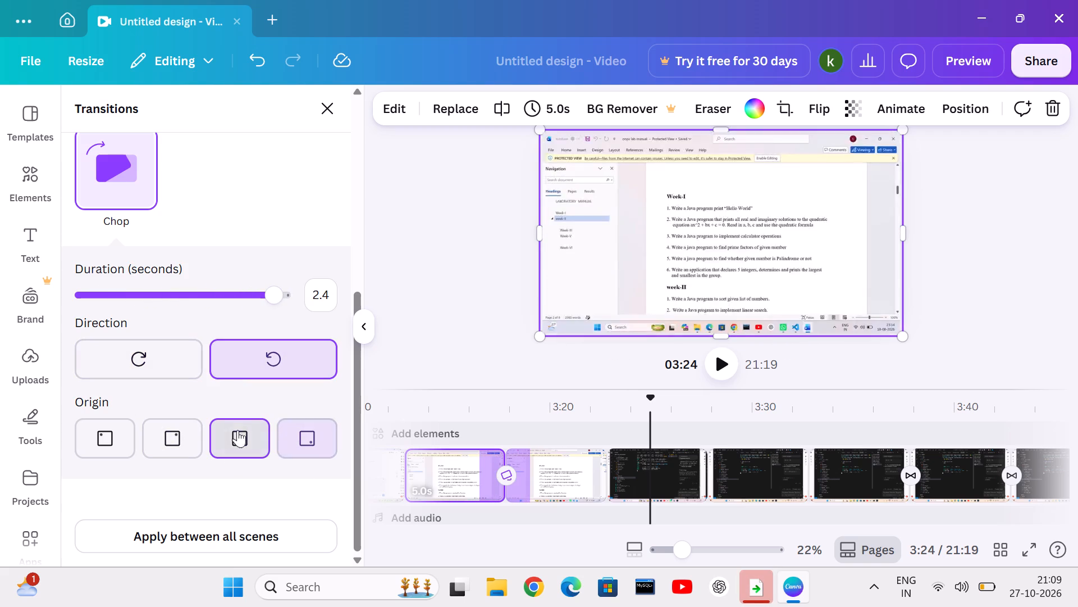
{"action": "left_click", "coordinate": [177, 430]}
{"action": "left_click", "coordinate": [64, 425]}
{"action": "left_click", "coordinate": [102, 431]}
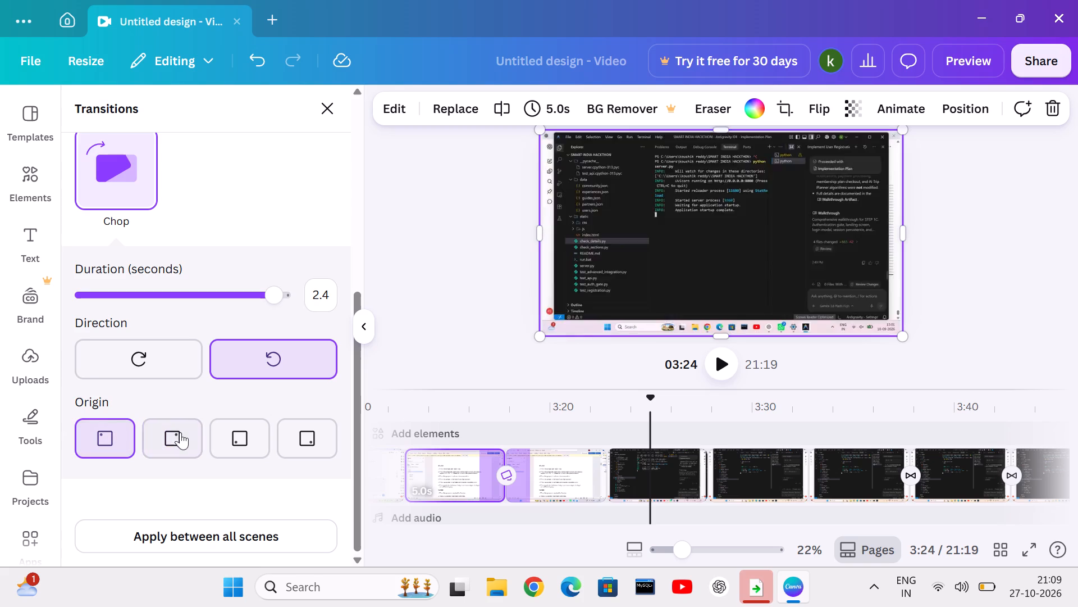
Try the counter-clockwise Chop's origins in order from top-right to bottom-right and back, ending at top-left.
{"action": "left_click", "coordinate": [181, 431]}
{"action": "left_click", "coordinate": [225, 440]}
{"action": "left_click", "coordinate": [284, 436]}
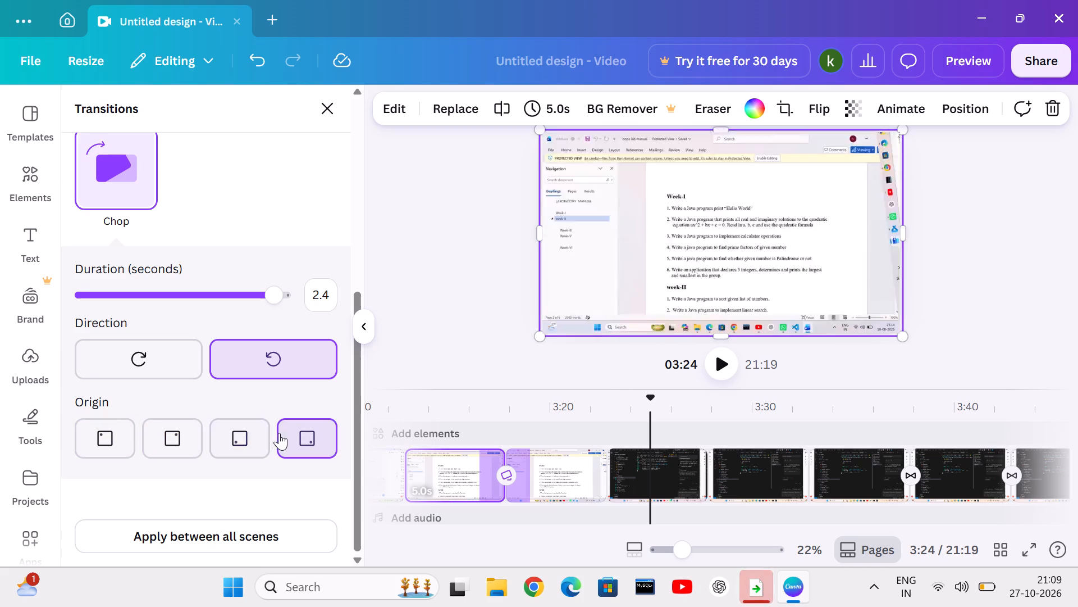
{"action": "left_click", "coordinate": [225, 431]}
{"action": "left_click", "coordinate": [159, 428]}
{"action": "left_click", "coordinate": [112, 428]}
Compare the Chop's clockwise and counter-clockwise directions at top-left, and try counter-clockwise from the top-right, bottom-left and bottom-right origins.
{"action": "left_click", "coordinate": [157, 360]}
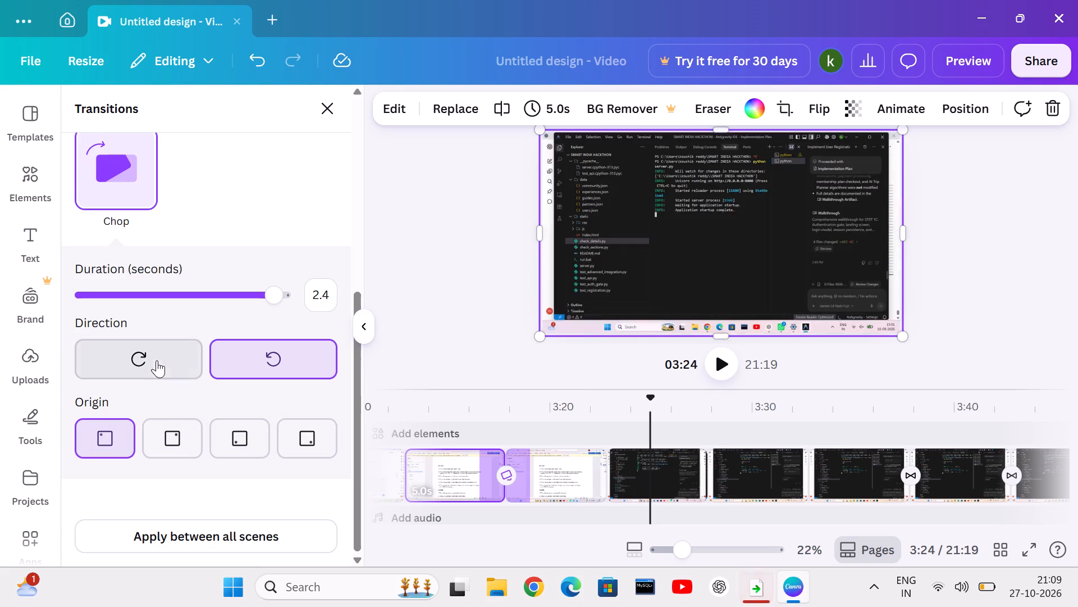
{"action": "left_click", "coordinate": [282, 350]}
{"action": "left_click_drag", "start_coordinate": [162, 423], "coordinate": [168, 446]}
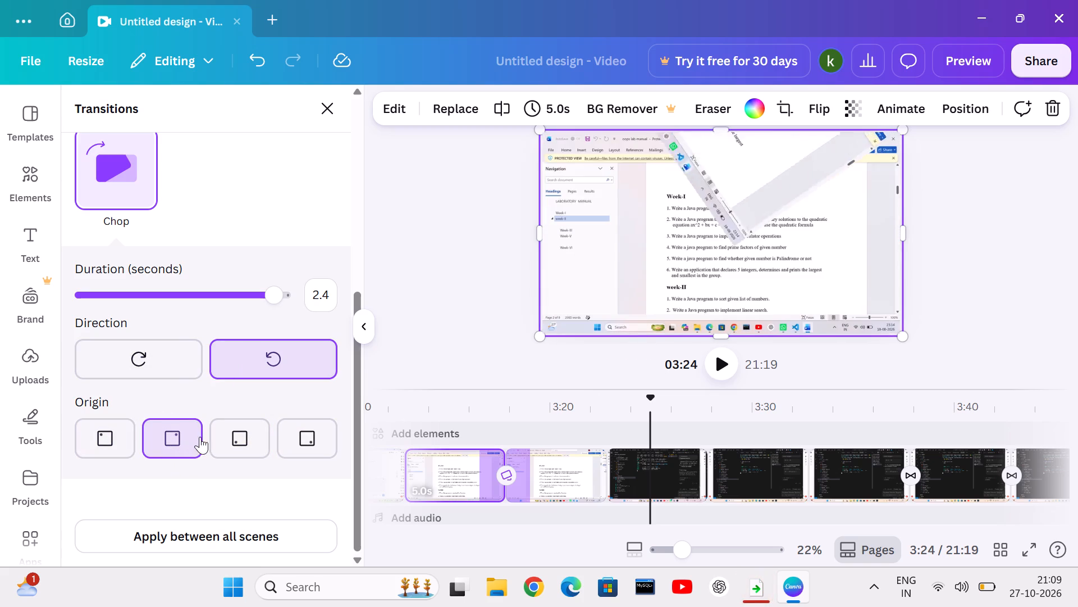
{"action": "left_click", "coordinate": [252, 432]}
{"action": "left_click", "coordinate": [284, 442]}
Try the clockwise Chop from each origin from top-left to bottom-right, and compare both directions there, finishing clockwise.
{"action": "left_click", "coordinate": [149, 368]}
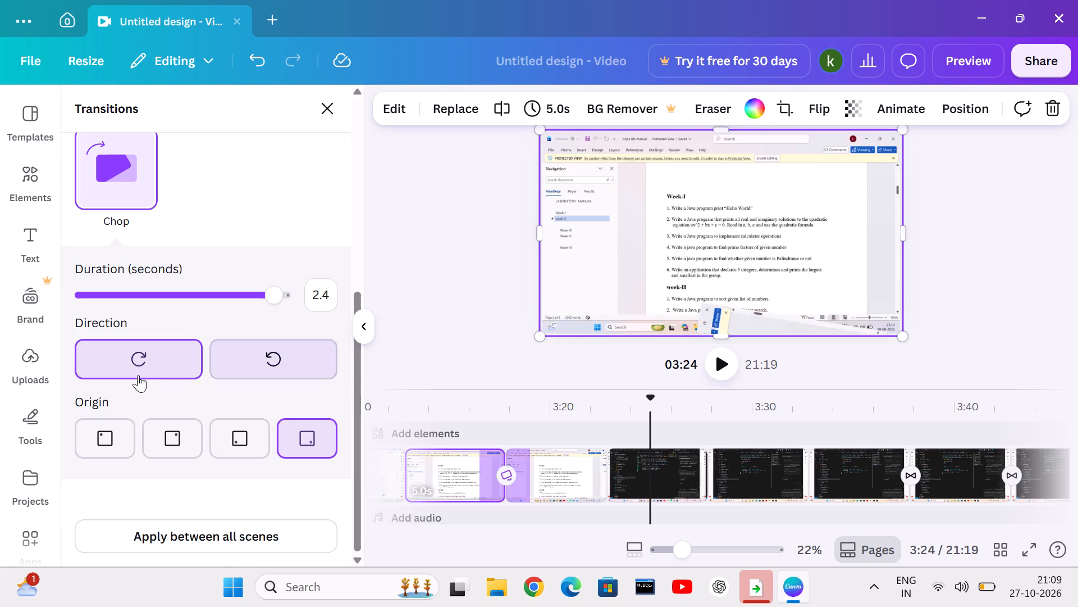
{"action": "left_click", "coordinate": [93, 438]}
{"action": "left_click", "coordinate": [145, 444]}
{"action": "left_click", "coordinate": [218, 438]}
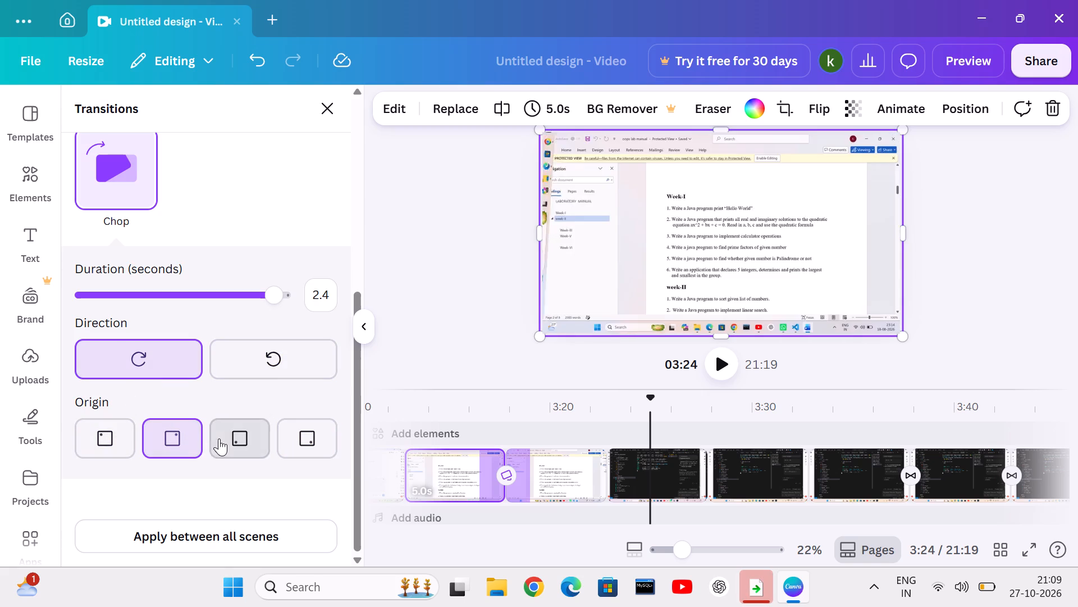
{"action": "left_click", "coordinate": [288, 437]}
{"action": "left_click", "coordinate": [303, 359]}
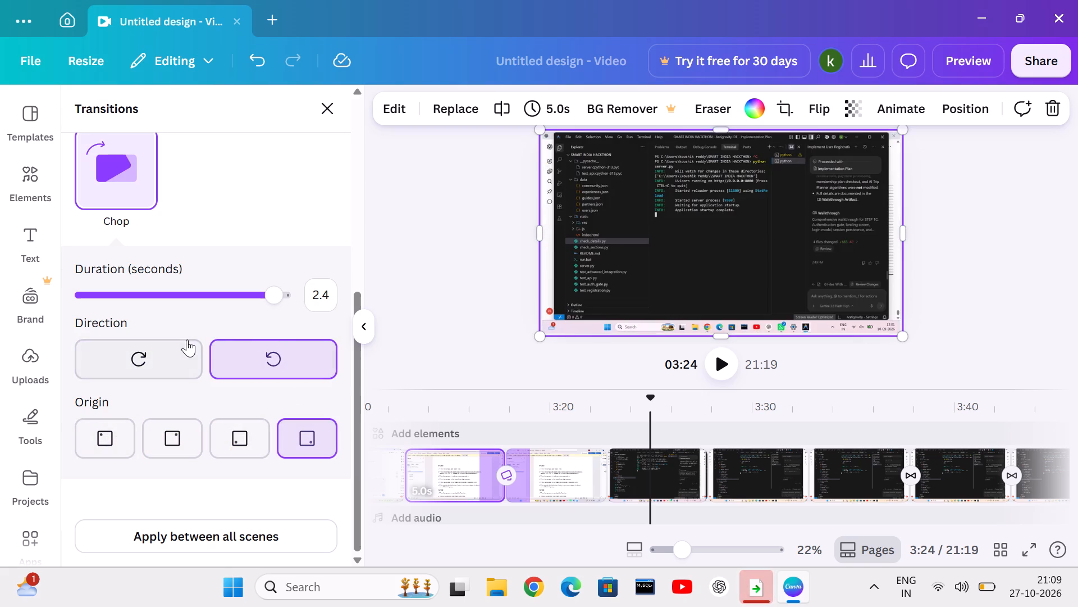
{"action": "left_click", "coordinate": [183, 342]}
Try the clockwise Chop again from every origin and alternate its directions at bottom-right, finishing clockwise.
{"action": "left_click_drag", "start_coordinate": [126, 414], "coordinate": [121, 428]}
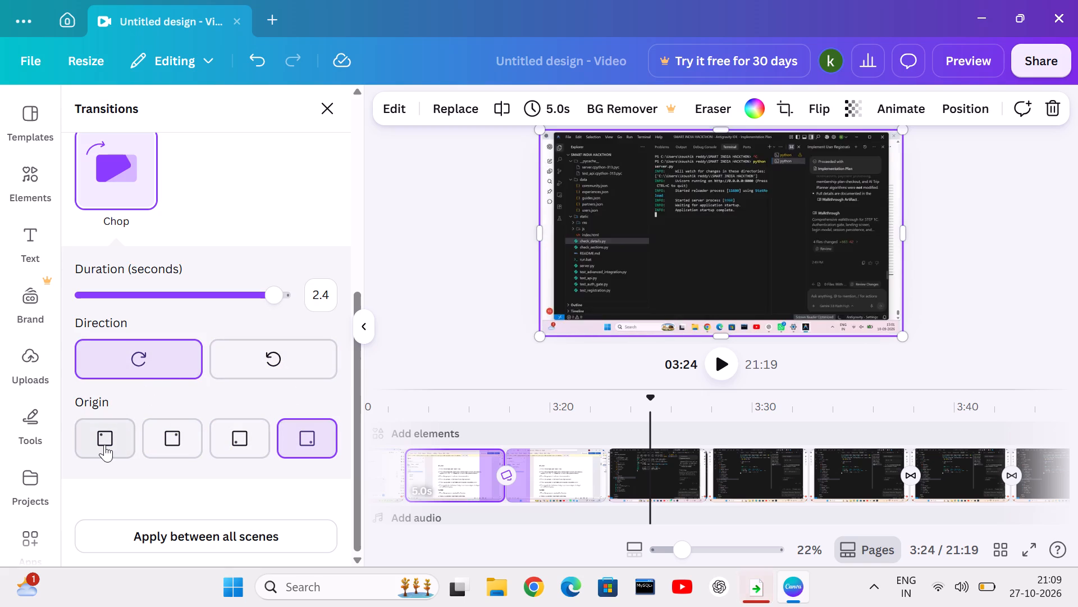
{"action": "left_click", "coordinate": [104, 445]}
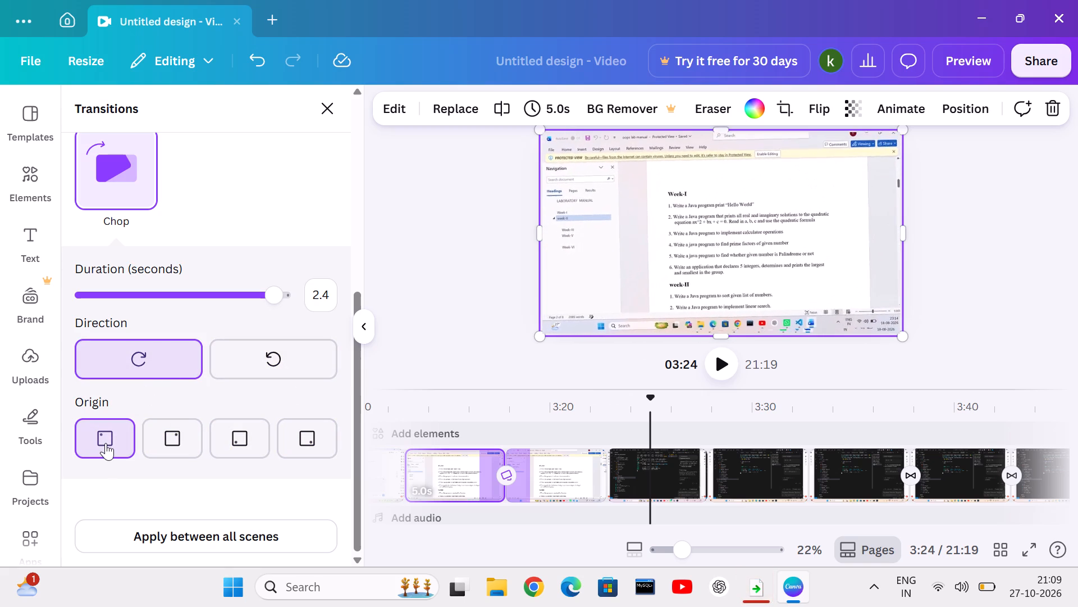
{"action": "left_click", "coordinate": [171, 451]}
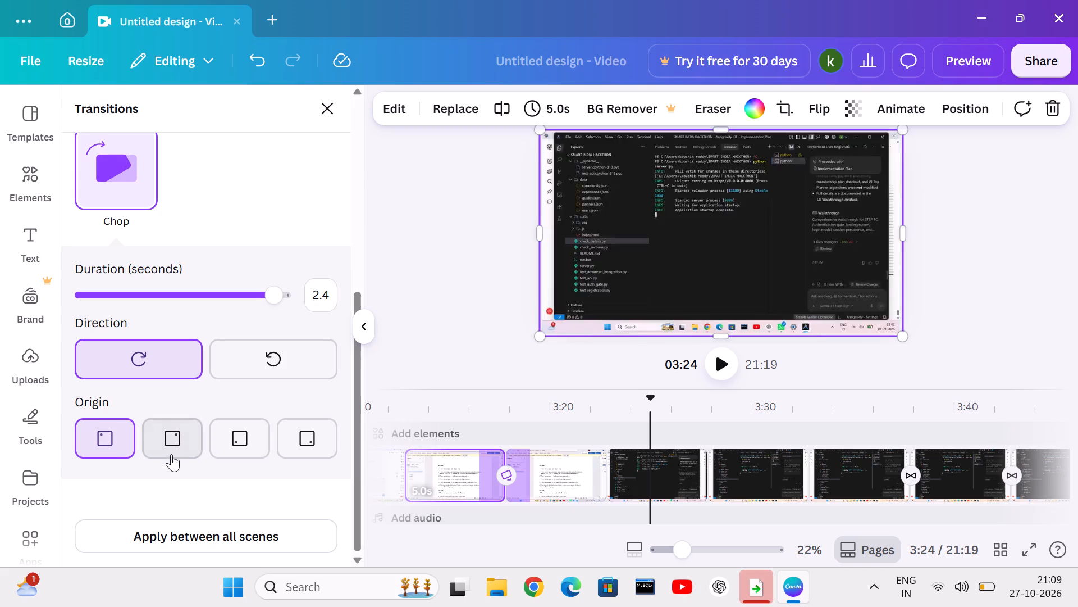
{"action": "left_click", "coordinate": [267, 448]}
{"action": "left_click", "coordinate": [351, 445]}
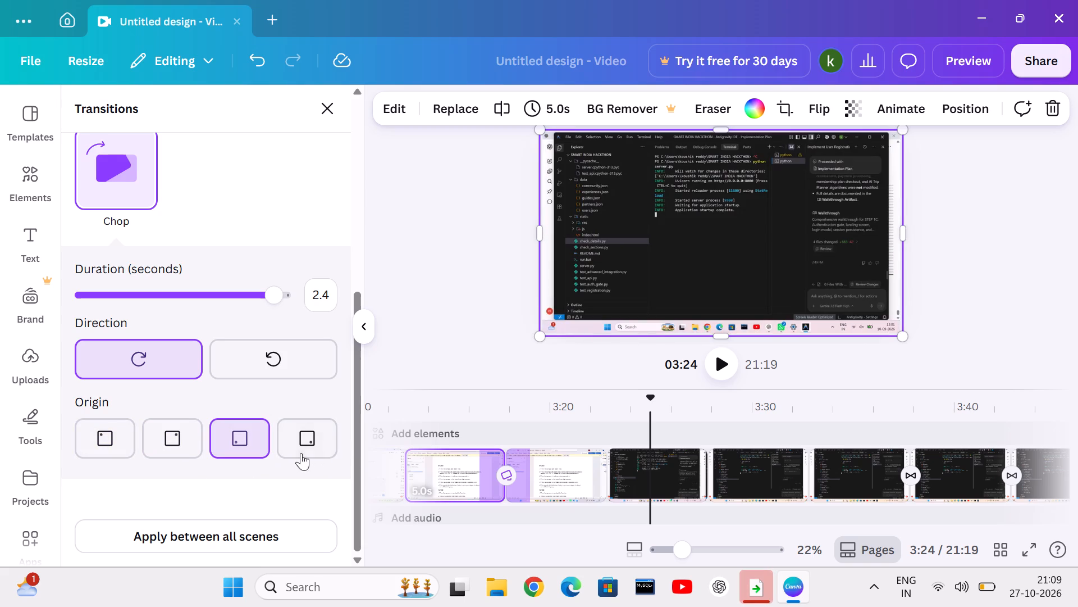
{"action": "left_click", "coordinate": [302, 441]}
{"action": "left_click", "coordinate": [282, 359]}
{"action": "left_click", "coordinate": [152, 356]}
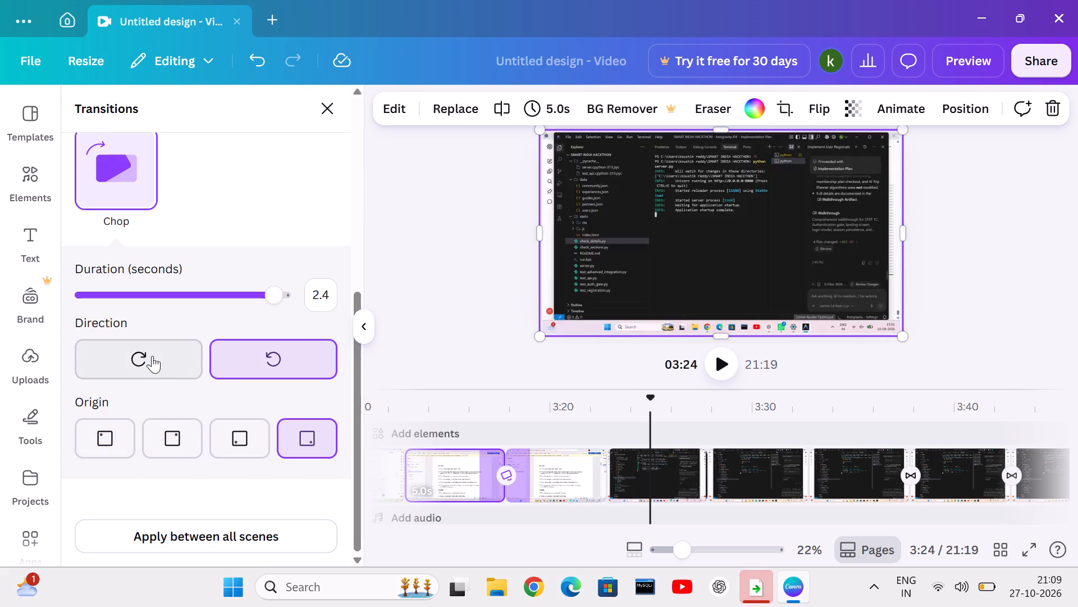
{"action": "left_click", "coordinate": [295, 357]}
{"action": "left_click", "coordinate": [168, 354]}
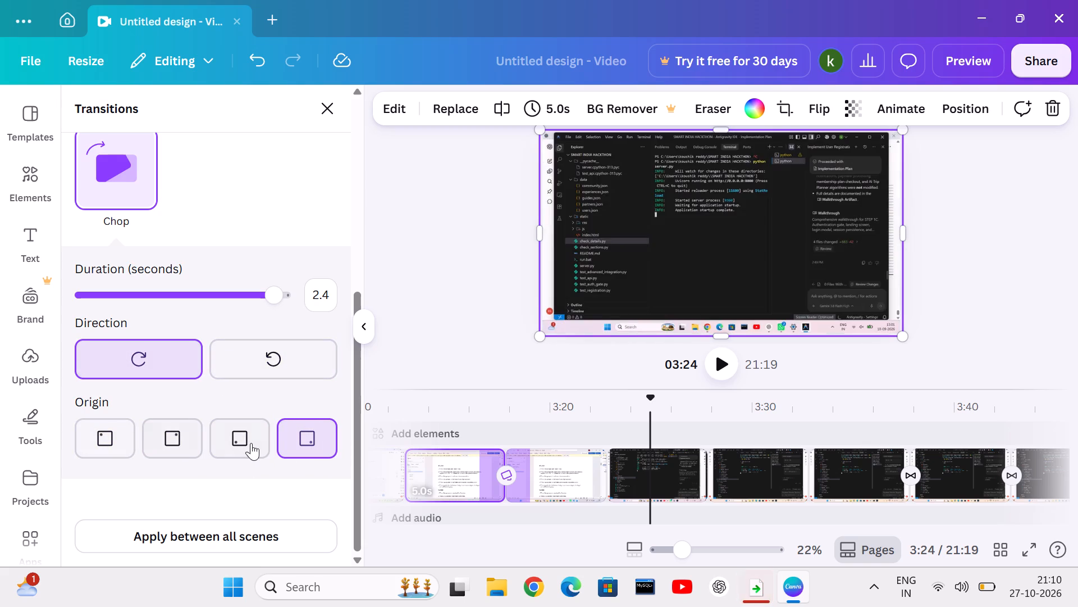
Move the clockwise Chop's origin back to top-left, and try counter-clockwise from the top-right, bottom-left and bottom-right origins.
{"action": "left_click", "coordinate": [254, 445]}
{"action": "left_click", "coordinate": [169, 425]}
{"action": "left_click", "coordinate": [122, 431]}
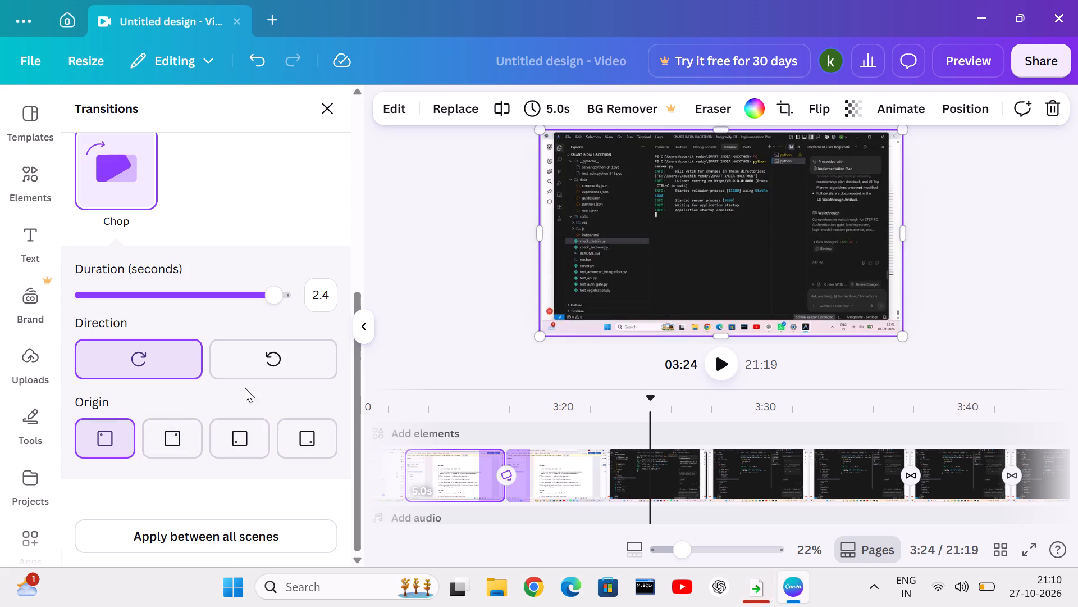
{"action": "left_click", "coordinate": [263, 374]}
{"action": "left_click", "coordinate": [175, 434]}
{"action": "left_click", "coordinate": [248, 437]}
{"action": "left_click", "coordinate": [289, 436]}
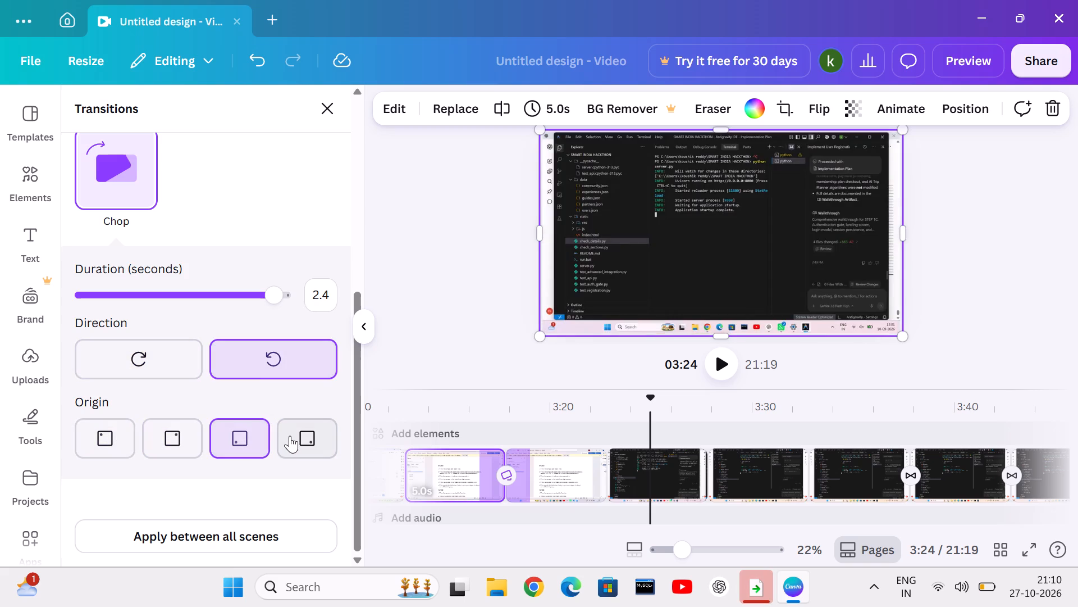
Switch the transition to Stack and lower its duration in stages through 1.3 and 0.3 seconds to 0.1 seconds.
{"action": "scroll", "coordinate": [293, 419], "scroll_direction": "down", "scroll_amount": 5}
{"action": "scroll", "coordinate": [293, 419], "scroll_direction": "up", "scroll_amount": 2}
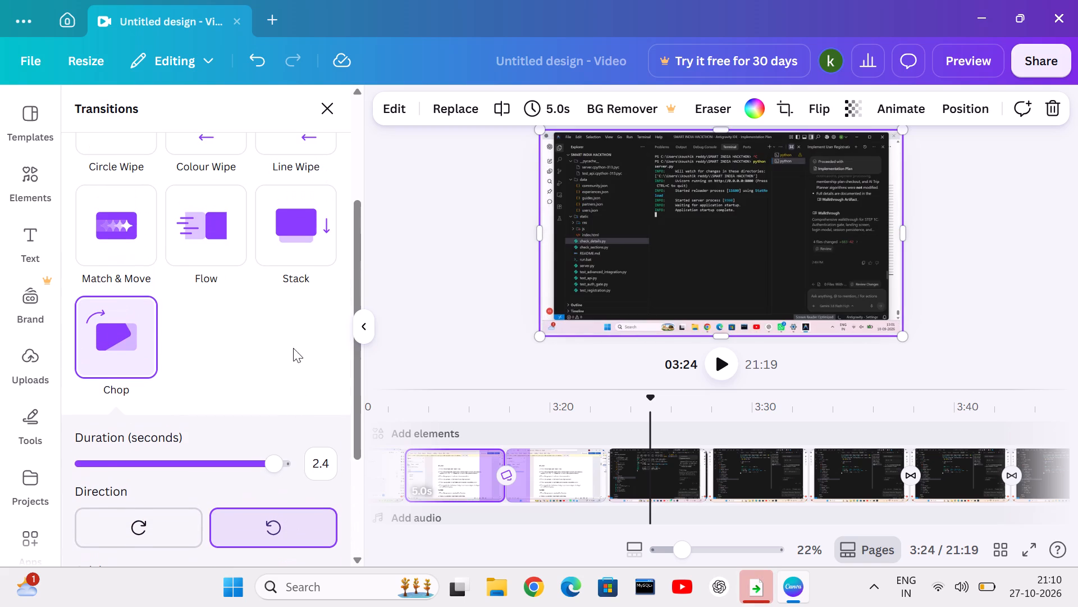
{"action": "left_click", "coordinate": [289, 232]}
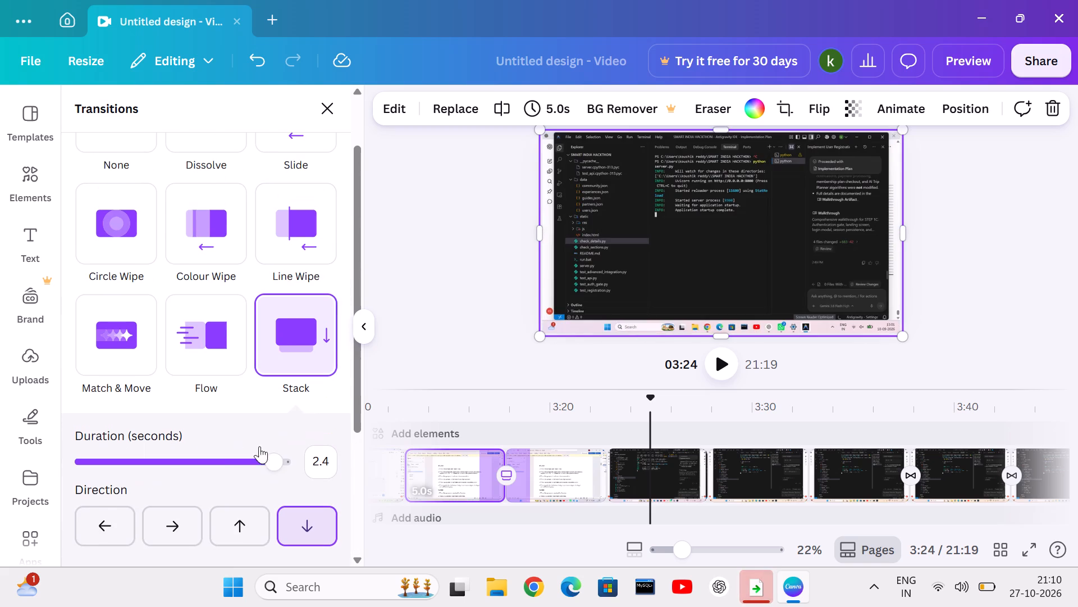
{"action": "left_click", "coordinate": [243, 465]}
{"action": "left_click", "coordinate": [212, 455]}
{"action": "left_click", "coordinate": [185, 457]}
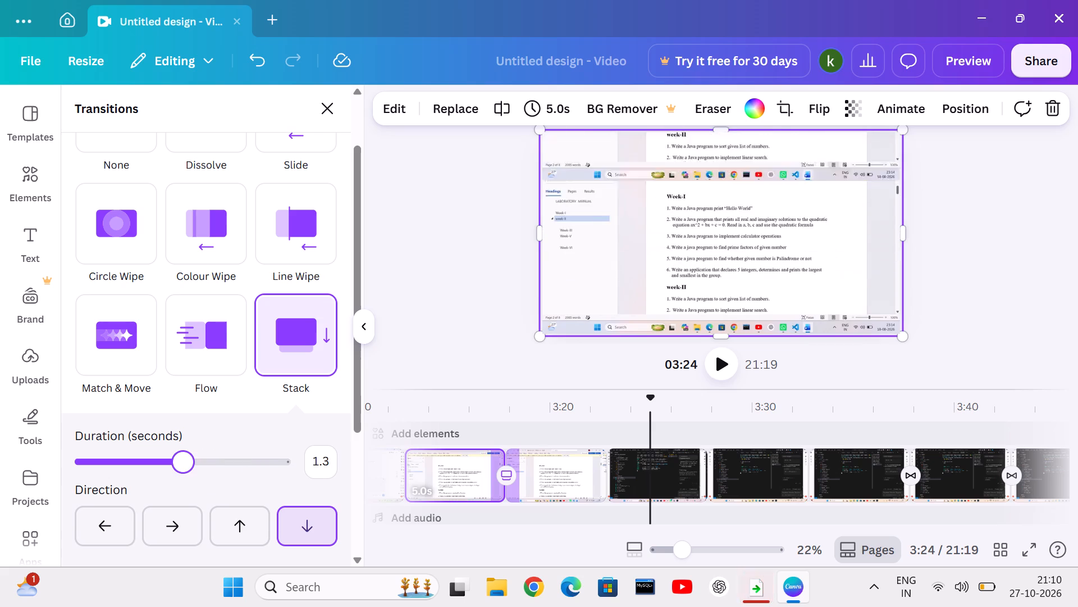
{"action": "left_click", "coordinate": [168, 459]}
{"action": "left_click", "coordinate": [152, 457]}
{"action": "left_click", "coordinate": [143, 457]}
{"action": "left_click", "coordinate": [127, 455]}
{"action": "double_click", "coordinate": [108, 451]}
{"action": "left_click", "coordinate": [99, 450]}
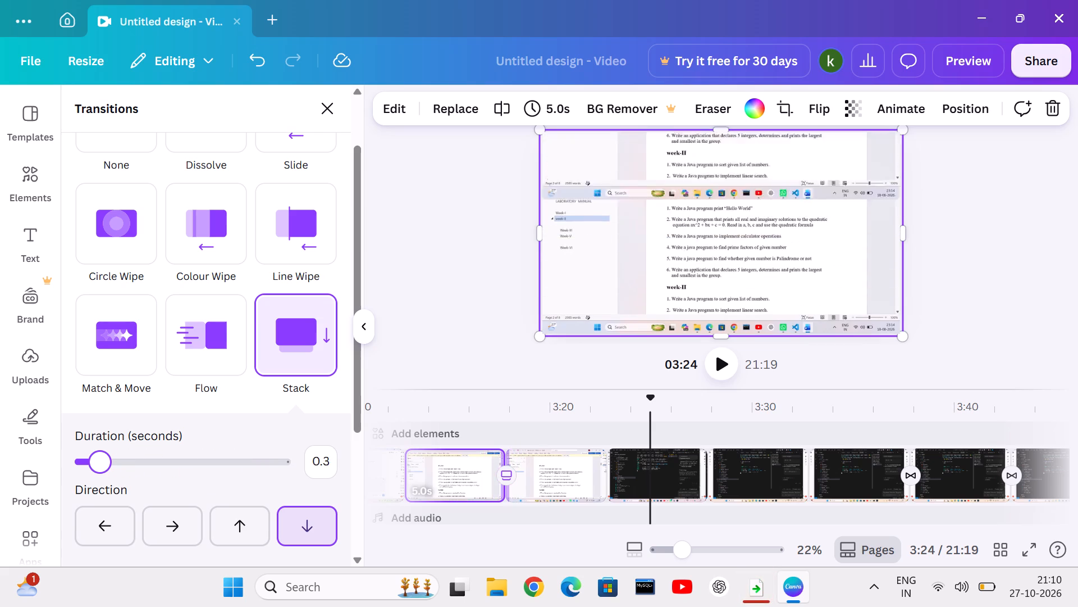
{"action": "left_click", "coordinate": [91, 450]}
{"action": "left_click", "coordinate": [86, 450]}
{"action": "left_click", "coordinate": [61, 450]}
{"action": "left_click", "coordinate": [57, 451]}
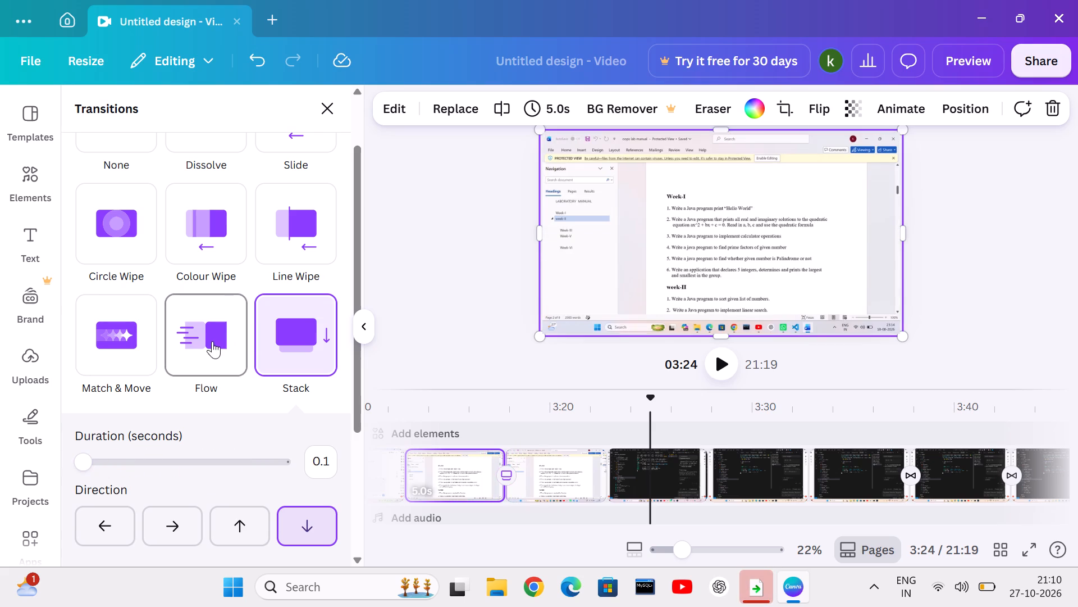
Switch the transition to Flow and raise its duration in stages through 0.3, 1.4 and 1.9 seconds to 2.1 seconds.
{"action": "left_click", "coordinate": [212, 341]}
{"action": "left_click", "coordinate": [96, 454]}
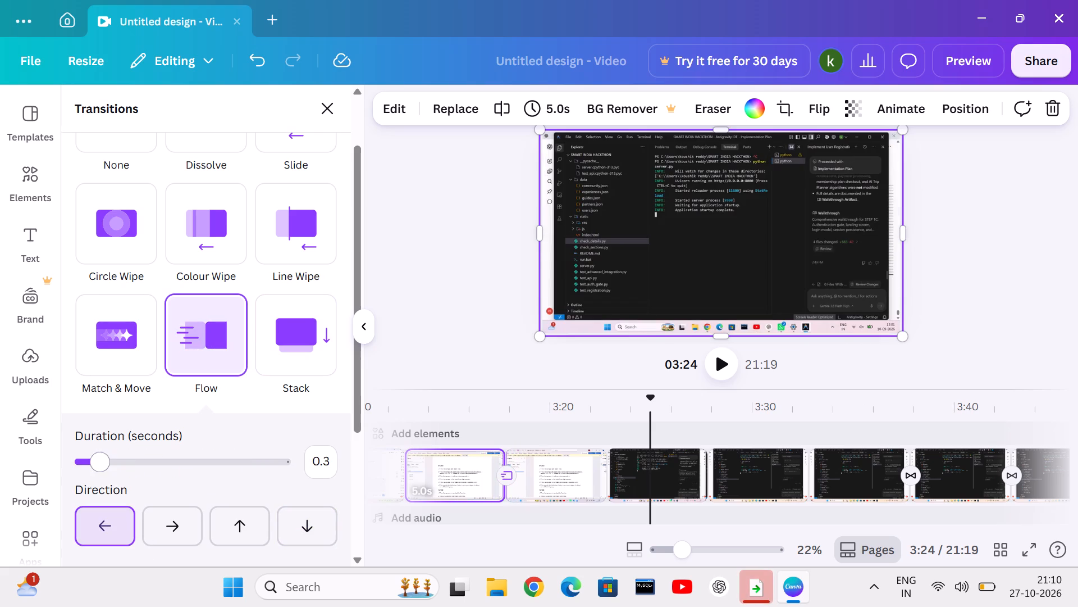
{"action": "double_click", "coordinate": [117, 467]}
{"action": "left_click", "coordinate": [145, 460]}
{"action": "left_click", "coordinate": [160, 456]}
{"action": "left_click", "coordinate": [177, 454]}
{"action": "left_click", "coordinate": [186, 455]}
{"action": "left_click", "coordinate": [192, 456]}
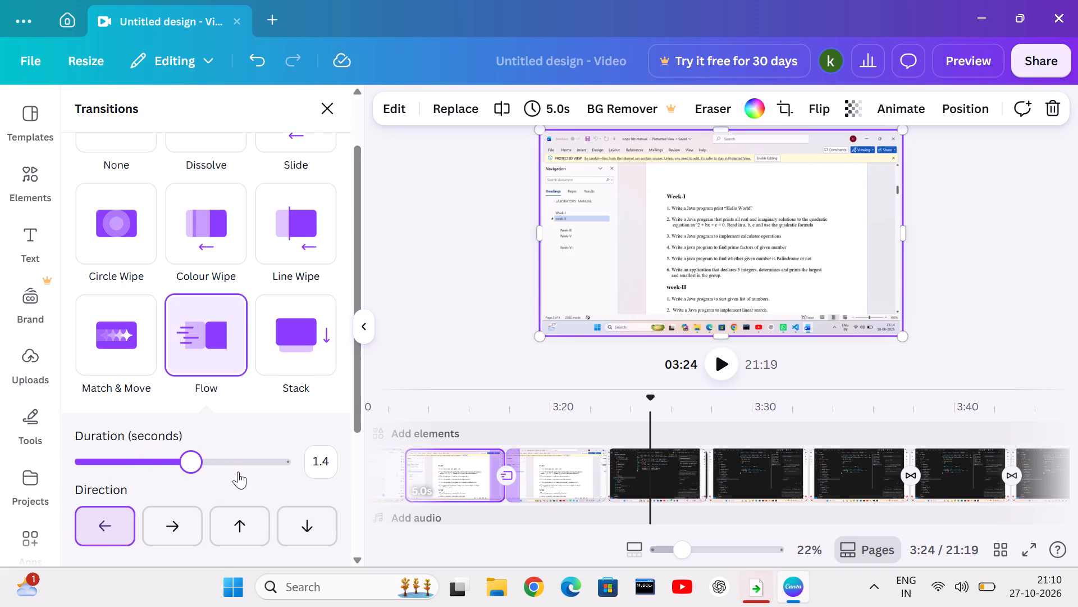
{"action": "left_click", "coordinate": [232, 391]}
{"action": "left_click_drag", "start_coordinate": [190, 459], "coordinate": [193, 468]}
{"action": "triple_click", "coordinate": [230, 457]}
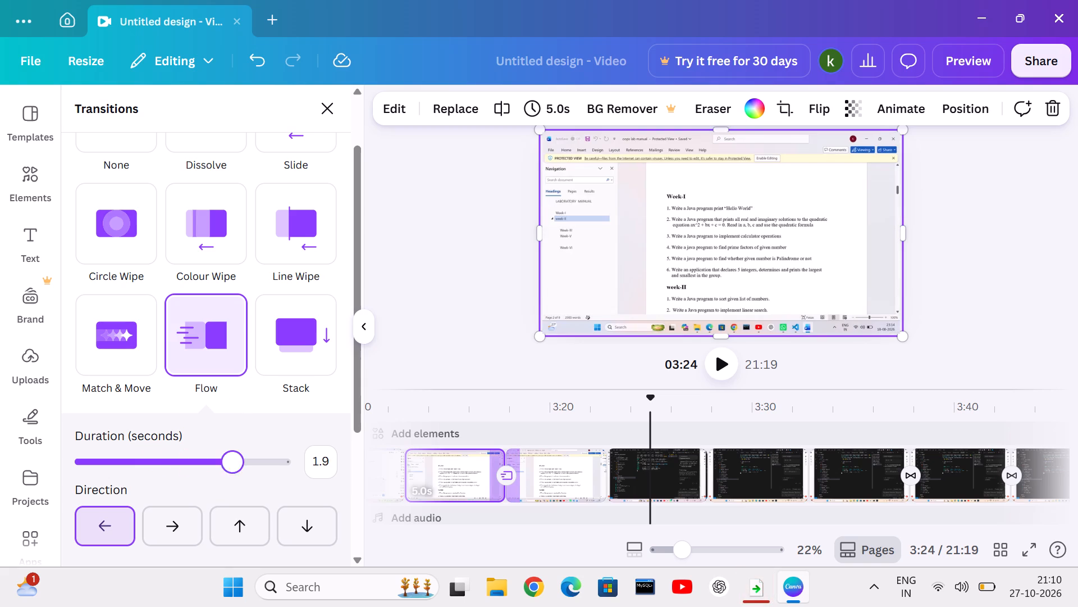
{"action": "left_click_drag", "start_coordinate": [241, 454], "coordinate": [246, 456]}
{"action": "double_click", "coordinate": [246, 456]}
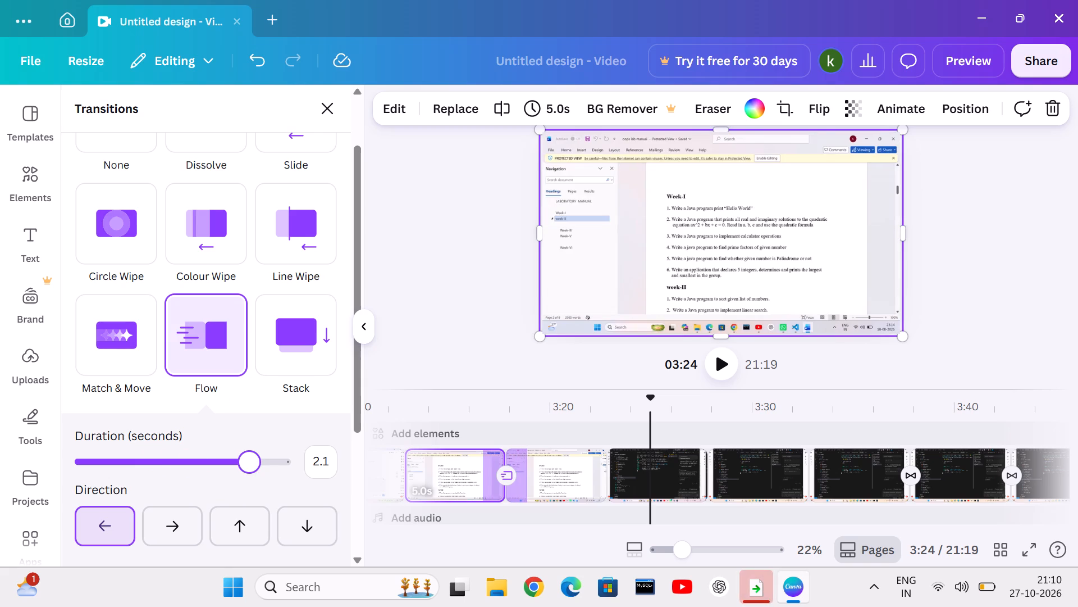
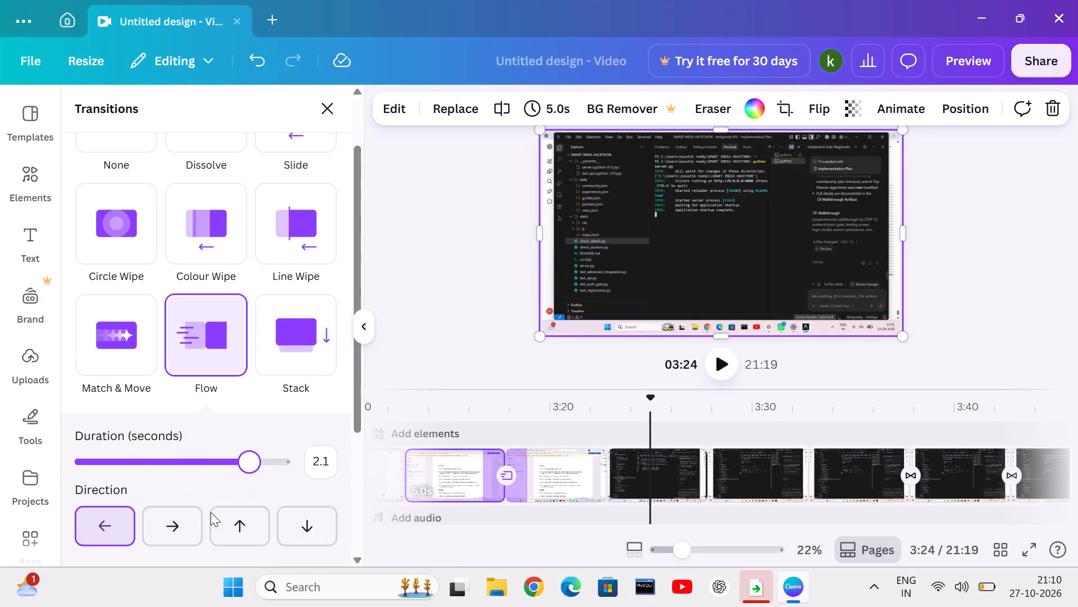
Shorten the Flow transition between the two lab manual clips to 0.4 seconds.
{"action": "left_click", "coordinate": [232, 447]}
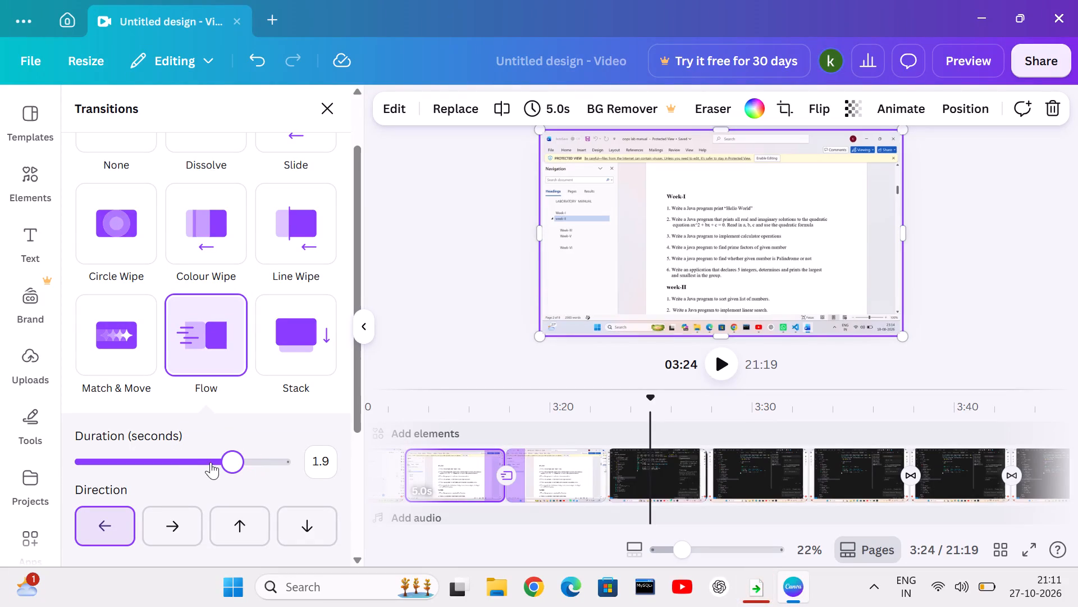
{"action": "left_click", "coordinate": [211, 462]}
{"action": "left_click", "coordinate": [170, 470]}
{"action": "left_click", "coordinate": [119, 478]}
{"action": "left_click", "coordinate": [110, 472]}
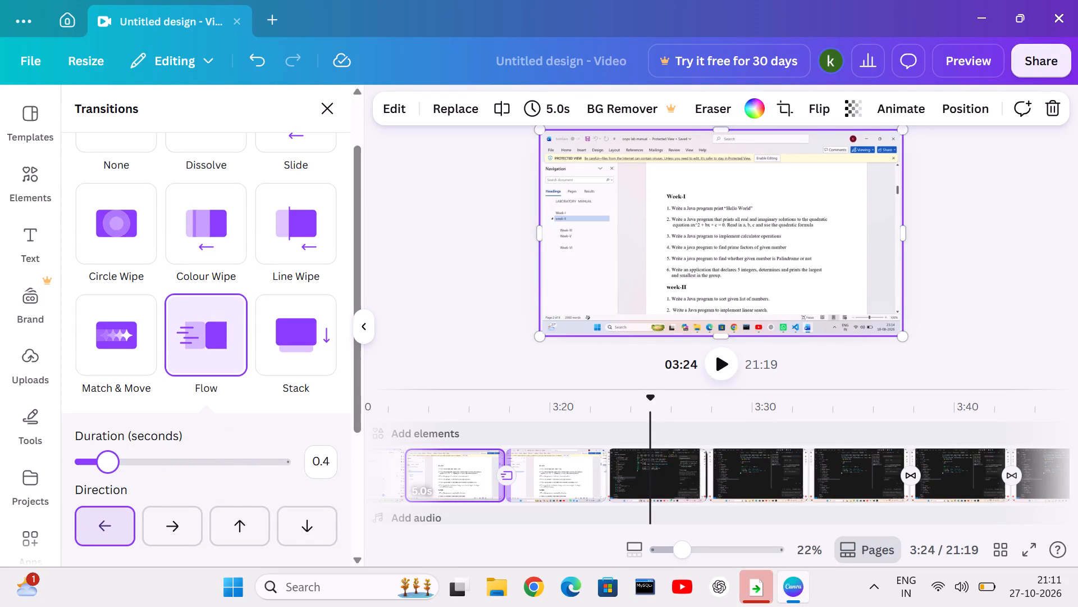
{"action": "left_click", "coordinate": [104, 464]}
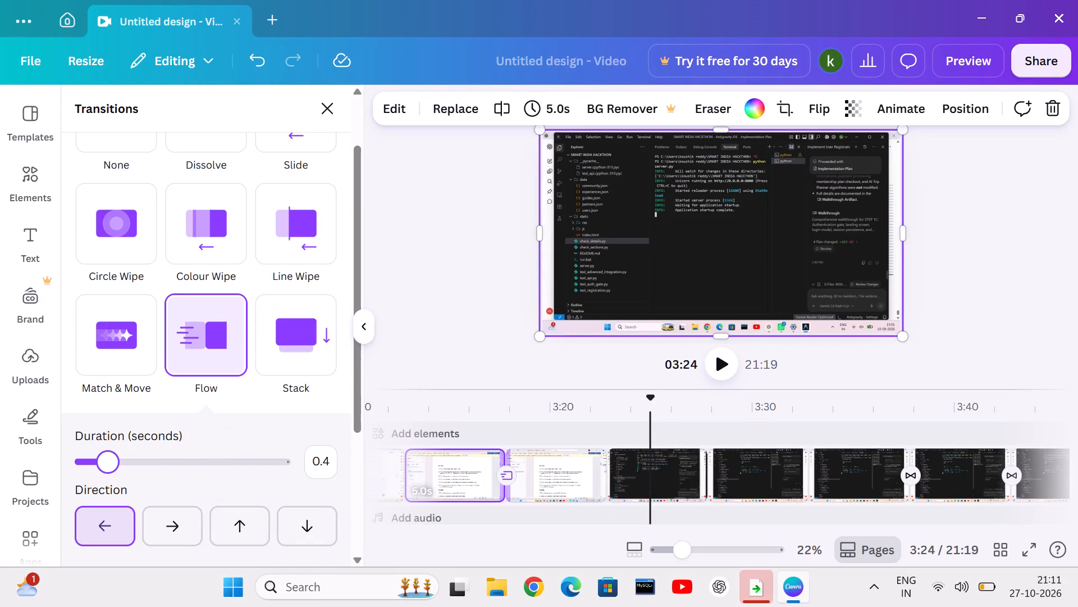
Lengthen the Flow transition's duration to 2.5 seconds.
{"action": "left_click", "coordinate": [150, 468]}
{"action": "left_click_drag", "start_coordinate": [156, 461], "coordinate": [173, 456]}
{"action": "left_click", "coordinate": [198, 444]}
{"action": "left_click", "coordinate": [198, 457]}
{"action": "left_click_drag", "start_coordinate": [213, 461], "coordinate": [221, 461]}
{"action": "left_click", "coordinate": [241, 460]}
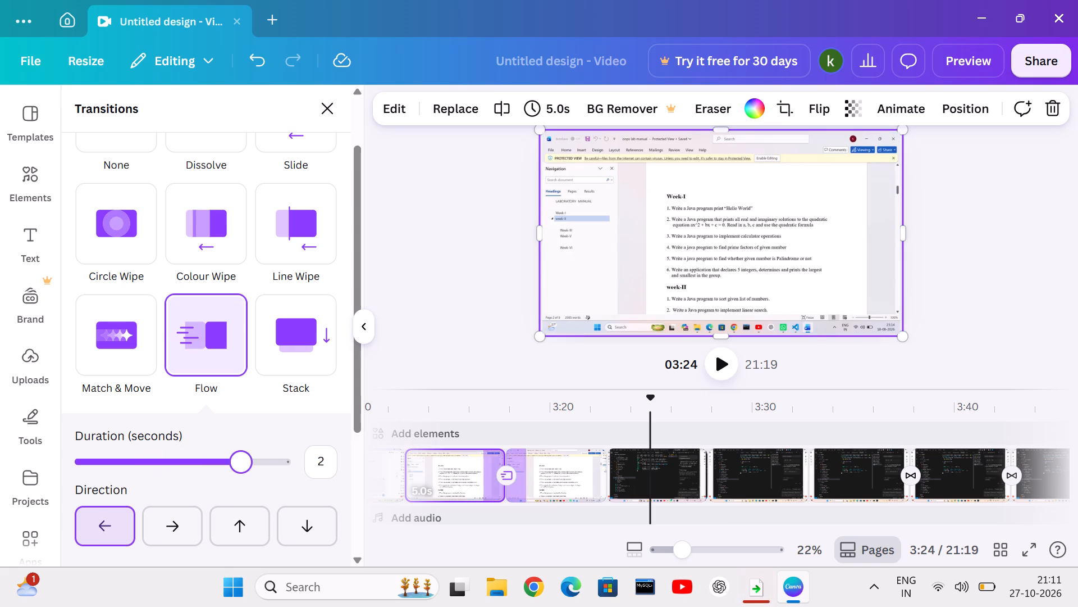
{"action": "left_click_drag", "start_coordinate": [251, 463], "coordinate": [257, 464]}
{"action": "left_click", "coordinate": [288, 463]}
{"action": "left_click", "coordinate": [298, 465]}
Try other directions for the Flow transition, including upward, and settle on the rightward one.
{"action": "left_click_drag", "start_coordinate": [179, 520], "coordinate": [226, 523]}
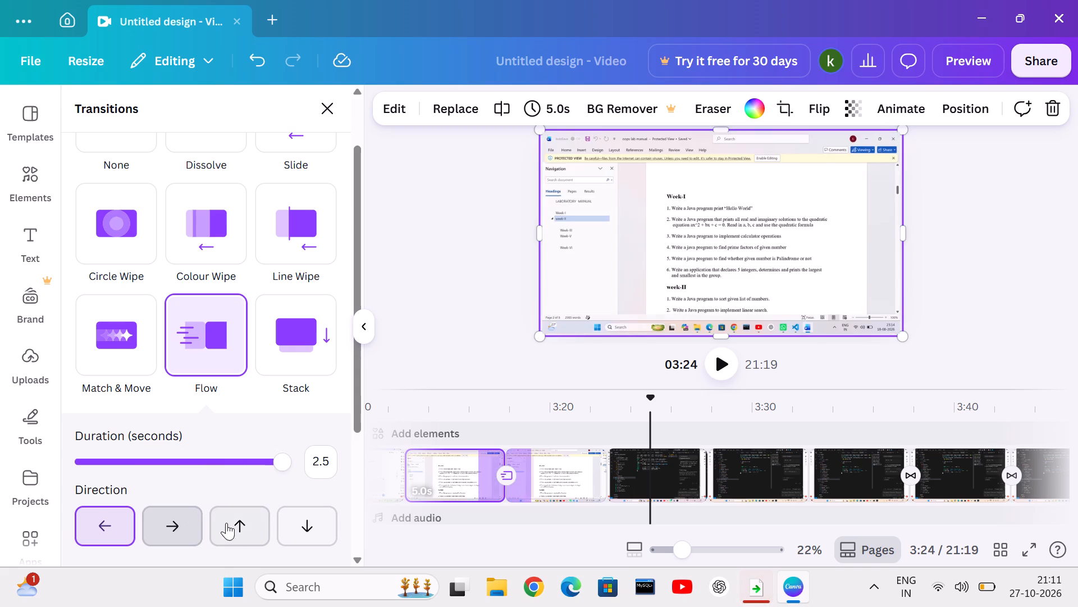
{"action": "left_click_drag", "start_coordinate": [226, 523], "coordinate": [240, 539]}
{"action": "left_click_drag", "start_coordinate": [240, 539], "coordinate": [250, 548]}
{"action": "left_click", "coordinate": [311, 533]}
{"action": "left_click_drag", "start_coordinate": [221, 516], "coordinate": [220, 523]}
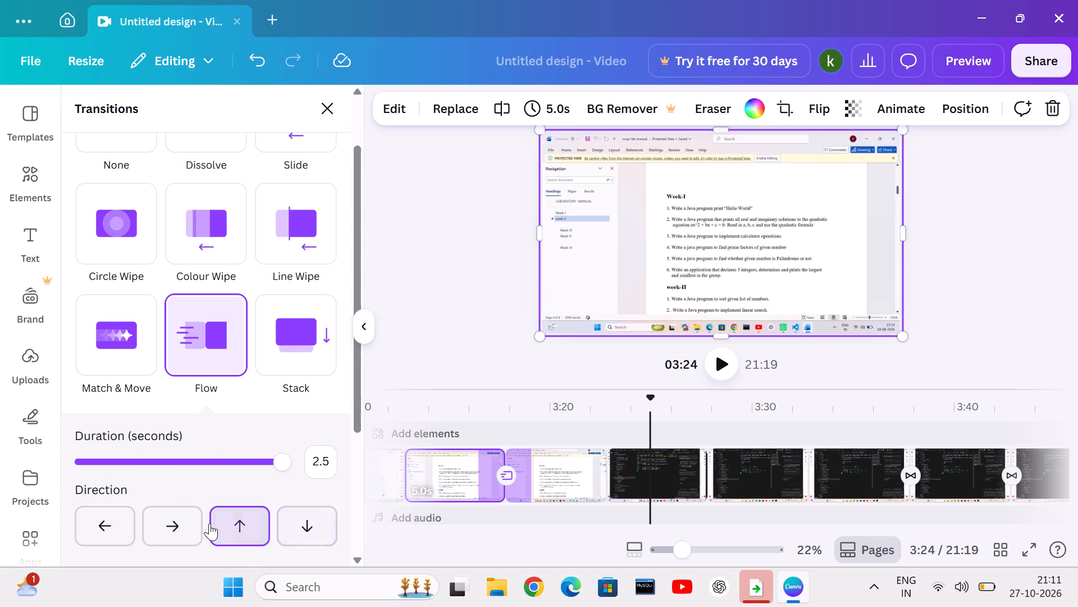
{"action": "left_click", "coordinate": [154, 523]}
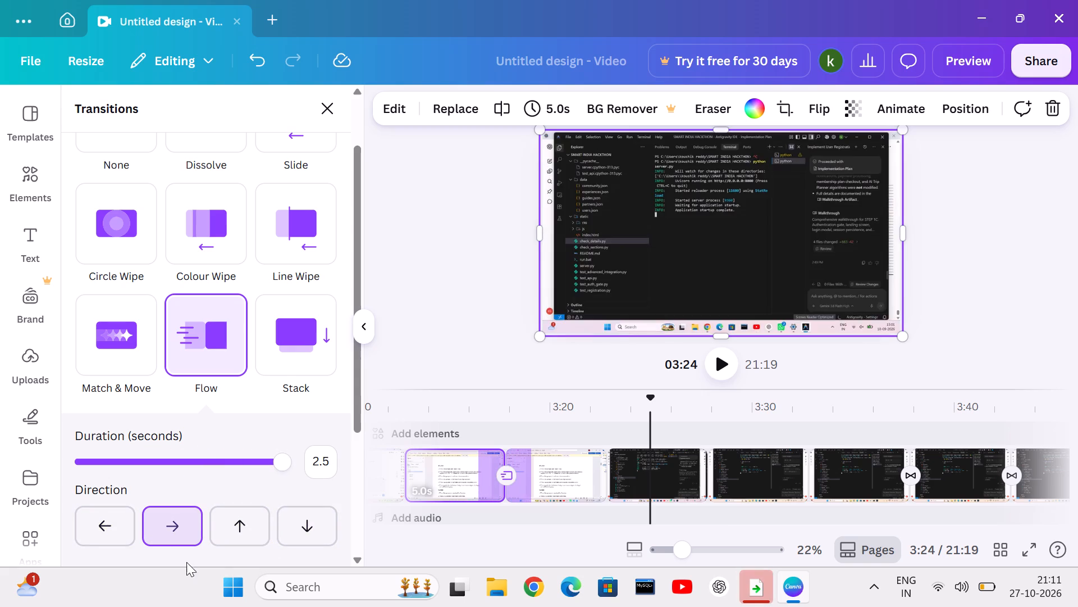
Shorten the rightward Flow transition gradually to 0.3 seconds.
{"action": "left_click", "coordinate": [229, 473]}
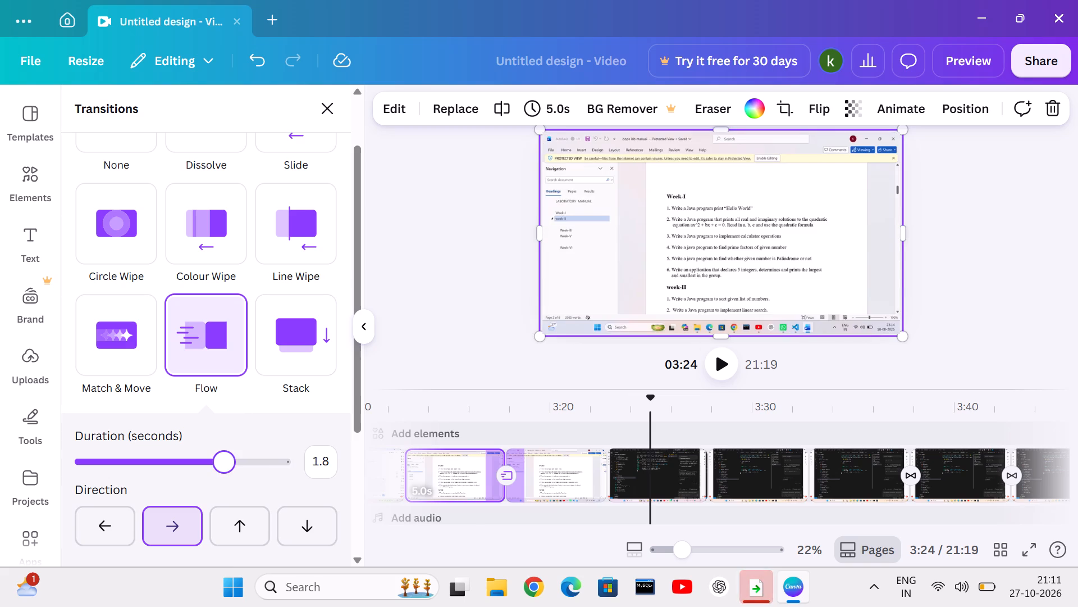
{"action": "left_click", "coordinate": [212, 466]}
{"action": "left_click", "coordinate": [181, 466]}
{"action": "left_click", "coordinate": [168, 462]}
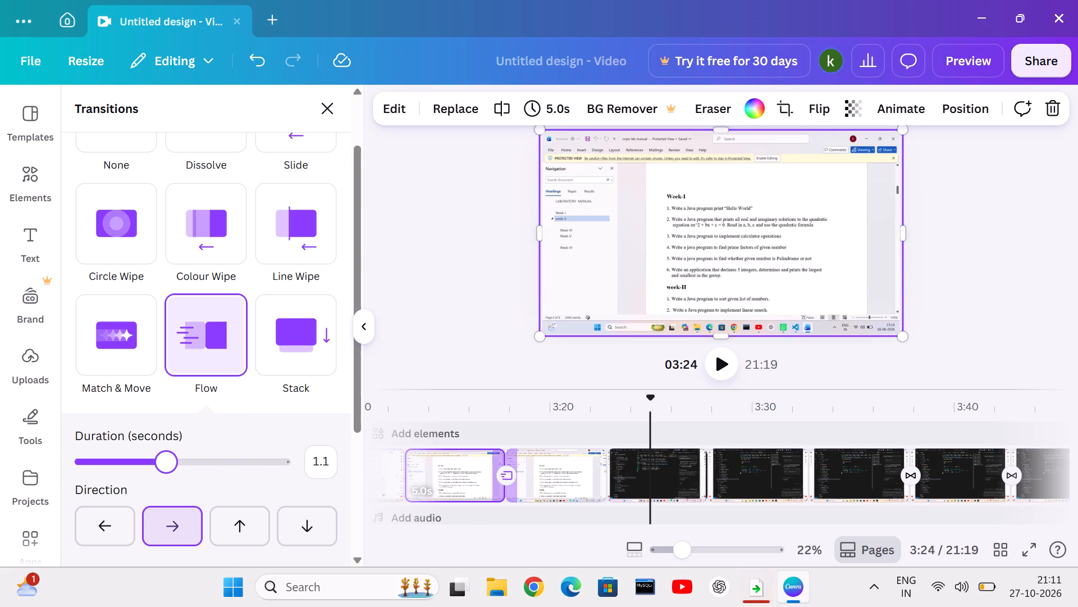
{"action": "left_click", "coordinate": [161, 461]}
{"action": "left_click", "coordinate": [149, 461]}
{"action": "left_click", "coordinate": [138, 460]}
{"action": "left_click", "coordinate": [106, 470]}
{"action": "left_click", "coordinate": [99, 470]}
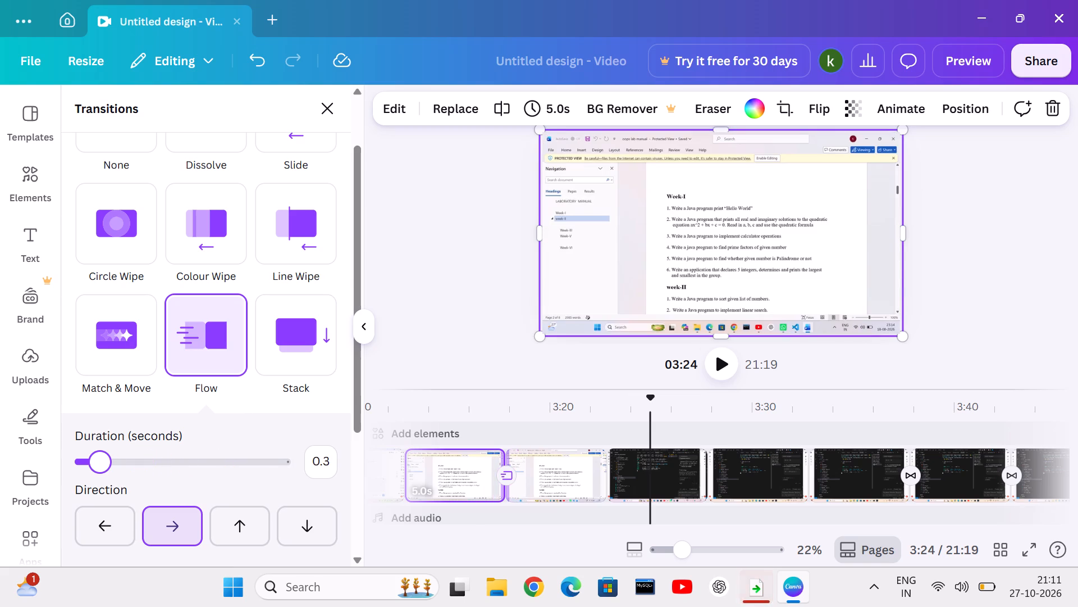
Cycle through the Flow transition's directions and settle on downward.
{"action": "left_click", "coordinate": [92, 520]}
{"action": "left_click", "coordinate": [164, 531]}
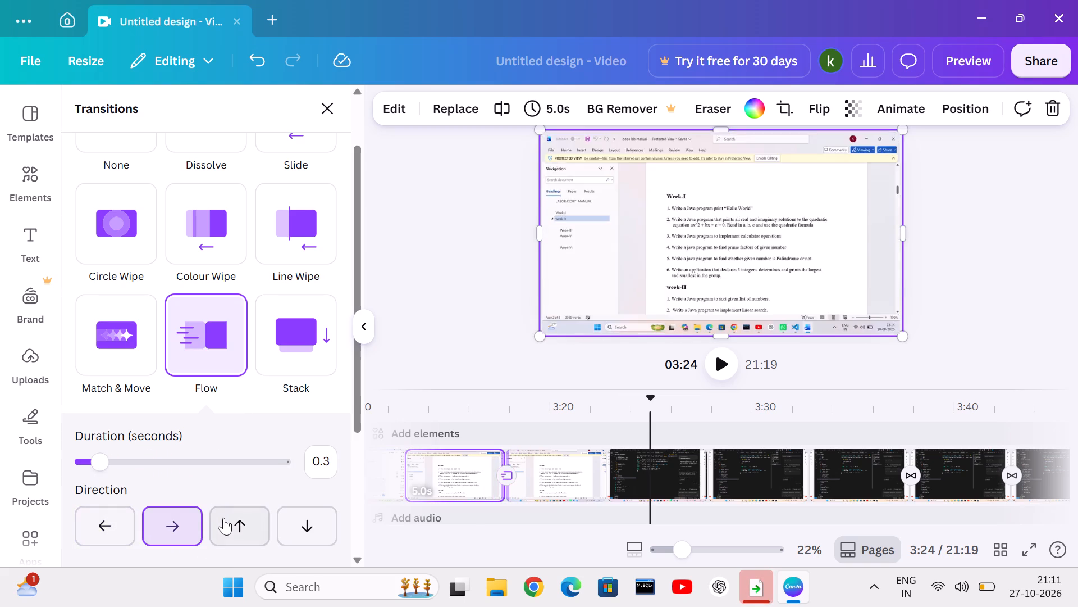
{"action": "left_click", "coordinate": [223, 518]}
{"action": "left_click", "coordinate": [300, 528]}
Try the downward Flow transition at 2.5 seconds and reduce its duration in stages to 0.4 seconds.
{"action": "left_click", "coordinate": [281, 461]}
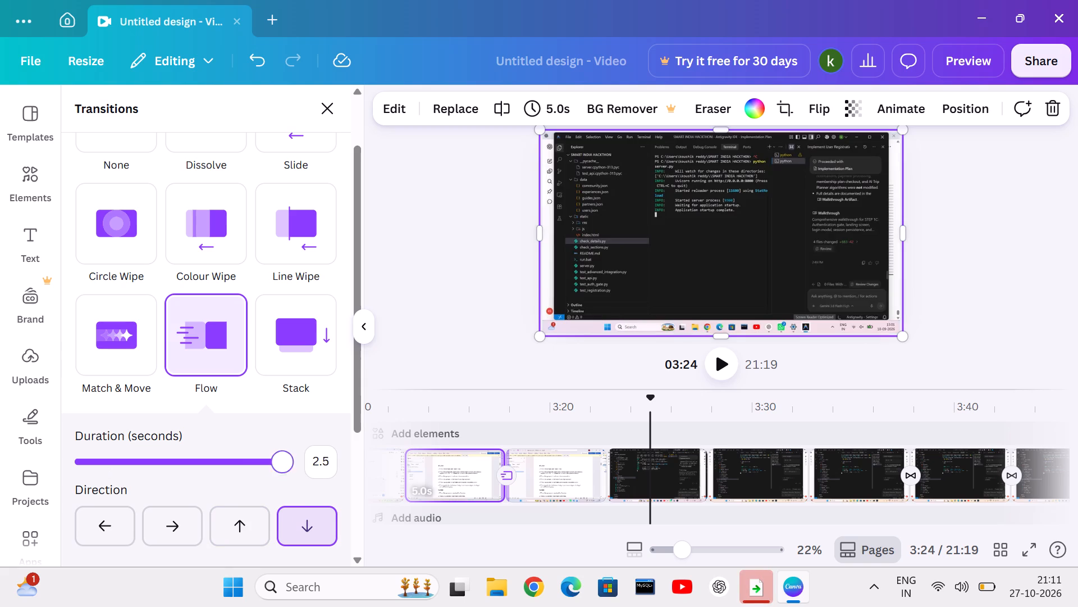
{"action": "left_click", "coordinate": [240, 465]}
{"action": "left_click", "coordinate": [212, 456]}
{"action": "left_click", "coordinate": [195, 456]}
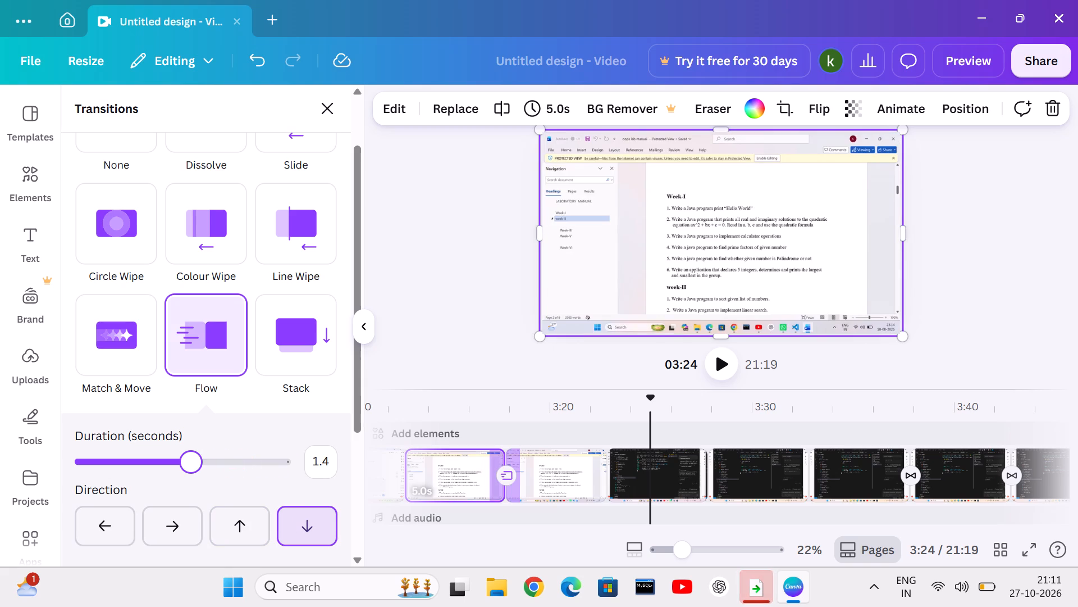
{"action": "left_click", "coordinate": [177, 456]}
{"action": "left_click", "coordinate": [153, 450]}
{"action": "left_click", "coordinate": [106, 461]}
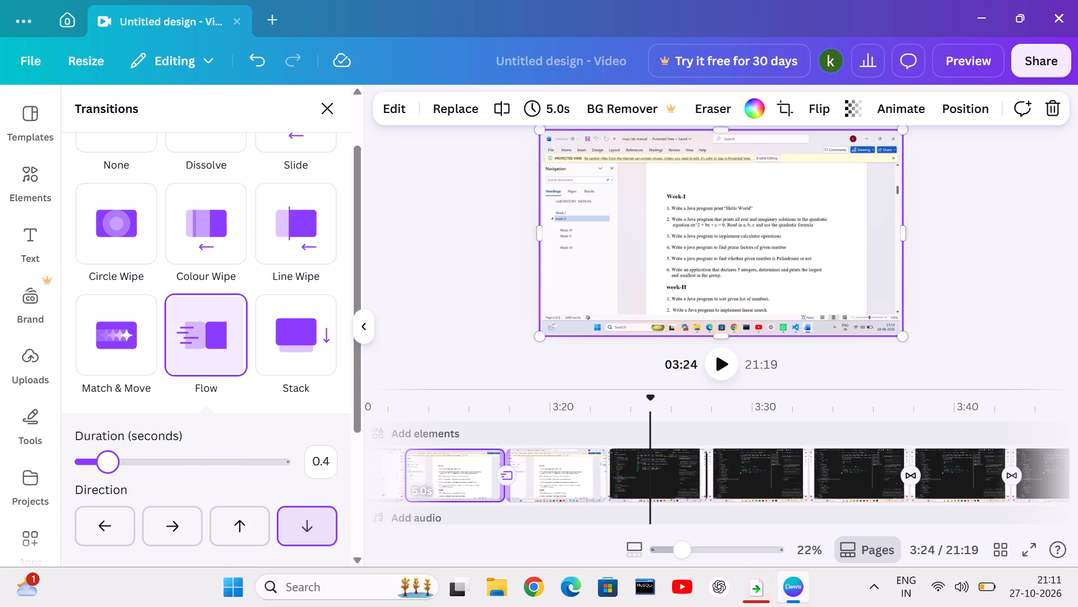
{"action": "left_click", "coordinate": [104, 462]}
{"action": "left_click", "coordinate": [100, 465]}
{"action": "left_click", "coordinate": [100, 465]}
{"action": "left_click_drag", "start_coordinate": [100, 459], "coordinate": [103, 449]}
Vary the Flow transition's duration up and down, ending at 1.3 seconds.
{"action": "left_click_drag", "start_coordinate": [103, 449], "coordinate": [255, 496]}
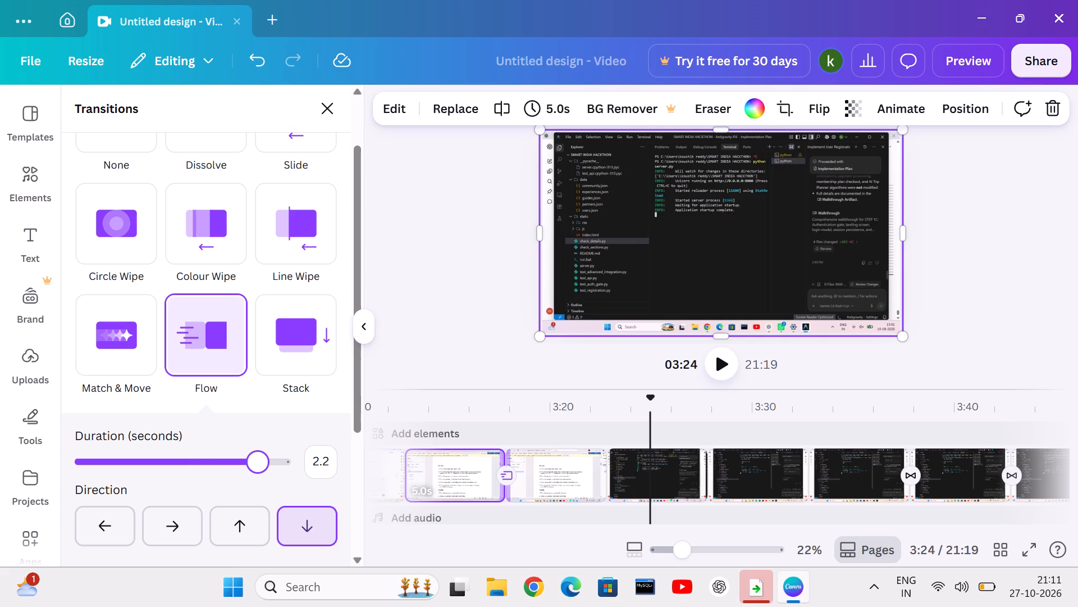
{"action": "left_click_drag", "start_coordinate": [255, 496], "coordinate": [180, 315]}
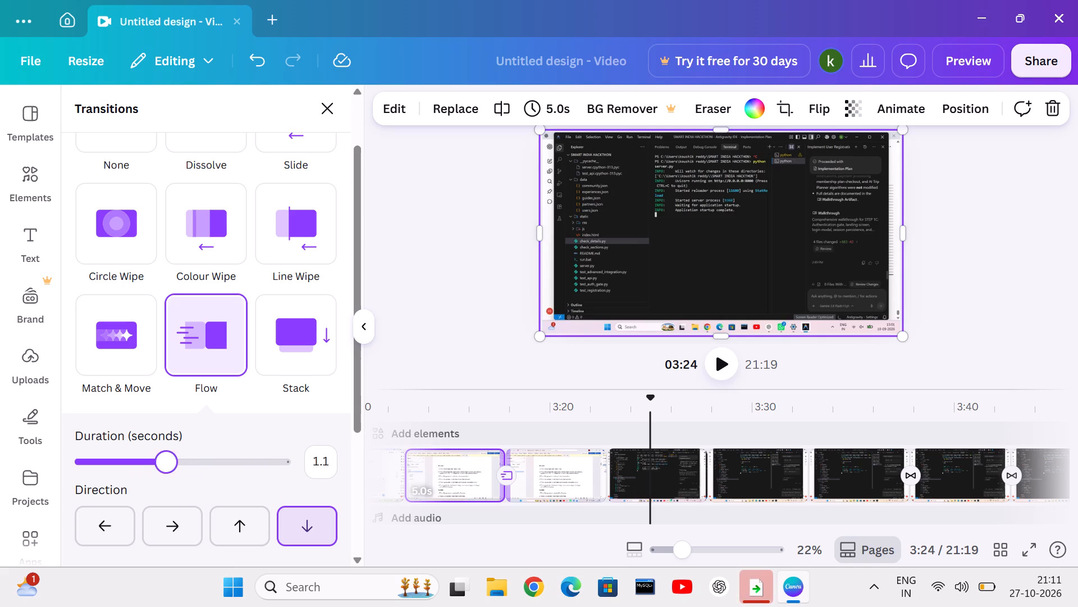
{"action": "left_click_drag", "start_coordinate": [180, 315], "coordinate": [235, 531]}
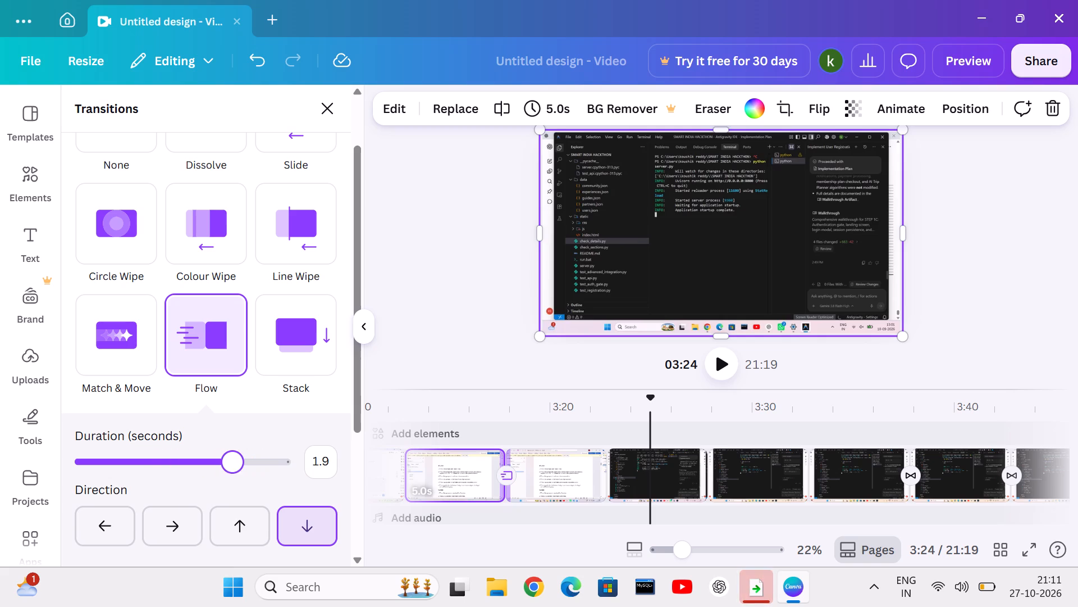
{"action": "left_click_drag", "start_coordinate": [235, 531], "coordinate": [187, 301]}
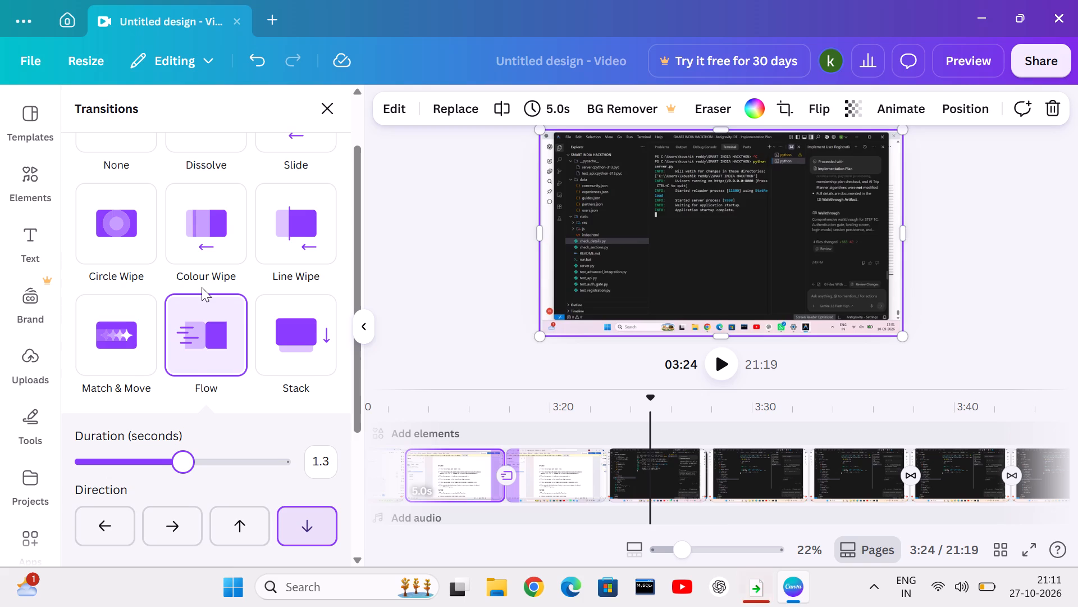
Replace the Flow transition between the lab manual clips with Circle Wipe, trying Colour Wipe first.
{"action": "scroll", "coordinate": [203, 295], "scroll_direction": "up", "scroll_amount": 14}
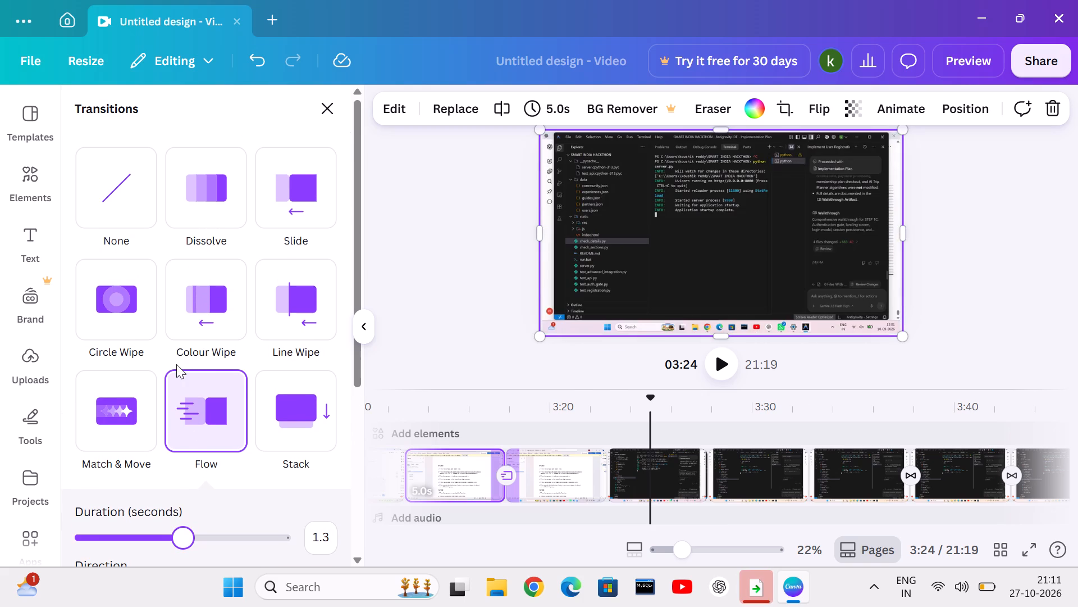
{"action": "left_click_drag", "start_coordinate": [172, 365], "coordinate": [248, 383]}
{"action": "left_click_drag", "start_coordinate": [248, 383], "coordinate": [239, 411]}
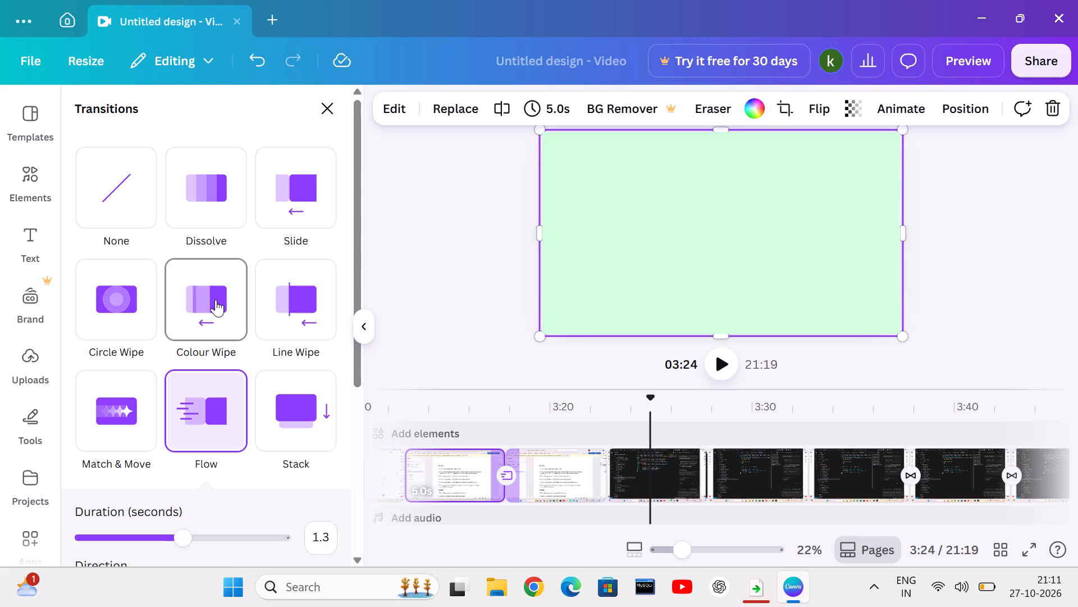
{"action": "left_click", "coordinate": [199, 317]}
{"action": "left_click", "coordinate": [132, 251]}
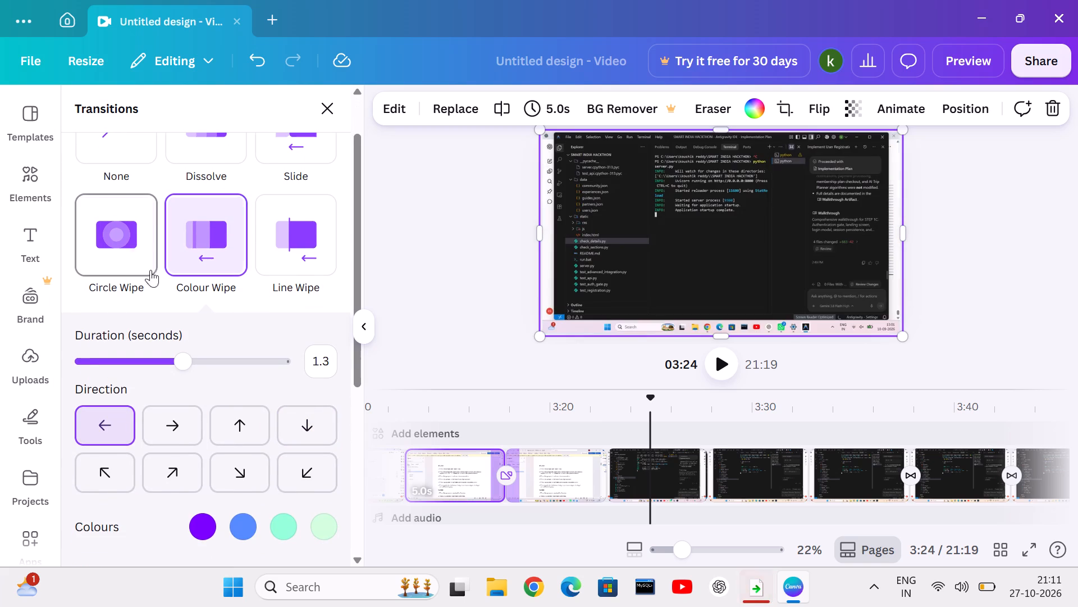
Set the Circle Wipe transition's duration to 2.4 seconds.
{"action": "left_click", "coordinate": [156, 428]}
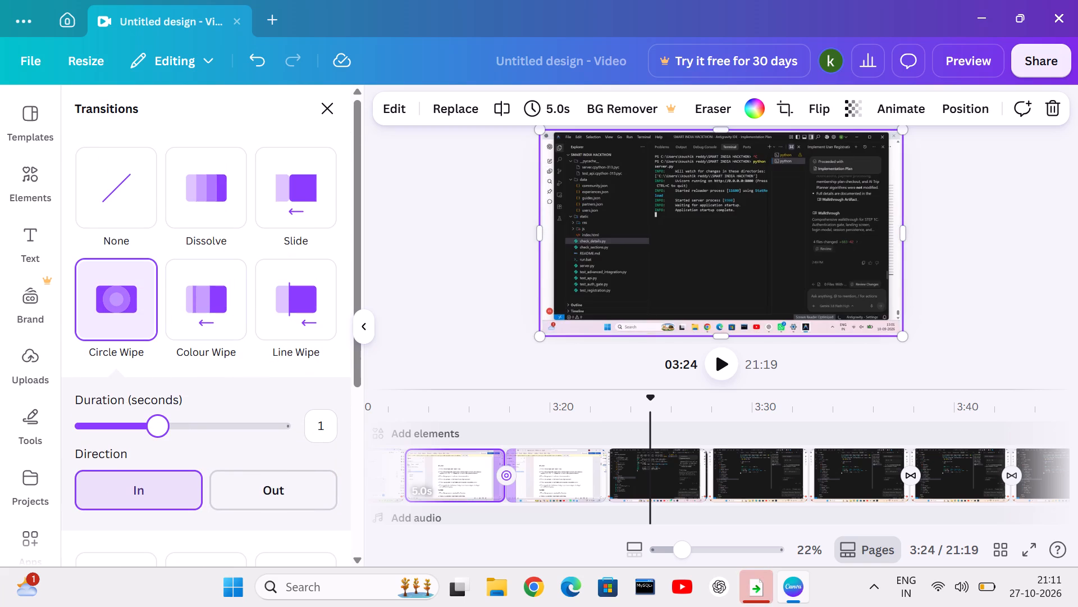
{"action": "left_click", "coordinate": [158, 423]}
{"action": "left_click", "coordinate": [165, 429]}
{"action": "left_click", "coordinate": [194, 438]}
{"action": "left_click_drag", "start_coordinate": [202, 438], "coordinate": [212, 441]}
{"action": "left_click_drag", "start_coordinate": [229, 441], "coordinate": [234, 442]}
{"action": "left_click", "coordinate": [266, 442]}
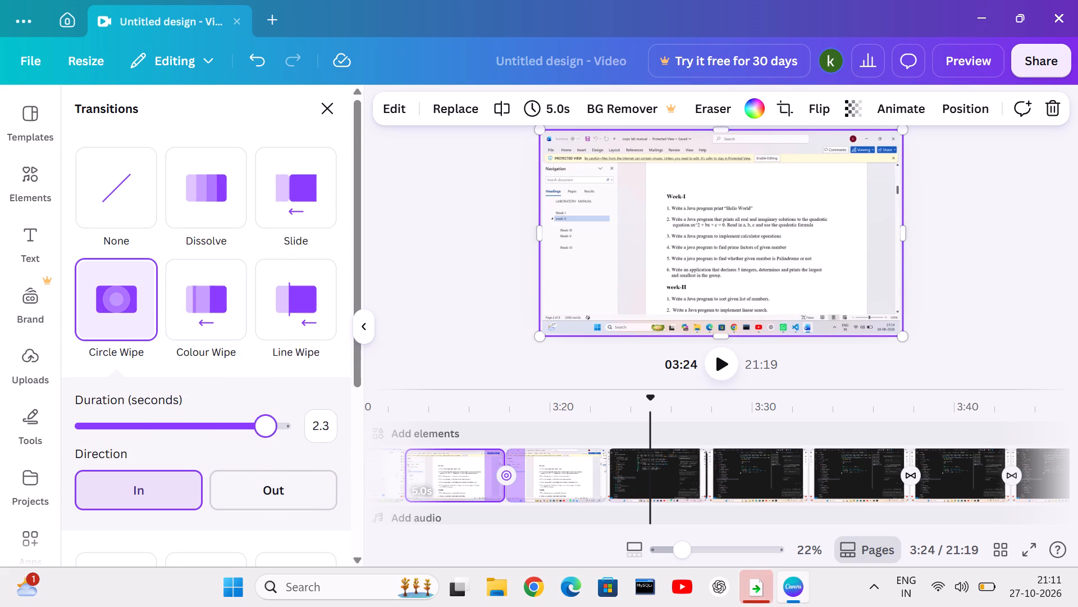
{"action": "left_click_drag", "start_coordinate": [272, 442], "coordinate": [275, 455]}
Set the Circle Wipe transition's direction to Out.
{"action": "left_click", "coordinate": [269, 507]}
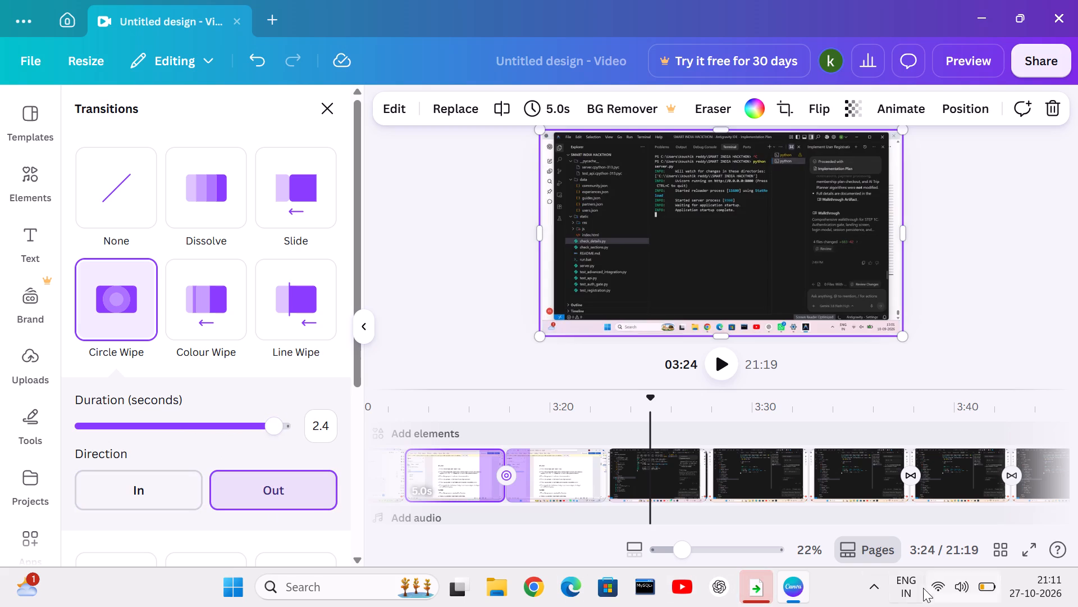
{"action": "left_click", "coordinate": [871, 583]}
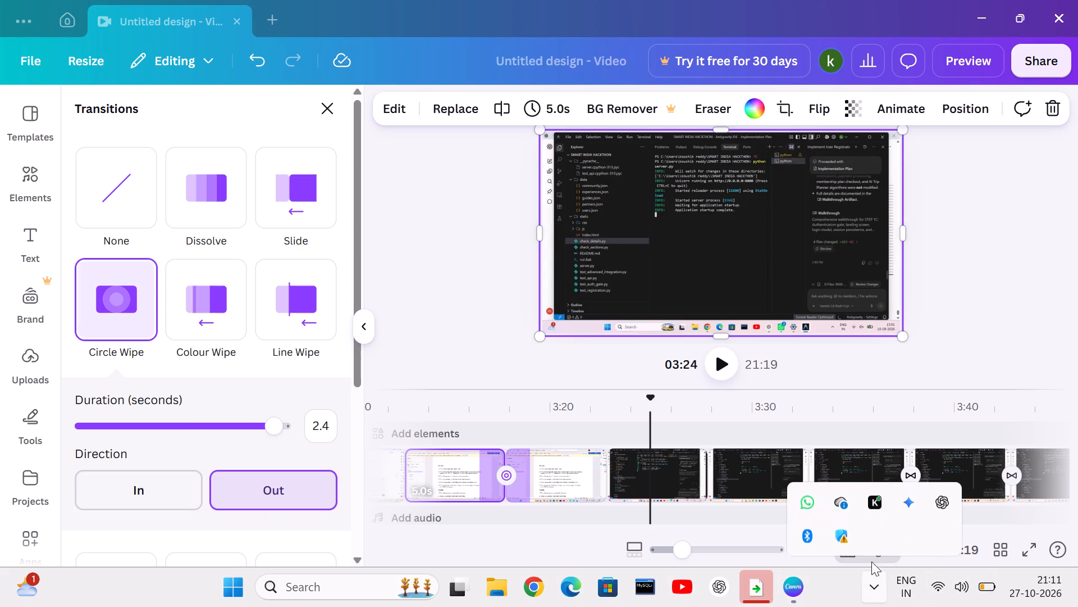
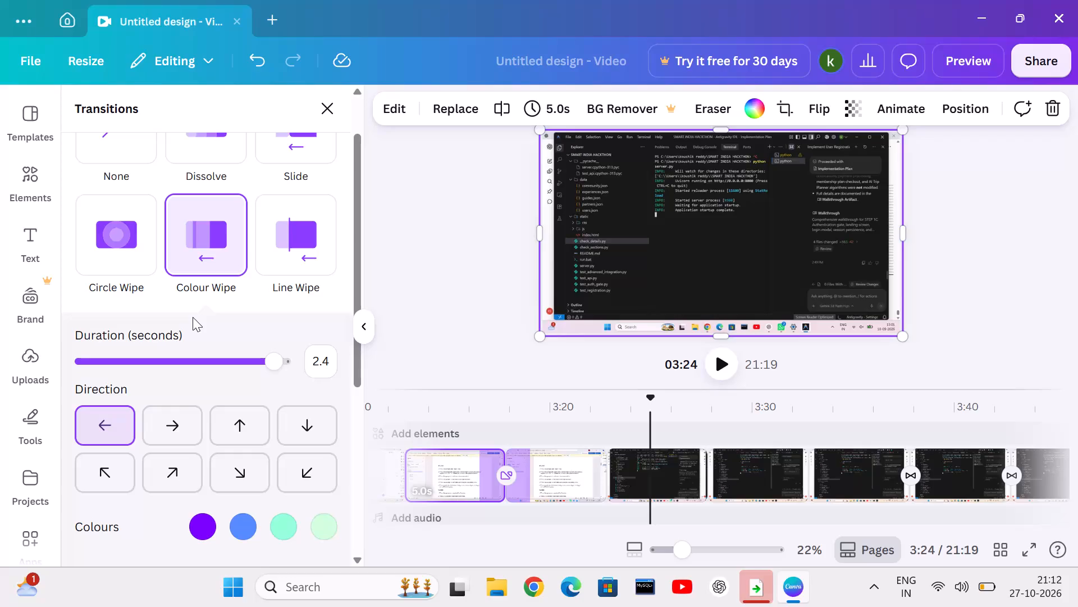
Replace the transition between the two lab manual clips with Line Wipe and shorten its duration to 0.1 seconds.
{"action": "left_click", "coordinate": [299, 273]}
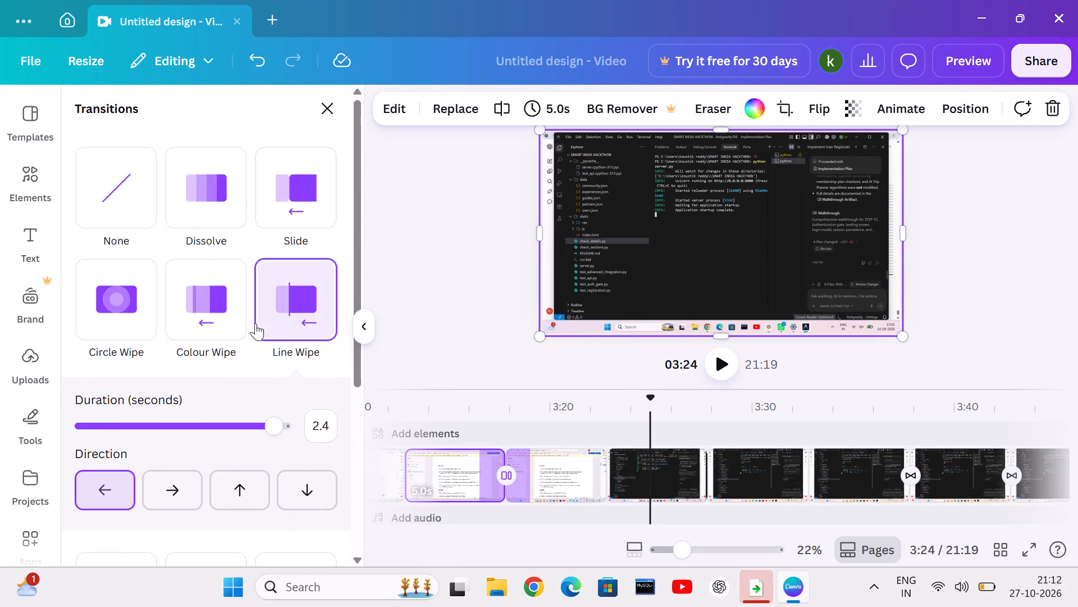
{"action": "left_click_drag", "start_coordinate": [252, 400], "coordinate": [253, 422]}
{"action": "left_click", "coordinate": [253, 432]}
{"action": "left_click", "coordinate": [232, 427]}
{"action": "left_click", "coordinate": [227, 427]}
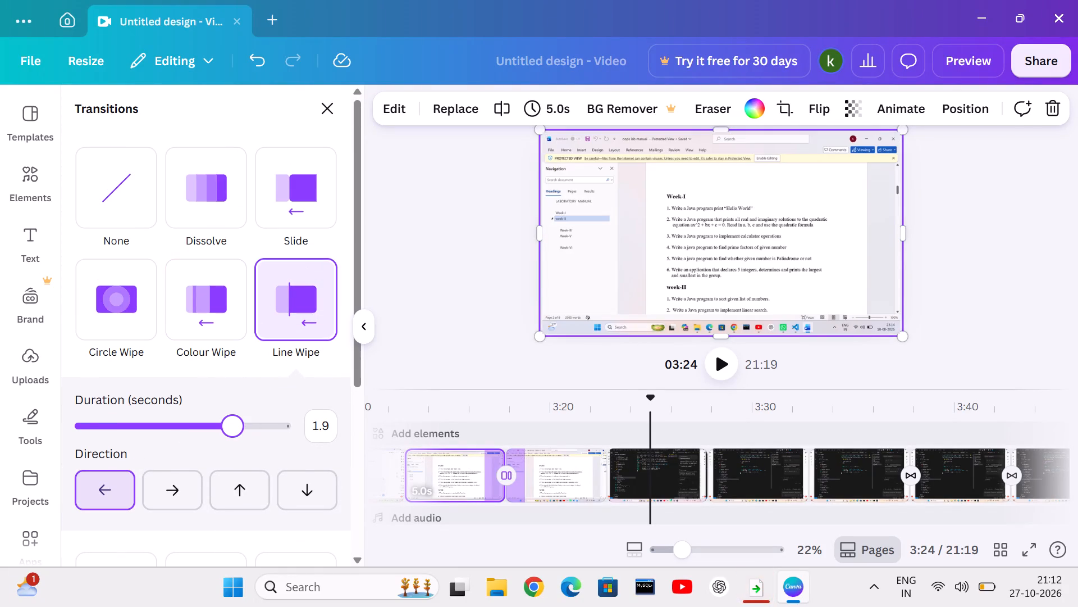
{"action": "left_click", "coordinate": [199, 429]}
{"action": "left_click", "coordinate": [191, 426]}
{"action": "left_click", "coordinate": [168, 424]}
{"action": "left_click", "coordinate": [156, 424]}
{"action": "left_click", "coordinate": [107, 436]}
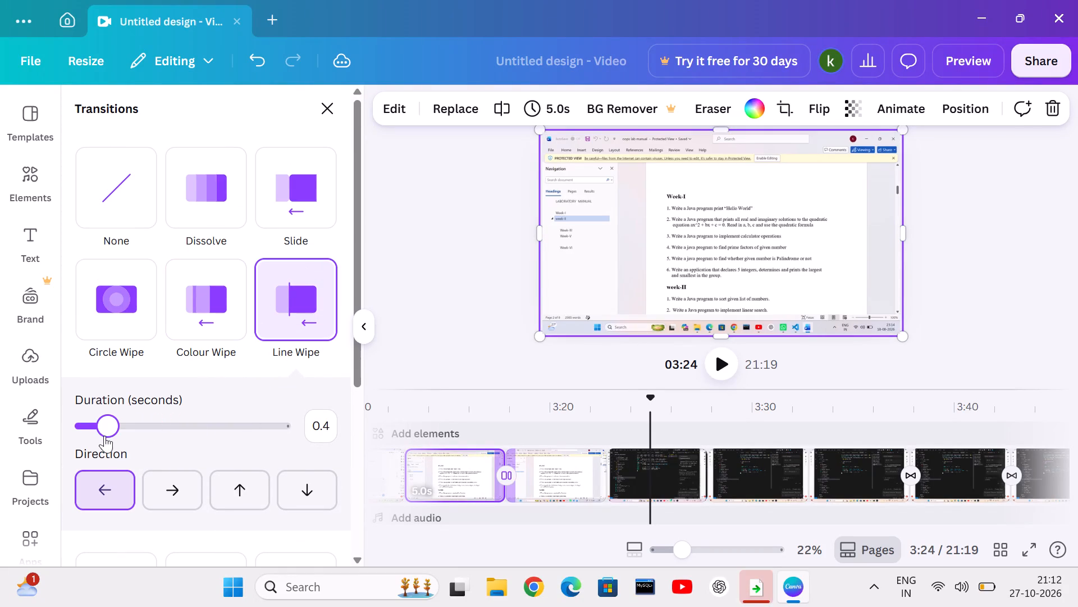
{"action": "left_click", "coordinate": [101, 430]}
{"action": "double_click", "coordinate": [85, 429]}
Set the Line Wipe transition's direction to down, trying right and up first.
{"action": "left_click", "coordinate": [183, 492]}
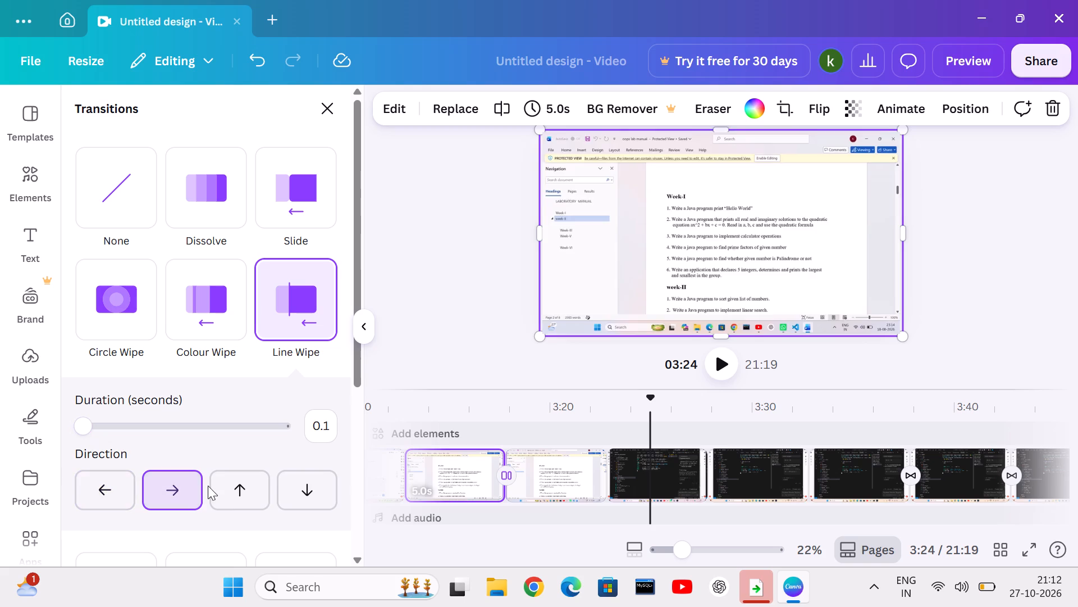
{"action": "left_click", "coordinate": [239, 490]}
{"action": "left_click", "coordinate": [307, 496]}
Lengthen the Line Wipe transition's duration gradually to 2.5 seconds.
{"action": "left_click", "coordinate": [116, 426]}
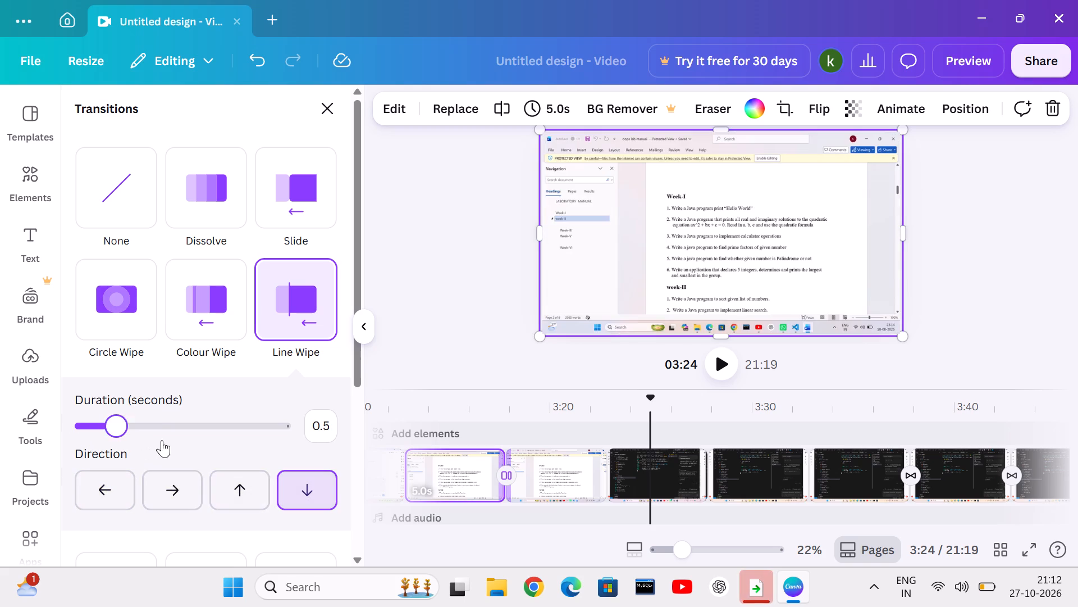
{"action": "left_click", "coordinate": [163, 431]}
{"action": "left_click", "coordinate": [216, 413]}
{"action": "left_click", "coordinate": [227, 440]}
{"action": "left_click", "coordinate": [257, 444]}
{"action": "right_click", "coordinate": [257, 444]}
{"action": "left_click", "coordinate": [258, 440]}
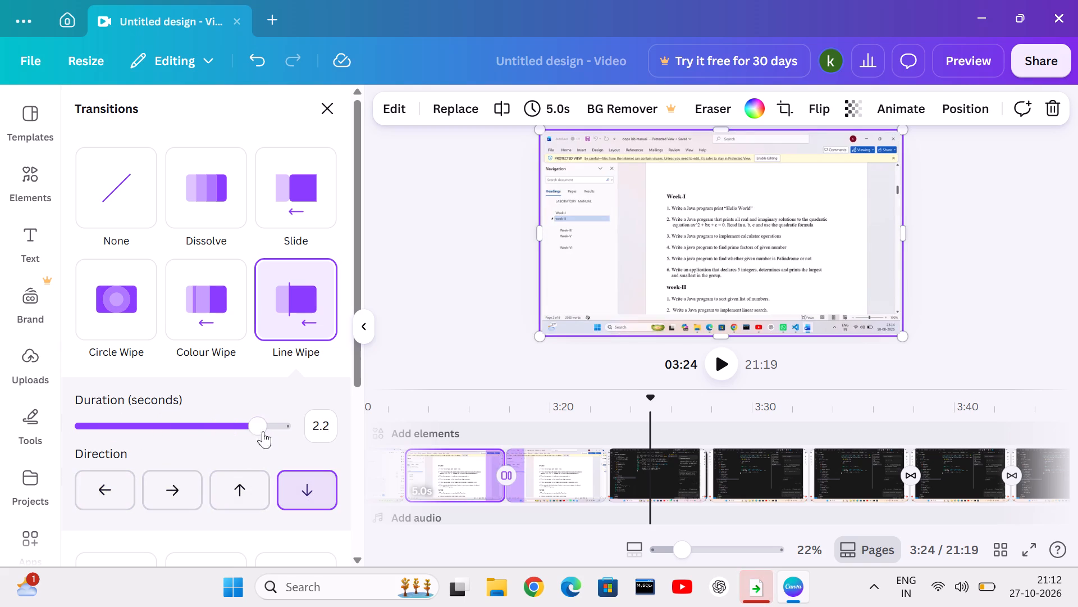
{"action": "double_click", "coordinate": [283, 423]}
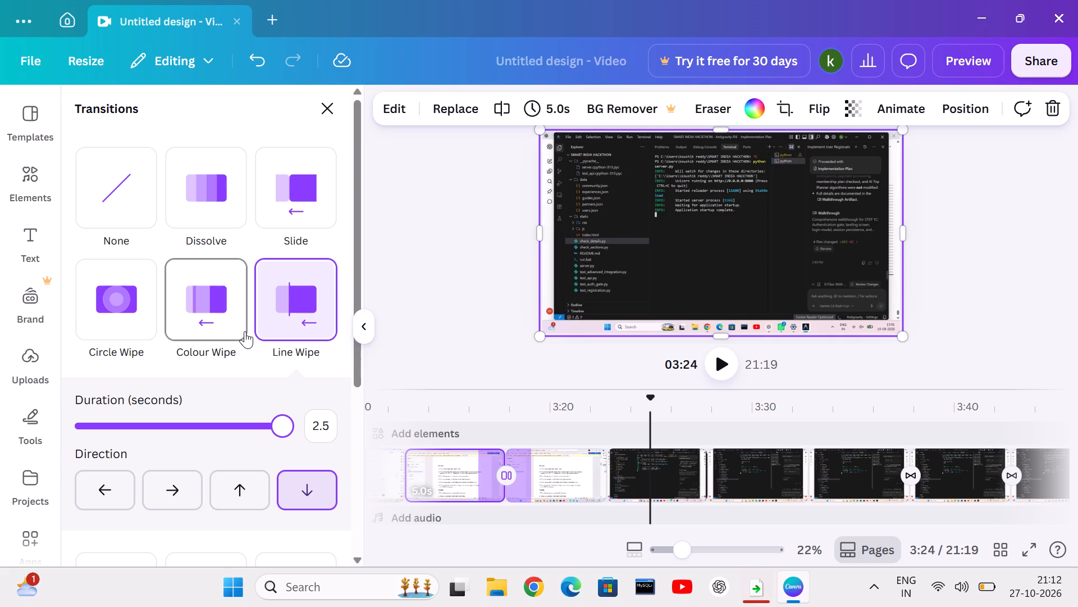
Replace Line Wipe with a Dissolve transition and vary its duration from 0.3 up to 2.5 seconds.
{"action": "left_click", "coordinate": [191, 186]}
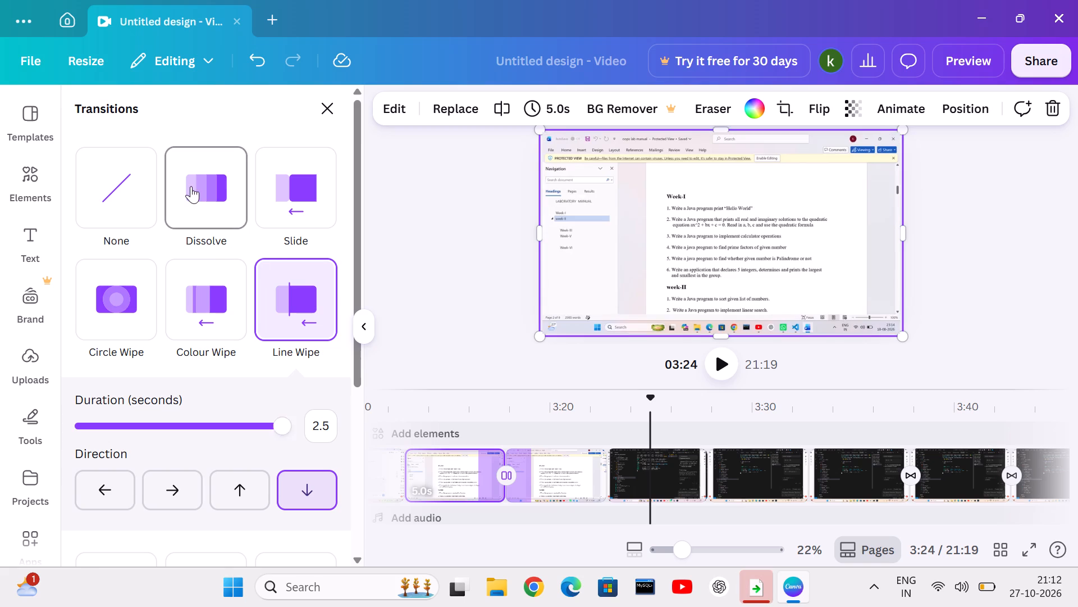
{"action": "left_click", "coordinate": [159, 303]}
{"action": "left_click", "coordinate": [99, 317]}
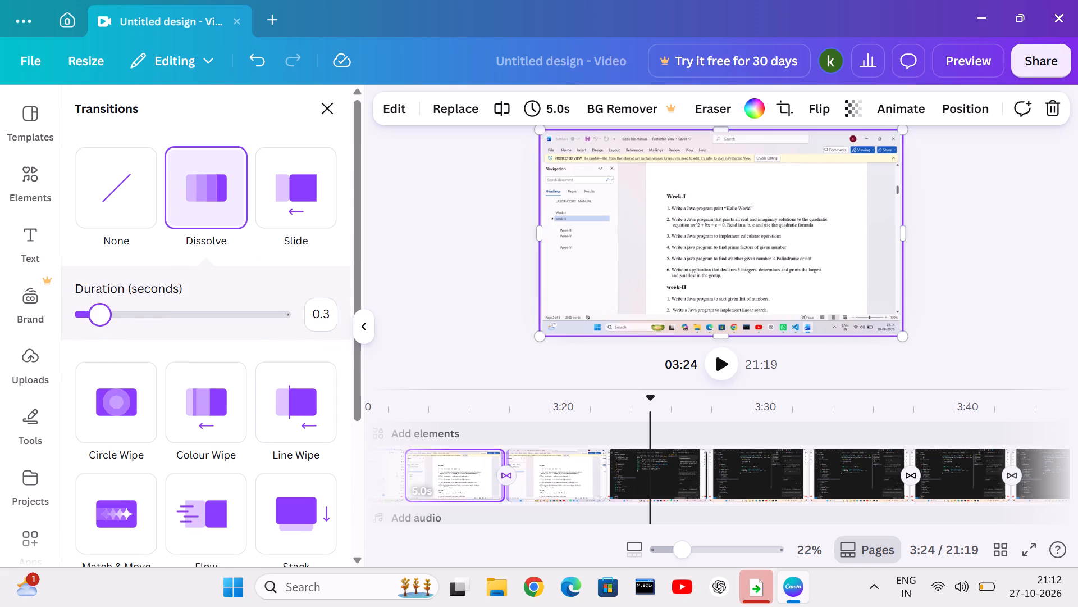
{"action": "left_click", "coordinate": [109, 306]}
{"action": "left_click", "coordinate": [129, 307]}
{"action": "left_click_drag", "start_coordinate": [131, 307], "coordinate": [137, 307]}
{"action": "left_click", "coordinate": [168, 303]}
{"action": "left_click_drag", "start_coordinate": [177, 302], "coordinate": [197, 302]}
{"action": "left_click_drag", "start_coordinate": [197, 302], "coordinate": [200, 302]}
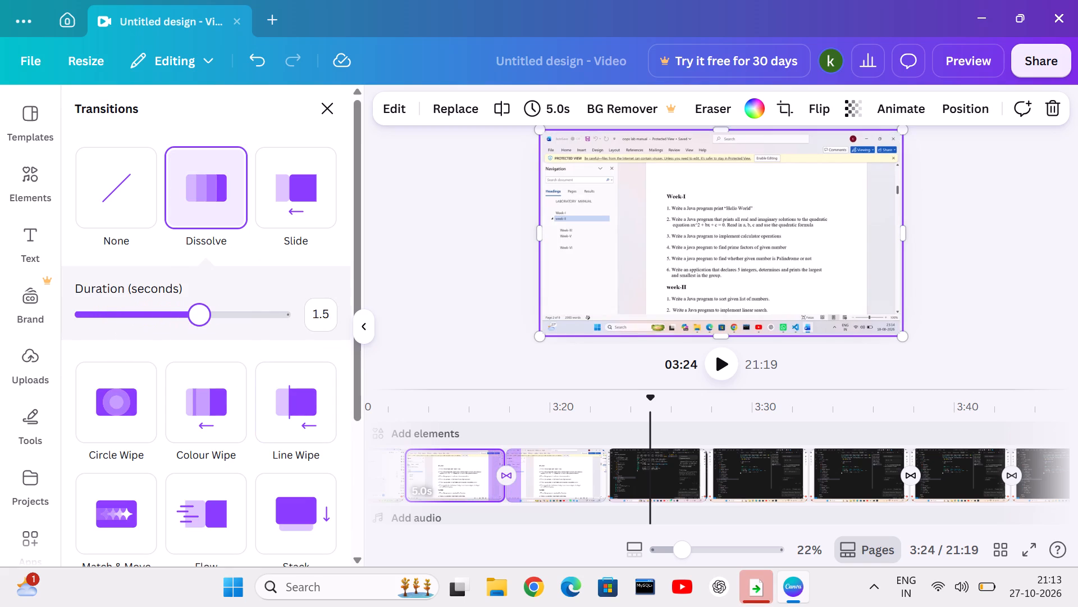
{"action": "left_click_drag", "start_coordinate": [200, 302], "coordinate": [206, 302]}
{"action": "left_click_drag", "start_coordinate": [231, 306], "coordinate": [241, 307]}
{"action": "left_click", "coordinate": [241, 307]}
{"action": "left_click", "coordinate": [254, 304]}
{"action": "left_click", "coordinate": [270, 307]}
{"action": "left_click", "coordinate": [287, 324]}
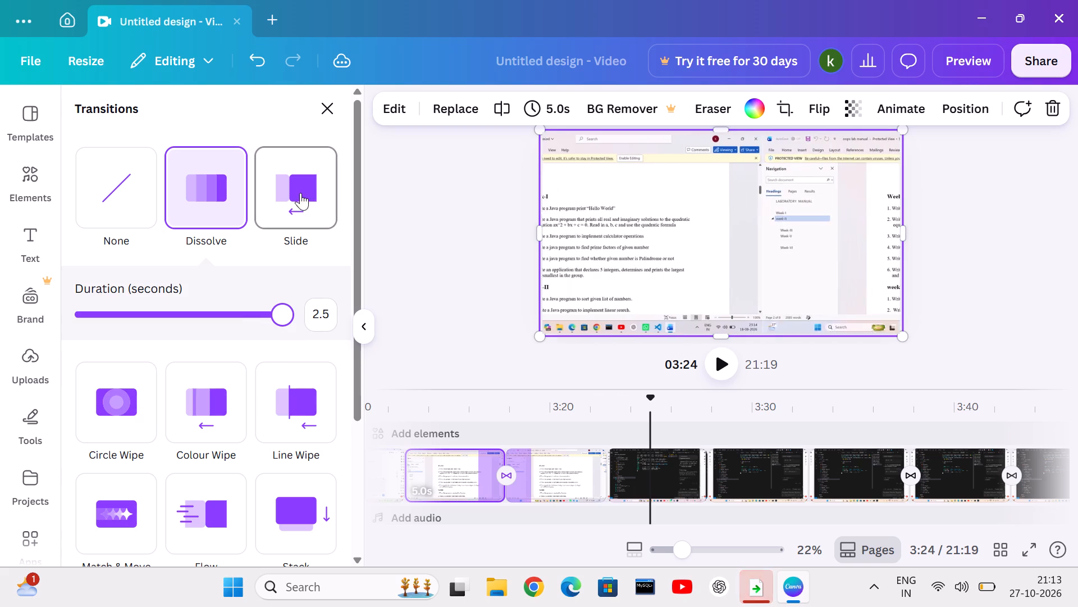
Replace the Dissolve between the lab manual clips with a Slide transition and shorten its duration to 0.3 seconds.
{"action": "left_click", "coordinate": [300, 193]}
{"action": "left_click", "coordinate": [239, 331]}
{"action": "left_click", "coordinate": [221, 320]}
{"action": "left_click", "coordinate": [186, 316]}
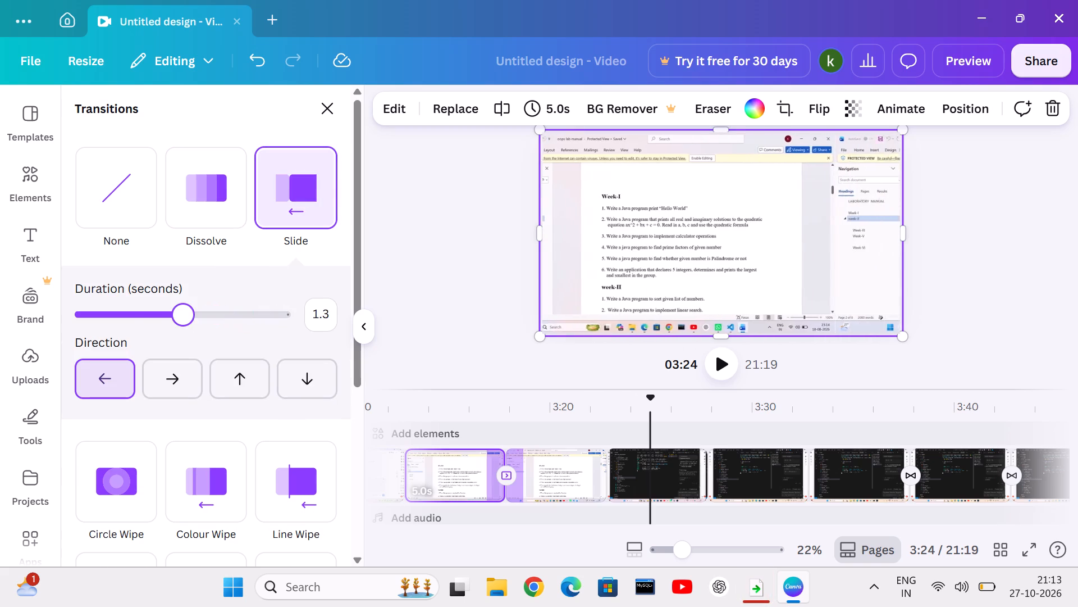
{"action": "left_click", "coordinate": [157, 307]}
{"action": "left_click", "coordinate": [121, 304]}
{"action": "left_click", "coordinate": [102, 306]}
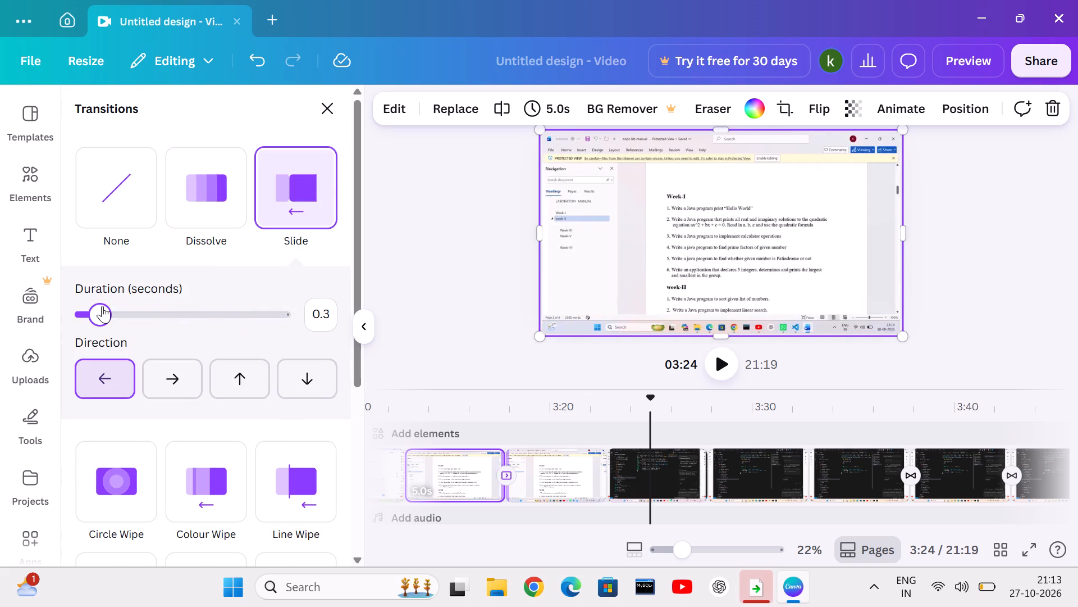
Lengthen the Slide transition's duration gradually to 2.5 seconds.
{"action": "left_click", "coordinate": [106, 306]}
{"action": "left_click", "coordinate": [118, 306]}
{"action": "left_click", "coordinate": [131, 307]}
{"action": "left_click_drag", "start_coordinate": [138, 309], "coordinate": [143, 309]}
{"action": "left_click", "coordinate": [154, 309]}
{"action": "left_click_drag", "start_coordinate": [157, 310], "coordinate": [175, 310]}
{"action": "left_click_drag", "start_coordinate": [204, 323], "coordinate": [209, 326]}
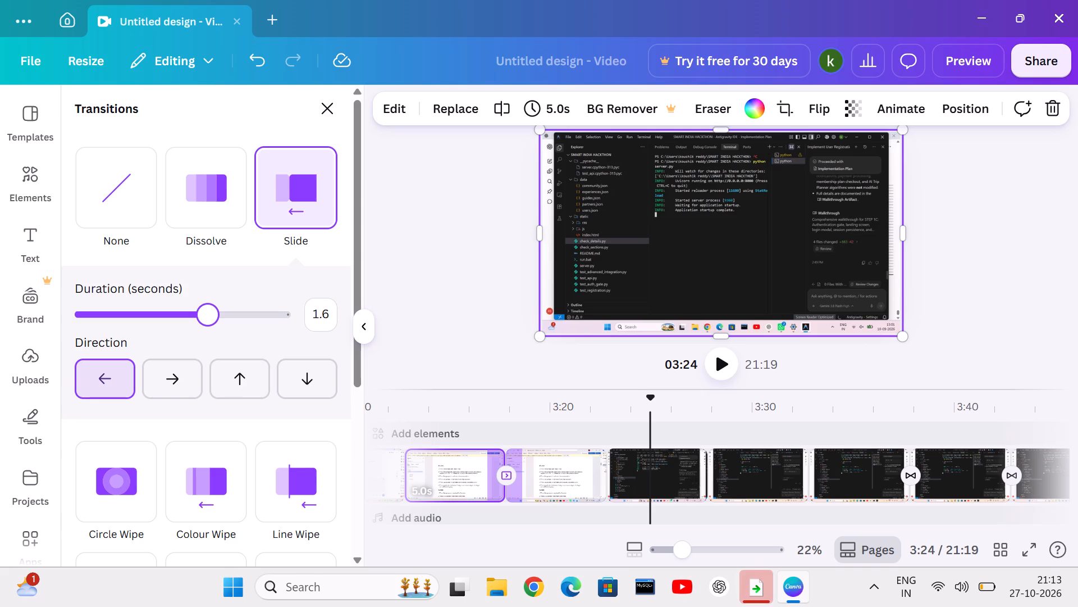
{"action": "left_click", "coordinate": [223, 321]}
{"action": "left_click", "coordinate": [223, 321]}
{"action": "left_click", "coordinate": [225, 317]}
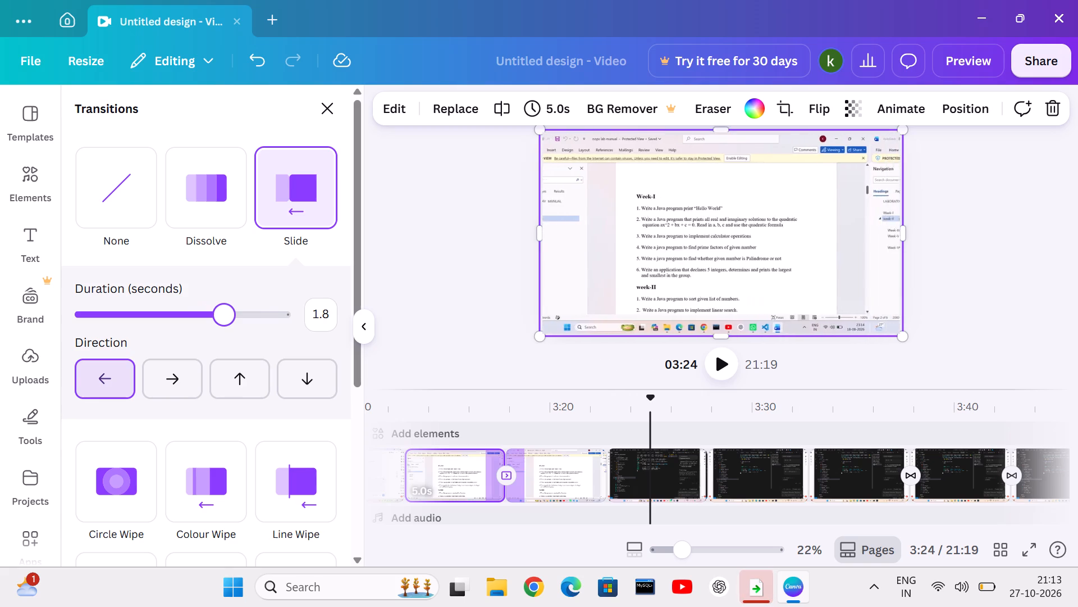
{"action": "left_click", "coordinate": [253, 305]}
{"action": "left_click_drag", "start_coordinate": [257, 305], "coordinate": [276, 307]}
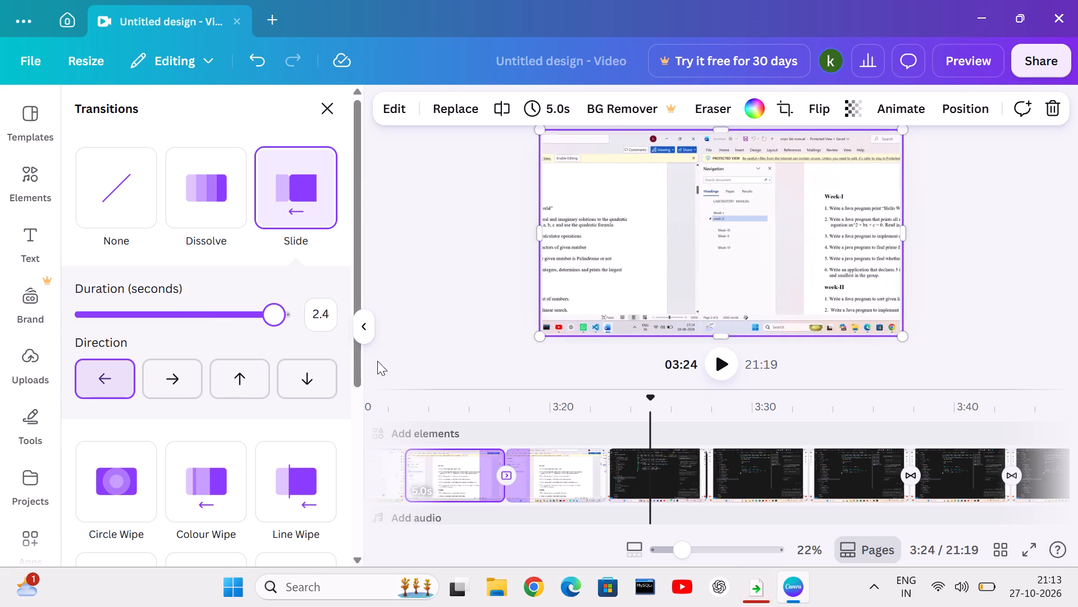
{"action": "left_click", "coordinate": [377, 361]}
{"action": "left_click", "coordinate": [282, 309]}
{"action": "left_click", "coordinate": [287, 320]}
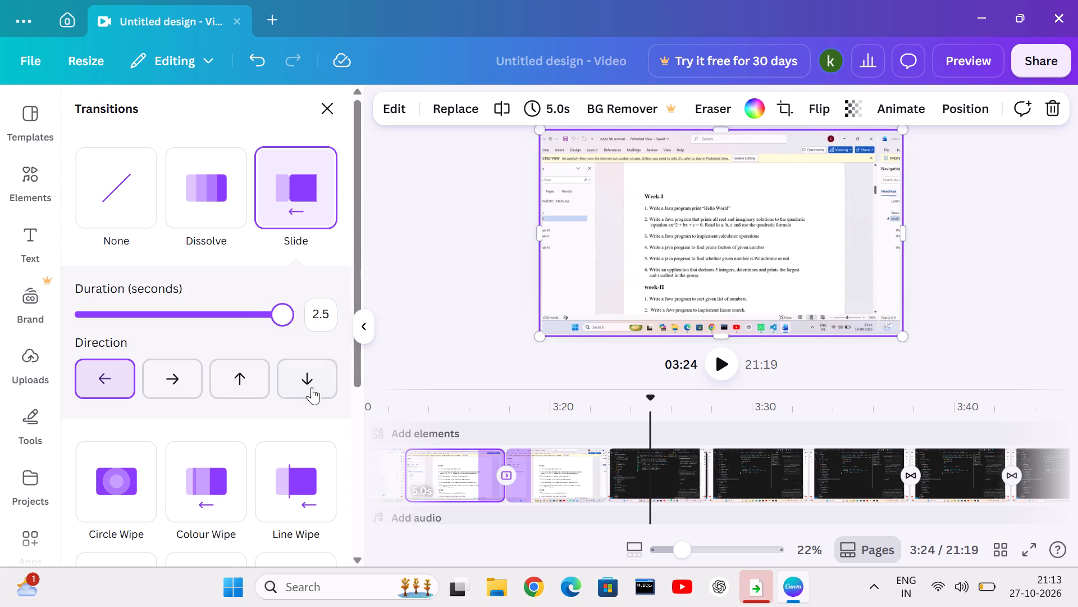
Try the Slide transition's four directions in turn, ending with down.
{"action": "left_click", "coordinate": [315, 391]}
{"action": "left_click", "coordinate": [254, 386]}
{"action": "left_click", "coordinate": [186, 394]}
{"action": "left_click", "coordinate": [116, 368]}
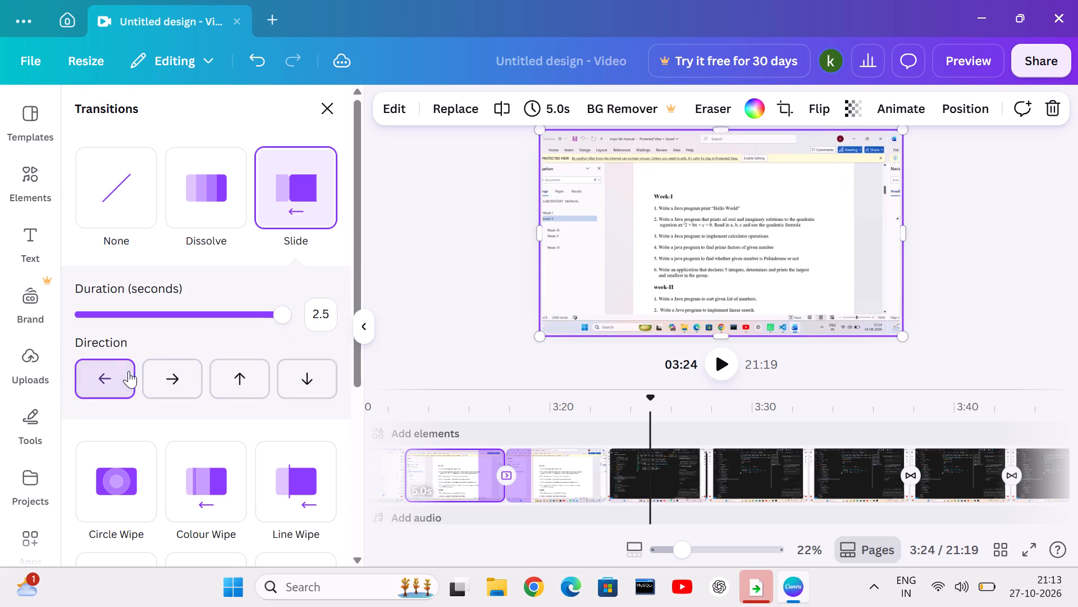
{"action": "left_click", "coordinate": [158, 371]}
{"action": "left_click", "coordinate": [214, 368]}
{"action": "left_click", "coordinate": [290, 376]}
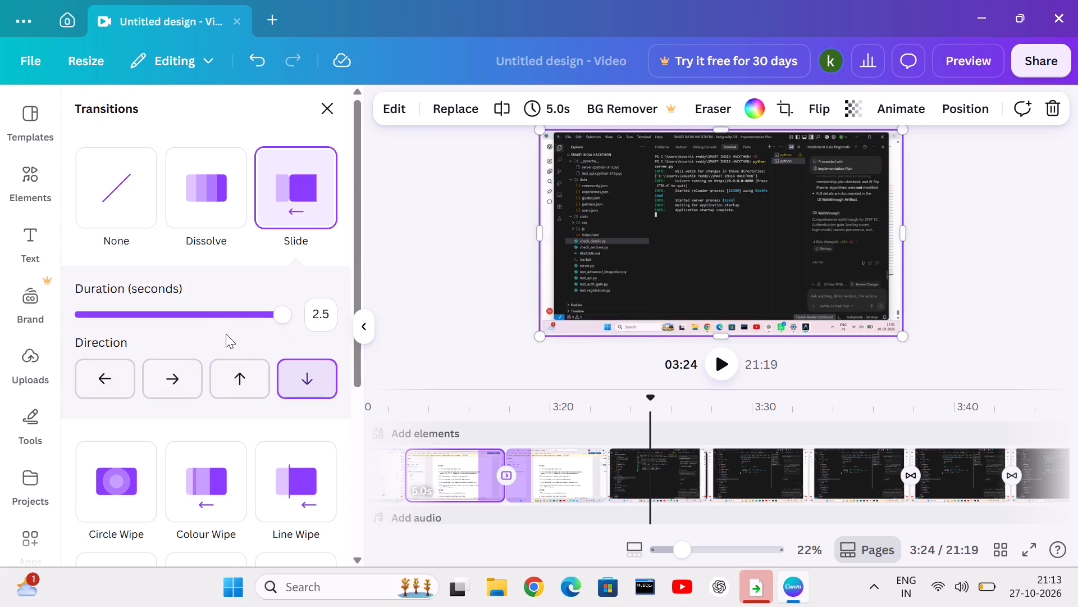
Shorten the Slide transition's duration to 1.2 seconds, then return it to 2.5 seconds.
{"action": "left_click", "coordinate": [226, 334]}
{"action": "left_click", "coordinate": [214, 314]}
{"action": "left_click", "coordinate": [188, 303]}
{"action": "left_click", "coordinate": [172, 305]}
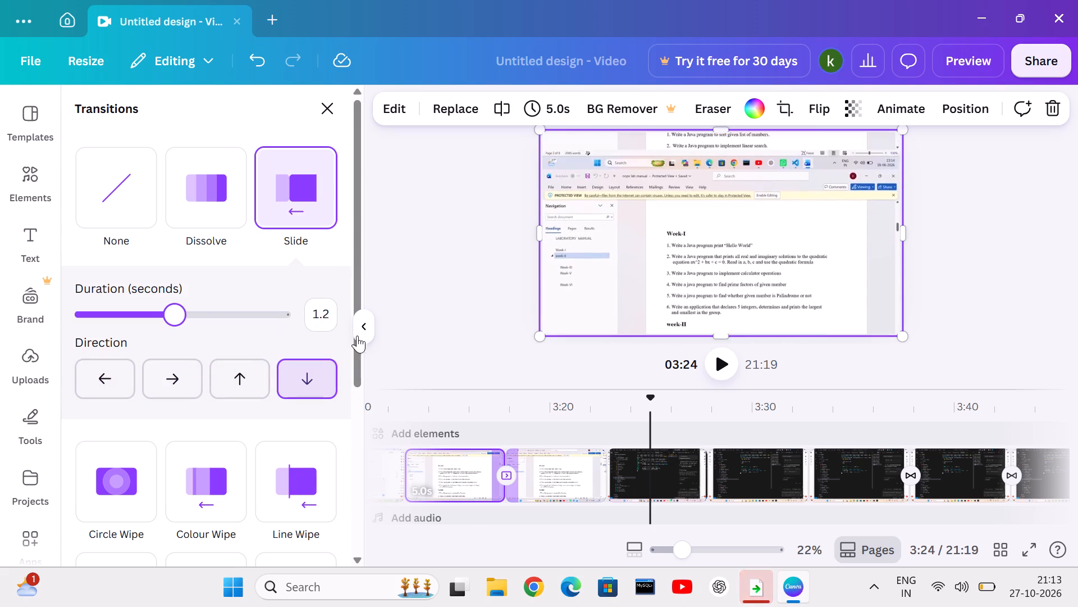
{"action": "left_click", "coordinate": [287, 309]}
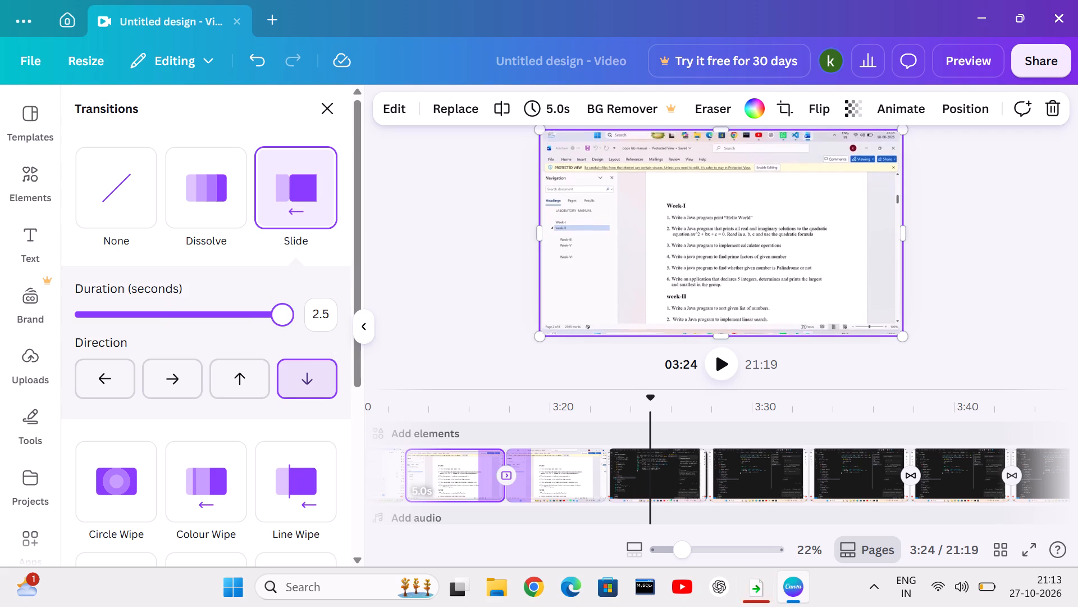
Reduce the Slide transition's duration gradually to 0.3 seconds.
{"action": "left_click", "coordinate": [252, 318]}
{"action": "left_click", "coordinate": [232, 318]}
{"action": "left_click", "coordinate": [219, 317]}
{"action": "left_click", "coordinate": [203, 317]}
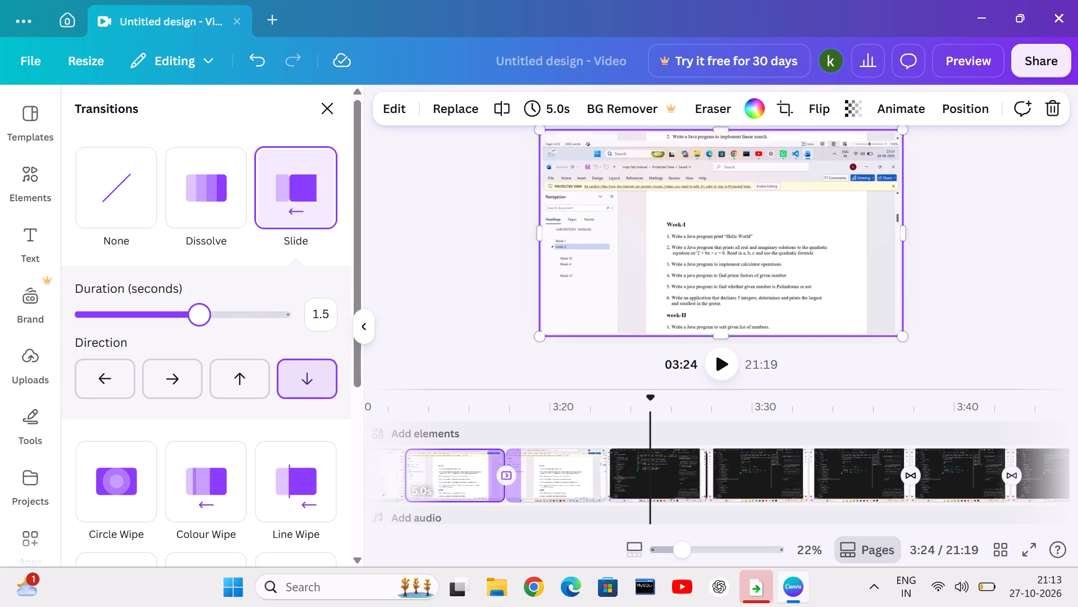
{"action": "double_click", "coordinate": [190, 314]}
{"action": "left_click", "coordinate": [181, 312]}
{"action": "left_click", "coordinate": [174, 312]}
{"action": "left_click", "coordinate": [171, 312]}
{"action": "left_click", "coordinate": [166, 312]}
{"action": "triple_click", "coordinate": [154, 312]}
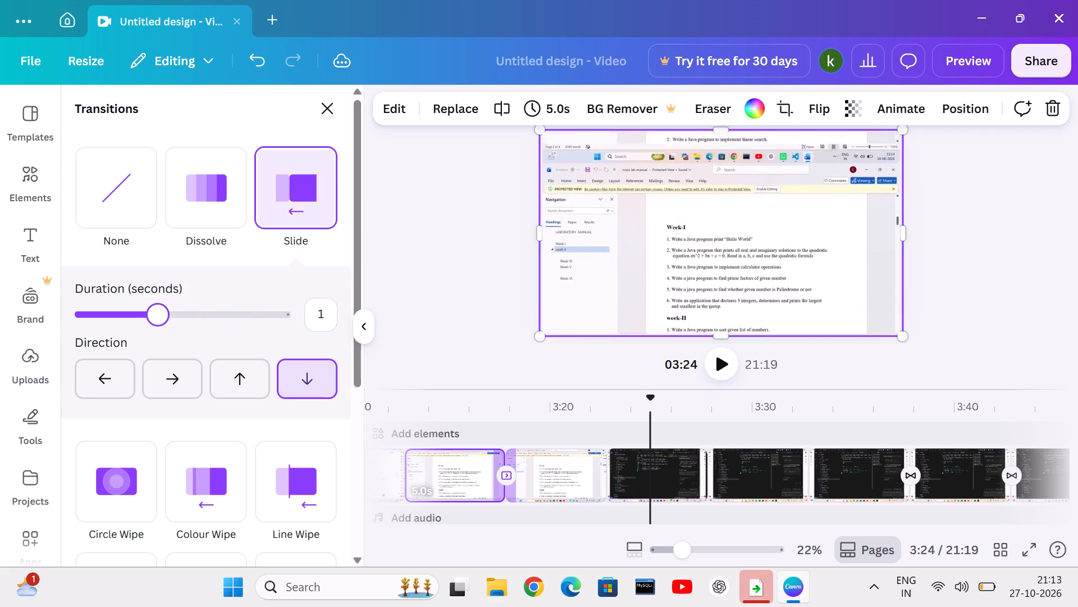
{"action": "left_click_drag", "start_coordinate": [149, 312], "coordinate": [139, 307]}
{"action": "left_click_drag", "start_coordinate": [138, 305], "coordinate": [96, 319]}
{"action": "left_click", "coordinate": [70, 389]}
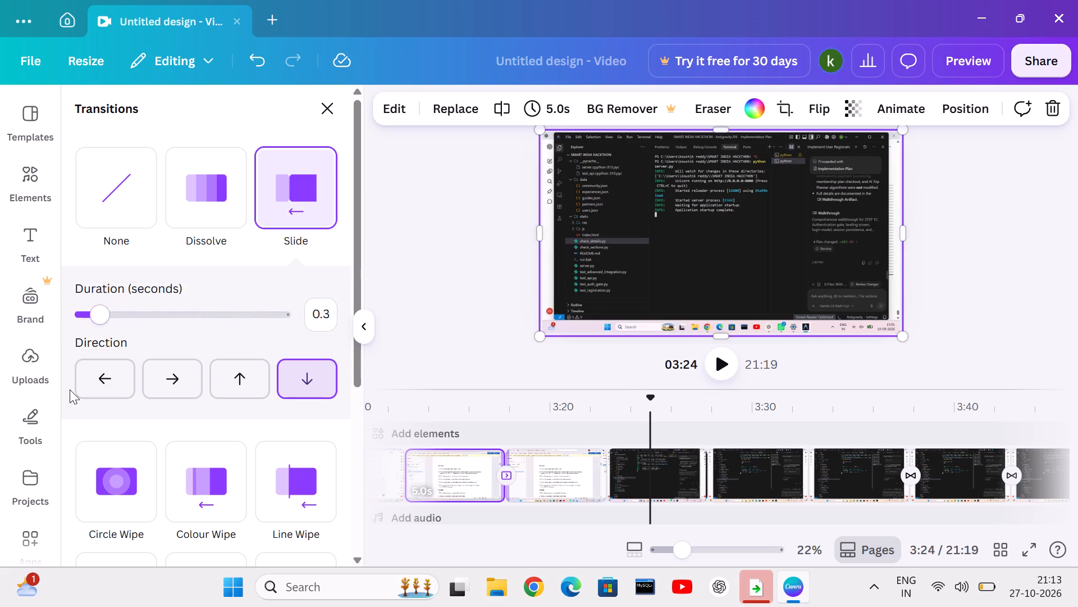
{"action": "left_click", "coordinate": [125, 352]}
Add a Dissolve transition at about 5:40, between the BharatConnect clip and the white browser page clip after it.
{"action": "scroll", "coordinate": [161, 204], "scroll_direction": "up", "scroll_amount": 4}
{"action": "scroll", "coordinate": [161, 204], "scroll_direction": "down", "scroll_amount": 14}
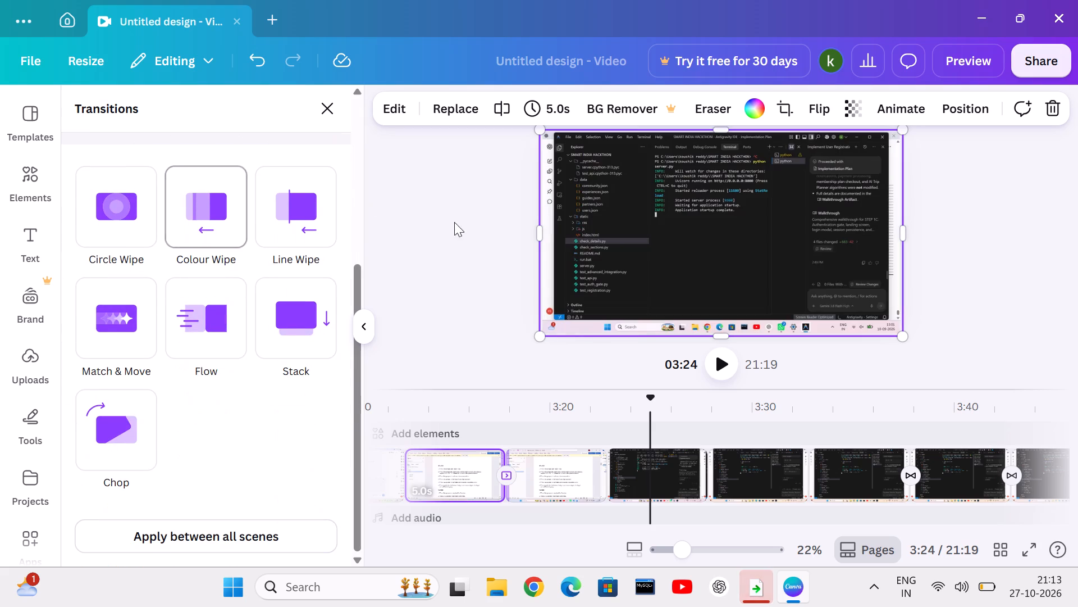
{"action": "left_click_drag", "start_coordinate": [802, 412], "coordinate": [980, 424]}
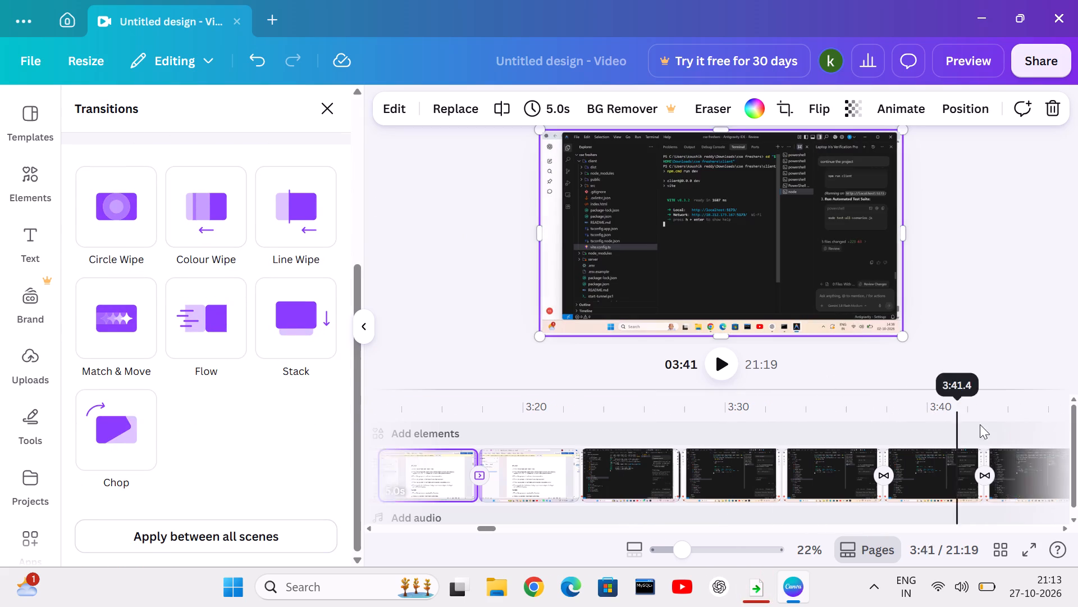
{"action": "left_click_drag", "start_coordinate": [980, 424], "coordinate": [986, 423]}
{"action": "left_click_drag", "start_coordinate": [876, 413], "coordinate": [999, 410]}
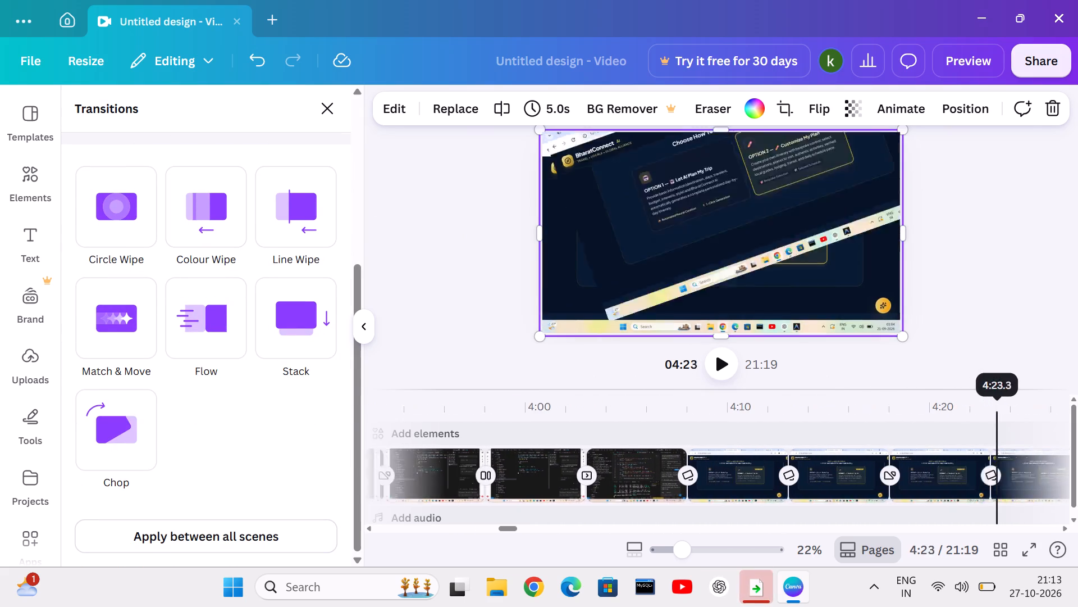
{"action": "left_click_drag", "start_coordinate": [999, 410], "coordinate": [1001, 410]}
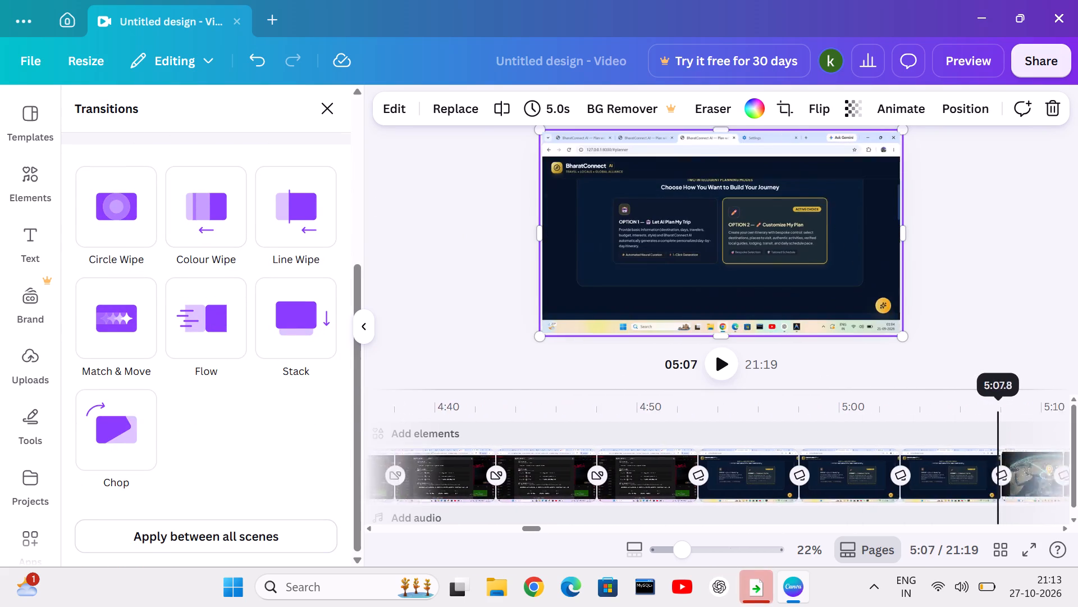
{"action": "left_click_drag", "start_coordinate": [1001, 410], "coordinate": [998, 407]}
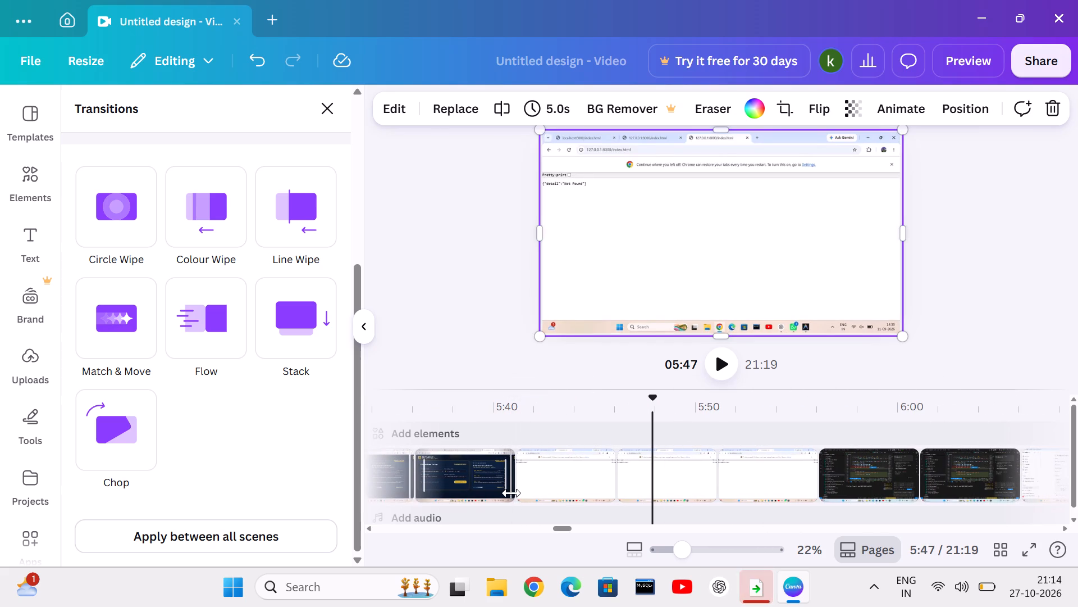
{"action": "left_click", "coordinate": [511, 493]}
{"action": "left_click", "coordinate": [511, 487]}
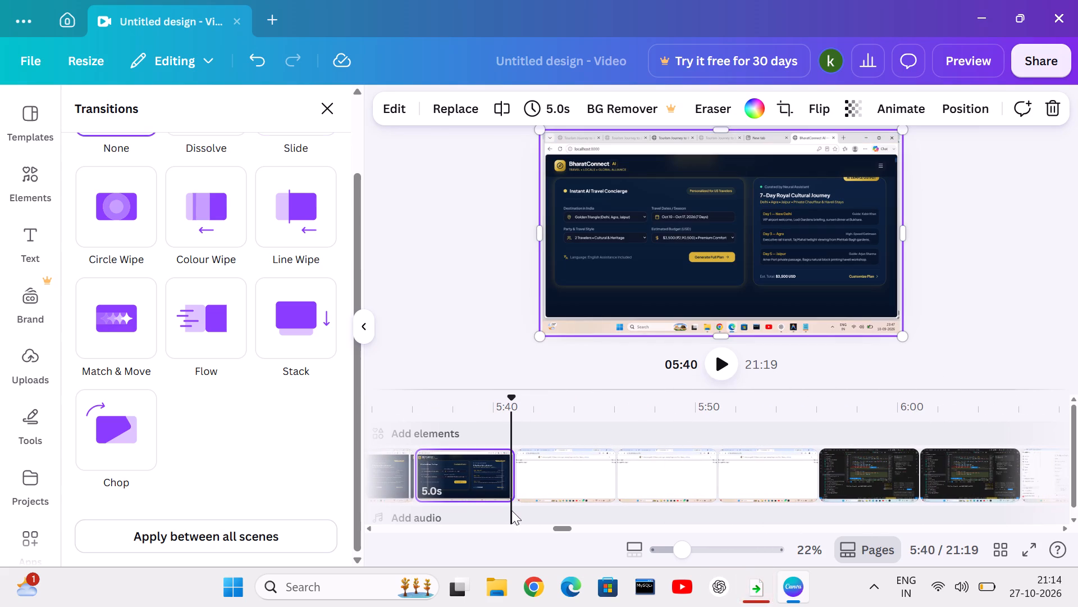
{"action": "left_click", "coordinate": [517, 484]}
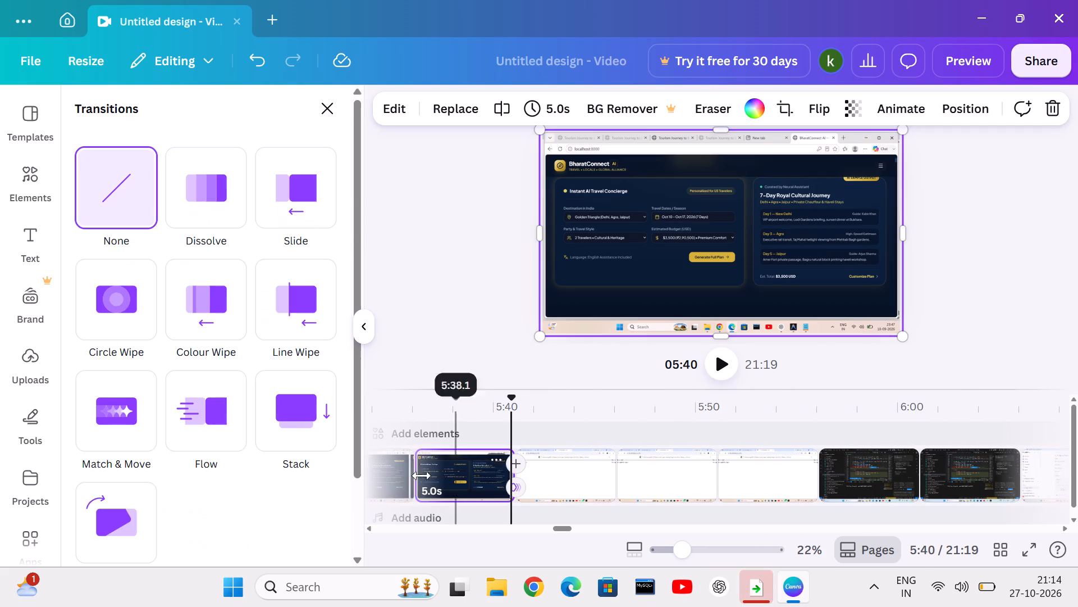
{"action": "left_click", "coordinate": [237, 206]}
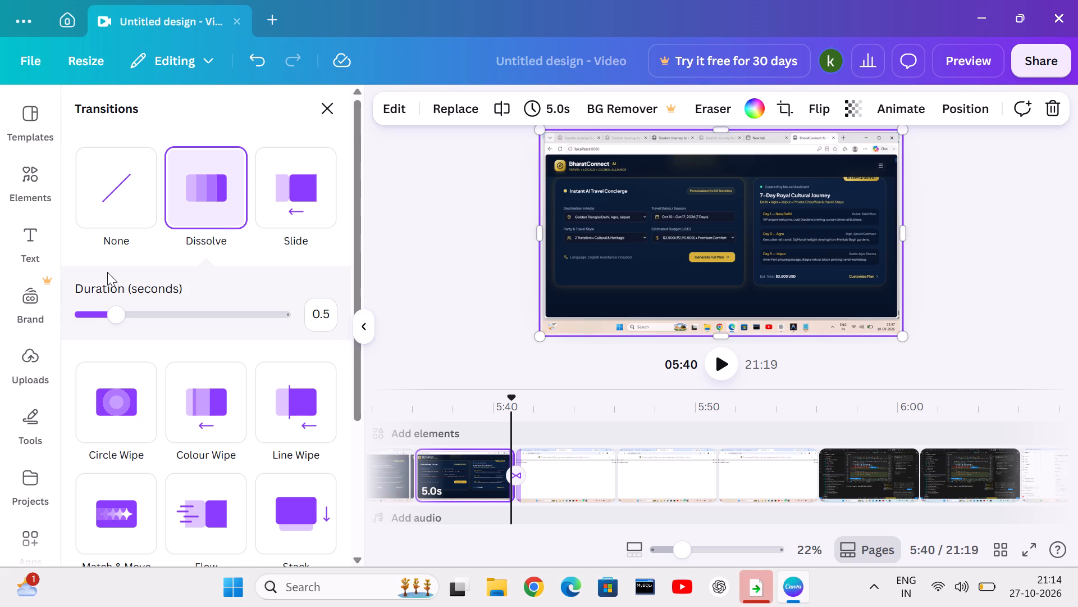
Raise the duration of the Dissolve after the BharatConnect clip gradually to 2.2 seconds.
{"action": "left_click", "coordinate": [126, 306]}
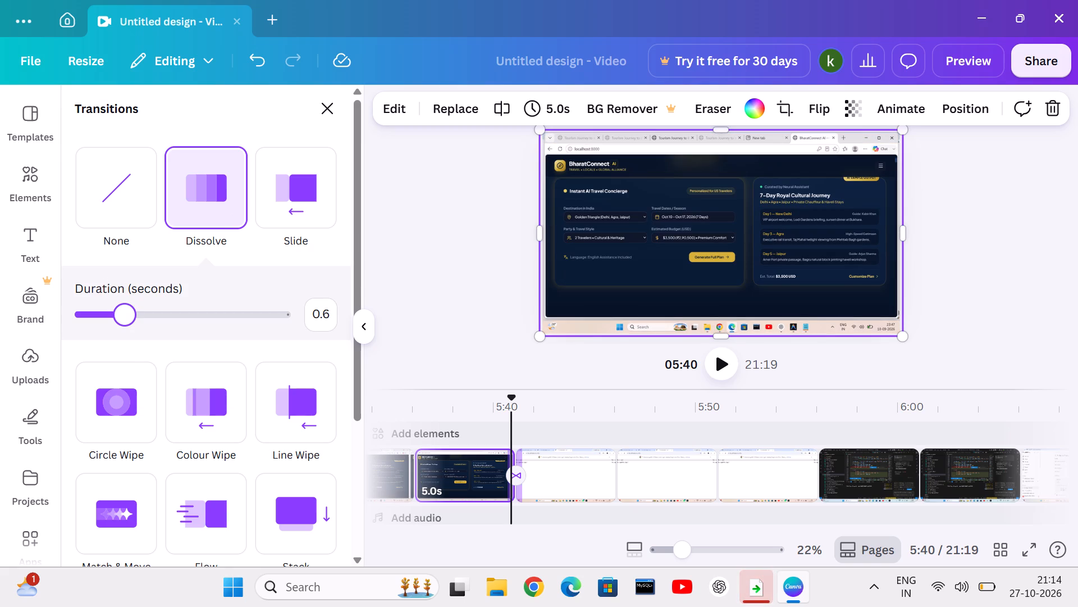
{"action": "left_click", "coordinate": [139, 309]}
{"action": "double_click", "coordinate": [148, 319]}
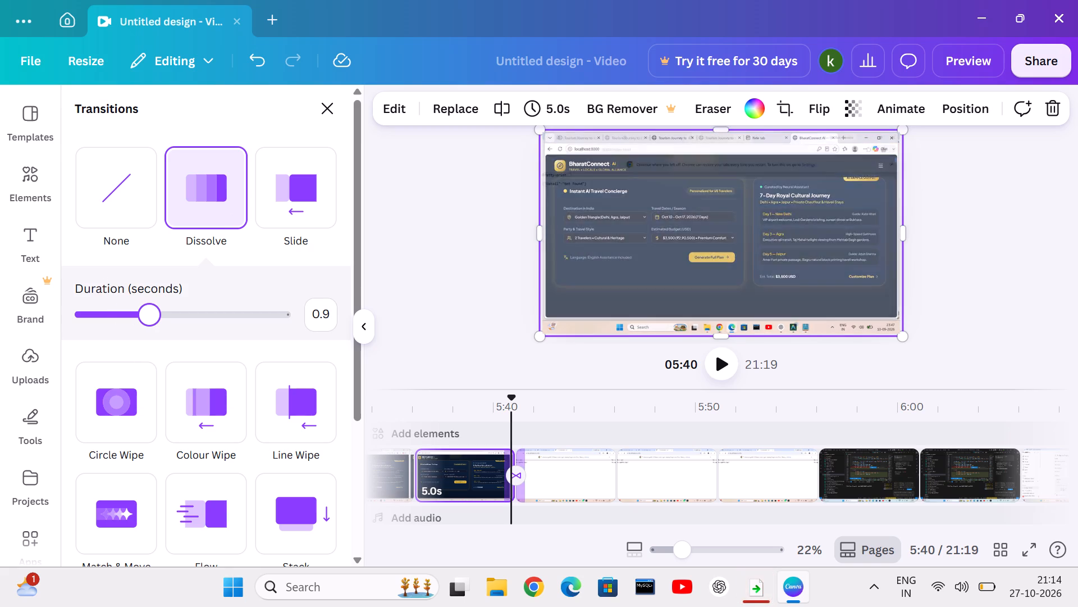
{"action": "left_click_drag", "start_coordinate": [156, 312], "coordinate": [163, 314]}
{"action": "left_click", "coordinate": [173, 326]}
{"action": "left_click_drag", "start_coordinate": [187, 327], "coordinate": [194, 327]}
{"action": "left_click", "coordinate": [210, 327]}
{"action": "left_click_drag", "start_coordinate": [212, 327], "coordinate": [220, 327]}
{"action": "double_click", "coordinate": [263, 323]}
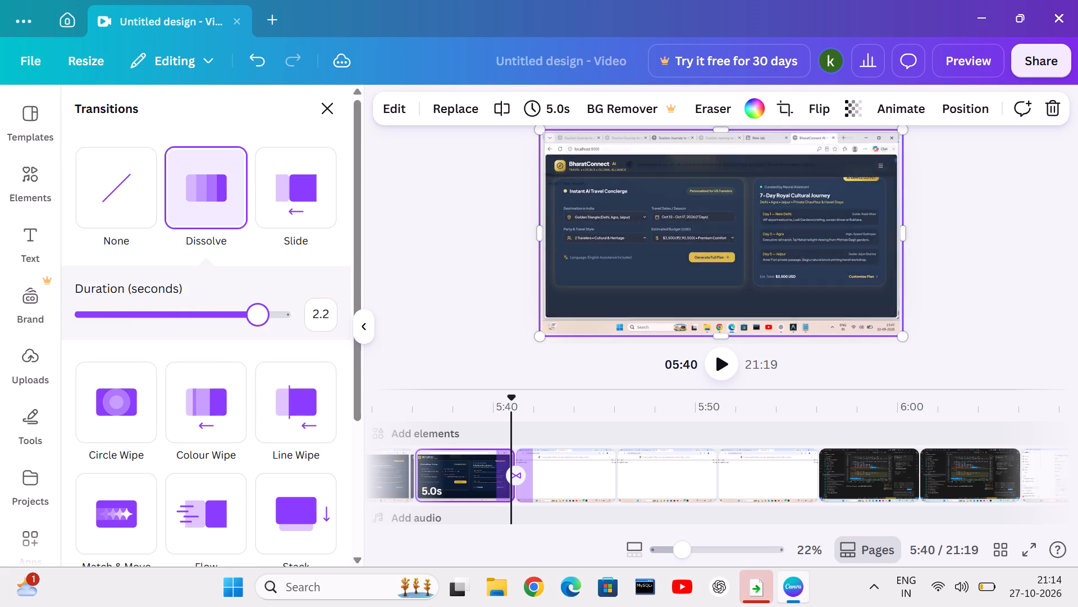
Raise the transition's duration to 2.5 seconds and change its style from Dissolve to Slide after the BharatConnect clip.
{"action": "left_click", "coordinate": [268, 323]}
{"action": "left_click", "coordinate": [289, 315]}
{"action": "left_click", "coordinate": [315, 183]}
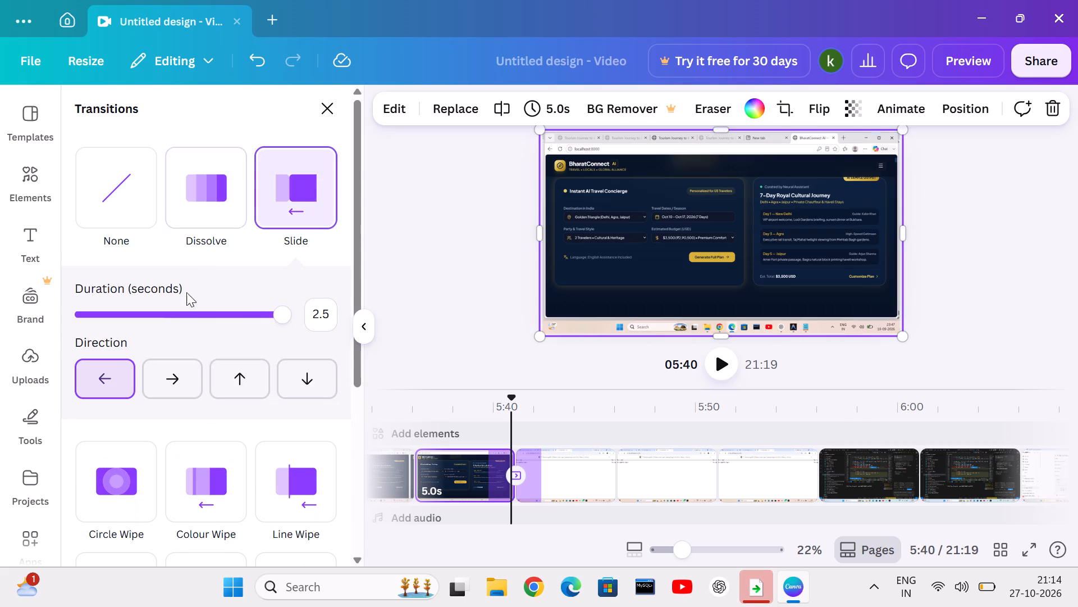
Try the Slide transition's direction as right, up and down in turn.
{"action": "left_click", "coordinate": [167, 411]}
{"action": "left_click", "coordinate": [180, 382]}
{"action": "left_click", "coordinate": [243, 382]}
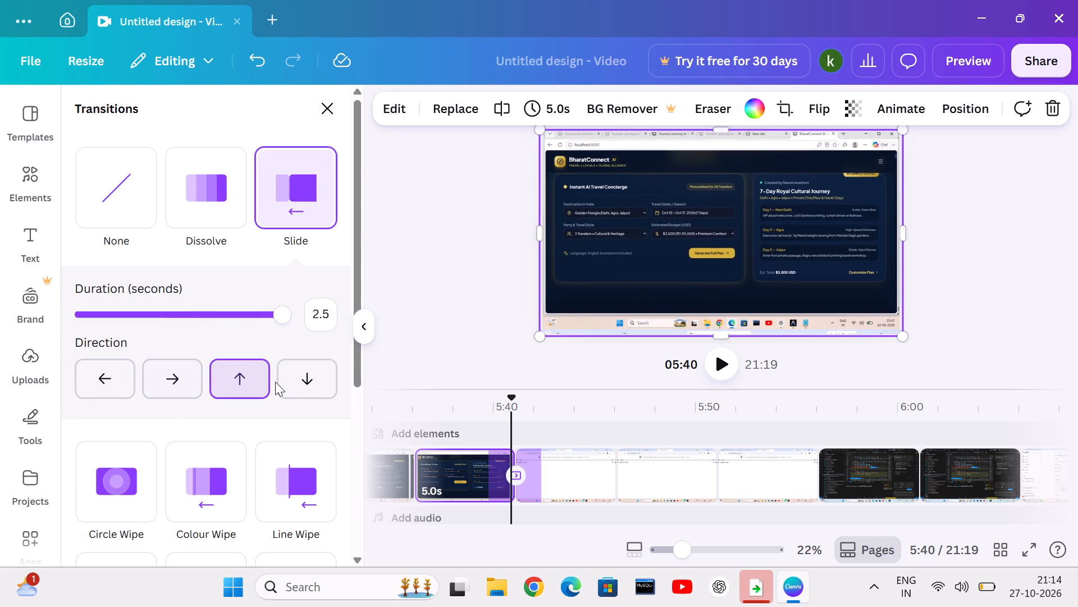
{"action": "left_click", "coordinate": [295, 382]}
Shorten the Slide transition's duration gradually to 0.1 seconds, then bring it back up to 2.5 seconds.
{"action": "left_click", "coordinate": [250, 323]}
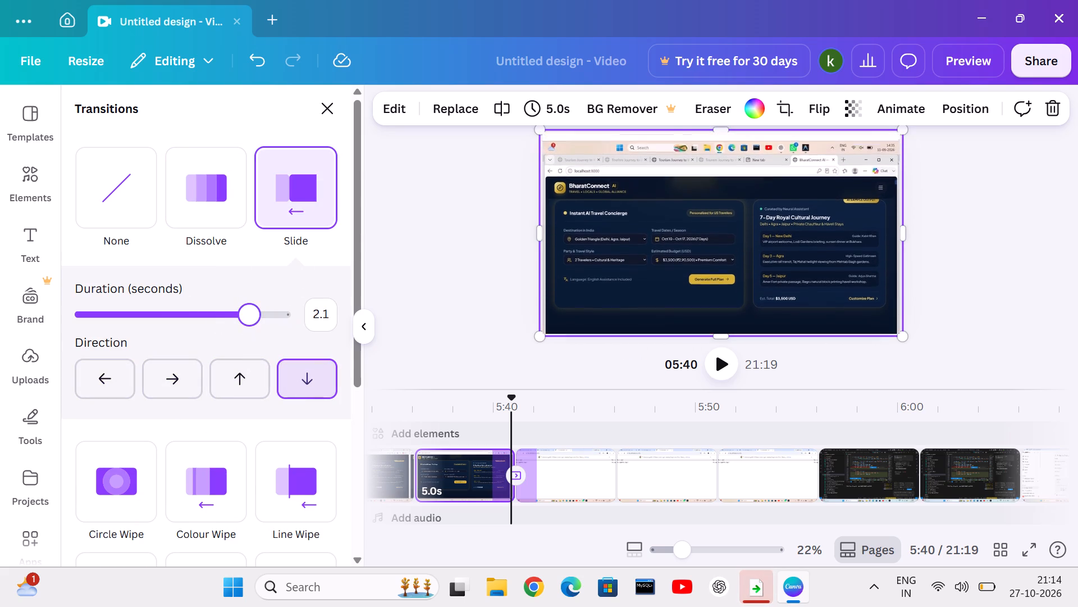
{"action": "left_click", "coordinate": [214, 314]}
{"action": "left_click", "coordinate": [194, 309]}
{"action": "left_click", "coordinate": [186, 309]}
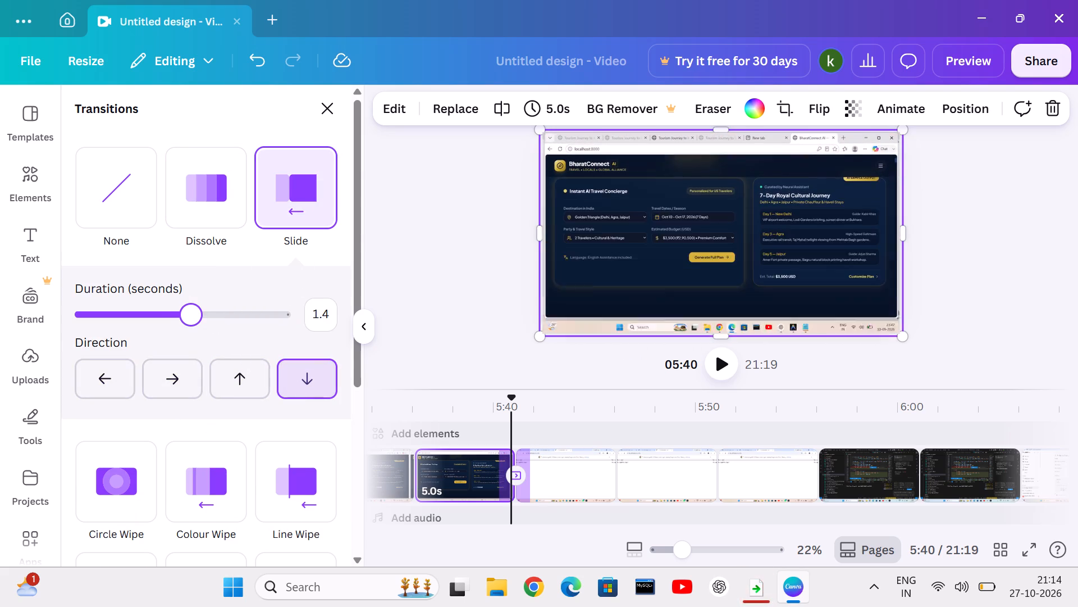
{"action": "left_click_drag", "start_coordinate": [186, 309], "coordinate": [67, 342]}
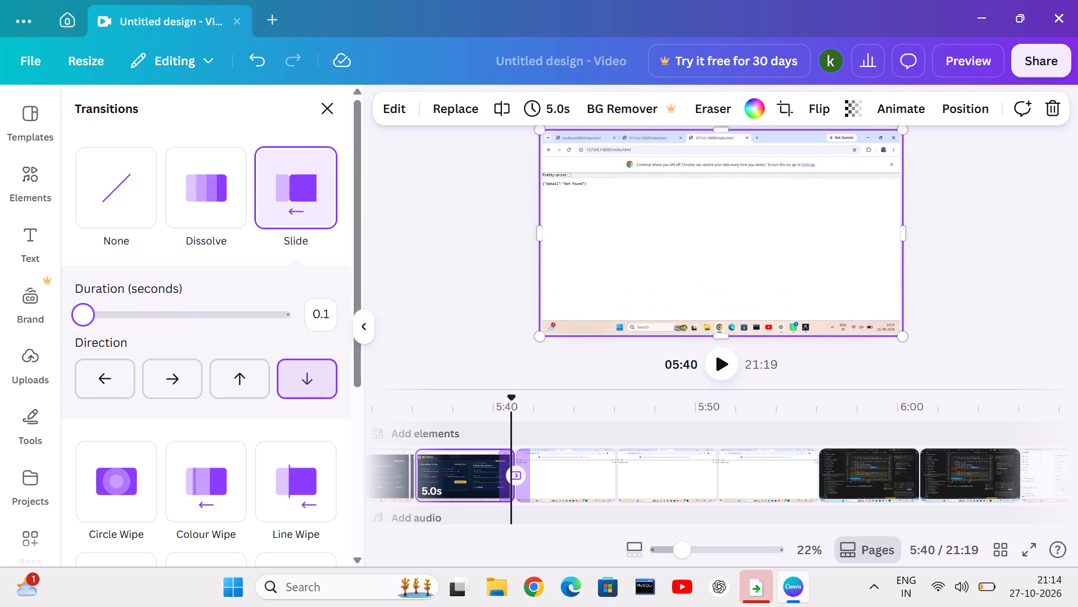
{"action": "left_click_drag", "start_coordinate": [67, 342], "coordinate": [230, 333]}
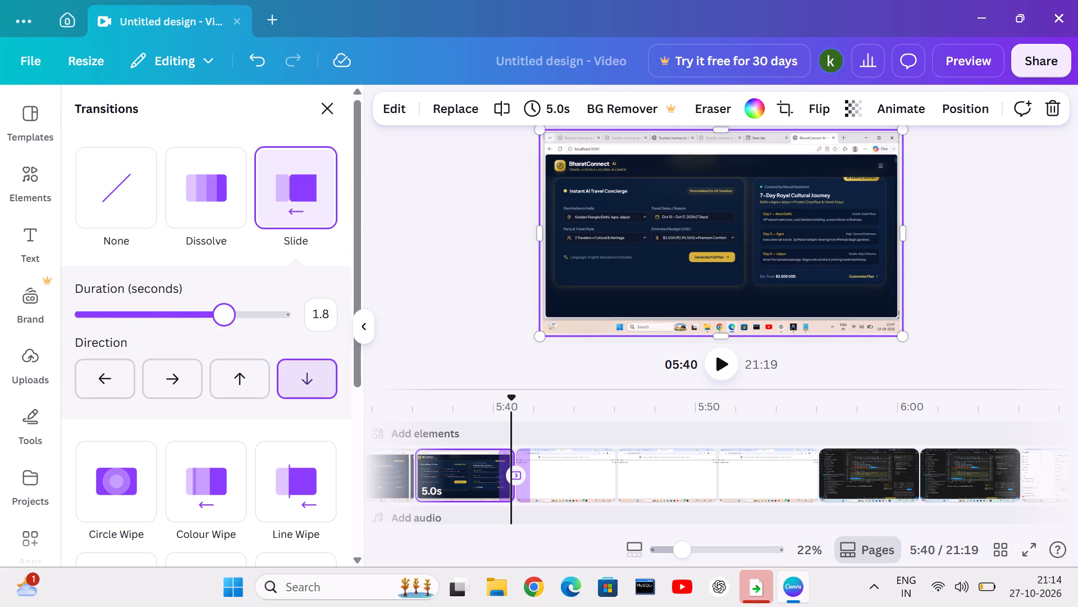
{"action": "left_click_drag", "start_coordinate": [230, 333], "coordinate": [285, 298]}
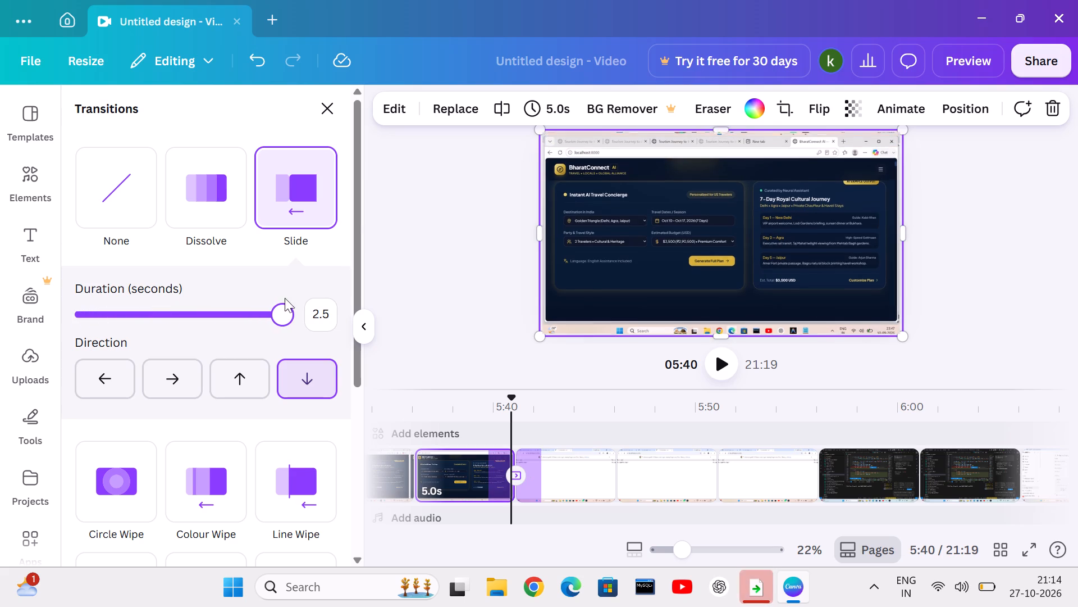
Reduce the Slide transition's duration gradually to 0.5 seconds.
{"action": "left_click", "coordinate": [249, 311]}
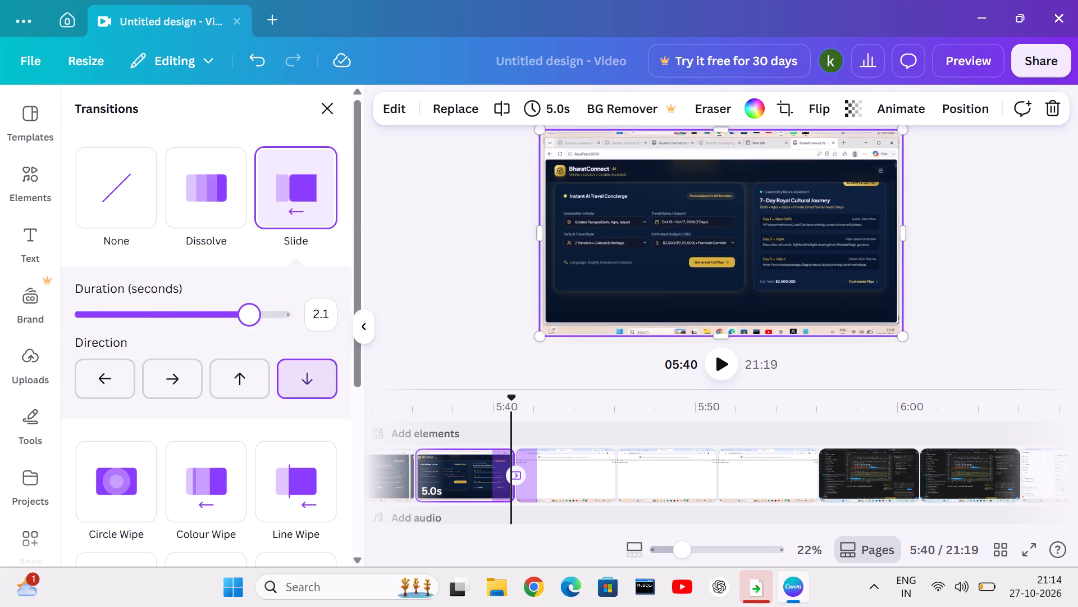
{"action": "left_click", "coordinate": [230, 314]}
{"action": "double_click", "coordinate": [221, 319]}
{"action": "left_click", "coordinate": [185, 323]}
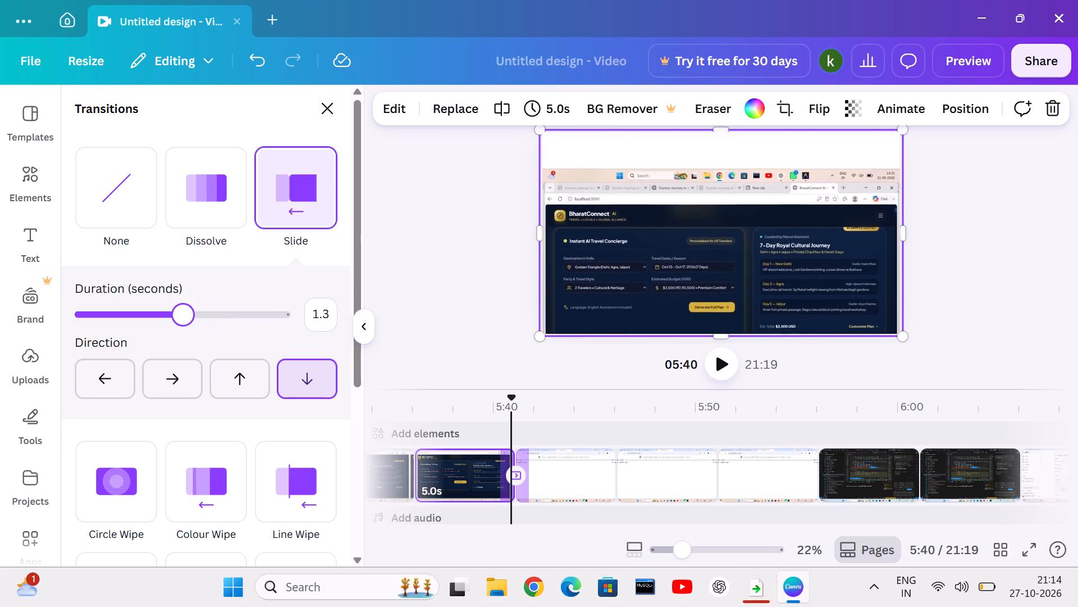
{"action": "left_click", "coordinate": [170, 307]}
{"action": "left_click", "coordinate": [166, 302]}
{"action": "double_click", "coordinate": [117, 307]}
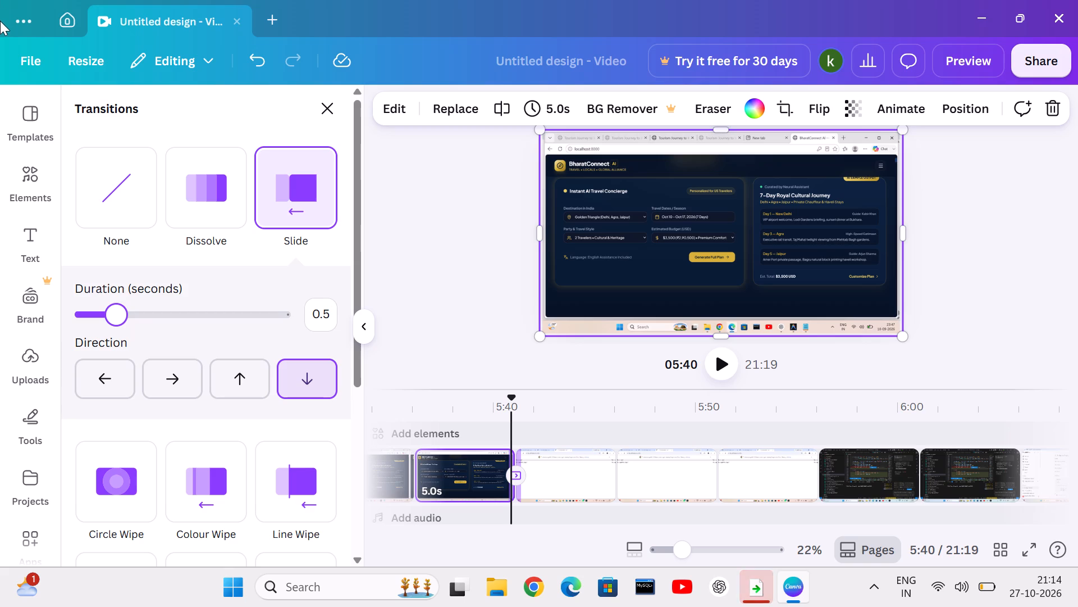
Raise the Slide transition's duration gradually to 2.5 seconds.
{"action": "left_click", "coordinate": [148, 313]}
{"action": "left_click", "coordinate": [183, 319]}
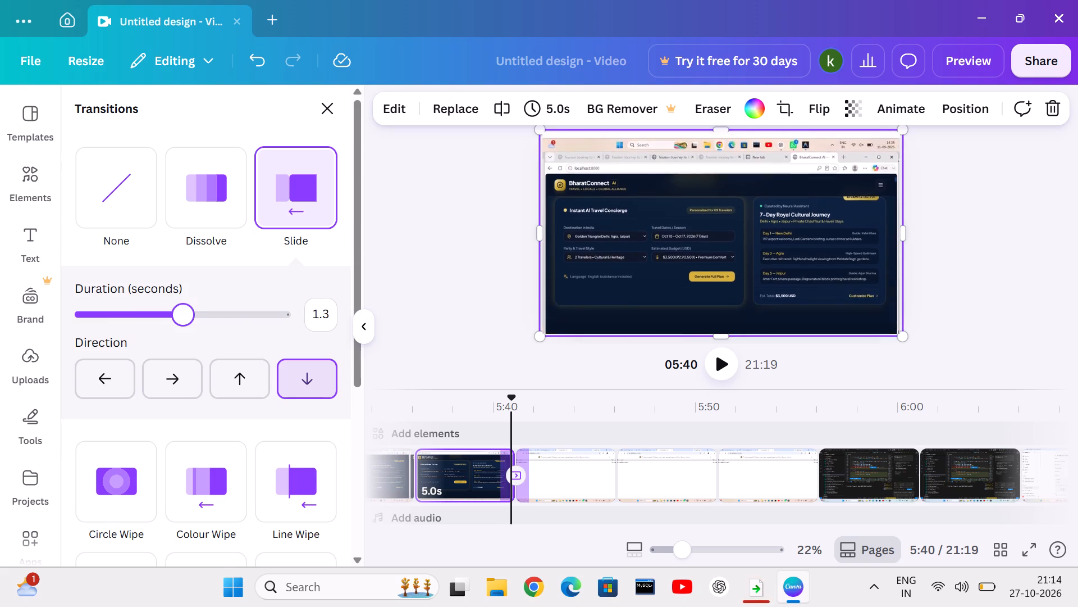
{"action": "left_click", "coordinate": [189, 322]}
{"action": "left_click", "coordinate": [231, 326]}
{"action": "left_click", "coordinate": [237, 327]}
{"action": "left_click", "coordinate": [262, 308]}
{"action": "left_click_drag", "start_coordinate": [281, 310], "coordinate": [282, 315]}
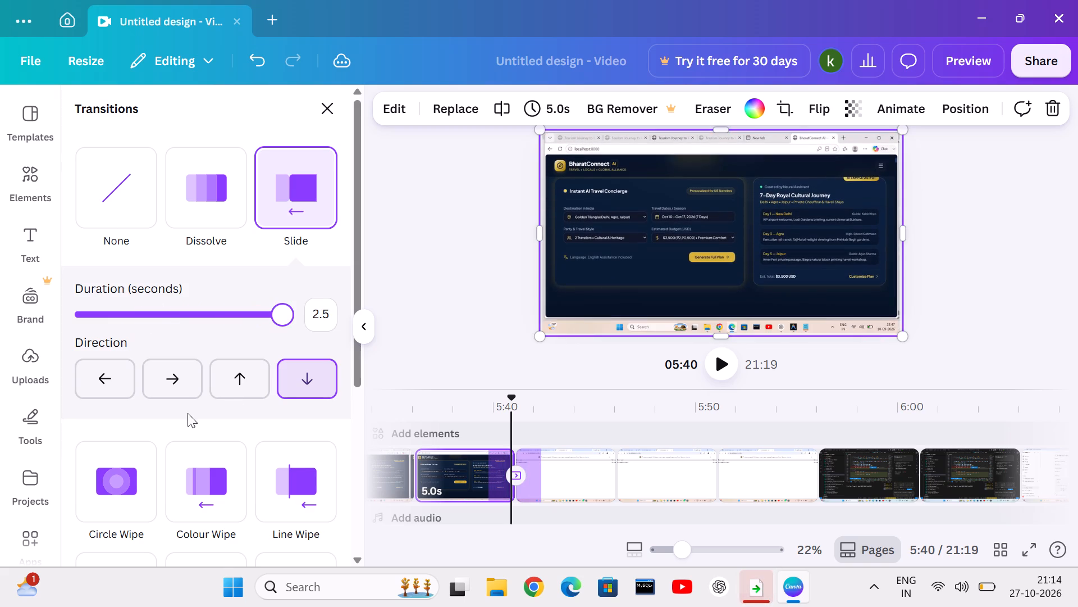
Cycle the Slide transition through the up, right, left and down directions, finishing with the direction set to left.
{"action": "left_click", "coordinate": [259, 372]}
{"action": "left_click", "coordinate": [165, 388]}
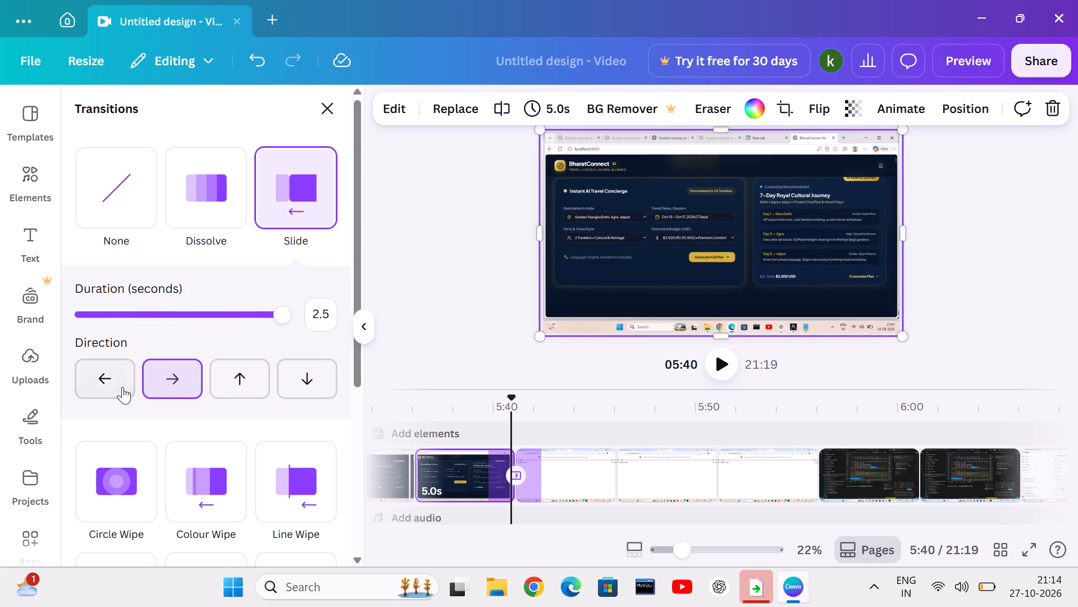
{"action": "left_click", "coordinate": [117, 382]}
{"action": "left_click", "coordinate": [168, 384]}
{"action": "left_click", "coordinate": [232, 389]}
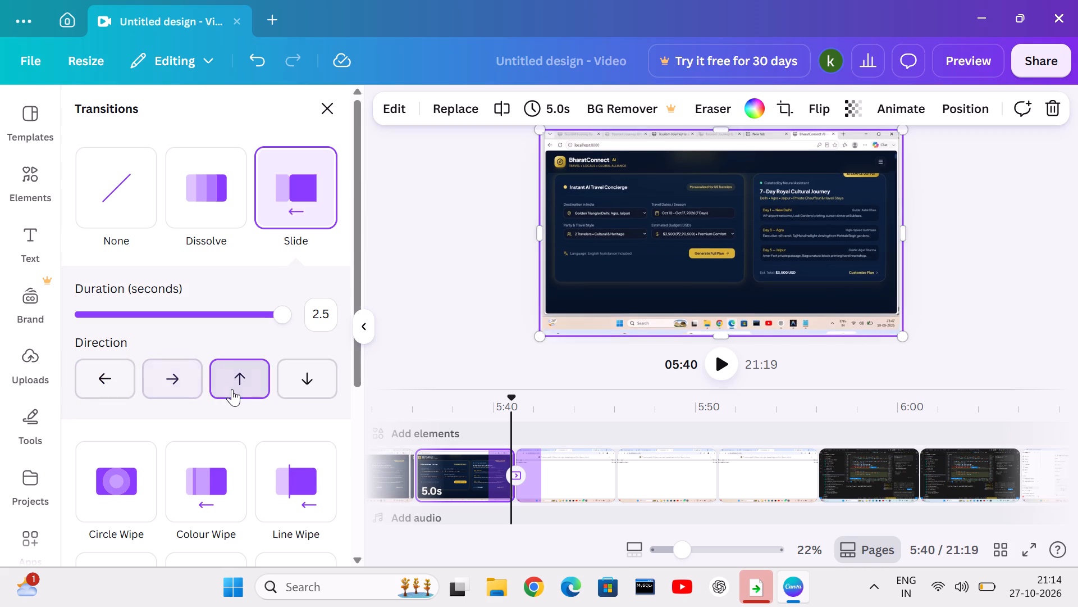
{"action": "left_click", "coordinate": [321, 378]}
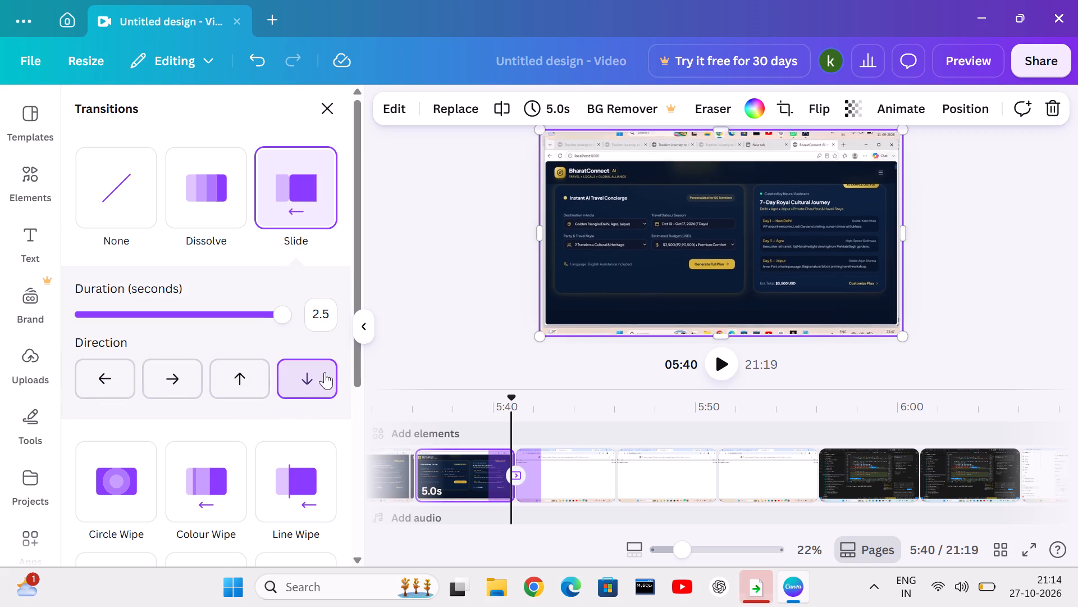
{"action": "left_click", "coordinate": [259, 370]}
{"action": "left_click", "coordinate": [160, 393]}
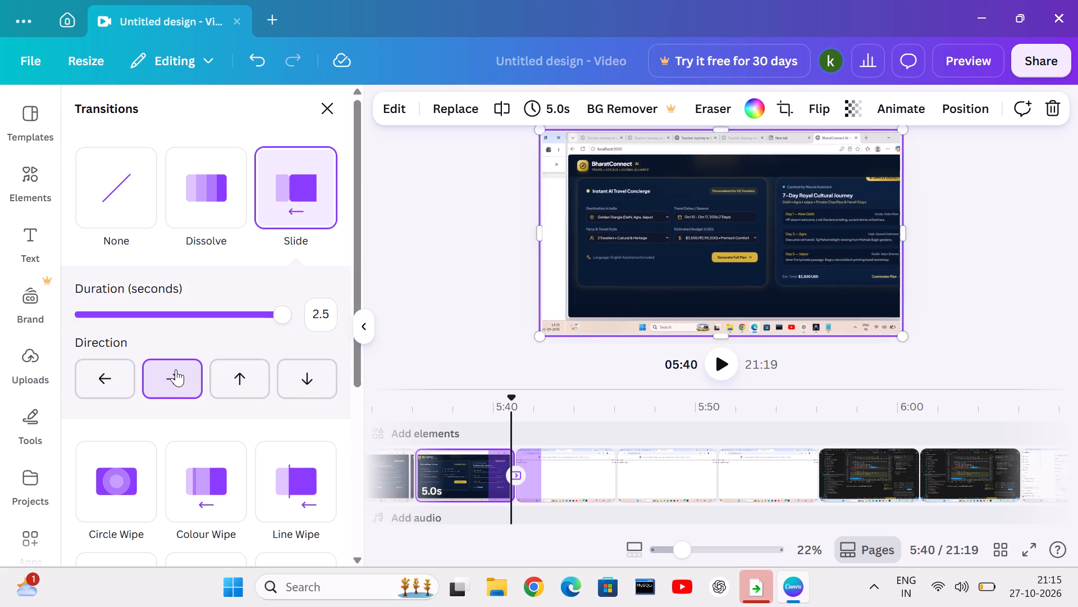
{"action": "left_click", "coordinate": [125, 369]}
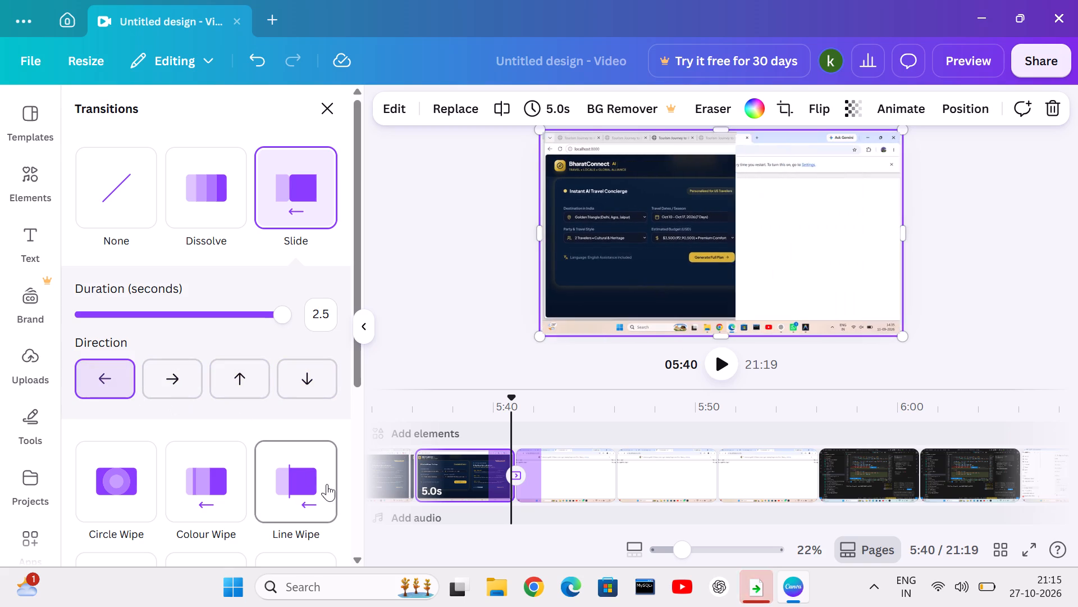
Show the hidden icons in the Windows system tray.
{"action": "left_click", "coordinate": [884, 586]}
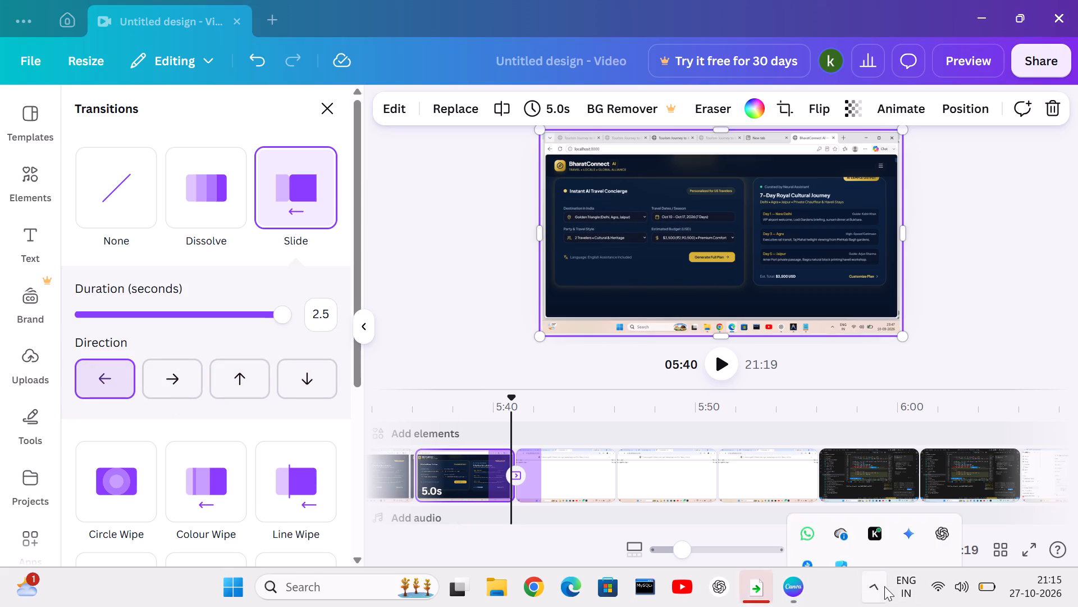
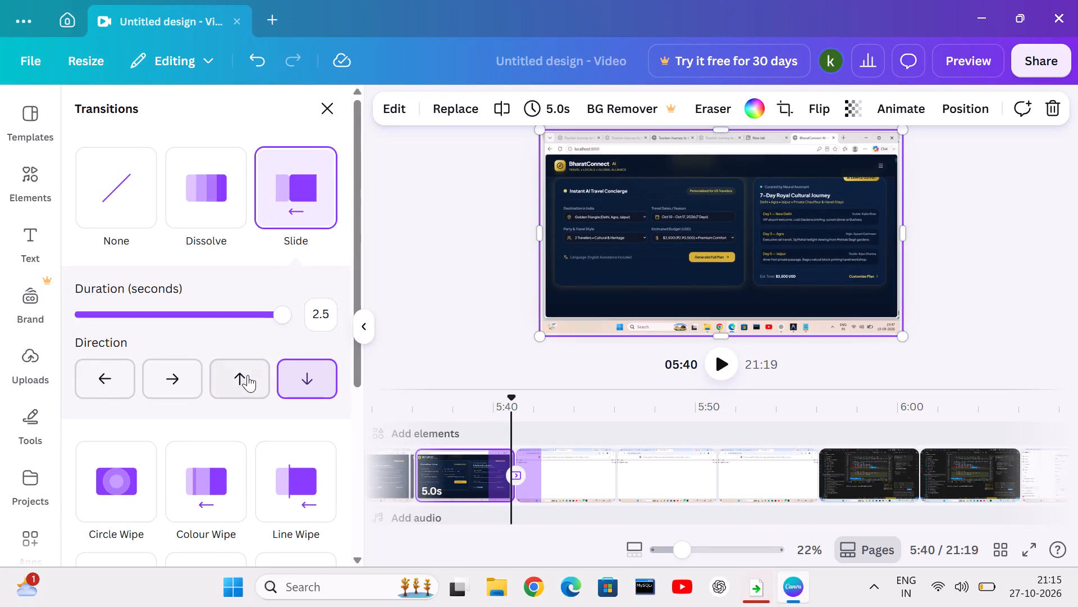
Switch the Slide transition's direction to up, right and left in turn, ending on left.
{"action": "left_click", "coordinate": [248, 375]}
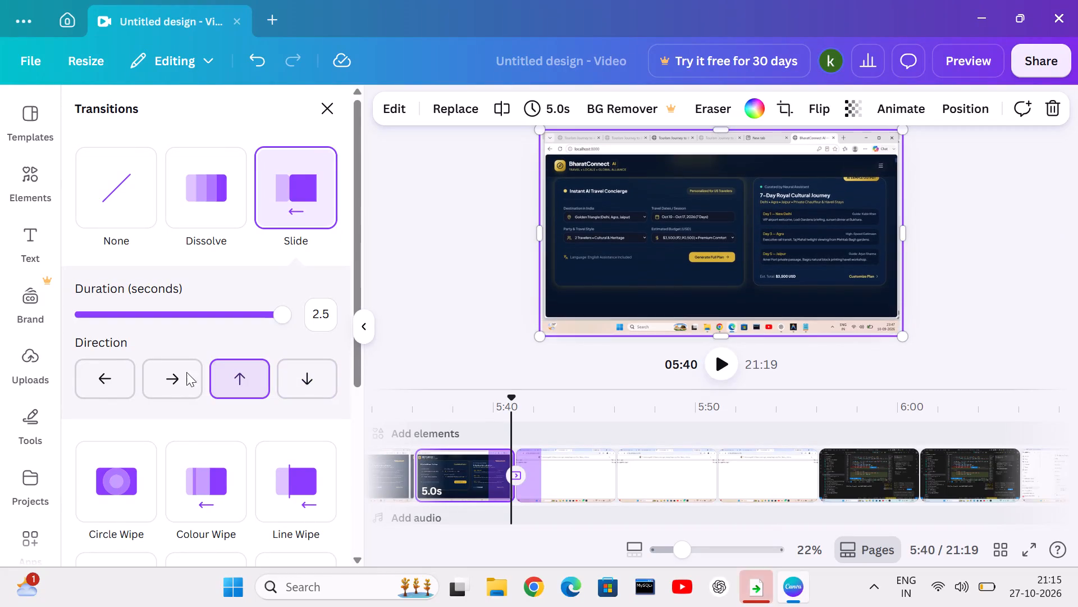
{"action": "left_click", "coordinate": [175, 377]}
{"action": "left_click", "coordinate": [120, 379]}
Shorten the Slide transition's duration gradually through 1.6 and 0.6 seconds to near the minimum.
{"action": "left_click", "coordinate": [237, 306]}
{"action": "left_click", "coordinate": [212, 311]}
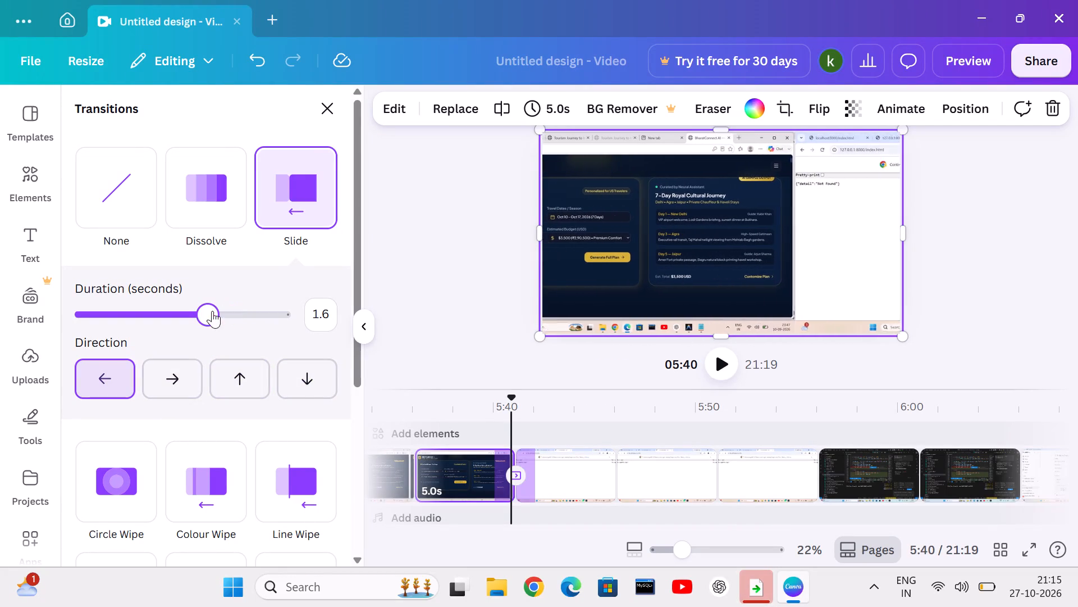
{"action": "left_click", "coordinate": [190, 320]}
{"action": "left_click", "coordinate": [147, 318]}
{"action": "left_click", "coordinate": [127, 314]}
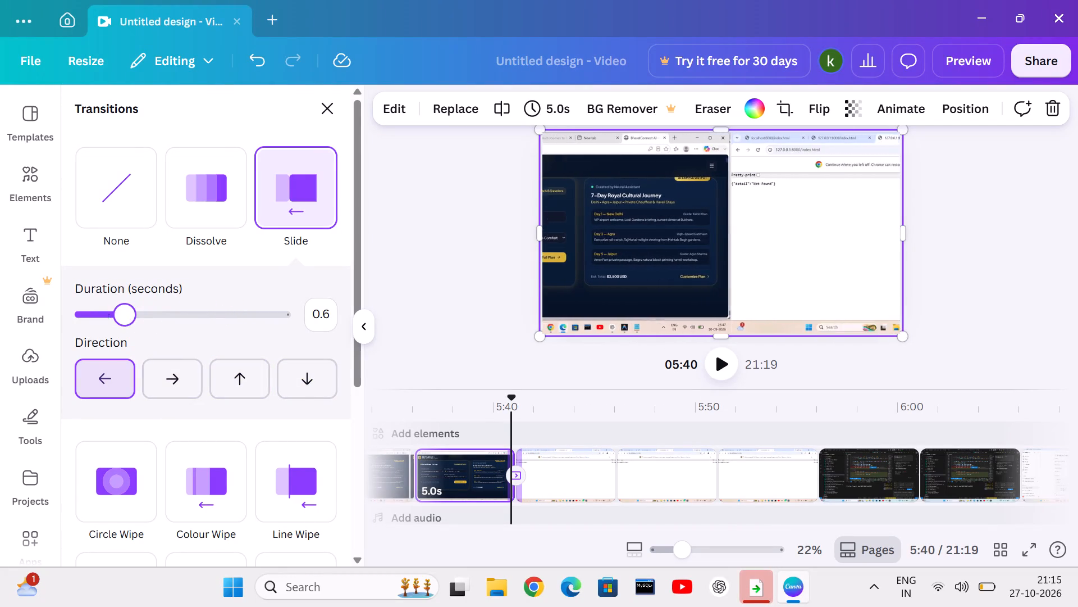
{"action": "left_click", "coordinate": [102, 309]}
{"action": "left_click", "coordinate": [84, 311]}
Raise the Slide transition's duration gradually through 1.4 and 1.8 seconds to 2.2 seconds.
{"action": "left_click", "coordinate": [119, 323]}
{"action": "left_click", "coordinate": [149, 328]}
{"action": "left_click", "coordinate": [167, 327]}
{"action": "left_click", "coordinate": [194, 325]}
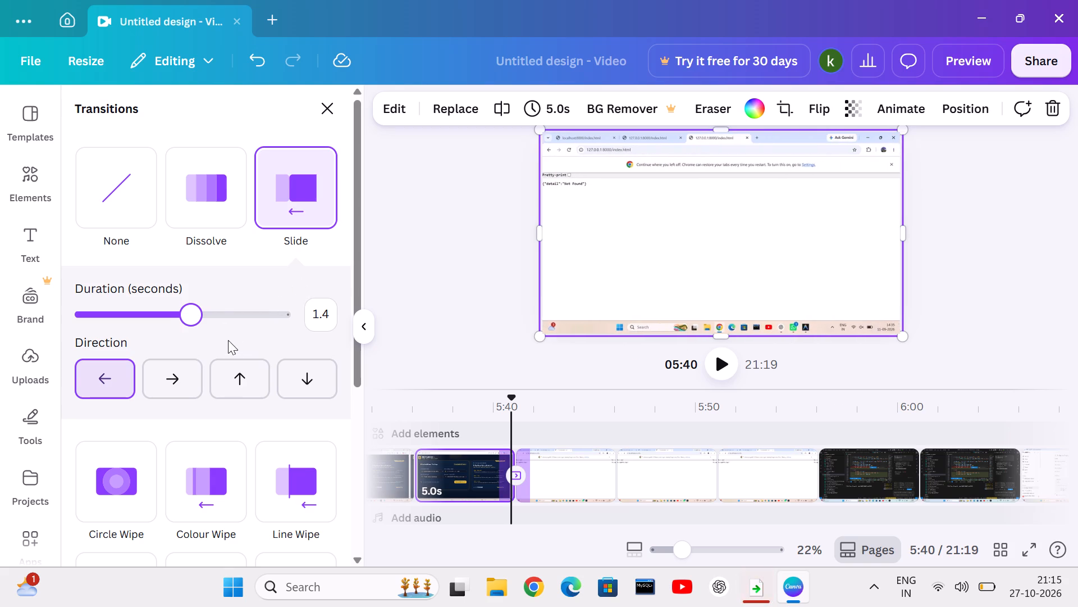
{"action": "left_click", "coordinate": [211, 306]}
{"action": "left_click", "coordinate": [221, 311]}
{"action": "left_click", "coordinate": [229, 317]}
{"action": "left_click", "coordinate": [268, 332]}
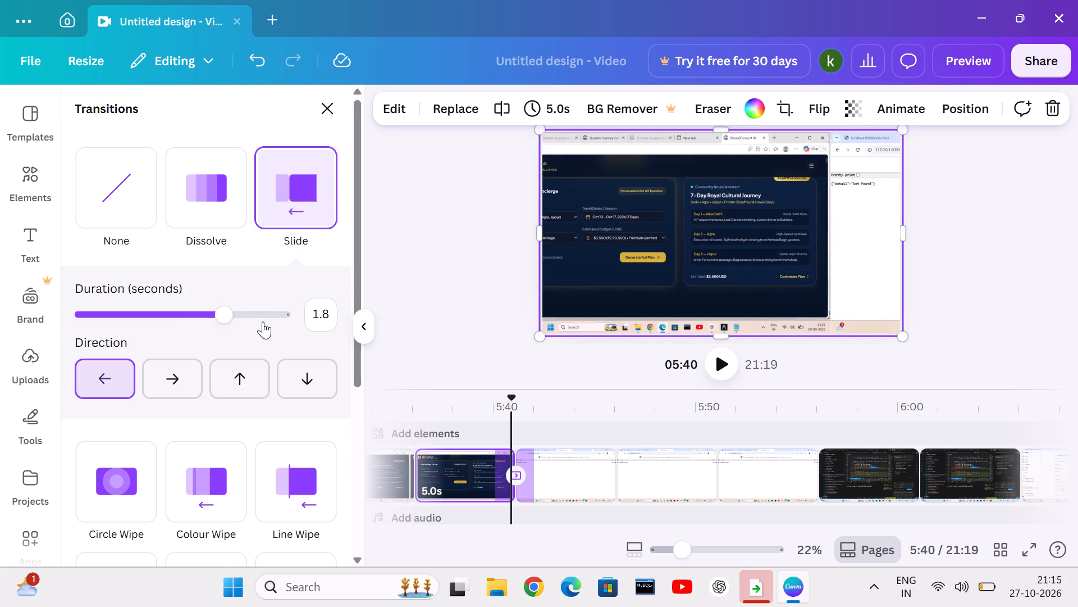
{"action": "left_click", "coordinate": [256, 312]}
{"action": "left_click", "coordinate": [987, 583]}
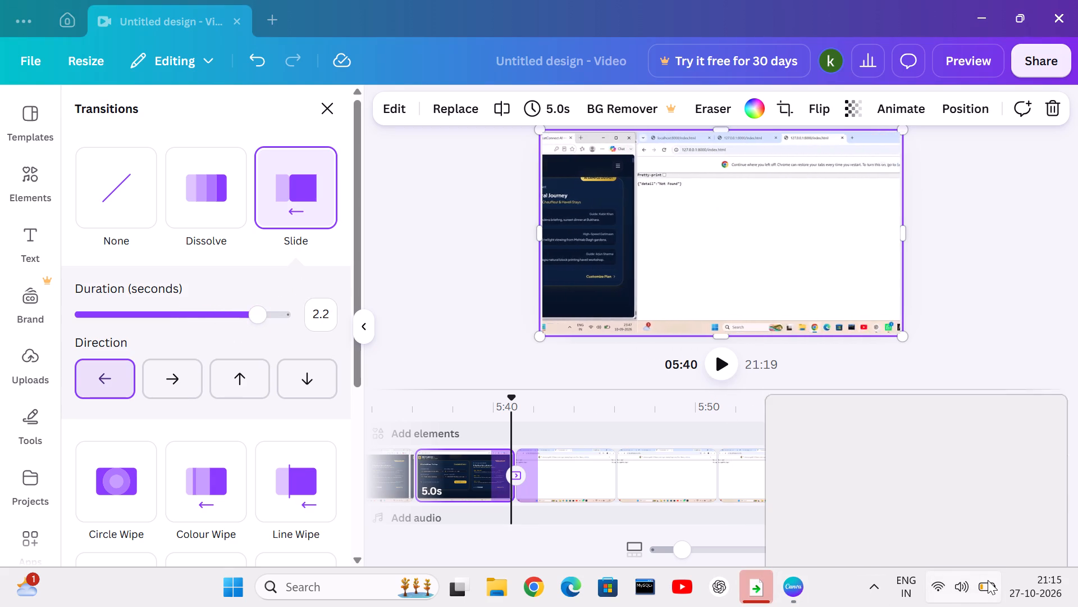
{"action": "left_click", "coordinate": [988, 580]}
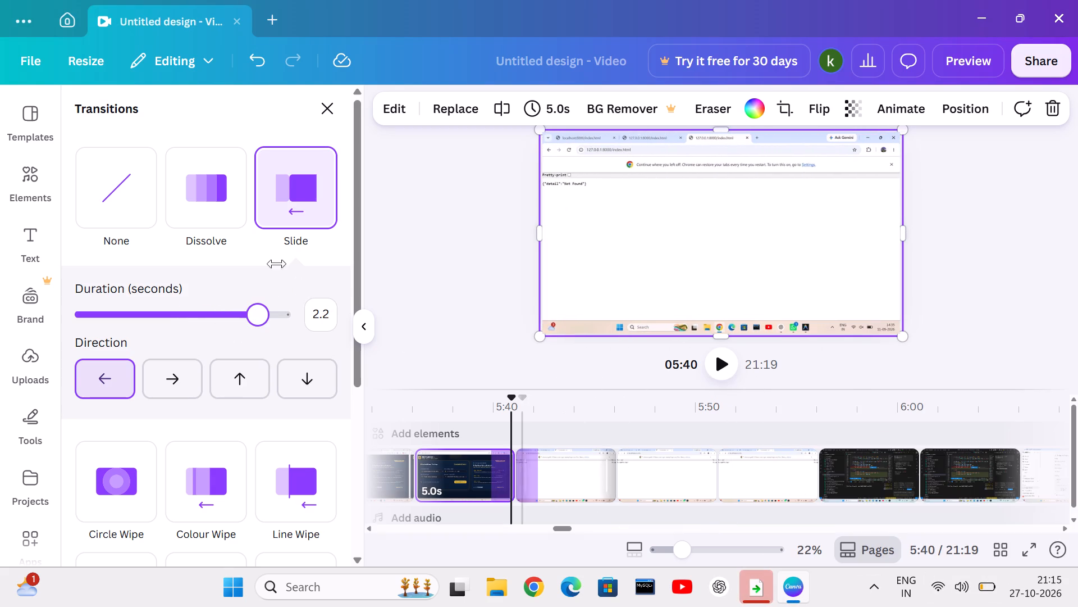
Reduce the Slide transition's duration gradually to 0.3 seconds.
{"action": "left_click", "coordinate": [191, 319]}
{"action": "left_click_drag", "start_coordinate": [181, 300], "coordinate": [167, 326]}
{"action": "left_click", "coordinate": [121, 329]}
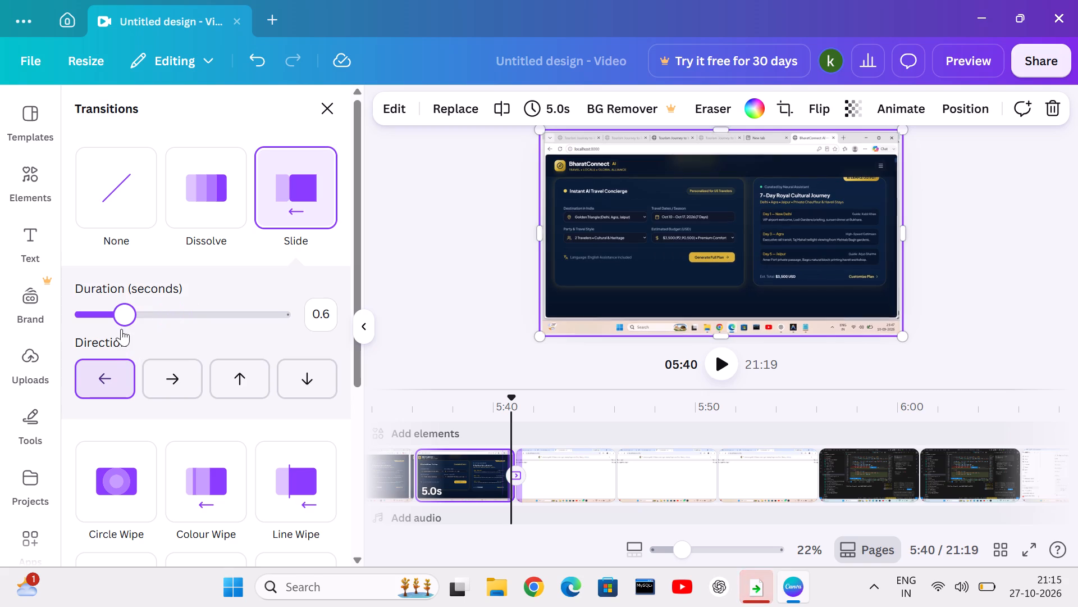
{"action": "double_click", "coordinate": [117, 323]}
{"action": "left_click", "coordinate": [97, 318]}
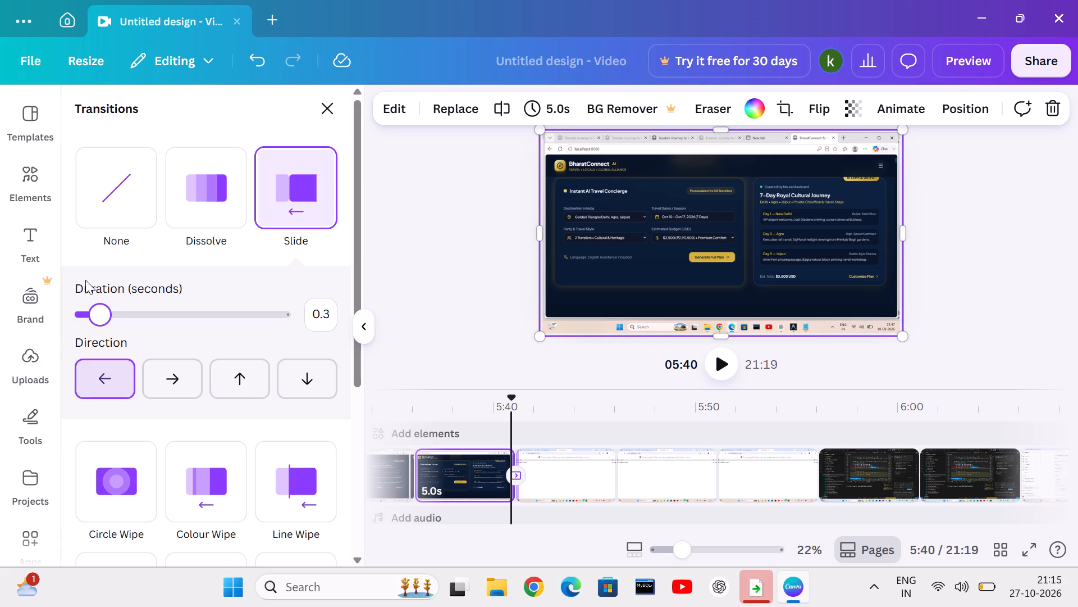
Switch the Slide transition's direction to right and then to up.
{"action": "left_click_drag", "start_coordinate": [177, 374], "coordinate": [177, 389]}
{"action": "left_click", "coordinate": [246, 369]}
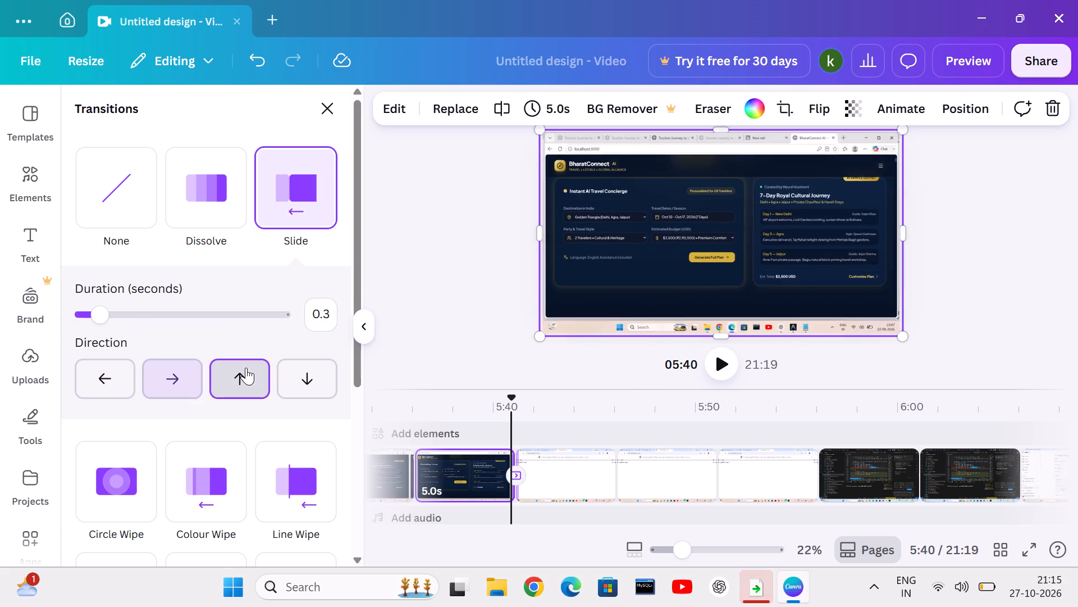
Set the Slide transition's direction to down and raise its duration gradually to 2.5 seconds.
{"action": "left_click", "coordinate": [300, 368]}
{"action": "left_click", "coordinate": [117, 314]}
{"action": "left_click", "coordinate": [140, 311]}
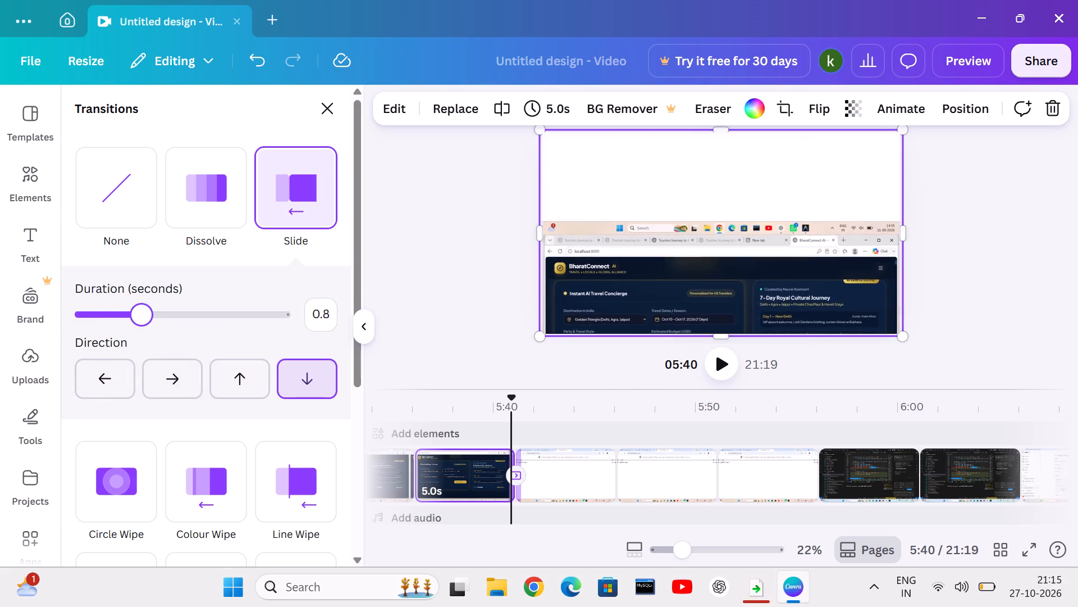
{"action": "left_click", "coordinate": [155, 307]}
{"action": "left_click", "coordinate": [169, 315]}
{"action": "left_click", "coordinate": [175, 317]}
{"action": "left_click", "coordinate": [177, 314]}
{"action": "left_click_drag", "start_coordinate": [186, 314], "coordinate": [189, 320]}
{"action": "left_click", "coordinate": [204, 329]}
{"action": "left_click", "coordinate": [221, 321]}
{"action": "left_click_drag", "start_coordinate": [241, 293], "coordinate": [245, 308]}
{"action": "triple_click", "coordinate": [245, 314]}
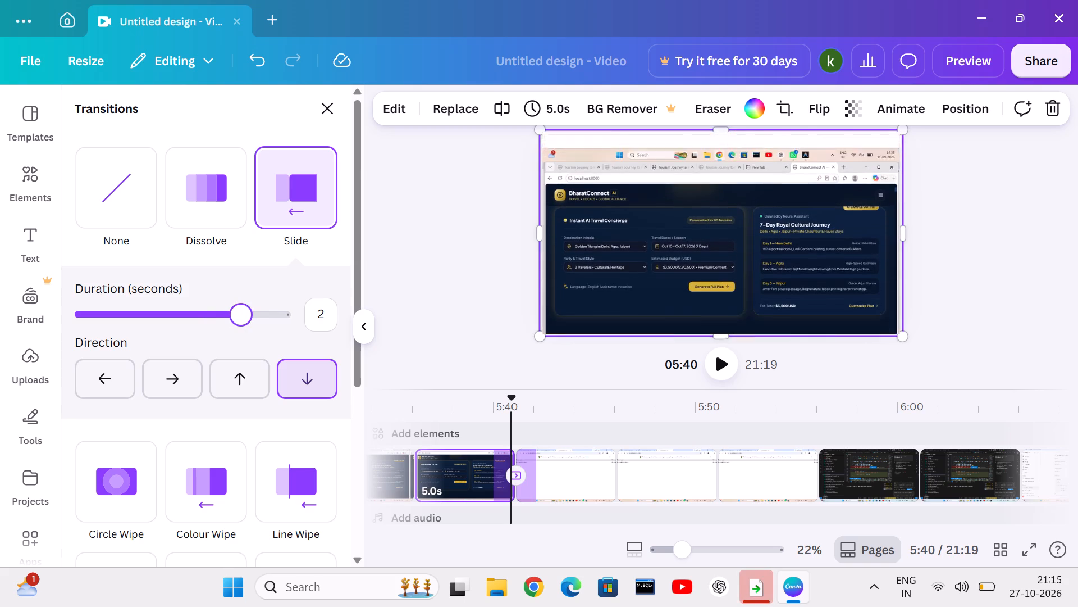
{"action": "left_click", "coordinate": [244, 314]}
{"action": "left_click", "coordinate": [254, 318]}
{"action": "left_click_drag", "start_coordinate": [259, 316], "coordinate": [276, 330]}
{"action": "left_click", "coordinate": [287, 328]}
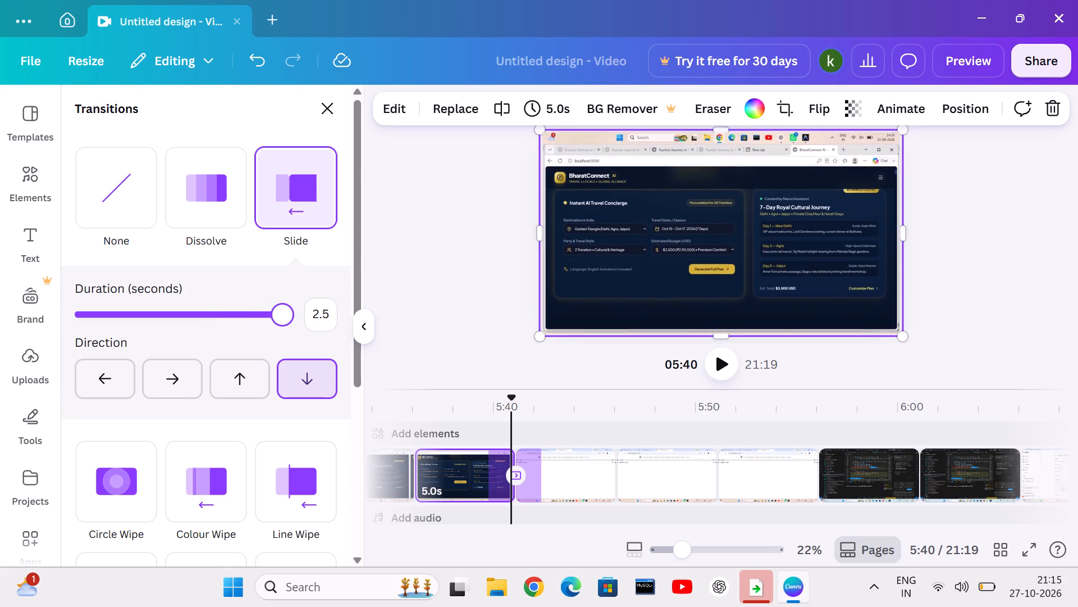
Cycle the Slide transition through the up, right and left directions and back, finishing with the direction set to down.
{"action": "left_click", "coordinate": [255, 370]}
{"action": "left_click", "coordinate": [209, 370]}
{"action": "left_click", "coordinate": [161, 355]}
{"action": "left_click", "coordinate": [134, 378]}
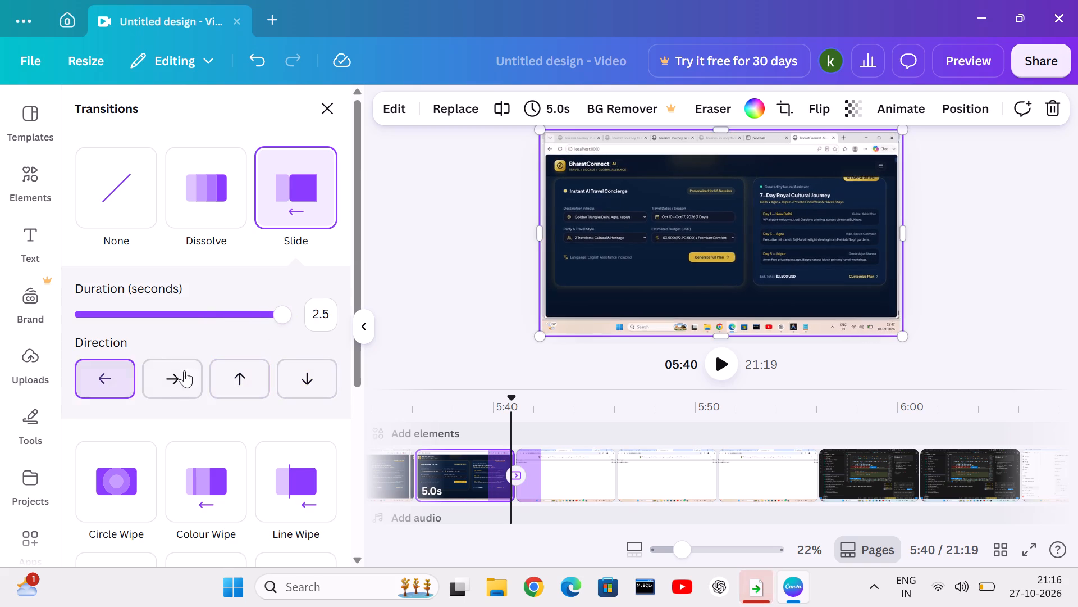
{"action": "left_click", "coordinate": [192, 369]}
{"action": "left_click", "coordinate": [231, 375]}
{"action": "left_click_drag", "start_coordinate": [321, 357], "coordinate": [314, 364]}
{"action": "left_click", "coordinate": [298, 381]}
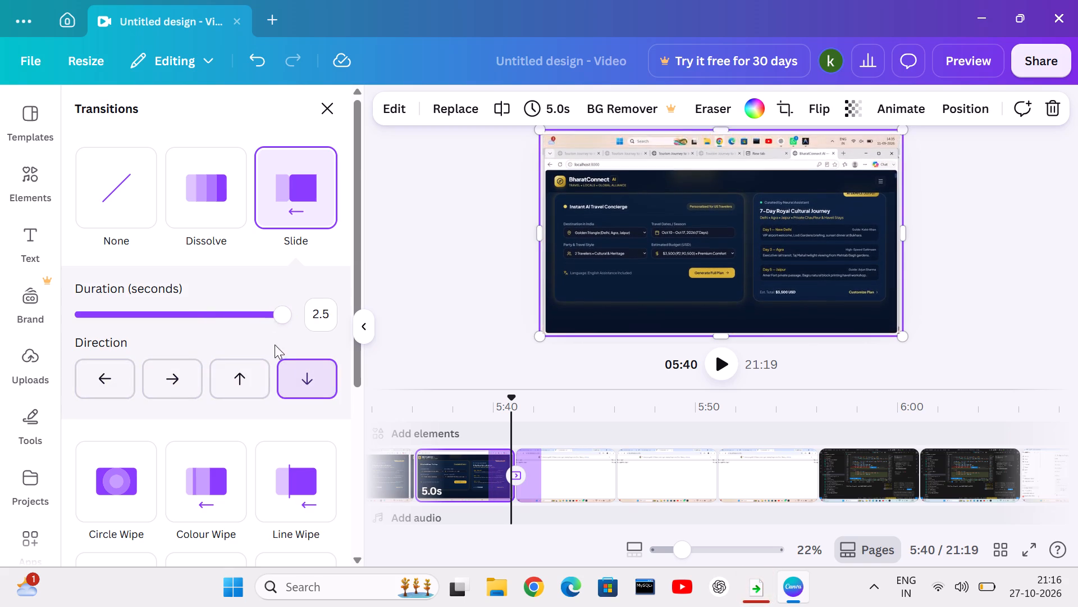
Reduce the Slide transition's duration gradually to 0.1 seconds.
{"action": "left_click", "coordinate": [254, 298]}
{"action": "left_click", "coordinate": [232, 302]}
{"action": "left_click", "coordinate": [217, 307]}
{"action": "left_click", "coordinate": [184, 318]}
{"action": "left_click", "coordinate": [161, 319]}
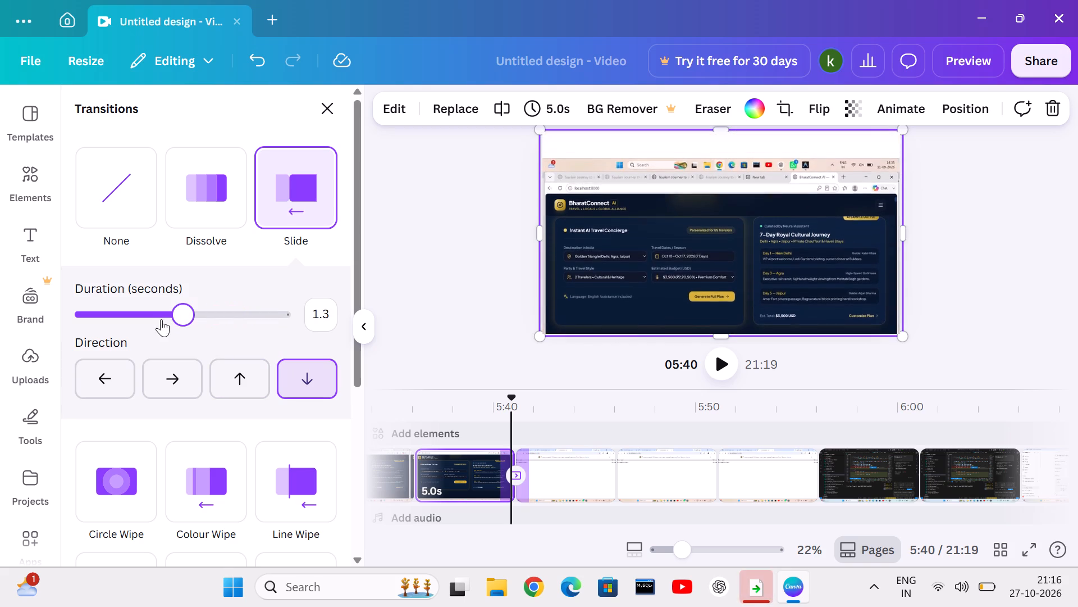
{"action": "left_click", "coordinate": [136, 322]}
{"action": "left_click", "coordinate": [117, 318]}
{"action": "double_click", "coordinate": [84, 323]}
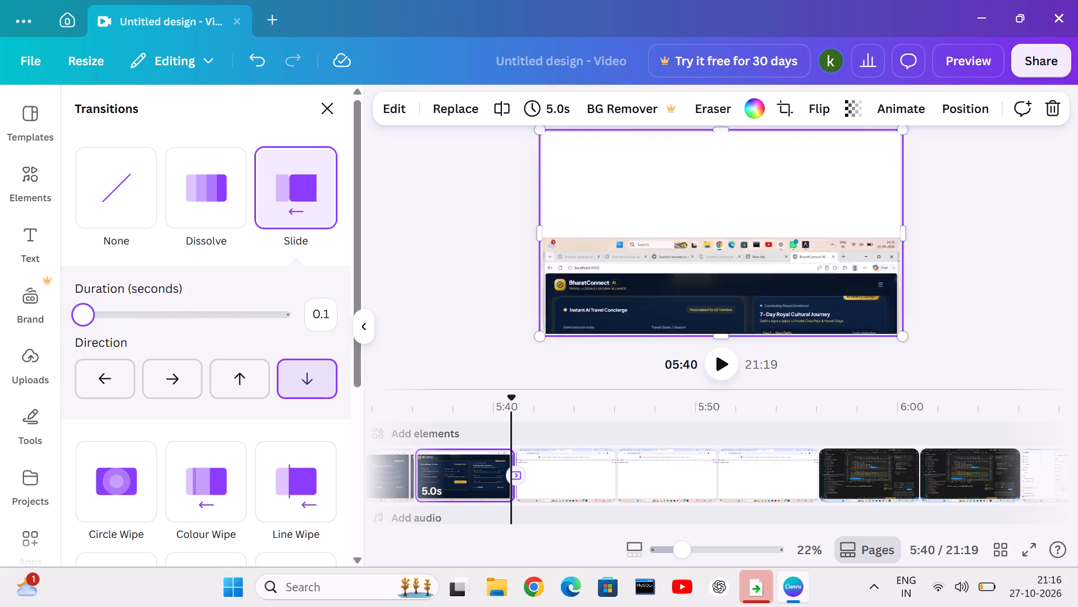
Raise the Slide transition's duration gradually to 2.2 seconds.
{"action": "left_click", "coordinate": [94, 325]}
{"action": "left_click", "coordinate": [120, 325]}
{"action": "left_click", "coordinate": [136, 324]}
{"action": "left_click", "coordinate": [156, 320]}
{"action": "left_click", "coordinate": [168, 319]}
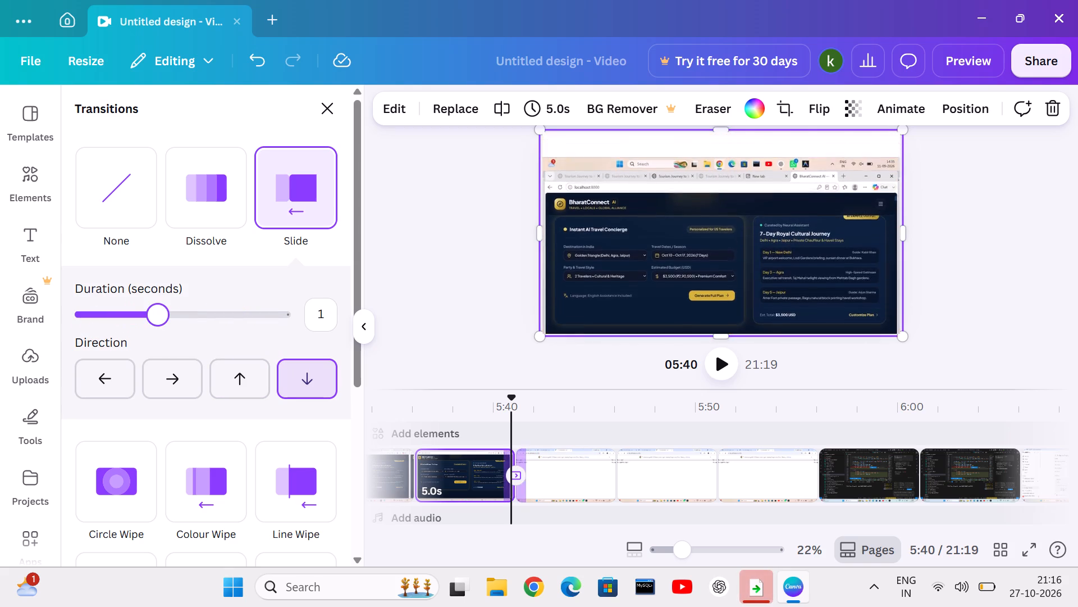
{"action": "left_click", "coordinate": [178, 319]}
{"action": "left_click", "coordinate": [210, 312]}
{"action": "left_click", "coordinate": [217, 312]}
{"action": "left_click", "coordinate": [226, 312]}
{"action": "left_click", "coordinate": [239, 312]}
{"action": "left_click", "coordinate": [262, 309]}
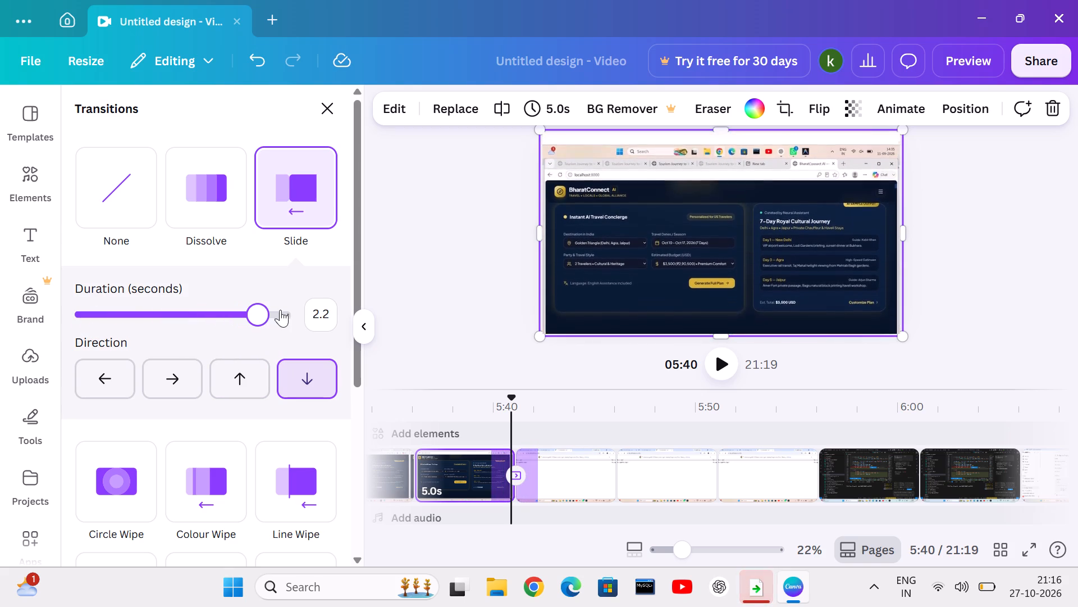
Replace the Slide transition after the BharatConnect clip with the Chop transition.
{"action": "scroll", "coordinate": [262, 356], "scroll_direction": "down", "scroll_amount": 3}
{"action": "scroll", "coordinate": [204, 393], "scroll_direction": "down", "scroll_amount": 5}
{"action": "left_click", "coordinate": [145, 430]}
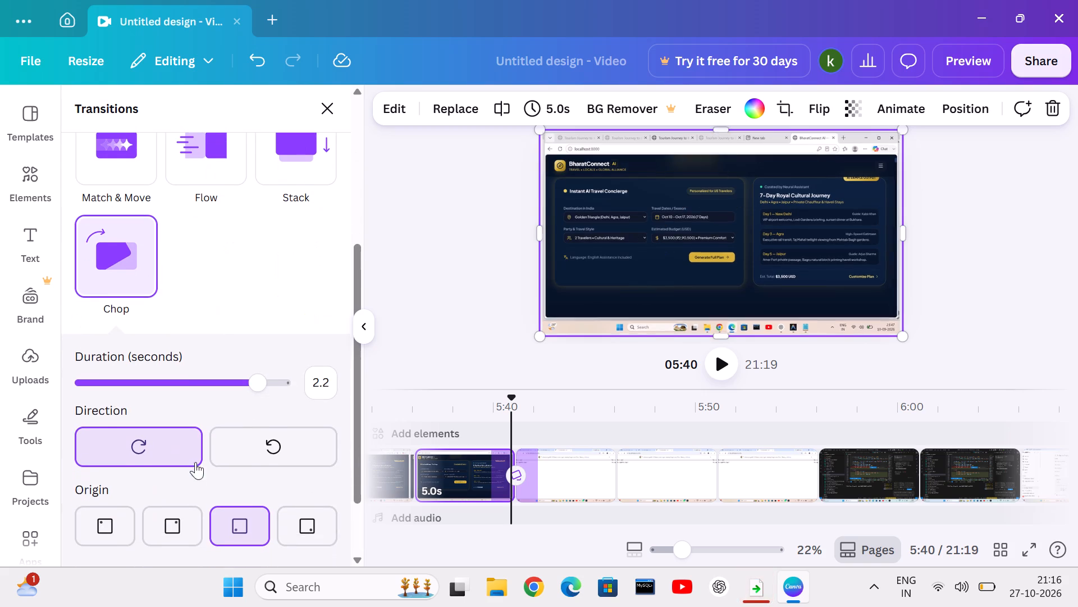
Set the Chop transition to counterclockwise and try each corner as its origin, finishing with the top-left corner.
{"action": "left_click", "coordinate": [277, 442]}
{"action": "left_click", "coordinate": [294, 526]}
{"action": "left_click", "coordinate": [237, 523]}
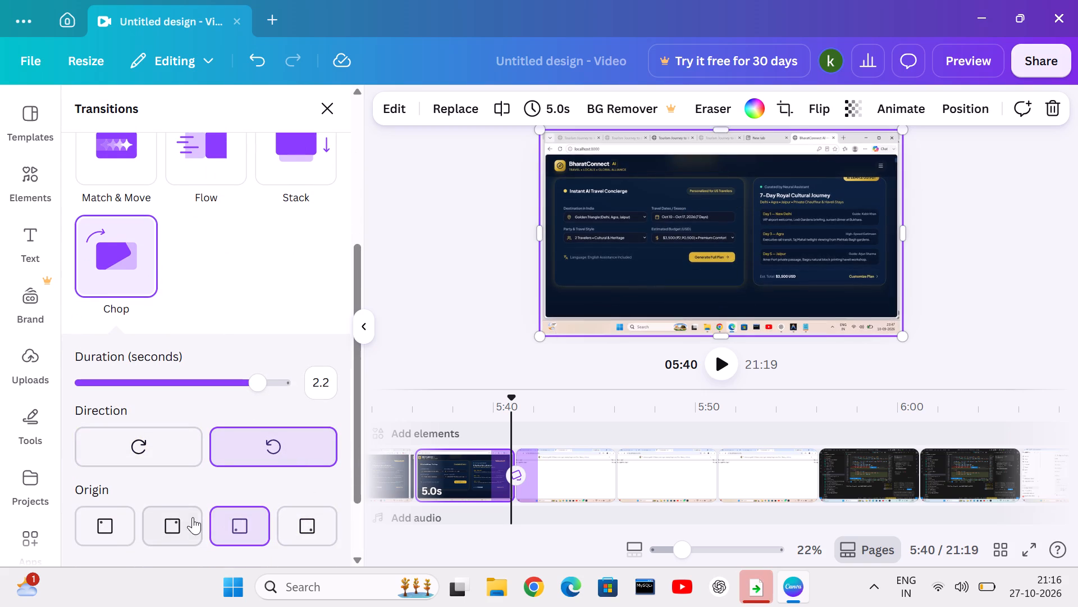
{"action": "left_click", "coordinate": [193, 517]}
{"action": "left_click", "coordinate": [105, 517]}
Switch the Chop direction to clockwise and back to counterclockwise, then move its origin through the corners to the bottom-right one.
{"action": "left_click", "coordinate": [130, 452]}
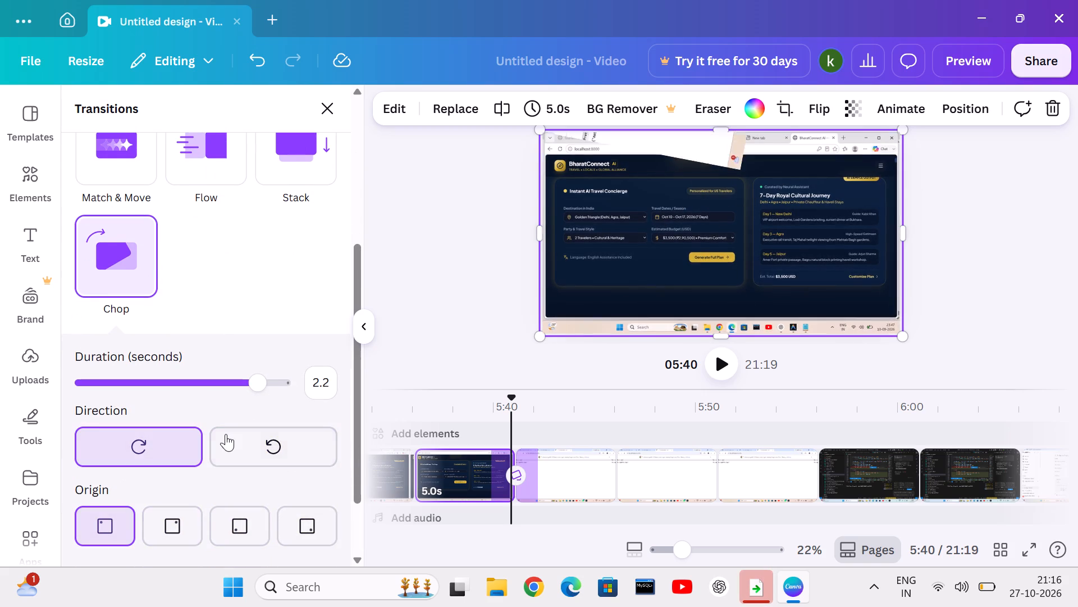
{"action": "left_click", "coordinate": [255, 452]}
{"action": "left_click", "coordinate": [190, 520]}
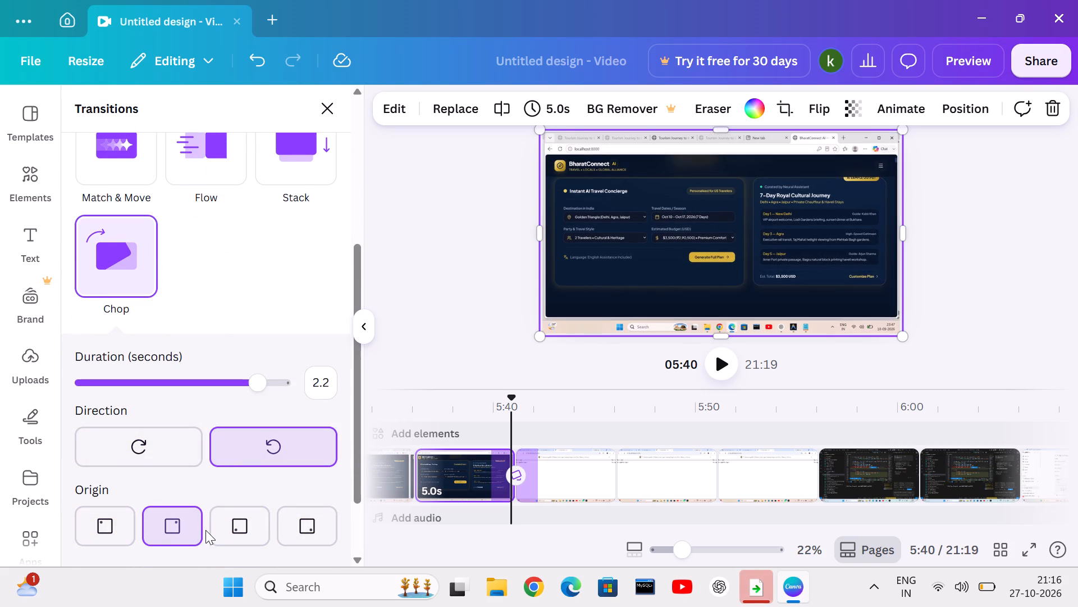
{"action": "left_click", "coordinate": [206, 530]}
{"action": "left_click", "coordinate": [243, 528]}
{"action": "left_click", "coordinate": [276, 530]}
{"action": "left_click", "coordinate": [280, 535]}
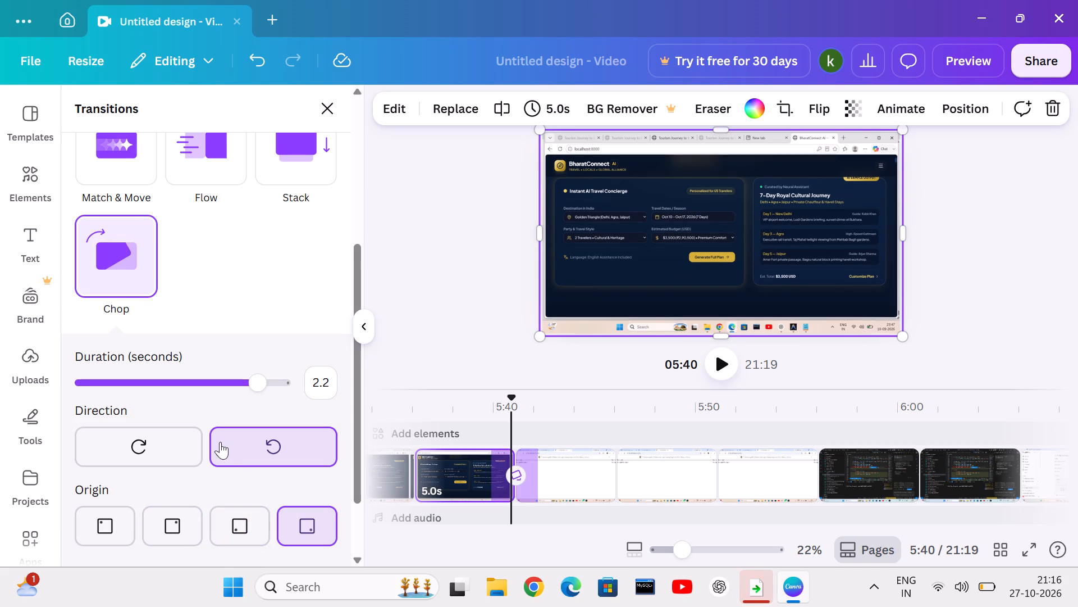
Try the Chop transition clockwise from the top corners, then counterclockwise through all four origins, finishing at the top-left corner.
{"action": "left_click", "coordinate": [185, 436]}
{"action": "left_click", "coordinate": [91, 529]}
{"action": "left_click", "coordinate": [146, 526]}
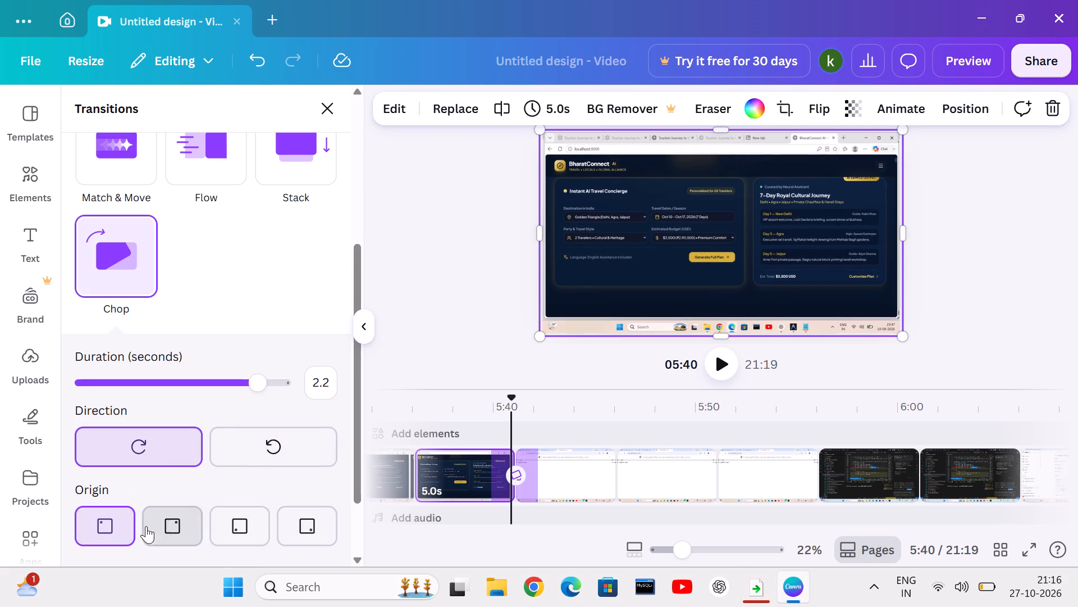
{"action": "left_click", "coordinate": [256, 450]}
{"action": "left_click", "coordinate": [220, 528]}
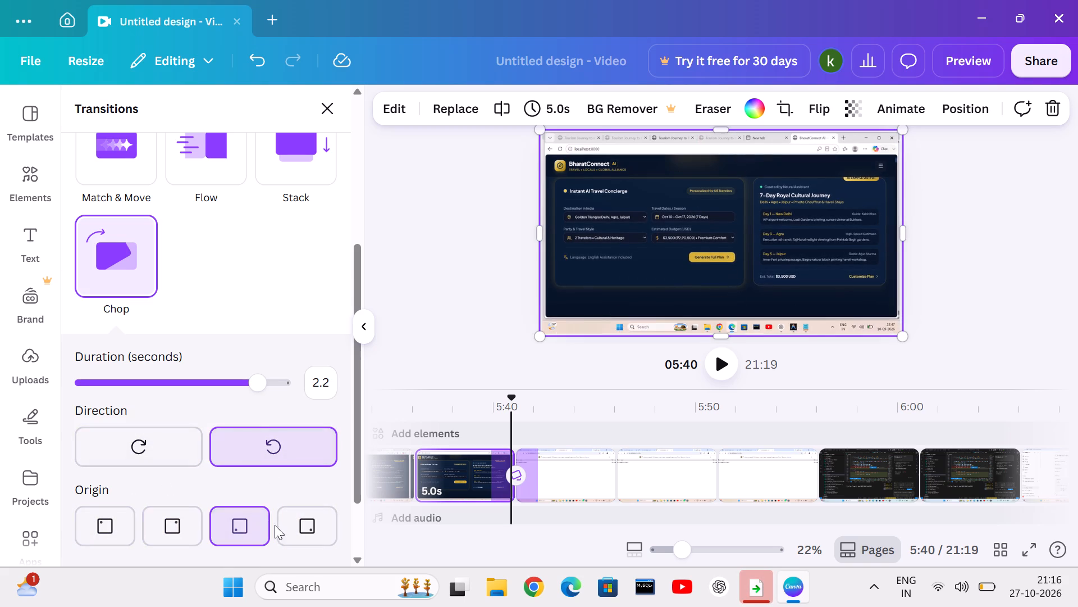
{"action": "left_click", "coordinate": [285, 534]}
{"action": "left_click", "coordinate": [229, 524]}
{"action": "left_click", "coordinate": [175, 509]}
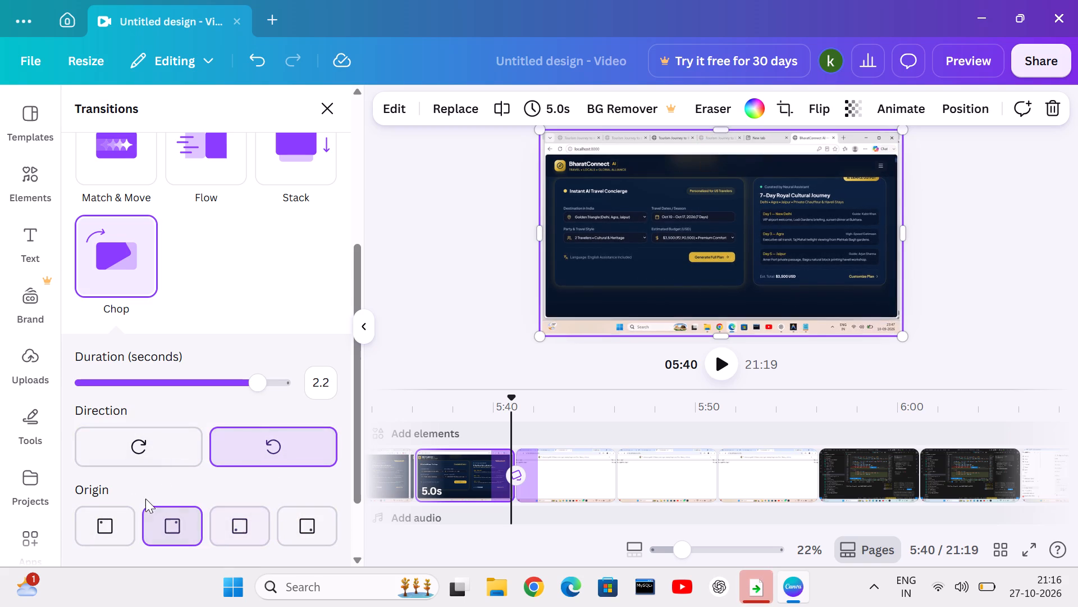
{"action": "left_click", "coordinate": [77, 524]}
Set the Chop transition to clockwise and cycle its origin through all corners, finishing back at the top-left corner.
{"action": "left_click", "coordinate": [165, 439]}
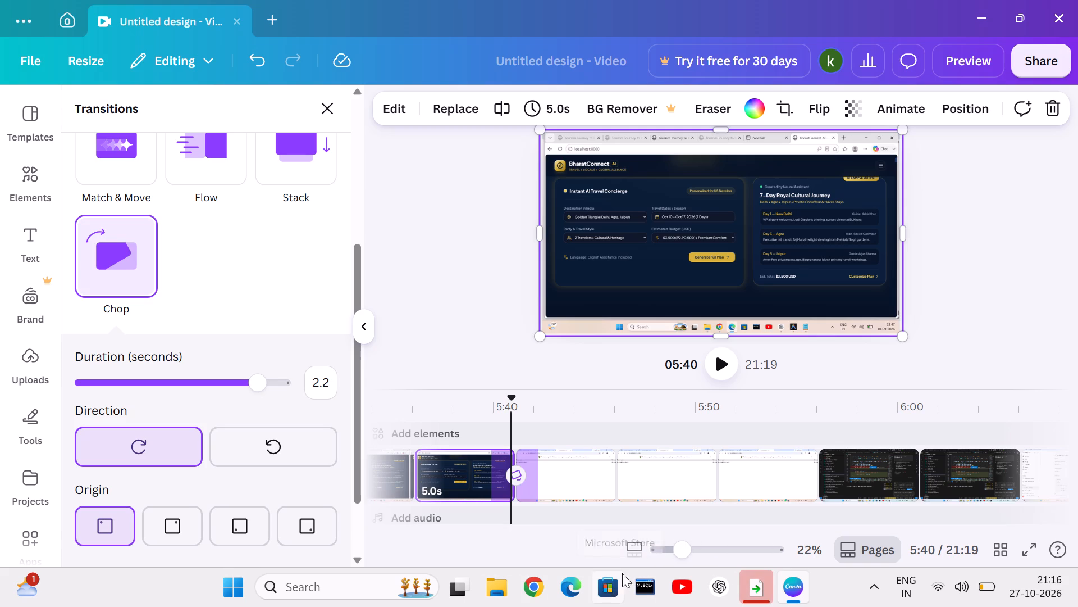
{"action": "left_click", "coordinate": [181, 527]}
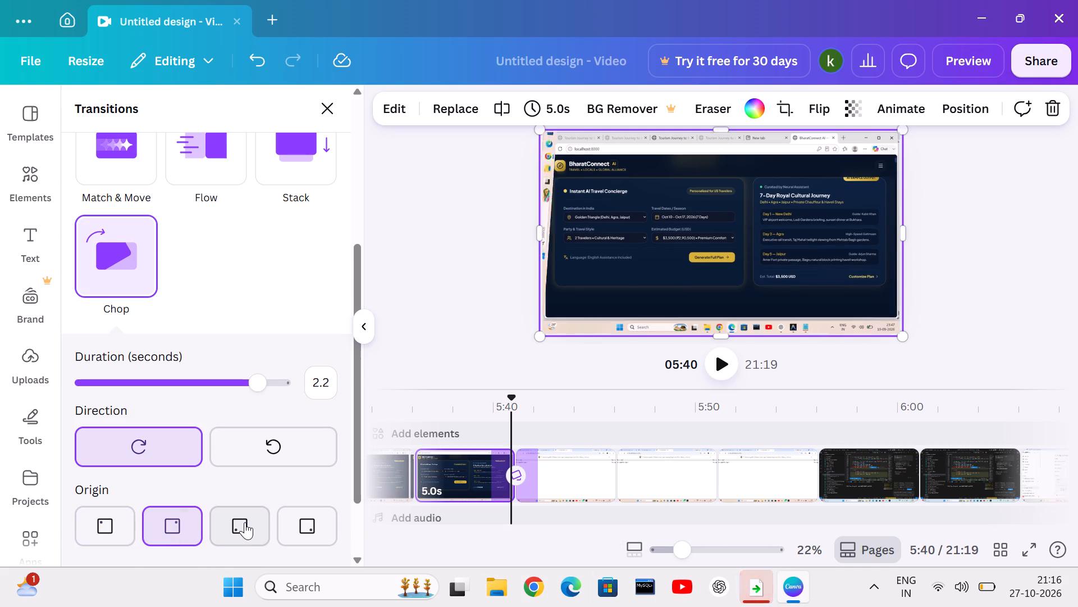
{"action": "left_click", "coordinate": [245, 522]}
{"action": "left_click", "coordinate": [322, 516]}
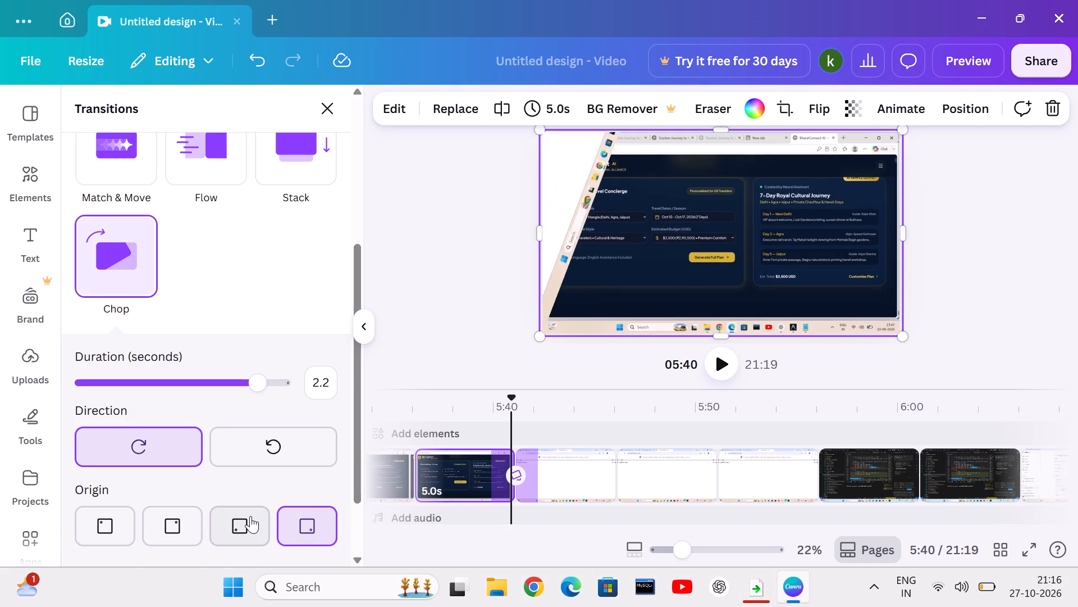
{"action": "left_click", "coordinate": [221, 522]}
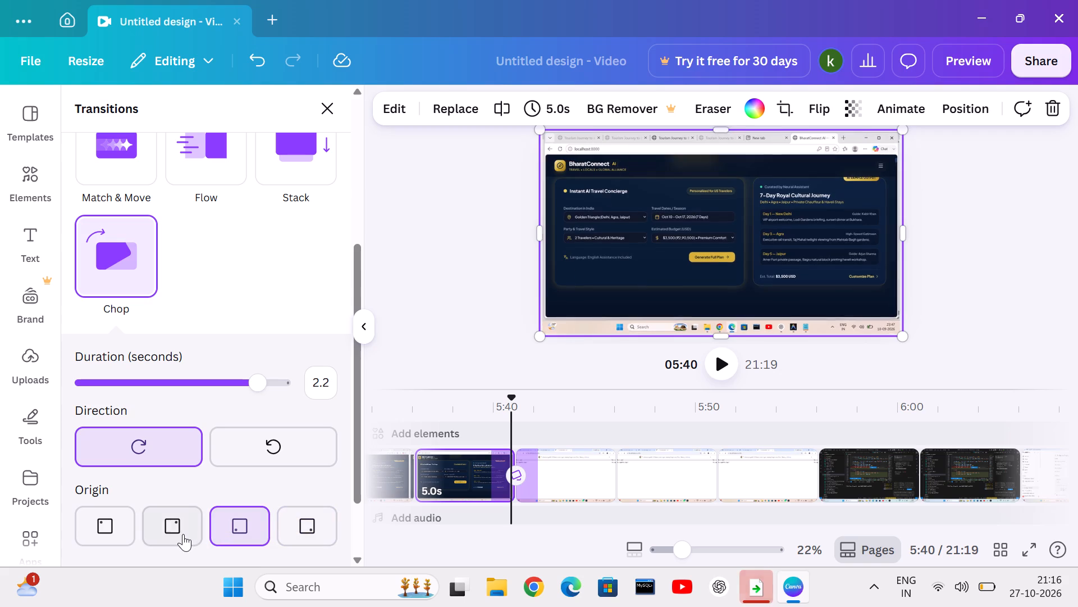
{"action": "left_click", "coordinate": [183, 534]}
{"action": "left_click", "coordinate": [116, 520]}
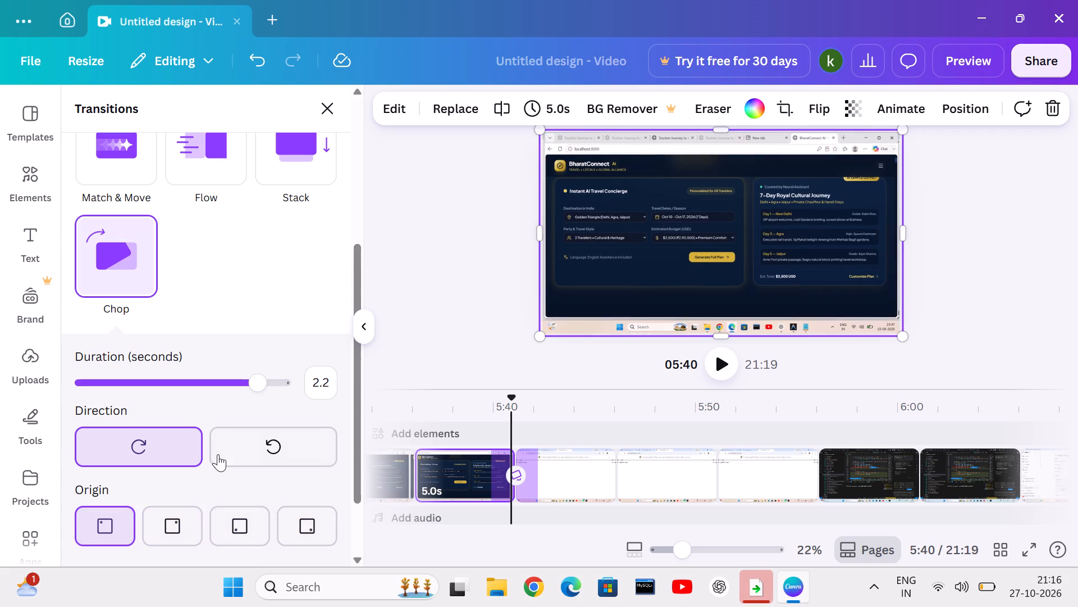
Alternate the Chop direction and origin settings, finishing with a counterclockwise direction and the bottom-right corner as origin.
{"action": "left_click", "coordinate": [221, 453]}
{"action": "left_click", "coordinate": [159, 532]}
{"action": "left_click", "coordinate": [138, 458]}
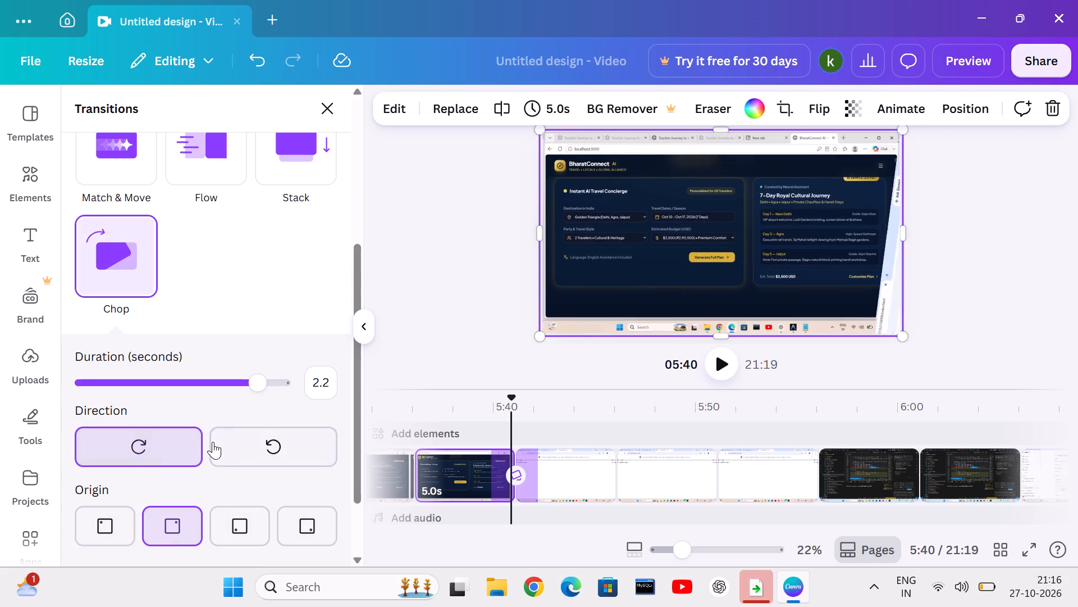
{"action": "left_click", "coordinate": [252, 442]}
{"action": "left_click", "coordinate": [220, 521]}
{"action": "left_click", "coordinate": [298, 515]}
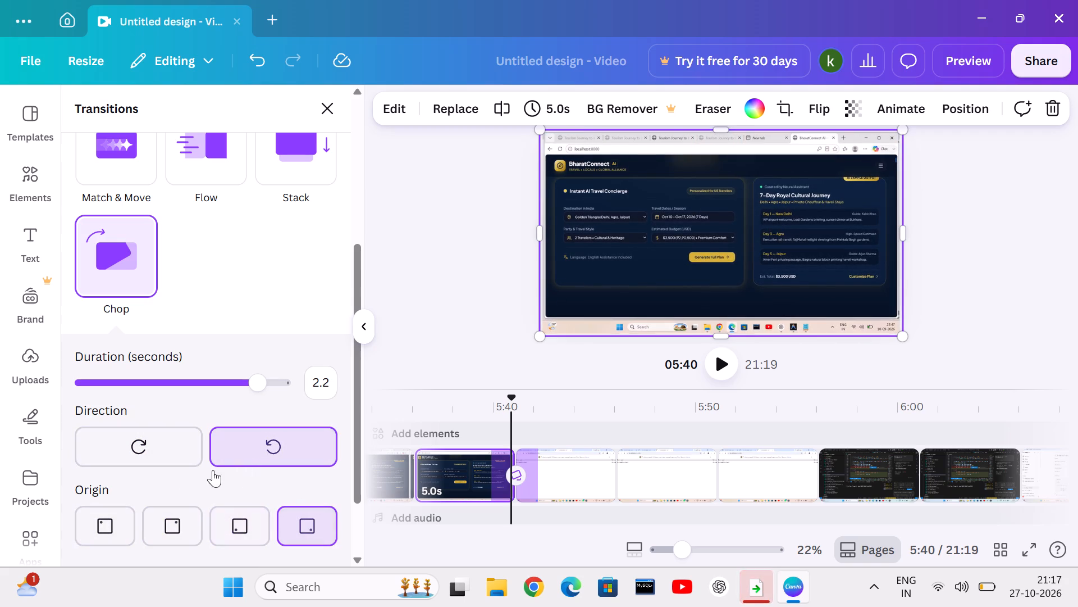
{"action": "left_click", "coordinate": [165, 440]}
{"action": "left_click", "coordinate": [258, 432]}
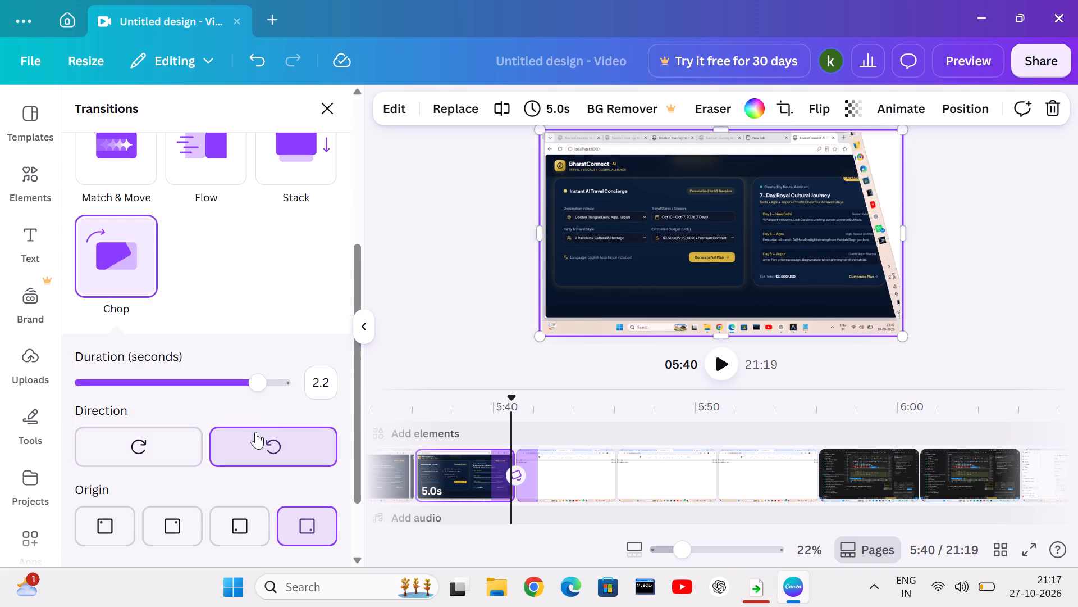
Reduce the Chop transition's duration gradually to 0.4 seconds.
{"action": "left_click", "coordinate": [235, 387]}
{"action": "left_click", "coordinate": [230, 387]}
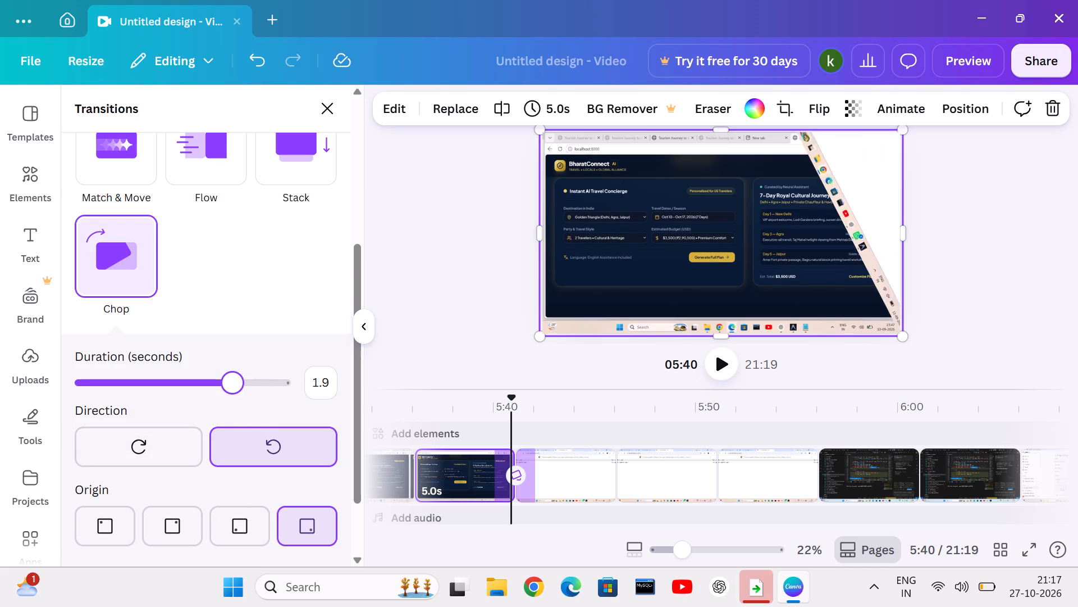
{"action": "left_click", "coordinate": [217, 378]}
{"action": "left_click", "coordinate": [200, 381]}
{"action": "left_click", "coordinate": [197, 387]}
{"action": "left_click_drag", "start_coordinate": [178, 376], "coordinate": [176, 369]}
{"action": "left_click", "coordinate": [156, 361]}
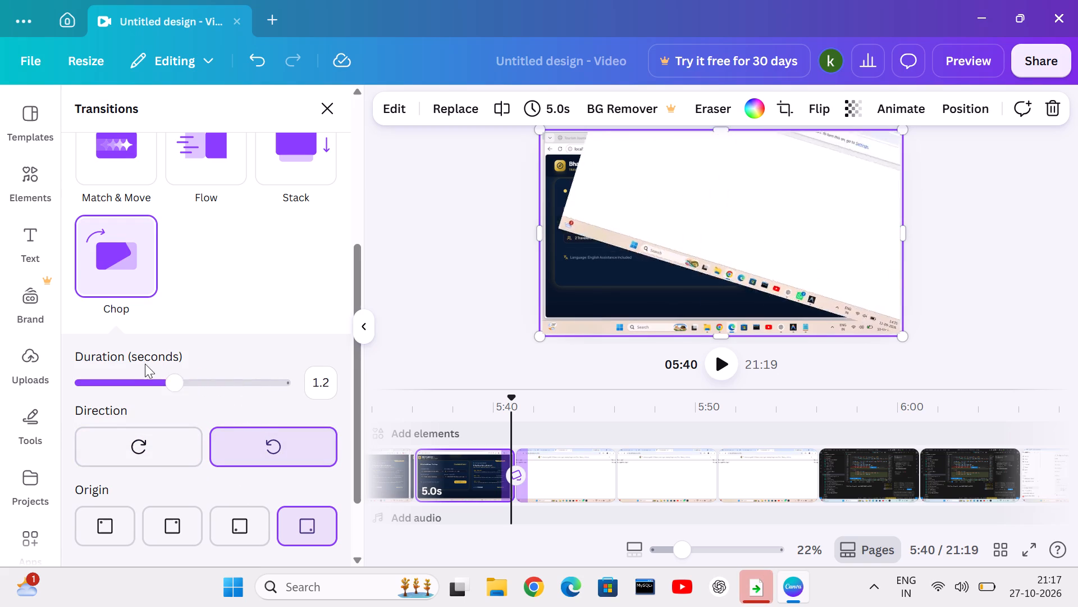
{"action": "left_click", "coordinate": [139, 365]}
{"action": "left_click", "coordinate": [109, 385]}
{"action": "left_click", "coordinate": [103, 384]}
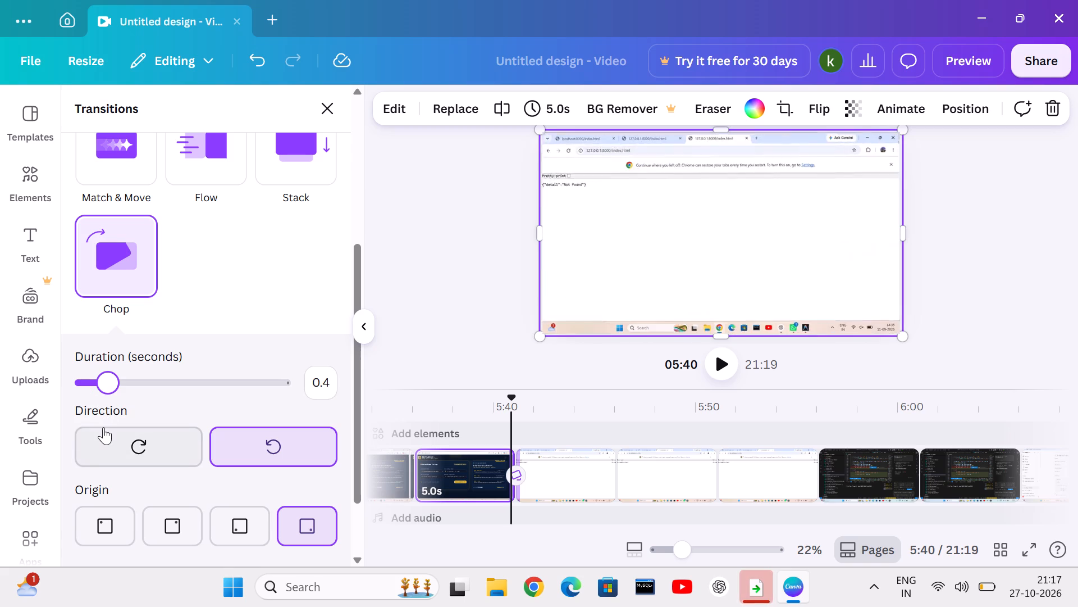
Sweep the Chop transition's duration up to 2.5 seconds and down to 0.1, finishing at 1.4 seconds.
{"action": "left_click", "coordinate": [121, 379]}
{"action": "left_click_drag", "start_coordinate": [131, 375], "coordinate": [138, 374]}
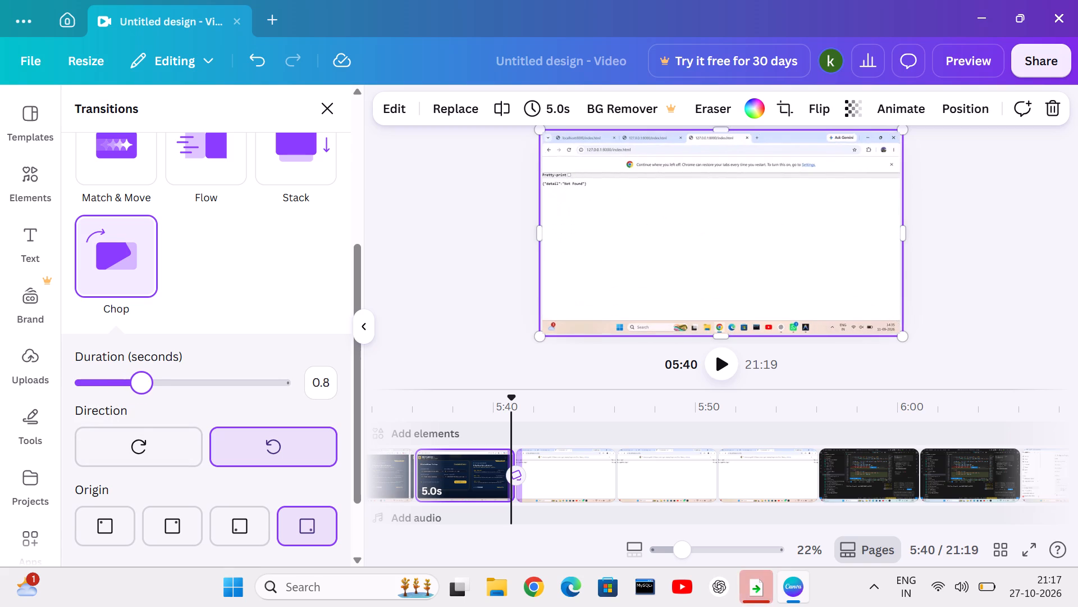
{"action": "left_click_drag", "start_coordinate": [138, 374], "coordinate": [139, 374]}
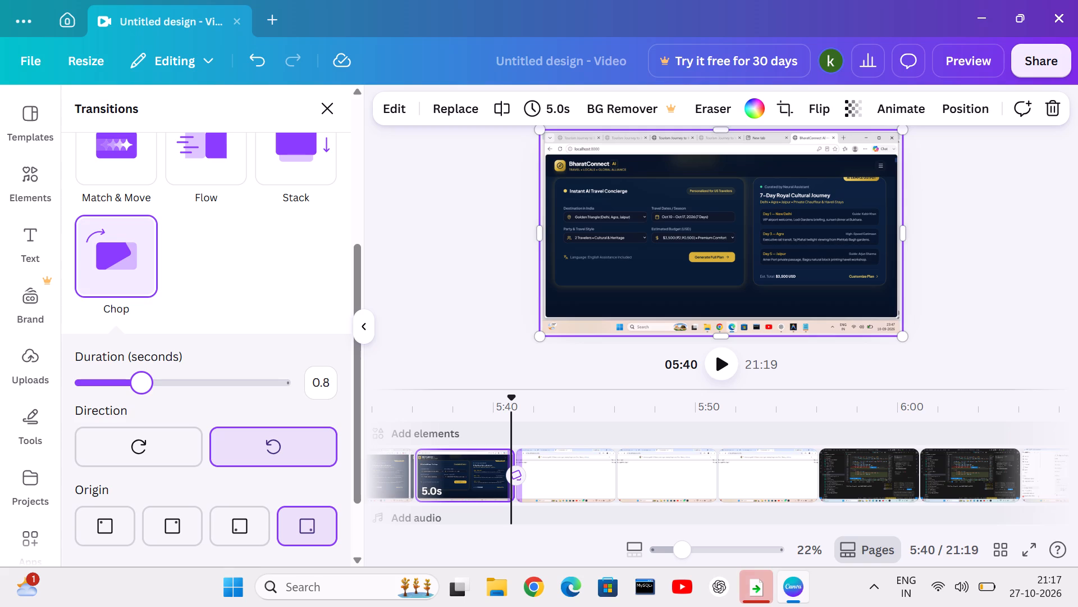
{"action": "left_click_drag", "start_coordinate": [139, 374], "coordinate": [212, 373]}
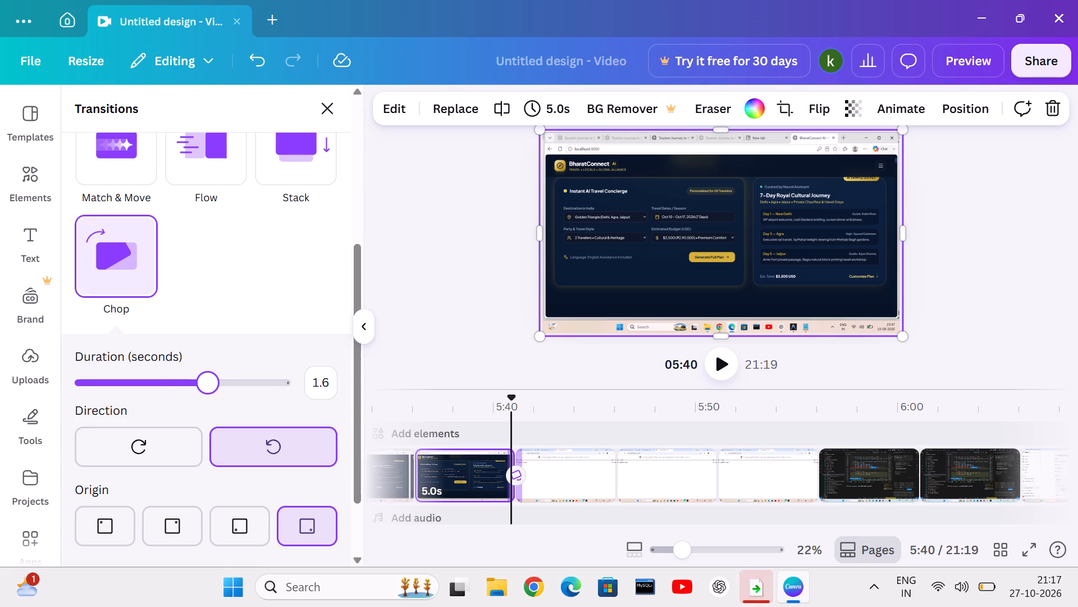
{"action": "left_click_drag", "start_coordinate": [212, 373], "coordinate": [284, 355]}
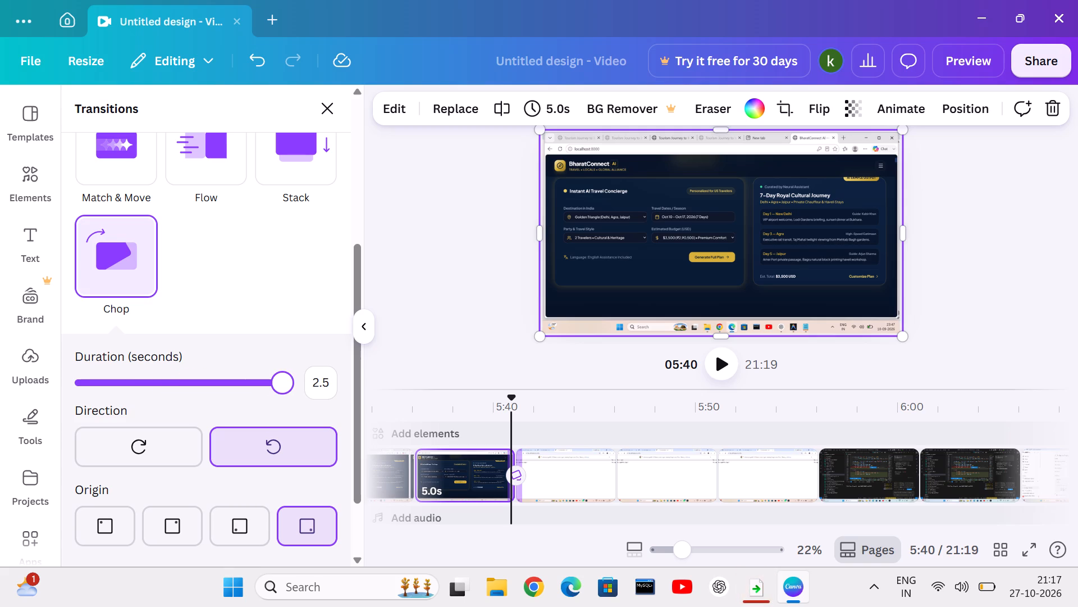
{"action": "left_click_drag", "start_coordinate": [284, 355], "coordinate": [194, 330]}
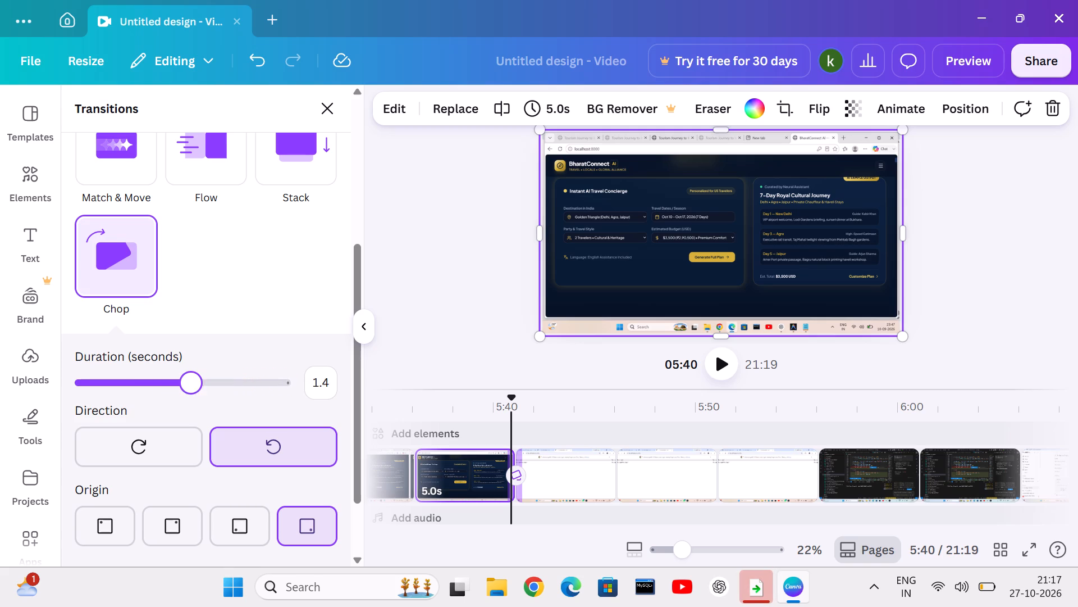
{"action": "left_click_drag", "start_coordinate": [194, 330], "coordinate": [86, 332]}
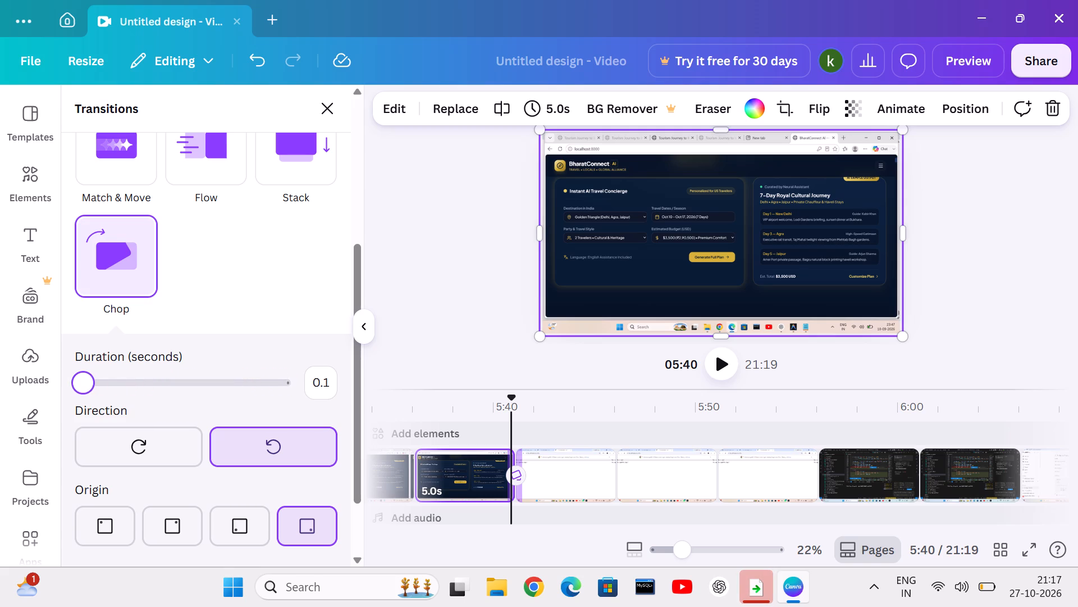
{"action": "left_click_drag", "start_coordinate": [86, 332], "coordinate": [190, 352]}
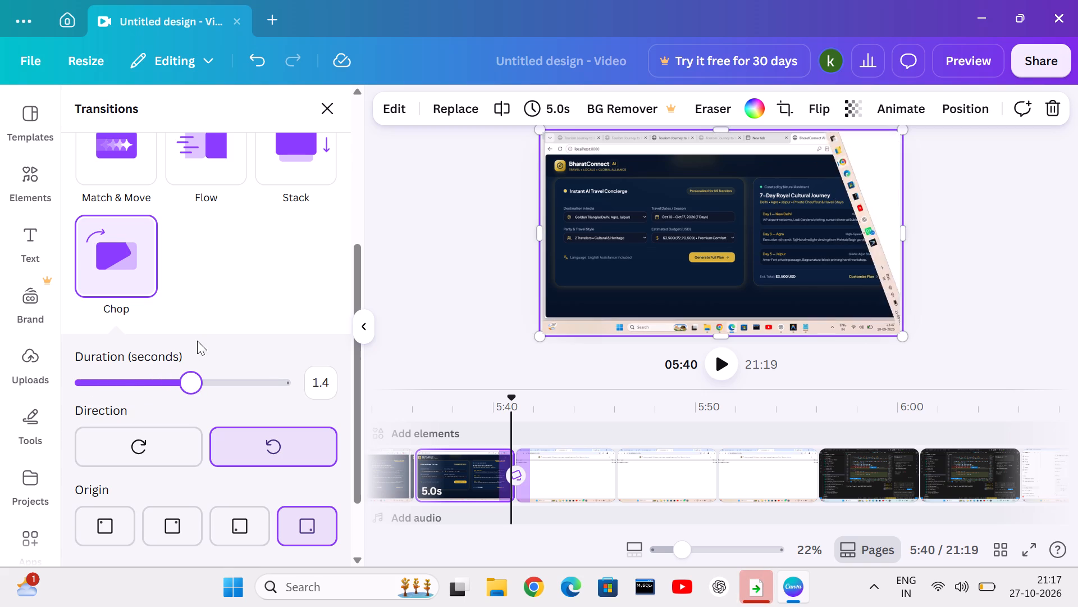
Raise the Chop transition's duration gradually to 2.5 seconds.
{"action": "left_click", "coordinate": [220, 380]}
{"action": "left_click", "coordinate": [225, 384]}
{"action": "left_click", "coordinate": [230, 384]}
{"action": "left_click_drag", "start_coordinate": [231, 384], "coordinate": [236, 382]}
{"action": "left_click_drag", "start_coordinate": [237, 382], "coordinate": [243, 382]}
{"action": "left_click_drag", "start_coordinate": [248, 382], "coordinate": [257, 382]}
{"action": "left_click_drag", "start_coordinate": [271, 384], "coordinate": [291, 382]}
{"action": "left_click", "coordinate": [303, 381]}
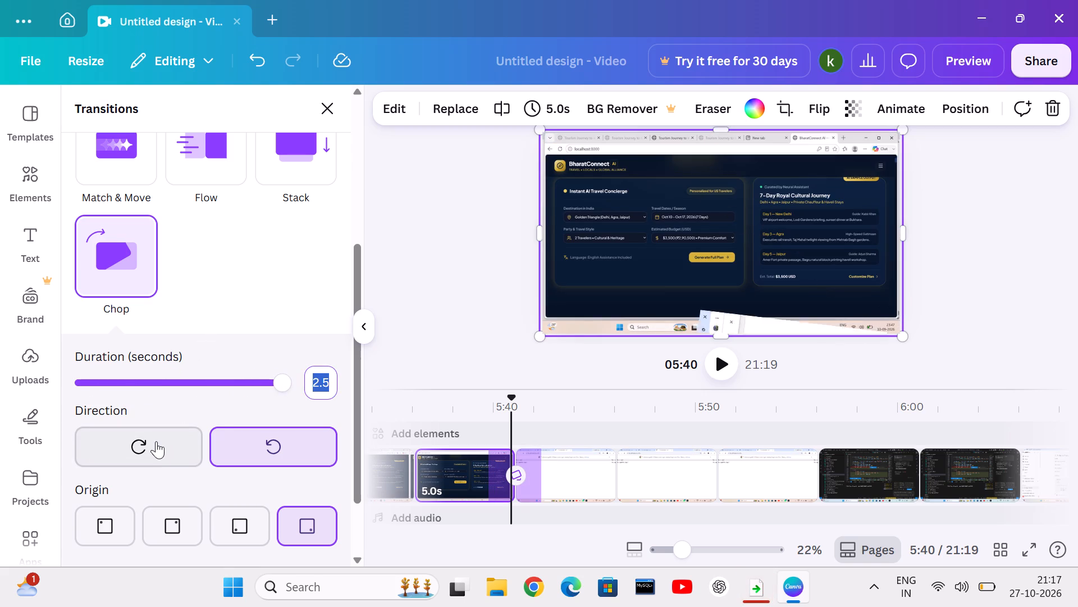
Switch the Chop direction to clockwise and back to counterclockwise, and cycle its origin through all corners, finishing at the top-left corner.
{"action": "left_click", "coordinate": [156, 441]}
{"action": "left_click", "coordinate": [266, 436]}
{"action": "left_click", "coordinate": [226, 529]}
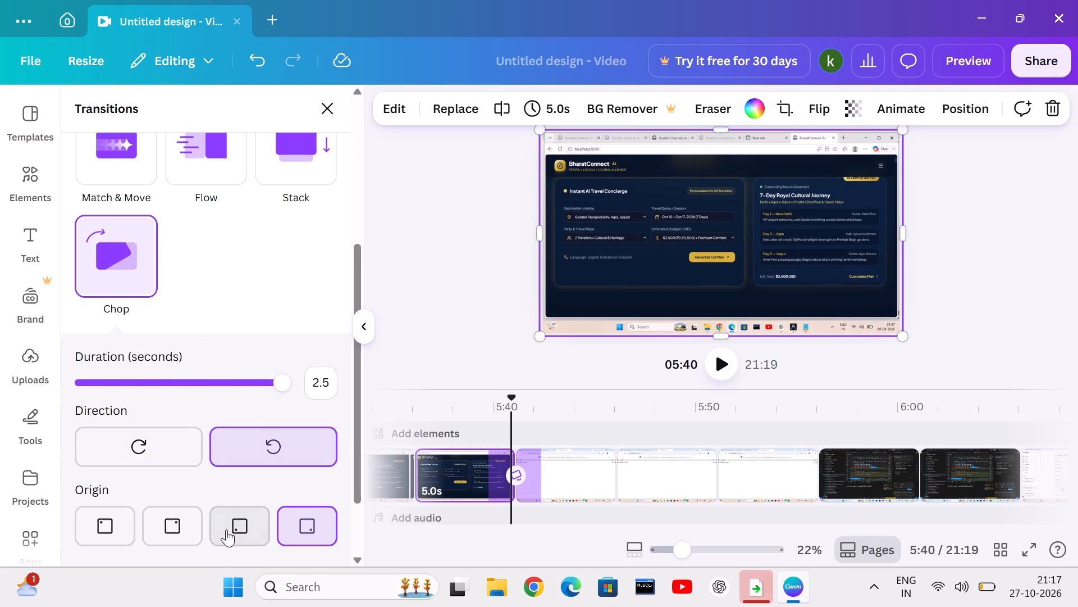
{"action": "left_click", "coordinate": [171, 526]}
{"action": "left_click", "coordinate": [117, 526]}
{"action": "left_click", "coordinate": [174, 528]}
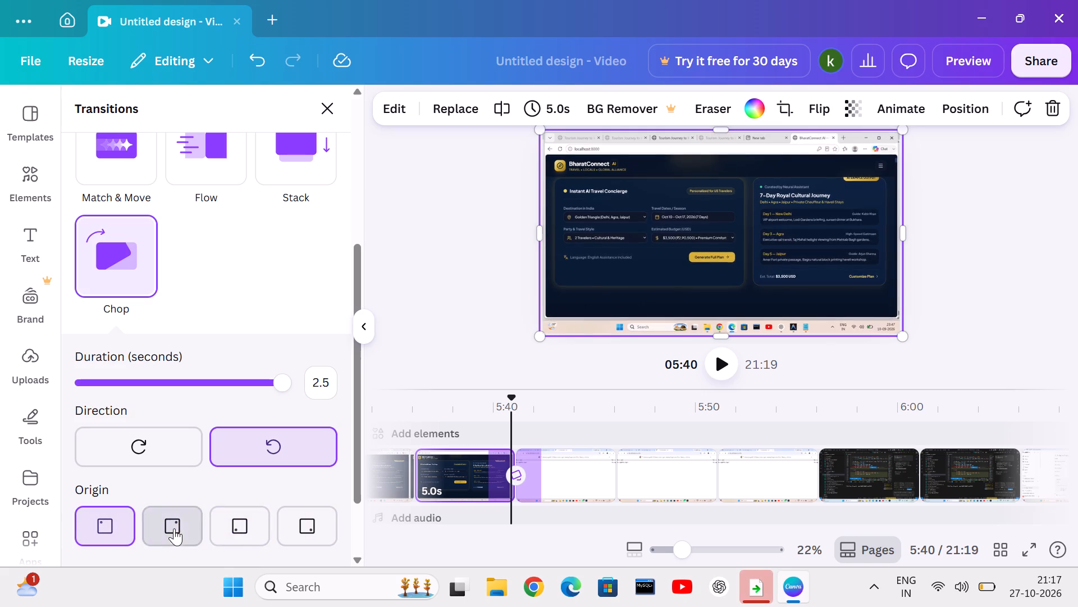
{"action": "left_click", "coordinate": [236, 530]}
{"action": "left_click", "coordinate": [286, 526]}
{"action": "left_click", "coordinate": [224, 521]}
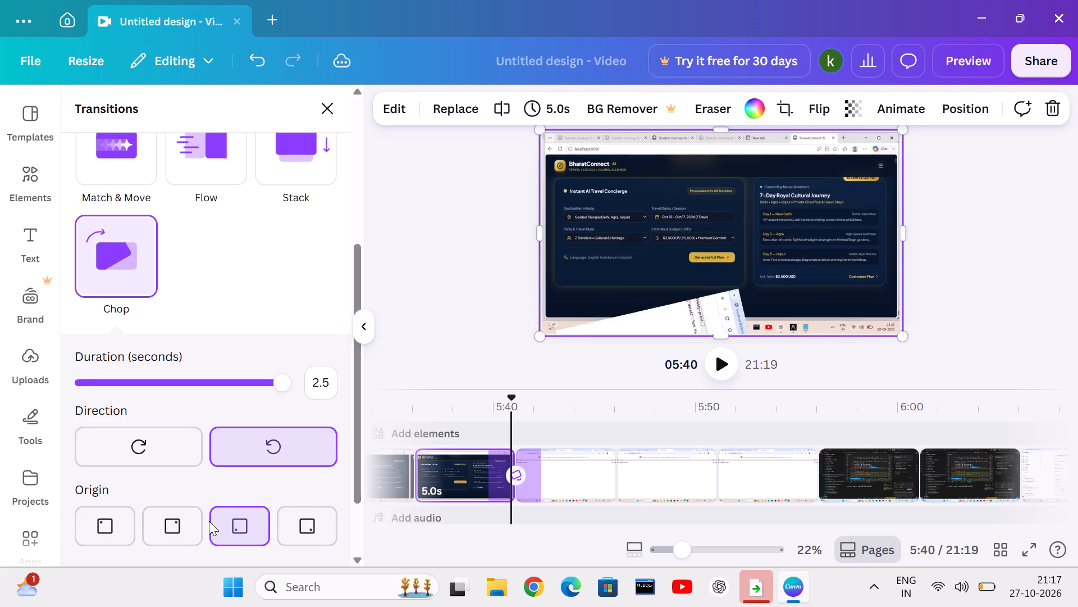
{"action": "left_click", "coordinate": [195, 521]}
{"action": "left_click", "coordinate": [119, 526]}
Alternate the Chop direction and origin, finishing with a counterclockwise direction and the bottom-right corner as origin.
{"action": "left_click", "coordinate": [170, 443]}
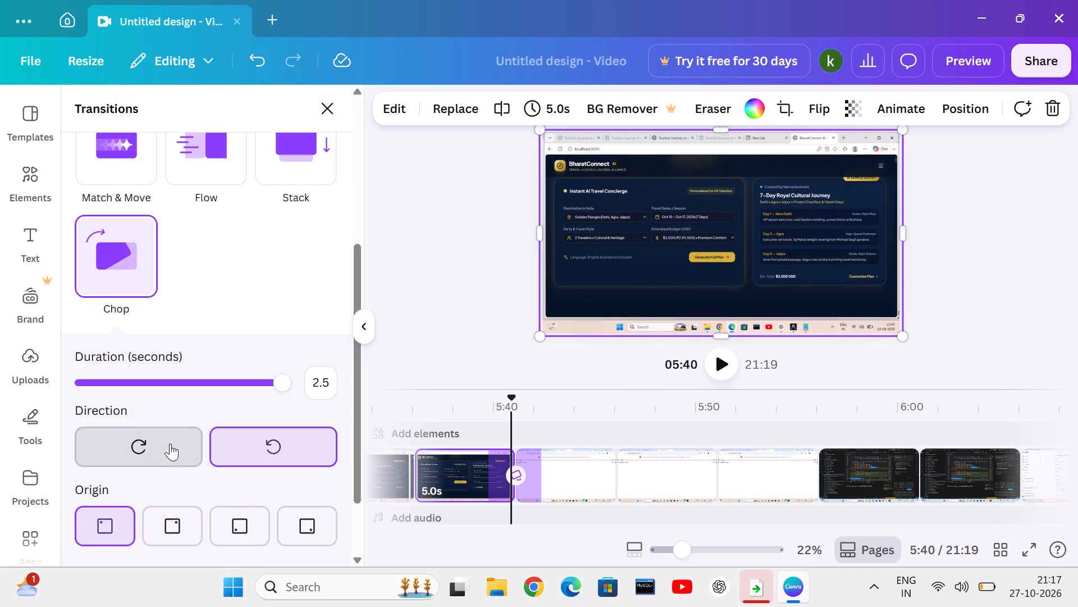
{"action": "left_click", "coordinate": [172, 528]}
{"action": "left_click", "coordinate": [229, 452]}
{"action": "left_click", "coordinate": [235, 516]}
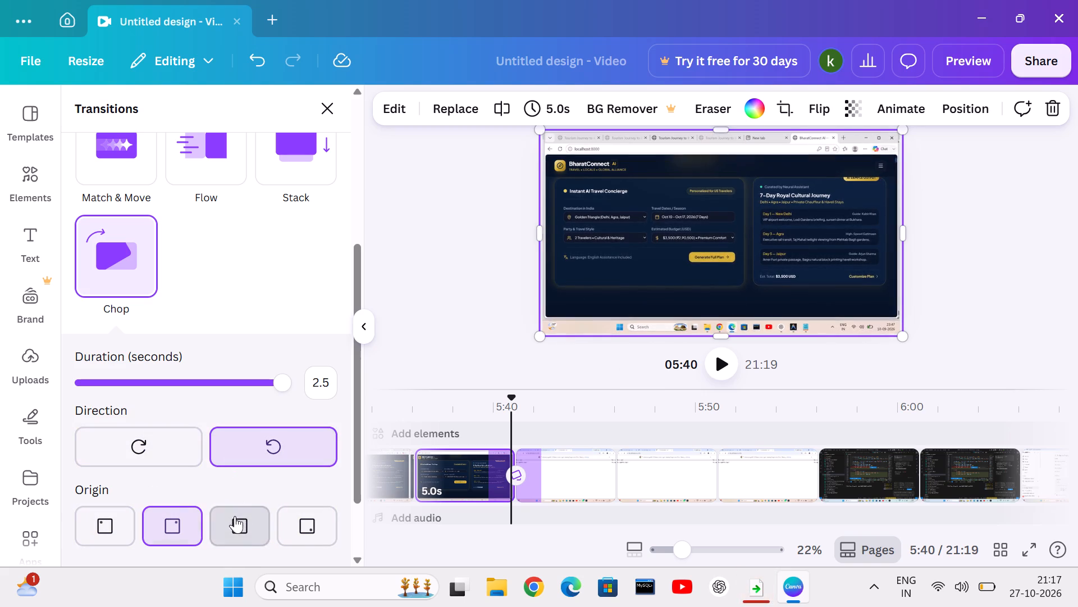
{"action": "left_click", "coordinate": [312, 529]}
Replace the Chop transition after the BharatConnect clip with Dissolve.
{"action": "scroll", "coordinate": [272, 436], "scroll_direction": "up", "scroll_amount": 7}
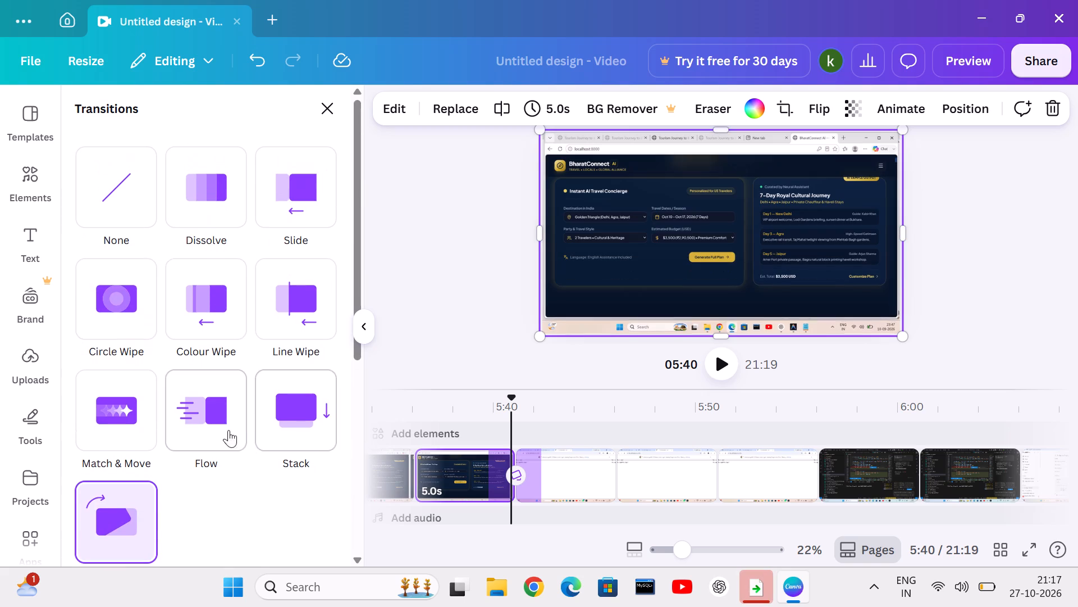
{"action": "left_click", "coordinate": [220, 209]}
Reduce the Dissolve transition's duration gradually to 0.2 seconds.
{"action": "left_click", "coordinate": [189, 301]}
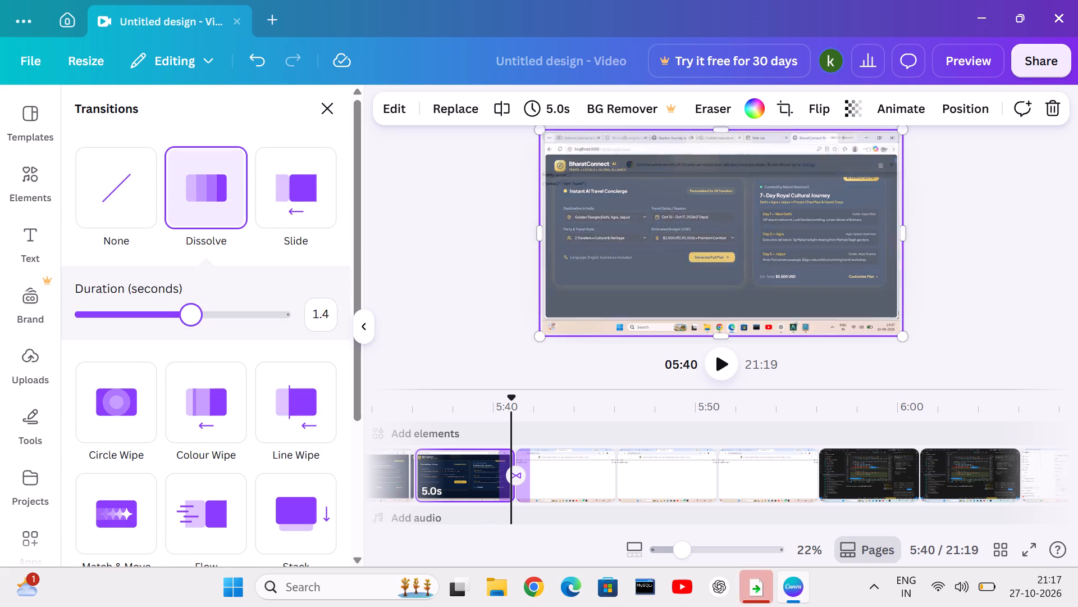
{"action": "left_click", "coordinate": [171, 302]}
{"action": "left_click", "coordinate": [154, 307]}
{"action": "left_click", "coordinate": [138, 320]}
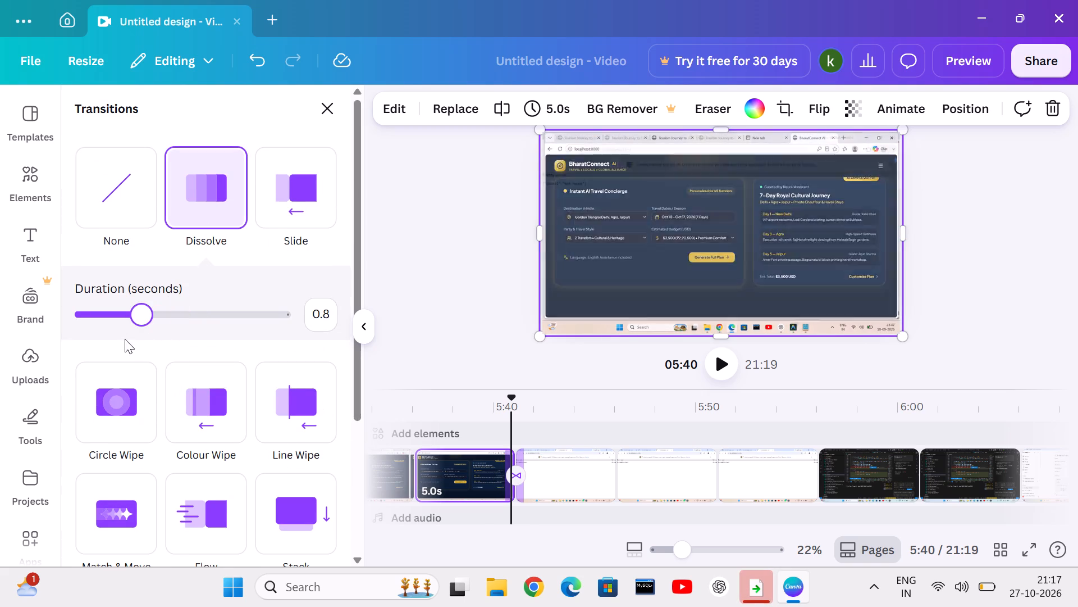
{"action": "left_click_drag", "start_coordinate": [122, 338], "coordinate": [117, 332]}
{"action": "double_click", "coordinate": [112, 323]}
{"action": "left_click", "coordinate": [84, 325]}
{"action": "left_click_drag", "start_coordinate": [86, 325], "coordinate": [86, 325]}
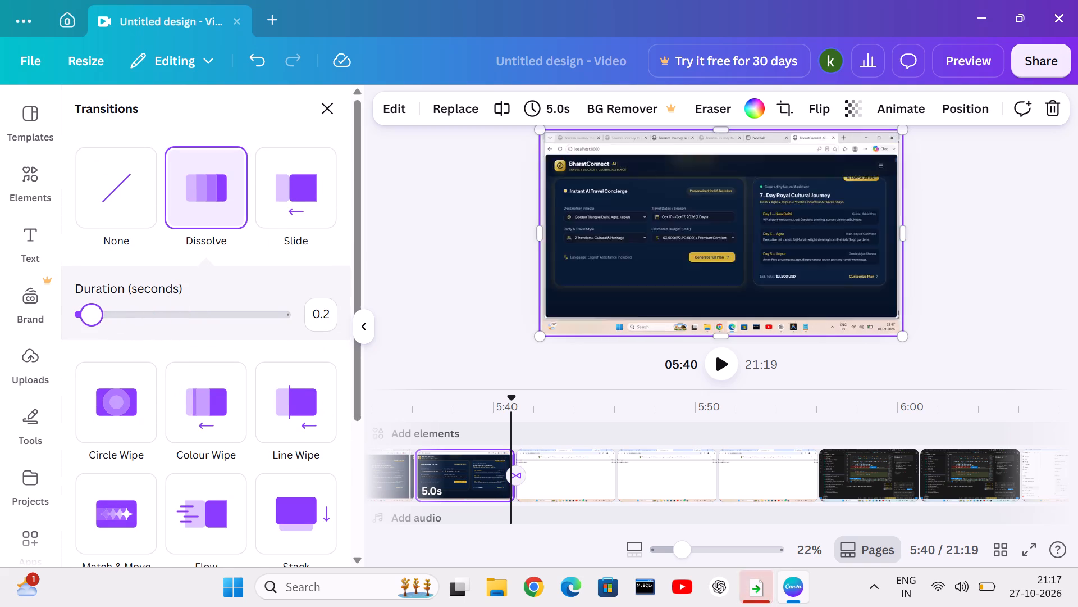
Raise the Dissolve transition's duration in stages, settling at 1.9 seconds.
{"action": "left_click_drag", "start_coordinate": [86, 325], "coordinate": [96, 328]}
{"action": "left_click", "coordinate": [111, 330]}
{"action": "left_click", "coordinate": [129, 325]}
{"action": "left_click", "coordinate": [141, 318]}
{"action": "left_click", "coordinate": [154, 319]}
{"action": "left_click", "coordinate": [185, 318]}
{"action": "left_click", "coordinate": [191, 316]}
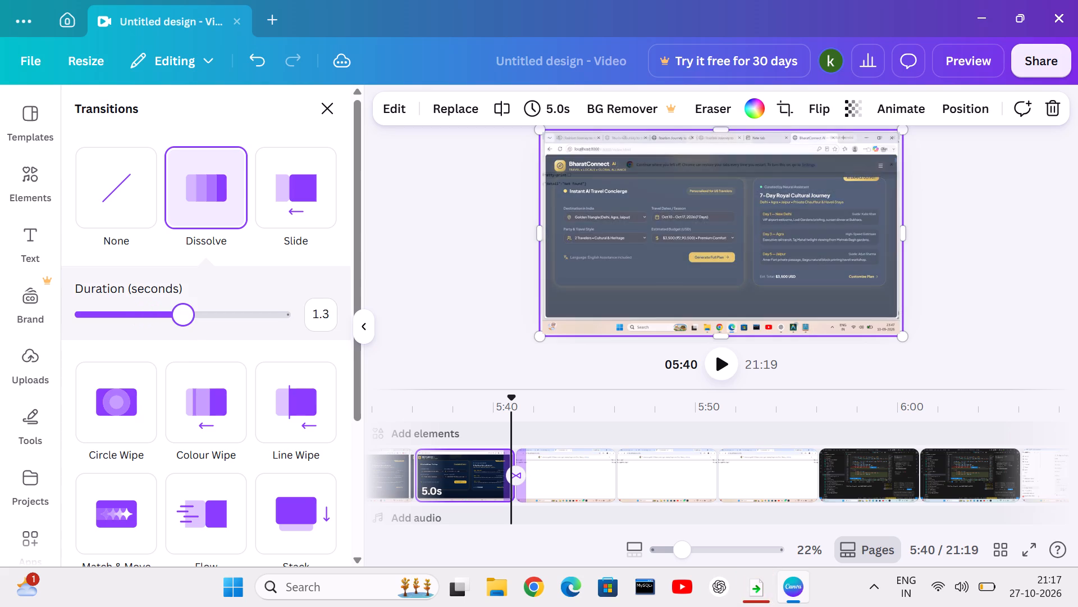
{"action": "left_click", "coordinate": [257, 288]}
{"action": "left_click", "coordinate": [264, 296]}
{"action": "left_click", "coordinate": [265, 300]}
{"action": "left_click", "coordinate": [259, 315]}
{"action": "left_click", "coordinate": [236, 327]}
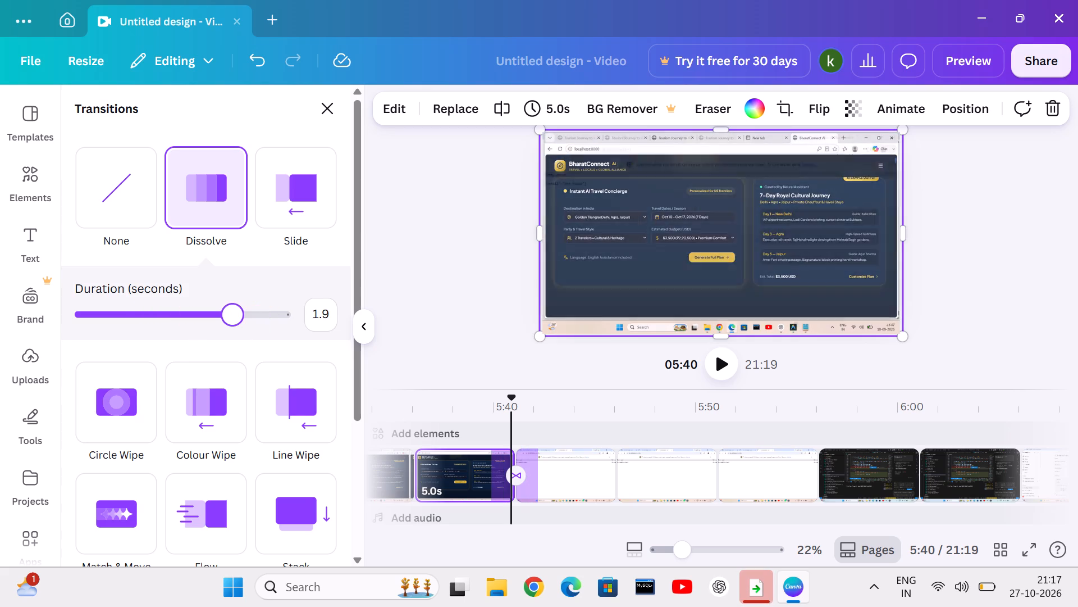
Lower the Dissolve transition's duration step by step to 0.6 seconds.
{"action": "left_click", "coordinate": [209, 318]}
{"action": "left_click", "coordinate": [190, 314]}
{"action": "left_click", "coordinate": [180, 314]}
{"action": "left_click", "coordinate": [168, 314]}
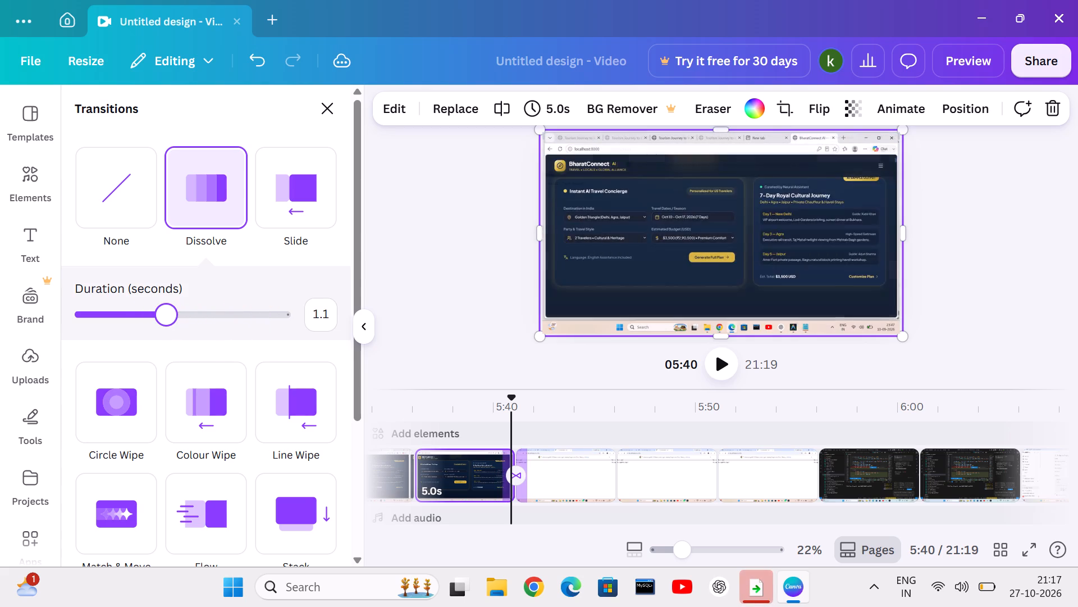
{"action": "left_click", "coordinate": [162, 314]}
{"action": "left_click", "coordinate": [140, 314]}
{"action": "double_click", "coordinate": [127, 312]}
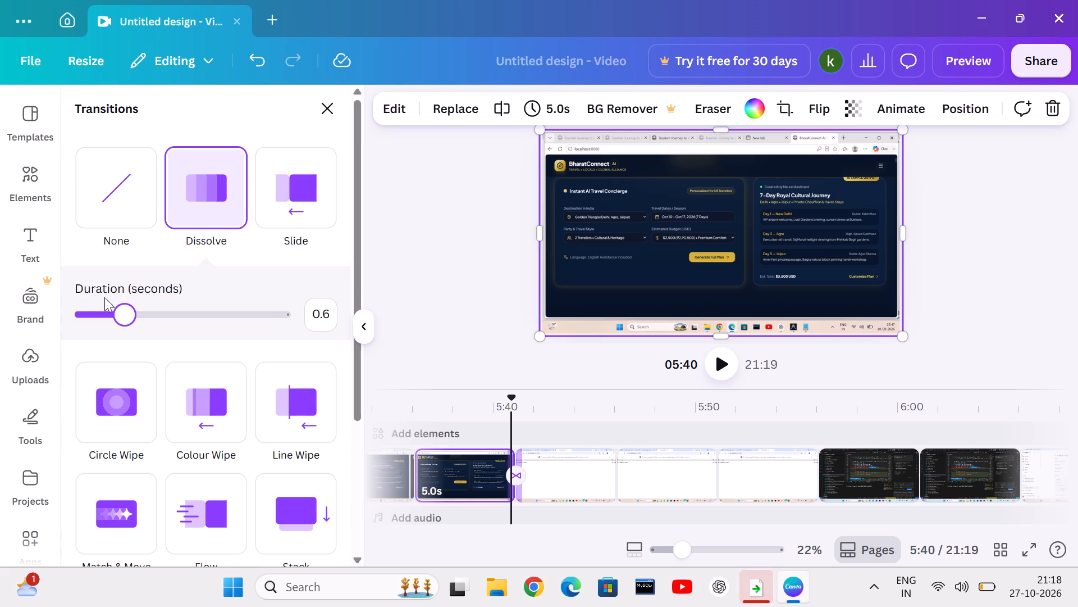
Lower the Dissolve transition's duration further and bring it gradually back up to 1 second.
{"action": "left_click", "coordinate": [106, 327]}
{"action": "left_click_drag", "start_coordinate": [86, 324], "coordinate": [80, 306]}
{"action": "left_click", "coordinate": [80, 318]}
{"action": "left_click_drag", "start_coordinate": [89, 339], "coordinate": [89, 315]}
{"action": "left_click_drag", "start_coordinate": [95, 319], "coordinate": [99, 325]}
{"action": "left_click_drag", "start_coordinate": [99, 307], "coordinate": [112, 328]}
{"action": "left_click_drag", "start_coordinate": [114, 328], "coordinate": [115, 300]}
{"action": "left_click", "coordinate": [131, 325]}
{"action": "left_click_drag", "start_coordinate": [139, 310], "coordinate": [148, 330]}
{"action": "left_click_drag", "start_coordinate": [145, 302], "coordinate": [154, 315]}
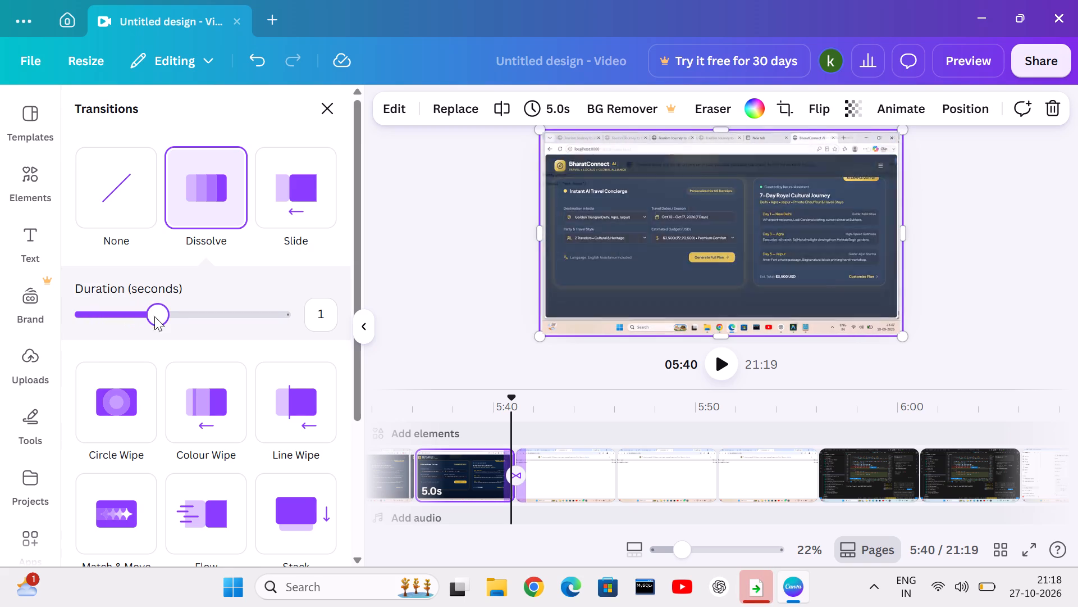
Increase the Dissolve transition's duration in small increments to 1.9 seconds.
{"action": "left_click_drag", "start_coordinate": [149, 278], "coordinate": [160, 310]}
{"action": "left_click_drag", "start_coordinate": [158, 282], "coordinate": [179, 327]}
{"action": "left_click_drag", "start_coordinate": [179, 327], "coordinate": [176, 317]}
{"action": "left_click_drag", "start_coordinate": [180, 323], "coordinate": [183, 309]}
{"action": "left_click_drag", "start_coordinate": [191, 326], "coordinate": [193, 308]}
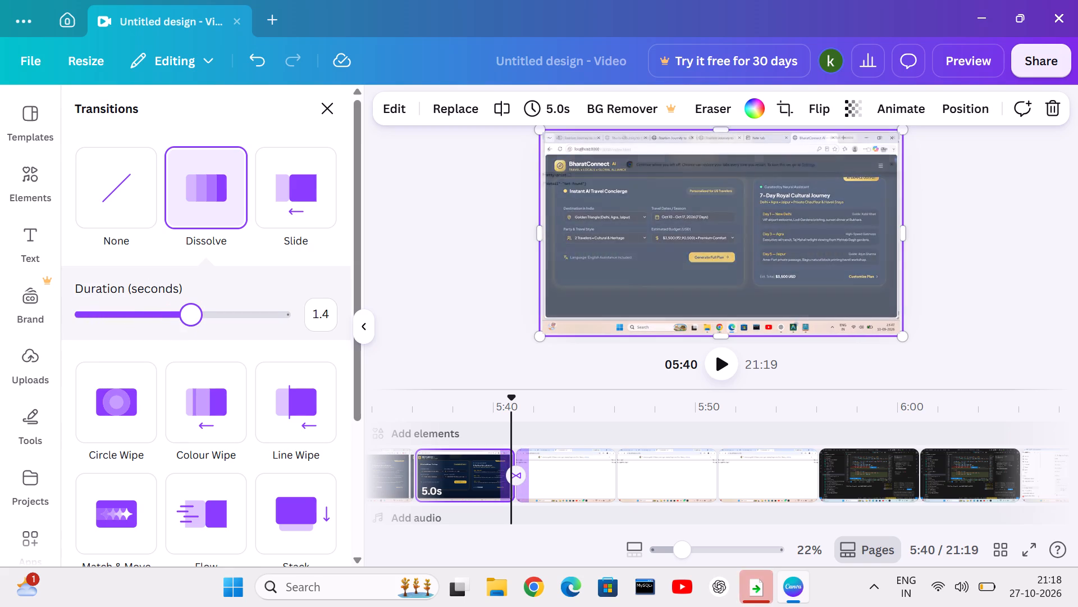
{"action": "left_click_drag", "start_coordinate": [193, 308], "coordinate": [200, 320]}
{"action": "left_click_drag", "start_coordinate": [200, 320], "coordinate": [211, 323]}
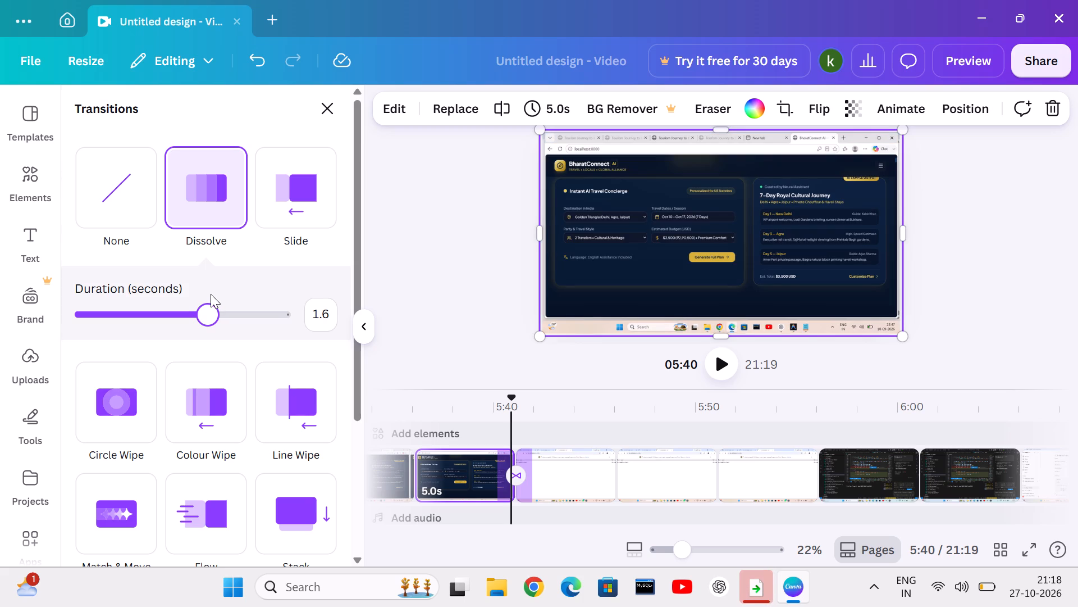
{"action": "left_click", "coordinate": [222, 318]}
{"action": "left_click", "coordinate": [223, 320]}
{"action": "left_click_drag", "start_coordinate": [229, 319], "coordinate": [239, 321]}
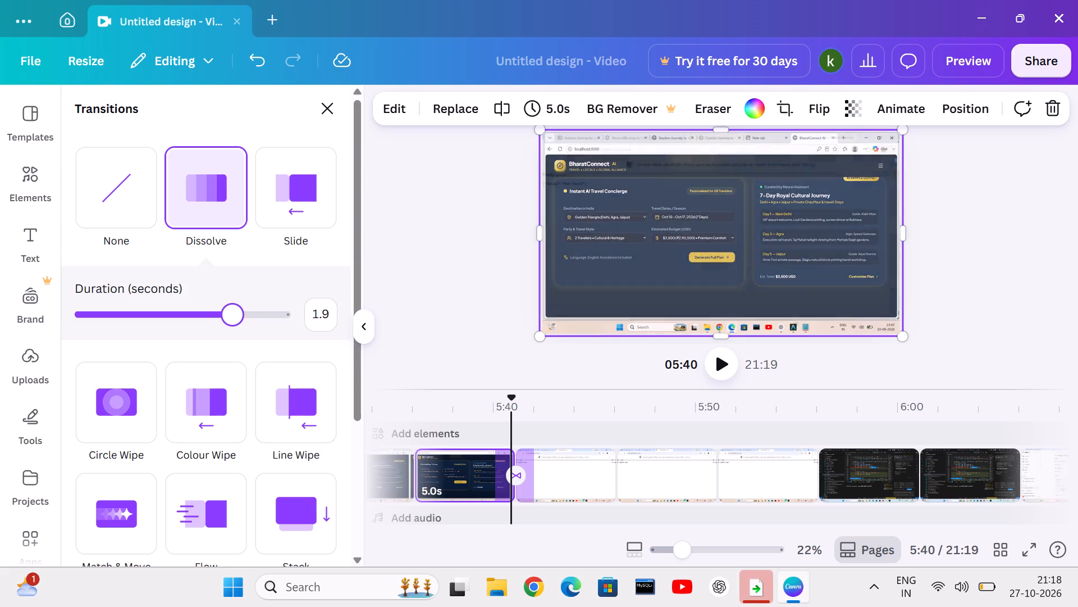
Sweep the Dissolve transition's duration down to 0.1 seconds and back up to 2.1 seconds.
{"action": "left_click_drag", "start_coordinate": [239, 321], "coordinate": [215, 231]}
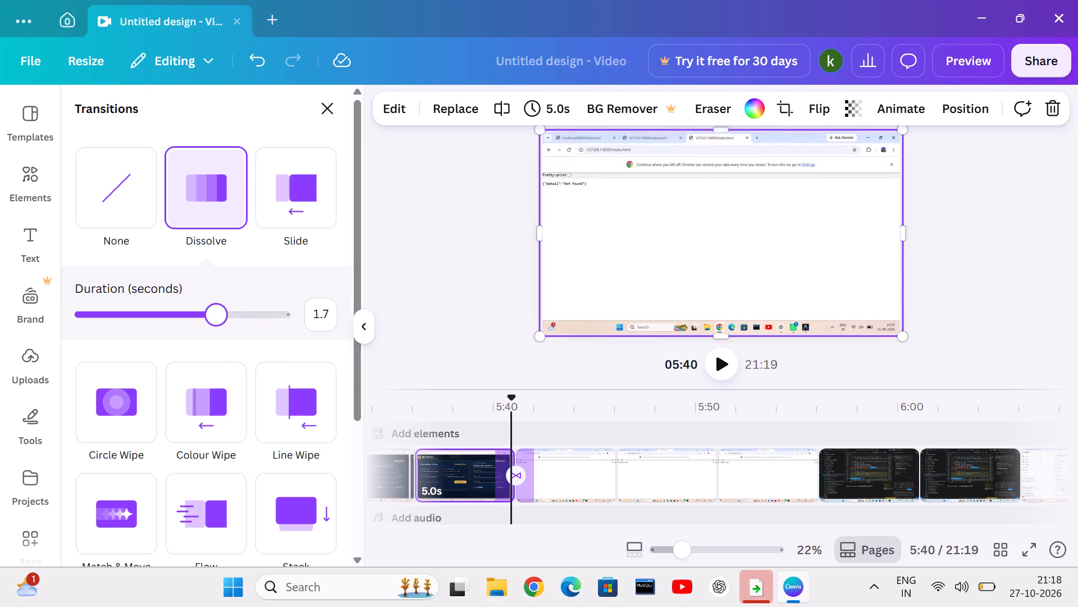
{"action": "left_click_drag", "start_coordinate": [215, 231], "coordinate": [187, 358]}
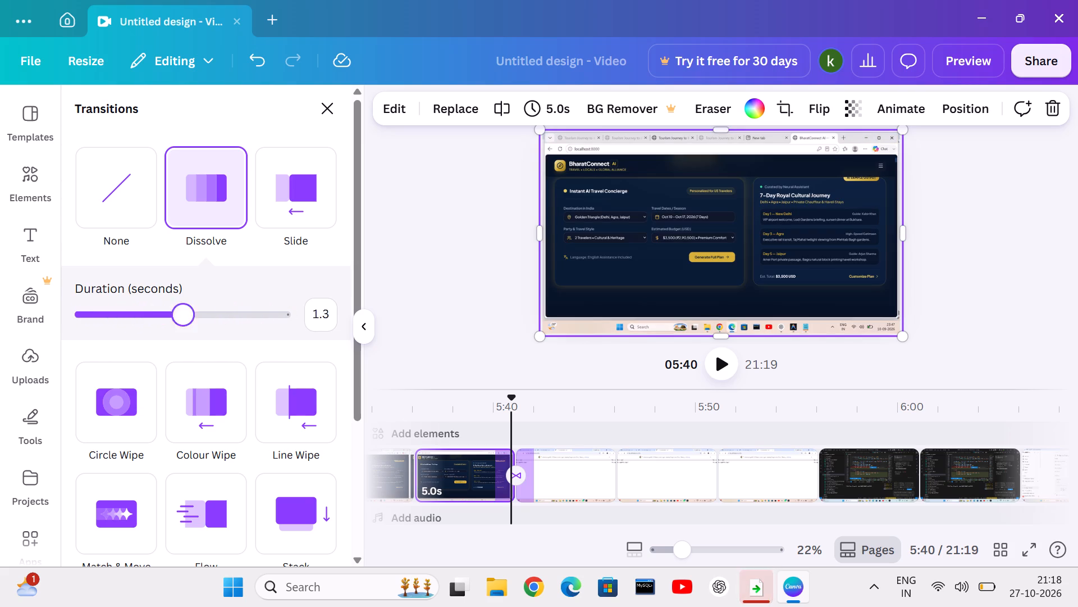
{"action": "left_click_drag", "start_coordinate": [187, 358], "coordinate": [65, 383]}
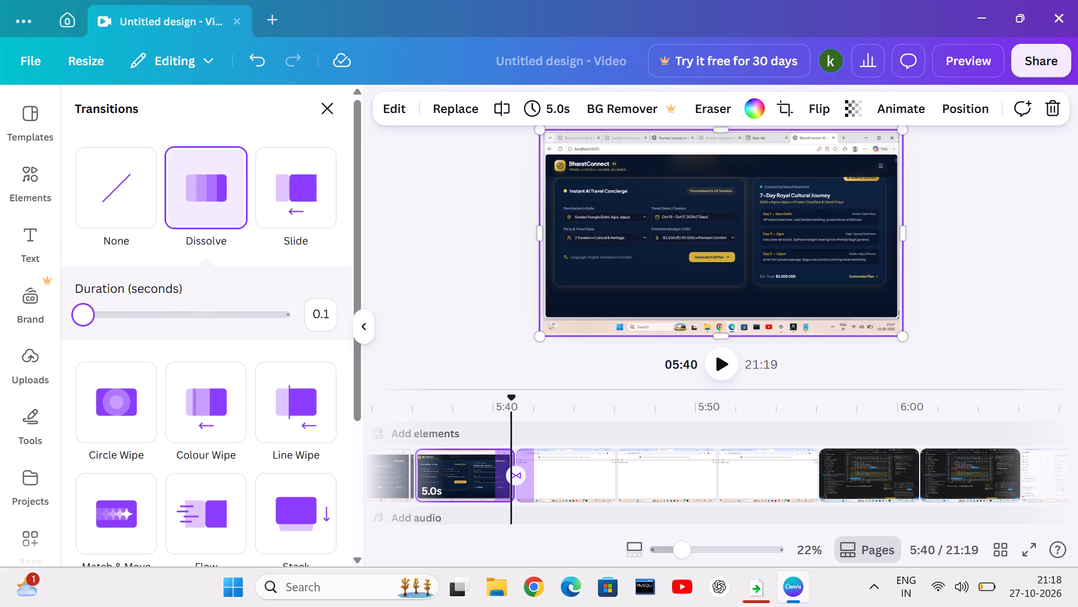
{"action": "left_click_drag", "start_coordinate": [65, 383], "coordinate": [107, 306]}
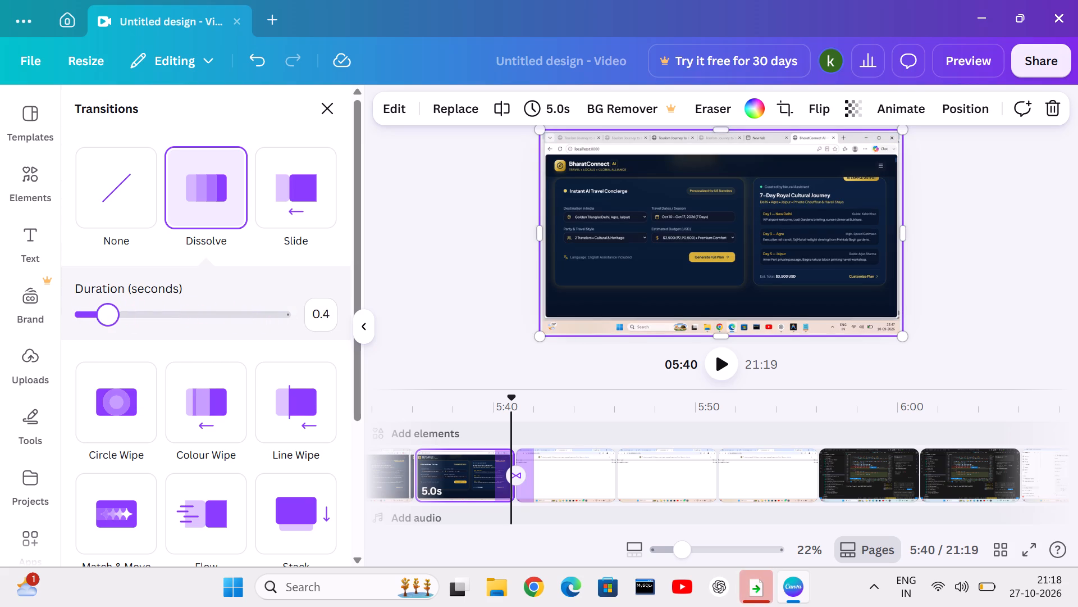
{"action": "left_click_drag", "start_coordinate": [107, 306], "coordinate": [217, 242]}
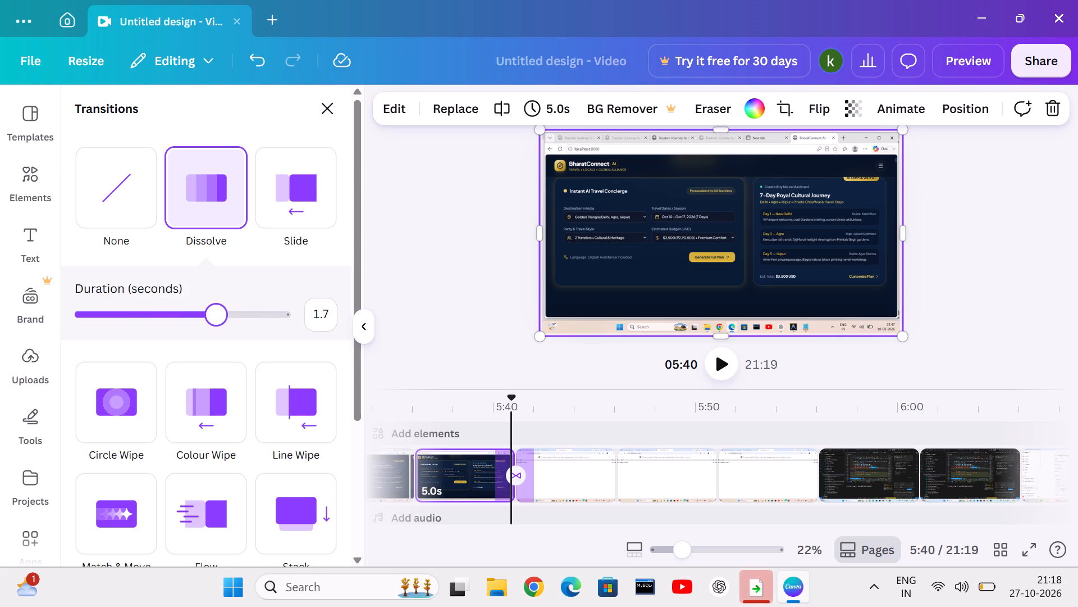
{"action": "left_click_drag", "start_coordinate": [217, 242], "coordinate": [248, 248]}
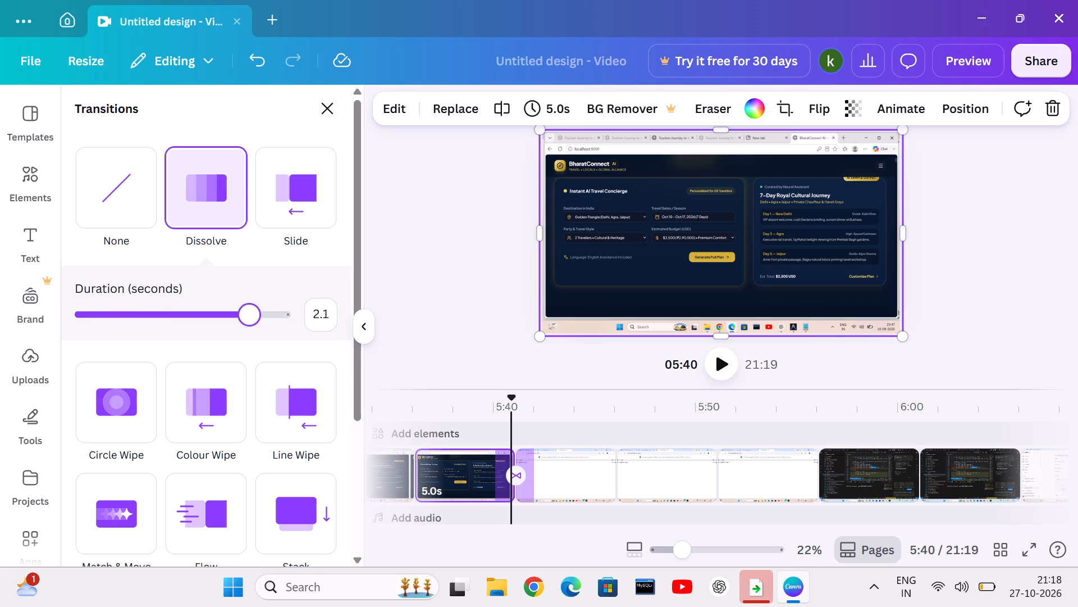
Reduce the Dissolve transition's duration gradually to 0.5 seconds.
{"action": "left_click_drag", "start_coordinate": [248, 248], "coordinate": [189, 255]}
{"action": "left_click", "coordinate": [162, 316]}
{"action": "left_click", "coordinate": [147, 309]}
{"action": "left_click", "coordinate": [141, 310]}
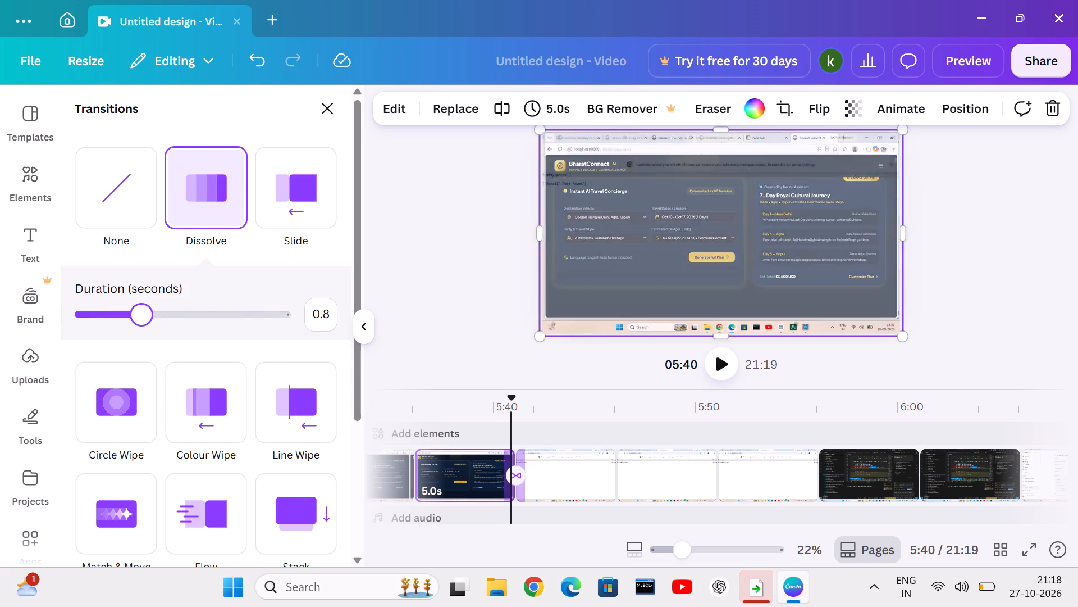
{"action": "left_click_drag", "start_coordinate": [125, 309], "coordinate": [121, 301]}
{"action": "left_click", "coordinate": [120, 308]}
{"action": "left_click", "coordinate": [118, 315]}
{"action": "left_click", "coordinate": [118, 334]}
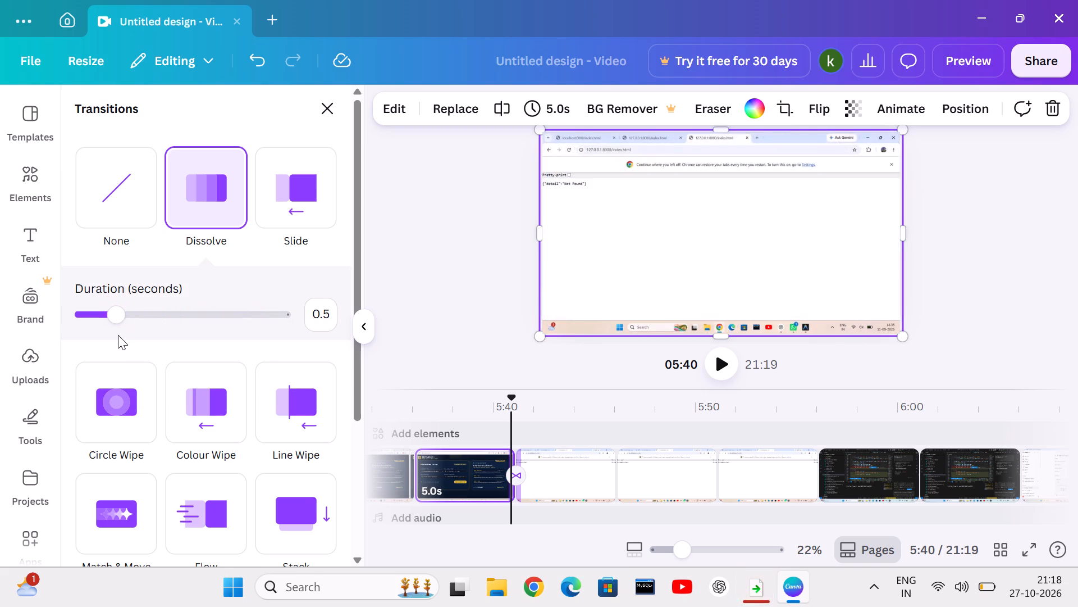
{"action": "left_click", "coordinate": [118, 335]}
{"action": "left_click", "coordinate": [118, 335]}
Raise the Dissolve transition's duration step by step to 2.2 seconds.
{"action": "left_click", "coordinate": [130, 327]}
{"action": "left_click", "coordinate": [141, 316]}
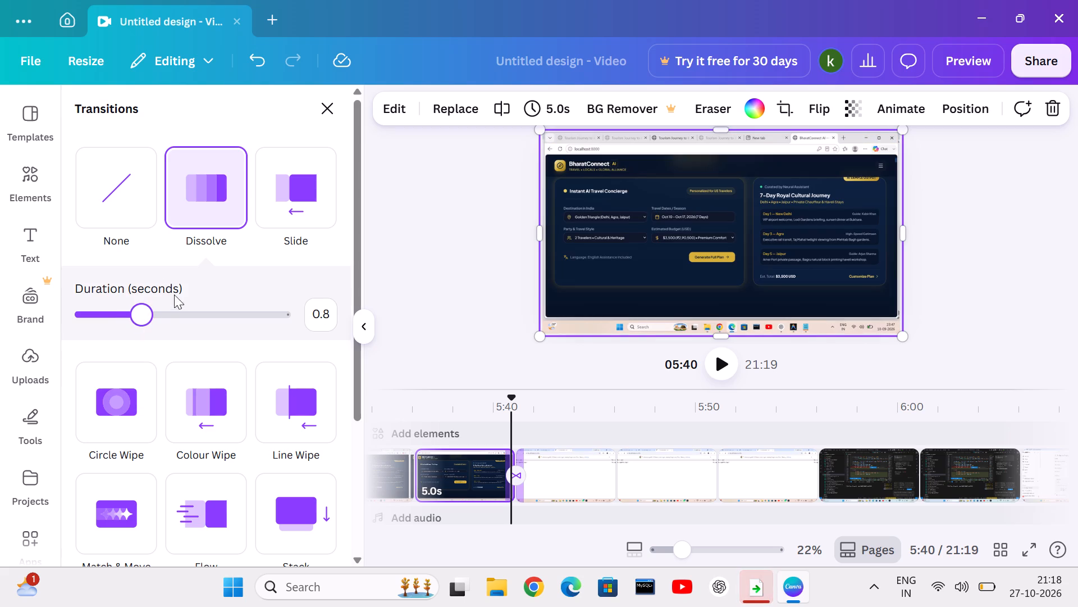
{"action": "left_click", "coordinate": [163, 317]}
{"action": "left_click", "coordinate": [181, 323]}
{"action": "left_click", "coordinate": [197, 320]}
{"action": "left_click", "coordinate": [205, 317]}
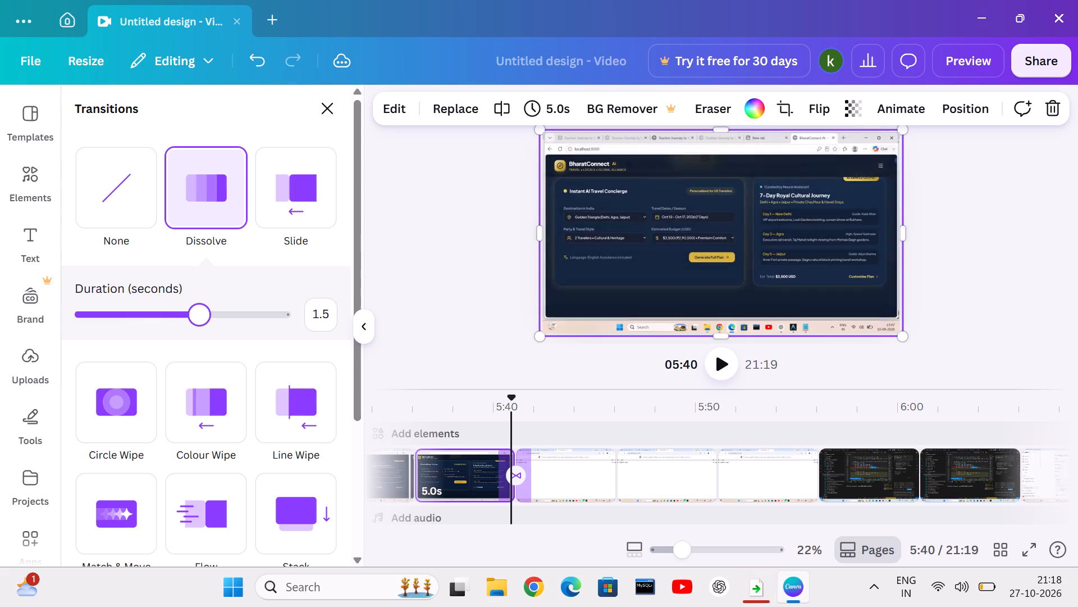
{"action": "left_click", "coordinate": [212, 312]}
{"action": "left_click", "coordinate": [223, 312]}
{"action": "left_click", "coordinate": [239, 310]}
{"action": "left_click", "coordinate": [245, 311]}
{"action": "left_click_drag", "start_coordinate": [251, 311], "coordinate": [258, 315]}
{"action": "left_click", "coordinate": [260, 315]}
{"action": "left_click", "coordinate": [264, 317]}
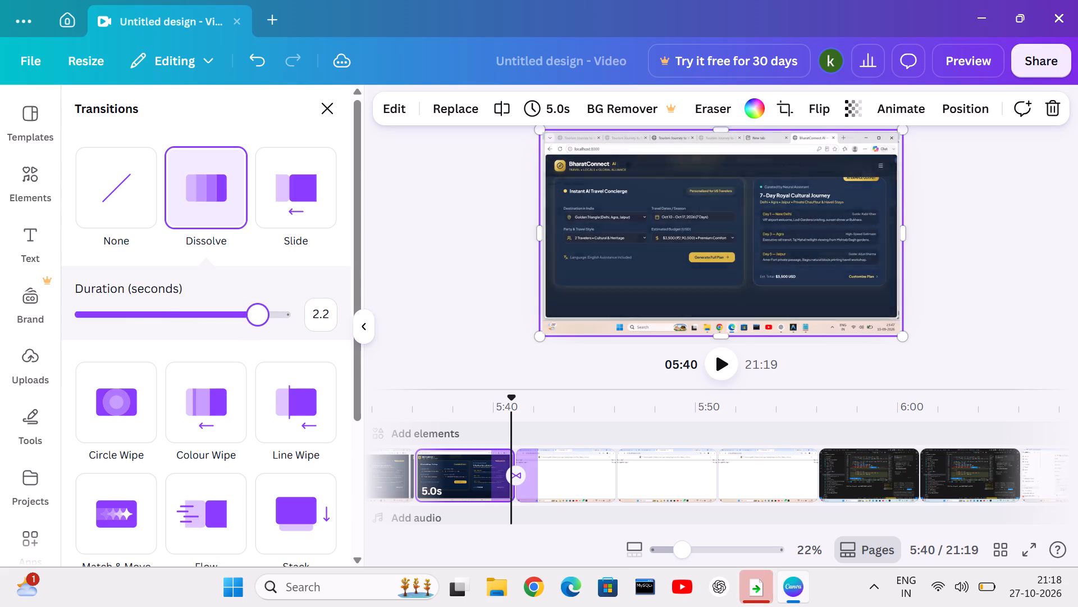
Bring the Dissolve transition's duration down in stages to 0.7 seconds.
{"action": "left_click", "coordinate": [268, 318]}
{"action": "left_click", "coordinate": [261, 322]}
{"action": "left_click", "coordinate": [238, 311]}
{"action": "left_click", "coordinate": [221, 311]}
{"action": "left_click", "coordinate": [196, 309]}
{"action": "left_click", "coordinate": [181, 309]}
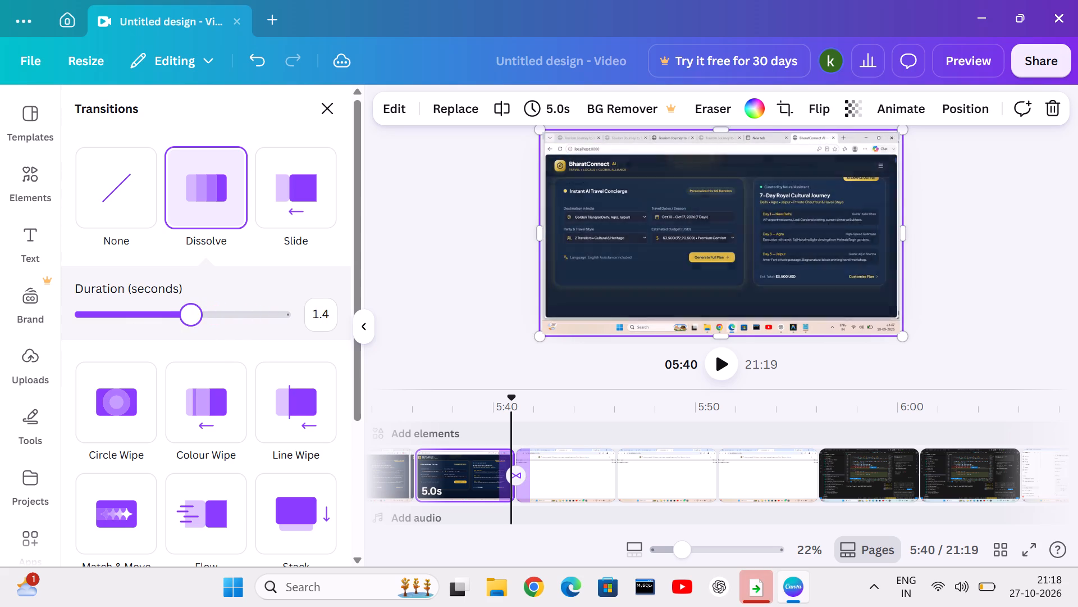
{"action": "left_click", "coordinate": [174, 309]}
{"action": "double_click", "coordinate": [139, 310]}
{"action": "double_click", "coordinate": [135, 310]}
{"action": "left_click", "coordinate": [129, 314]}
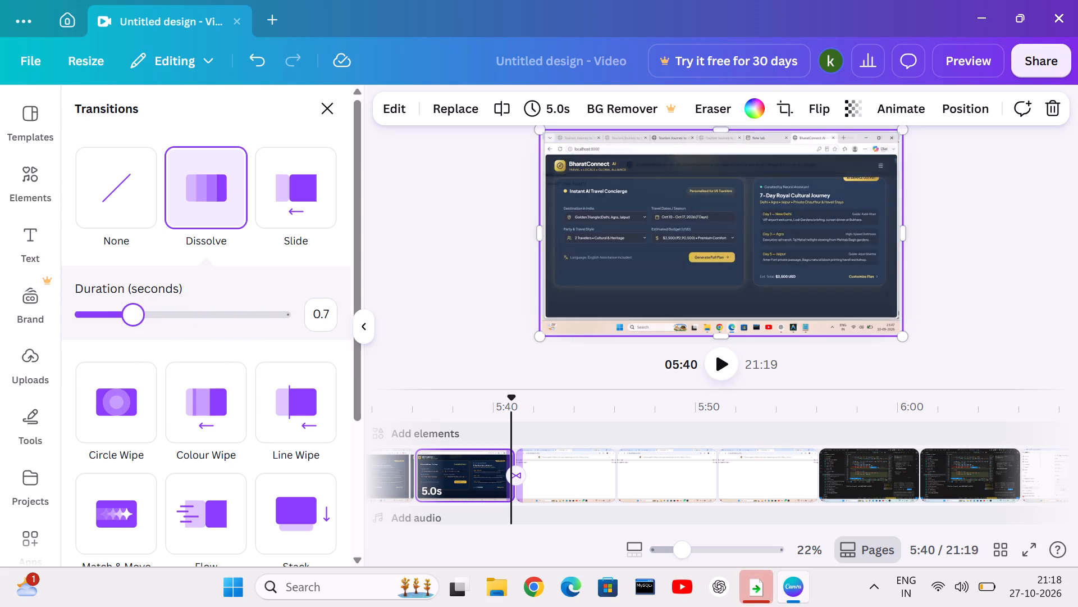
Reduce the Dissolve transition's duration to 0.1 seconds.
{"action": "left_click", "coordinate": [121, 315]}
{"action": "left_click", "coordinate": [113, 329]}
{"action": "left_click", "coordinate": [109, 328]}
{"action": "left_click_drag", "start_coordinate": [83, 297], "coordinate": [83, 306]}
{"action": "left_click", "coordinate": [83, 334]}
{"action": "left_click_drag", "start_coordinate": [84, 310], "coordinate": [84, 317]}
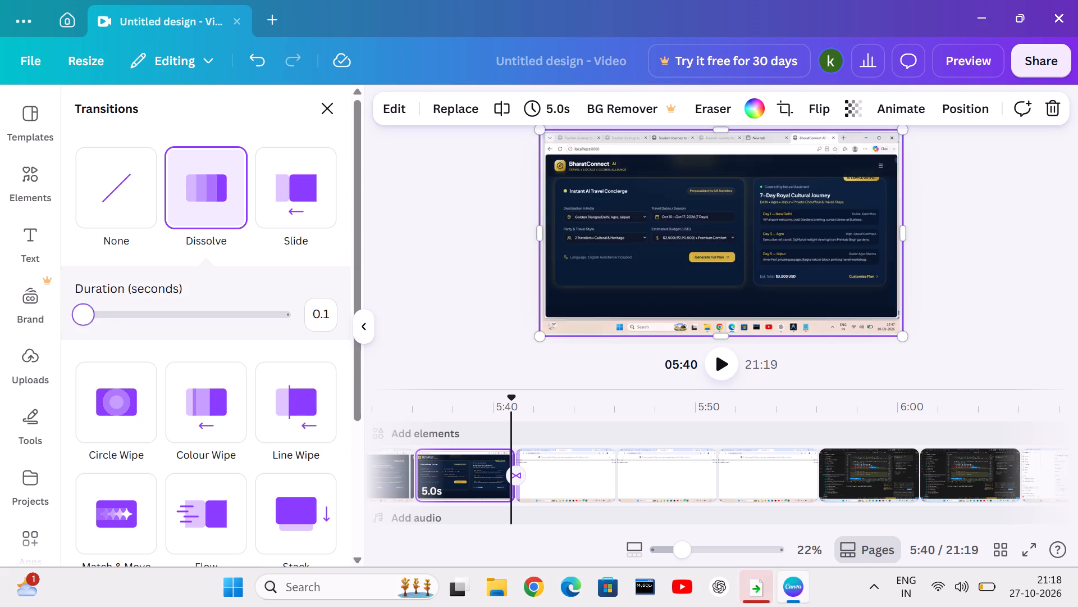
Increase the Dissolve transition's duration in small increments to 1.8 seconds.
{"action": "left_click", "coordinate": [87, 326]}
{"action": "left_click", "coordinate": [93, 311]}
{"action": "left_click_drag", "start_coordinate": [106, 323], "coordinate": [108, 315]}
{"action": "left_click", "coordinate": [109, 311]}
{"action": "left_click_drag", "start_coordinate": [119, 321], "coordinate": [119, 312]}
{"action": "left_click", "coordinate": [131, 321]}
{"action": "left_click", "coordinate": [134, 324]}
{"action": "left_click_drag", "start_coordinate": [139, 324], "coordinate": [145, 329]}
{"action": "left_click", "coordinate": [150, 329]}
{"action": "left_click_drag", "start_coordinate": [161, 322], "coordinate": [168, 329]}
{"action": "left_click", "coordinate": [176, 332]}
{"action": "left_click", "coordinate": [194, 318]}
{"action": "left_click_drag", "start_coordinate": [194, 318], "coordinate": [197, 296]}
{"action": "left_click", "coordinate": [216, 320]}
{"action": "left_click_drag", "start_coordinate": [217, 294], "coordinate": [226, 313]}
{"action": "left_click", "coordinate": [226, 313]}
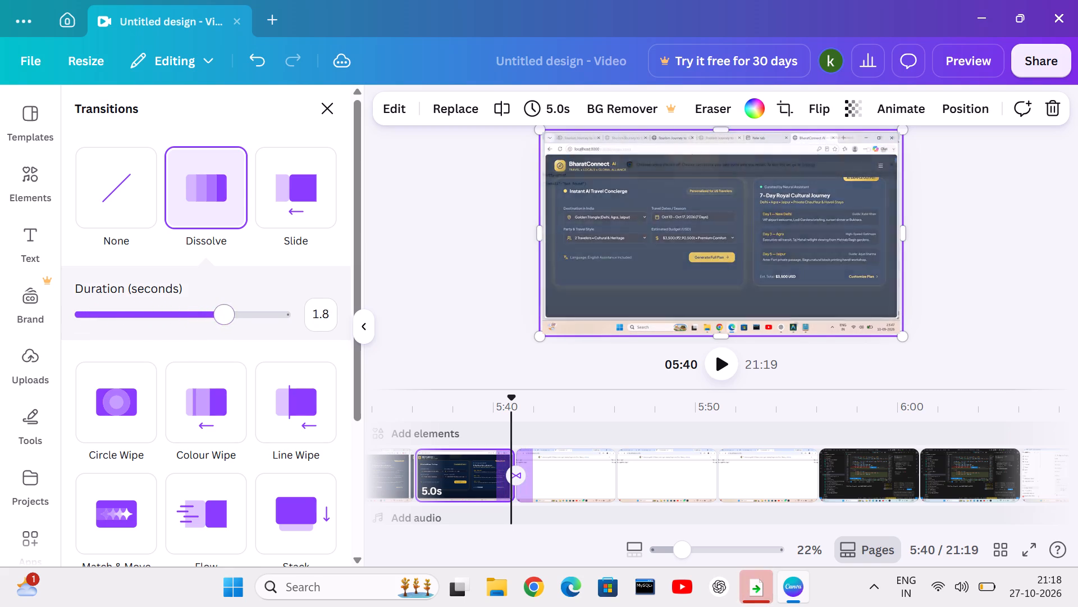
Set the Dissolve transition's duration to 2.4 seconds.
{"action": "left_click_drag", "start_coordinate": [226, 298], "coordinate": [231, 304]}
{"action": "left_click_drag", "start_coordinate": [235, 315], "coordinate": [235, 306]}
{"action": "left_click", "coordinate": [240, 310]}
{"action": "left_click_drag", "start_coordinate": [248, 318], "coordinate": [252, 310]}
{"action": "left_click_drag", "start_coordinate": [254, 311], "coordinate": [260, 316]}
{"action": "left_click_drag", "start_coordinate": [265, 307], "coordinate": [272, 310]}
{"action": "left_click", "coordinate": [272, 310]}
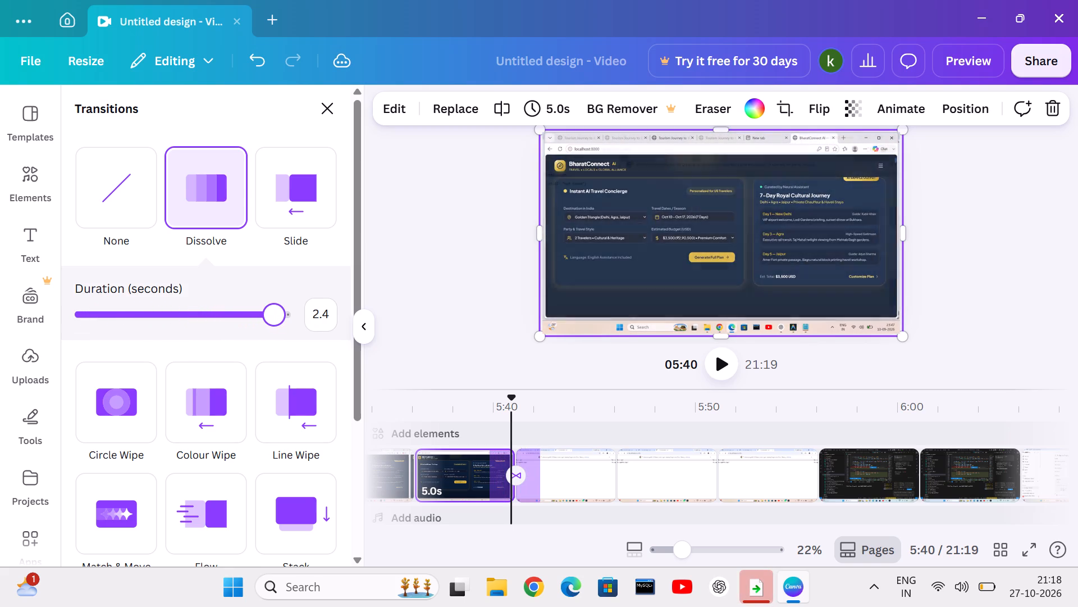
{"action": "left_click", "coordinate": [278, 318]}
{"action": "left_click", "coordinate": [277, 316]}
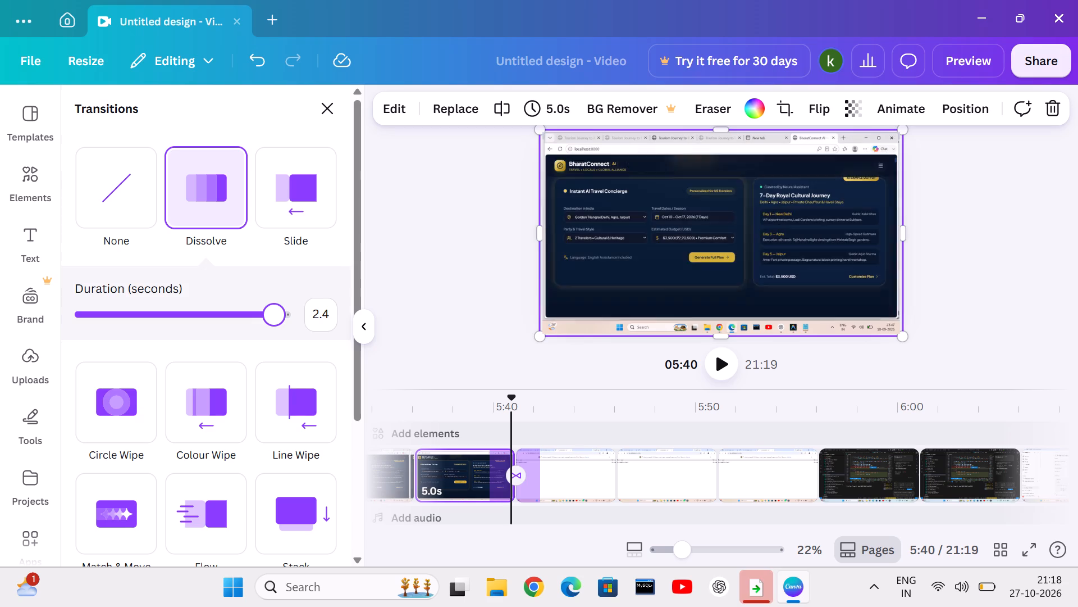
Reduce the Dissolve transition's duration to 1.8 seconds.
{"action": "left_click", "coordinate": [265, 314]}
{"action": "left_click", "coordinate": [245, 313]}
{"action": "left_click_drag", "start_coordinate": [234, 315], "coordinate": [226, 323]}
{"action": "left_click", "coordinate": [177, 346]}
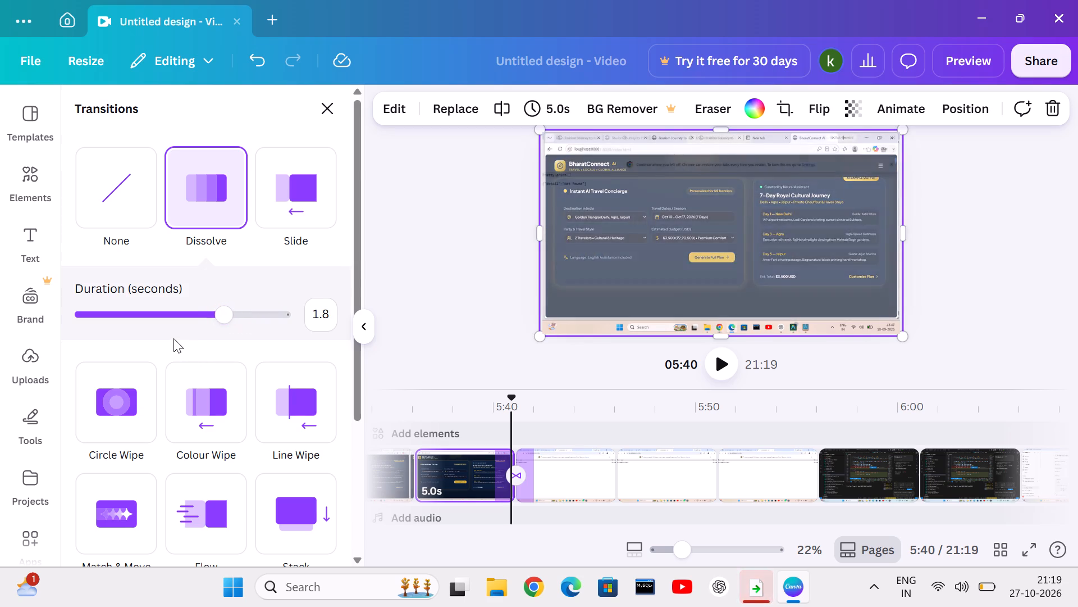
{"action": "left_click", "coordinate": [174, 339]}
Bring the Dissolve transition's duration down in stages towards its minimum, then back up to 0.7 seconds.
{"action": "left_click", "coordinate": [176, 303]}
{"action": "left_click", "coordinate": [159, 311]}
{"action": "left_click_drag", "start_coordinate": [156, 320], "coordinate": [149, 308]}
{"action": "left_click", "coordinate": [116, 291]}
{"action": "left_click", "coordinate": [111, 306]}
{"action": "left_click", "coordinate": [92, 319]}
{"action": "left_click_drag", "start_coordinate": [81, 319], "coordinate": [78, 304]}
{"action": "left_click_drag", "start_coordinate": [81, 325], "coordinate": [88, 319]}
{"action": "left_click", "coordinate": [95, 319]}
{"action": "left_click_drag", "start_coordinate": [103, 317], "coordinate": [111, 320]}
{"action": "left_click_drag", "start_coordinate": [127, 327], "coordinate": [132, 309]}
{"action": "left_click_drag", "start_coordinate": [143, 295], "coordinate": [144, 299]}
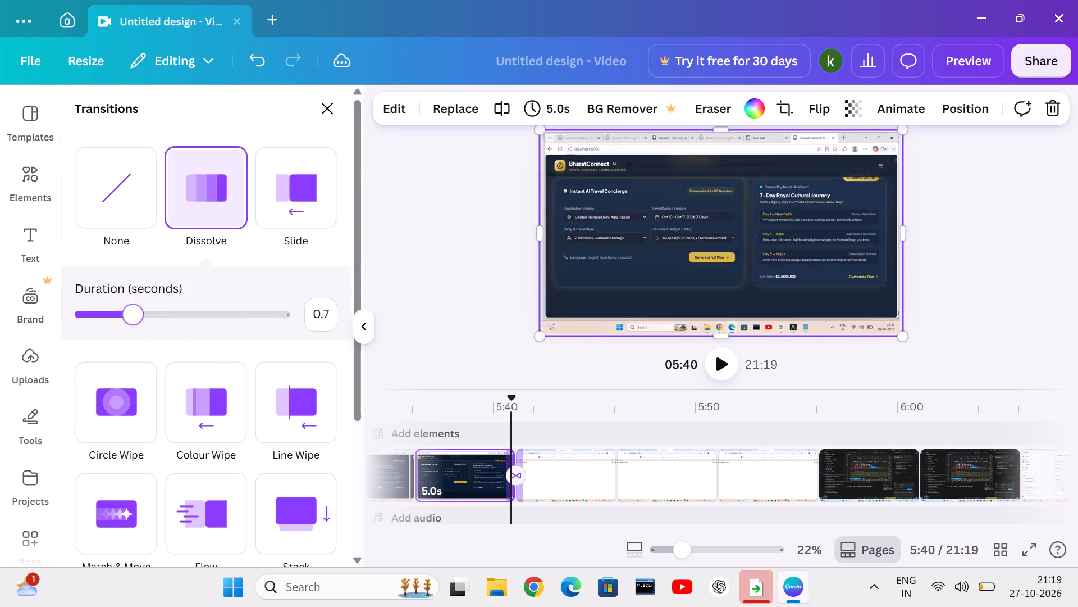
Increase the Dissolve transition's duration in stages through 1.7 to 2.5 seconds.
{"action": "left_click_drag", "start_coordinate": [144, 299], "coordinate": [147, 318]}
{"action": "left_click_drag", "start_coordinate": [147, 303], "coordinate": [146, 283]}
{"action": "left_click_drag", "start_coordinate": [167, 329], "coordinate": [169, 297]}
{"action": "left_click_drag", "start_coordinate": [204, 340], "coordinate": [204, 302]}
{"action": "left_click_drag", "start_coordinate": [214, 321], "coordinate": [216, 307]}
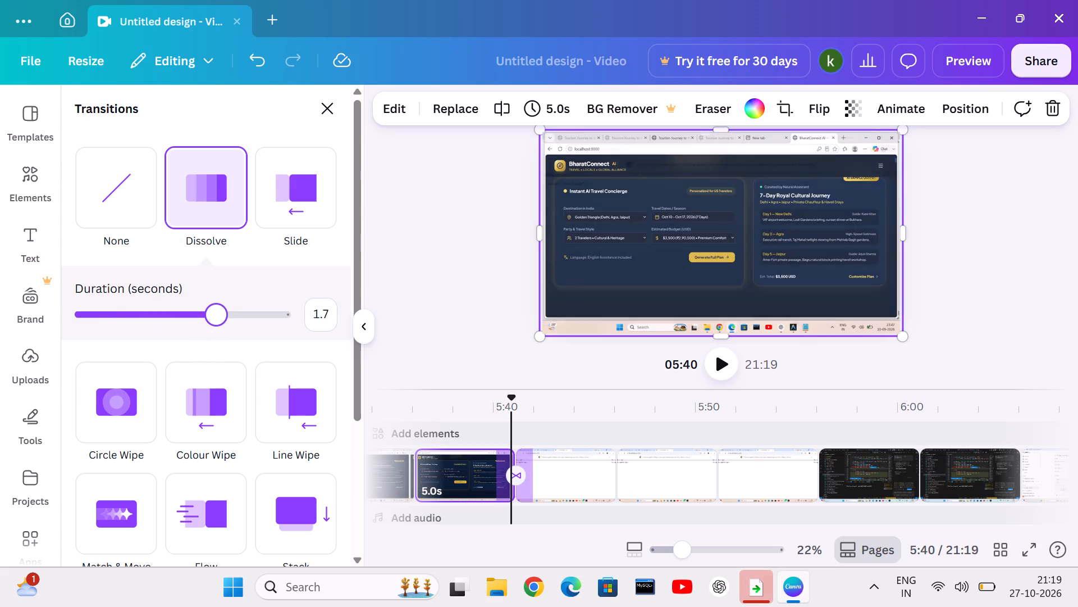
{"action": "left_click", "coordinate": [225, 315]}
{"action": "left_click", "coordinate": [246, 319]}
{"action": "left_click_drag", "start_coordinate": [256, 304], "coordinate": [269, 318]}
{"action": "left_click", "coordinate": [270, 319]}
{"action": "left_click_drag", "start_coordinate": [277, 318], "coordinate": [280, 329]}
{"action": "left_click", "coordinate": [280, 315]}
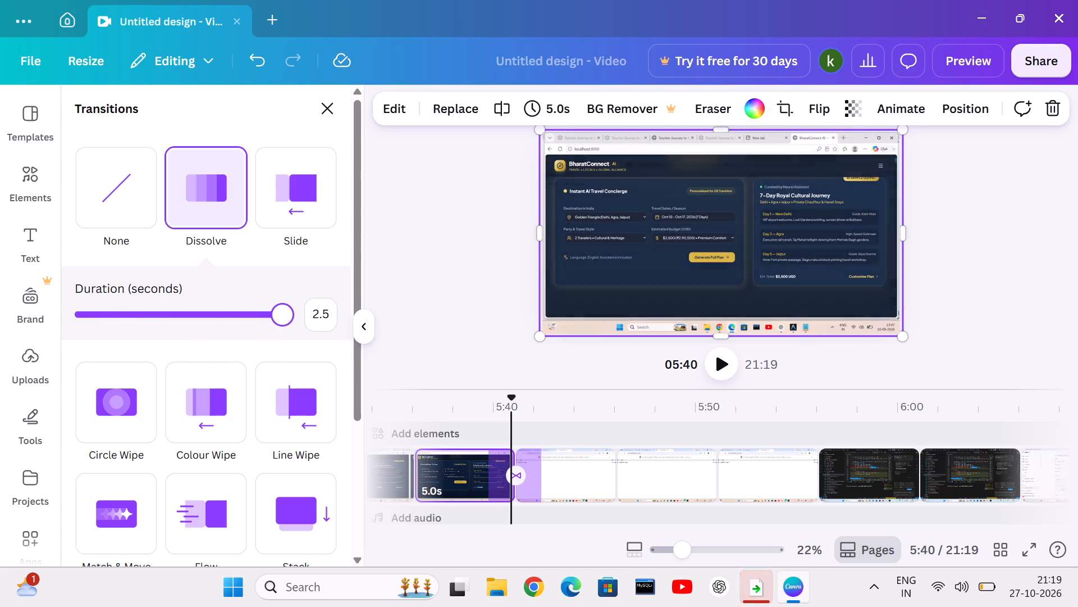
Switch the transition after the BharatConnect clip to Slide, try the right and up directions, and set it to slide down.
{"action": "left_click", "coordinate": [319, 199]}
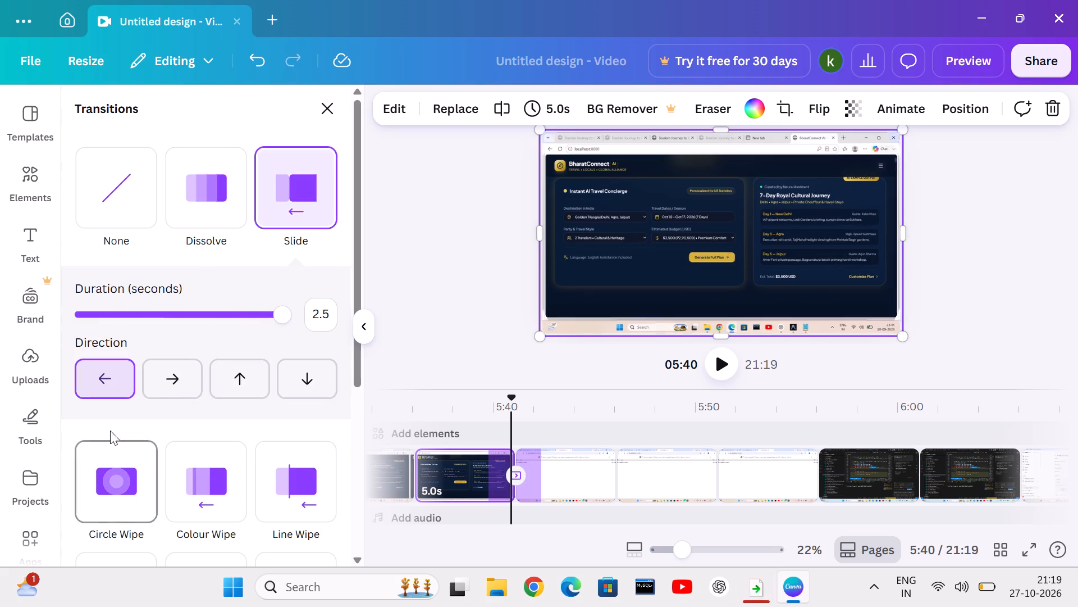
{"action": "left_click", "coordinate": [185, 380]}
{"action": "left_click", "coordinate": [229, 382]}
{"action": "left_click", "coordinate": [309, 384]}
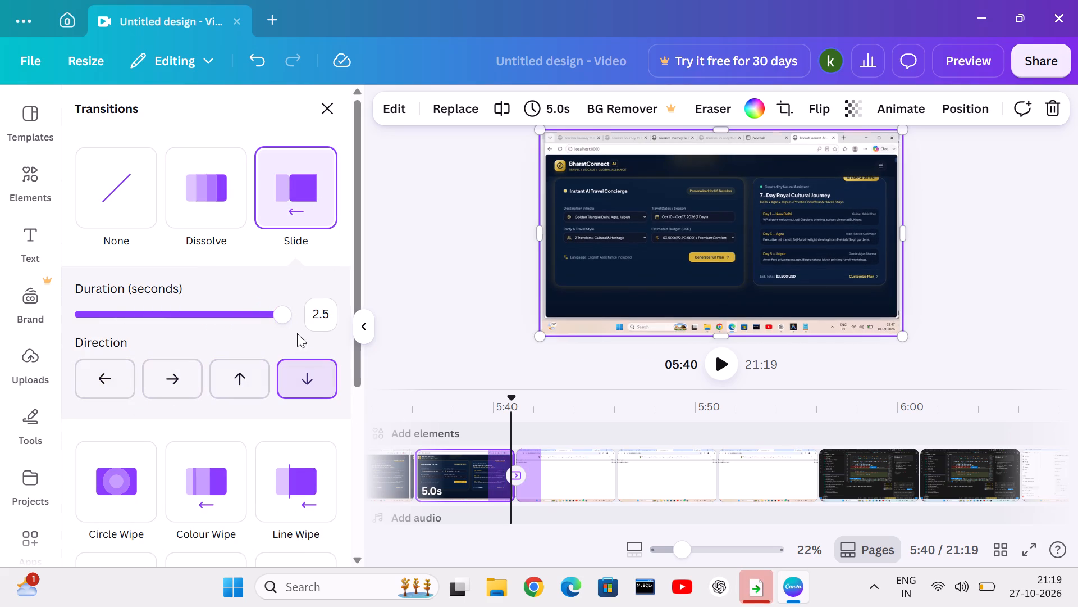
Reduce the Slide transition's duration in stages to 0.5 seconds.
{"action": "left_click", "coordinate": [271, 316]}
{"action": "left_click", "coordinate": [257, 319]}
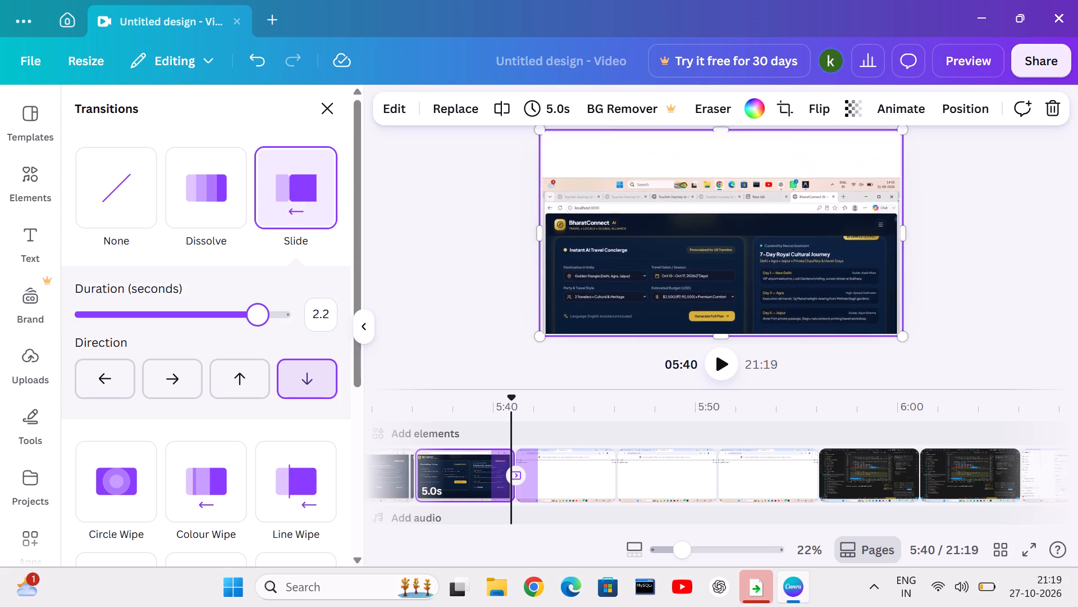
{"action": "left_click", "coordinate": [217, 306]}
{"action": "left_click", "coordinate": [181, 334]}
{"action": "left_click", "coordinate": [171, 328]}
{"action": "left_click", "coordinate": [159, 324]}
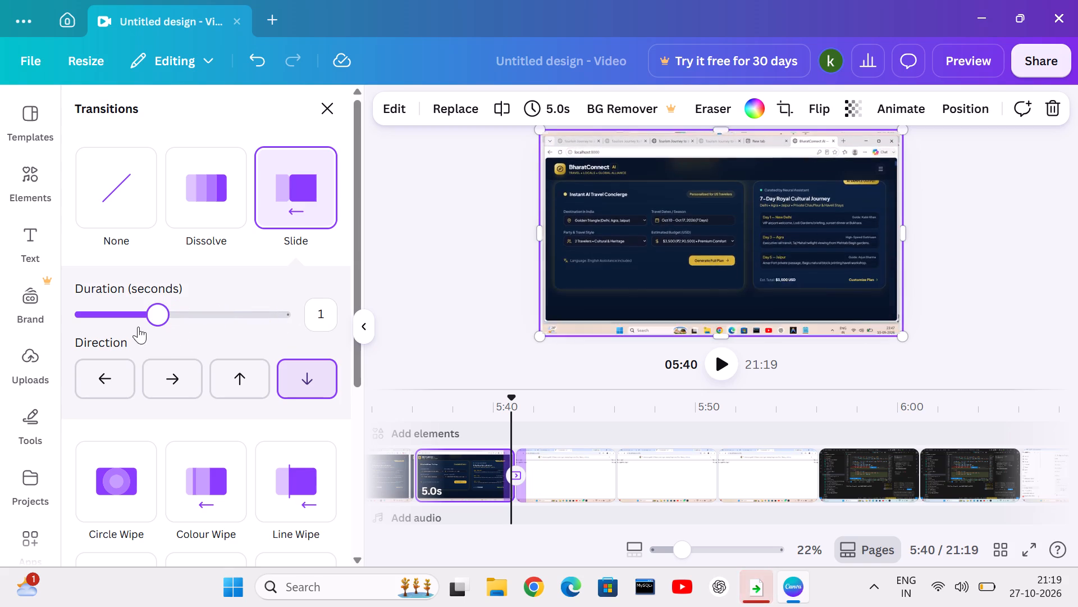
{"action": "left_click", "coordinate": [130, 327]}
{"action": "left_click", "coordinate": [122, 323]}
{"action": "left_click", "coordinate": [122, 323]}
{"action": "left_click", "coordinate": [115, 323]}
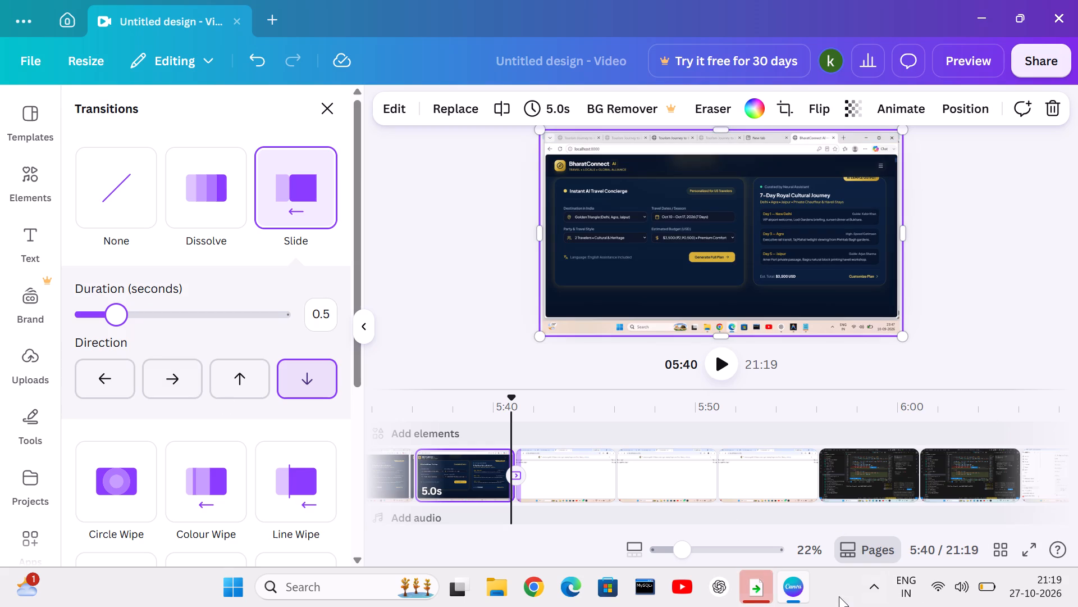
Show the hidden system tray icons.
{"action": "left_click", "coordinate": [881, 577]}
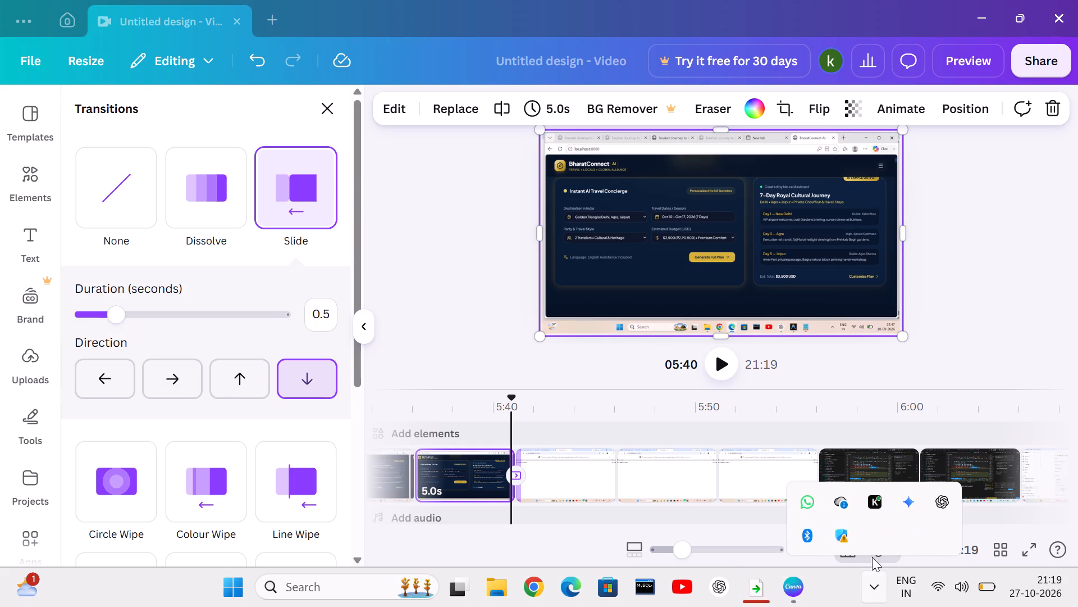
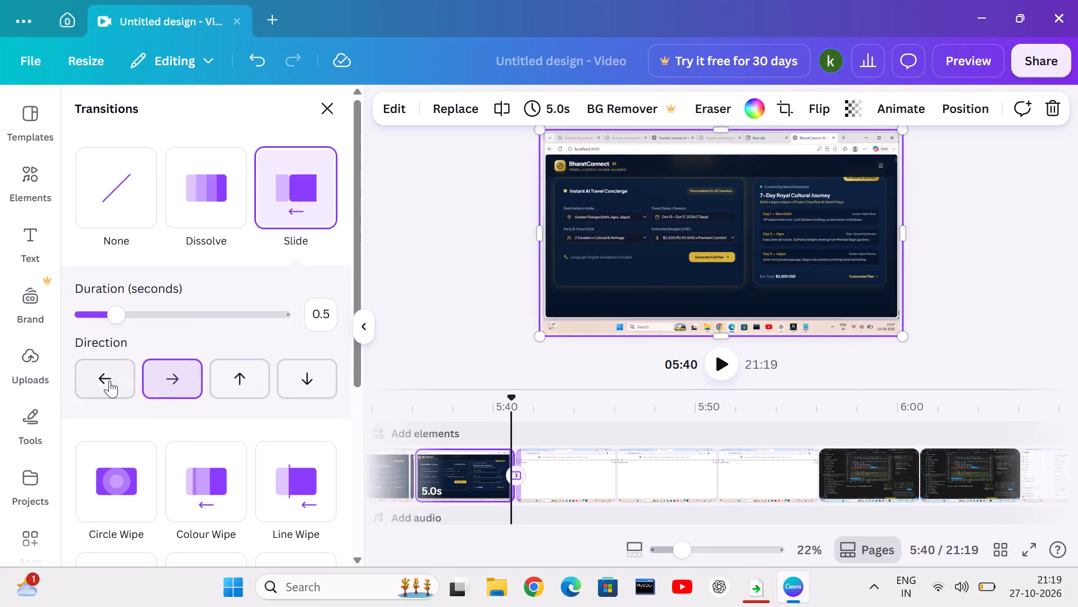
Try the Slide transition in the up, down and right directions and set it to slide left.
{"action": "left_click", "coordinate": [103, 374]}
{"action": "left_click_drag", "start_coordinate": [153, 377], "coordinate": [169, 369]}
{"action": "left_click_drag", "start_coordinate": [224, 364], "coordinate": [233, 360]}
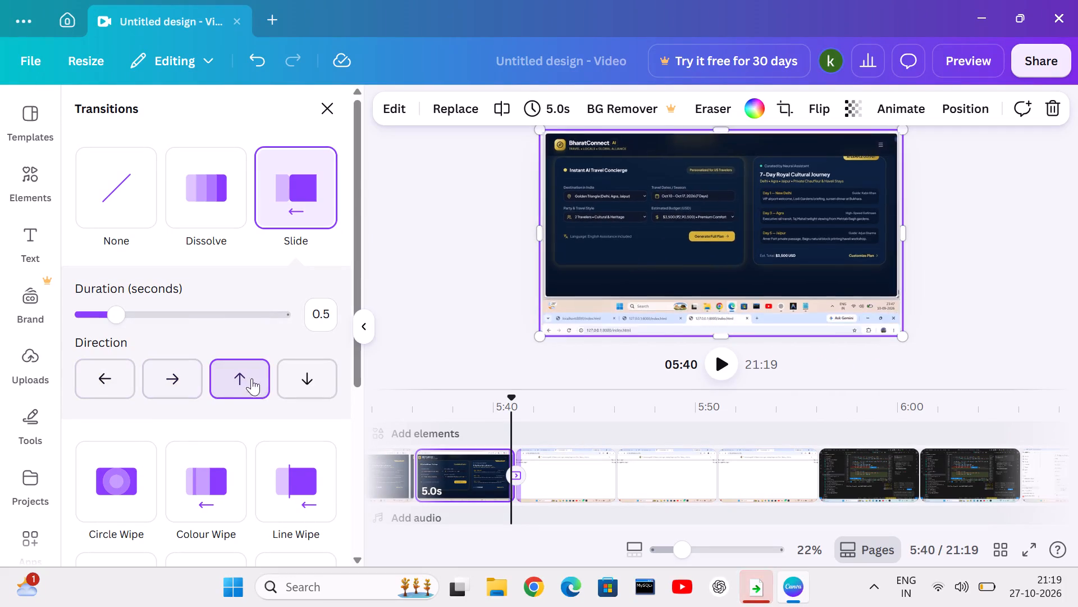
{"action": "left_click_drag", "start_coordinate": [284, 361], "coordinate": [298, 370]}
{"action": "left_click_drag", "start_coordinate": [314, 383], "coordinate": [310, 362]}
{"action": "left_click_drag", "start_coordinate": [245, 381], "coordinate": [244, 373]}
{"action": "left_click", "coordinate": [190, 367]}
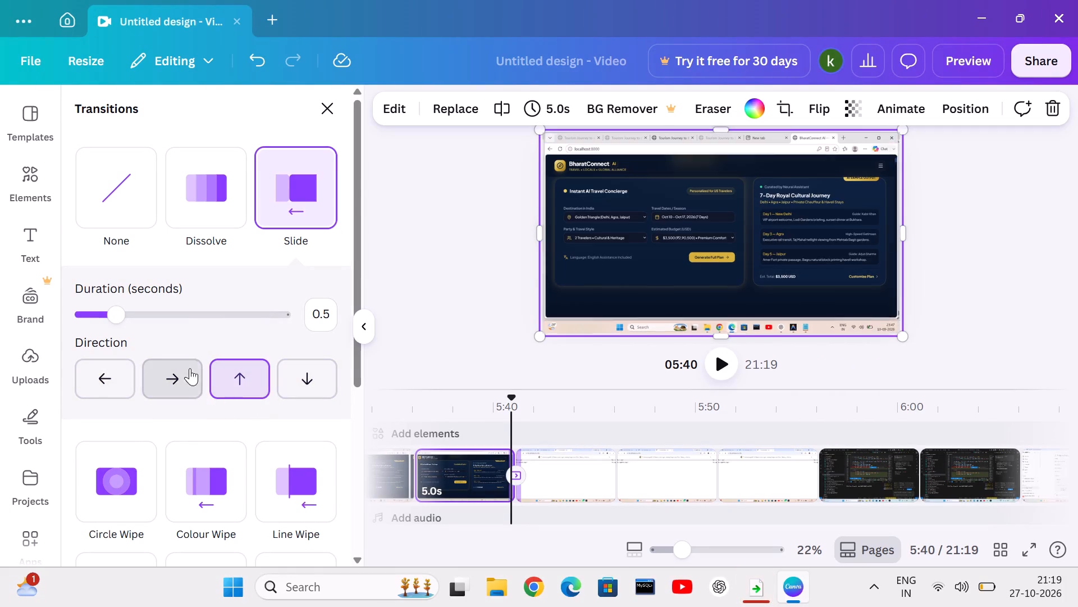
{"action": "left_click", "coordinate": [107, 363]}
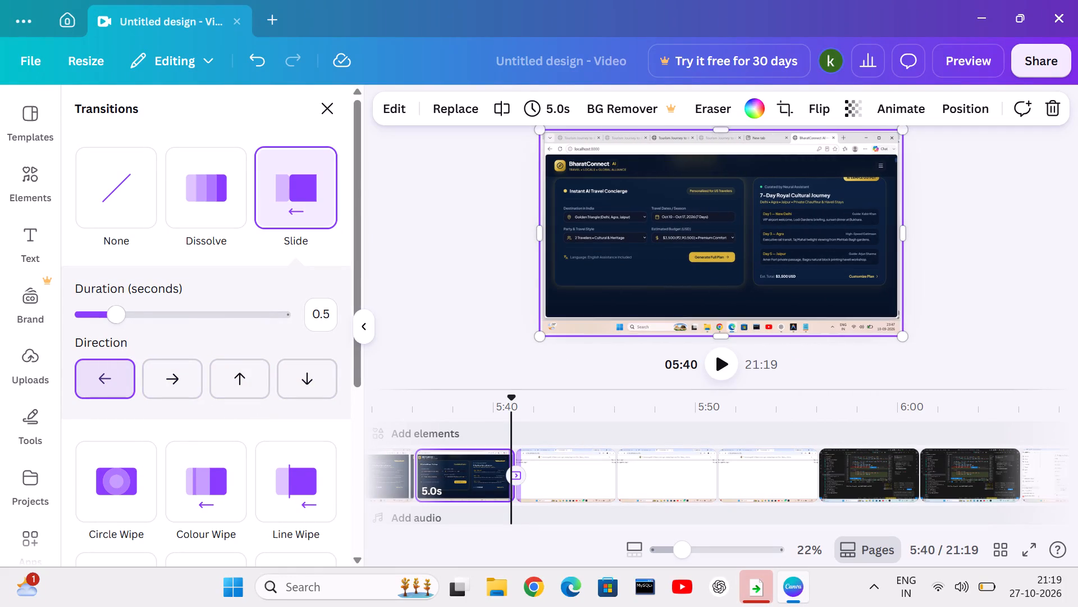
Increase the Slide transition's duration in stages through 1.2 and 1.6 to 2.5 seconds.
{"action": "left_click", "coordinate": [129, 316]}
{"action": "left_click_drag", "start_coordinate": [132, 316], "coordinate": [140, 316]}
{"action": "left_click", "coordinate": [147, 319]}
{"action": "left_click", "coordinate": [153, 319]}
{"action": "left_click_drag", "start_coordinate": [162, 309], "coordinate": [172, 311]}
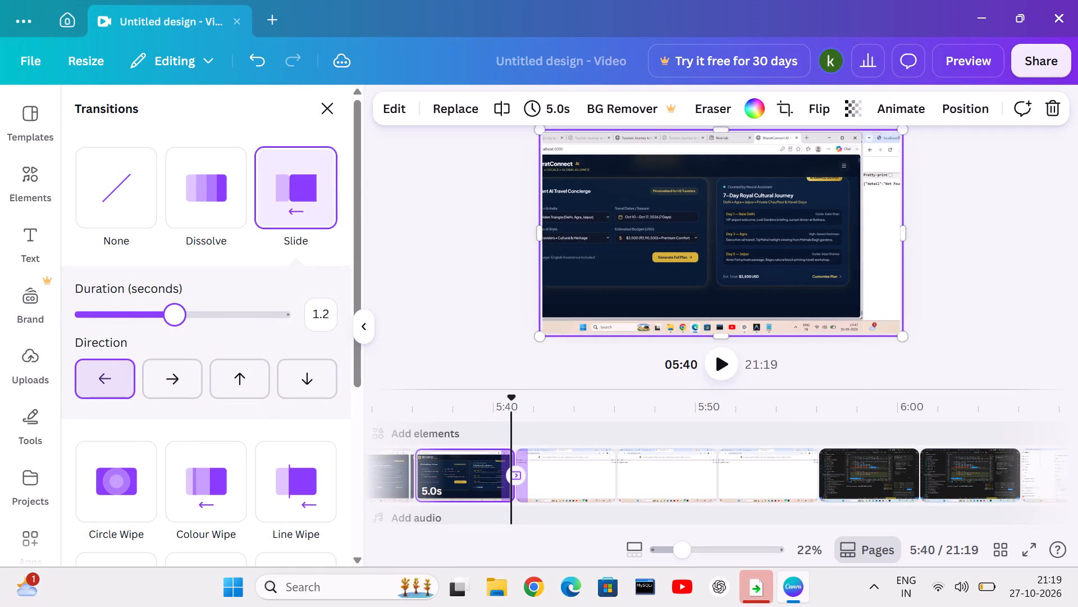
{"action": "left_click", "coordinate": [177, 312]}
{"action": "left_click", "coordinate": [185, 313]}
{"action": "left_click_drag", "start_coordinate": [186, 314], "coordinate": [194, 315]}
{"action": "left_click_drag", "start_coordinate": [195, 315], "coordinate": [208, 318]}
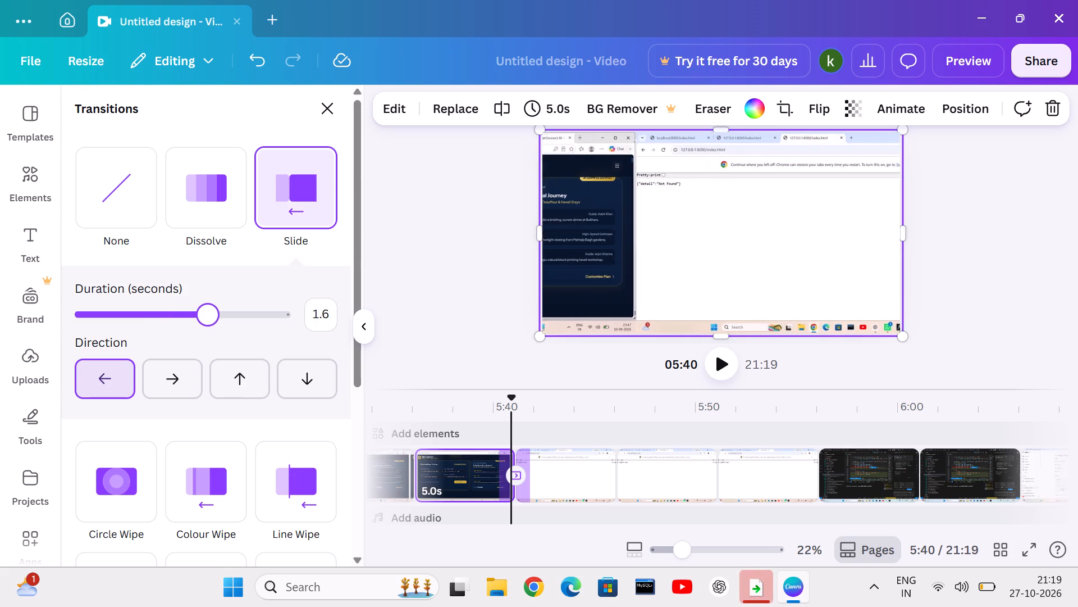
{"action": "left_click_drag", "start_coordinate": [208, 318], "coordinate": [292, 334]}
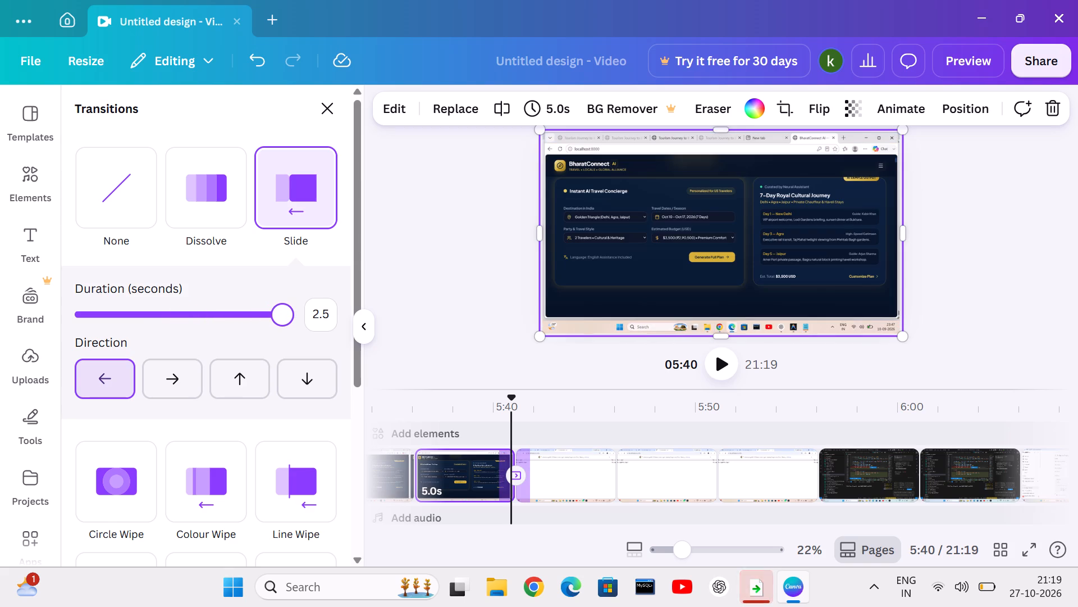
Vary the Slide transition's duration down to 0.1 and up to 2.2 seconds, finishing at 0.7 seconds.
{"action": "left_click_drag", "start_coordinate": [292, 334], "coordinate": [172, 312]}
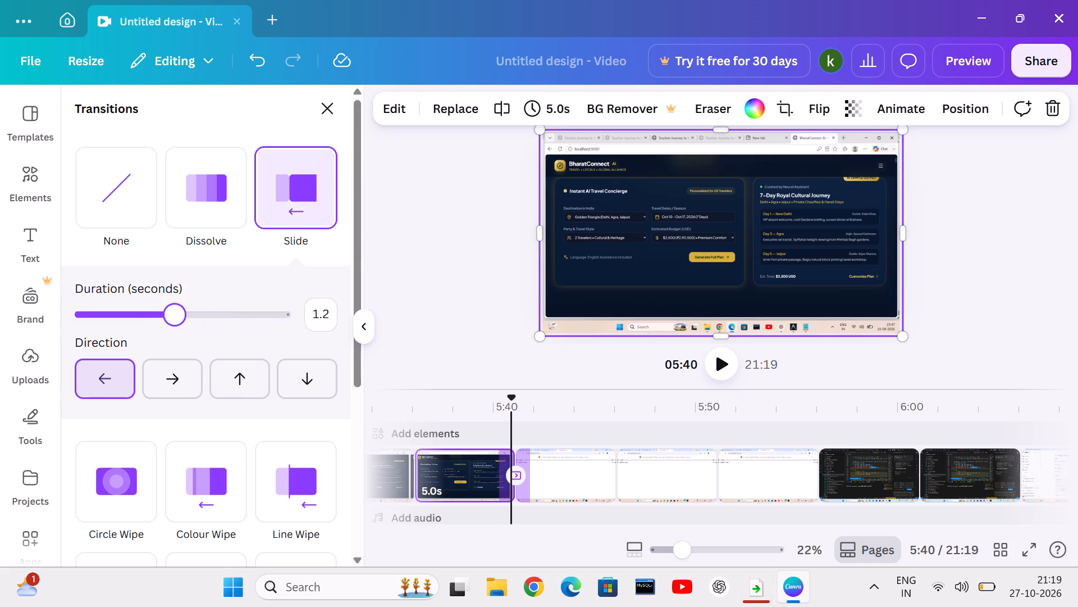
{"action": "left_click_drag", "start_coordinate": [172, 312], "coordinate": [68, 332]}
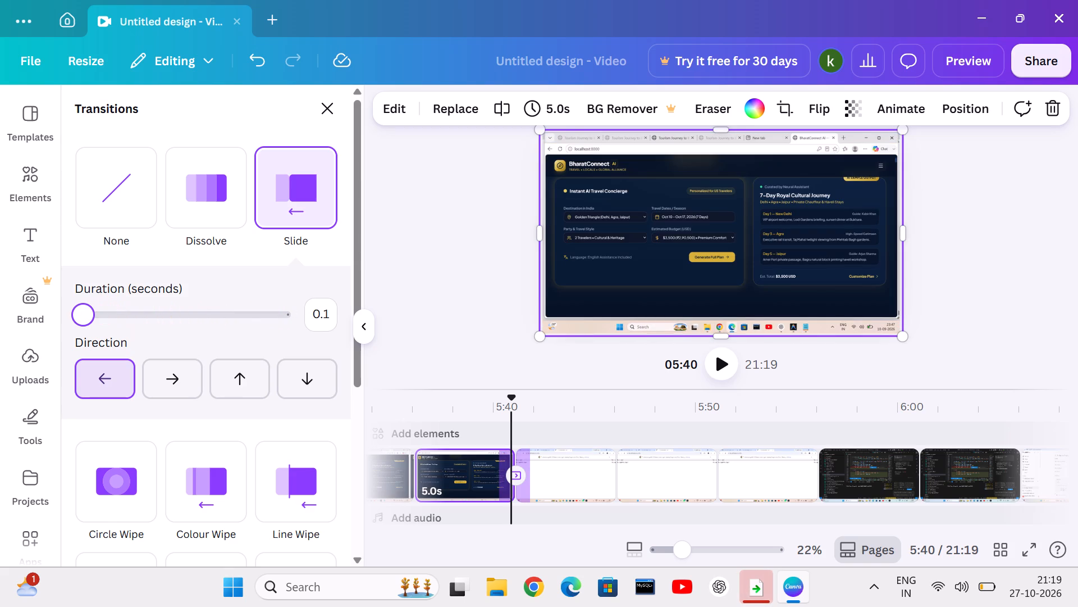
{"action": "left_click_drag", "start_coordinate": [68, 332], "coordinate": [174, 349]}
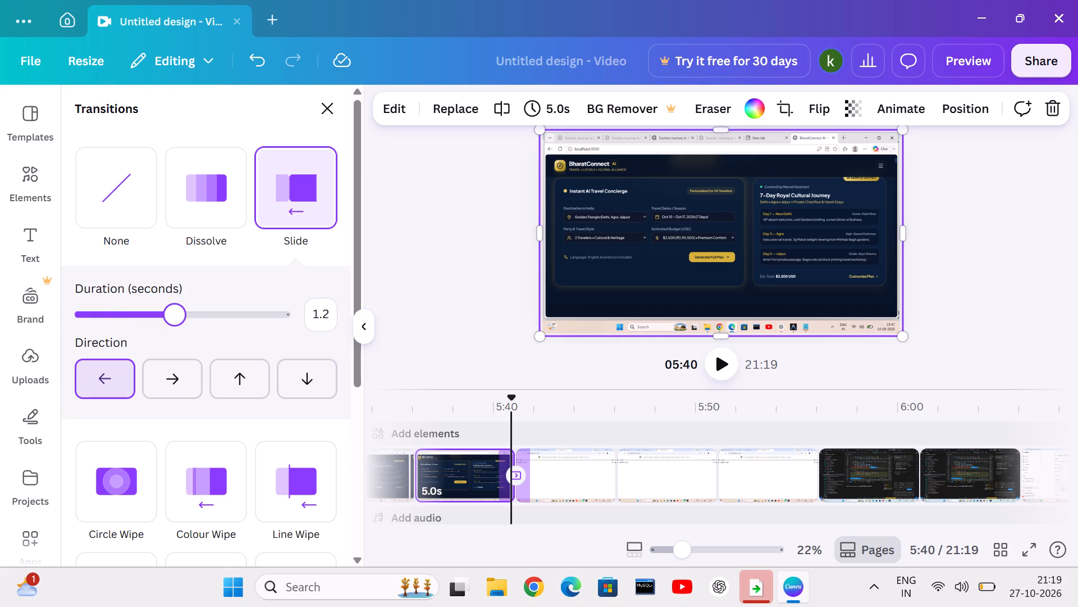
{"action": "left_click_drag", "start_coordinate": [174, 349], "coordinate": [254, 326]}
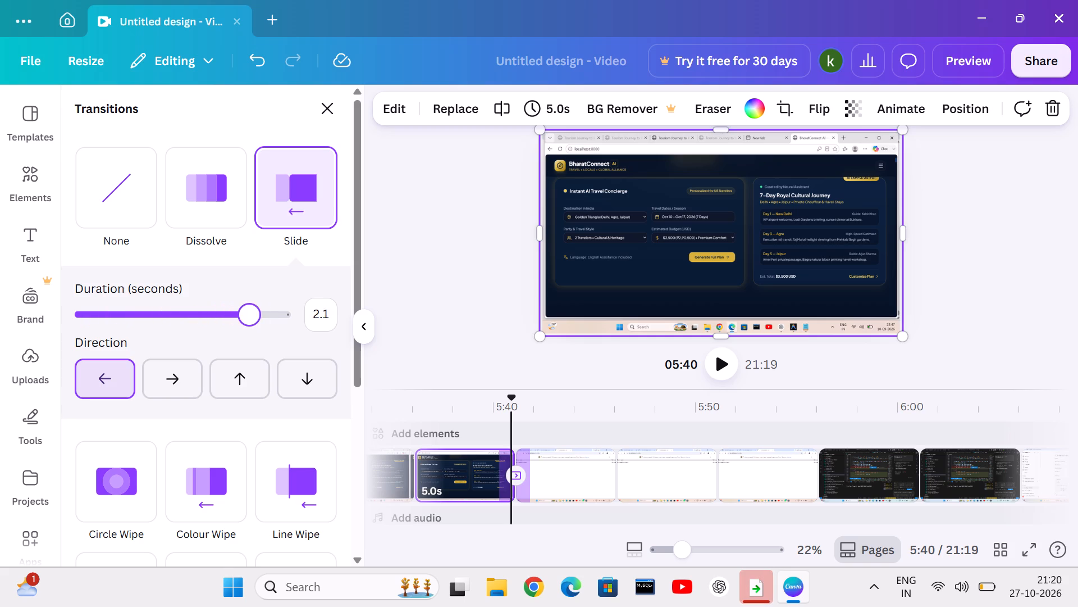
{"action": "left_click_drag", "start_coordinate": [254, 326], "coordinate": [255, 319]}
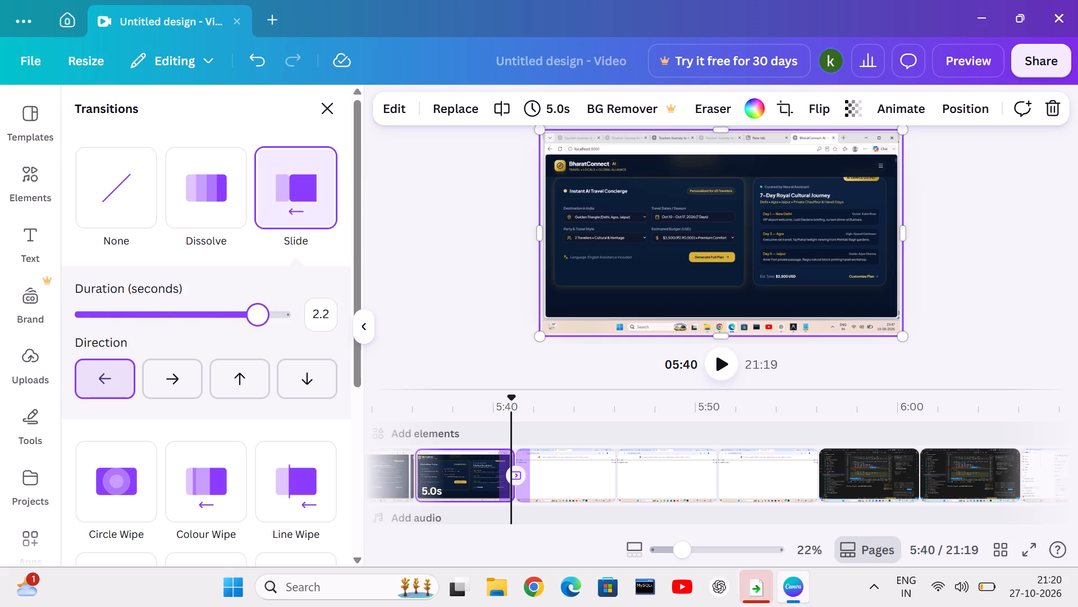
{"action": "left_click_drag", "start_coordinate": [255, 319], "coordinate": [191, 301]}
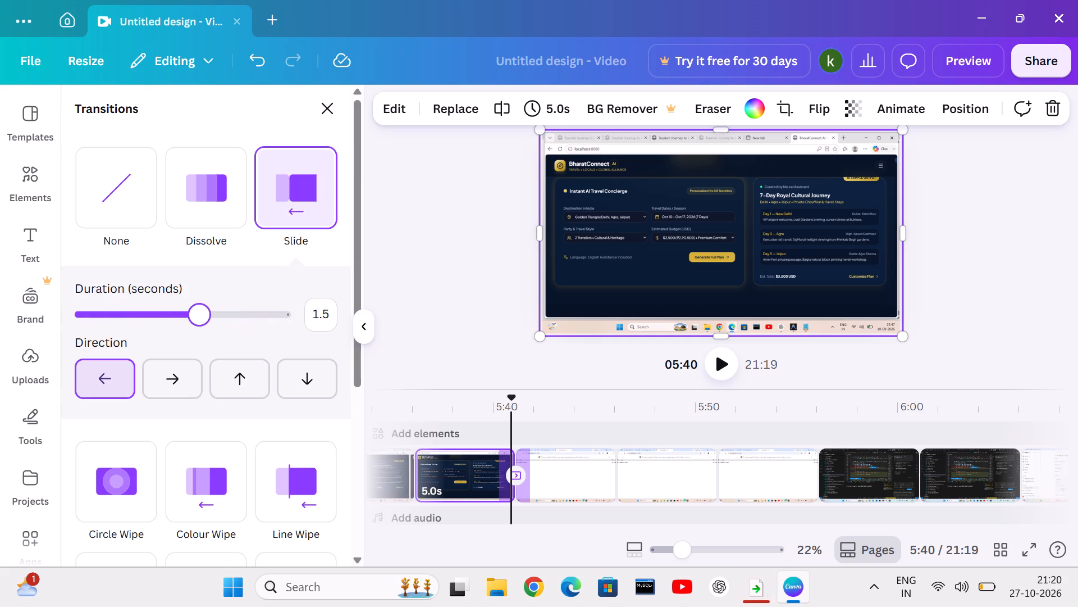
{"action": "left_click_drag", "start_coordinate": [191, 301], "coordinate": [119, 252]}
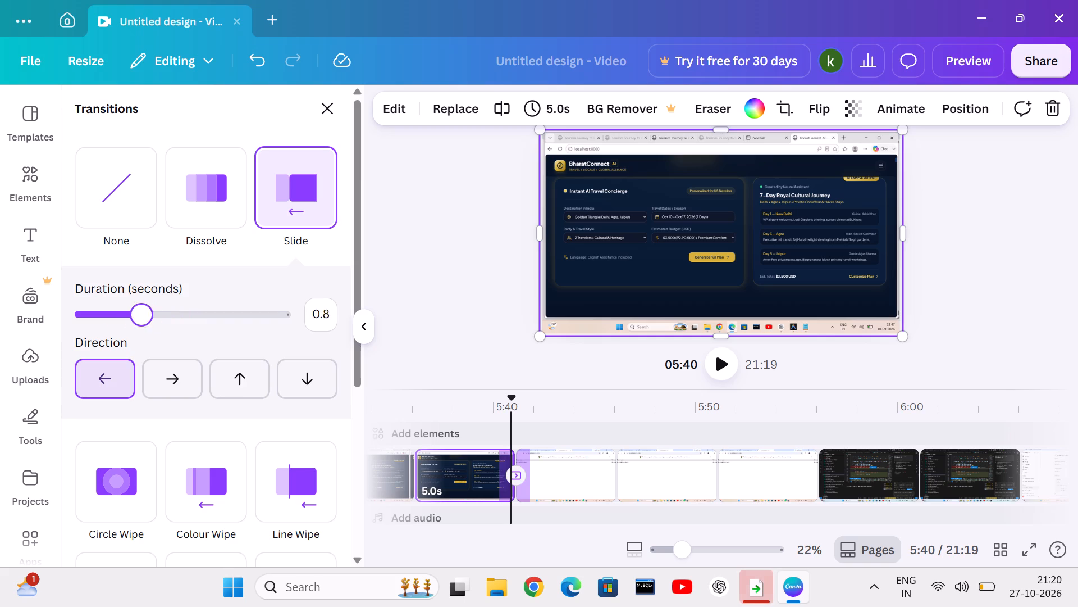
{"action": "left_click_drag", "start_coordinate": [119, 252], "coordinate": [135, 304]}
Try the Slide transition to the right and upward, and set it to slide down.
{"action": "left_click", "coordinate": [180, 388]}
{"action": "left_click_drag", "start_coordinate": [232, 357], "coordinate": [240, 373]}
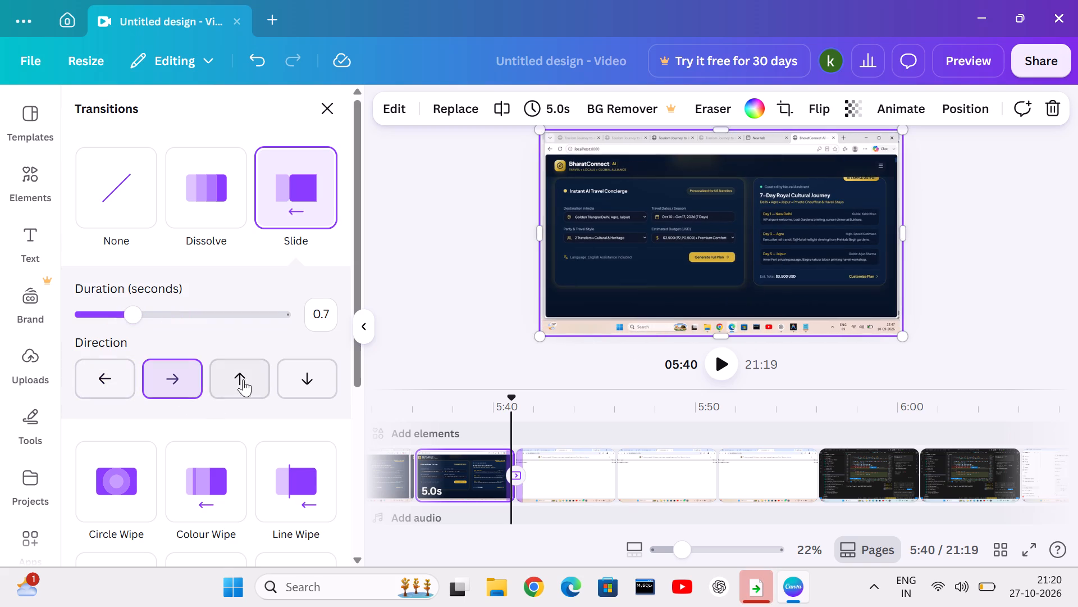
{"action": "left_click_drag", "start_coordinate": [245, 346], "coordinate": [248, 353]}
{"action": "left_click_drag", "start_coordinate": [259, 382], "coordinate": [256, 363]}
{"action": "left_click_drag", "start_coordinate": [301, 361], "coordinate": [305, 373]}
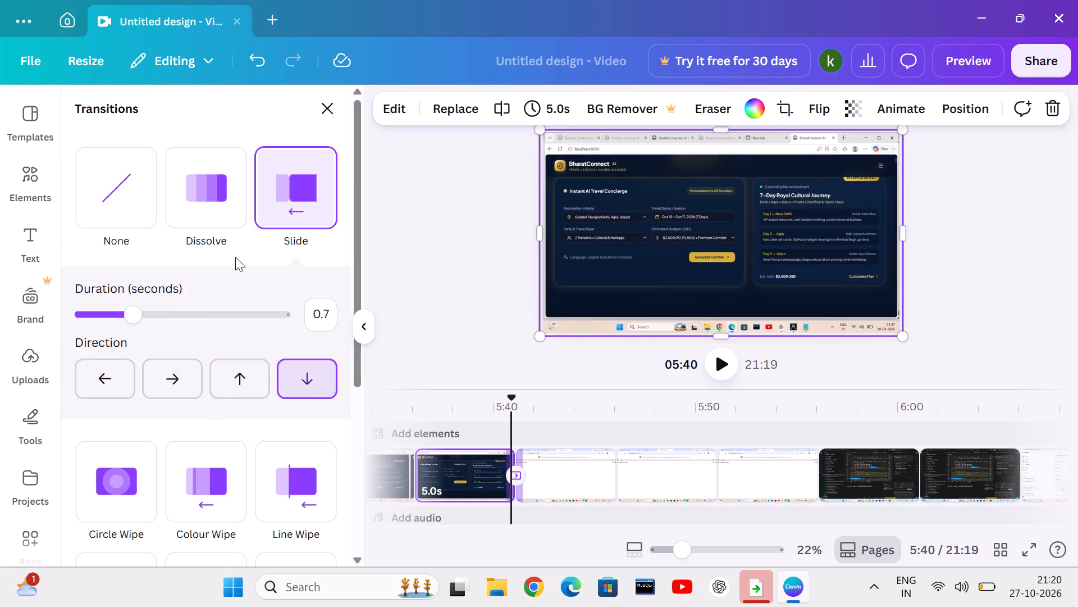
Switch the transition after the BharatConnect clip to Dissolve, and from that to Chop.
{"action": "left_click", "coordinate": [196, 201]}
{"action": "scroll", "coordinate": [243, 306], "scroll_direction": "down", "scroll_amount": 4}
{"action": "scroll", "coordinate": [216, 352], "scroll_direction": "down", "scroll_amount": 2}
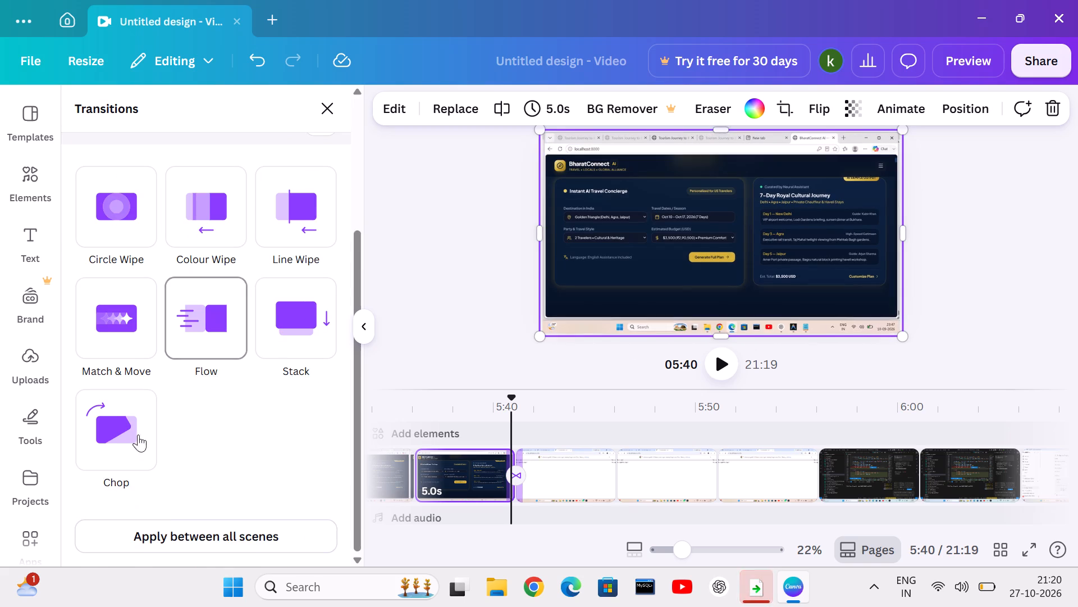
{"action": "left_click", "coordinate": [128, 451]}
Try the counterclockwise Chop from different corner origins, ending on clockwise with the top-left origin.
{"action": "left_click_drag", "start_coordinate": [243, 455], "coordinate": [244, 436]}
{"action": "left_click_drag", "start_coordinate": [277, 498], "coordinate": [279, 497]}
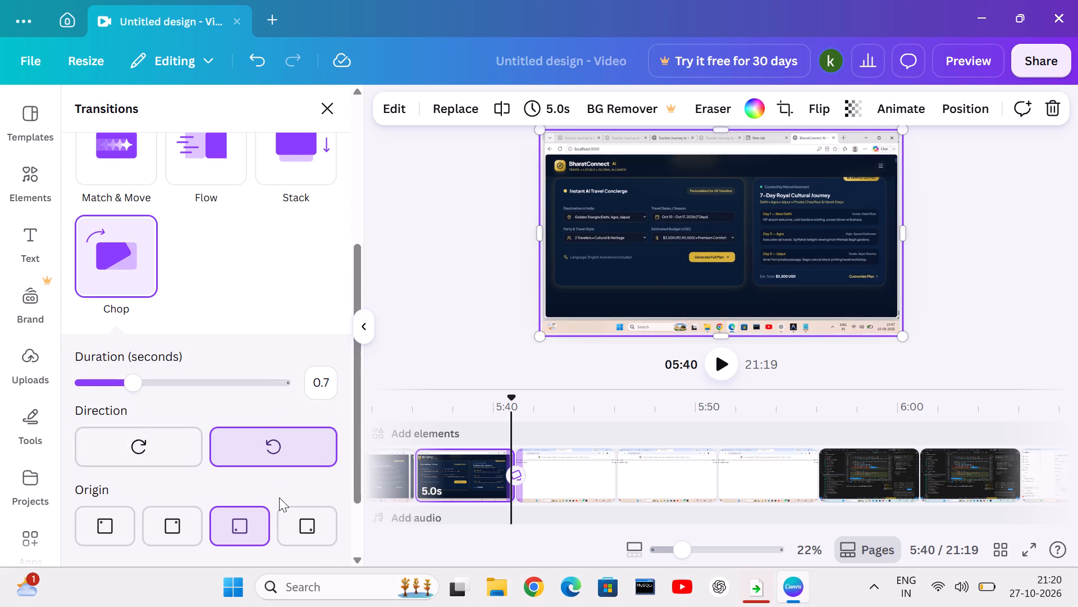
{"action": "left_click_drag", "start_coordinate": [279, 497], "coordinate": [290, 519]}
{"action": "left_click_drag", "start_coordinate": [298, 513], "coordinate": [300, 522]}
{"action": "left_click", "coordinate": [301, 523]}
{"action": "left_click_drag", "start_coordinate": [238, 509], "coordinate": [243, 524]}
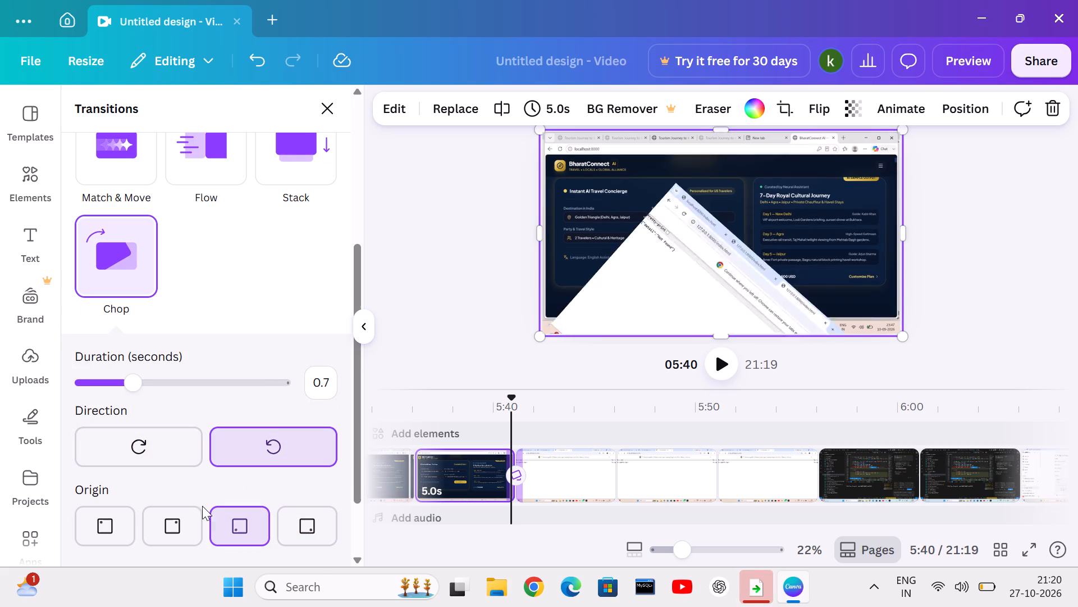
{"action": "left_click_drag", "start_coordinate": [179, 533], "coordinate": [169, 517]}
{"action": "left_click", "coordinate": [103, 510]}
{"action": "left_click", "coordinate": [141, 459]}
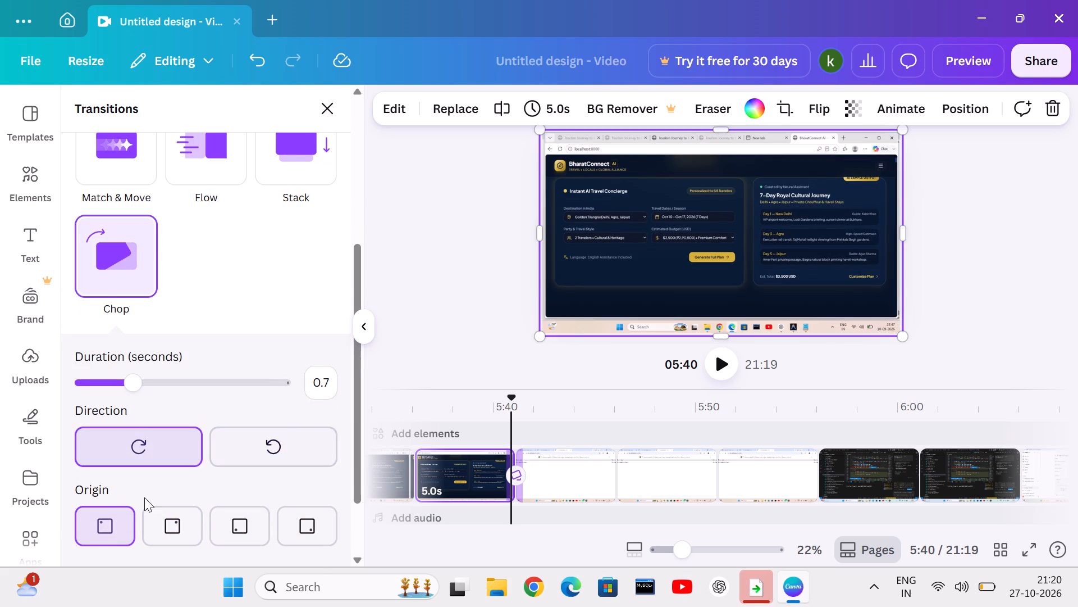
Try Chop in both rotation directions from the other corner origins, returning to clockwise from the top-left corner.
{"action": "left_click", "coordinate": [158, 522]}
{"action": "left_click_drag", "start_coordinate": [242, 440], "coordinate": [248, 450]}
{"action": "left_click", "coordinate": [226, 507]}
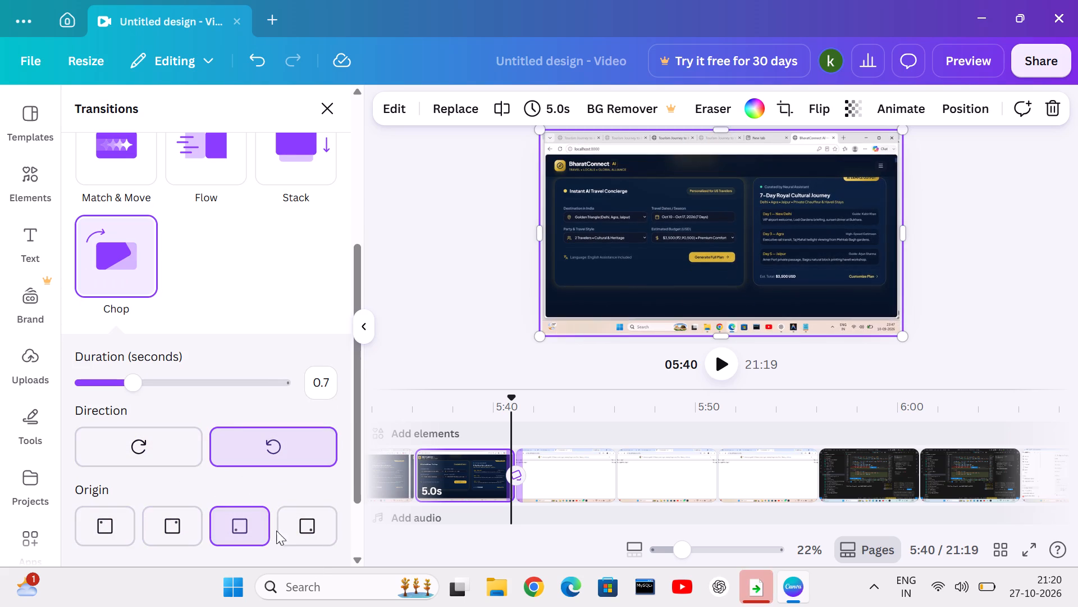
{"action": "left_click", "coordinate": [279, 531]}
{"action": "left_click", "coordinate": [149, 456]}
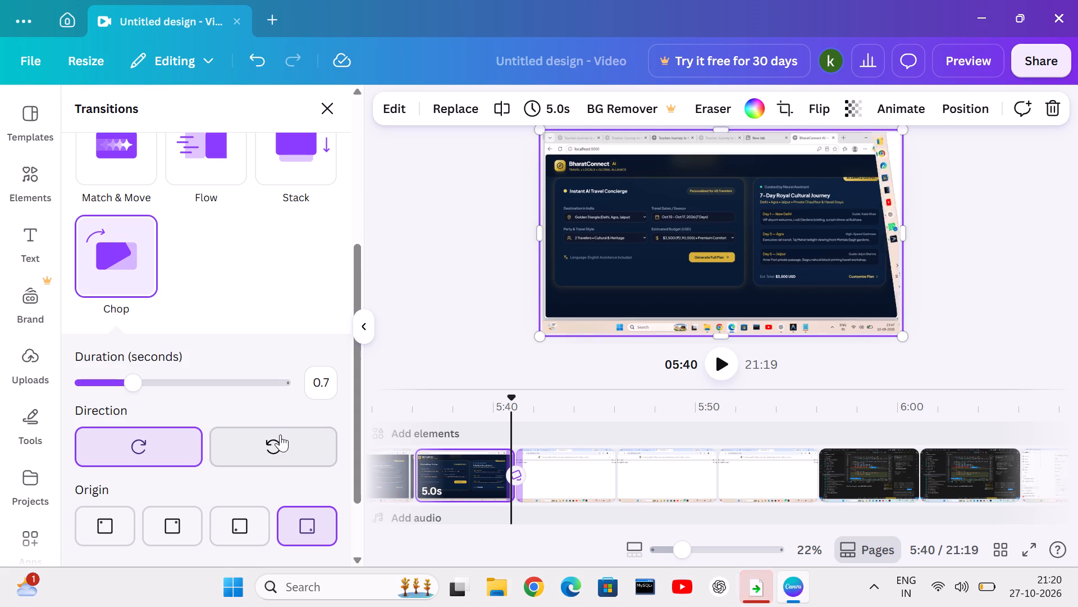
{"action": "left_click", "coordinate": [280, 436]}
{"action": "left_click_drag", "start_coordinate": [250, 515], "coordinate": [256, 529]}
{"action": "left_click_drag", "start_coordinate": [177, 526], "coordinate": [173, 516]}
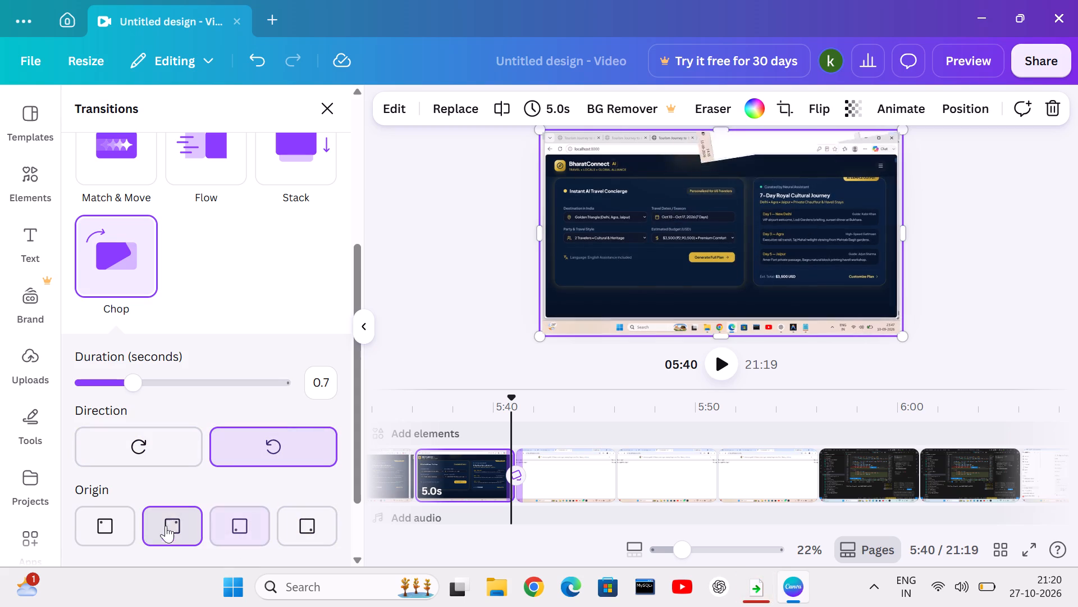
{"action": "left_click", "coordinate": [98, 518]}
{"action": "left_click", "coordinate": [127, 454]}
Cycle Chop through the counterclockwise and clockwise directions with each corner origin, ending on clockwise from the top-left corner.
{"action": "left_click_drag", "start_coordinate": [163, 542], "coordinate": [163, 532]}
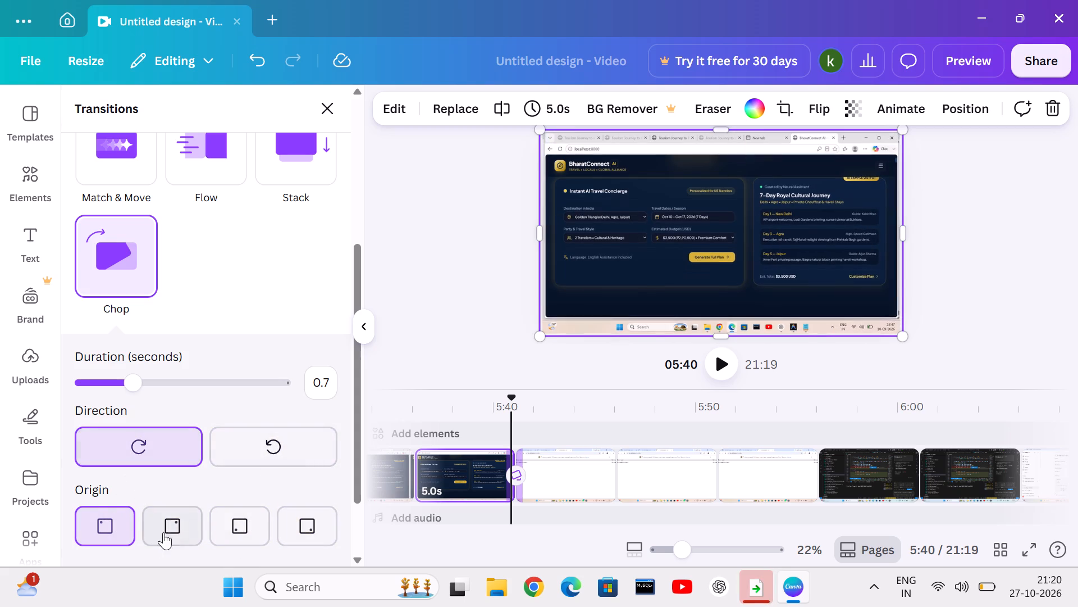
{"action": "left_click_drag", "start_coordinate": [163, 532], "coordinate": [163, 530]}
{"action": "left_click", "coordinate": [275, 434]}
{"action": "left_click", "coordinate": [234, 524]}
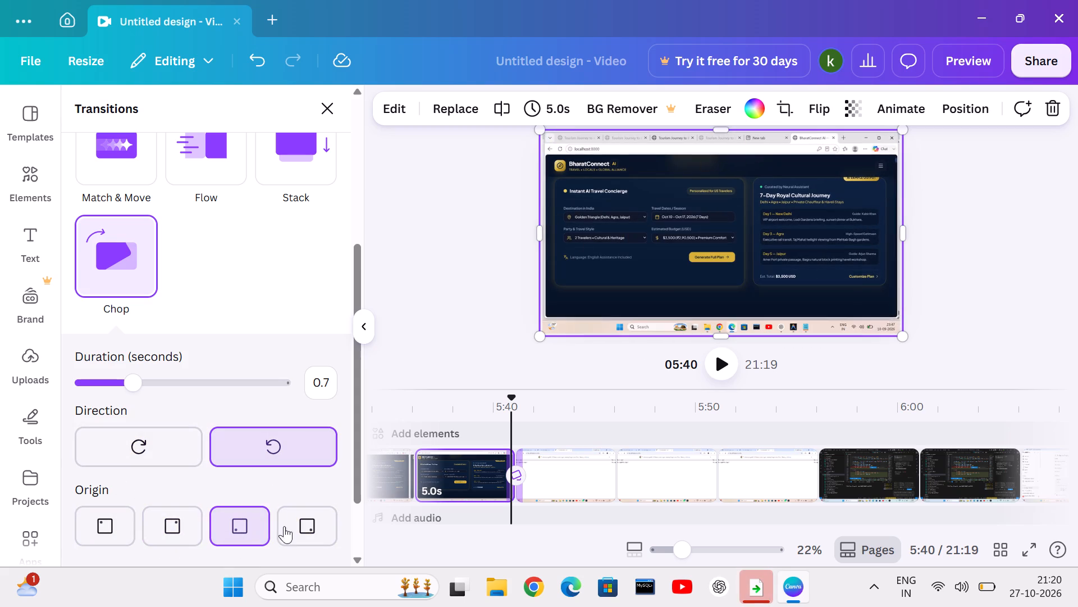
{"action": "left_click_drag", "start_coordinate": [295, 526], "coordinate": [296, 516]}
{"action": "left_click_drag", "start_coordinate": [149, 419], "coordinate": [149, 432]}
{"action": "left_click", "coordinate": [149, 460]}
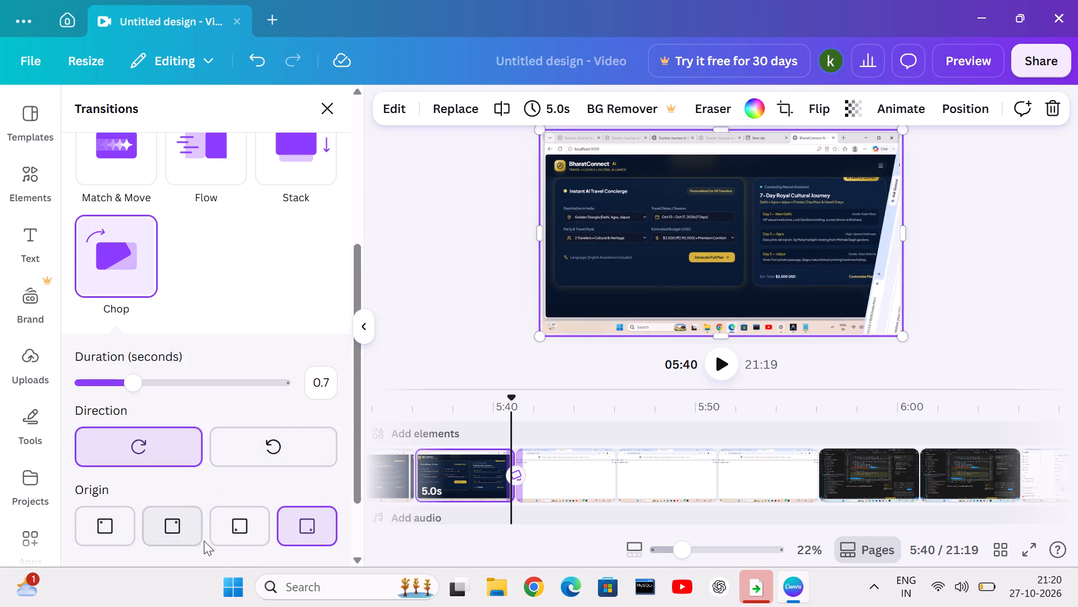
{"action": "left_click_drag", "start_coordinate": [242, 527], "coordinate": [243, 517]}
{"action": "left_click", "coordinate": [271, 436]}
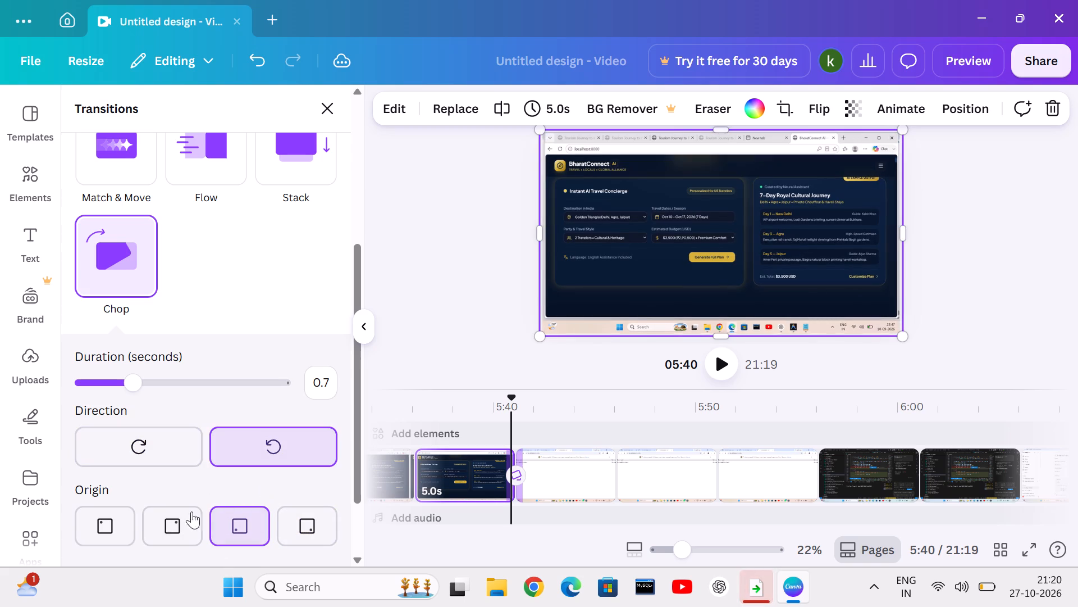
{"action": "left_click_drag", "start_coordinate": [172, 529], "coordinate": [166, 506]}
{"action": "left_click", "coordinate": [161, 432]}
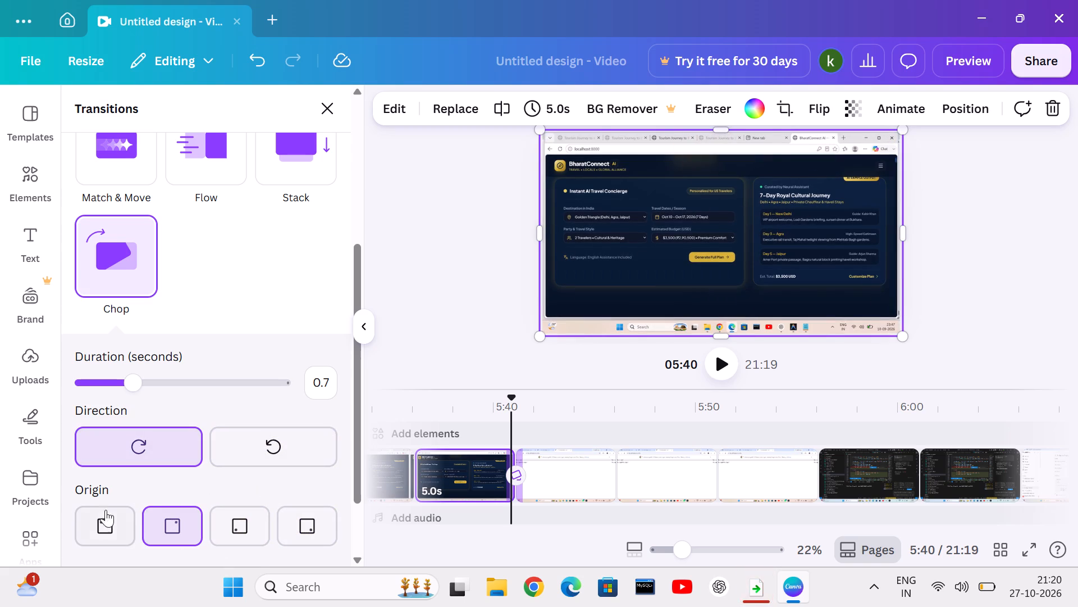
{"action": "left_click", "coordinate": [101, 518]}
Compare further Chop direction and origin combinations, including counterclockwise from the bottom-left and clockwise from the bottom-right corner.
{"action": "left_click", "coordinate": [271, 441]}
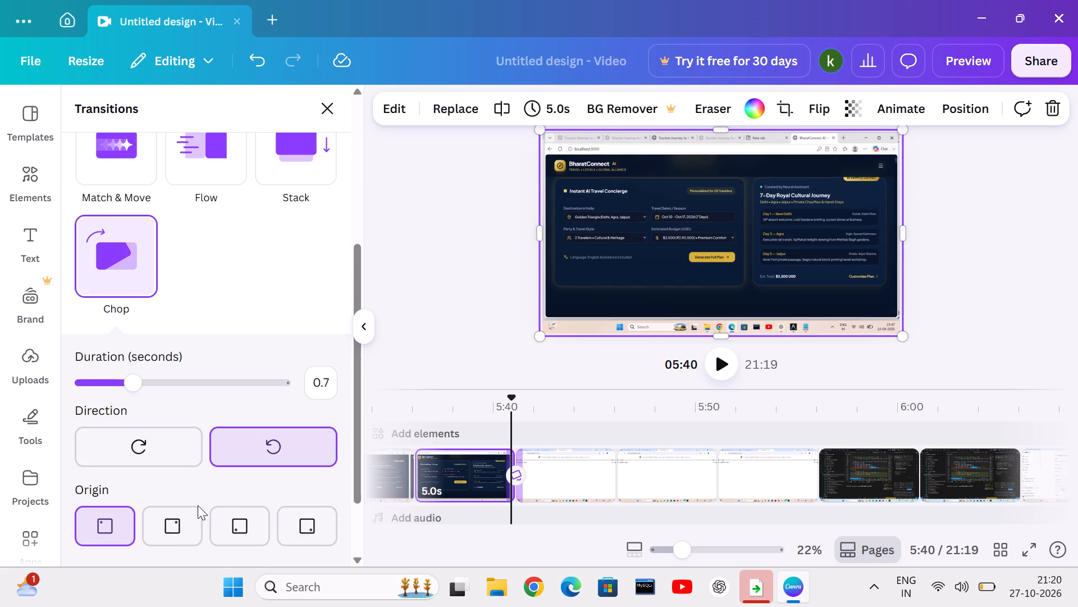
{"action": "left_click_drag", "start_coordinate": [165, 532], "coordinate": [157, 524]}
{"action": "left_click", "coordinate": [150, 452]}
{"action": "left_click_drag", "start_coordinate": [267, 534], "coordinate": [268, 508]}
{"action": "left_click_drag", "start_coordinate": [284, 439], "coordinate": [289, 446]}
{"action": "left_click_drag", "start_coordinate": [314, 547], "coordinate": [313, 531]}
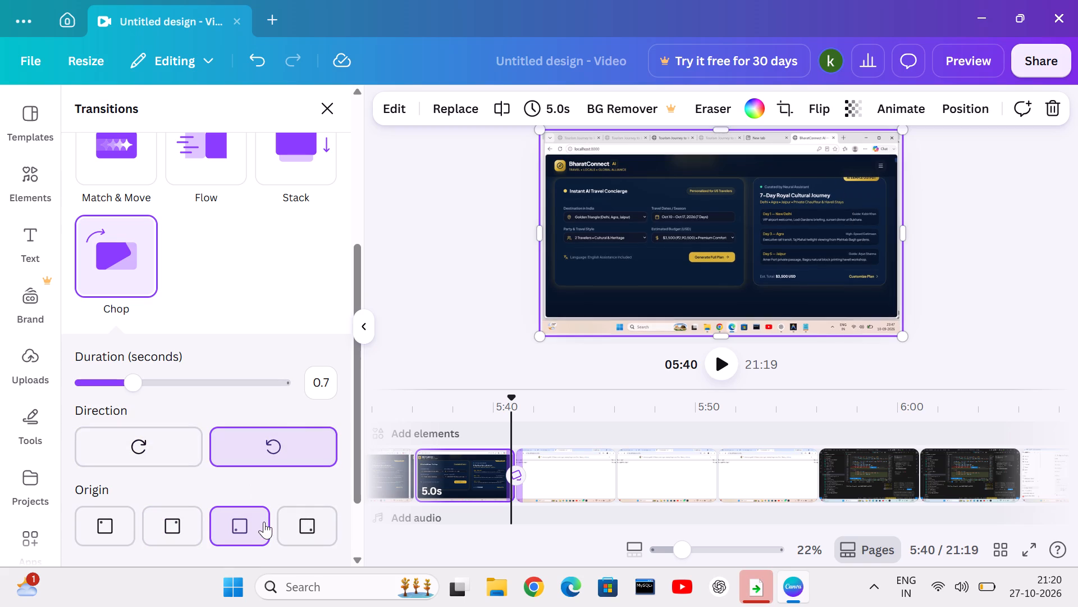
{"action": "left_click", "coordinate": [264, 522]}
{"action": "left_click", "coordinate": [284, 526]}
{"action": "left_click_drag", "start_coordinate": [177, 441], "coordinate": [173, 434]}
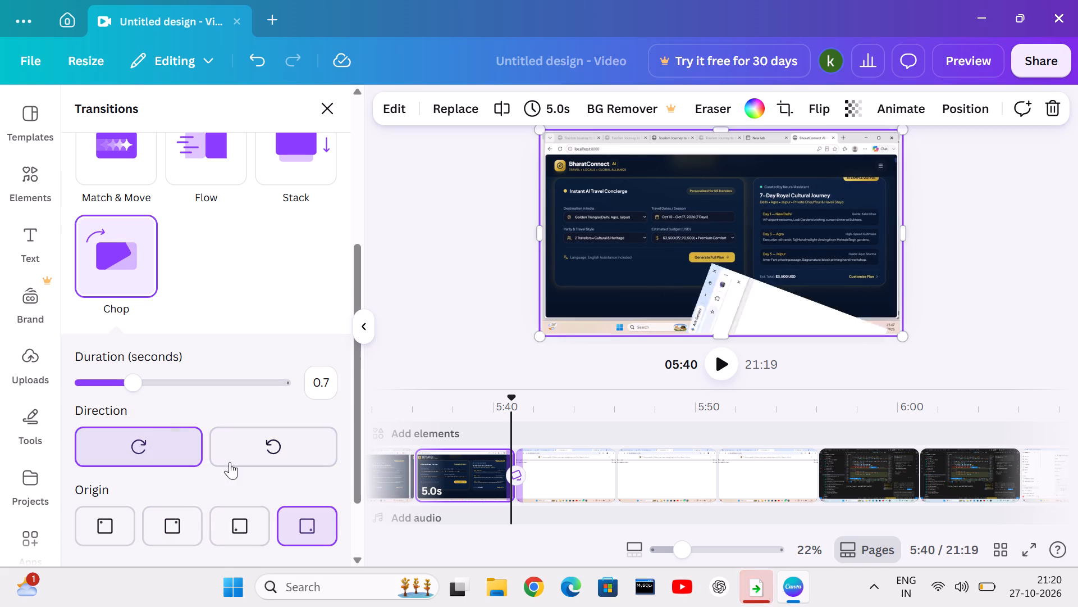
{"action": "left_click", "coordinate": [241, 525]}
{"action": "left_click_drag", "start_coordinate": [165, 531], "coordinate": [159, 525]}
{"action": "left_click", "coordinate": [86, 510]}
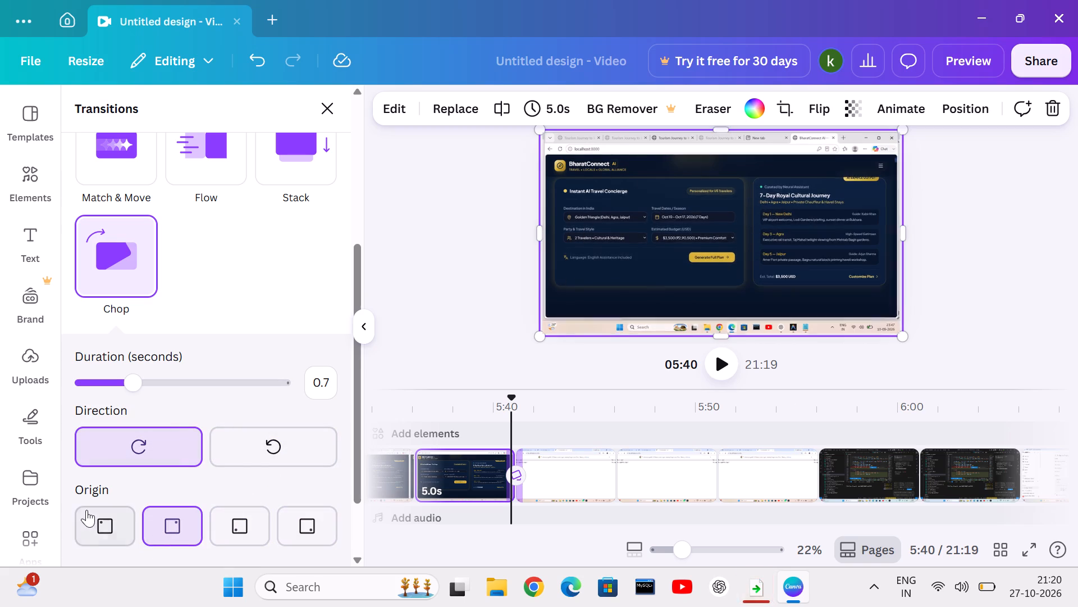
Alternate the Chop direction and corner origin again, and set it to clockwise with the top-left origin.
{"action": "left_click_drag", "start_coordinate": [252, 449], "coordinate": [253, 442]}
{"action": "left_click", "coordinate": [159, 505]}
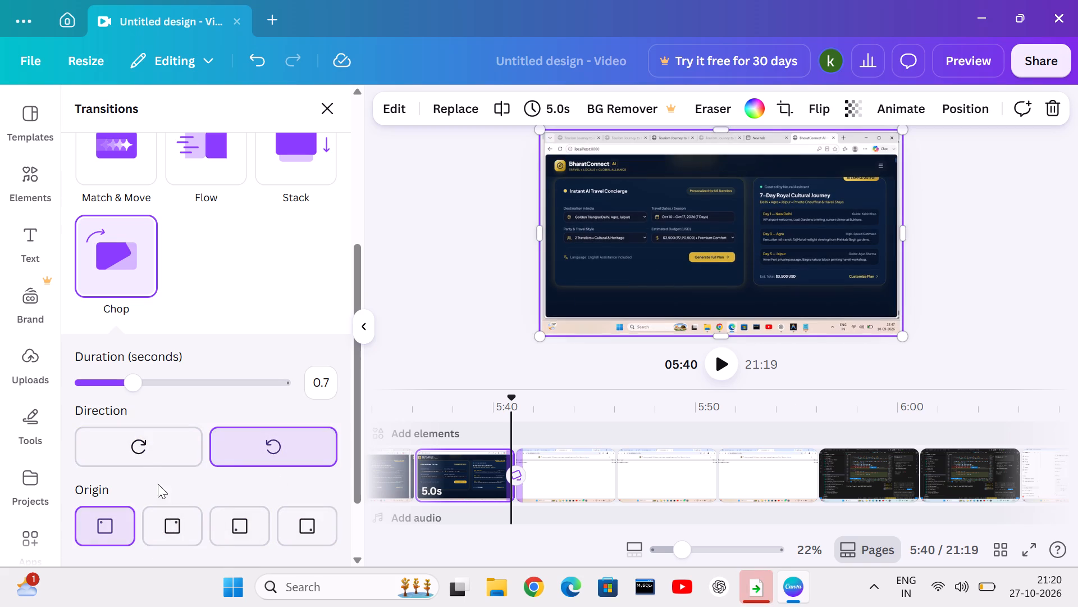
{"action": "left_click", "coordinate": [144, 452]}
{"action": "left_click", "coordinate": [157, 528]}
{"action": "left_click", "coordinate": [237, 521]}
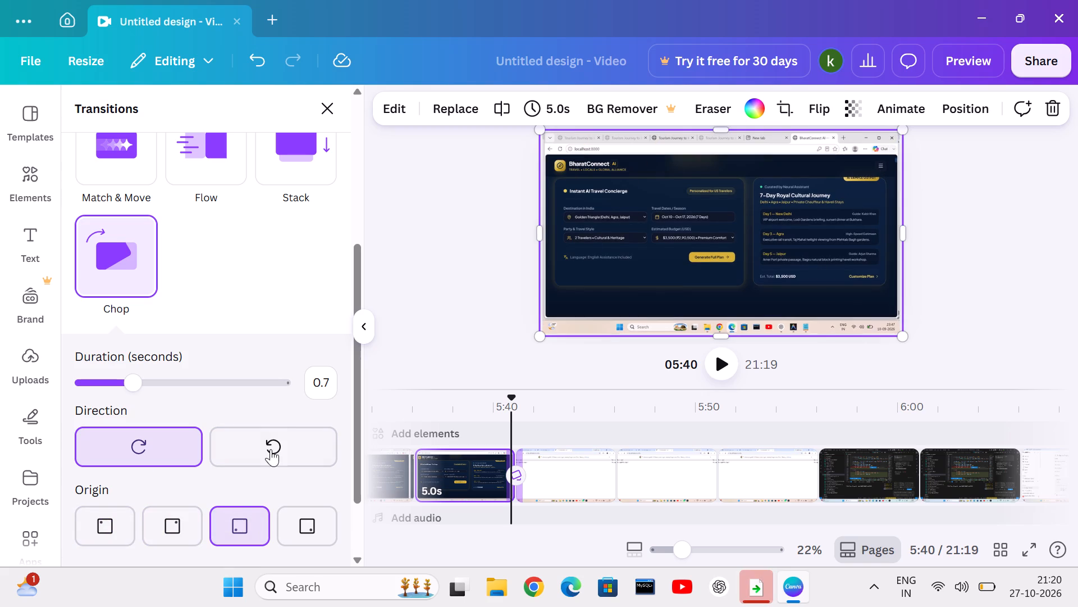
{"action": "left_click", "coordinate": [277, 413]}
{"action": "left_click", "coordinate": [287, 451]}
{"action": "left_click", "coordinate": [301, 527]}
{"action": "left_click", "coordinate": [136, 430]}
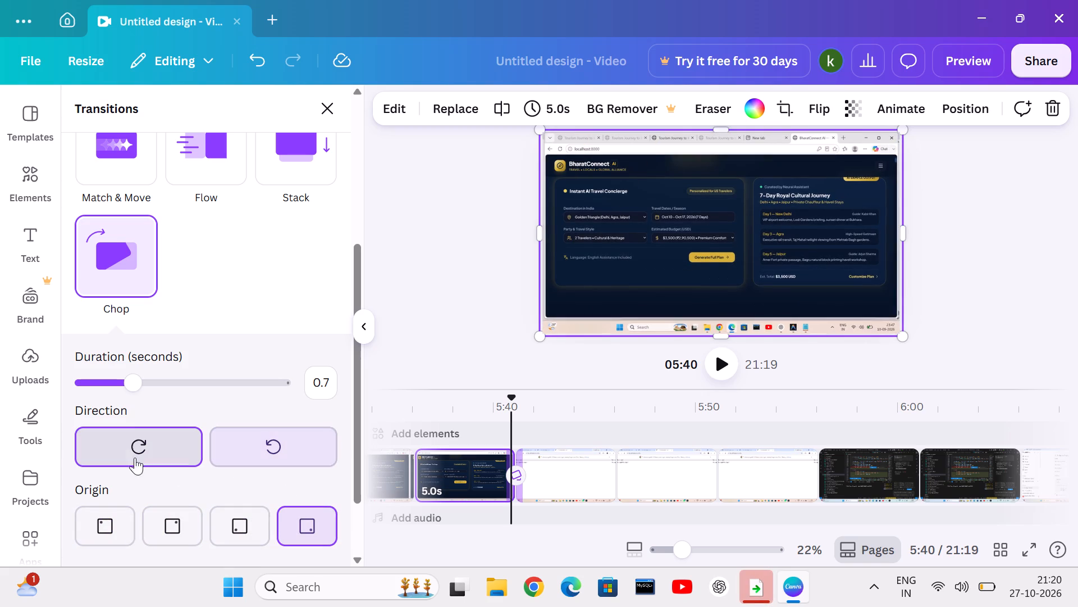
{"action": "left_click_drag", "start_coordinate": [106, 547], "coordinate": [106, 542]}
{"action": "left_click_drag", "start_coordinate": [117, 527], "coordinate": [115, 513]}
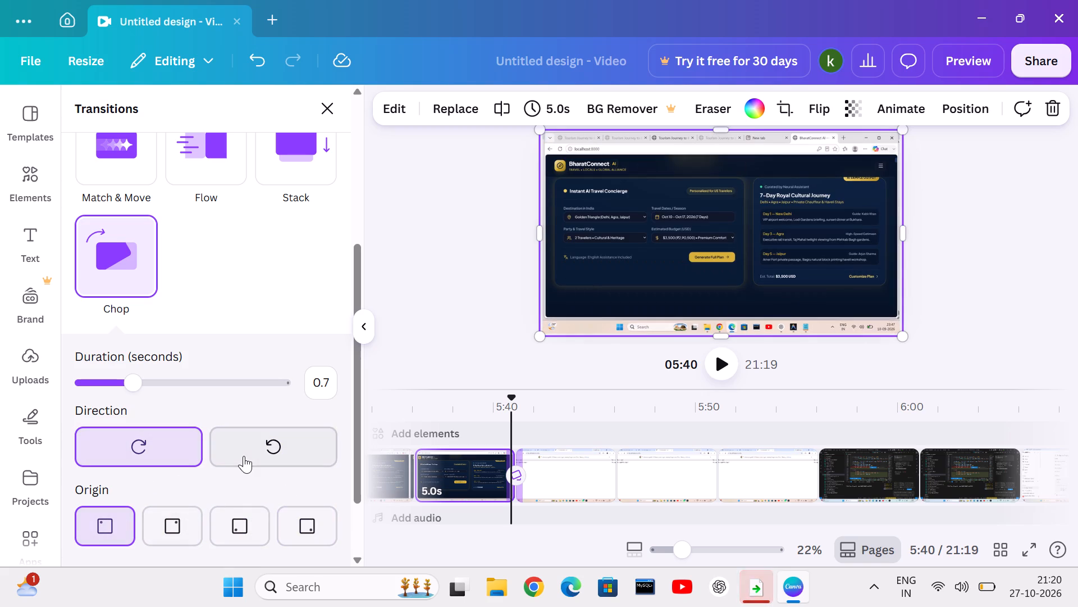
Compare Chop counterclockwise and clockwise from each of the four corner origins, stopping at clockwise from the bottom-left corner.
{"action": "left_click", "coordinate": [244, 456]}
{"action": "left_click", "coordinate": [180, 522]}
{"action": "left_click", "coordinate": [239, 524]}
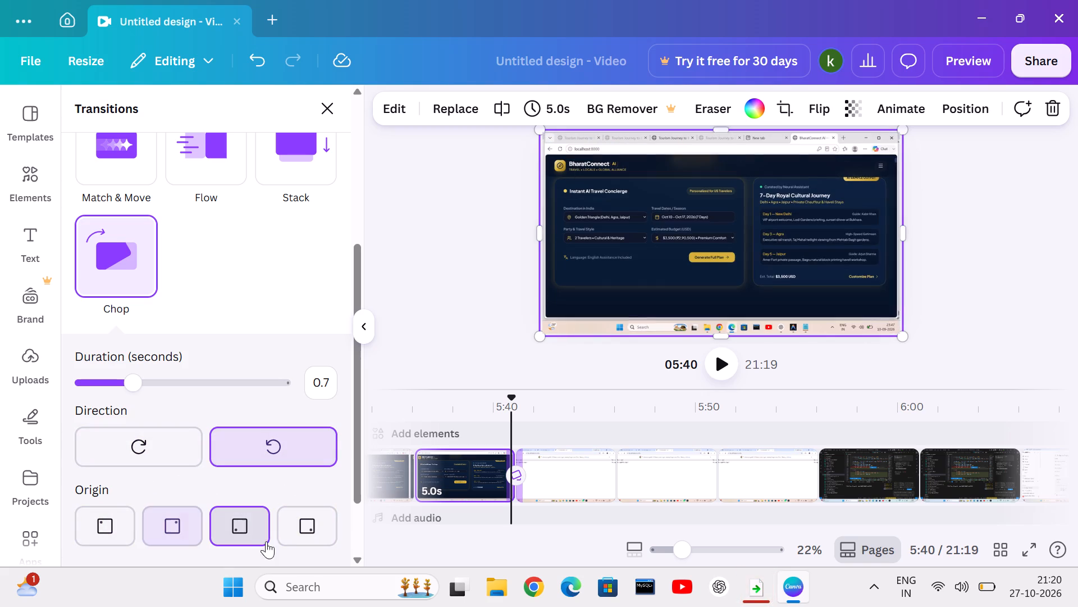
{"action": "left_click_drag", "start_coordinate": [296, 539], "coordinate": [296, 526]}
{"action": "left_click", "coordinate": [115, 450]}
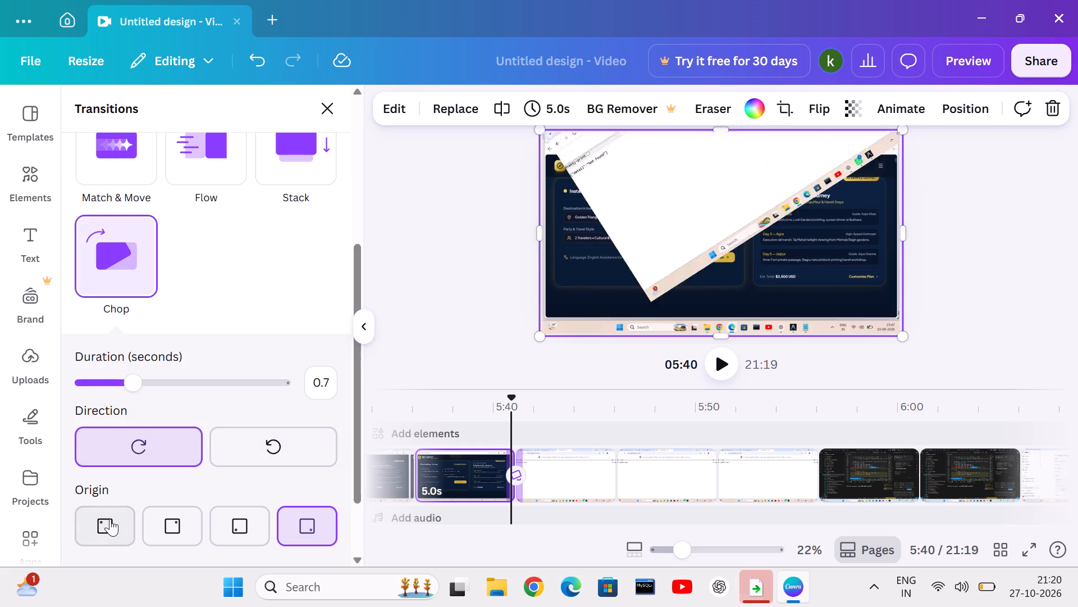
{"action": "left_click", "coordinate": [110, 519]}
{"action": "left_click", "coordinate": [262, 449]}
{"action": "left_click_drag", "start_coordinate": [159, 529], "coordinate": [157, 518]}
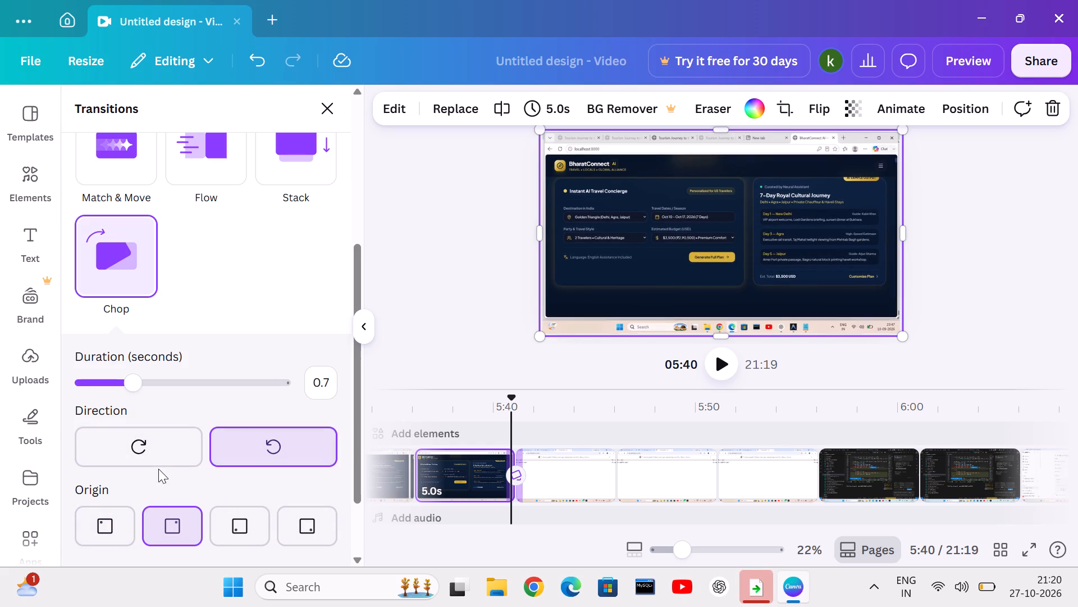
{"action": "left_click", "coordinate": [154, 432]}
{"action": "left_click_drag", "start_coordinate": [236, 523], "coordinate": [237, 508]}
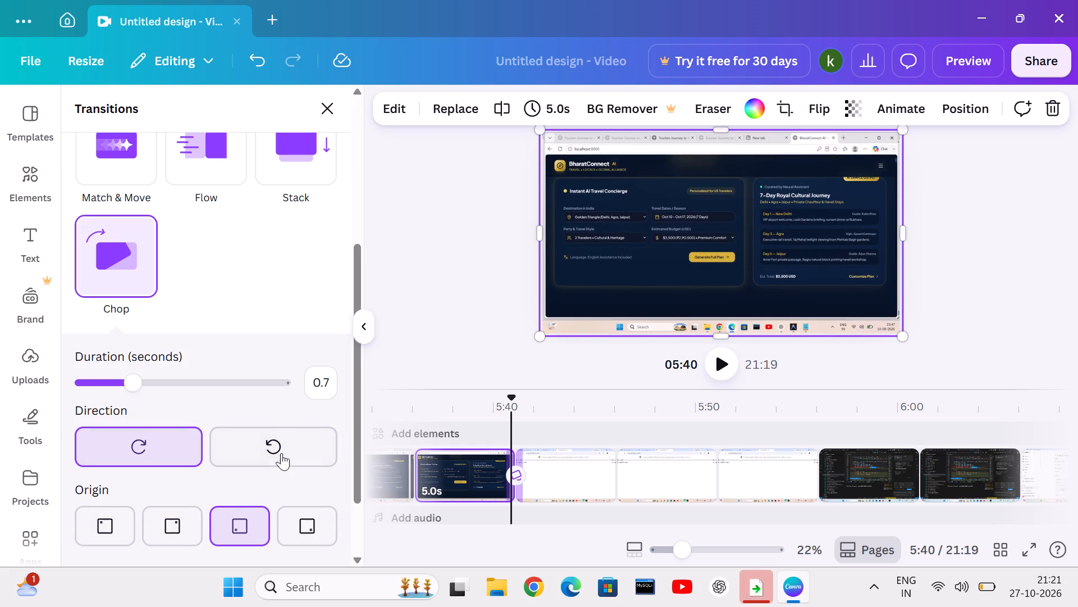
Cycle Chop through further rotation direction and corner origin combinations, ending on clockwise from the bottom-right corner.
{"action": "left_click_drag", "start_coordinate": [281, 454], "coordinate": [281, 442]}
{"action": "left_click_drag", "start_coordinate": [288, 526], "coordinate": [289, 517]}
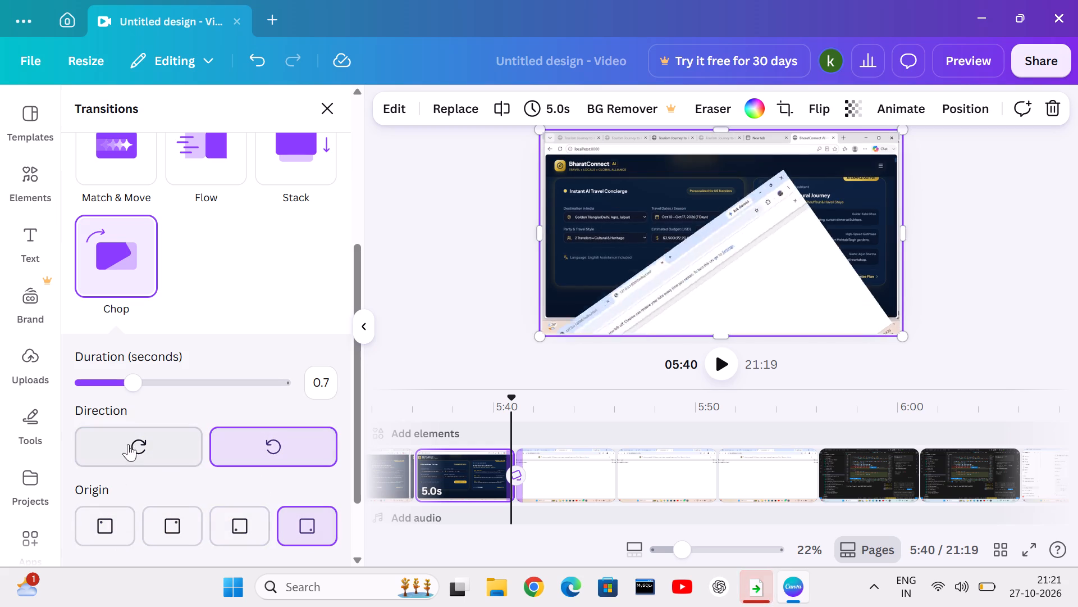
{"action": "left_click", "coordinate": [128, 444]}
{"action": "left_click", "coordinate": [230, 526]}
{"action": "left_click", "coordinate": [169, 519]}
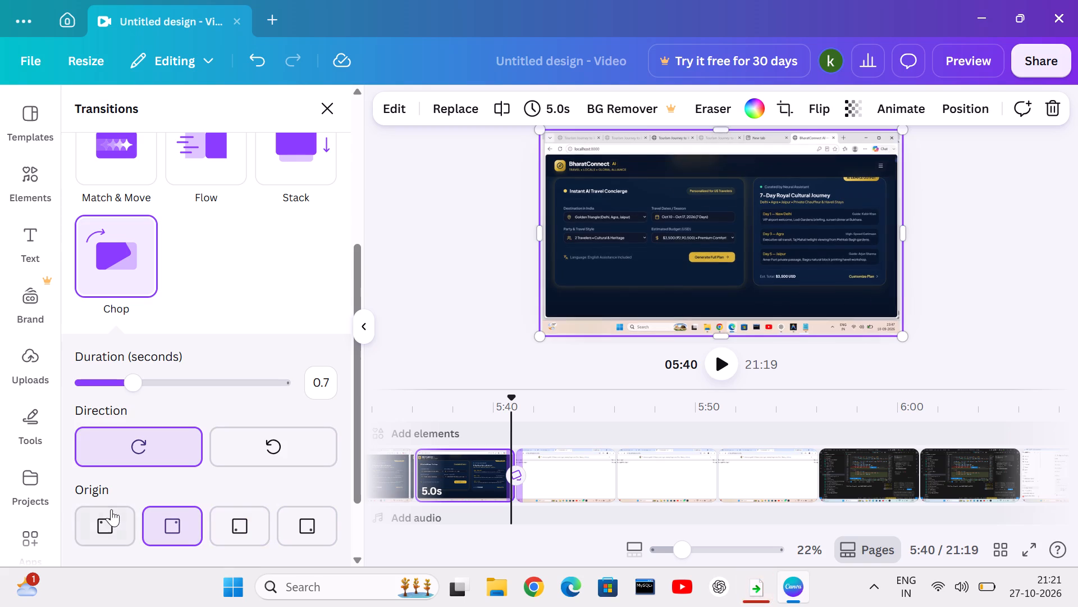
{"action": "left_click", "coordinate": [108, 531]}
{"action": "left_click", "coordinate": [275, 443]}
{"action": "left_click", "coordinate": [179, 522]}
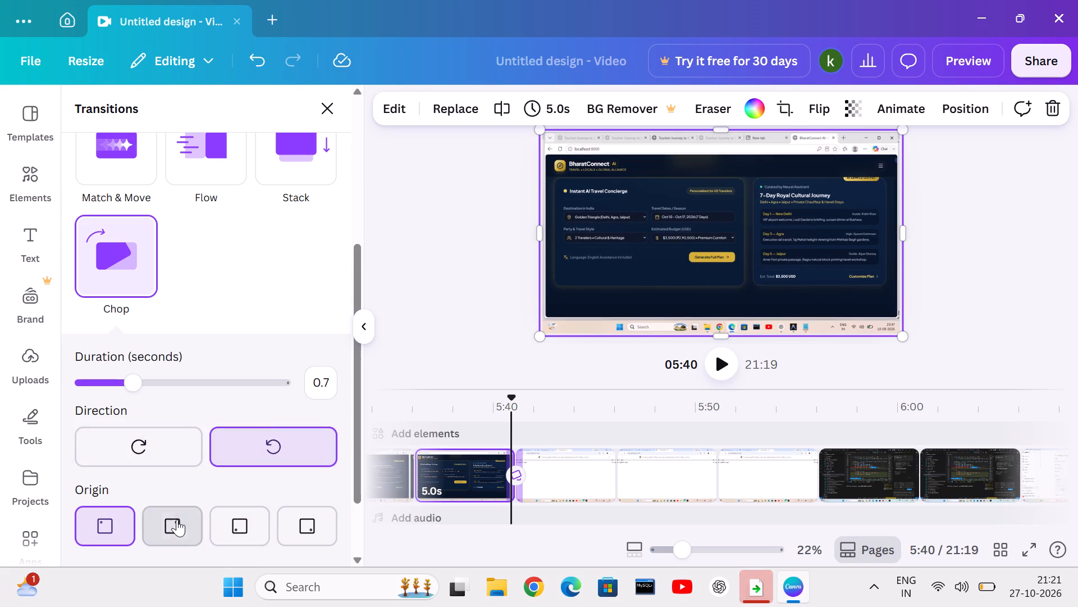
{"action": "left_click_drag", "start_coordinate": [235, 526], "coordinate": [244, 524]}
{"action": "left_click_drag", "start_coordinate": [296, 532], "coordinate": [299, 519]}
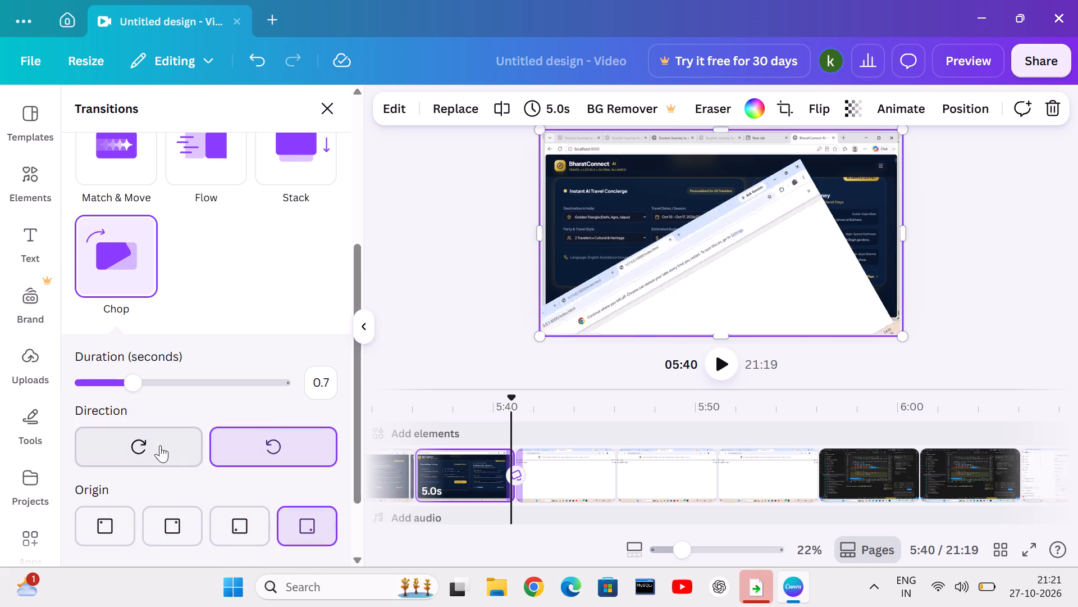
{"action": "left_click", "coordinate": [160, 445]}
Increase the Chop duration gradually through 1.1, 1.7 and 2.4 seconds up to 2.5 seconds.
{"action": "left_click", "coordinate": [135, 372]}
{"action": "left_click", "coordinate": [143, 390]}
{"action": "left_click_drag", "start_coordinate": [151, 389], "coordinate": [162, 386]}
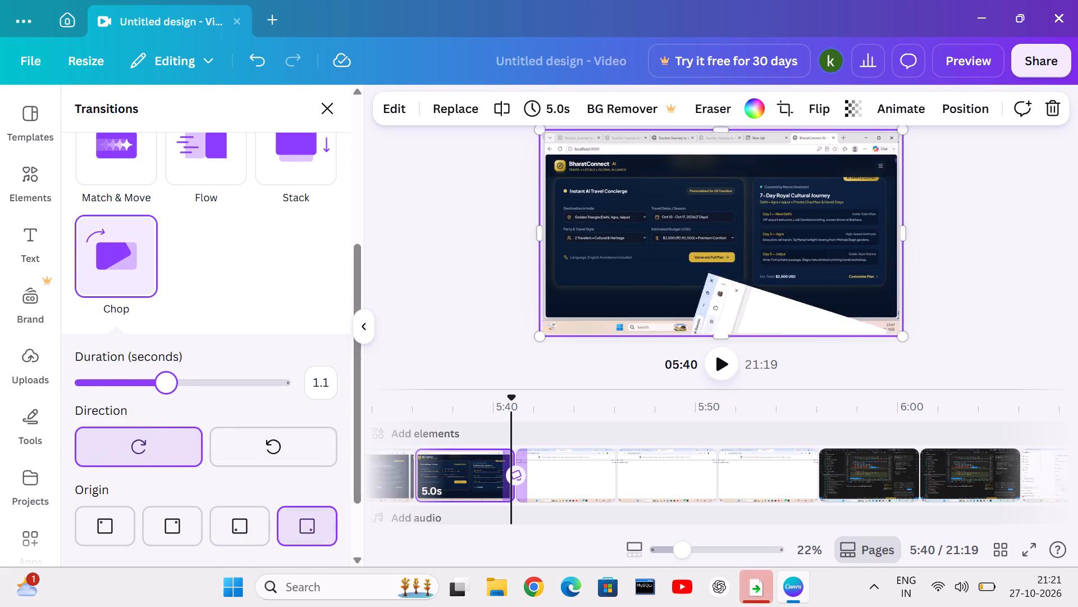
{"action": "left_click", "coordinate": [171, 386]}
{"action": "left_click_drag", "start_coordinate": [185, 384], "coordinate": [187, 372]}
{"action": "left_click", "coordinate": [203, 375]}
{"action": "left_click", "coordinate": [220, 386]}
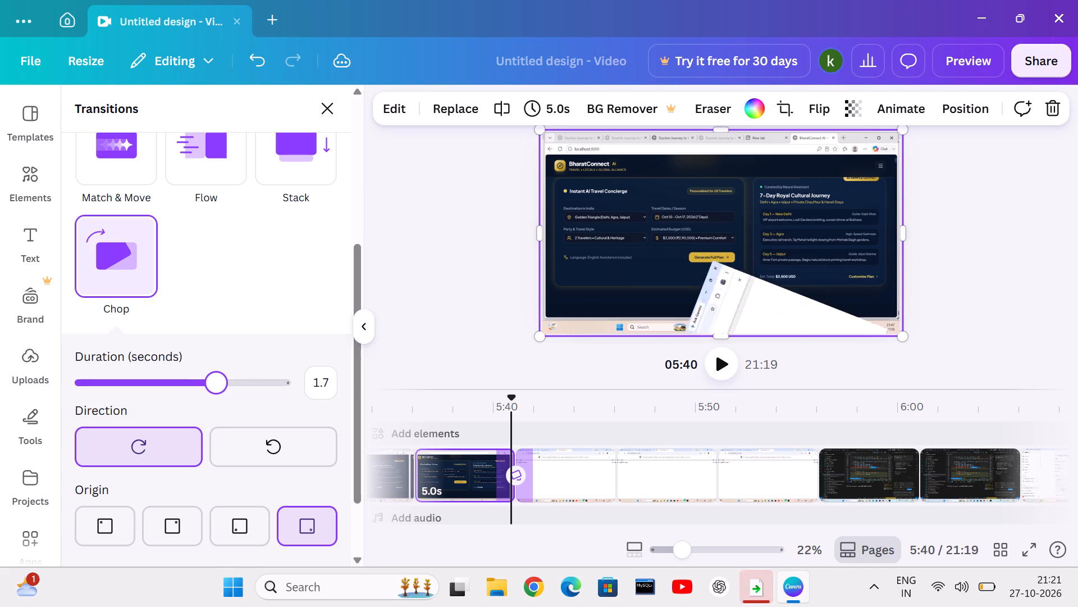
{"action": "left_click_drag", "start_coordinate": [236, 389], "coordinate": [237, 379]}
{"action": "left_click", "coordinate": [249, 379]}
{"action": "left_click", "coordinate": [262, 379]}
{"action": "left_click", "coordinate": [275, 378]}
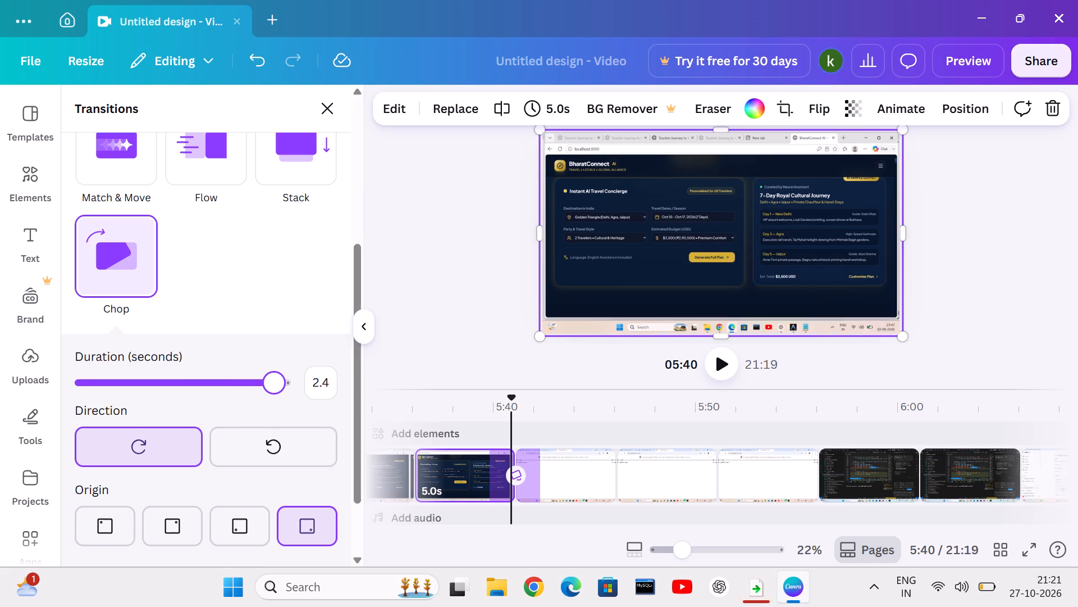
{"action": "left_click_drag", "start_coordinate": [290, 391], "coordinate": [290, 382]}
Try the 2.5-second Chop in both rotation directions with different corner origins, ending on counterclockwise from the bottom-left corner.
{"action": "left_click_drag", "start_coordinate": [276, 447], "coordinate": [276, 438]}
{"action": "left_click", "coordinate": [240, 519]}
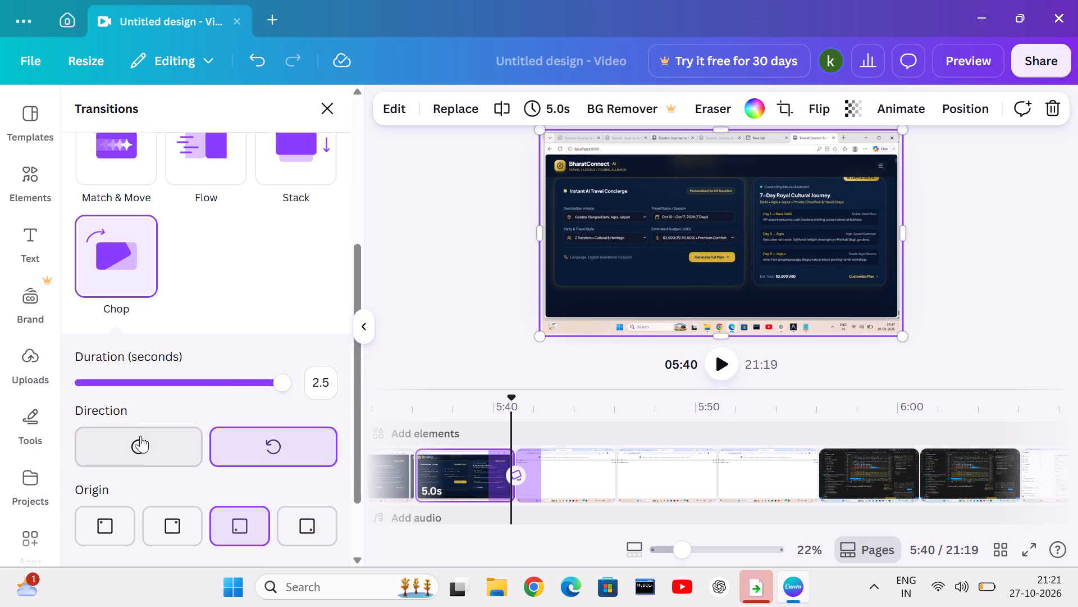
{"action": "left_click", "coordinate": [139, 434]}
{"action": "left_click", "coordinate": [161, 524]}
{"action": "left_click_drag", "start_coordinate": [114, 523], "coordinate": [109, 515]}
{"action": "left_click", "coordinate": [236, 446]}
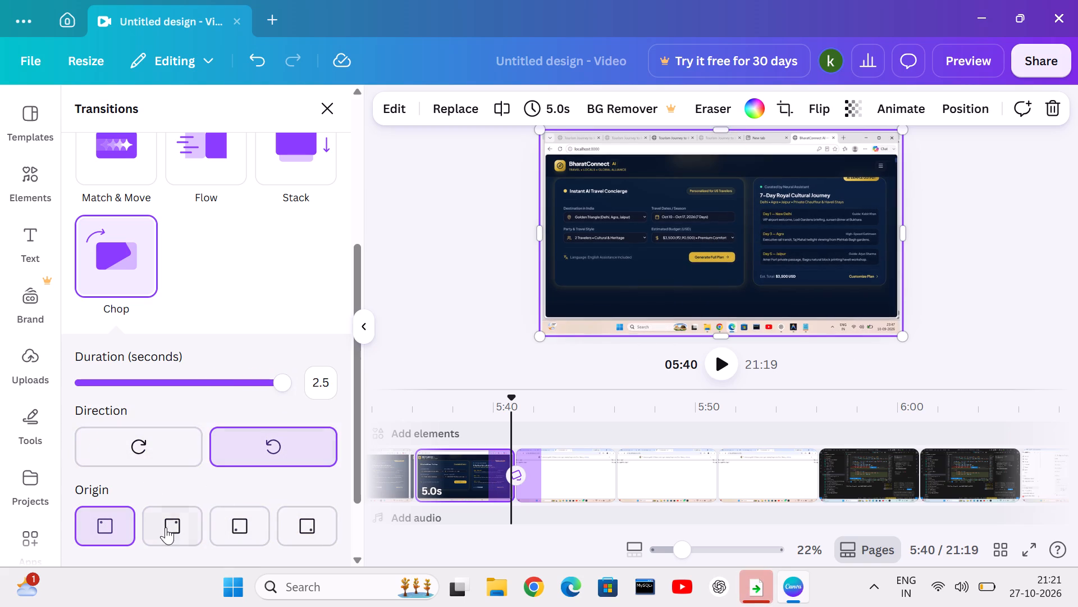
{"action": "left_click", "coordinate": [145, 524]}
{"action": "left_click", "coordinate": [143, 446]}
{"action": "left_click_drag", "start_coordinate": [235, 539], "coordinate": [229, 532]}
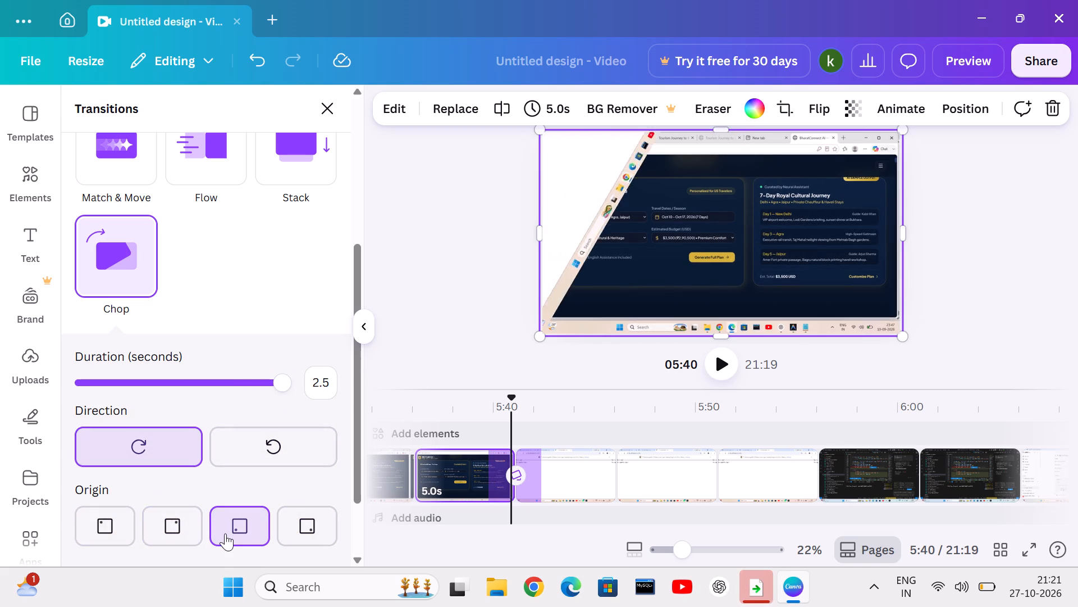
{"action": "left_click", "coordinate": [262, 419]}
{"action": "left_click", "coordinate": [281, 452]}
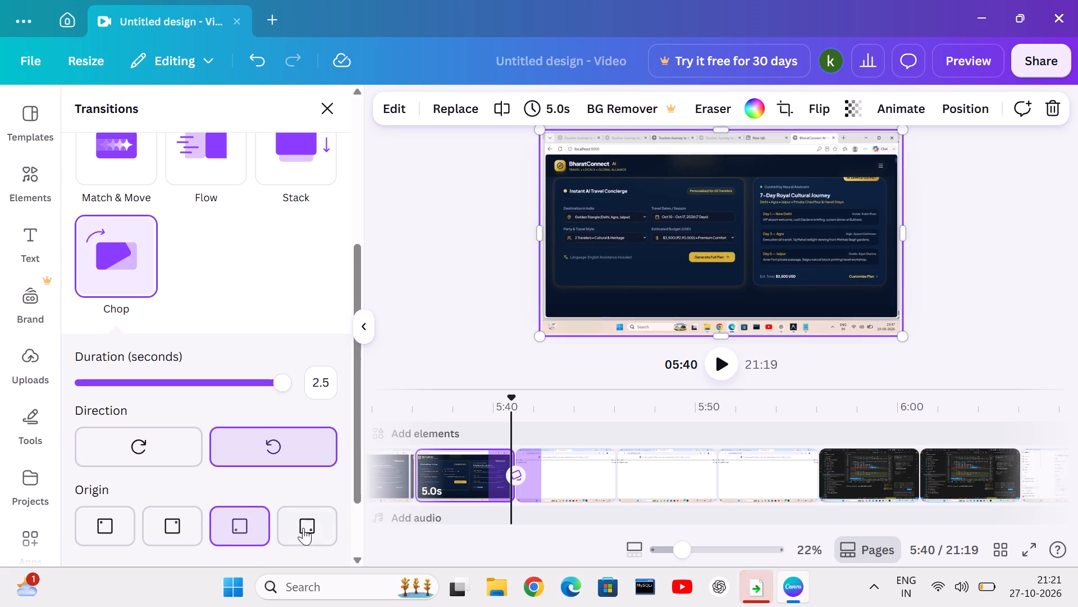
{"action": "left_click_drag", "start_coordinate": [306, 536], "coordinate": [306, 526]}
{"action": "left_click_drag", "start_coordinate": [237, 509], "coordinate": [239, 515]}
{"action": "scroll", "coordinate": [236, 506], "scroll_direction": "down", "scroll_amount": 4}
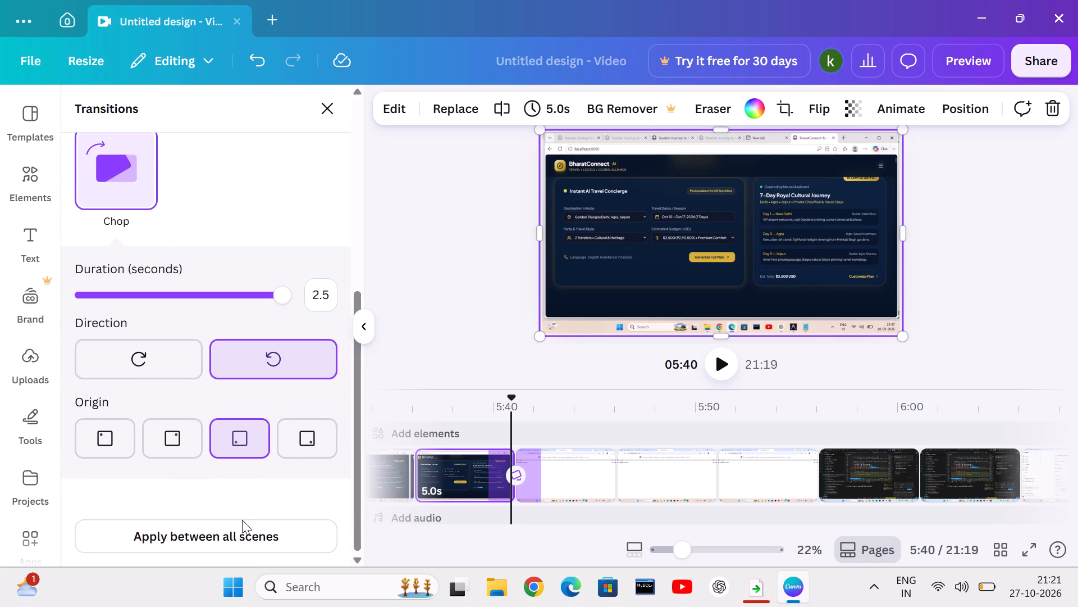
Change the transition after the BharatConnect clip at 5:40 to Stack.
{"action": "scroll", "coordinate": [226, 505], "scroll_direction": "up", "scroll_amount": 4}
{"action": "left_click", "coordinate": [275, 404]}
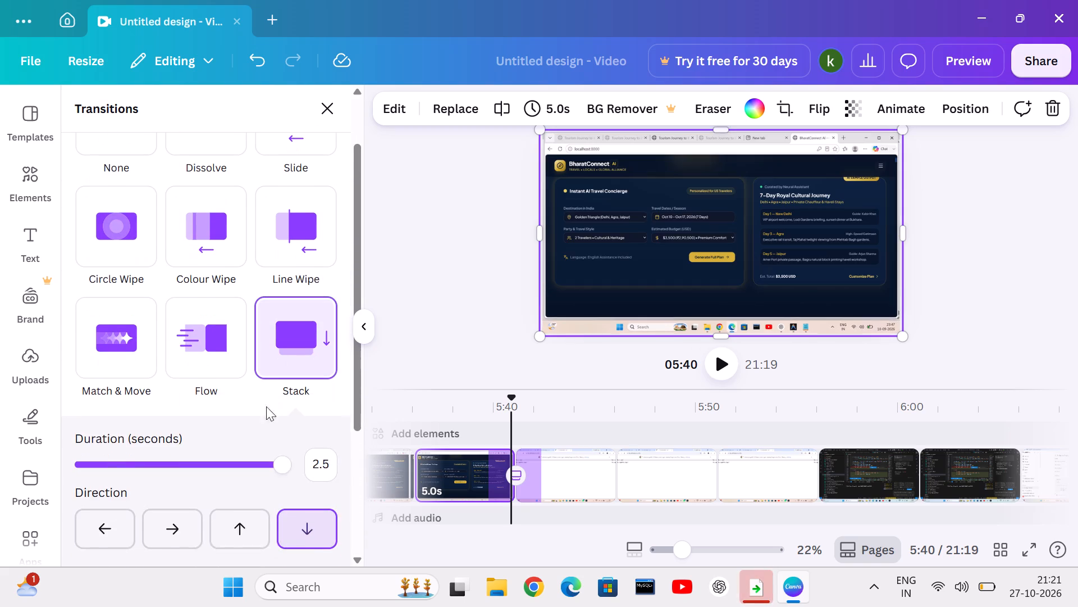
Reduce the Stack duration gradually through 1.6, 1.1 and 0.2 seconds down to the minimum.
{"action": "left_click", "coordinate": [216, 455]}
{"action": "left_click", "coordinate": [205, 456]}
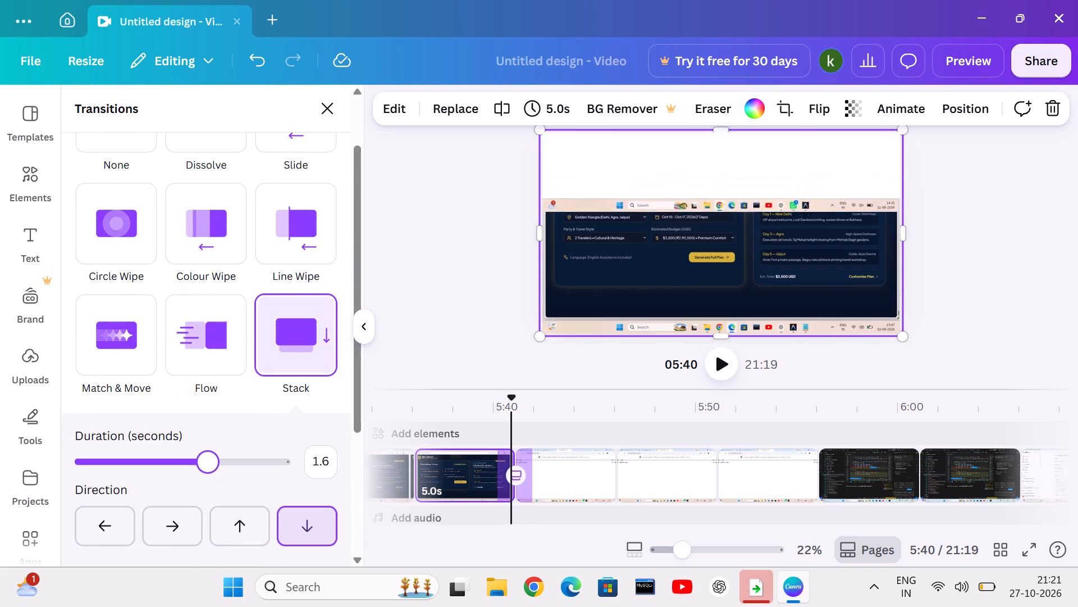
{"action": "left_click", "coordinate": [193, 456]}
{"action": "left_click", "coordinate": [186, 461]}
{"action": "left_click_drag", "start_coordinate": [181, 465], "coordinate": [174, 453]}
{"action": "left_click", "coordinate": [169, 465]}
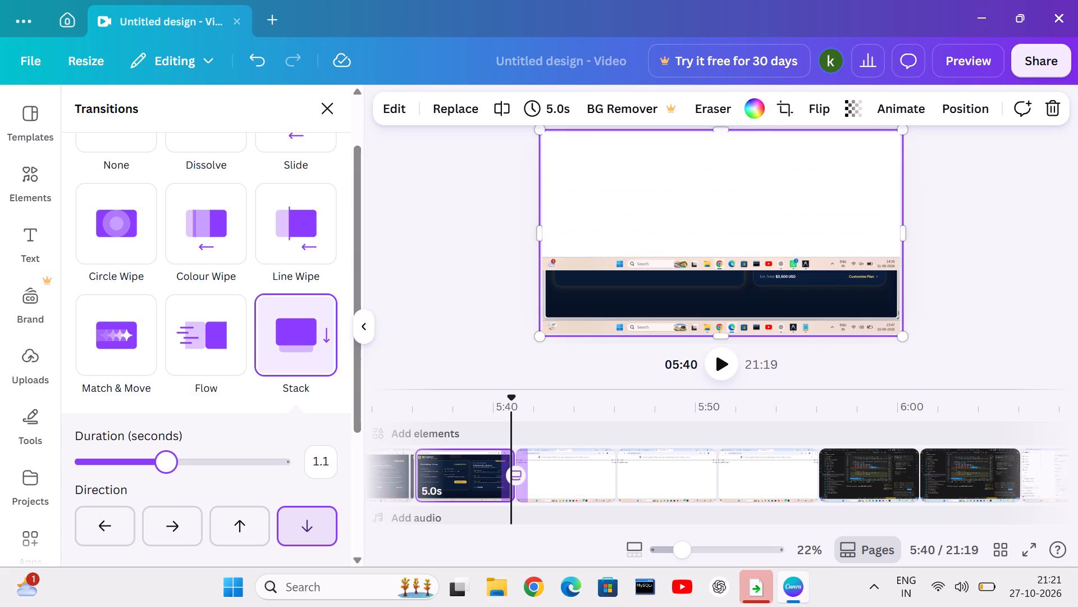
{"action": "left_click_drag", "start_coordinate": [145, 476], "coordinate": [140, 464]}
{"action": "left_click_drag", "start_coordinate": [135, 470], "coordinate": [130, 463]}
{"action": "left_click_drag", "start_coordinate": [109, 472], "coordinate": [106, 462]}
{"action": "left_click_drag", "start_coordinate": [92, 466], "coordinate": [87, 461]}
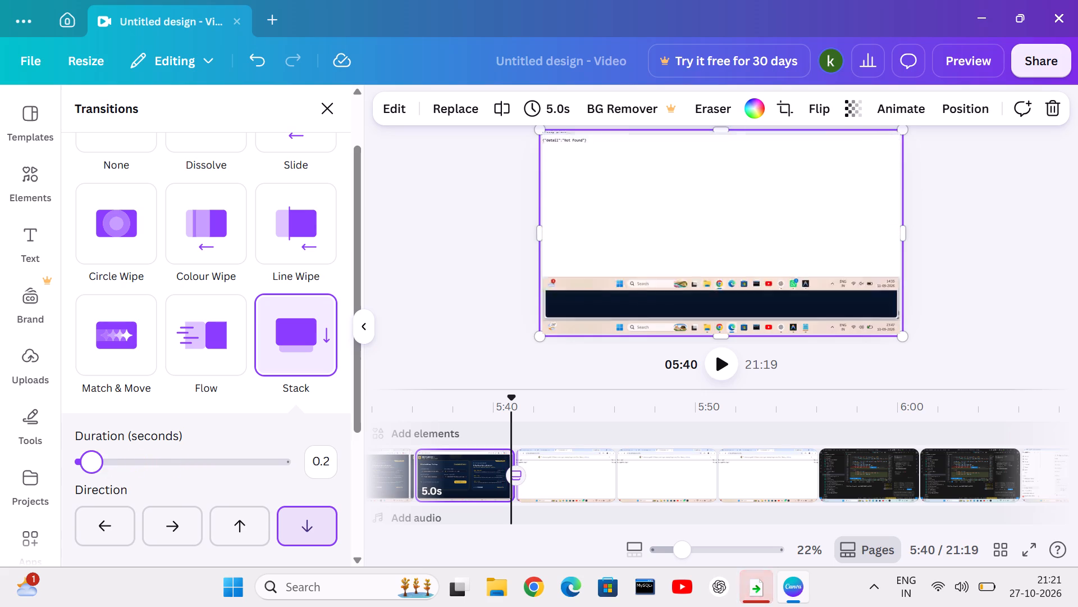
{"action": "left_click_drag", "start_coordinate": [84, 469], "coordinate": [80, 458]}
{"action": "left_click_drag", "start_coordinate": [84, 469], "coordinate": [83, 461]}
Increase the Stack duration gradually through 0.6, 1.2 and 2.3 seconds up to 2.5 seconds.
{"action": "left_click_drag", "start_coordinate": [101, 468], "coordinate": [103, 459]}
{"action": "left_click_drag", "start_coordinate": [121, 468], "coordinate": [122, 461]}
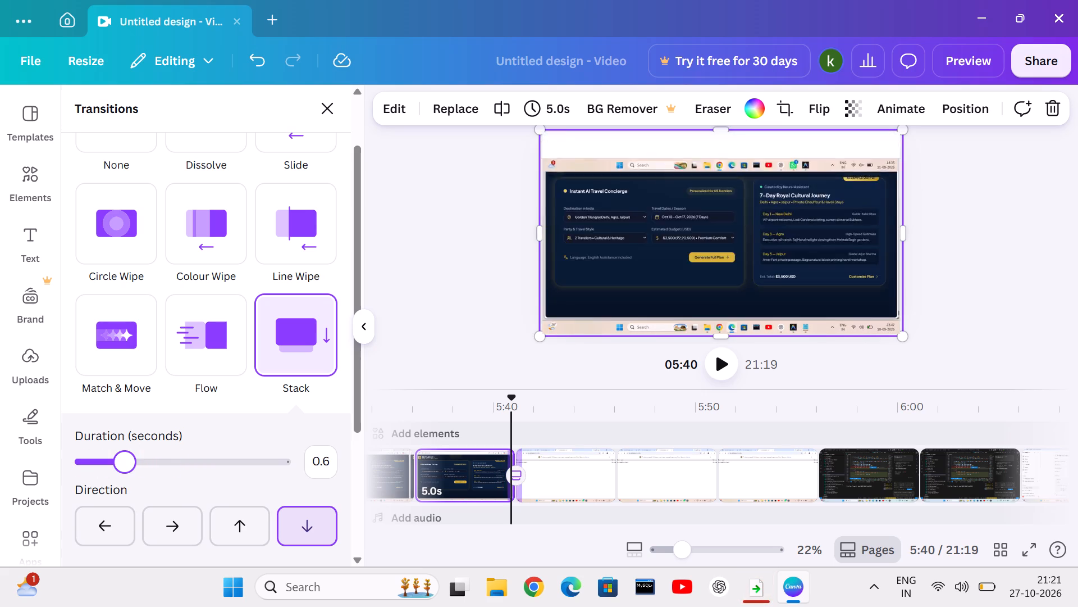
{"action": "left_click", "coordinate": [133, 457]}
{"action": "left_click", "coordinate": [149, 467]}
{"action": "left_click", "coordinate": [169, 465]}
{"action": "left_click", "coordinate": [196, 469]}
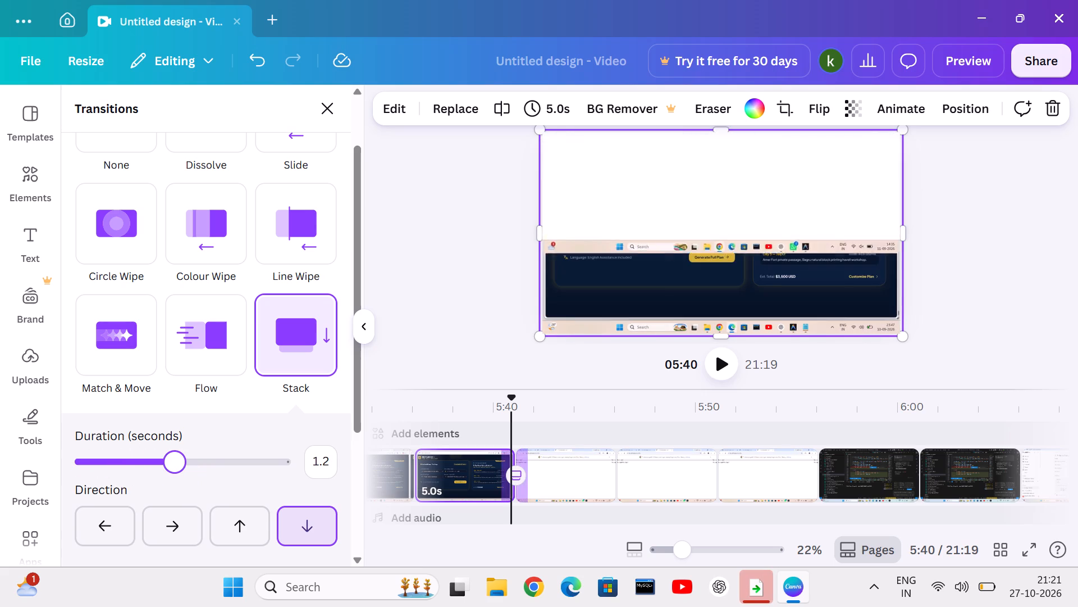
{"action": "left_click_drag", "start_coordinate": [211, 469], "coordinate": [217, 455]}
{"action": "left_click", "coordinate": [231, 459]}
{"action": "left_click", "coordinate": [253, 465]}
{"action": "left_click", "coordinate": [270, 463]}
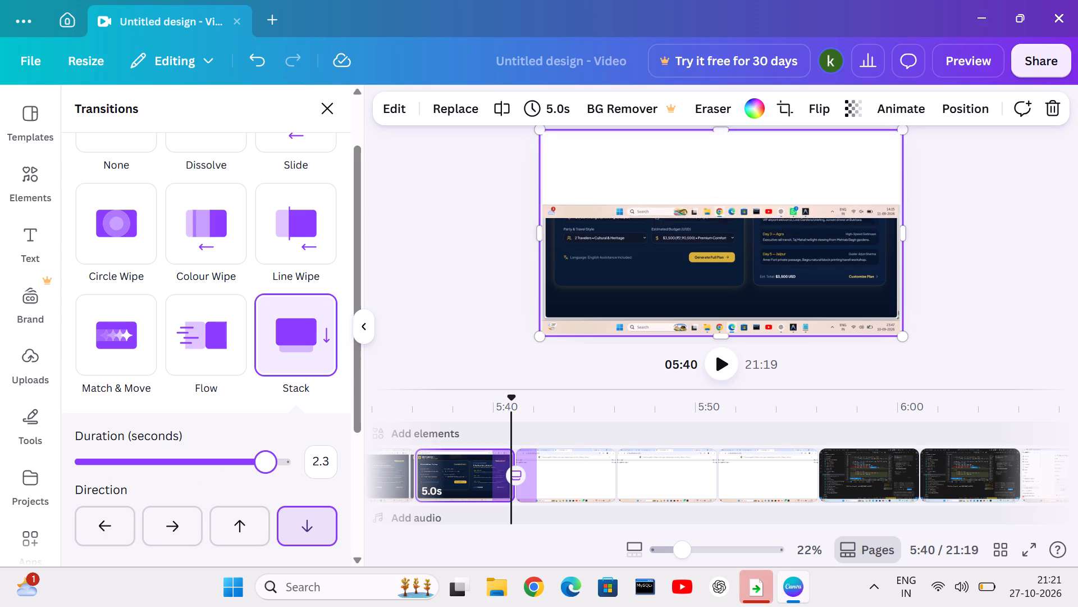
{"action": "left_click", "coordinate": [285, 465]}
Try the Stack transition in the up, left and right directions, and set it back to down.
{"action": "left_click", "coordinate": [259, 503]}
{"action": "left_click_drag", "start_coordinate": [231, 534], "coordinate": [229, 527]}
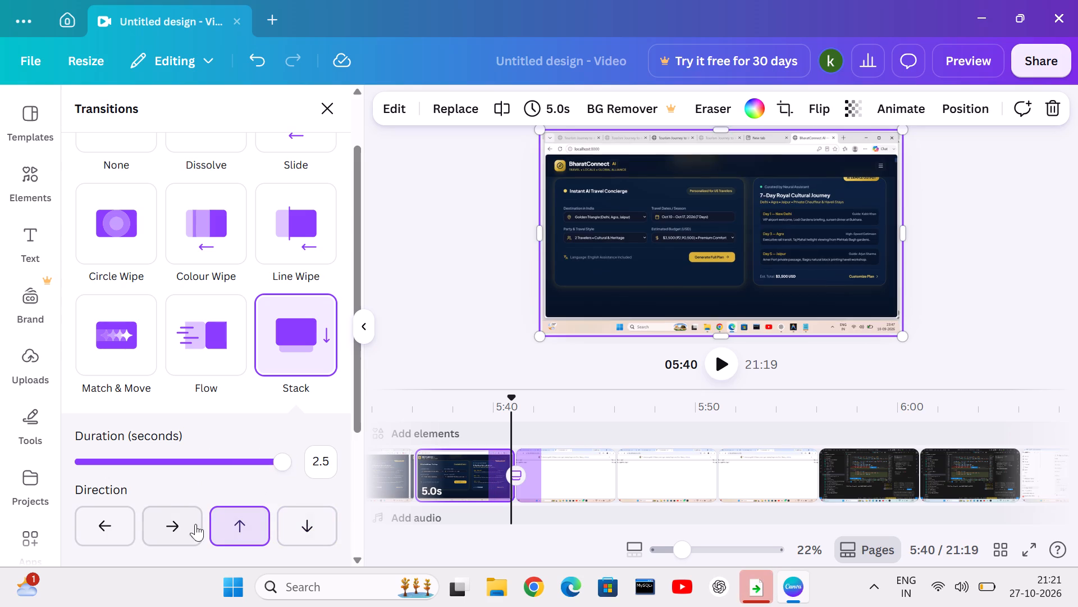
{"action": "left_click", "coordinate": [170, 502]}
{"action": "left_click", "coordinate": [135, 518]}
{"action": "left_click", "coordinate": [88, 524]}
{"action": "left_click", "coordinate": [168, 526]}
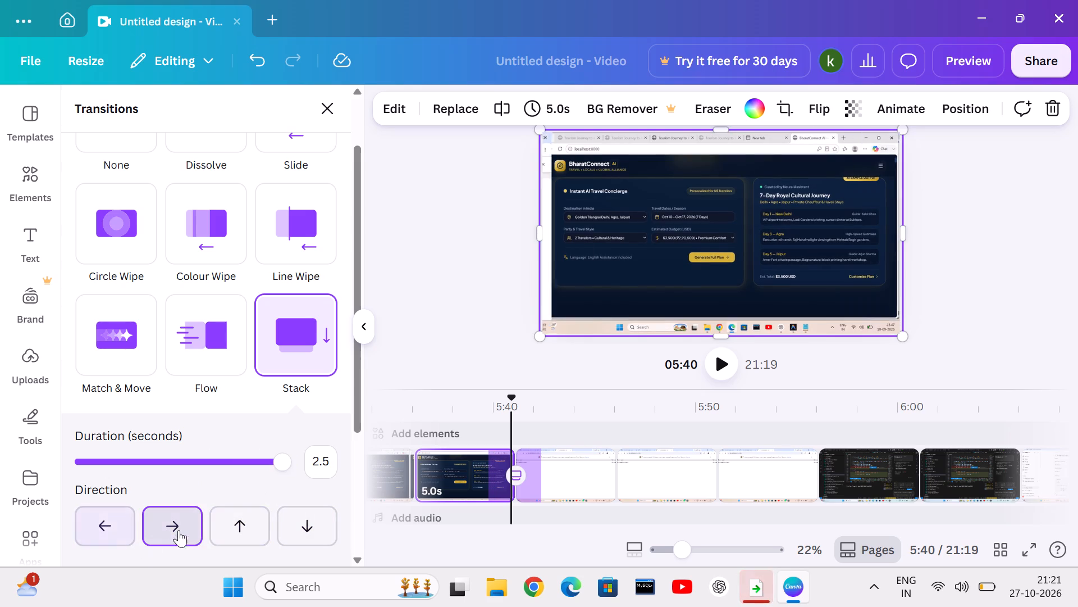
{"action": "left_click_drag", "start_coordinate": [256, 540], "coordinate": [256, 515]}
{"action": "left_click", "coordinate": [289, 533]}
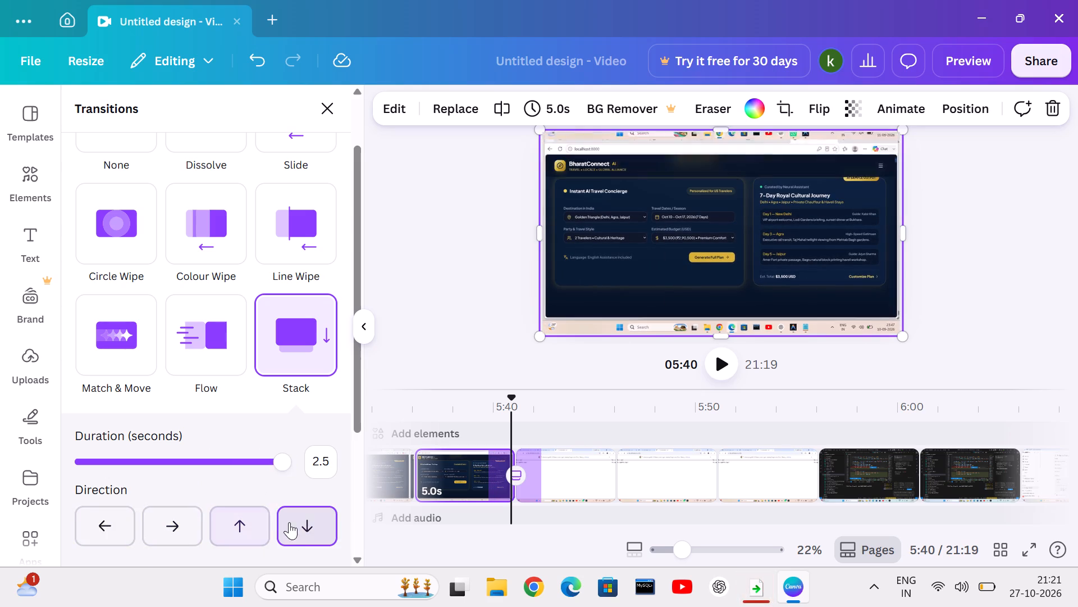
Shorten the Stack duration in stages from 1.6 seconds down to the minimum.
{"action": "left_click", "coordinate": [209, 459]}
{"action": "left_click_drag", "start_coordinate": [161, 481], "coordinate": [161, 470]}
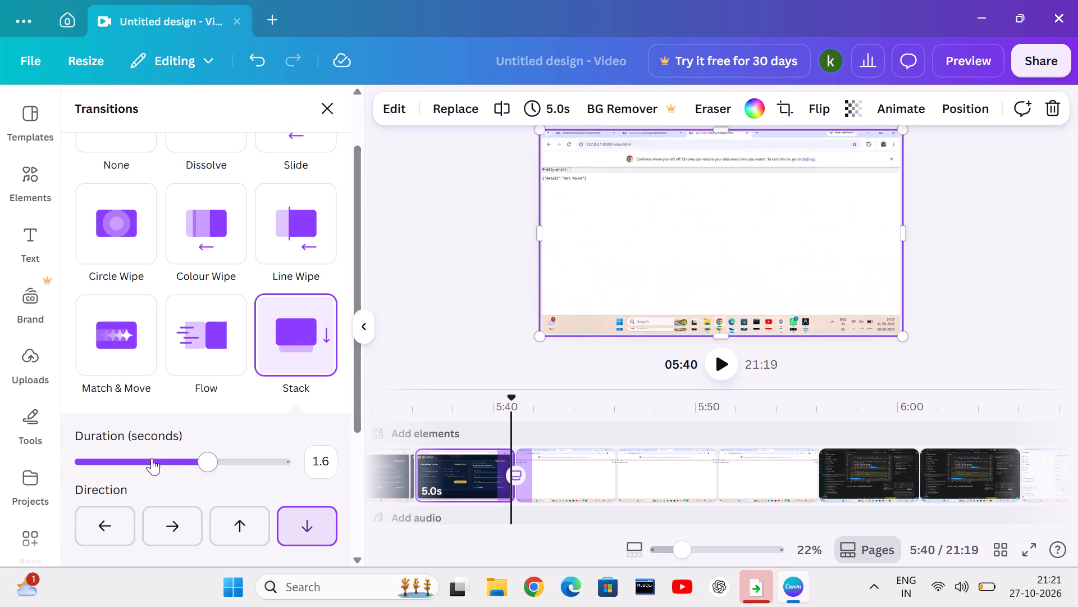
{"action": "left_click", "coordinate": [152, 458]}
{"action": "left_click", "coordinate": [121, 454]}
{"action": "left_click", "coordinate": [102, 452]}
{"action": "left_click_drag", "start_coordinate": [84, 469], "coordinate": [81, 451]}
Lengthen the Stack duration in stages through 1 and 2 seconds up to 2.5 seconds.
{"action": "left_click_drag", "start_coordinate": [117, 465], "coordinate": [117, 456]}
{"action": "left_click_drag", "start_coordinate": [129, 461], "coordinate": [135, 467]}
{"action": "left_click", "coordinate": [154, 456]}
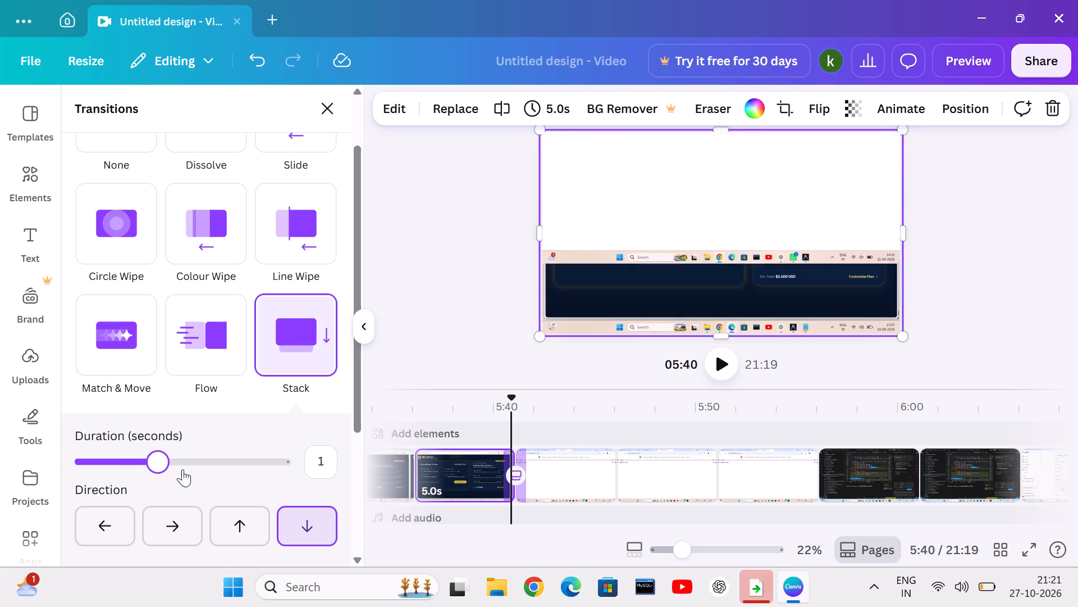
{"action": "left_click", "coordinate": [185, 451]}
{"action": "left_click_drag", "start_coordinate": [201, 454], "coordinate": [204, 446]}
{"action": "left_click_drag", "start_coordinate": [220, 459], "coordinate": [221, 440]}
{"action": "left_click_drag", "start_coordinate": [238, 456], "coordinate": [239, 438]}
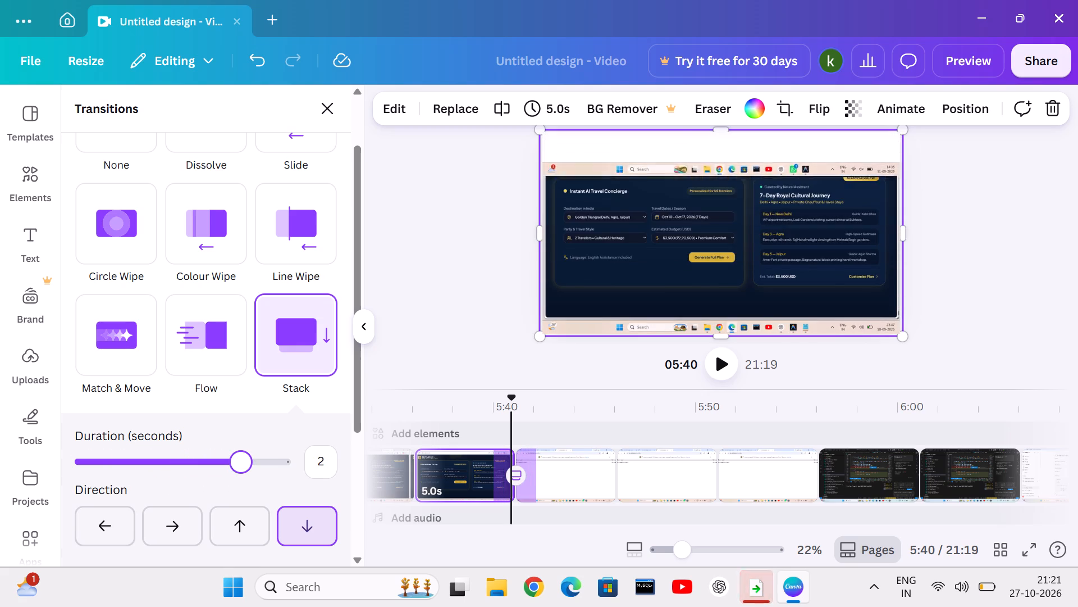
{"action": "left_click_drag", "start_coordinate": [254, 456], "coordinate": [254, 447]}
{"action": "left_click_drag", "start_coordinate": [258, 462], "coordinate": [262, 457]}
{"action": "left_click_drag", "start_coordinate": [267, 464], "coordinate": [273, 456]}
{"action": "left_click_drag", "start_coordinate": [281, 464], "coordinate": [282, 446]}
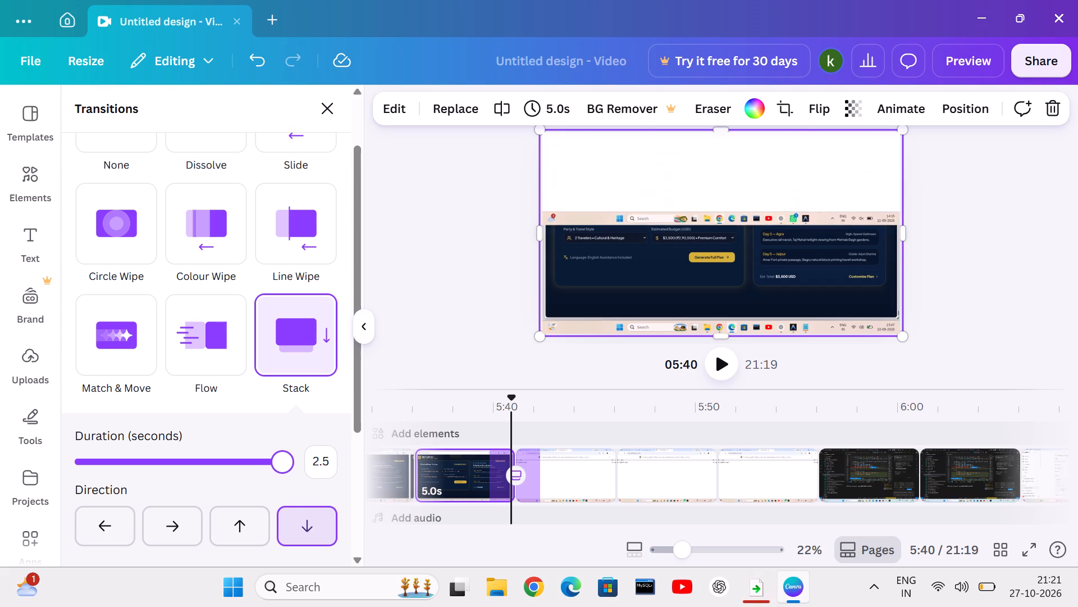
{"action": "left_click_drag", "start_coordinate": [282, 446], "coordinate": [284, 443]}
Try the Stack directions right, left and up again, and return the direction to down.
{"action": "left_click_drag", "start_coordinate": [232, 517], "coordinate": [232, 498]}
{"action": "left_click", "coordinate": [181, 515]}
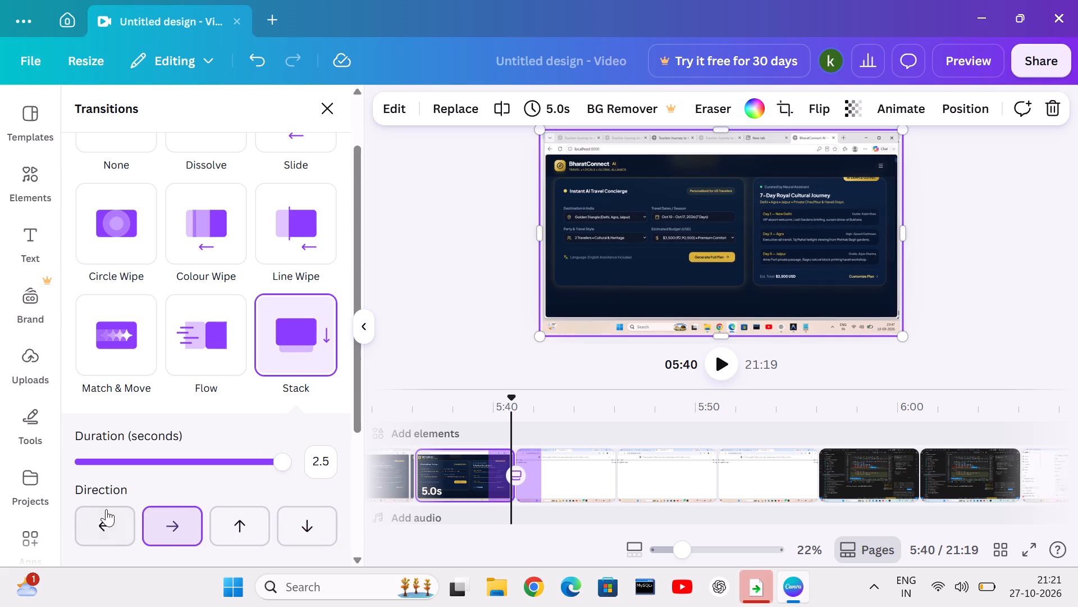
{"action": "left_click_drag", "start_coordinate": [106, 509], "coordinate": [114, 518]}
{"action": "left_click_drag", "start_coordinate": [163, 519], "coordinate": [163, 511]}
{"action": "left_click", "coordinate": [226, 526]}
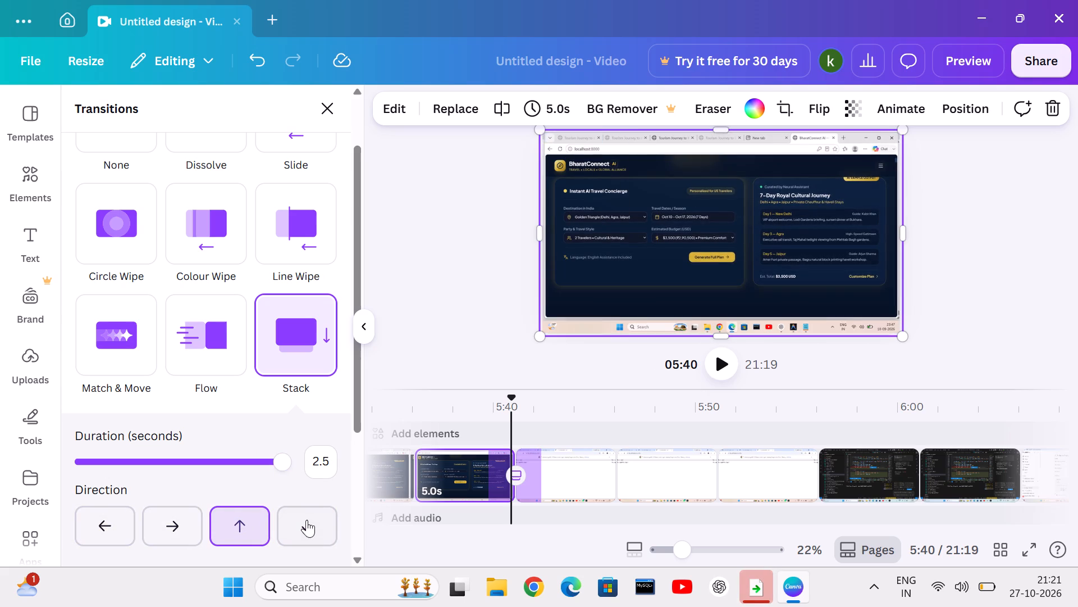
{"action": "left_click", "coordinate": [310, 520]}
Lower the Stack duration in stages through 2.1 and 0.8 seconds to 0.2 seconds.
{"action": "left_click", "coordinate": [254, 457]}
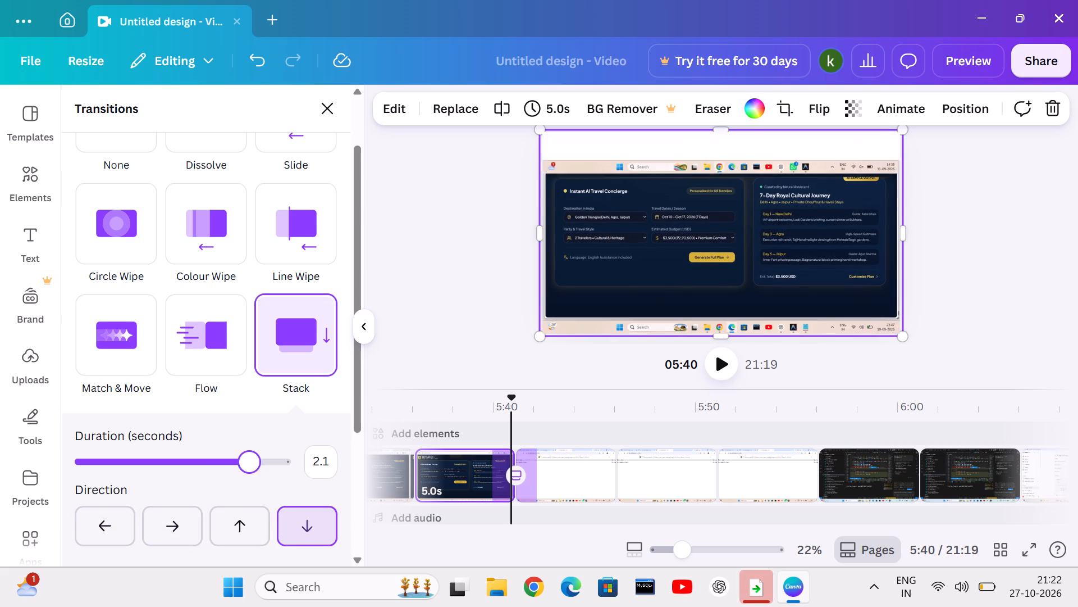
{"action": "left_click", "coordinate": [224, 452]}
{"action": "left_click", "coordinate": [174, 455]}
{"action": "left_click", "coordinate": [142, 445]}
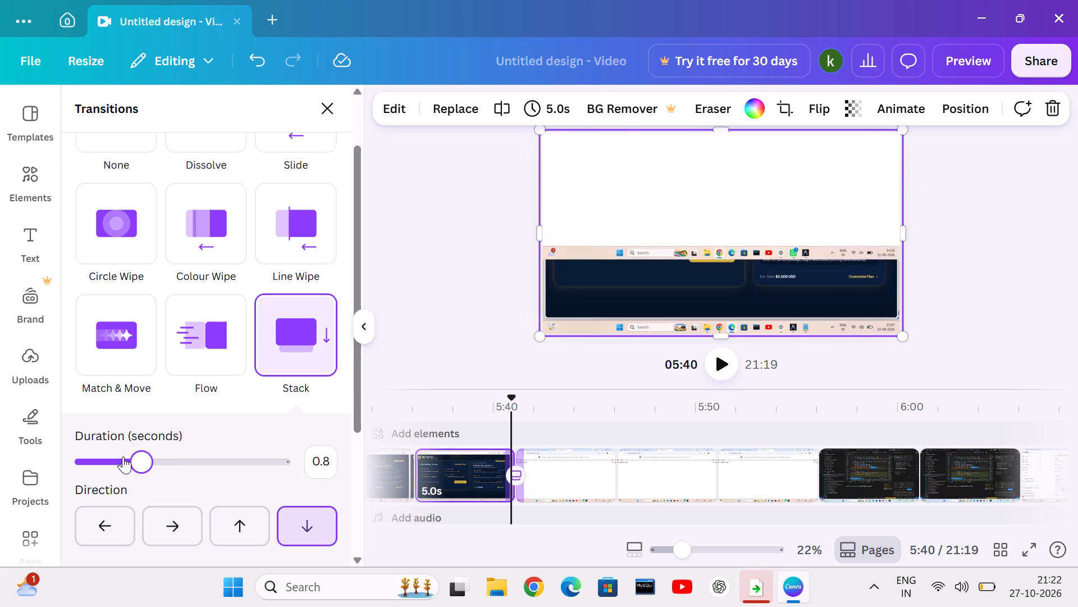
{"action": "left_click", "coordinate": [117, 457]}
{"action": "left_click", "coordinate": [93, 463]}
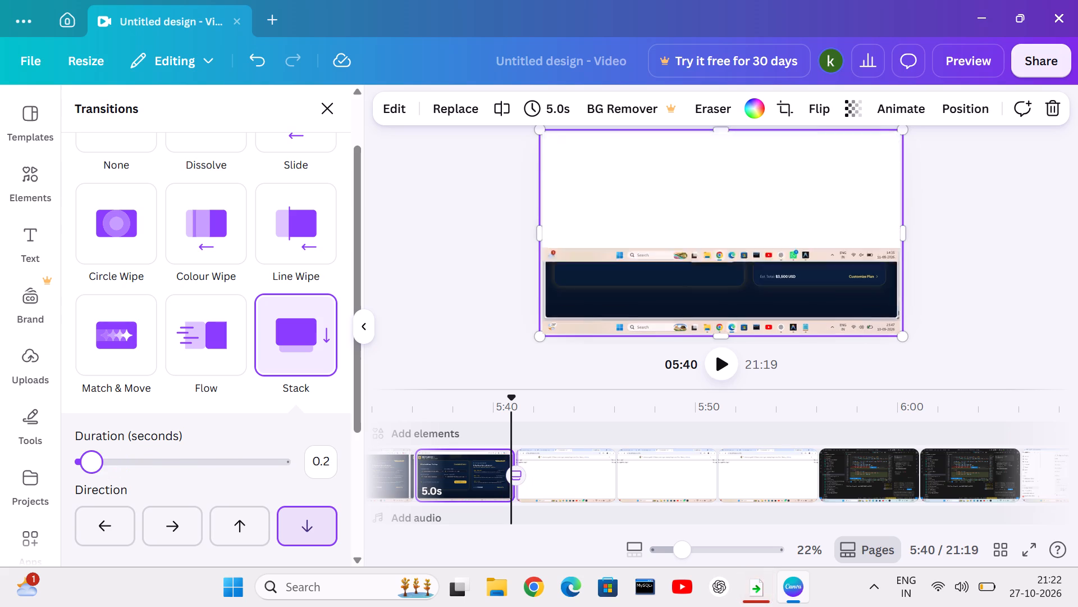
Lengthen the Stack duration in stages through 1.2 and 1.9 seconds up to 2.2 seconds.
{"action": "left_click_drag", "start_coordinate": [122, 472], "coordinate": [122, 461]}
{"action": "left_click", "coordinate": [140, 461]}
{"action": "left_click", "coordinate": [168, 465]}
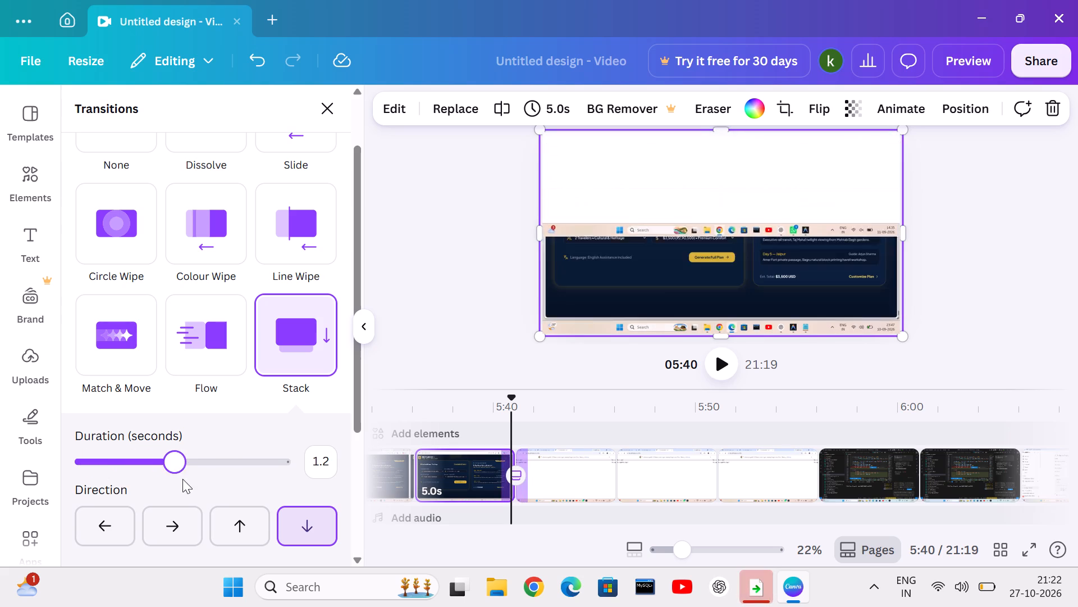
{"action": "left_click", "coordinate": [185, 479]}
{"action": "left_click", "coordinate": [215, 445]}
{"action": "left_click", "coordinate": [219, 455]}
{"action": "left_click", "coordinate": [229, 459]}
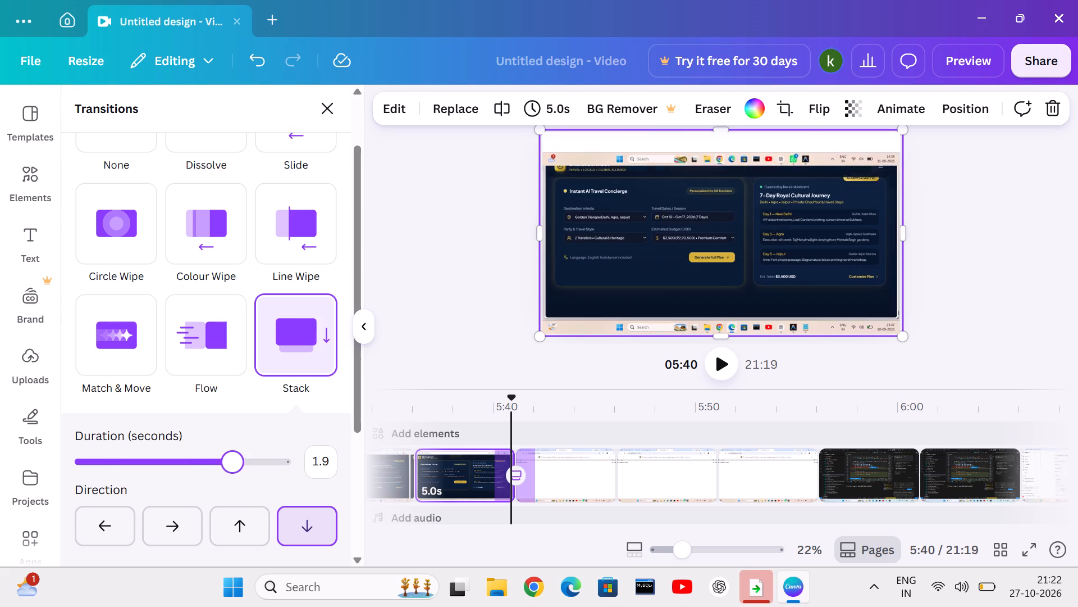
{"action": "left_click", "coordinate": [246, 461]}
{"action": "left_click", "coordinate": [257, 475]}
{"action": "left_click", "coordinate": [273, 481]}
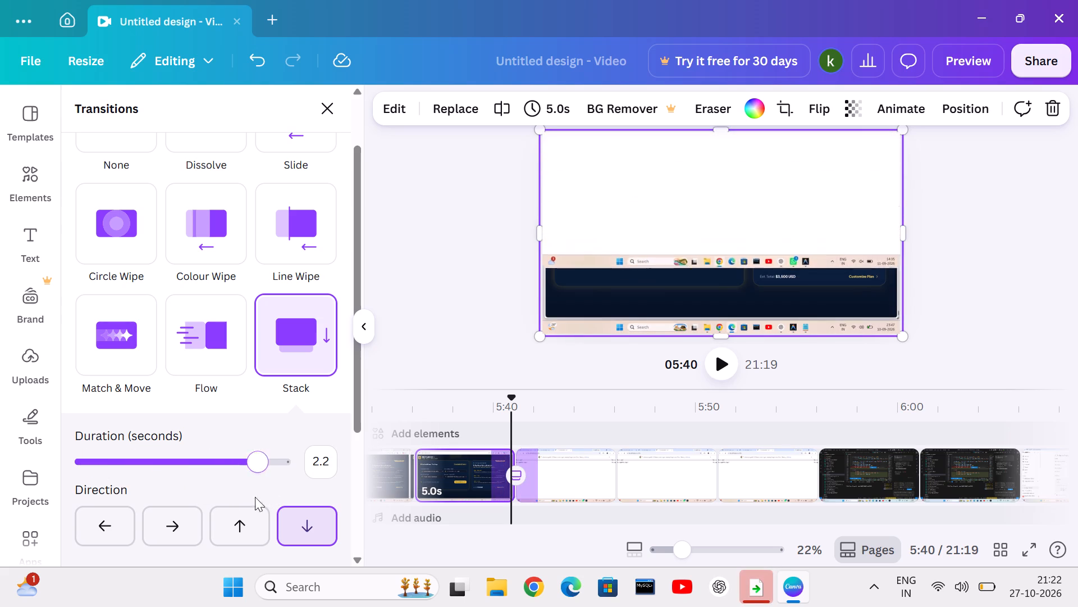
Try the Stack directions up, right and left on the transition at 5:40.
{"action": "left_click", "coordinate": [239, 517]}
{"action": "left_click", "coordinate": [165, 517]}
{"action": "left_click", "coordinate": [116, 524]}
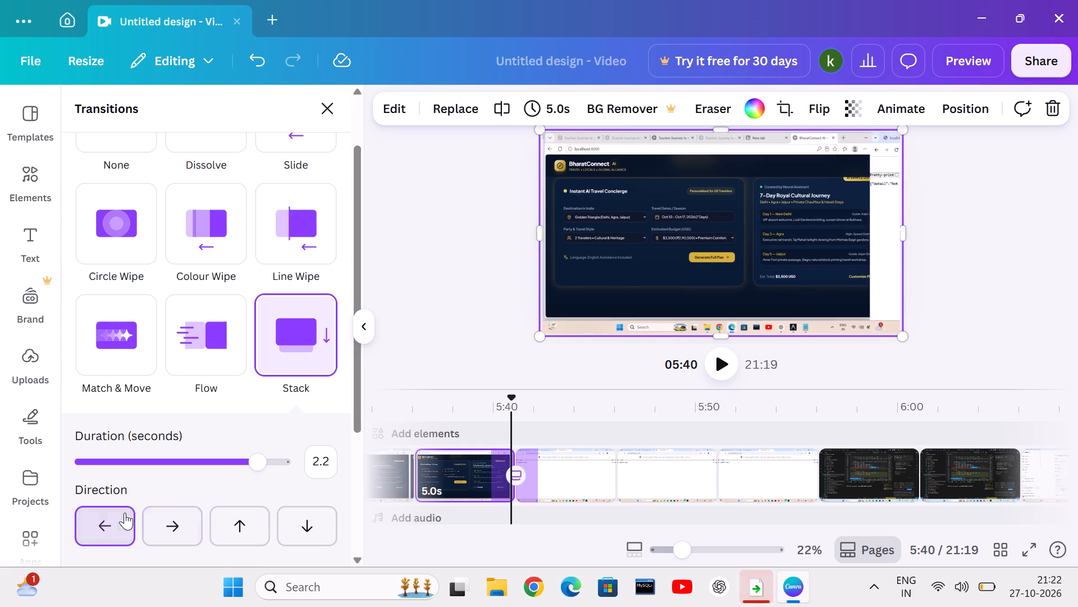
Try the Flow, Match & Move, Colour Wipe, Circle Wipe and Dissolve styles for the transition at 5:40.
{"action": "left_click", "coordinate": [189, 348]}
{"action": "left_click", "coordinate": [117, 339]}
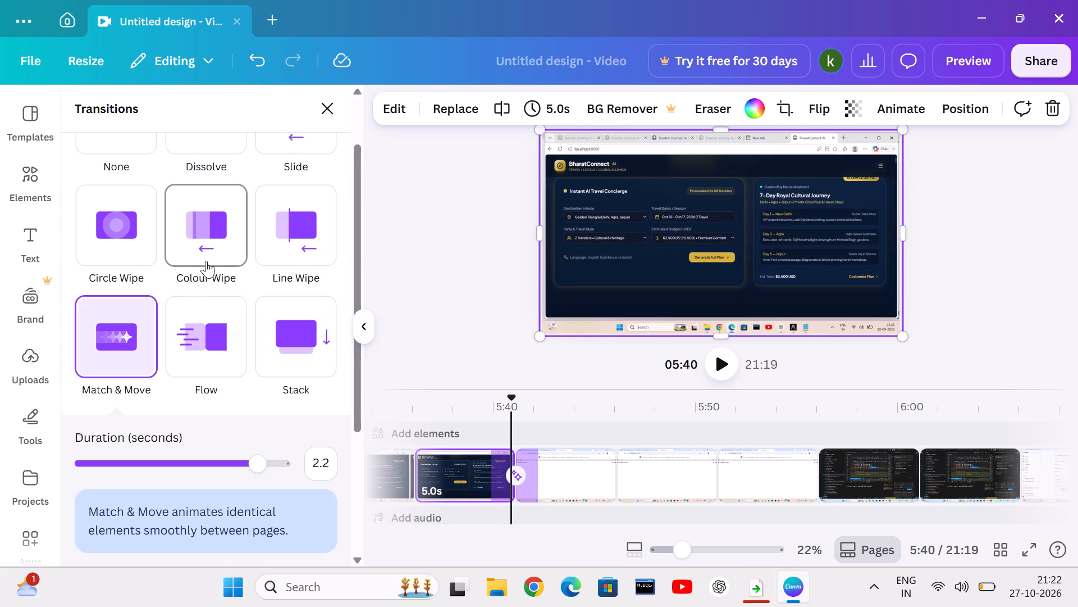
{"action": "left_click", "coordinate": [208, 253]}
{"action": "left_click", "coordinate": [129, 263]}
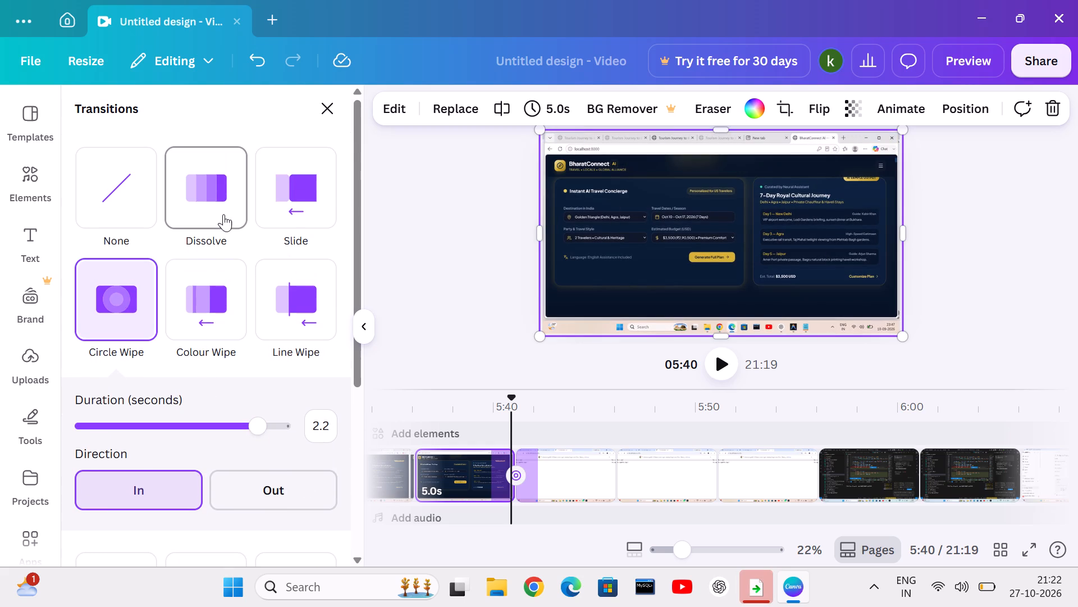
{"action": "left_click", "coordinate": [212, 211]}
Apply the Slide transition after the BharatConnect clip, try the right and up directions, and set the direction to down.
{"action": "left_click", "coordinate": [268, 201]}
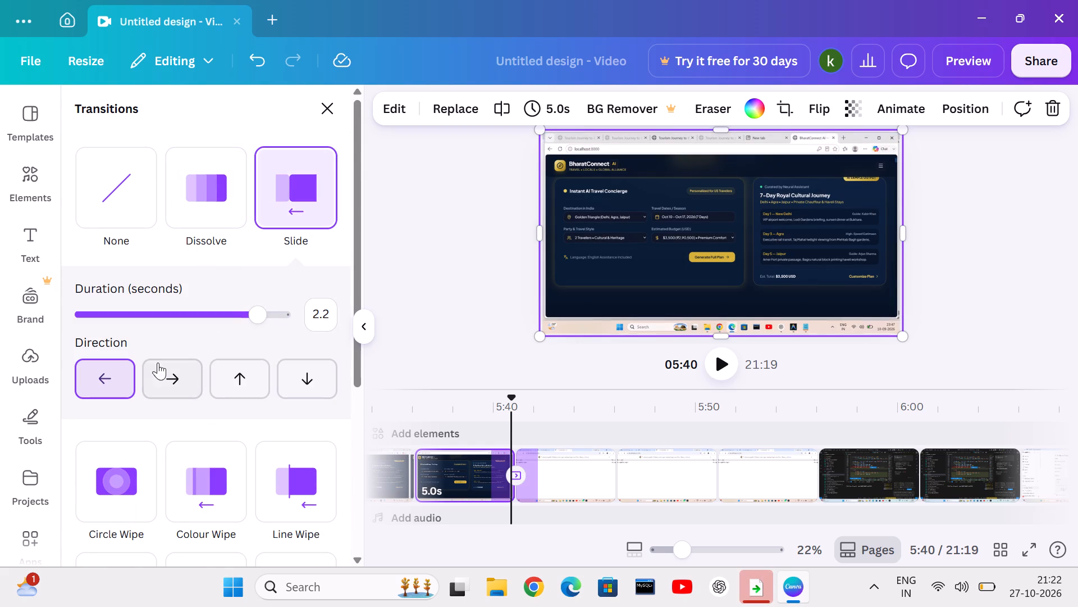
{"action": "left_click", "coordinate": [155, 372]}
{"action": "left_click_drag", "start_coordinate": [208, 372], "coordinate": [216, 378]}
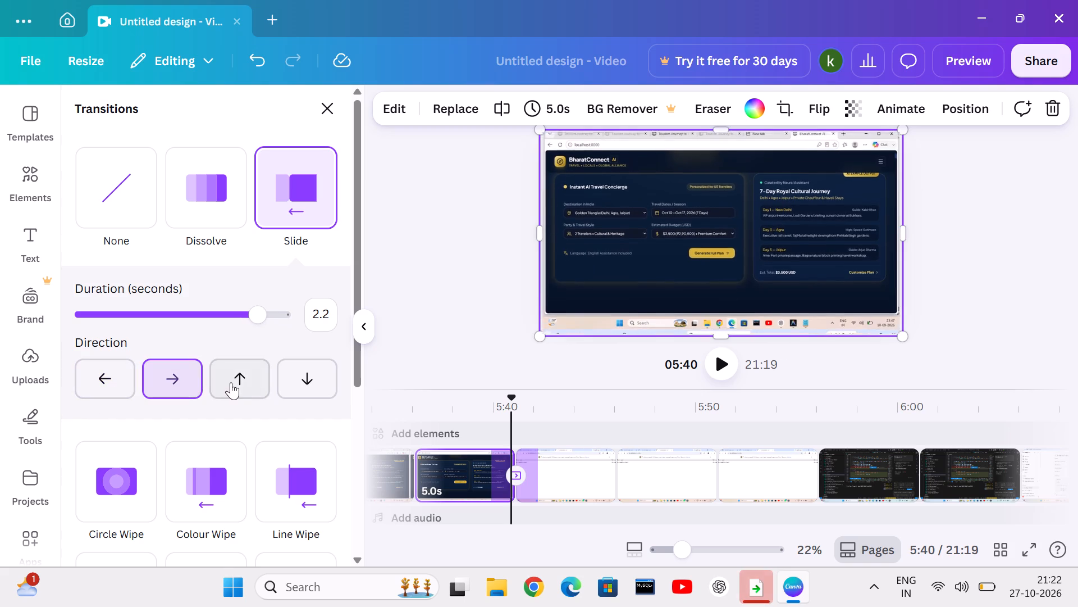
{"action": "left_click", "coordinate": [231, 382]}
{"action": "left_click", "coordinate": [307, 392]}
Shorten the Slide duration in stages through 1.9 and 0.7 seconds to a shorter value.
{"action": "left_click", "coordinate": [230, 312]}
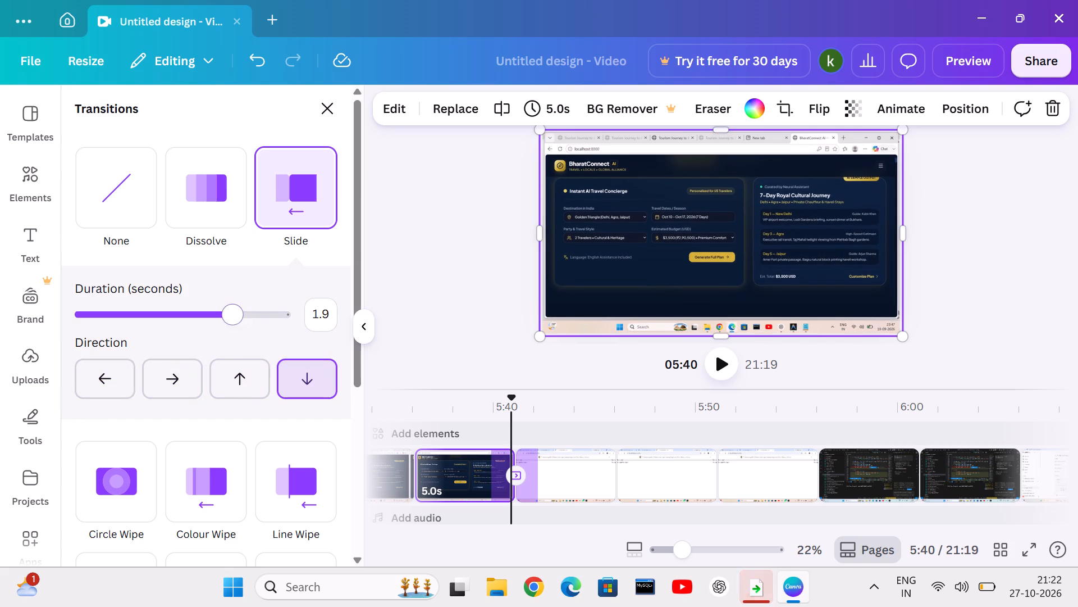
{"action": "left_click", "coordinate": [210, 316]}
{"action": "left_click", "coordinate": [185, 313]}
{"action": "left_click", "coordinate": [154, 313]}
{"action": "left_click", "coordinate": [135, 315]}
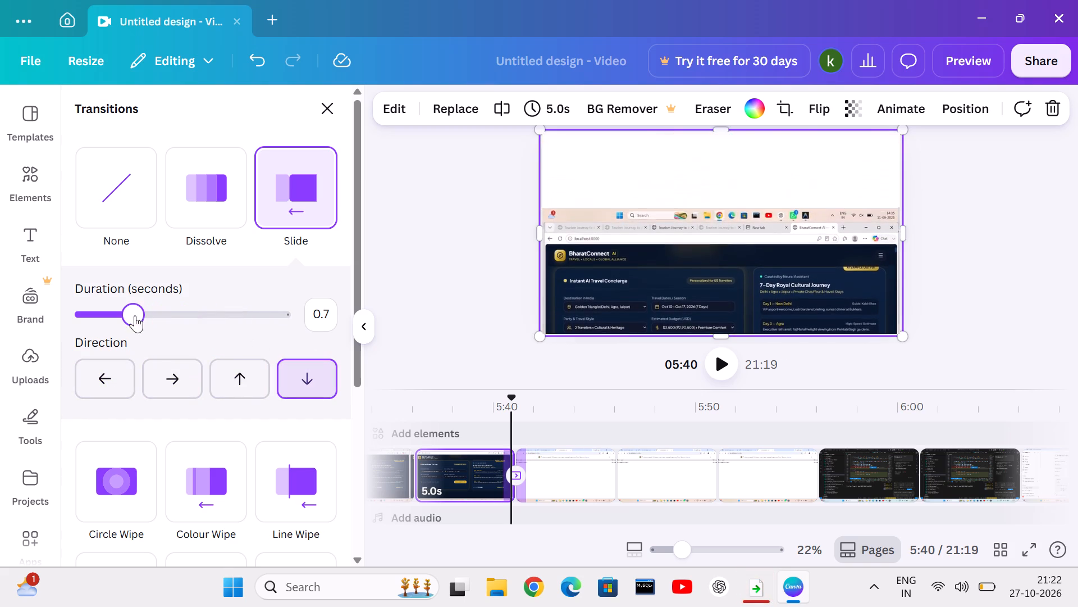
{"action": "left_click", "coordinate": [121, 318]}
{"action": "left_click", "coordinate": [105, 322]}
Lengthen the Slide duration in stages through 0.8 and 2 seconds up to 2.4 seconds.
{"action": "left_click", "coordinate": [131, 318]}
{"action": "left_click", "coordinate": [136, 324]}
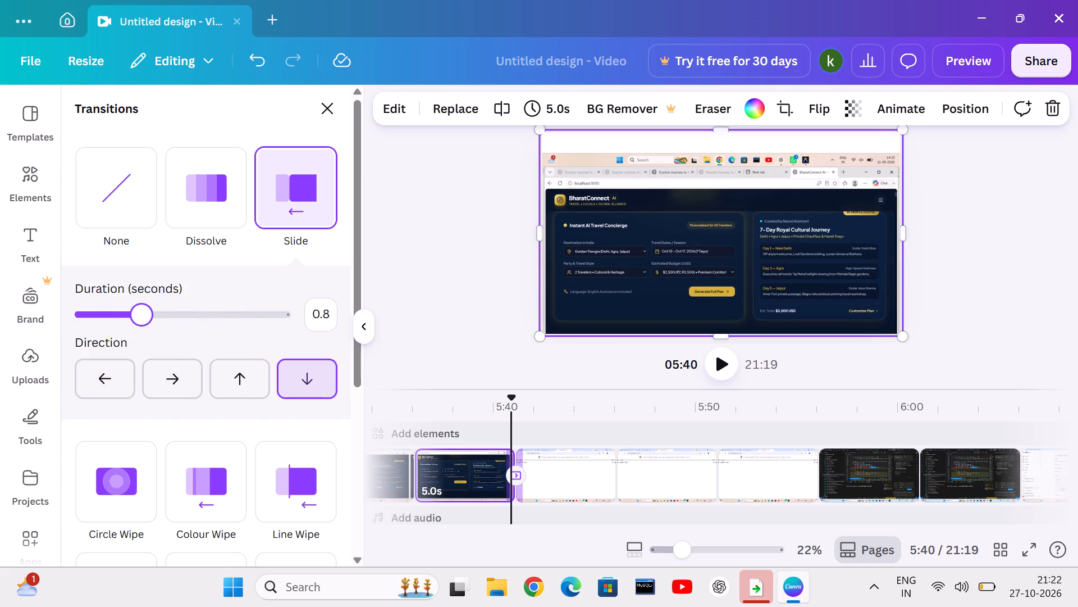
{"action": "left_click", "coordinate": [168, 325]}
{"action": "left_click", "coordinate": [205, 318]}
{"action": "left_click_drag", "start_coordinate": [210, 316], "coordinate": [218, 316]}
{"action": "left_click", "coordinate": [246, 312]}
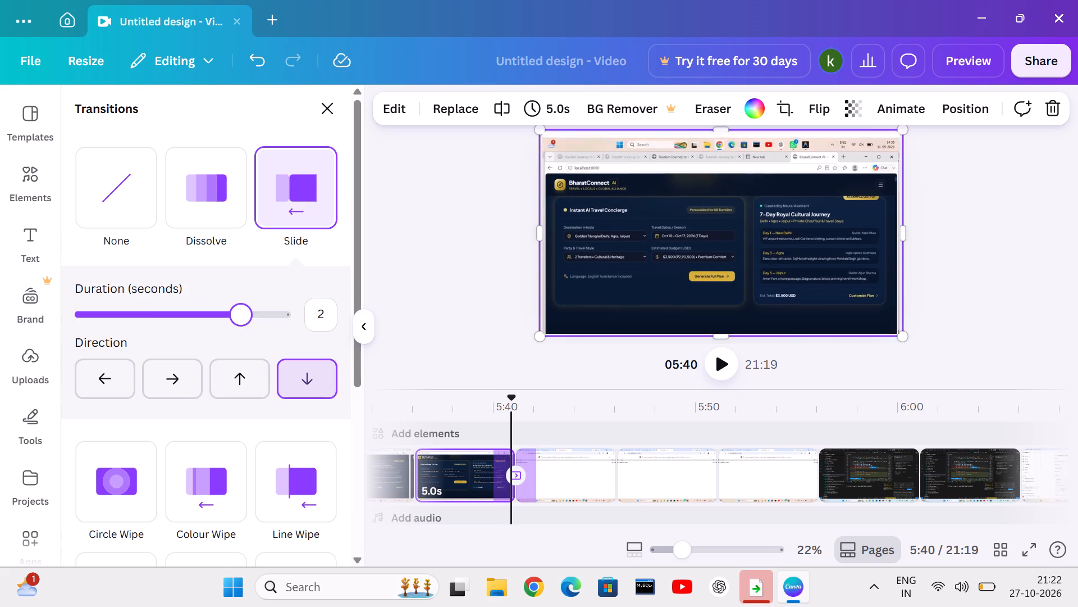
{"action": "left_click", "coordinate": [249, 312]}
{"action": "left_click", "coordinate": [264, 312]}
{"action": "left_click", "coordinate": [268, 313]}
{"action": "left_click", "coordinate": [274, 314]}
{"action": "left_click", "coordinate": [280, 318]}
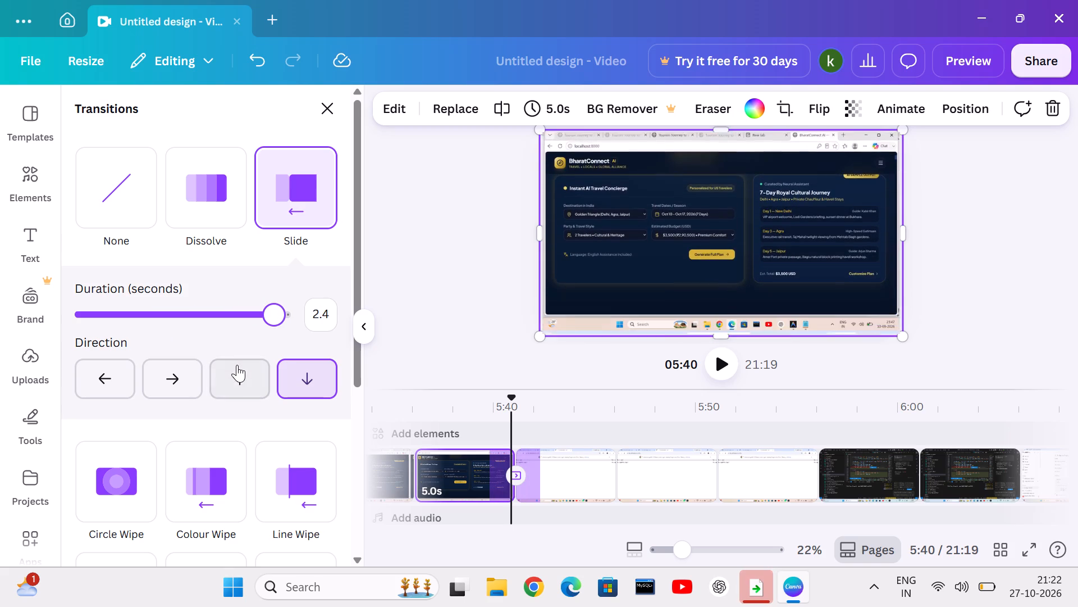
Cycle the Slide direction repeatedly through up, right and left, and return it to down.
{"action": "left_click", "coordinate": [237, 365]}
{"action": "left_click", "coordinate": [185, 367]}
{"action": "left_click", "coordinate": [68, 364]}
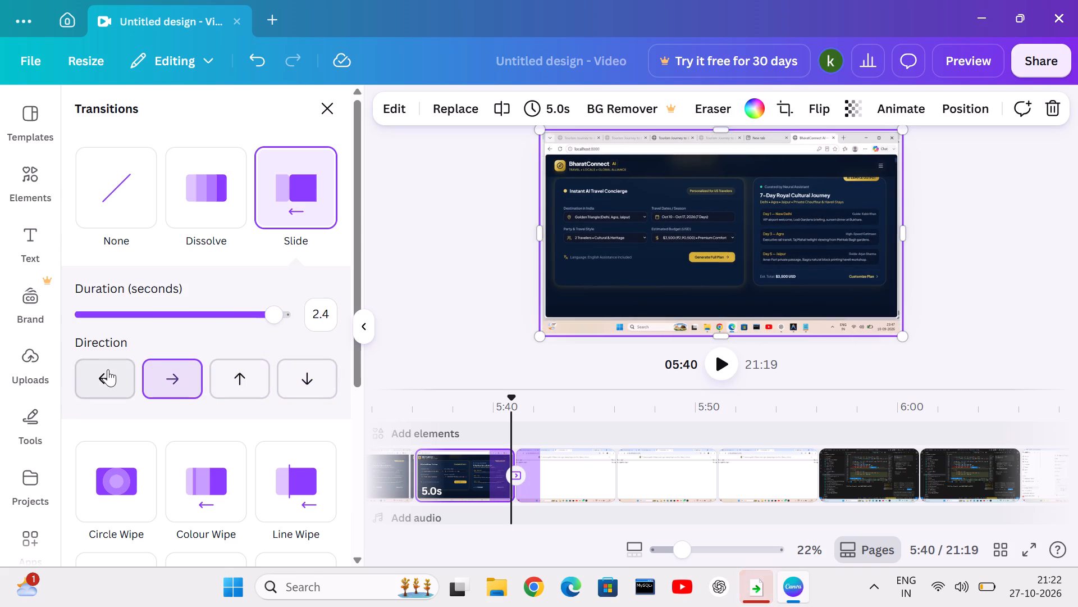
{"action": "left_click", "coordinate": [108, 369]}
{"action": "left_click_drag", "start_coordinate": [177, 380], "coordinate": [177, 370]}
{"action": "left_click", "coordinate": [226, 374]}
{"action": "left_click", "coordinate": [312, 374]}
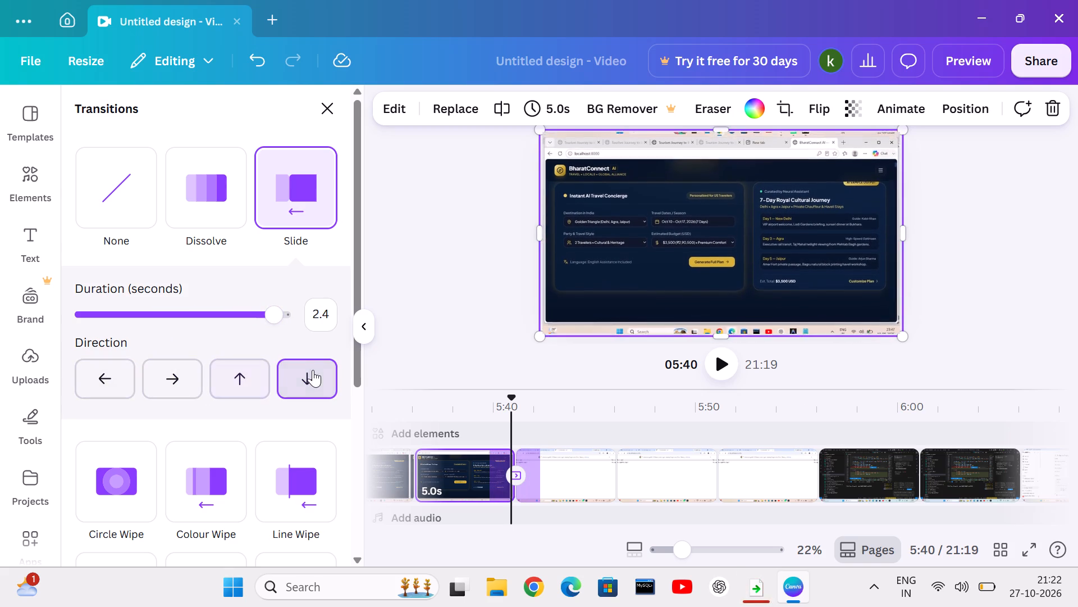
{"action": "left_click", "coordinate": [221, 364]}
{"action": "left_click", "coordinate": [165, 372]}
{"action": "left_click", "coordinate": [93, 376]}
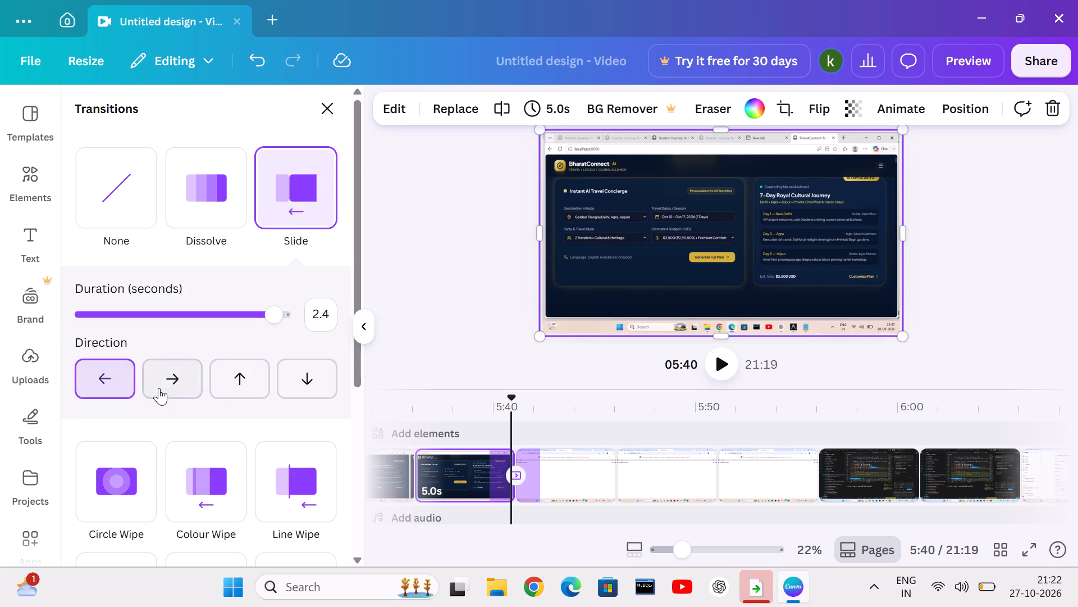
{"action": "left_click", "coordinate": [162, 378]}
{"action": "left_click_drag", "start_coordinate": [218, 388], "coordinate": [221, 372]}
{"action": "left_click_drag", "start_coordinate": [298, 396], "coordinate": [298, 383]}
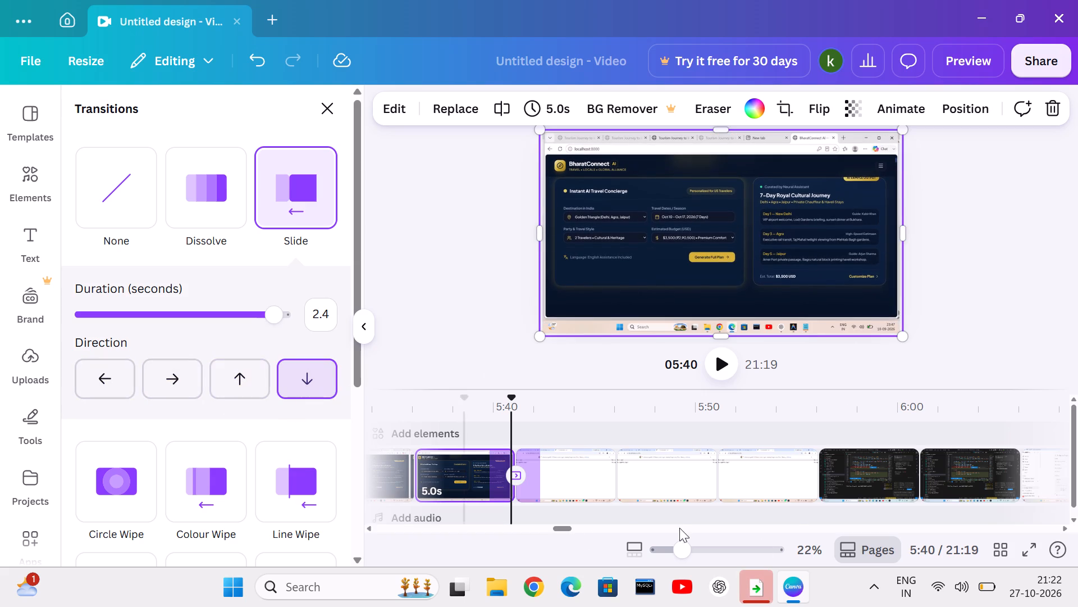
Show the hidden system tray icons.
{"action": "left_click", "coordinate": [873, 584]}
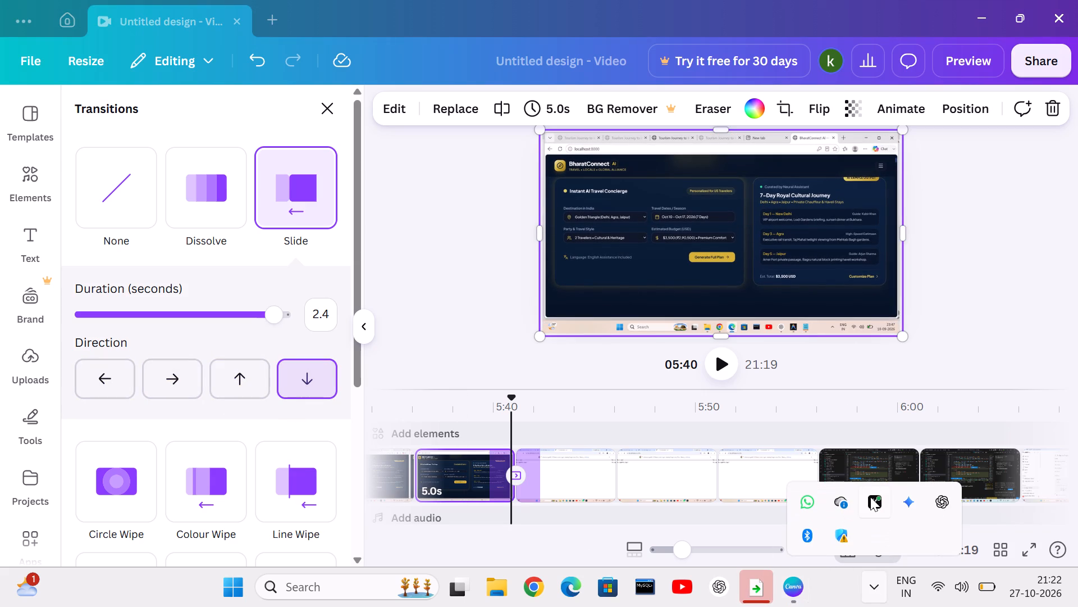
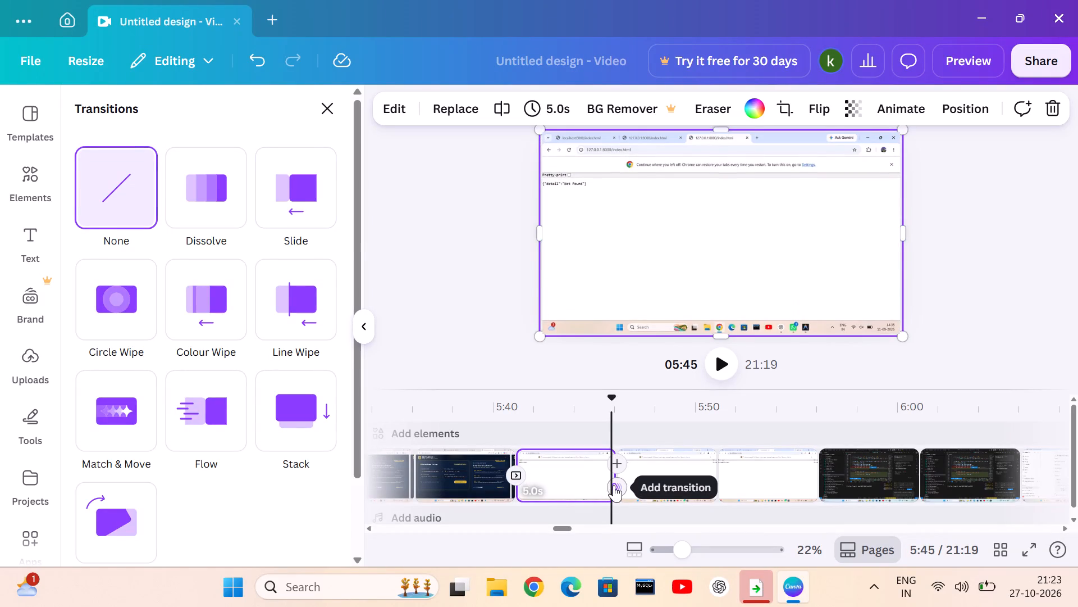
Add a Dissolve transition at 5:45 between the selected "Not Found" browser clip and the clip after it.
{"action": "left_click", "coordinate": [614, 485]}
{"action": "left_click", "coordinate": [200, 215]}
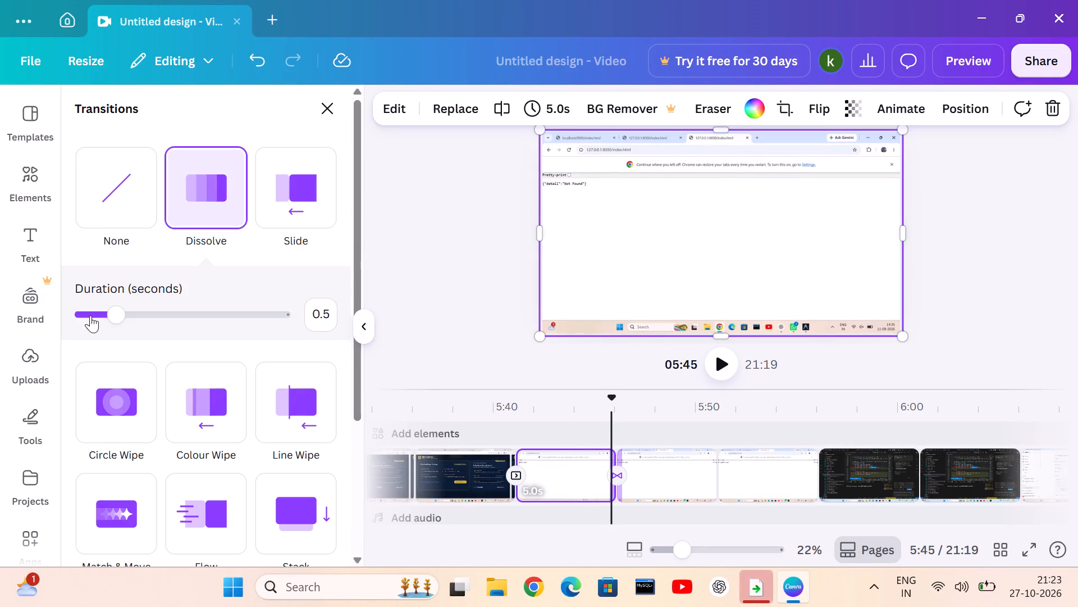
Shorten the Dissolve duration and fine-tune it in small increments to about 0.4 seconds.
{"action": "left_click", "coordinate": [90, 315]}
{"action": "left_click", "coordinate": [95, 315]}
{"action": "left_click", "coordinate": [104, 314]}
{"action": "left_click", "coordinate": [108, 314]}
{"action": "triple_click", "coordinate": [113, 315]}
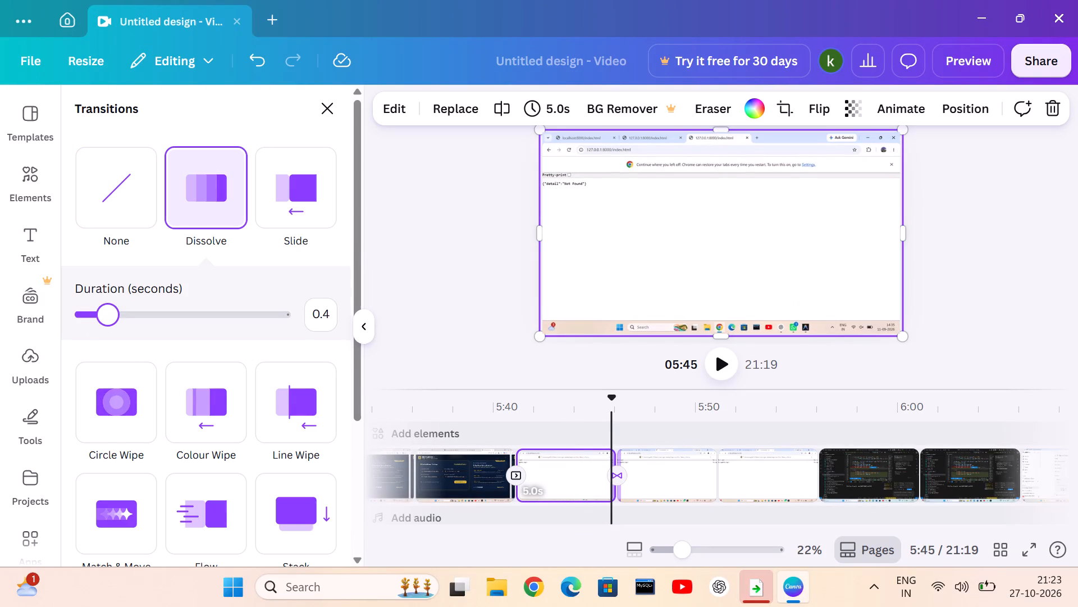
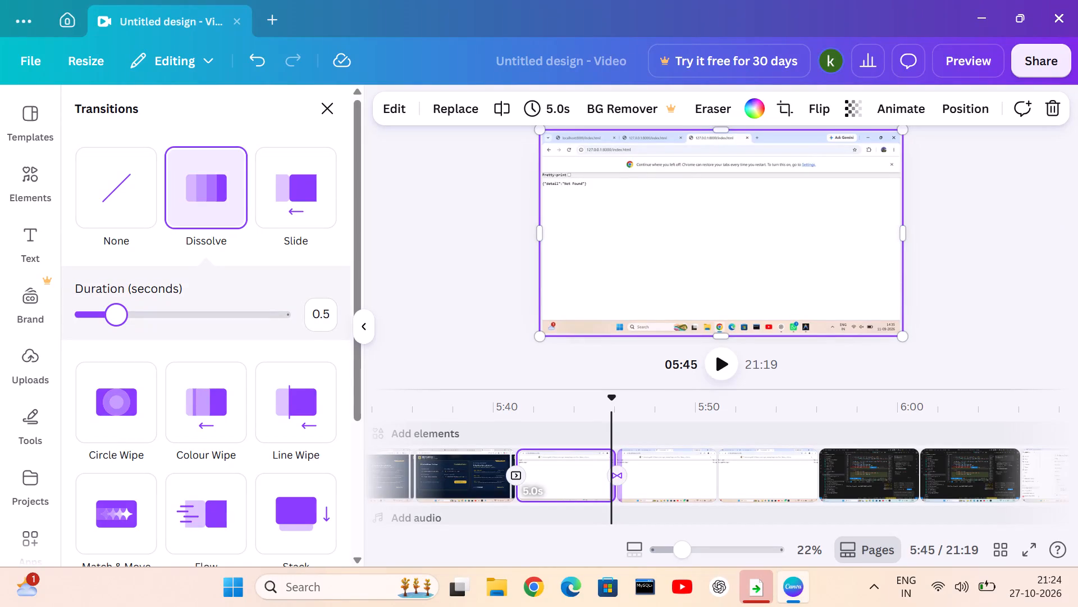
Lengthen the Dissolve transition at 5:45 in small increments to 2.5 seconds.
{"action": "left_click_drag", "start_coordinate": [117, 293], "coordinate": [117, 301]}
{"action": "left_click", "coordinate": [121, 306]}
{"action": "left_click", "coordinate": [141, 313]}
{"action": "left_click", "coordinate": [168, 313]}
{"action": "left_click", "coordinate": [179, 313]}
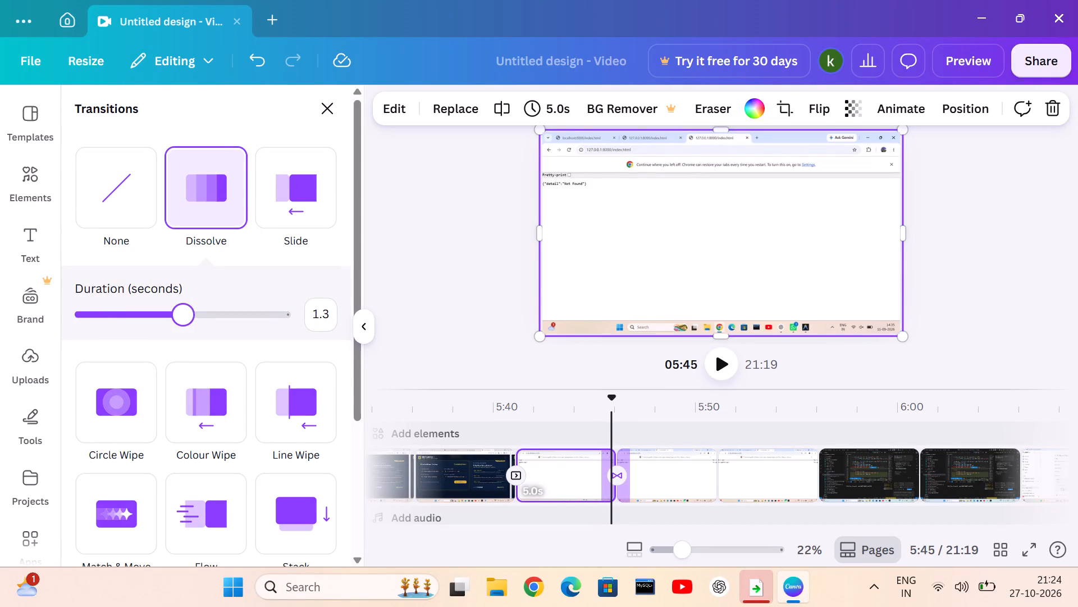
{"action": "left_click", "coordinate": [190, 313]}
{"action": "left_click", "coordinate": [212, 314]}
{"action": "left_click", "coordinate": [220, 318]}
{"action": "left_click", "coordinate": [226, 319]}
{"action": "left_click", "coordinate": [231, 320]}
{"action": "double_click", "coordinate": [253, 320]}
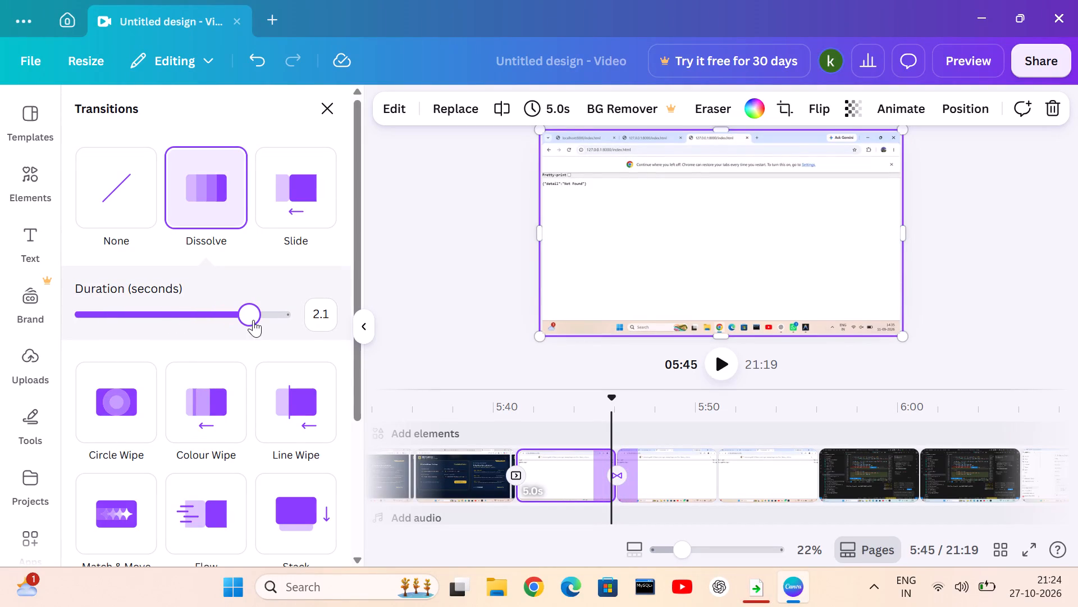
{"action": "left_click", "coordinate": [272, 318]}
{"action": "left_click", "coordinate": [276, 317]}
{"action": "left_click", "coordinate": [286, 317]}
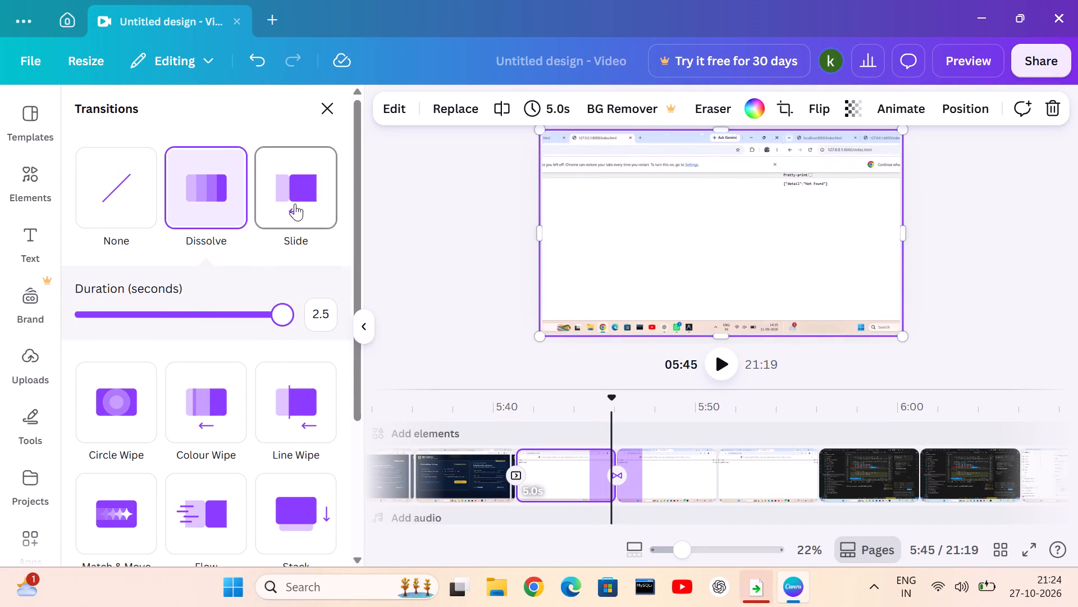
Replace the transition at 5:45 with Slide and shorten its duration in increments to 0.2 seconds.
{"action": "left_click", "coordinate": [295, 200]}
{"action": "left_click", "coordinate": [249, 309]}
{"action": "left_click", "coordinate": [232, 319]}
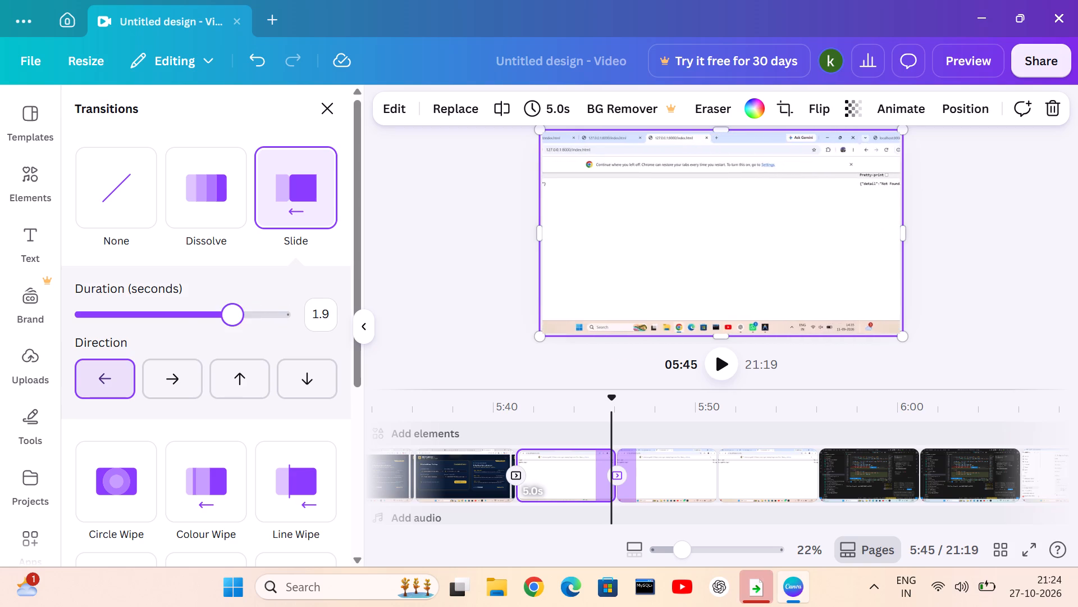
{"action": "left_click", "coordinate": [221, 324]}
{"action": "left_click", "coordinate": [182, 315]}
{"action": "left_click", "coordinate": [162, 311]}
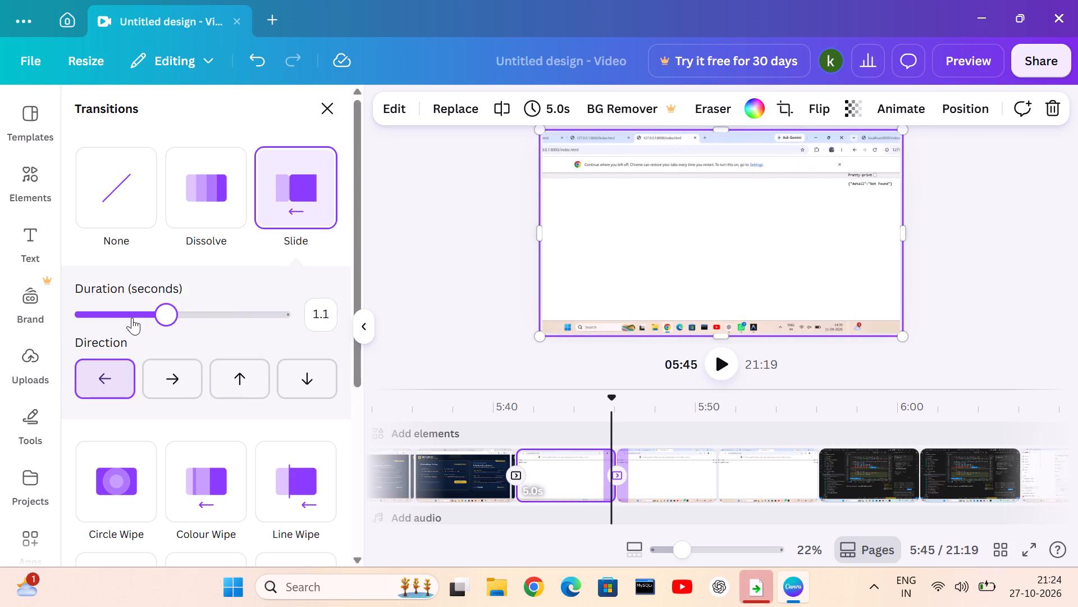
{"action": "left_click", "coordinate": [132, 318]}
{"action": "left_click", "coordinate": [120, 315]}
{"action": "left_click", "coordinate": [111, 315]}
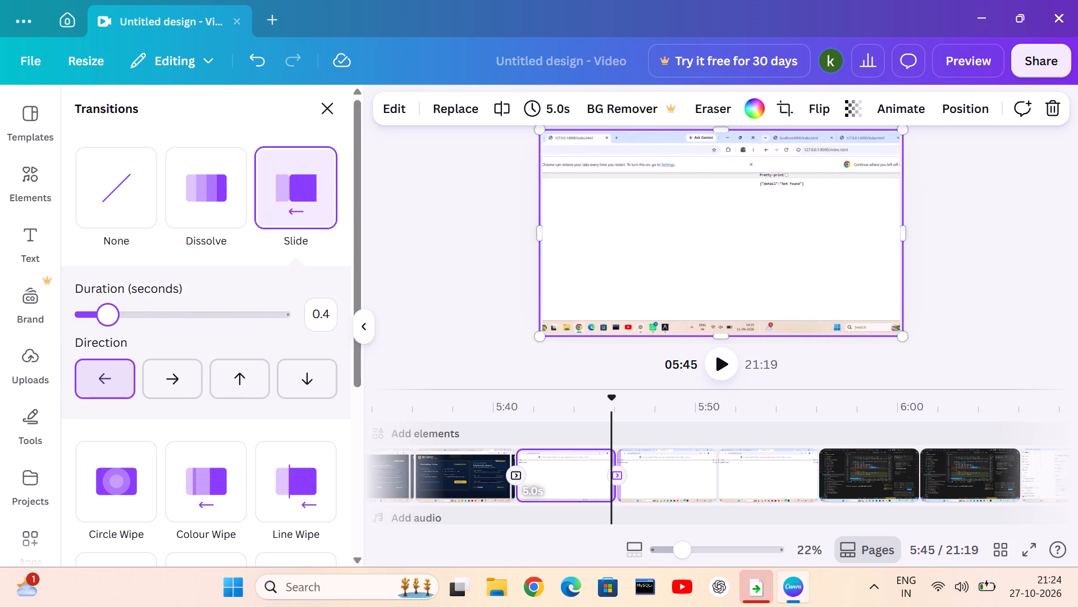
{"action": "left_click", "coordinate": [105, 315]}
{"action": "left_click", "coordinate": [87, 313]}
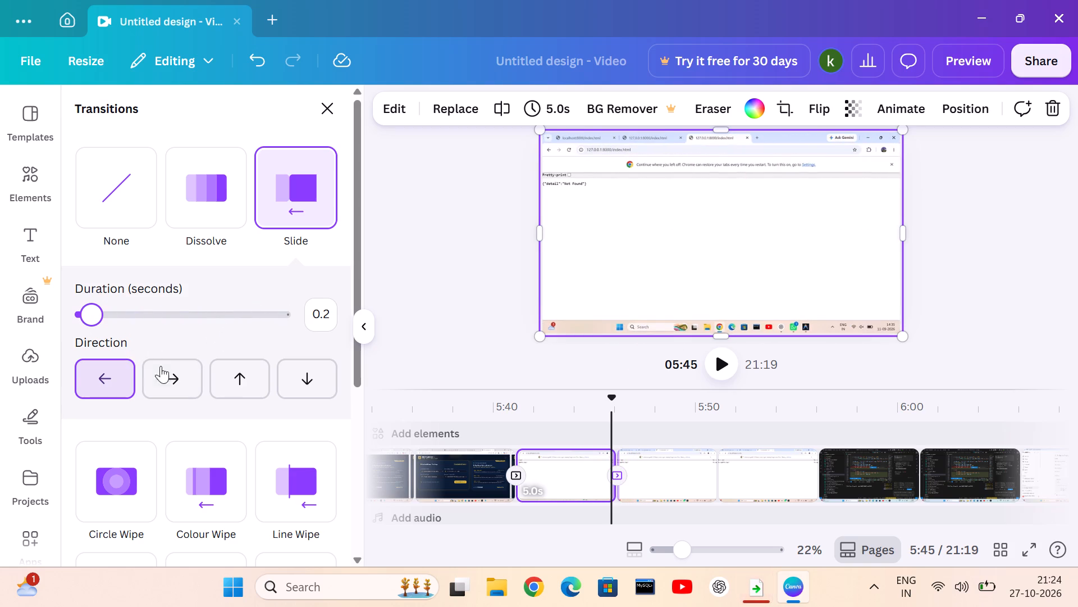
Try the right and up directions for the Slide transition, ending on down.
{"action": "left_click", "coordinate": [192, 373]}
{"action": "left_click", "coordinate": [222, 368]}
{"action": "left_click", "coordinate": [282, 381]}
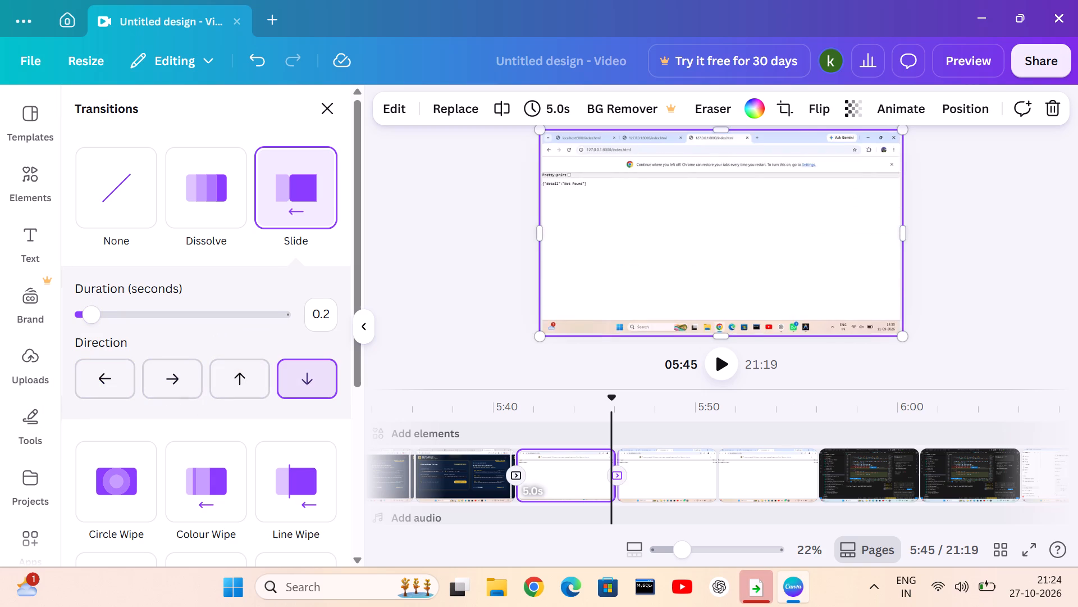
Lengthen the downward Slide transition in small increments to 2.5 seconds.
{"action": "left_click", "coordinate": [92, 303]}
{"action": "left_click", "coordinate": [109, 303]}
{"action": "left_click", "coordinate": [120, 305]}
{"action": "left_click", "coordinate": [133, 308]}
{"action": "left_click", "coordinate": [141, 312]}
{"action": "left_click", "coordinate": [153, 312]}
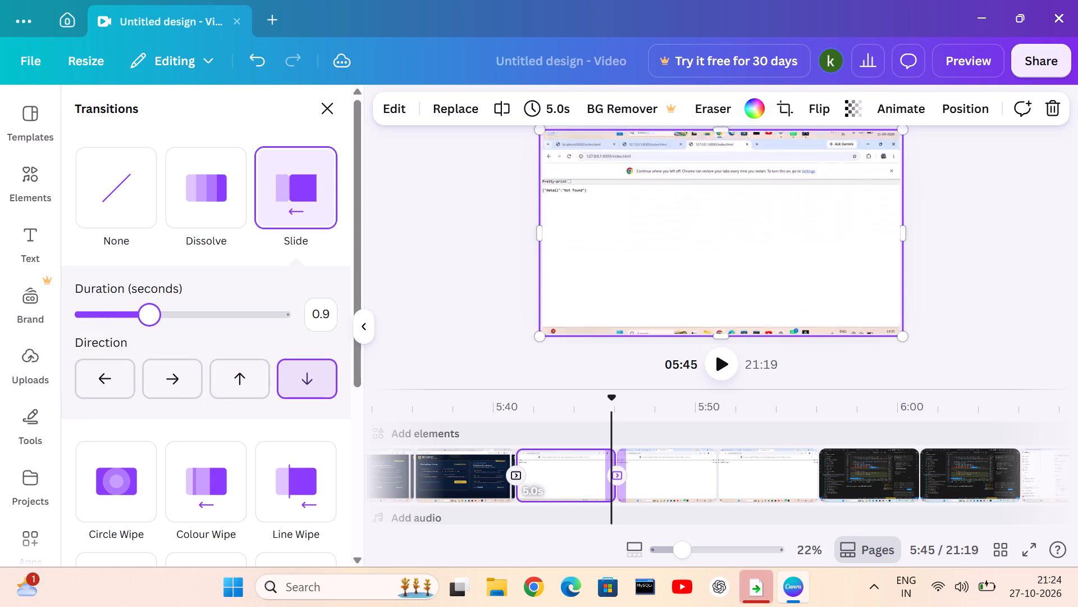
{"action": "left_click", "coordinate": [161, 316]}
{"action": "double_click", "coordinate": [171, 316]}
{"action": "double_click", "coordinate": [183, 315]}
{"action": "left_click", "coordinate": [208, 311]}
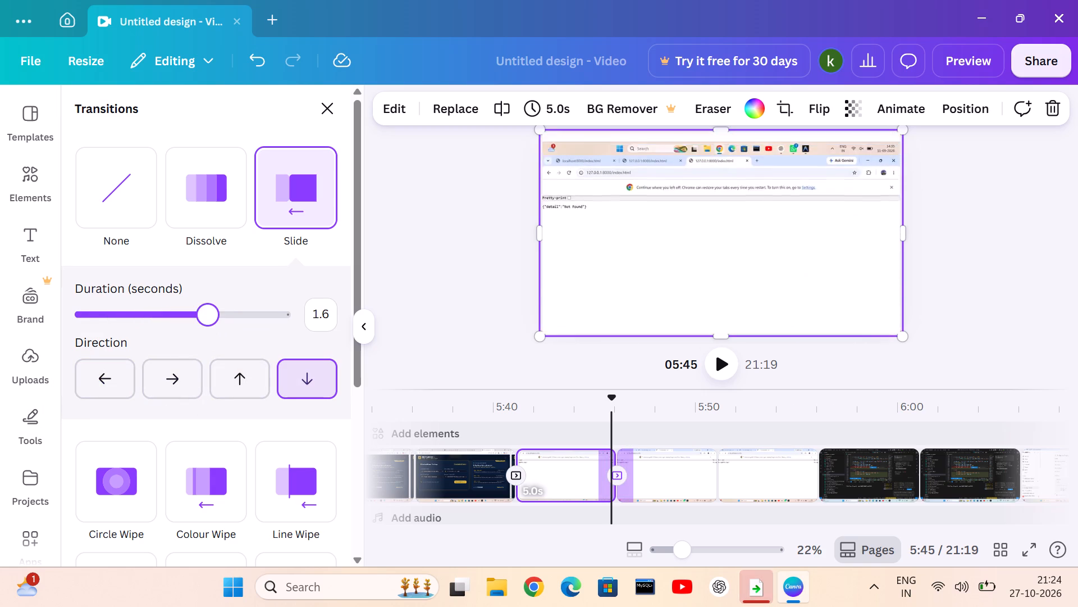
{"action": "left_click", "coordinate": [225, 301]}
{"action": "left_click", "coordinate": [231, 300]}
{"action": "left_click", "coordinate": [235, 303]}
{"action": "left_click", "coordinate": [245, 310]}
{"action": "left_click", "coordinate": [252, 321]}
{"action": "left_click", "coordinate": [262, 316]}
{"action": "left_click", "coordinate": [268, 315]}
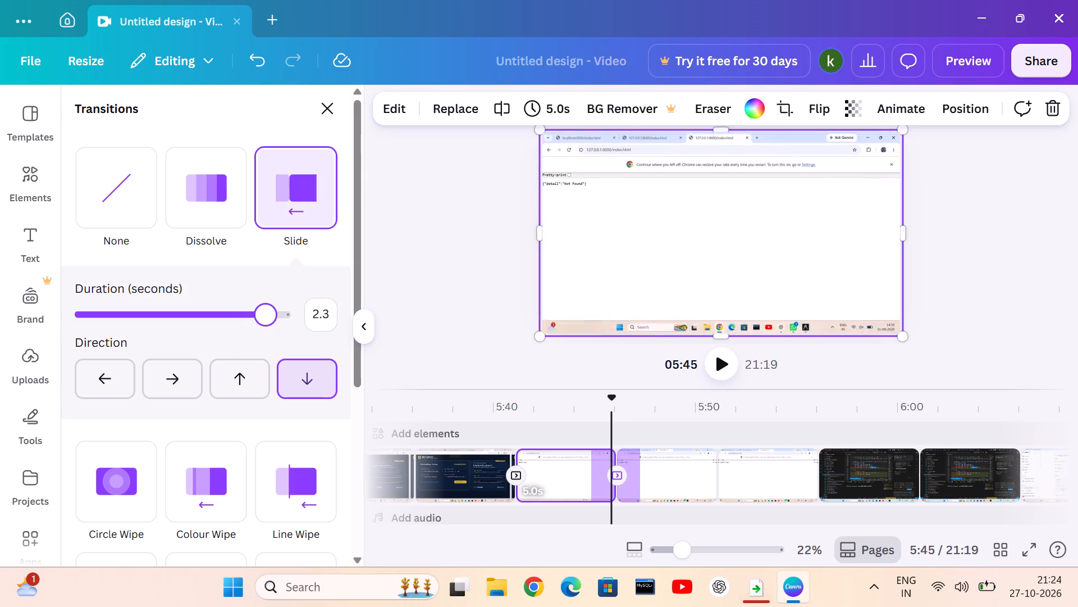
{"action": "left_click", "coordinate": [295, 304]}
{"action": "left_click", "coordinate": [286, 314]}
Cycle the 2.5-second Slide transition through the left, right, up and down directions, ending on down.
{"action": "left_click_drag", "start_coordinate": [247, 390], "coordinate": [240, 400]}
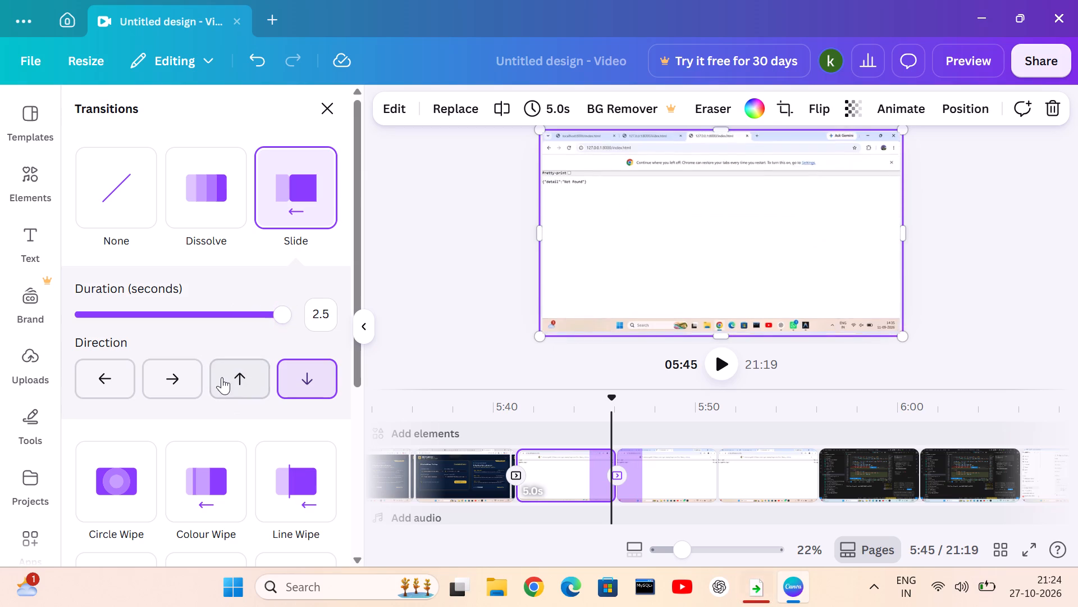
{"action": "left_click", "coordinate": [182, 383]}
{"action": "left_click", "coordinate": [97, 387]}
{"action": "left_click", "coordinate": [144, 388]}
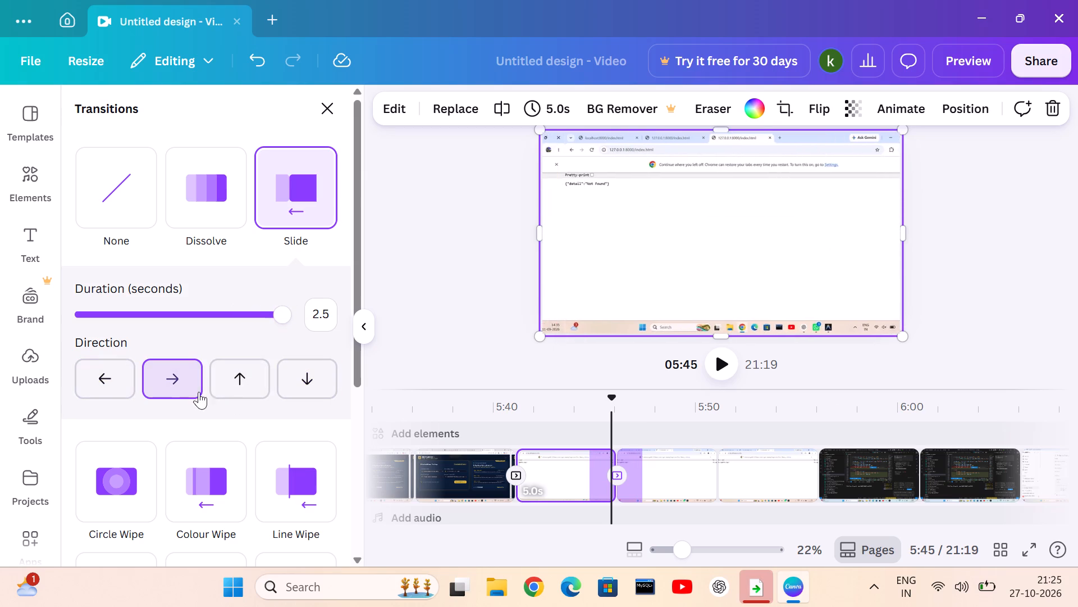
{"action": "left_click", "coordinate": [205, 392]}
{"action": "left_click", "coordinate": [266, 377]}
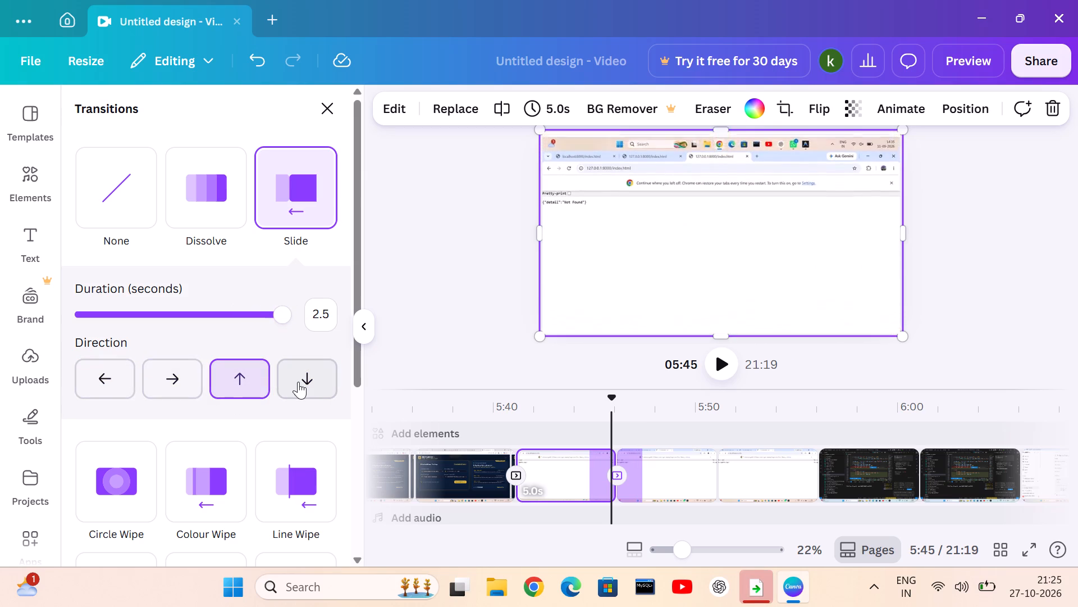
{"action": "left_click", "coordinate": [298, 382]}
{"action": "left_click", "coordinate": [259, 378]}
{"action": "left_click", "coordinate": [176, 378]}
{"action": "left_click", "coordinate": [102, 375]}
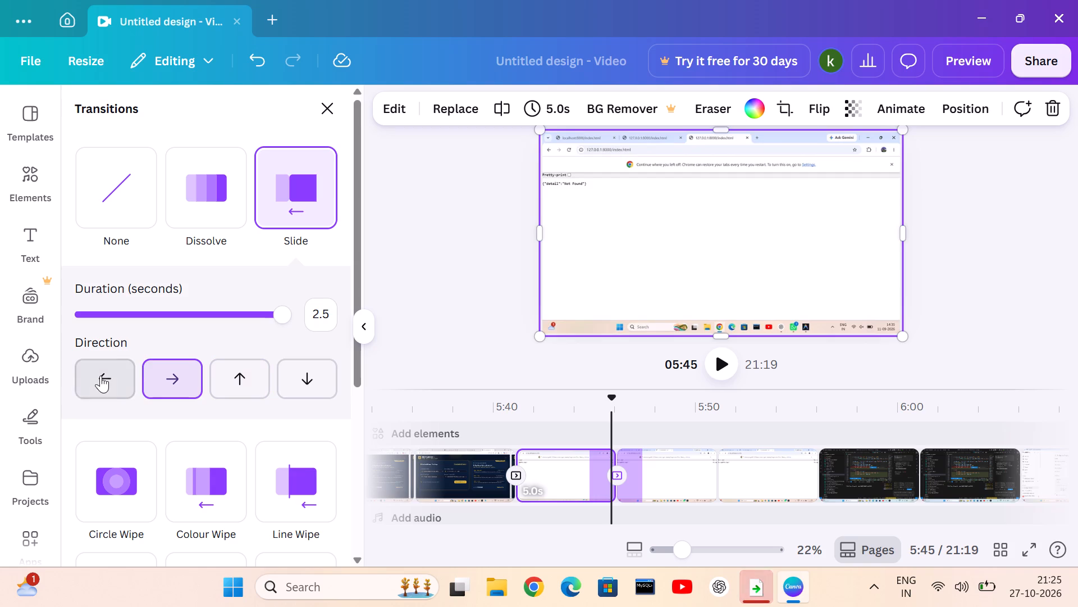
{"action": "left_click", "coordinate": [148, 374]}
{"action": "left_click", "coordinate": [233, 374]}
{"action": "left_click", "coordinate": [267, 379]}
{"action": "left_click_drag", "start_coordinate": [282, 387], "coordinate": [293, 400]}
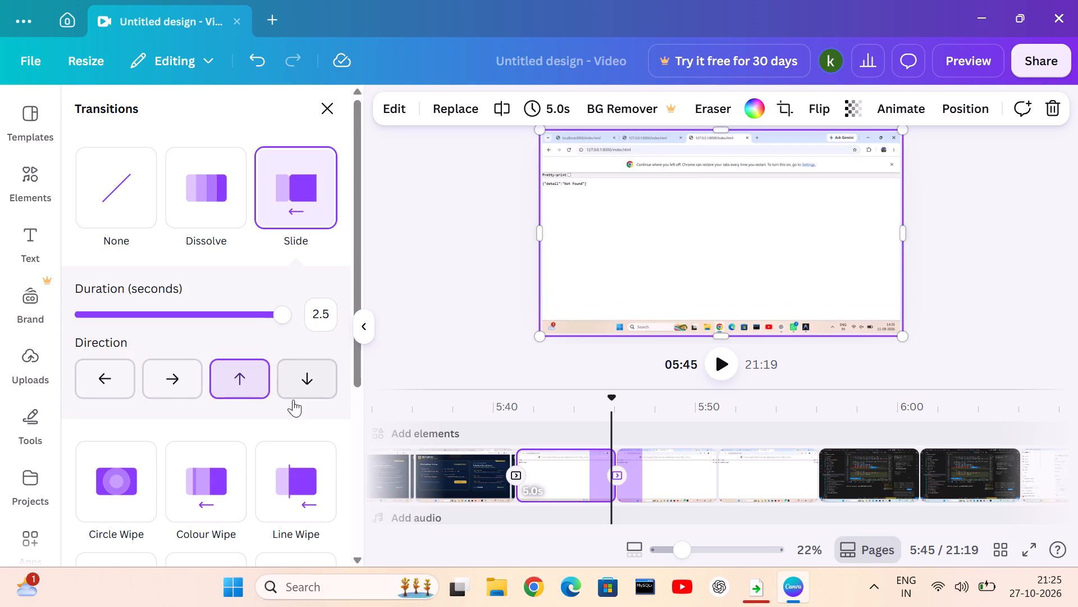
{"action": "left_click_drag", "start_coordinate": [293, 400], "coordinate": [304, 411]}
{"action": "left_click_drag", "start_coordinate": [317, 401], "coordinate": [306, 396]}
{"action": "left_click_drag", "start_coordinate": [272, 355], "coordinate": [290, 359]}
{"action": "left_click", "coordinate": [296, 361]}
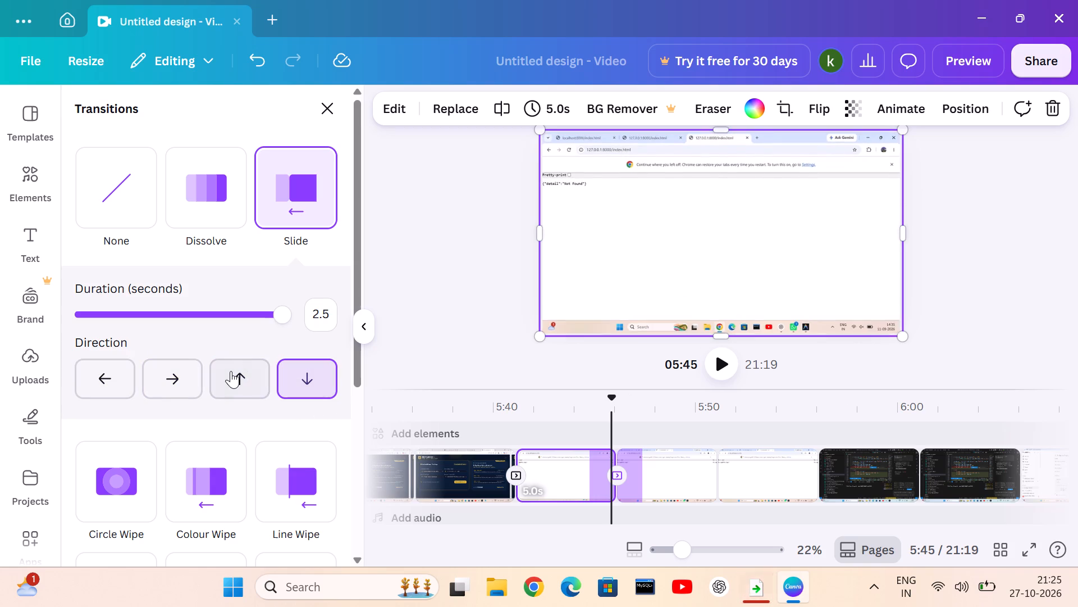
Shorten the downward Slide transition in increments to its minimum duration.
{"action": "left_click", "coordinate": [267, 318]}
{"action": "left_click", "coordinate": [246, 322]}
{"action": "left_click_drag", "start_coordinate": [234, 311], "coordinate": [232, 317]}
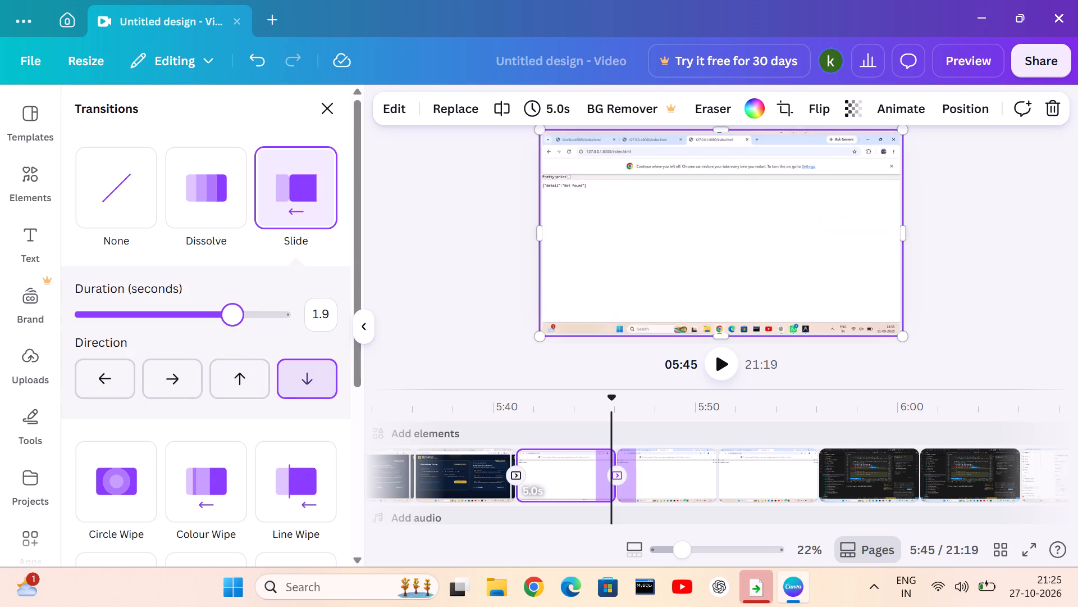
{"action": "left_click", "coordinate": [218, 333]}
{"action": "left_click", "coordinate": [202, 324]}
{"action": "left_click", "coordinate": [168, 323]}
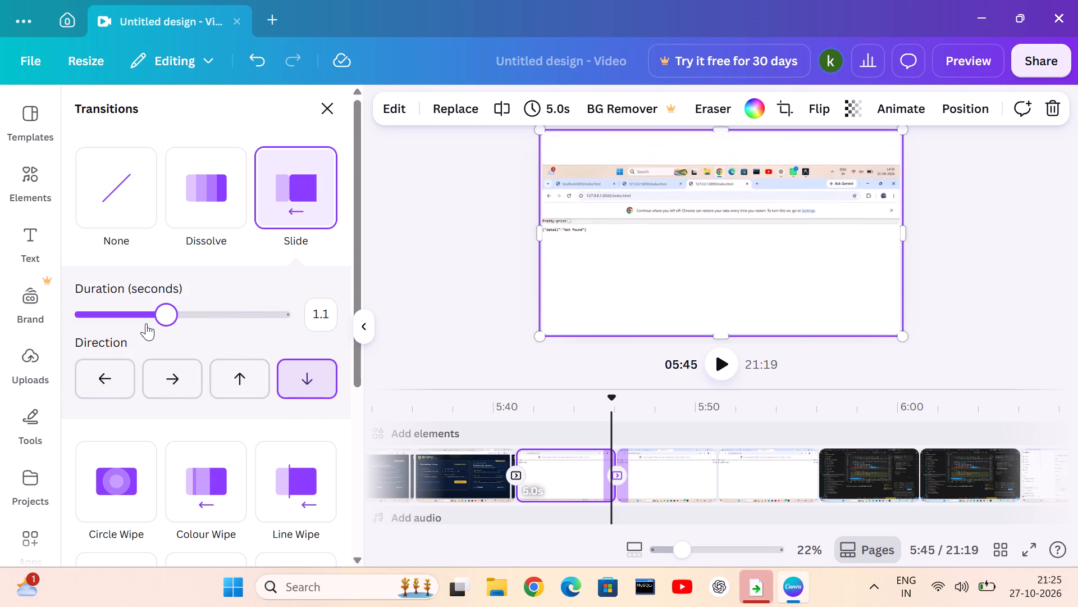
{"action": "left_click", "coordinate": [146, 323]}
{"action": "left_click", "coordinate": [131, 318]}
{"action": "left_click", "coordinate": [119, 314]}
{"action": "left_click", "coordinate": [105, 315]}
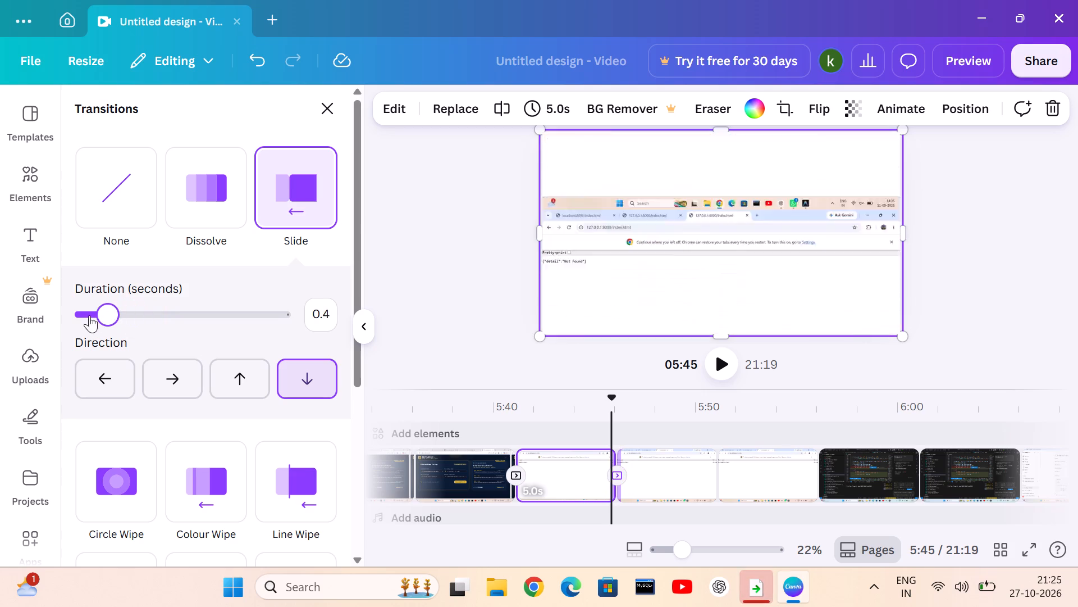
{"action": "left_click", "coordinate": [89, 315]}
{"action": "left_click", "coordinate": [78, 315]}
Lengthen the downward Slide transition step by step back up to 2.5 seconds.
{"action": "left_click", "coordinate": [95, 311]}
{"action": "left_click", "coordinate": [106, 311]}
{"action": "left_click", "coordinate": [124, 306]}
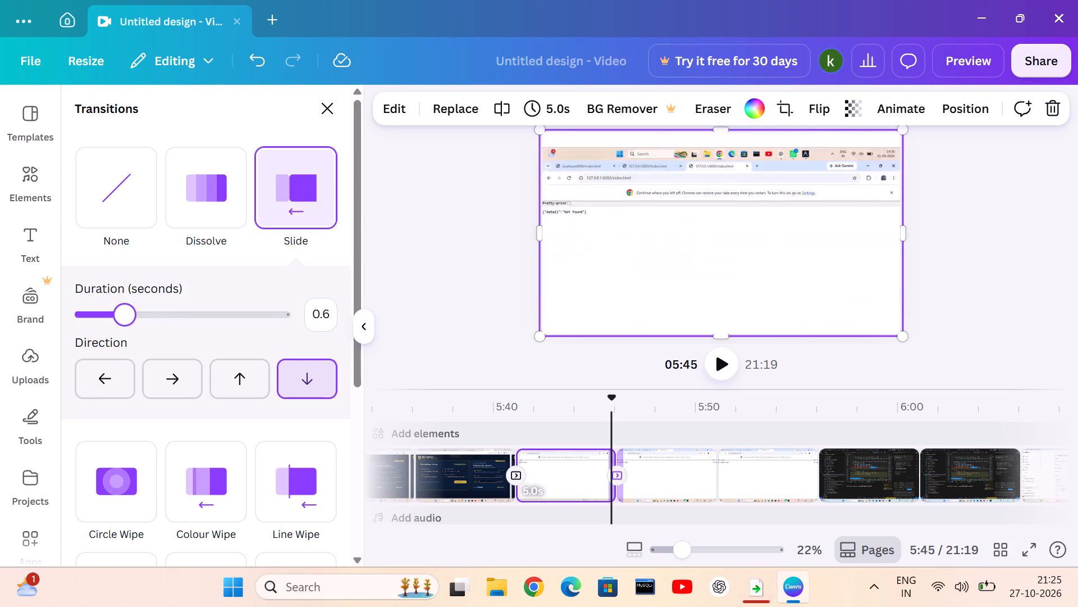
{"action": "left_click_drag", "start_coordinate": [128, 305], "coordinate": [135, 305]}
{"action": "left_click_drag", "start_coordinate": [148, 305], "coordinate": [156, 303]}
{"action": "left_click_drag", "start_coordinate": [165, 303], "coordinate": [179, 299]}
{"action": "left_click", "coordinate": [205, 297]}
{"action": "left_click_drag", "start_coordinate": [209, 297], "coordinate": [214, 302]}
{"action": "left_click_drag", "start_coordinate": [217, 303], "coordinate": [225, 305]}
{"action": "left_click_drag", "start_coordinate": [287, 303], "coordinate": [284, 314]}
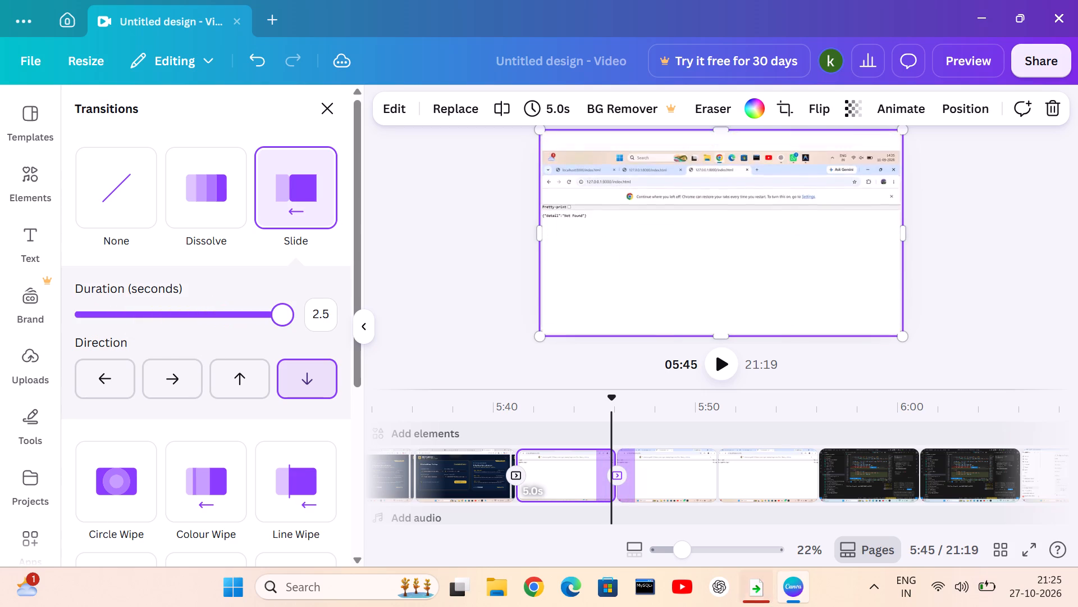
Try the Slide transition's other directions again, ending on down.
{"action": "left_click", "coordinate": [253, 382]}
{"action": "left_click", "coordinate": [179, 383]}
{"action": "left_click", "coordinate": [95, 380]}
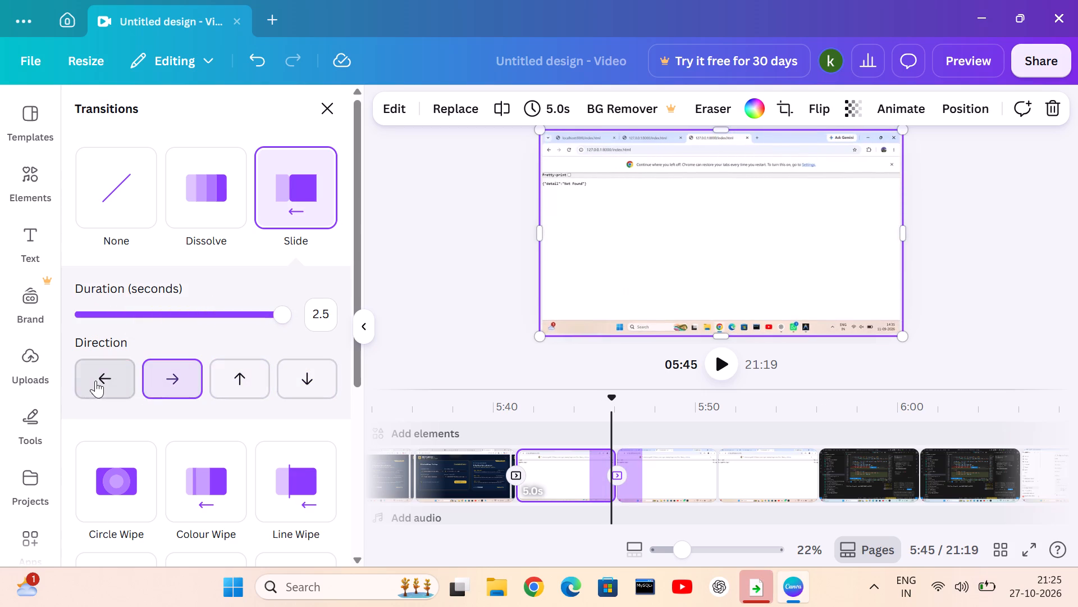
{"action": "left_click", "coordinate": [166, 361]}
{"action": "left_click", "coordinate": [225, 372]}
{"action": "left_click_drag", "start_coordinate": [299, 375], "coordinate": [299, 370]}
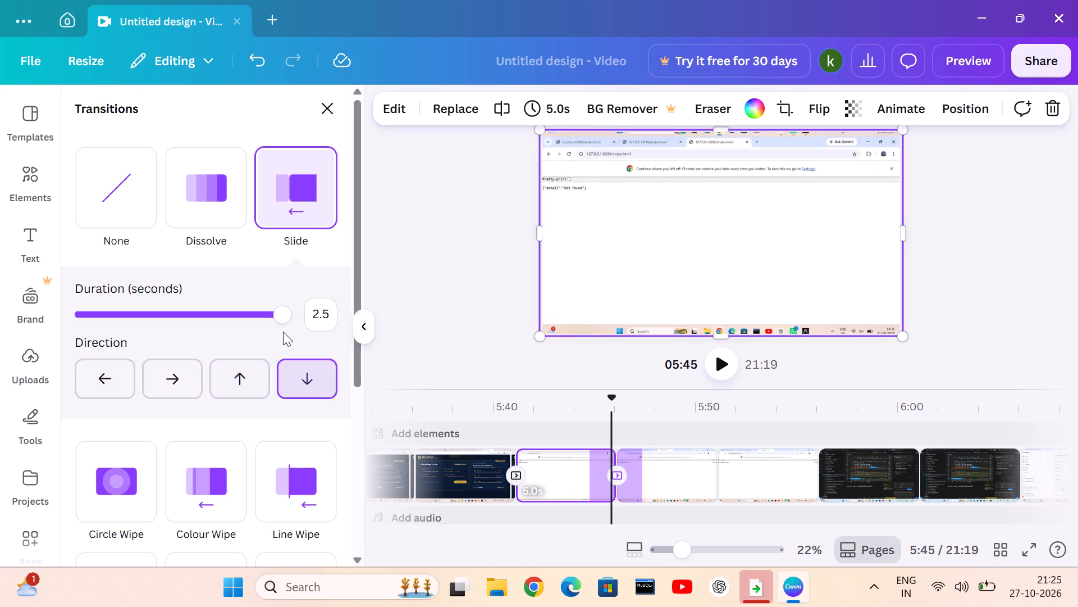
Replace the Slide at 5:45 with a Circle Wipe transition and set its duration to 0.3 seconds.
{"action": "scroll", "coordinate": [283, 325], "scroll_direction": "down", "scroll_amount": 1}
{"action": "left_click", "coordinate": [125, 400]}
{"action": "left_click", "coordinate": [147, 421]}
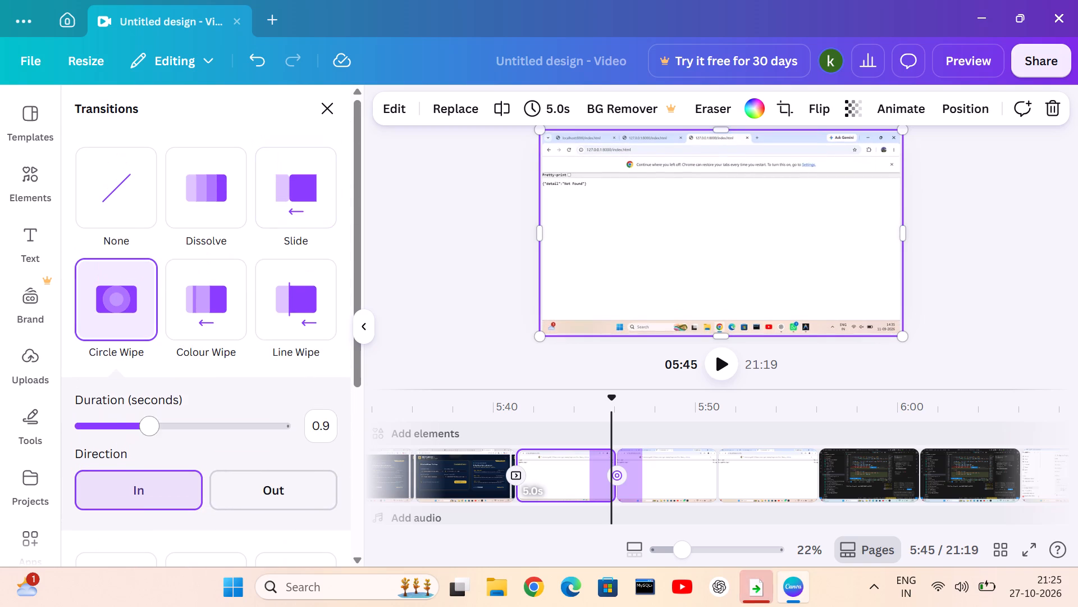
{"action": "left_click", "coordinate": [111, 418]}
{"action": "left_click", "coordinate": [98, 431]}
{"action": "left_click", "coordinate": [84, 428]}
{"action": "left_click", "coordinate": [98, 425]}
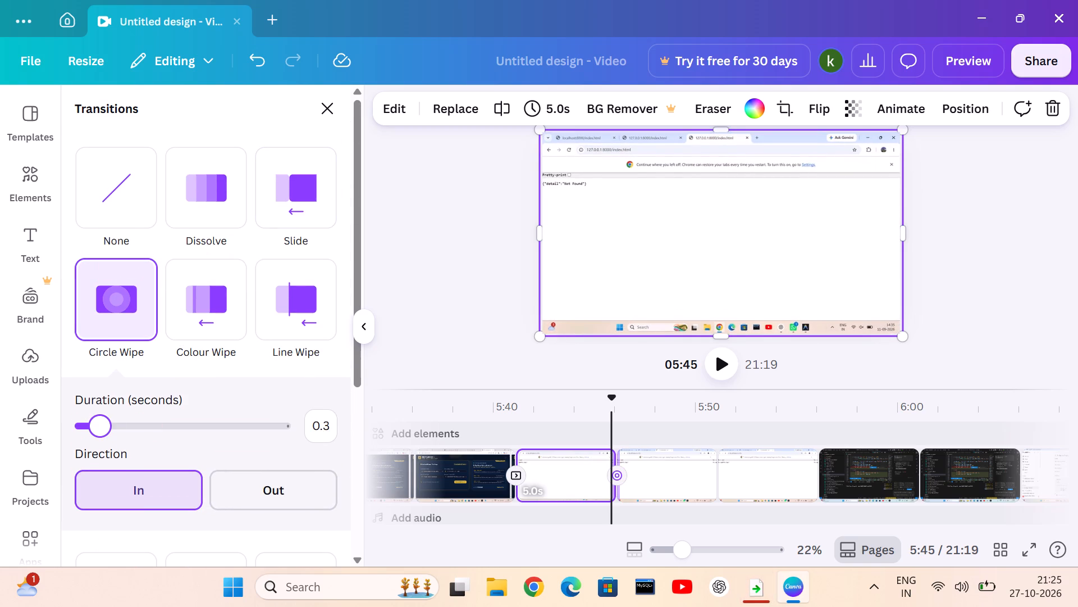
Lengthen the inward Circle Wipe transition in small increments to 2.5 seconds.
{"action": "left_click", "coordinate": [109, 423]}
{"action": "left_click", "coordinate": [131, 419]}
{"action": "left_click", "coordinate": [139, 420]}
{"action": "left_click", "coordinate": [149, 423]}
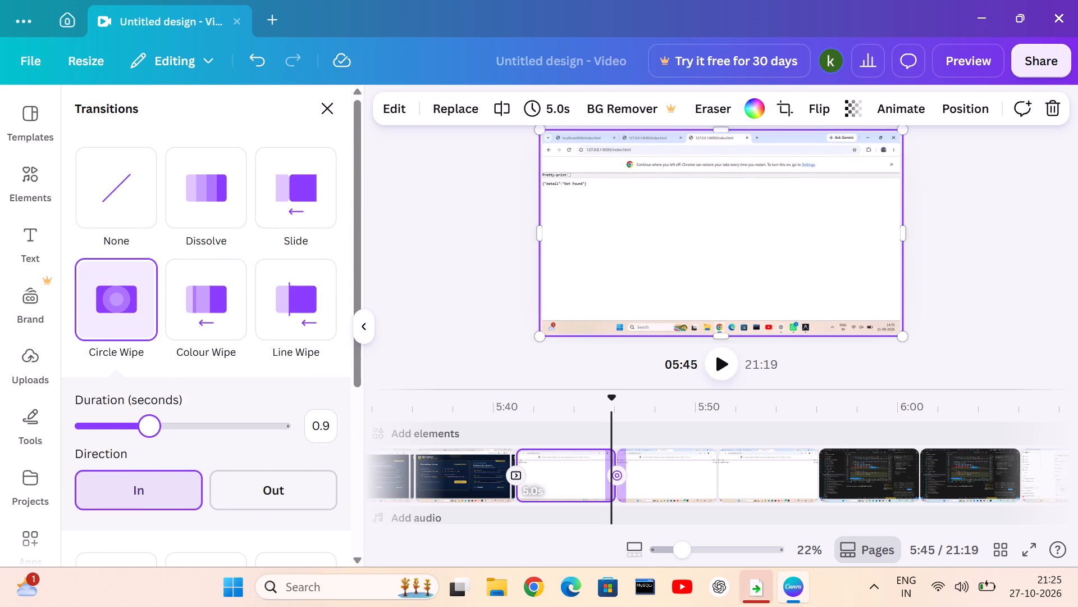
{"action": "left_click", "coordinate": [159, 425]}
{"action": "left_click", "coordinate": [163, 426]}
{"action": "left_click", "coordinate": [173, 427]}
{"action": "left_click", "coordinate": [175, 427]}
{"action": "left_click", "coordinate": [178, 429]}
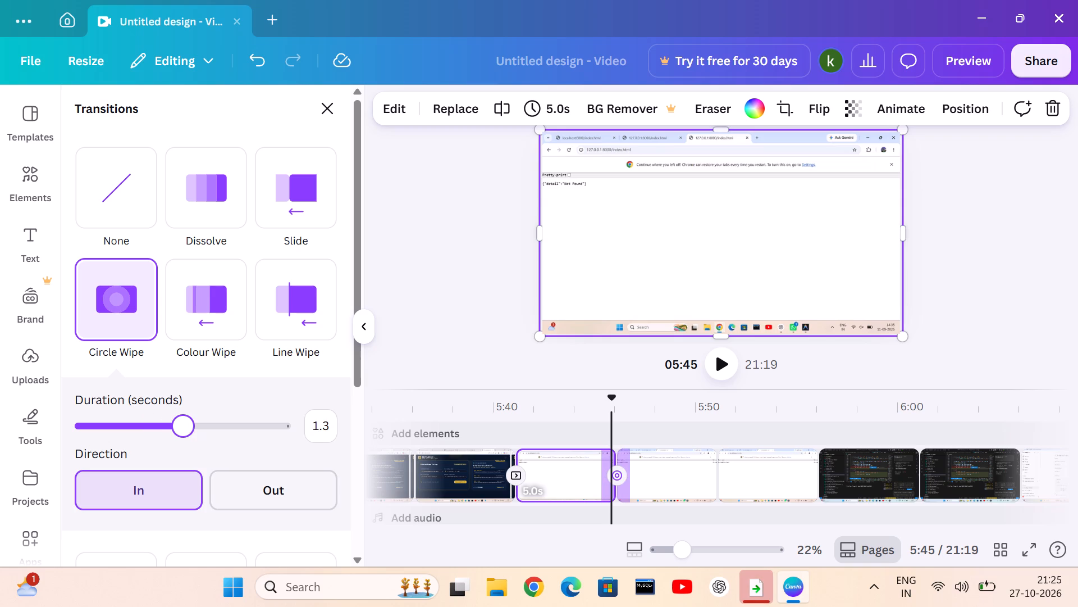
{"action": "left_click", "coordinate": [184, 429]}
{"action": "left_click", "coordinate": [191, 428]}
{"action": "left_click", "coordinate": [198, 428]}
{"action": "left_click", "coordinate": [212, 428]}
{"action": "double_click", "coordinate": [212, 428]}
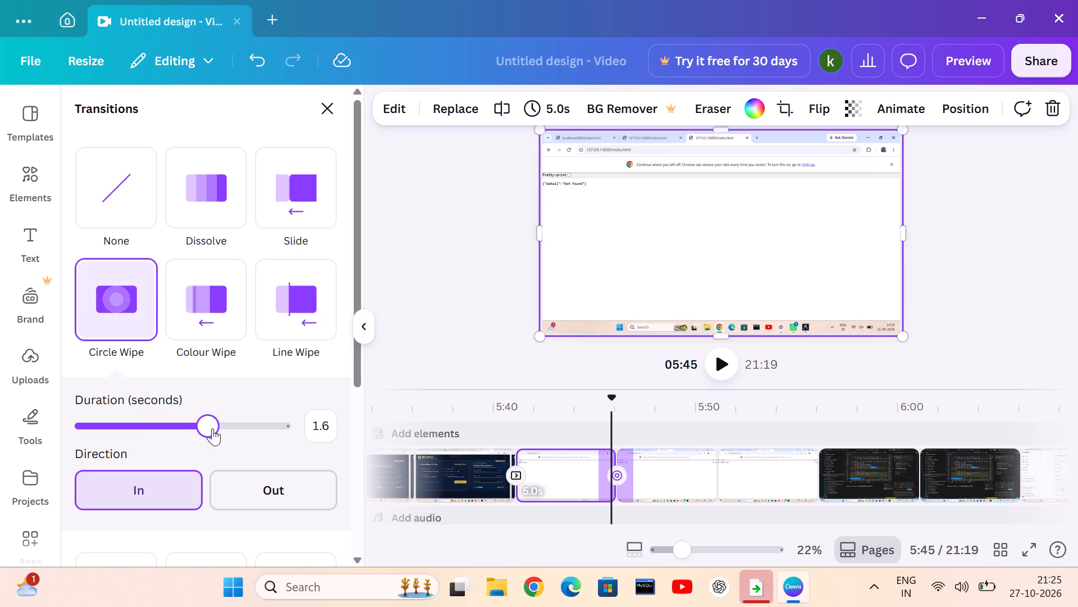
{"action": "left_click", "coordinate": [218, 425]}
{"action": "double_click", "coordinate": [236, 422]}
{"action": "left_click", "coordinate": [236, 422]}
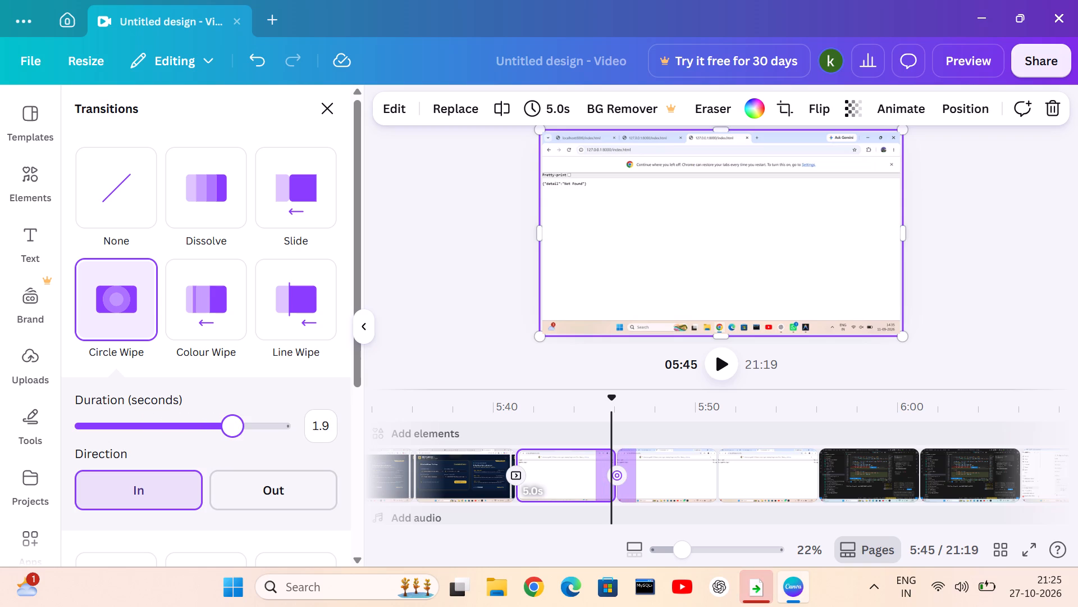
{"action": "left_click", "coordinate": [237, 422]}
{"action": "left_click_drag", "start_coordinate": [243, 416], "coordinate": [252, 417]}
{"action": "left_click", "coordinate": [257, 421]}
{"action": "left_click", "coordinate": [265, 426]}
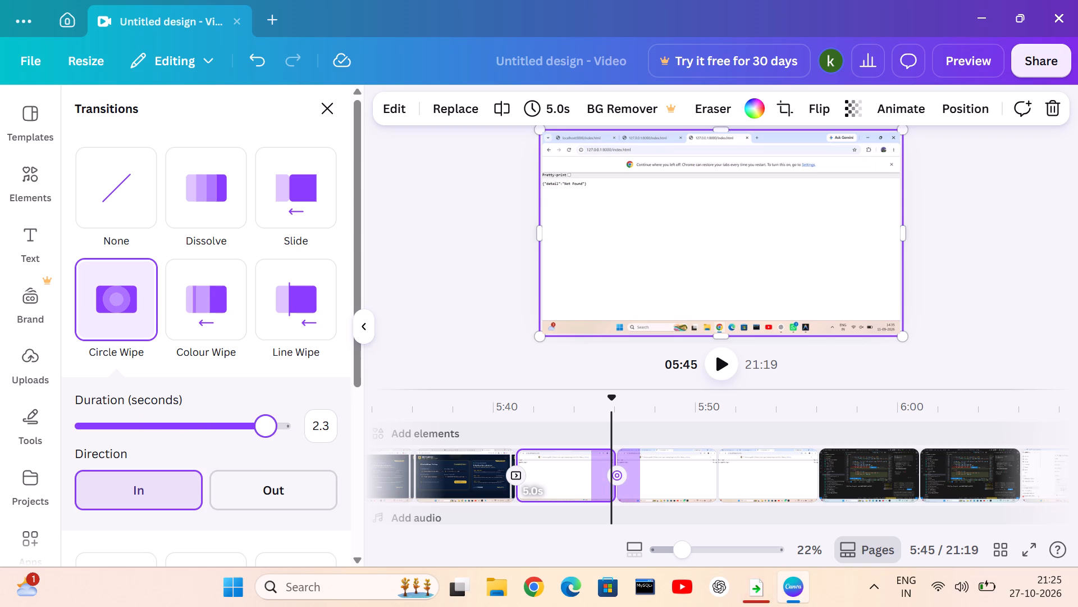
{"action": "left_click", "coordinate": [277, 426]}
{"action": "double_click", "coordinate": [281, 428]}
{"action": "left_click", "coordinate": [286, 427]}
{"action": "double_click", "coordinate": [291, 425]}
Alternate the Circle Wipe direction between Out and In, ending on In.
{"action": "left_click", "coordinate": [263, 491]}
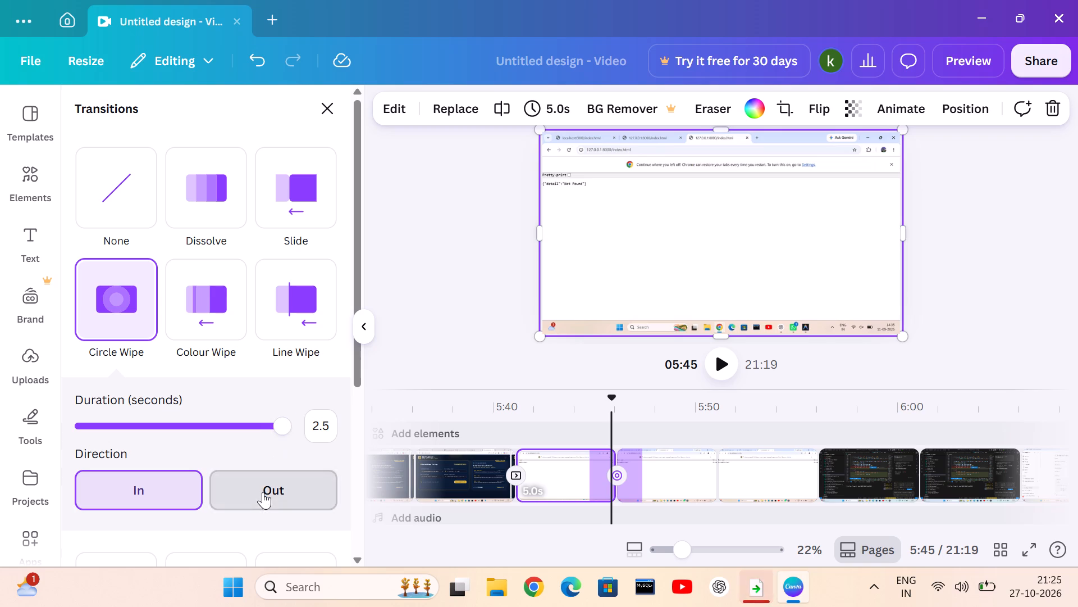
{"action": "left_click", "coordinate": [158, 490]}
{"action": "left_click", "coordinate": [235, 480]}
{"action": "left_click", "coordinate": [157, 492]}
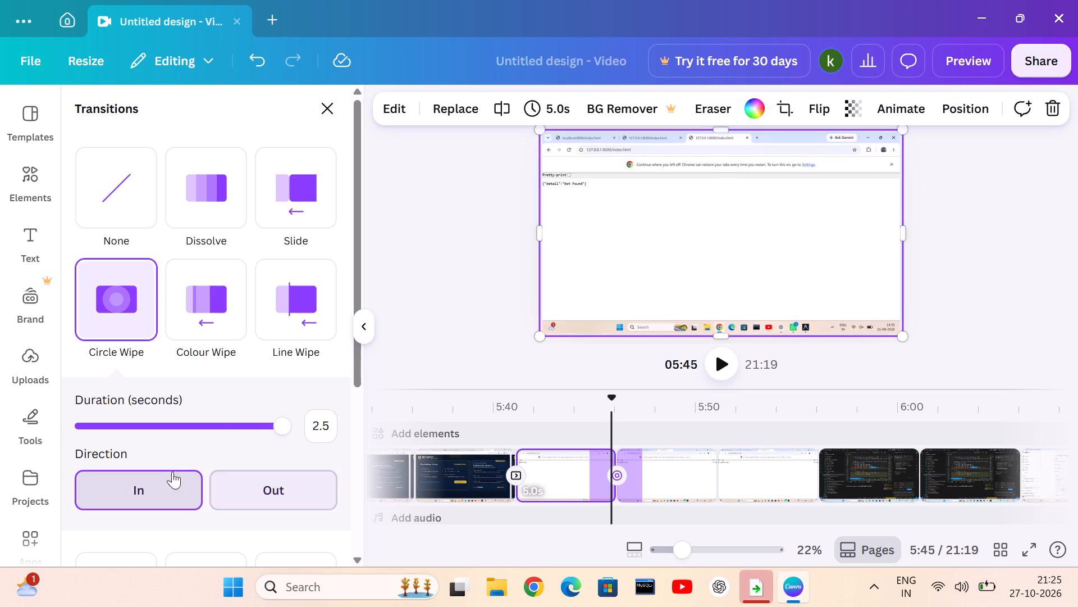
Replace the Circle Wipe at 5:45 with Match & Move and shorten its duration to 0.1 seconds.
{"action": "scroll", "coordinate": [223, 392], "scroll_direction": "down", "scroll_amount": 2}
{"action": "left_click", "coordinate": [121, 442]}
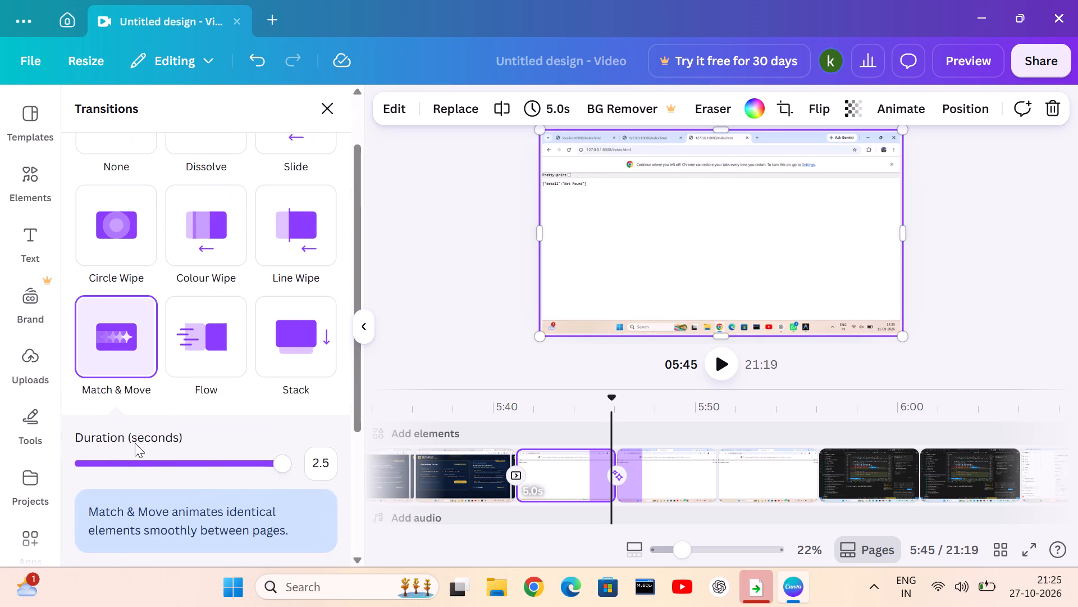
{"action": "left_click", "coordinate": [136, 456]}
{"action": "left_click", "coordinate": [118, 463]}
{"action": "left_click", "coordinate": [103, 465]}
{"action": "left_click", "coordinate": [77, 469]}
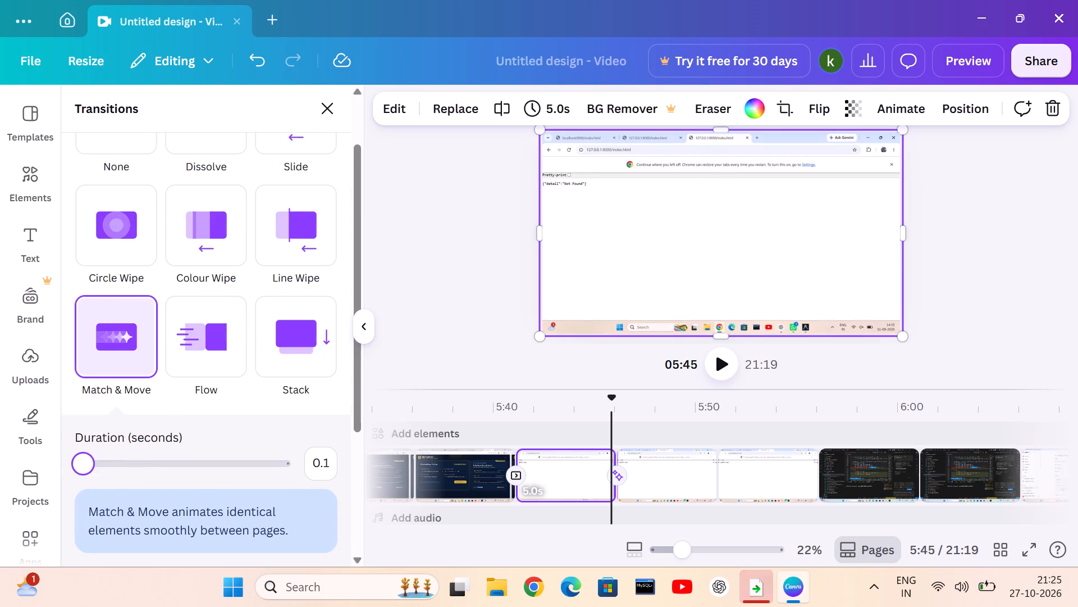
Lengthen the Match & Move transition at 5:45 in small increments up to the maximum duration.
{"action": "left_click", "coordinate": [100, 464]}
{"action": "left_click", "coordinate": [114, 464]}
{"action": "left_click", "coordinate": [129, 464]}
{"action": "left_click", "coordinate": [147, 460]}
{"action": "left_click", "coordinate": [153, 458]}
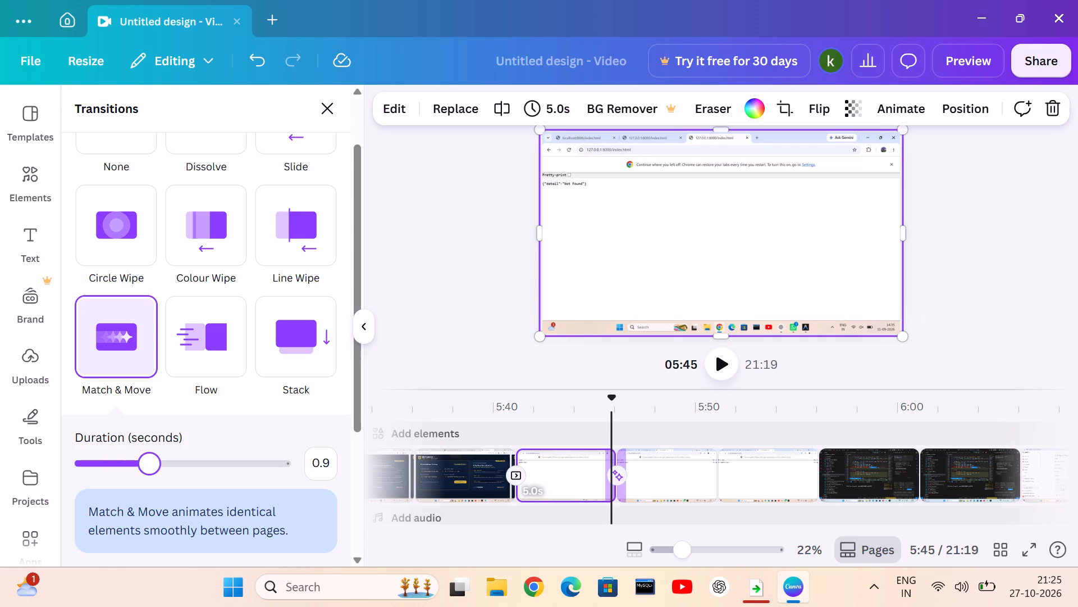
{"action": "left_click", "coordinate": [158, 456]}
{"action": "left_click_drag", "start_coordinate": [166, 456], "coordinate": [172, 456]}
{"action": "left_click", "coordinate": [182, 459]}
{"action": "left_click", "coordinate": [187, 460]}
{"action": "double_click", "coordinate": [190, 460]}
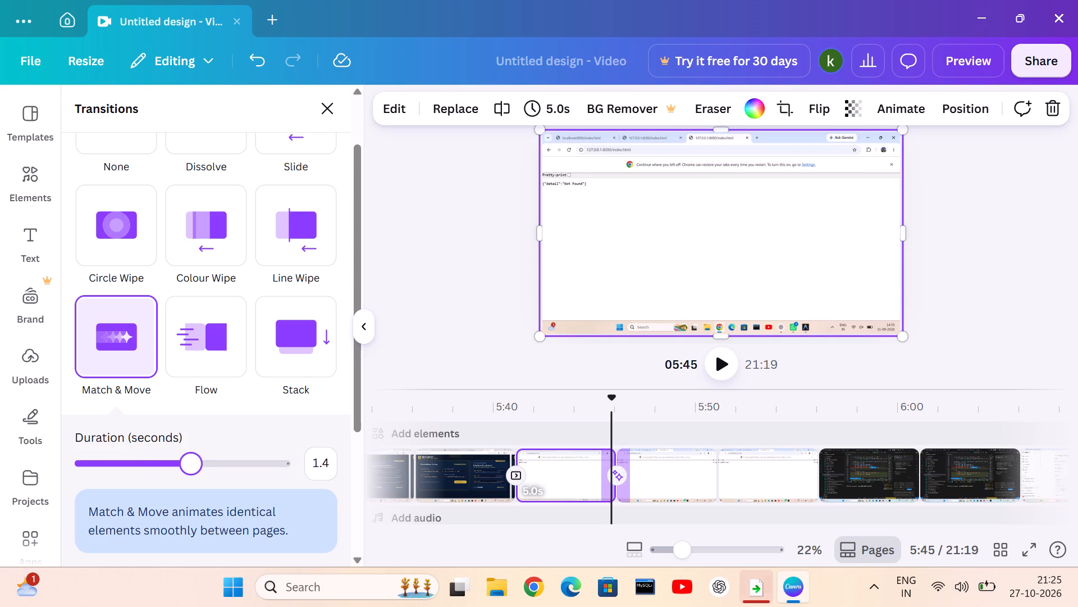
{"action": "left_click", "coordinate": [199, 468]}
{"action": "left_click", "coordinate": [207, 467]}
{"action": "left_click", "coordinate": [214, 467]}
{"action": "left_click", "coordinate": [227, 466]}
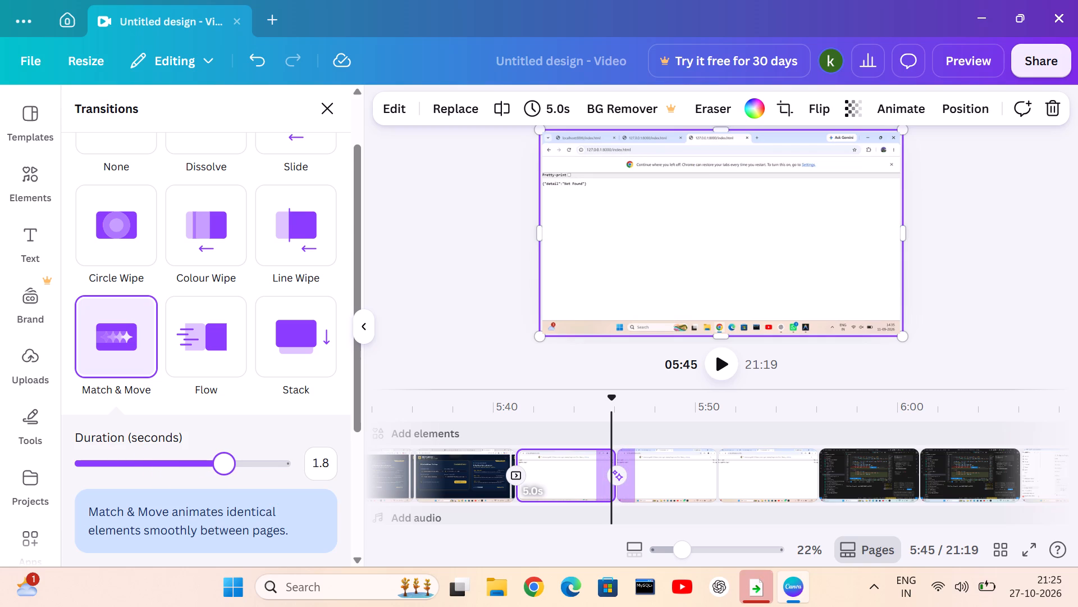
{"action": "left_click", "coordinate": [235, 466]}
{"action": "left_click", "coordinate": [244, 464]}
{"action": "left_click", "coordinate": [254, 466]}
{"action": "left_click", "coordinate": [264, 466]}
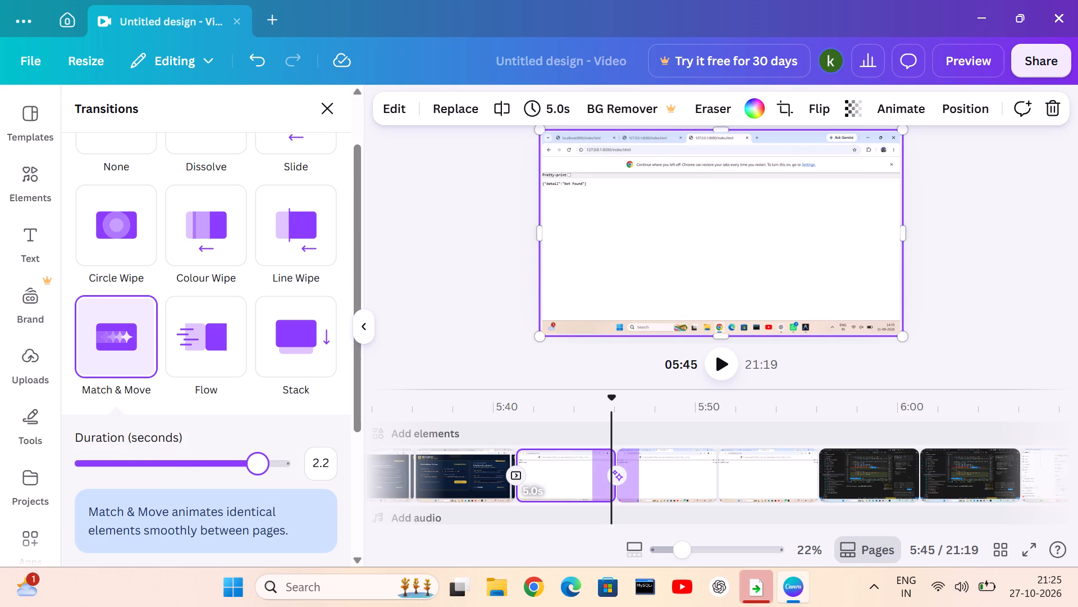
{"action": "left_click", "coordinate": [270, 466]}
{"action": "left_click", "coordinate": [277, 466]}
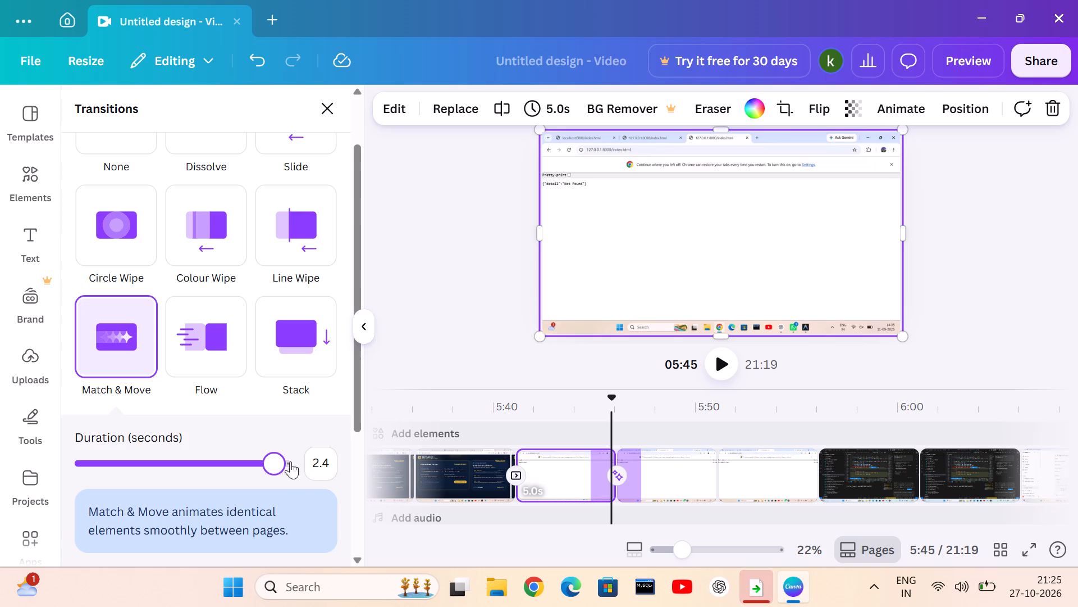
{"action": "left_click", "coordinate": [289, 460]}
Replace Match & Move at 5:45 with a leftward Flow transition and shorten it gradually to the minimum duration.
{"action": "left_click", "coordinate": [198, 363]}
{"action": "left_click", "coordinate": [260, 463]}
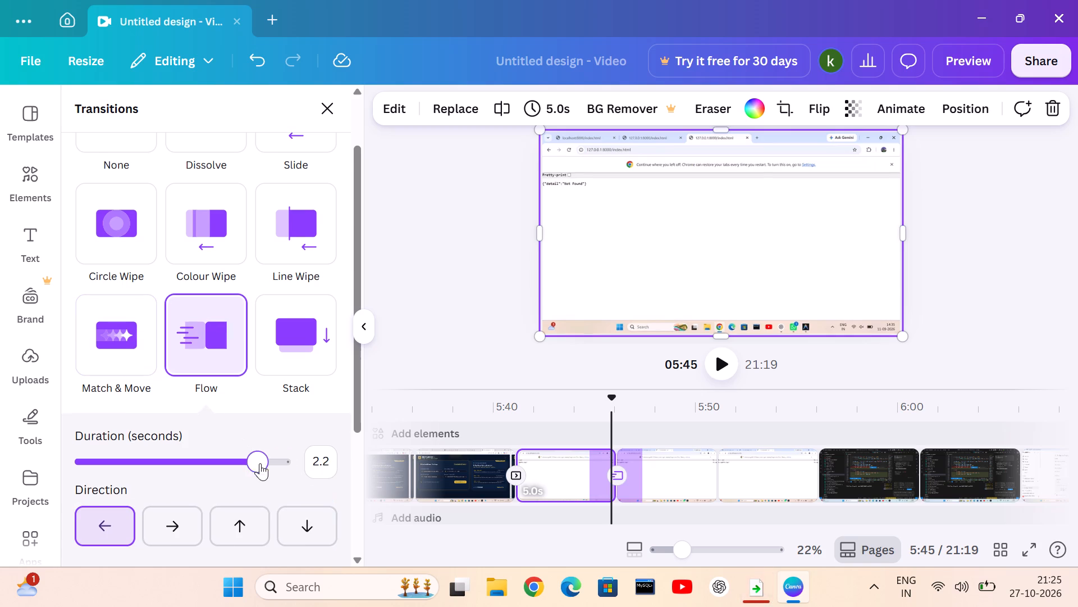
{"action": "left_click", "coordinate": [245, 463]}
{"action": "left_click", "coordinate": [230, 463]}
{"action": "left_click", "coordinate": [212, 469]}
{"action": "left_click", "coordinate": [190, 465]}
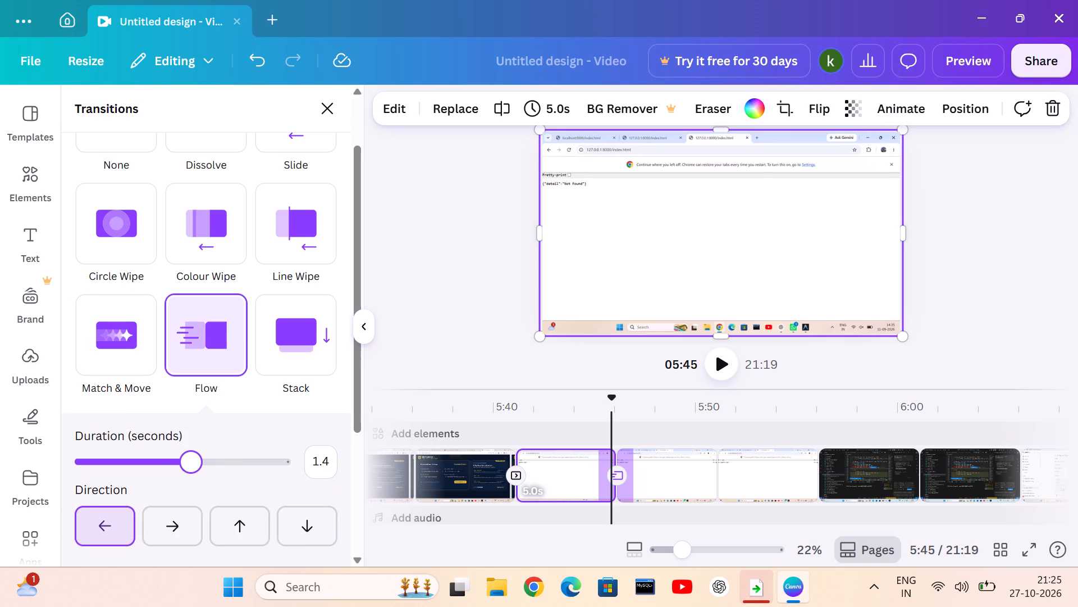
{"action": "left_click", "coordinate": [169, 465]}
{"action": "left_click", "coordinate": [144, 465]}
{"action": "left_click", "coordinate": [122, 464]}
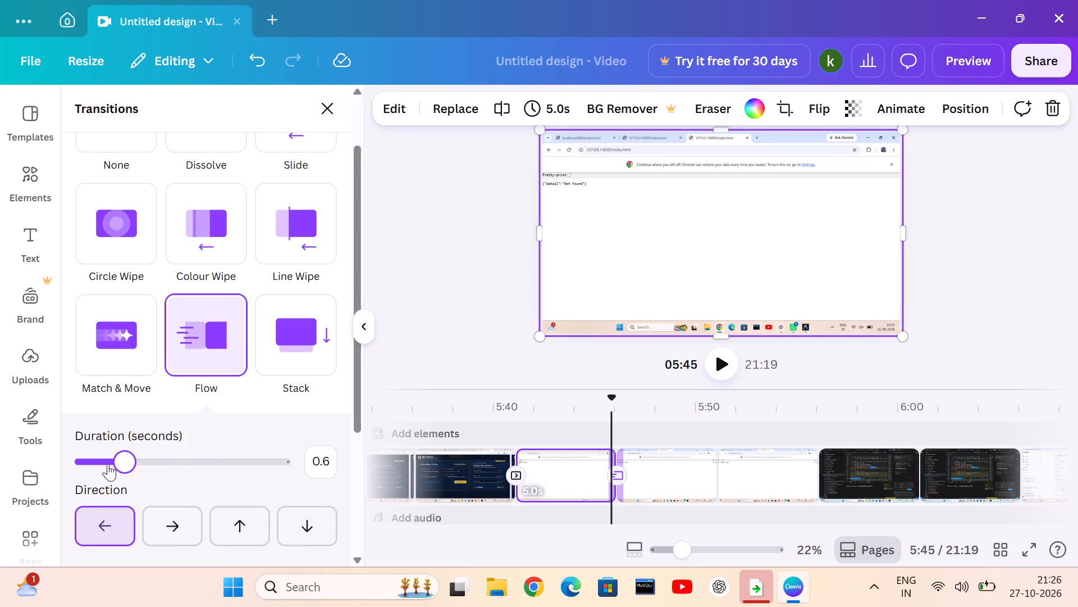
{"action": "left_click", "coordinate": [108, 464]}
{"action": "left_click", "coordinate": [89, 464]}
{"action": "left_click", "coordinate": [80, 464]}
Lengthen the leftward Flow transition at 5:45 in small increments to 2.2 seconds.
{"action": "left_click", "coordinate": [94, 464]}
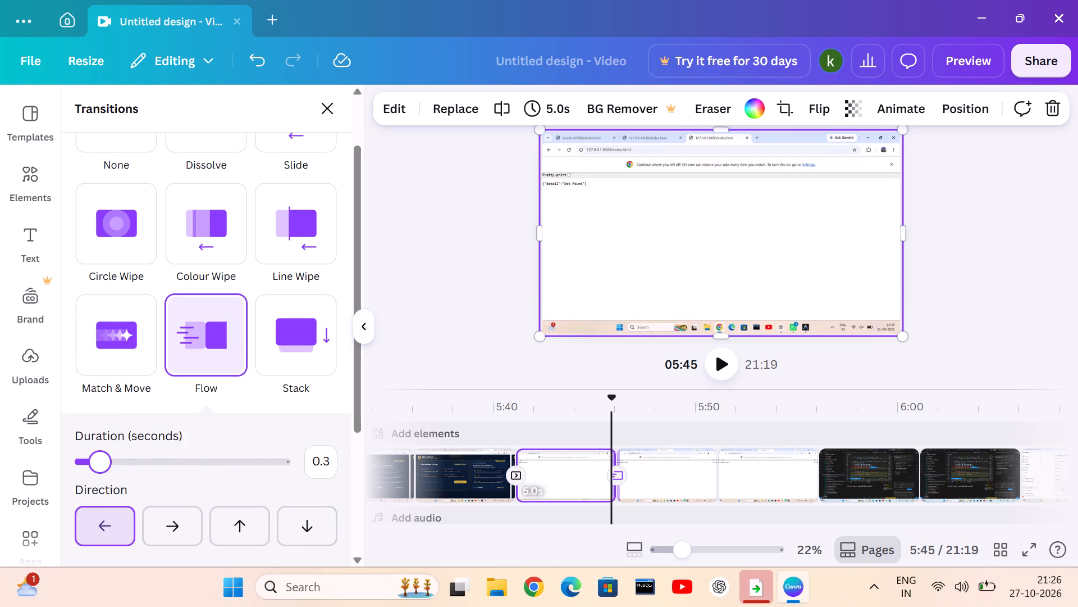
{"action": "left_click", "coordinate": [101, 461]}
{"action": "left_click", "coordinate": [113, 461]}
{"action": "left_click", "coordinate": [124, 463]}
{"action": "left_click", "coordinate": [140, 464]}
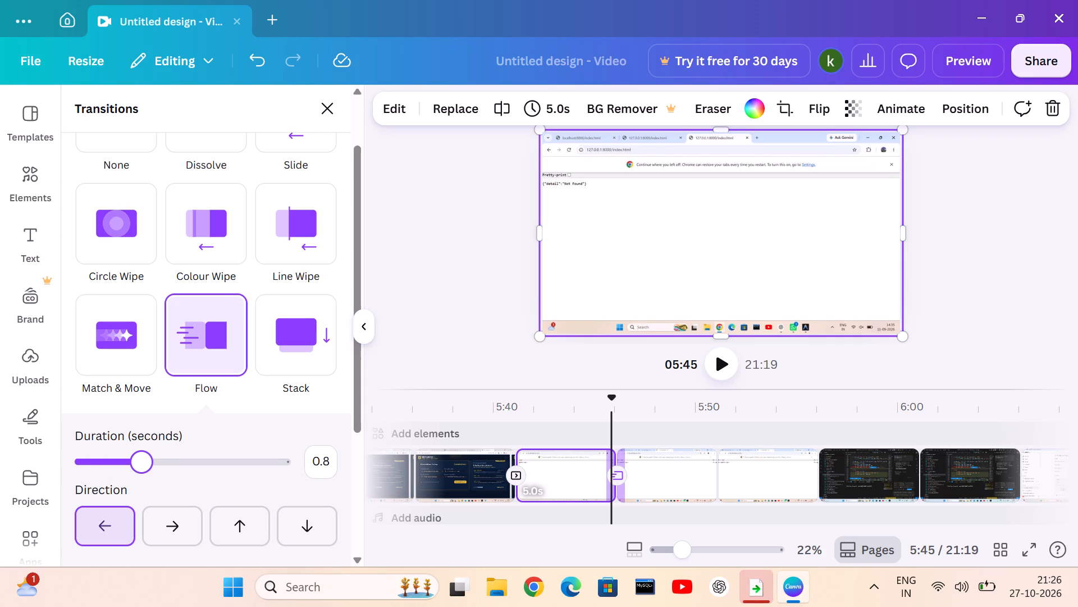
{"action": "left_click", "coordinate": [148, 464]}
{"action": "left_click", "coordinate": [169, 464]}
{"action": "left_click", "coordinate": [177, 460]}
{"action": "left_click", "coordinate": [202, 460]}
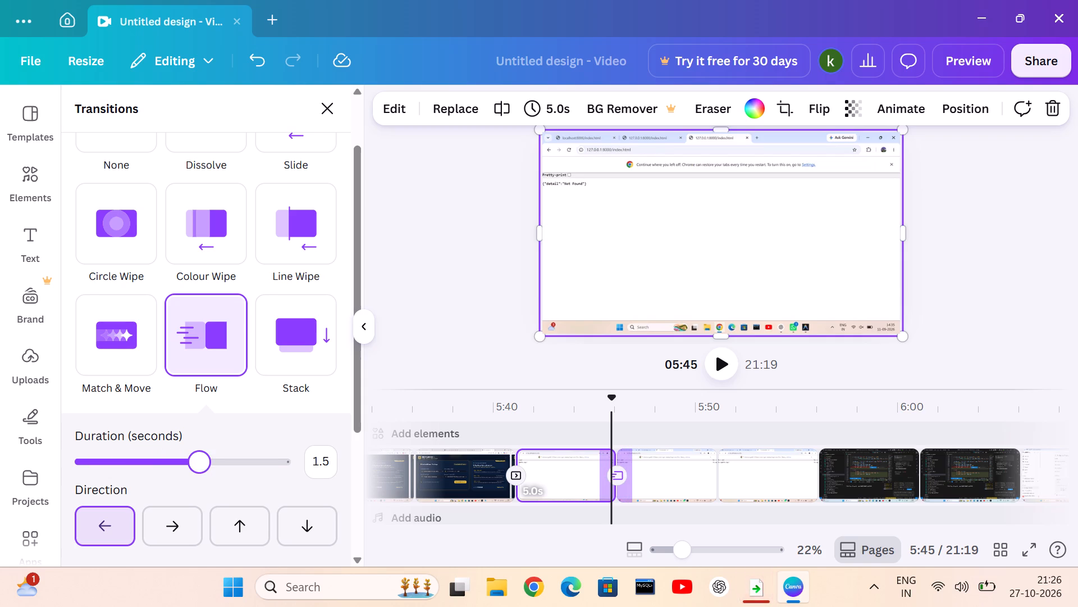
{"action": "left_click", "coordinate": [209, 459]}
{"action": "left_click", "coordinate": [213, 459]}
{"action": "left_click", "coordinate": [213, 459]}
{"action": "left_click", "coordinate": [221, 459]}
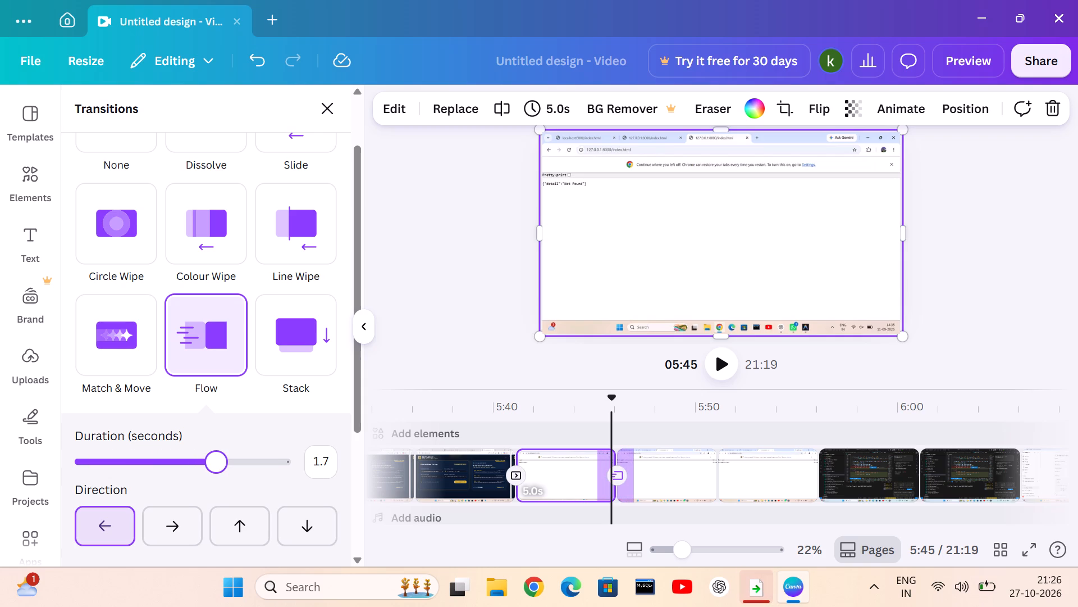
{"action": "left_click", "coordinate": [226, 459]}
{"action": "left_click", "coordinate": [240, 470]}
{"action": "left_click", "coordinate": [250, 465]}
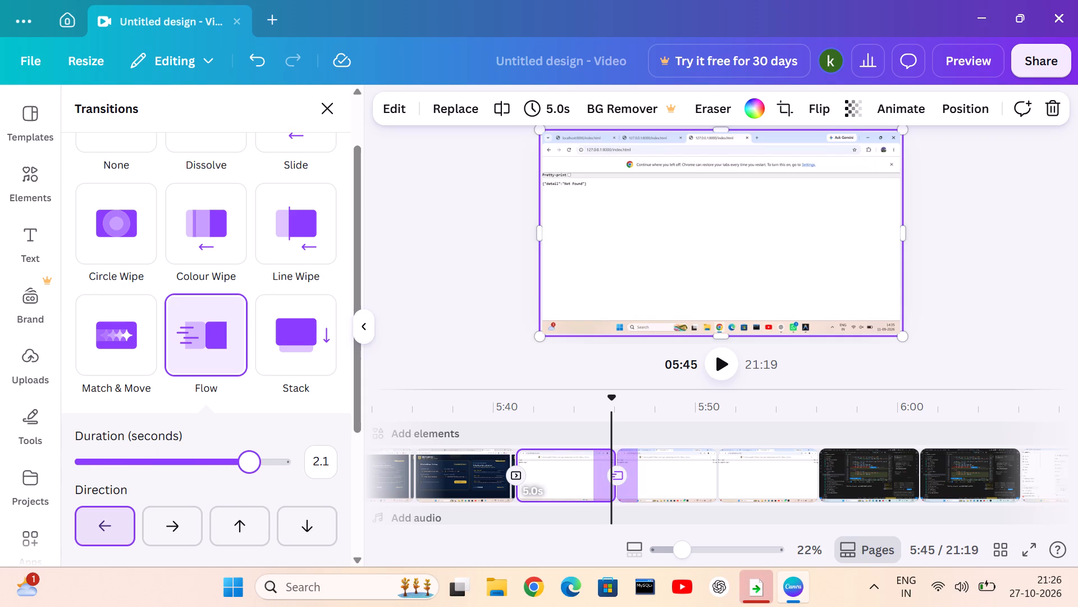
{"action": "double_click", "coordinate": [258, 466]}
Replace the Flow at 5:45 with a downward Stack transition and set its duration to 2.5 seconds.
{"action": "left_click", "coordinate": [280, 349]}
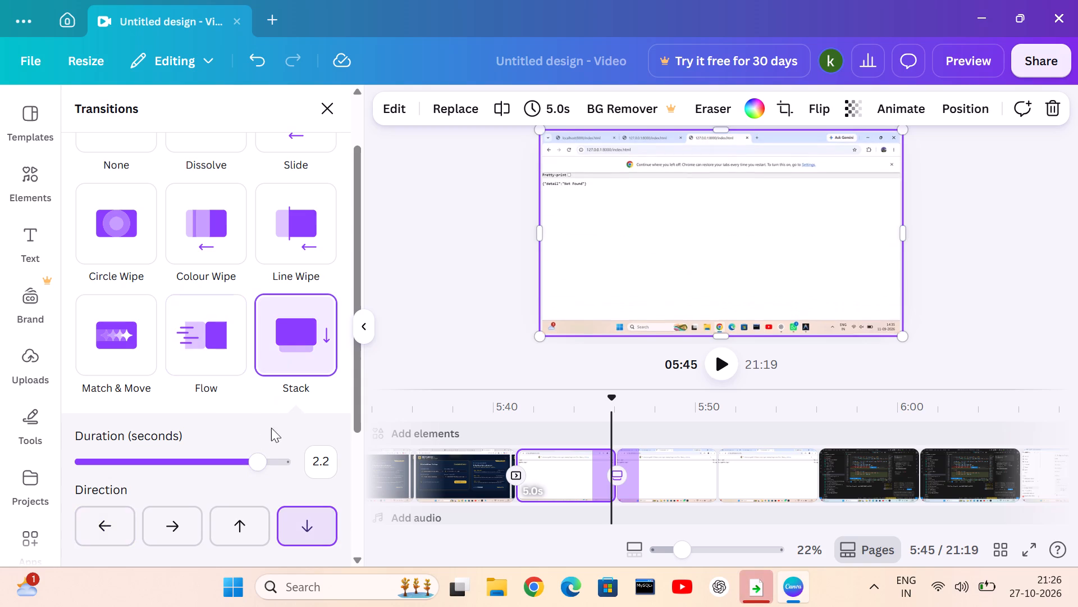
{"action": "left_click_drag", "start_coordinate": [276, 437], "coordinate": [277, 443]}
{"action": "left_click", "coordinate": [283, 461]}
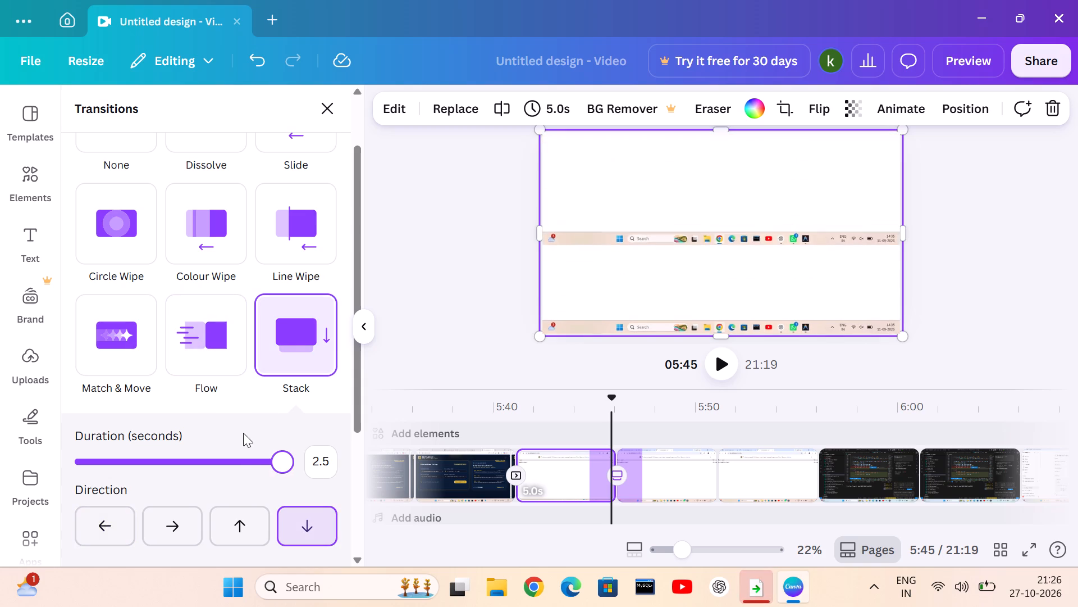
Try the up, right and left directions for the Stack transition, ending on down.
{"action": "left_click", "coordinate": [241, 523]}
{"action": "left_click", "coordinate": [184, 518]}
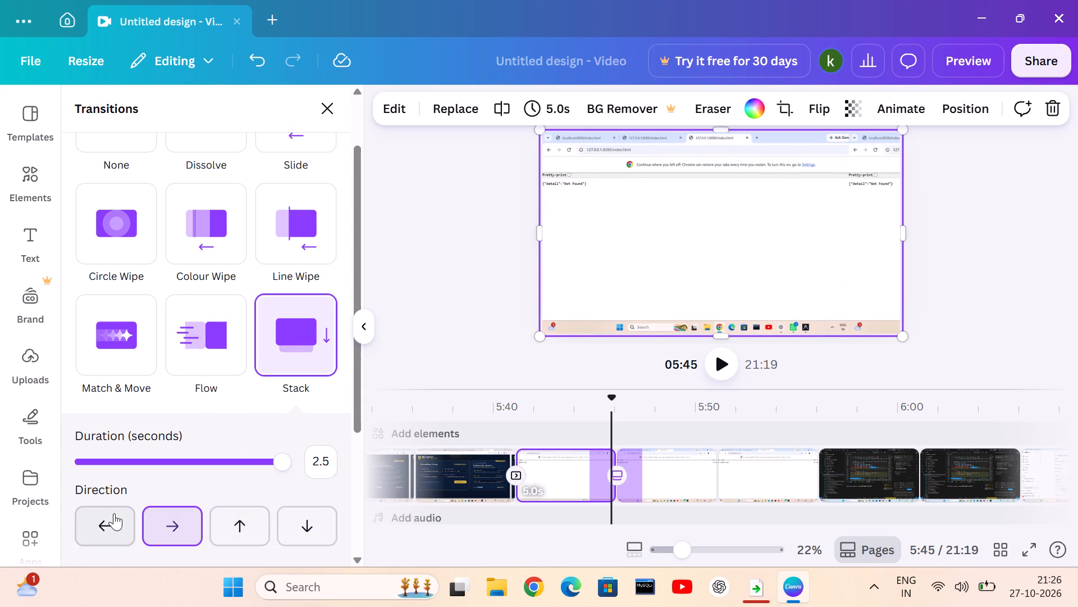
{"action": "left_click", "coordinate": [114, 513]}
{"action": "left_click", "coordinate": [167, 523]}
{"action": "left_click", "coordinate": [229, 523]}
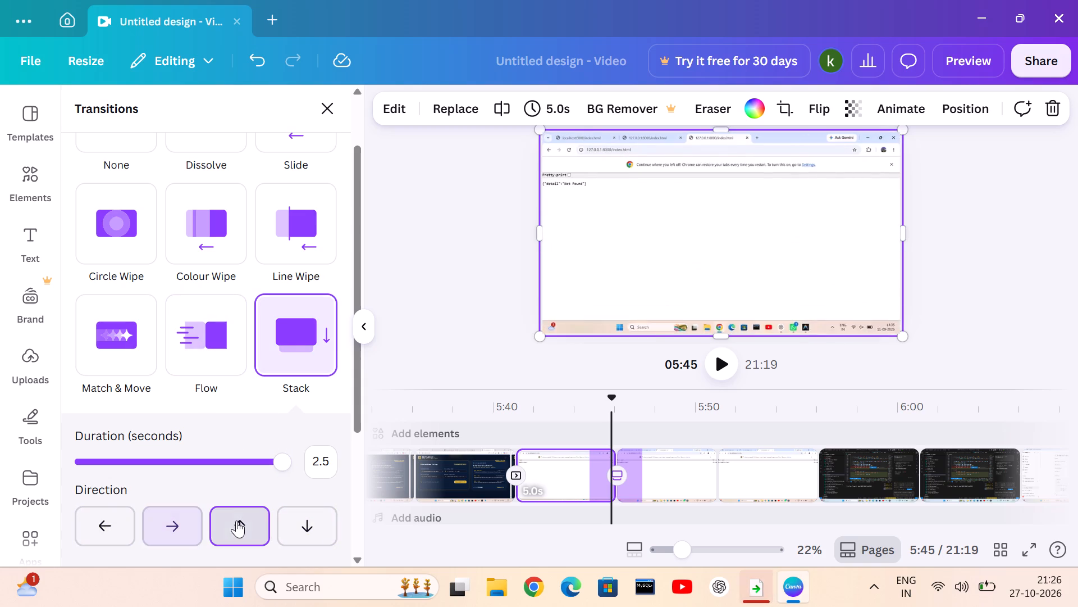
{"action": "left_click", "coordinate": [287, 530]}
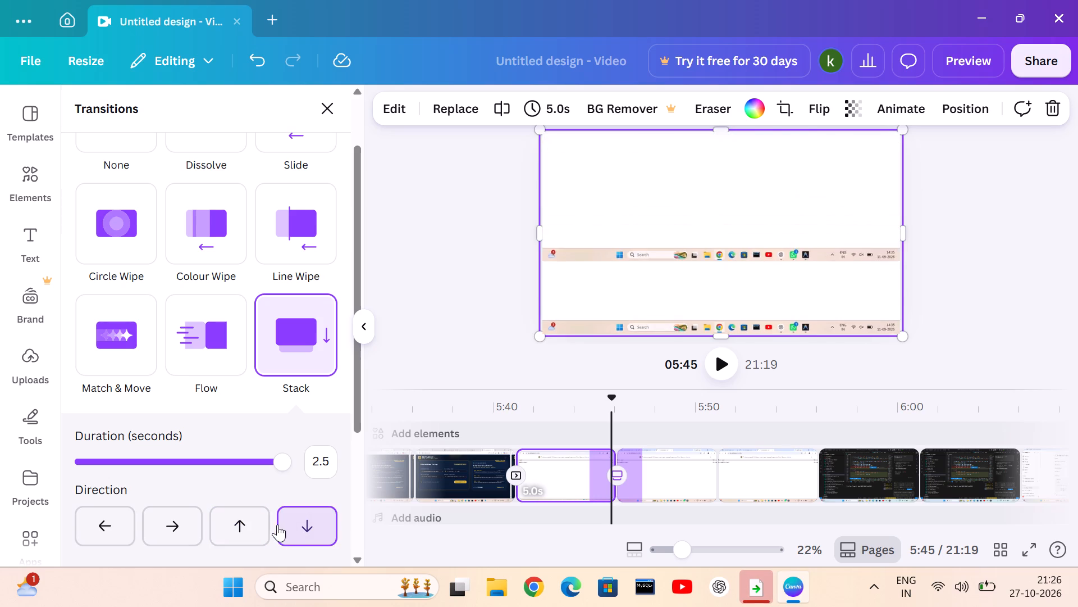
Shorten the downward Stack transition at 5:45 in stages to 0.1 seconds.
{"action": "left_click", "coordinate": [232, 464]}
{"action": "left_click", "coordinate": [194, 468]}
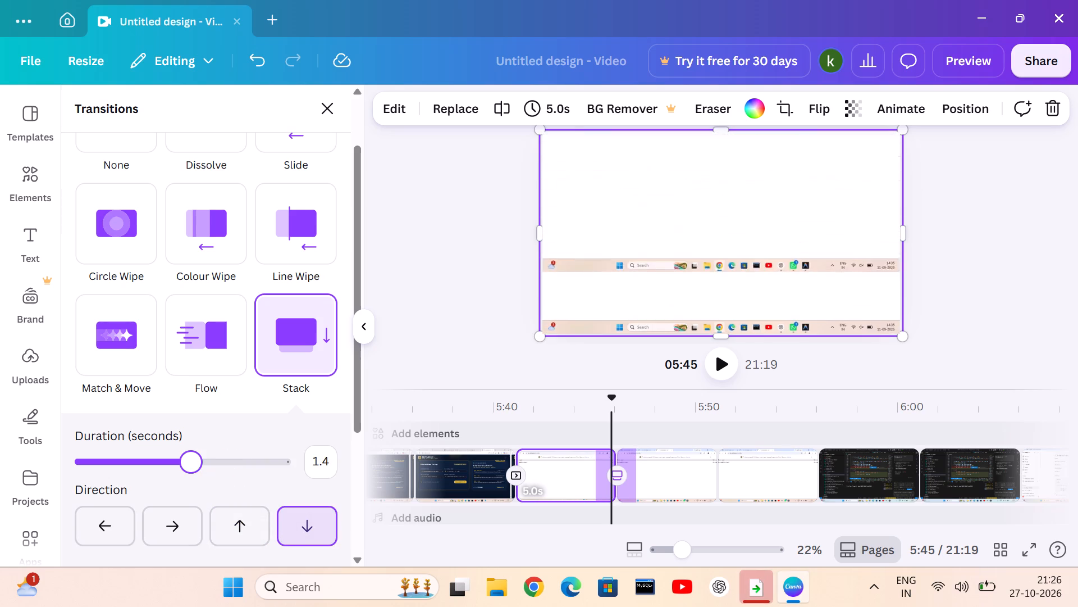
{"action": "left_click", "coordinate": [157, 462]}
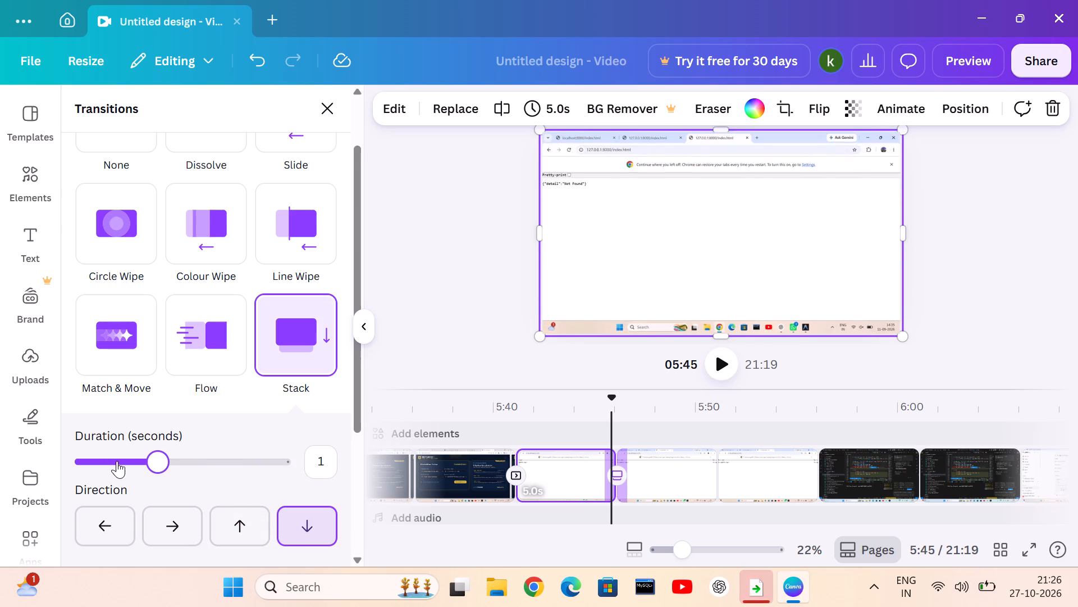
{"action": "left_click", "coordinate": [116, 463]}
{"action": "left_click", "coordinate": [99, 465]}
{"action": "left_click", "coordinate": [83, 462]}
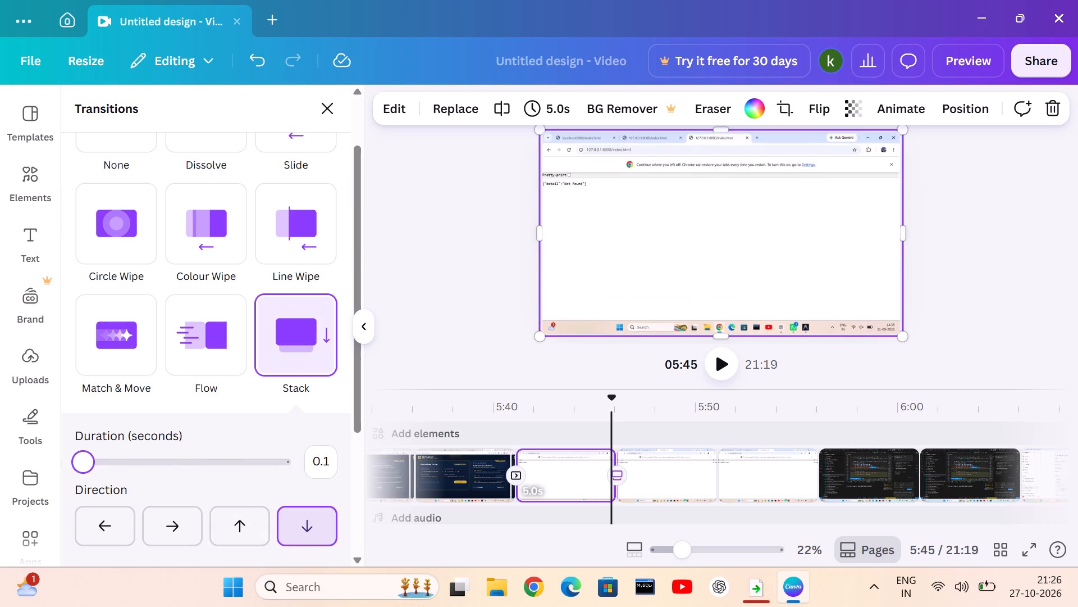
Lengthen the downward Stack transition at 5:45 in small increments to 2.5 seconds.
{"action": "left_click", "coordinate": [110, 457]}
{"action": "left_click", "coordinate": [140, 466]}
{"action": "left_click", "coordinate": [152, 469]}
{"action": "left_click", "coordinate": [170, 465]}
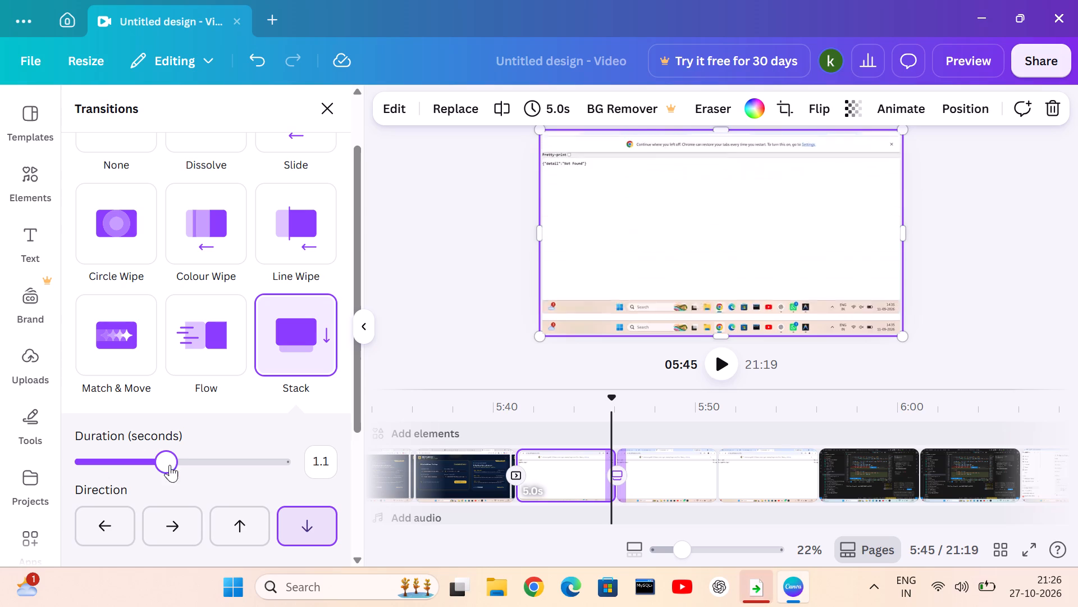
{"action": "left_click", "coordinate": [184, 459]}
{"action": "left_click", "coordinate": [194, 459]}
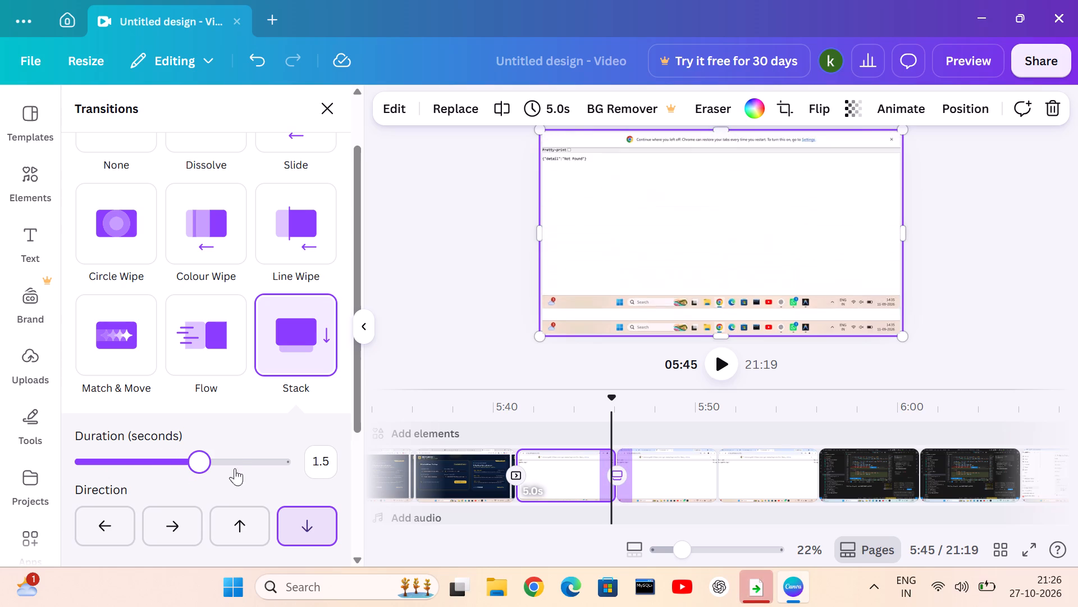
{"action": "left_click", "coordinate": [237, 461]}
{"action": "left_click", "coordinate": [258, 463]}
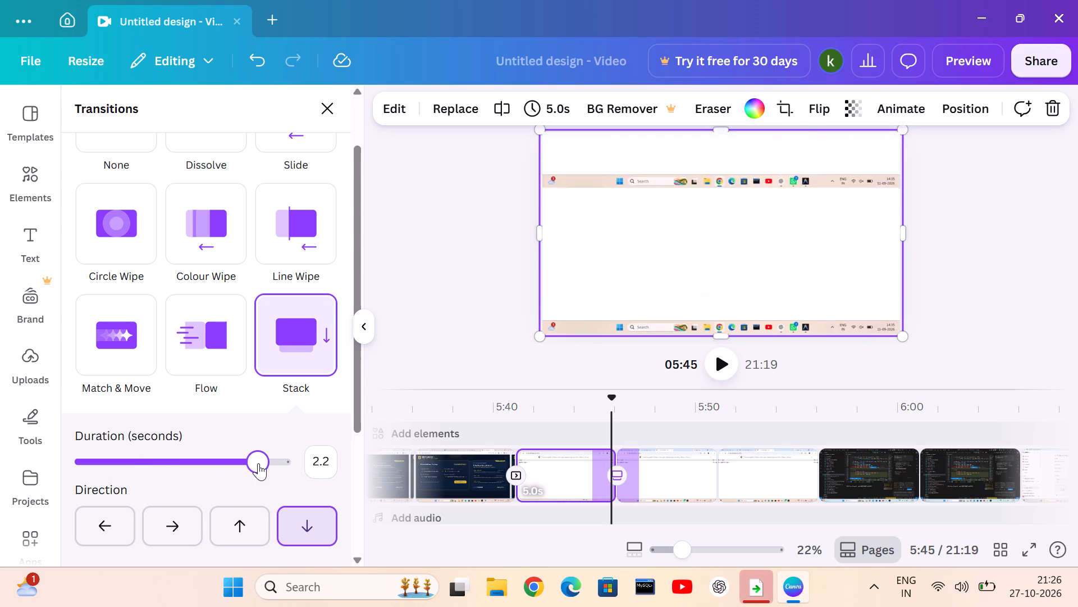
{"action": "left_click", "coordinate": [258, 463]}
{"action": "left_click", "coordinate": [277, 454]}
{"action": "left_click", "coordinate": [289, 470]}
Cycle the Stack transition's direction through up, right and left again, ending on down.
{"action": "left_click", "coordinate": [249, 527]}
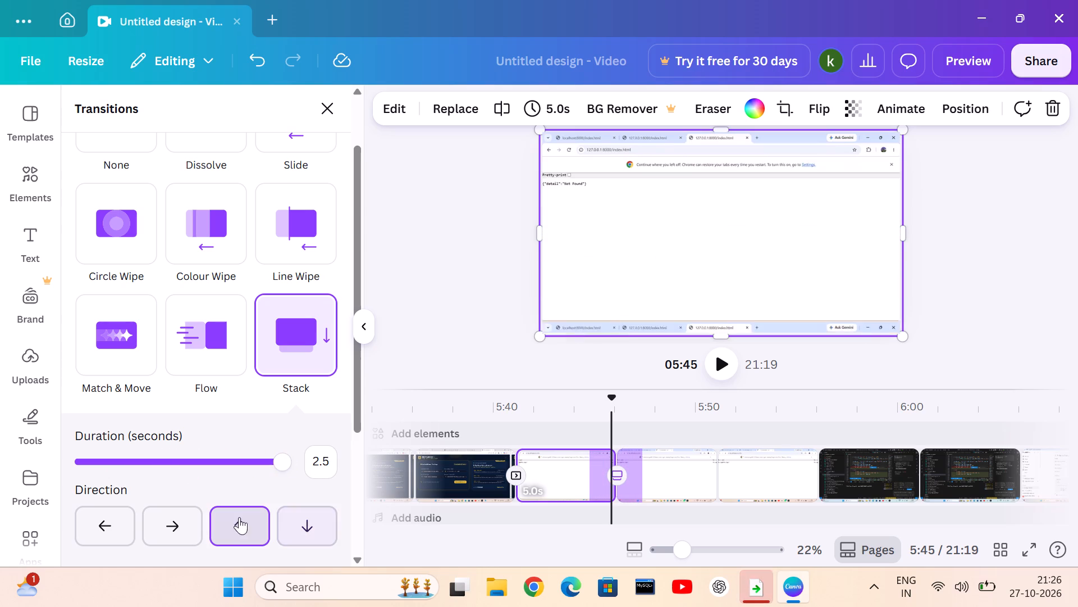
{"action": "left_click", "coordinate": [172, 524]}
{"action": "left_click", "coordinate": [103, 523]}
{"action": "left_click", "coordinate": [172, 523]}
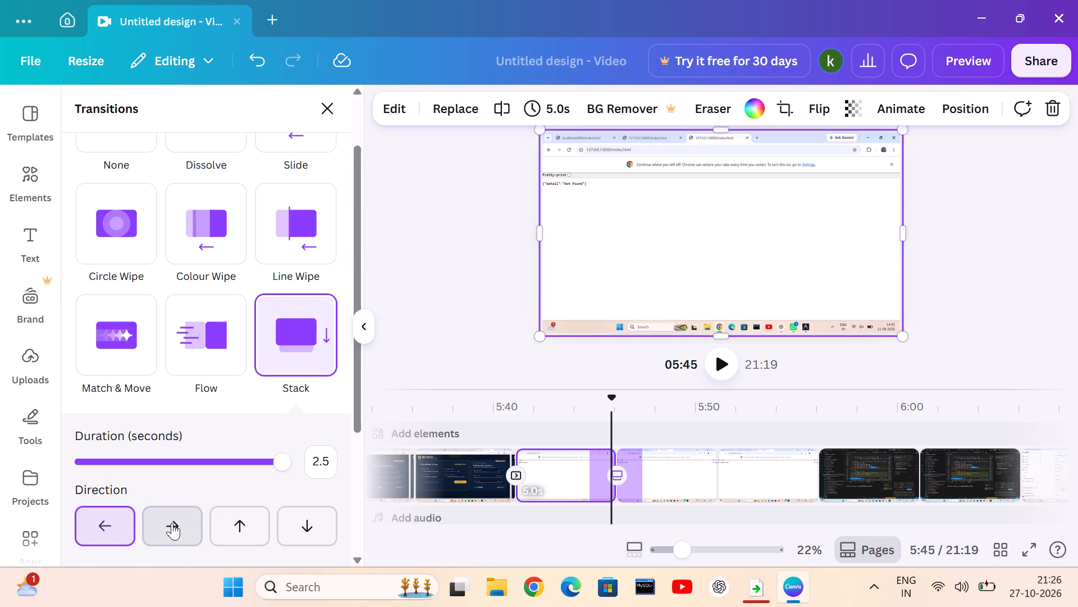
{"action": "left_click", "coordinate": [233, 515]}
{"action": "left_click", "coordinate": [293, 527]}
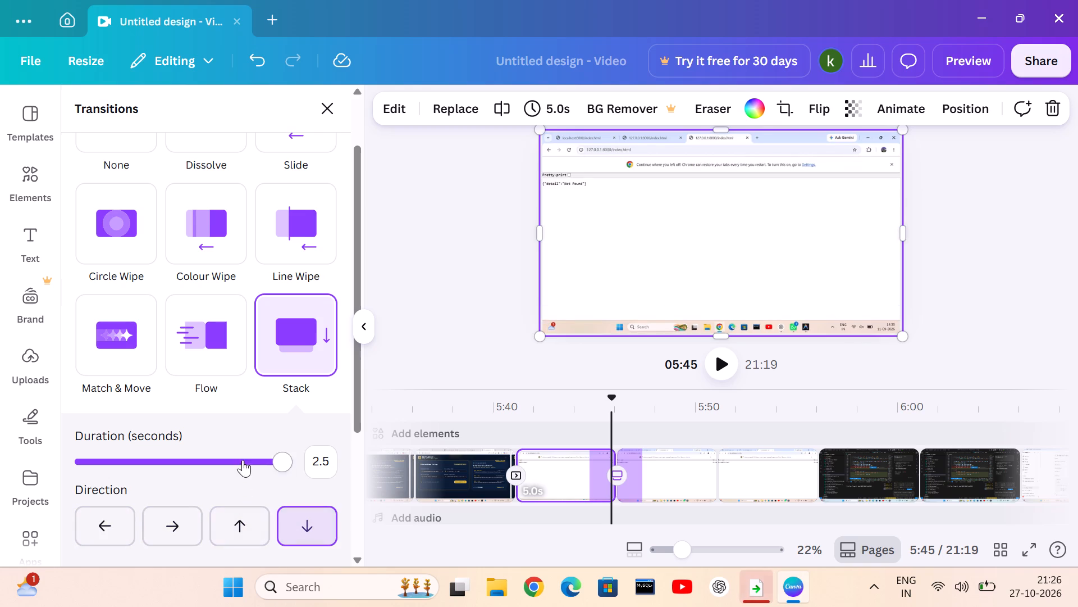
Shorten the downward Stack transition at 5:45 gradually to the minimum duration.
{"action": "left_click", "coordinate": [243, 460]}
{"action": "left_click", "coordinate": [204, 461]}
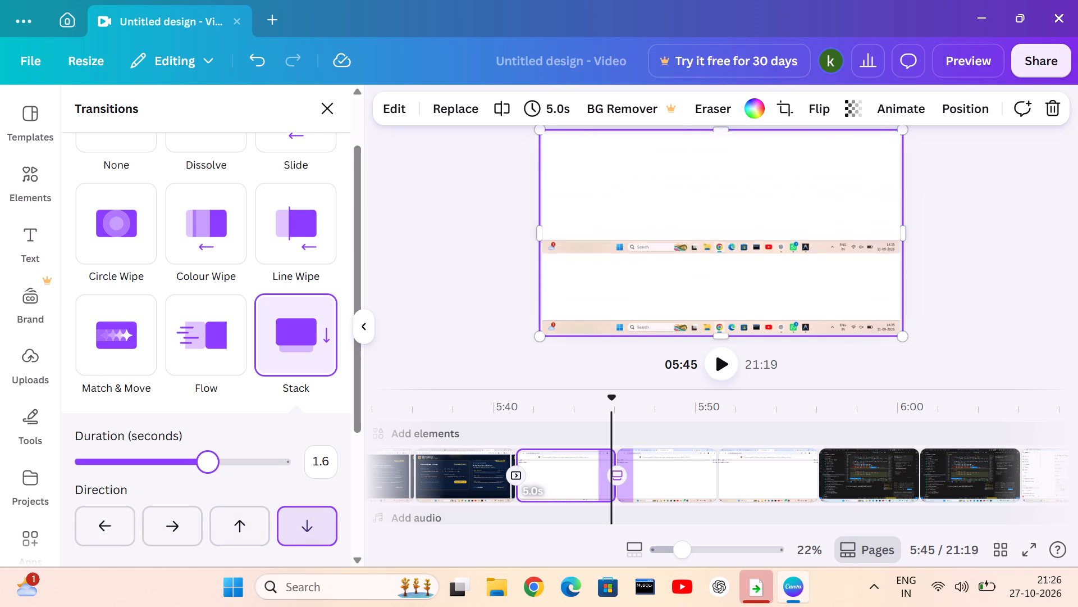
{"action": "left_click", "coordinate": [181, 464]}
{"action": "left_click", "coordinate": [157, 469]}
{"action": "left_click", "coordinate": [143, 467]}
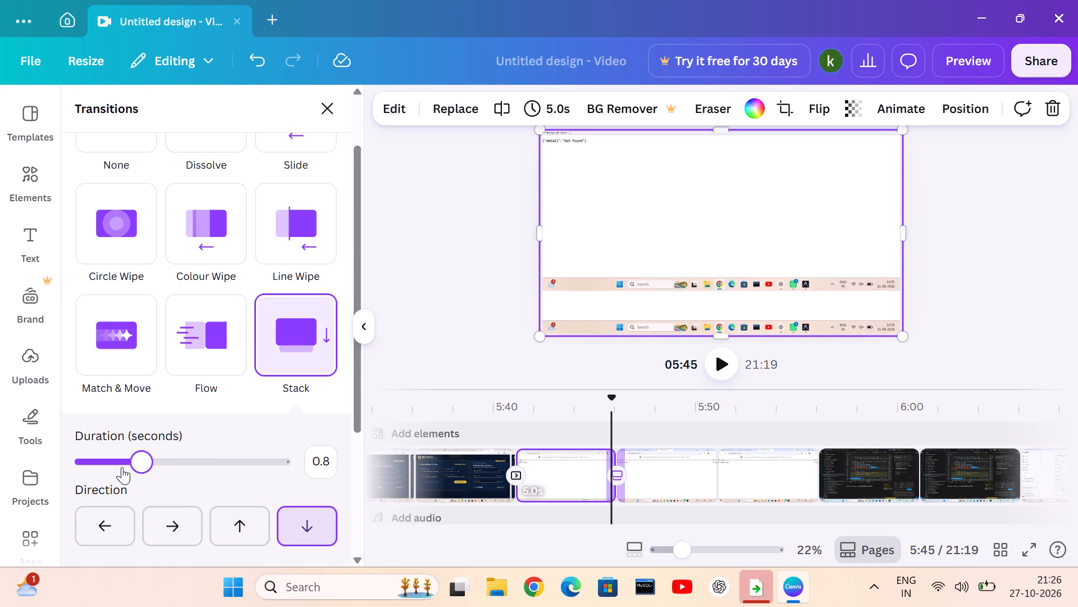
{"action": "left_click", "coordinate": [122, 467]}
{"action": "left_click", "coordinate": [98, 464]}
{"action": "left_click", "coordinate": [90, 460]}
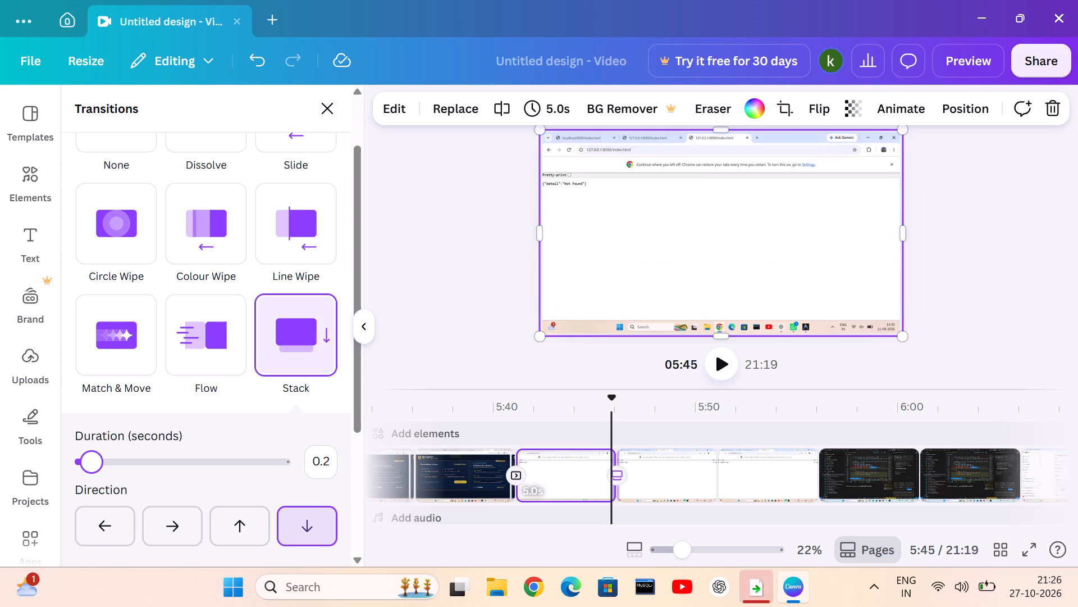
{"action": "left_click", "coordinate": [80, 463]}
Lengthen the downward Stack transition at 5:45 in small increments to 2.4 seconds.
{"action": "left_click", "coordinate": [103, 463]}
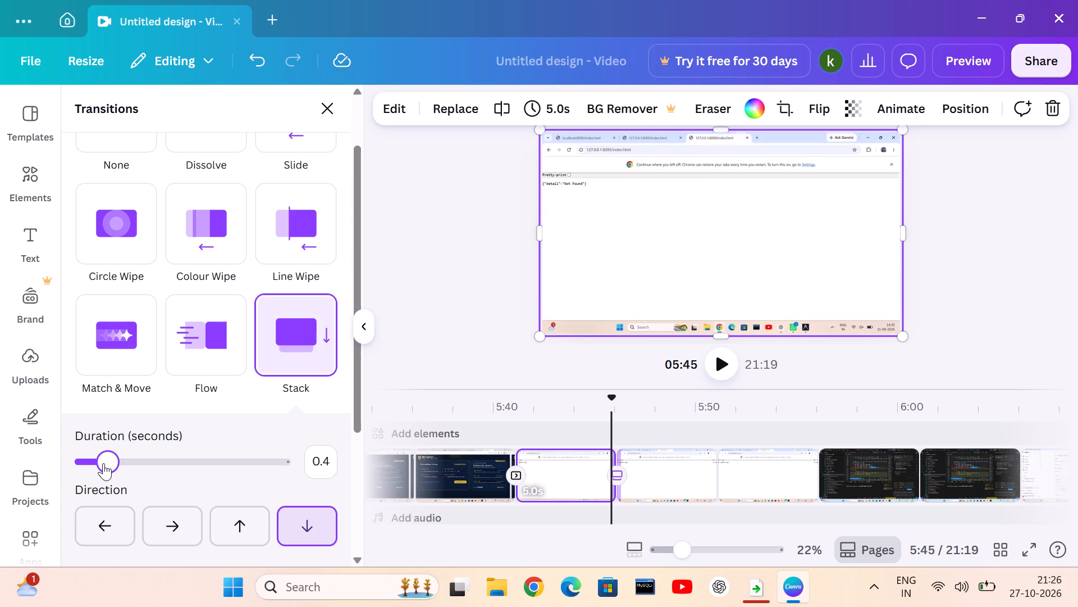
{"action": "left_click", "coordinate": [109, 463]}
{"action": "left_click", "coordinate": [117, 464]}
{"action": "left_click", "coordinate": [125, 465]}
{"action": "left_click", "coordinate": [132, 468]}
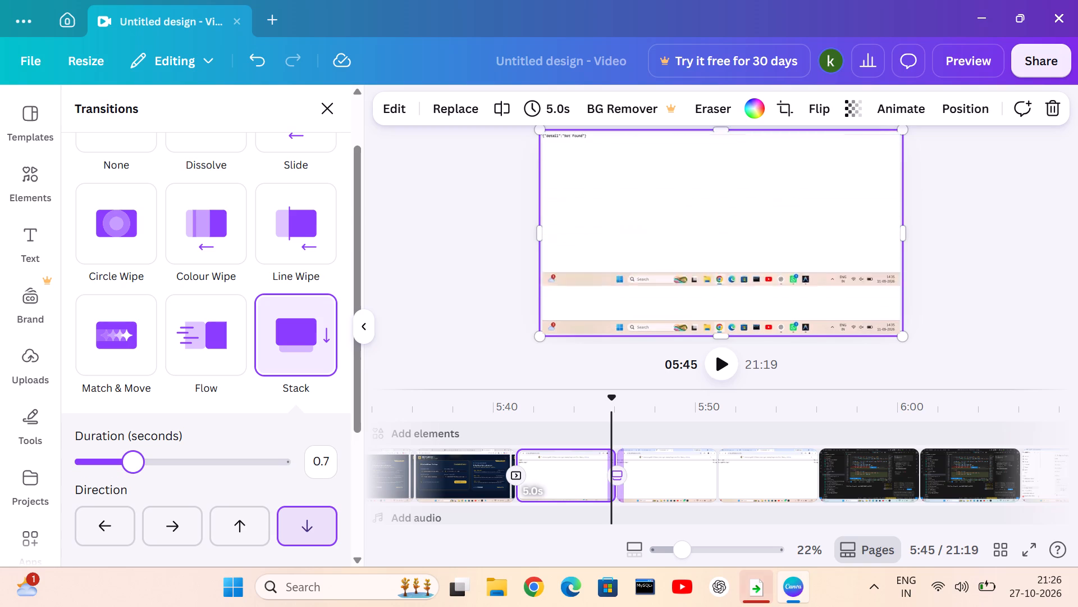
{"action": "left_click", "coordinate": [139, 468]}
{"action": "left_click", "coordinate": [158, 463]}
{"action": "left_click", "coordinate": [165, 458]}
{"action": "left_click", "coordinate": [183, 448]}
{"action": "left_click", "coordinate": [192, 448]}
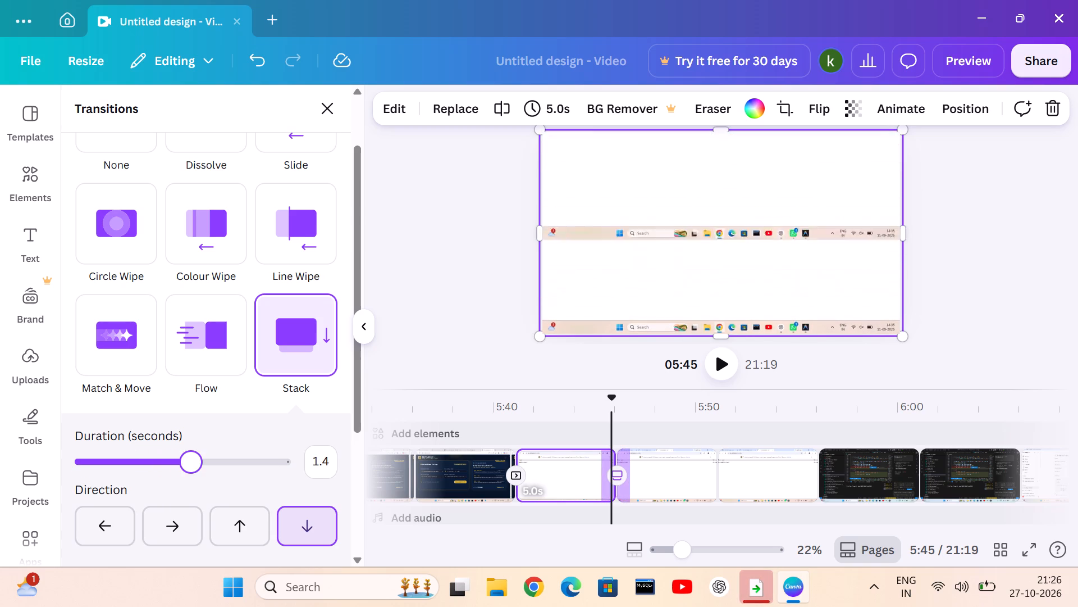
{"action": "left_click", "coordinate": [204, 453]}
{"action": "left_click", "coordinate": [205, 455]}
{"action": "left_click", "coordinate": [214, 456]}
{"action": "left_click", "coordinate": [220, 460]}
{"action": "left_click_drag", "start_coordinate": [227, 462], "coordinate": [244, 461]}
{"action": "double_click", "coordinate": [247, 461]}
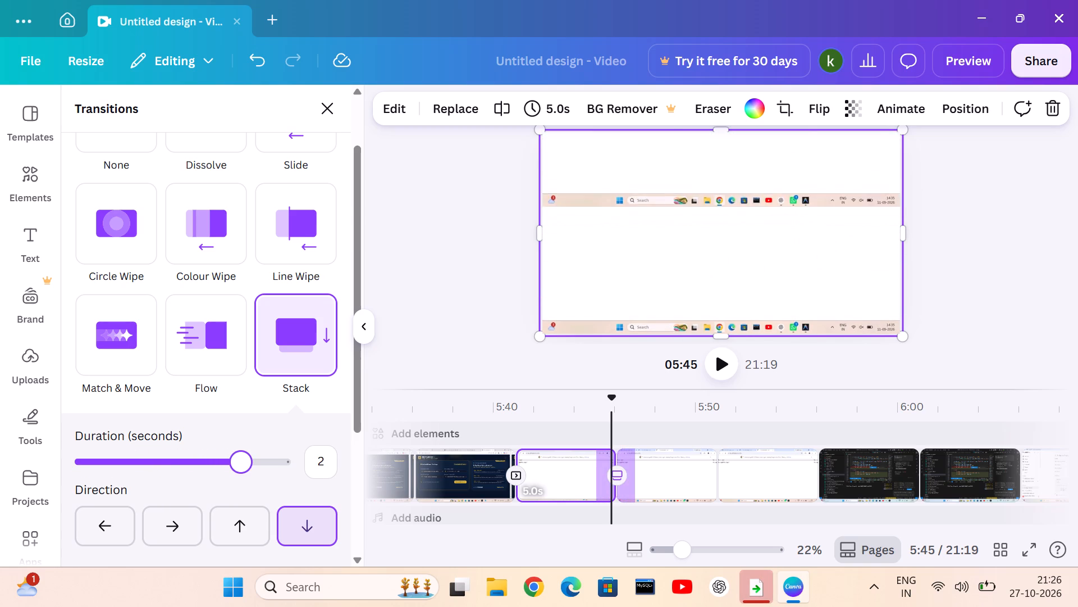
{"action": "left_click", "coordinate": [257, 461]}
{"action": "left_click", "coordinate": [263, 466]}
{"action": "left_click", "coordinate": [277, 461]}
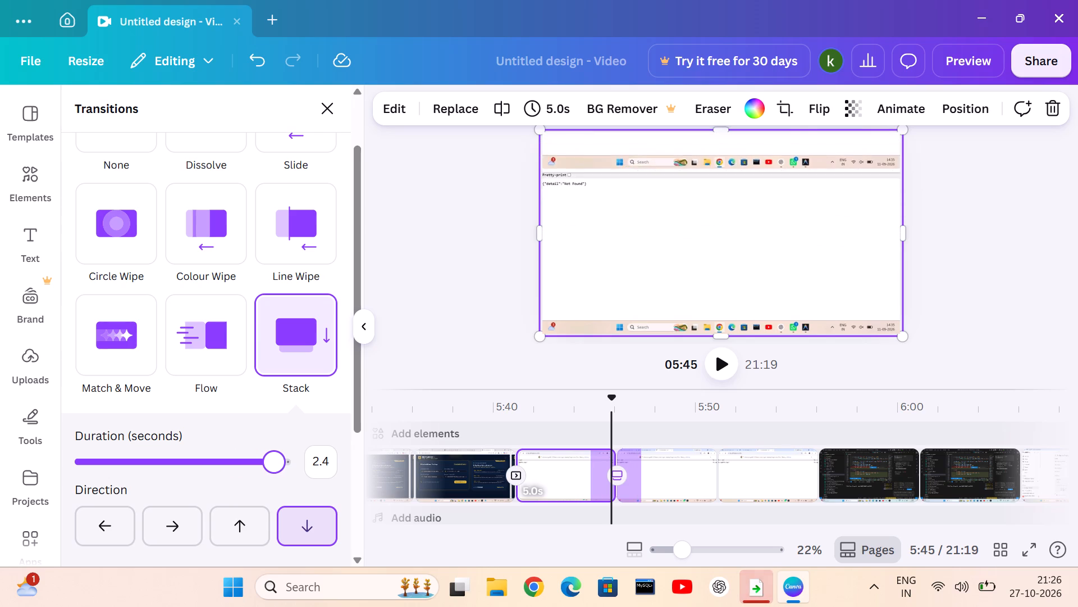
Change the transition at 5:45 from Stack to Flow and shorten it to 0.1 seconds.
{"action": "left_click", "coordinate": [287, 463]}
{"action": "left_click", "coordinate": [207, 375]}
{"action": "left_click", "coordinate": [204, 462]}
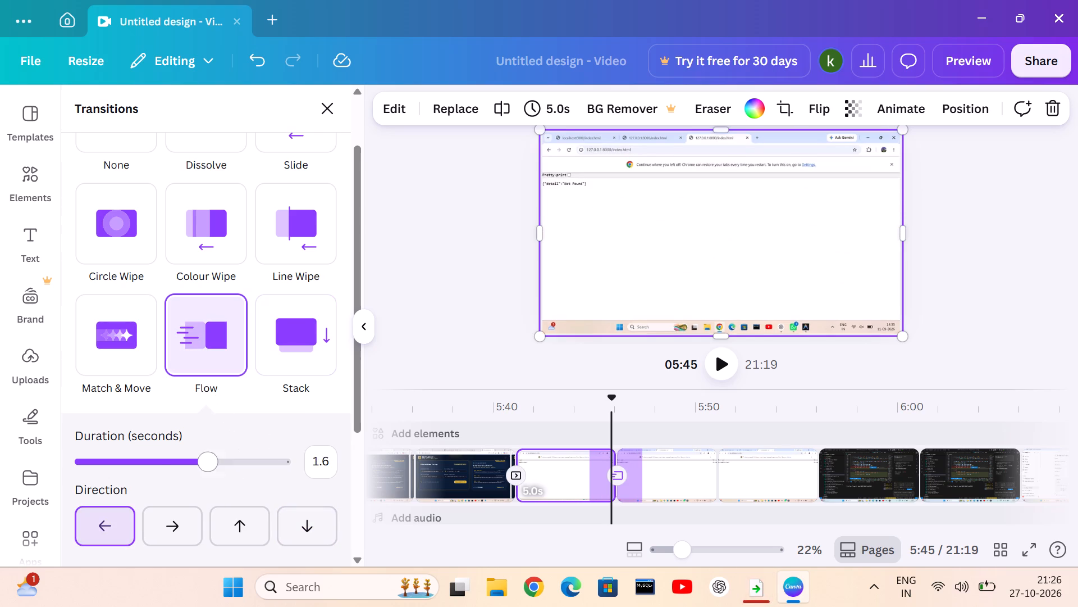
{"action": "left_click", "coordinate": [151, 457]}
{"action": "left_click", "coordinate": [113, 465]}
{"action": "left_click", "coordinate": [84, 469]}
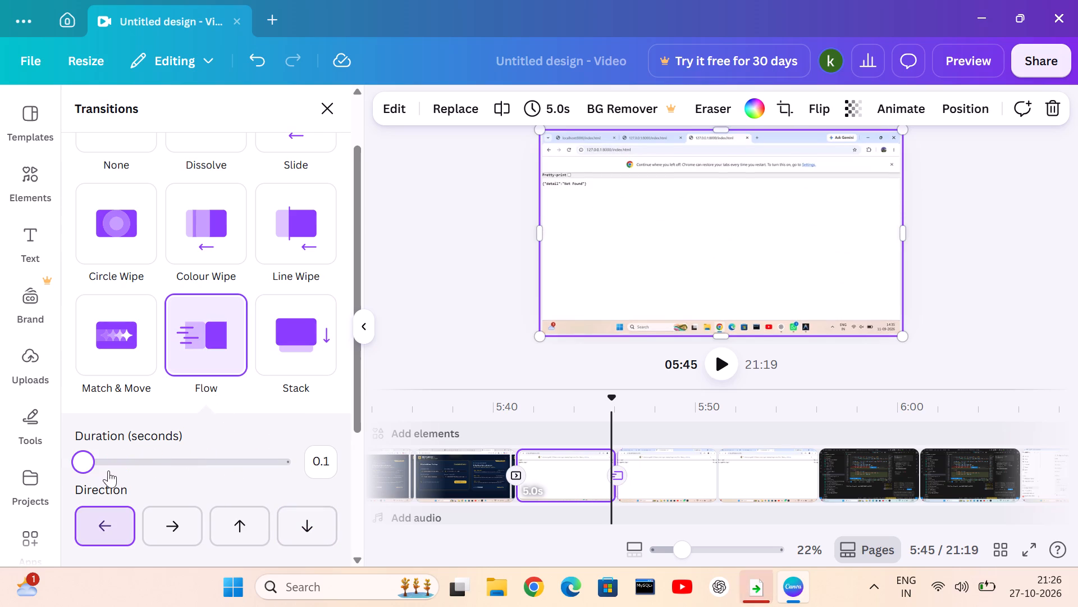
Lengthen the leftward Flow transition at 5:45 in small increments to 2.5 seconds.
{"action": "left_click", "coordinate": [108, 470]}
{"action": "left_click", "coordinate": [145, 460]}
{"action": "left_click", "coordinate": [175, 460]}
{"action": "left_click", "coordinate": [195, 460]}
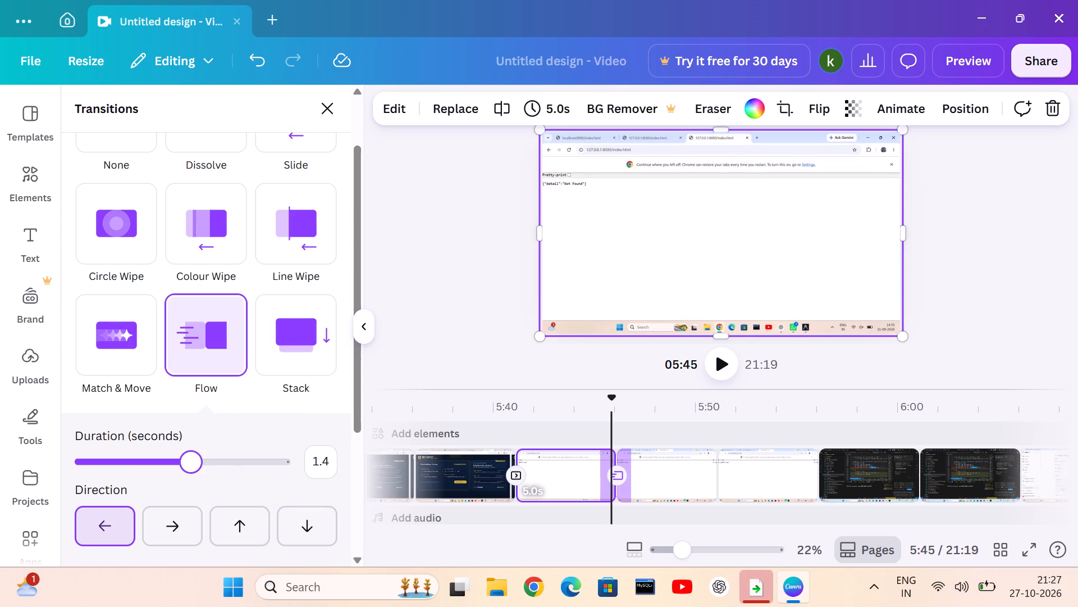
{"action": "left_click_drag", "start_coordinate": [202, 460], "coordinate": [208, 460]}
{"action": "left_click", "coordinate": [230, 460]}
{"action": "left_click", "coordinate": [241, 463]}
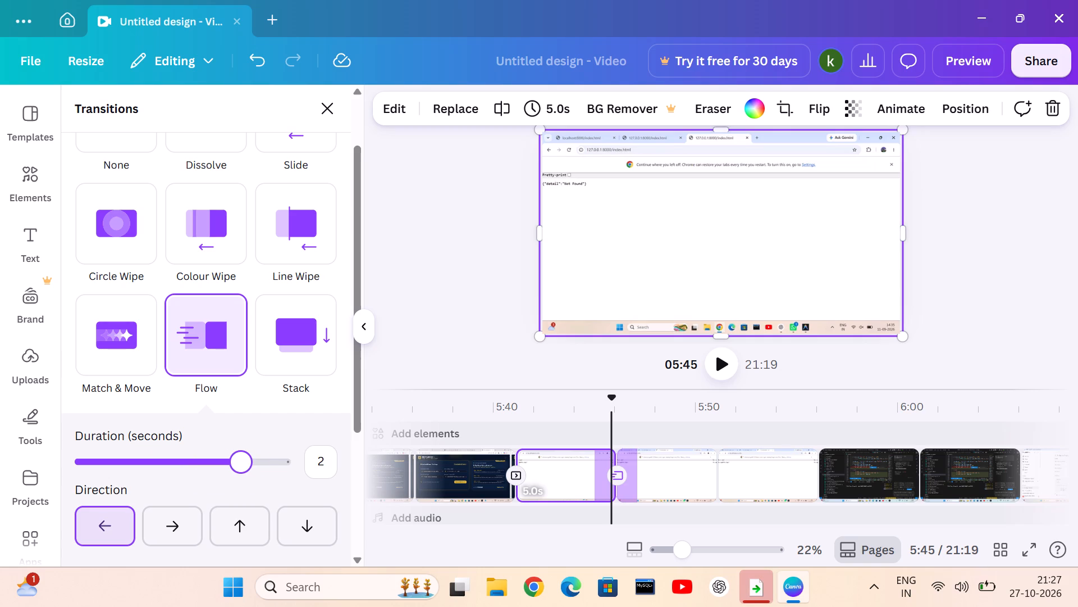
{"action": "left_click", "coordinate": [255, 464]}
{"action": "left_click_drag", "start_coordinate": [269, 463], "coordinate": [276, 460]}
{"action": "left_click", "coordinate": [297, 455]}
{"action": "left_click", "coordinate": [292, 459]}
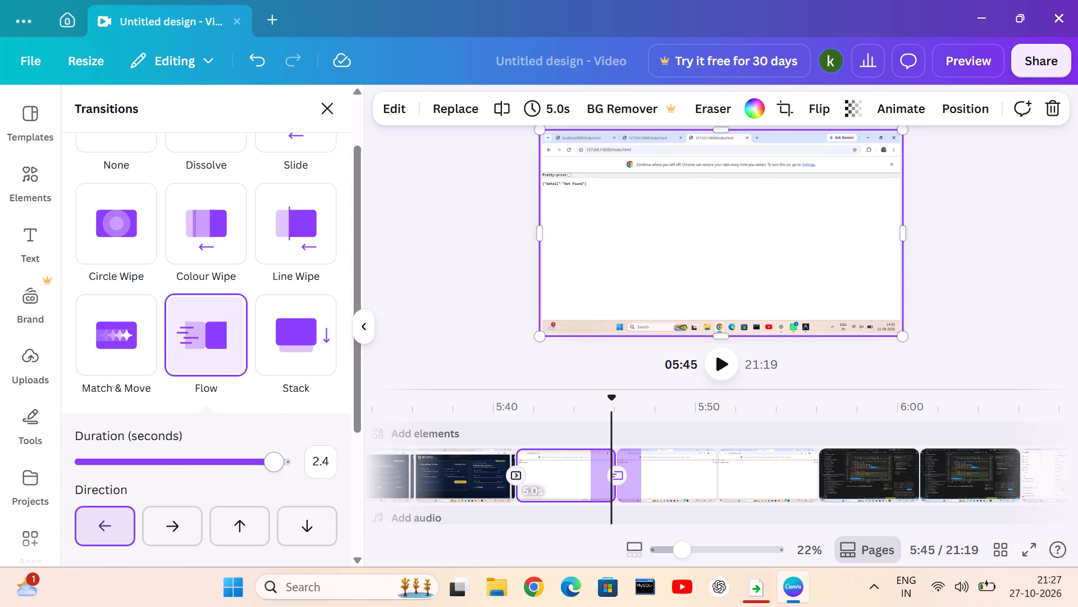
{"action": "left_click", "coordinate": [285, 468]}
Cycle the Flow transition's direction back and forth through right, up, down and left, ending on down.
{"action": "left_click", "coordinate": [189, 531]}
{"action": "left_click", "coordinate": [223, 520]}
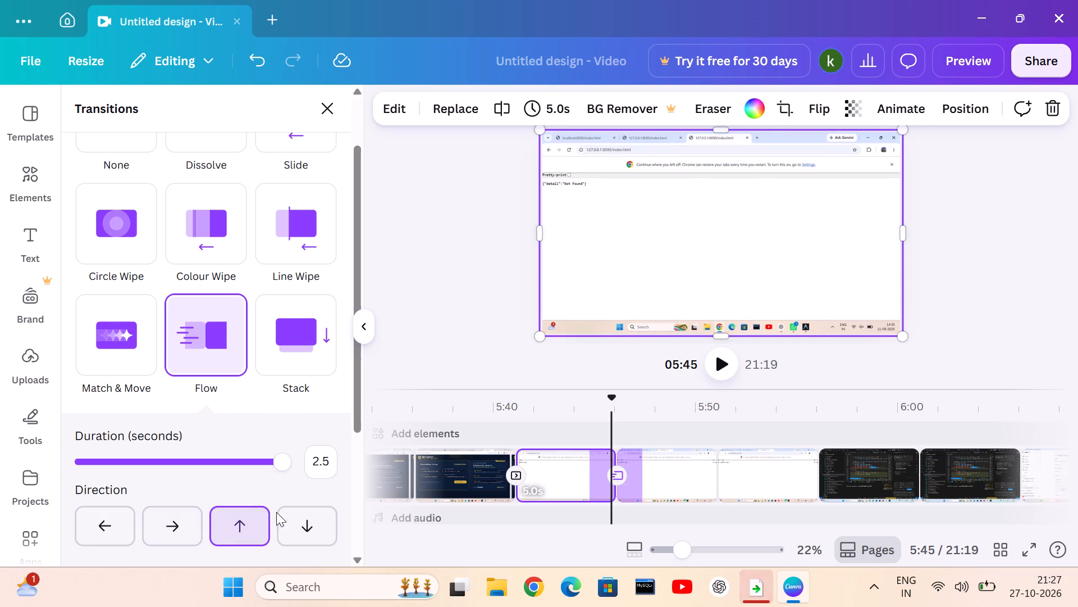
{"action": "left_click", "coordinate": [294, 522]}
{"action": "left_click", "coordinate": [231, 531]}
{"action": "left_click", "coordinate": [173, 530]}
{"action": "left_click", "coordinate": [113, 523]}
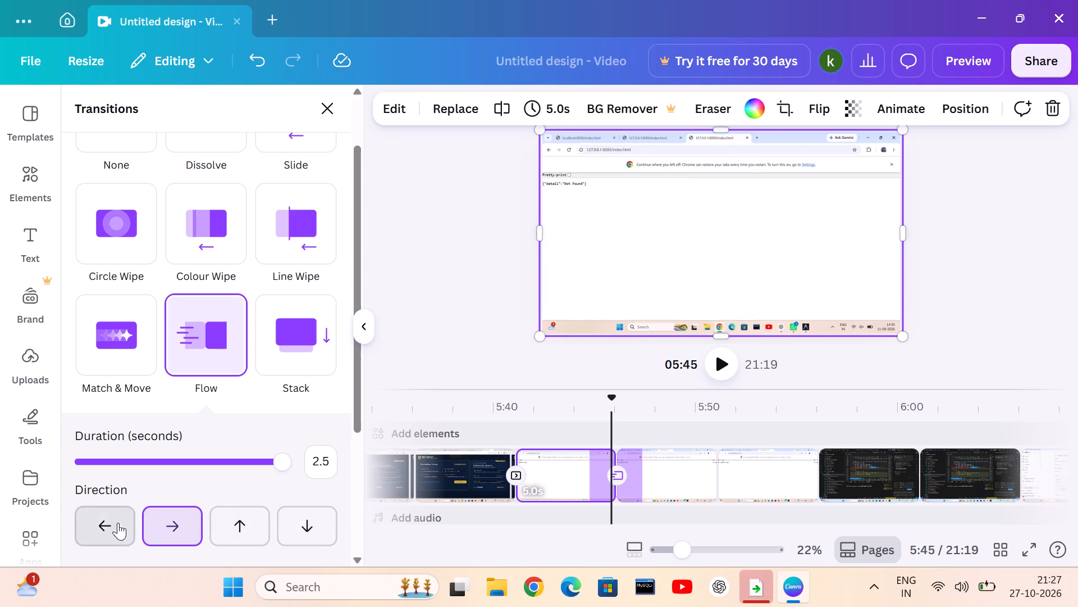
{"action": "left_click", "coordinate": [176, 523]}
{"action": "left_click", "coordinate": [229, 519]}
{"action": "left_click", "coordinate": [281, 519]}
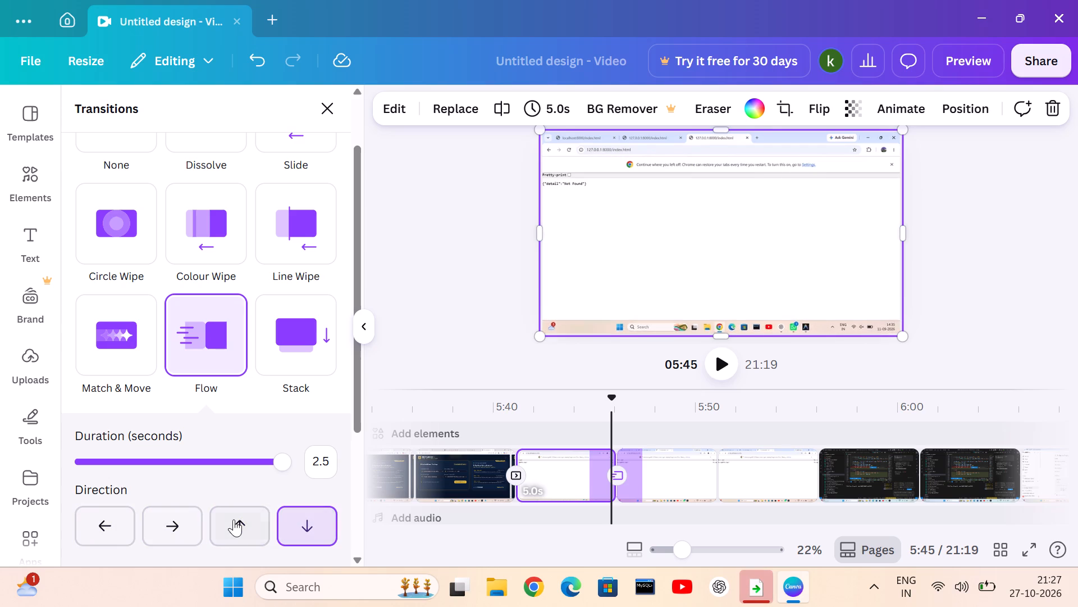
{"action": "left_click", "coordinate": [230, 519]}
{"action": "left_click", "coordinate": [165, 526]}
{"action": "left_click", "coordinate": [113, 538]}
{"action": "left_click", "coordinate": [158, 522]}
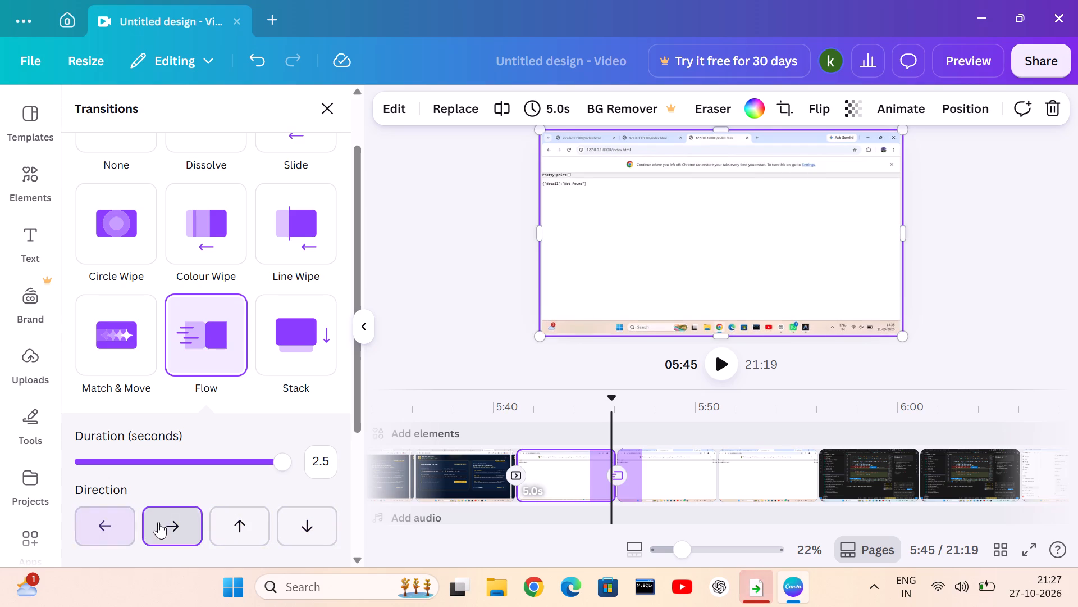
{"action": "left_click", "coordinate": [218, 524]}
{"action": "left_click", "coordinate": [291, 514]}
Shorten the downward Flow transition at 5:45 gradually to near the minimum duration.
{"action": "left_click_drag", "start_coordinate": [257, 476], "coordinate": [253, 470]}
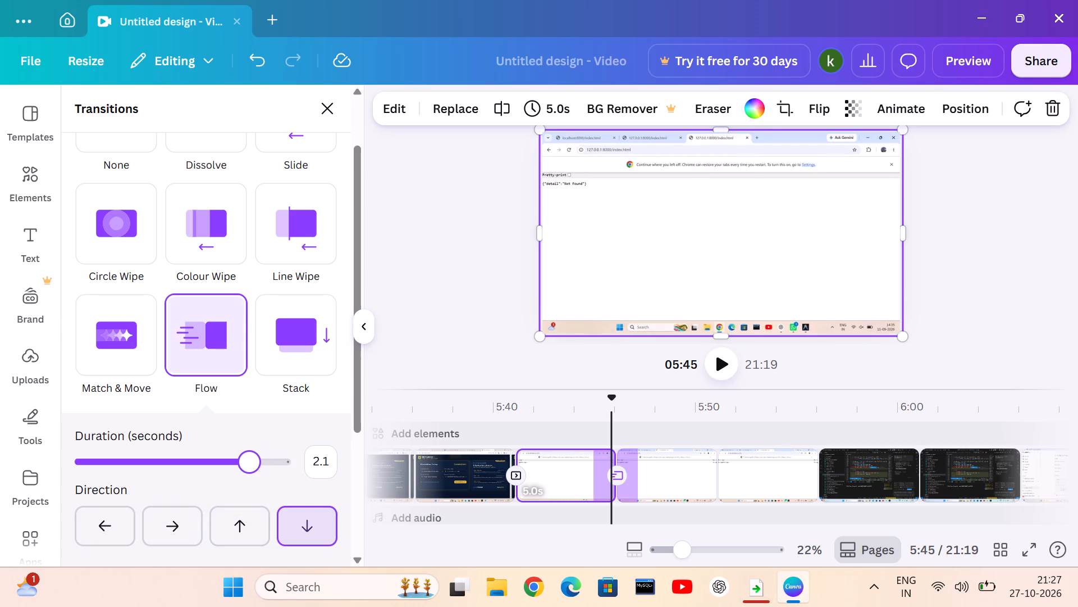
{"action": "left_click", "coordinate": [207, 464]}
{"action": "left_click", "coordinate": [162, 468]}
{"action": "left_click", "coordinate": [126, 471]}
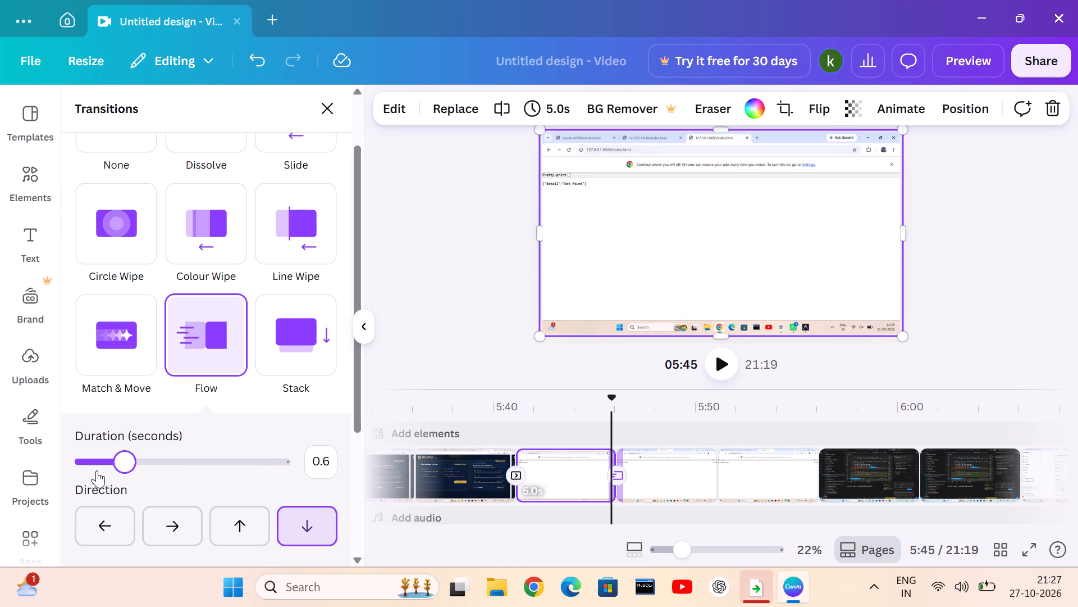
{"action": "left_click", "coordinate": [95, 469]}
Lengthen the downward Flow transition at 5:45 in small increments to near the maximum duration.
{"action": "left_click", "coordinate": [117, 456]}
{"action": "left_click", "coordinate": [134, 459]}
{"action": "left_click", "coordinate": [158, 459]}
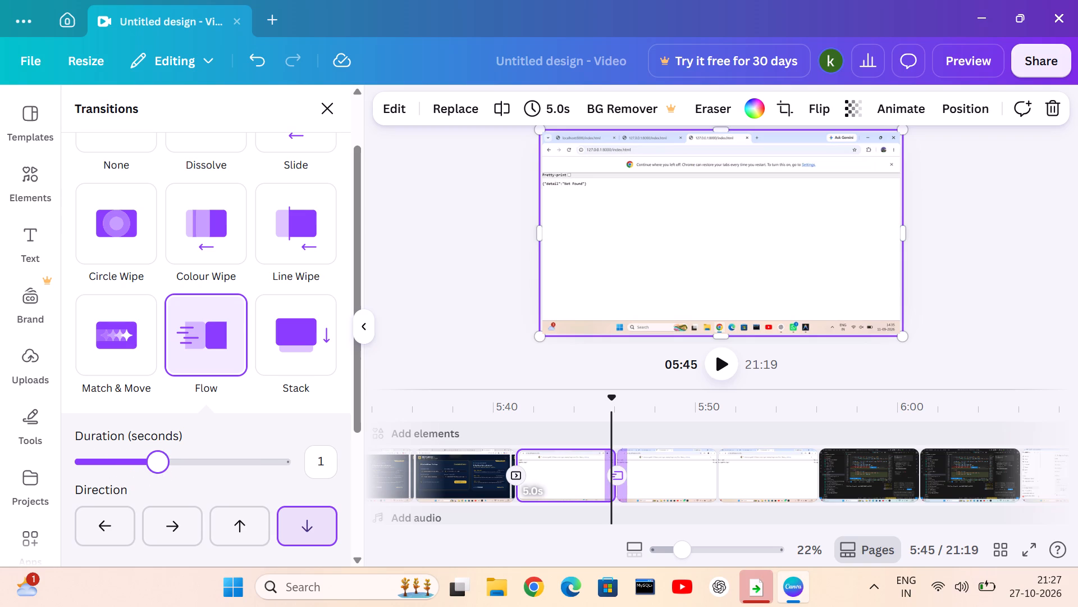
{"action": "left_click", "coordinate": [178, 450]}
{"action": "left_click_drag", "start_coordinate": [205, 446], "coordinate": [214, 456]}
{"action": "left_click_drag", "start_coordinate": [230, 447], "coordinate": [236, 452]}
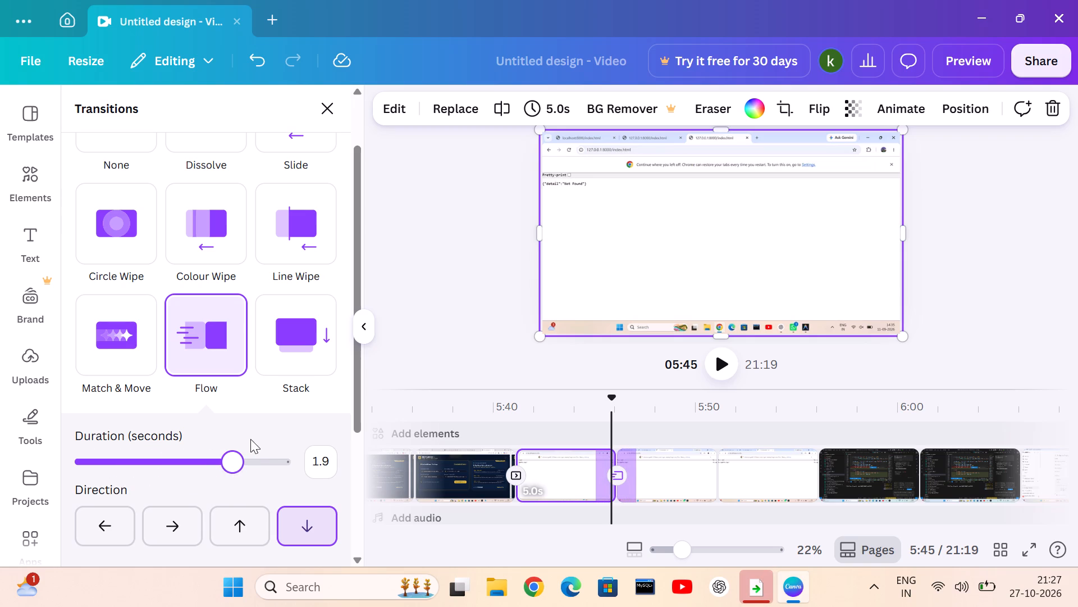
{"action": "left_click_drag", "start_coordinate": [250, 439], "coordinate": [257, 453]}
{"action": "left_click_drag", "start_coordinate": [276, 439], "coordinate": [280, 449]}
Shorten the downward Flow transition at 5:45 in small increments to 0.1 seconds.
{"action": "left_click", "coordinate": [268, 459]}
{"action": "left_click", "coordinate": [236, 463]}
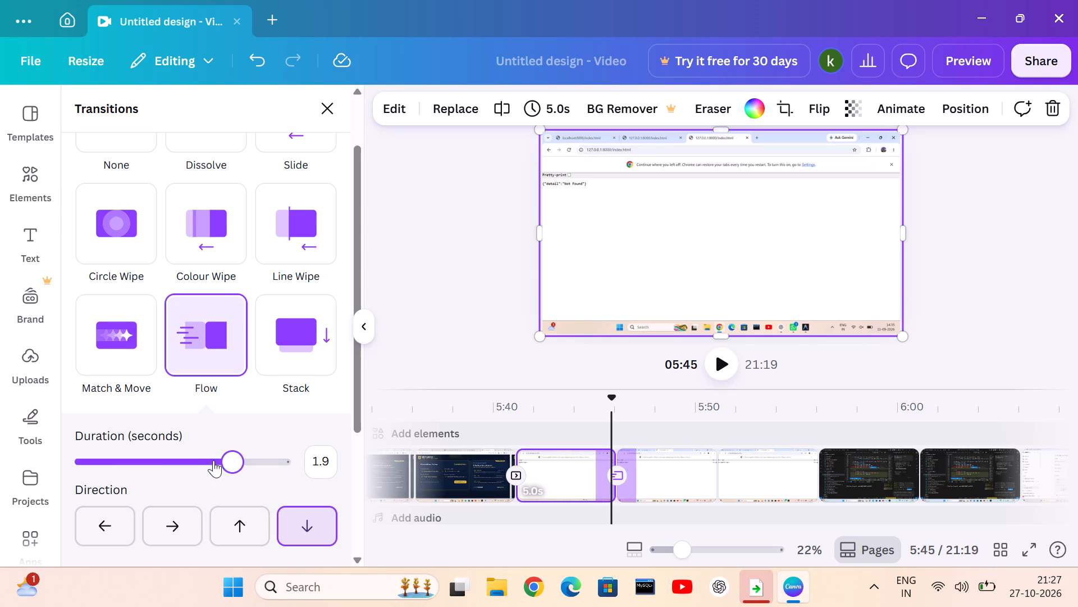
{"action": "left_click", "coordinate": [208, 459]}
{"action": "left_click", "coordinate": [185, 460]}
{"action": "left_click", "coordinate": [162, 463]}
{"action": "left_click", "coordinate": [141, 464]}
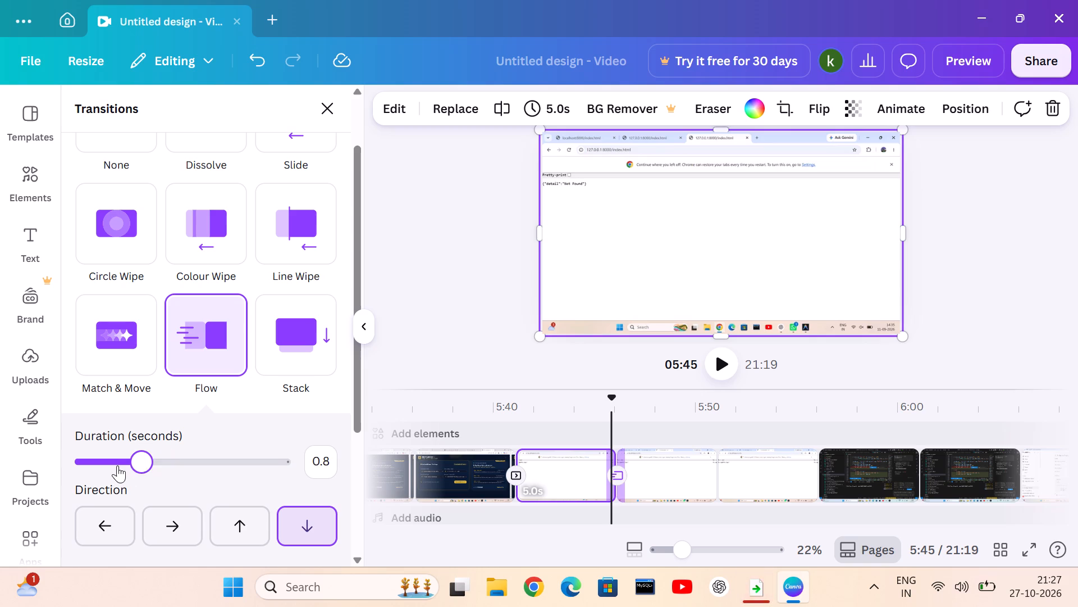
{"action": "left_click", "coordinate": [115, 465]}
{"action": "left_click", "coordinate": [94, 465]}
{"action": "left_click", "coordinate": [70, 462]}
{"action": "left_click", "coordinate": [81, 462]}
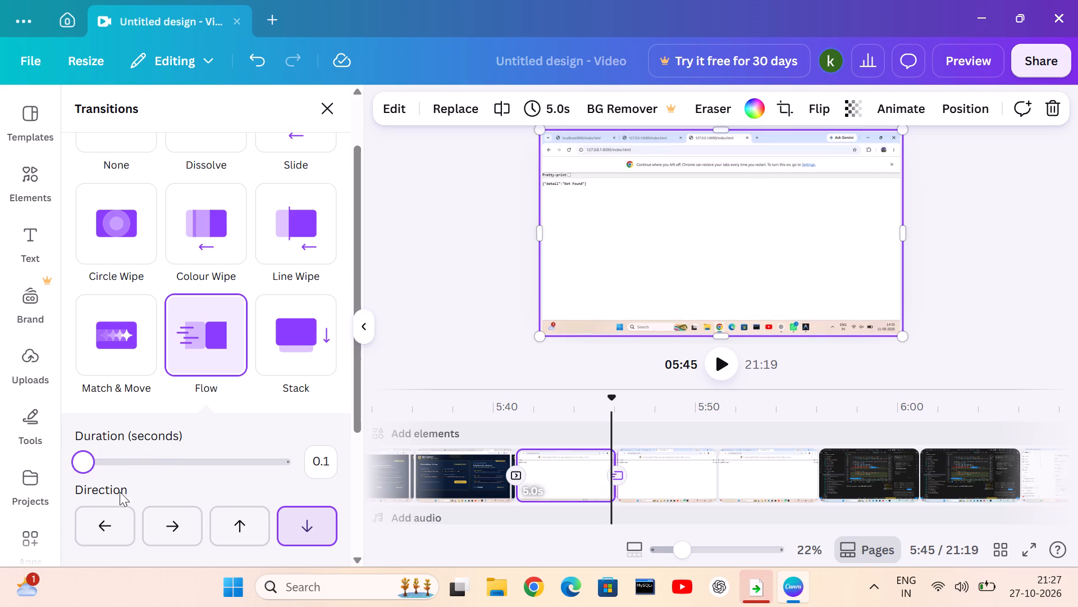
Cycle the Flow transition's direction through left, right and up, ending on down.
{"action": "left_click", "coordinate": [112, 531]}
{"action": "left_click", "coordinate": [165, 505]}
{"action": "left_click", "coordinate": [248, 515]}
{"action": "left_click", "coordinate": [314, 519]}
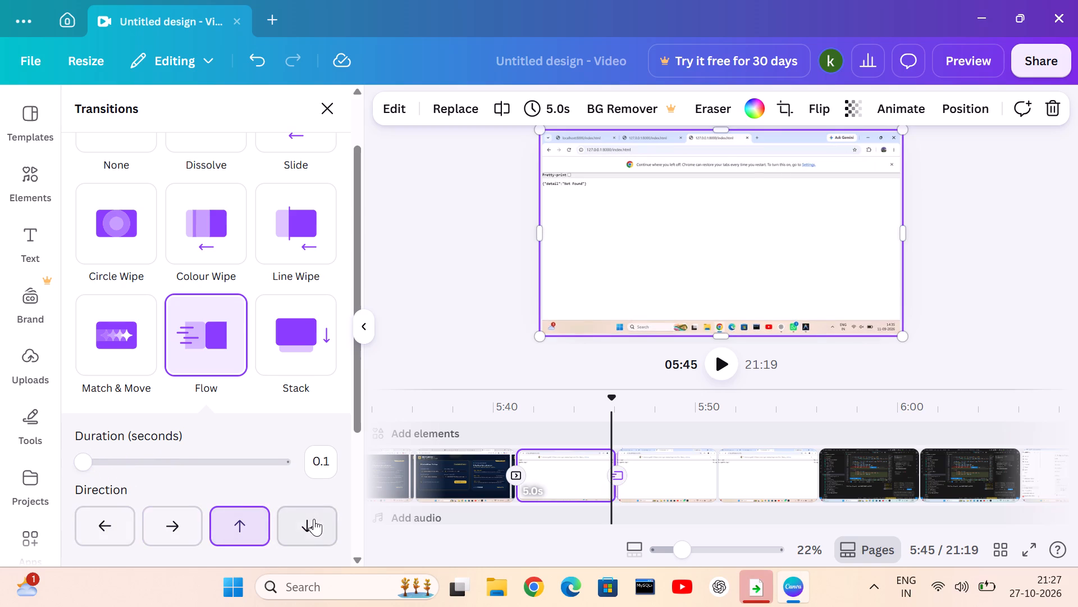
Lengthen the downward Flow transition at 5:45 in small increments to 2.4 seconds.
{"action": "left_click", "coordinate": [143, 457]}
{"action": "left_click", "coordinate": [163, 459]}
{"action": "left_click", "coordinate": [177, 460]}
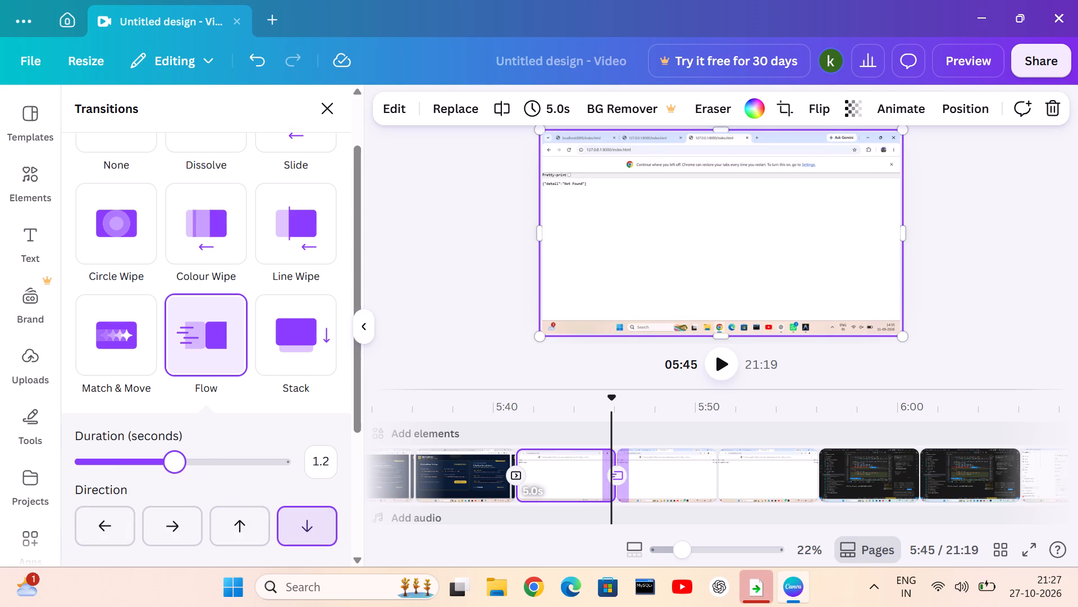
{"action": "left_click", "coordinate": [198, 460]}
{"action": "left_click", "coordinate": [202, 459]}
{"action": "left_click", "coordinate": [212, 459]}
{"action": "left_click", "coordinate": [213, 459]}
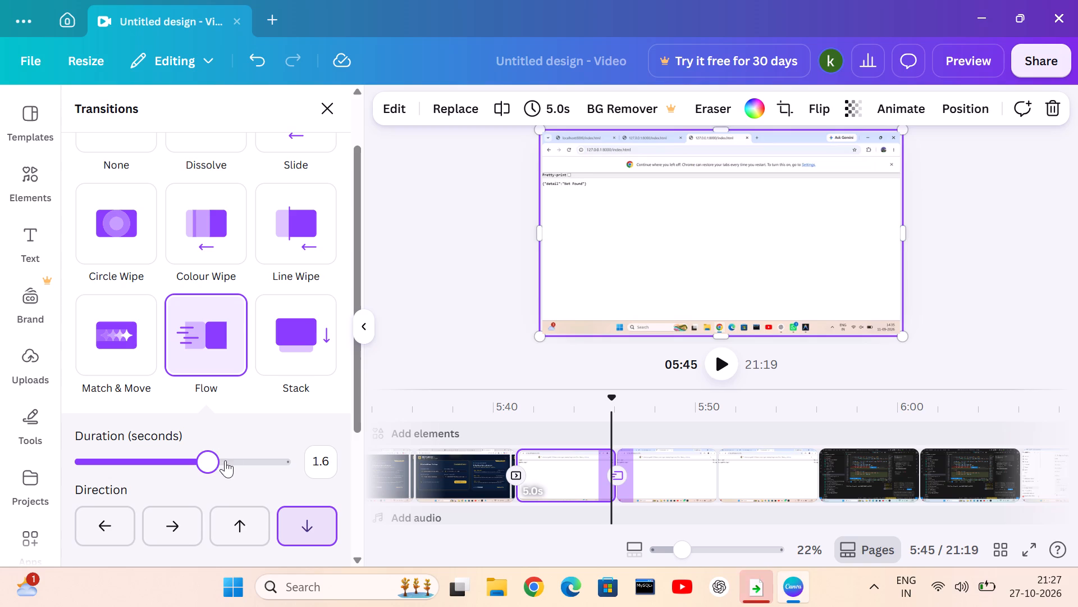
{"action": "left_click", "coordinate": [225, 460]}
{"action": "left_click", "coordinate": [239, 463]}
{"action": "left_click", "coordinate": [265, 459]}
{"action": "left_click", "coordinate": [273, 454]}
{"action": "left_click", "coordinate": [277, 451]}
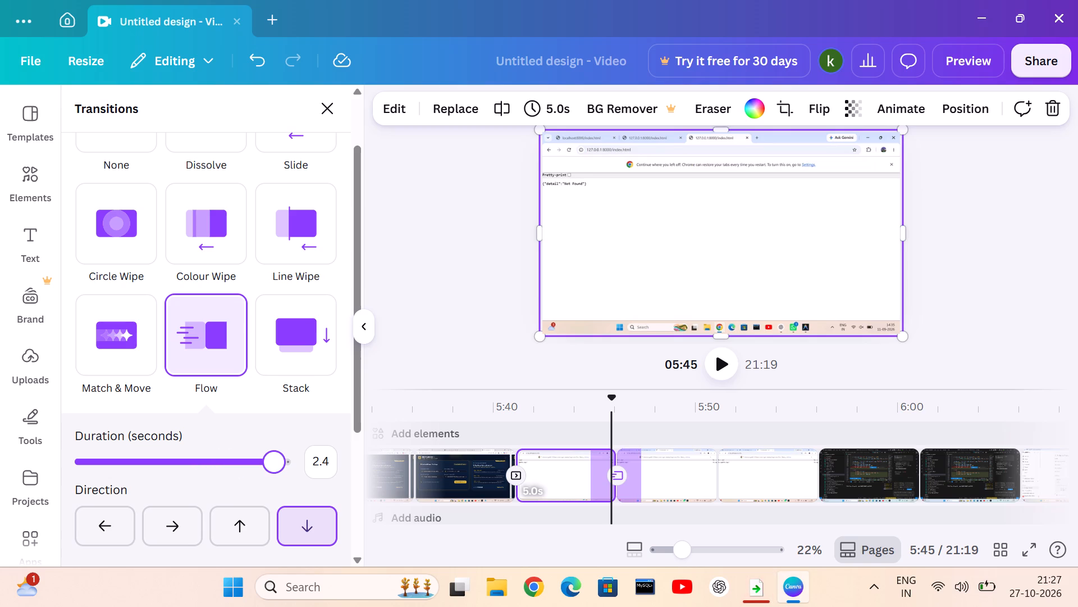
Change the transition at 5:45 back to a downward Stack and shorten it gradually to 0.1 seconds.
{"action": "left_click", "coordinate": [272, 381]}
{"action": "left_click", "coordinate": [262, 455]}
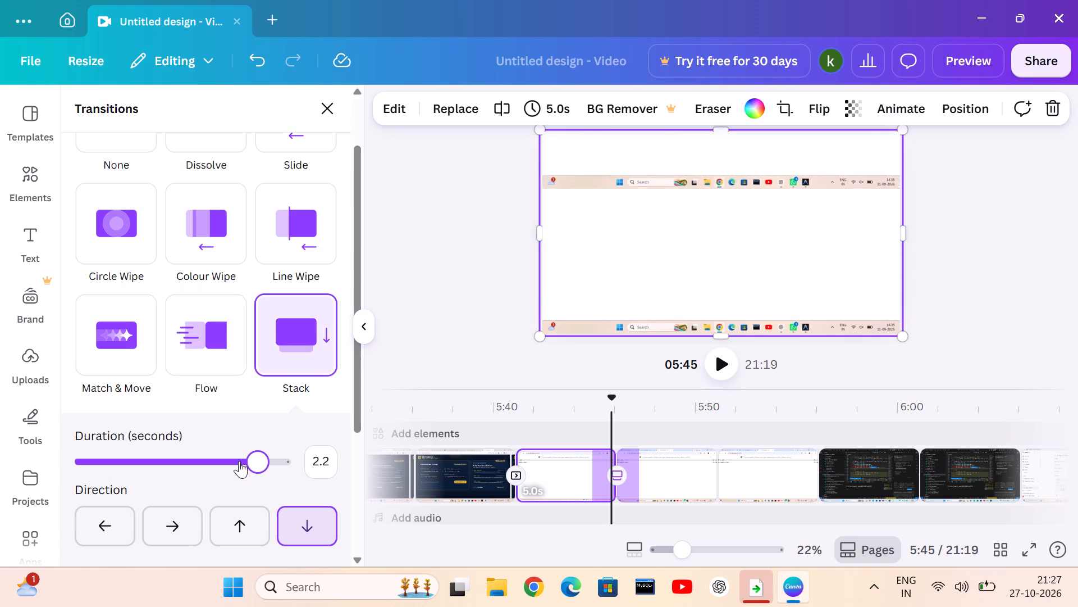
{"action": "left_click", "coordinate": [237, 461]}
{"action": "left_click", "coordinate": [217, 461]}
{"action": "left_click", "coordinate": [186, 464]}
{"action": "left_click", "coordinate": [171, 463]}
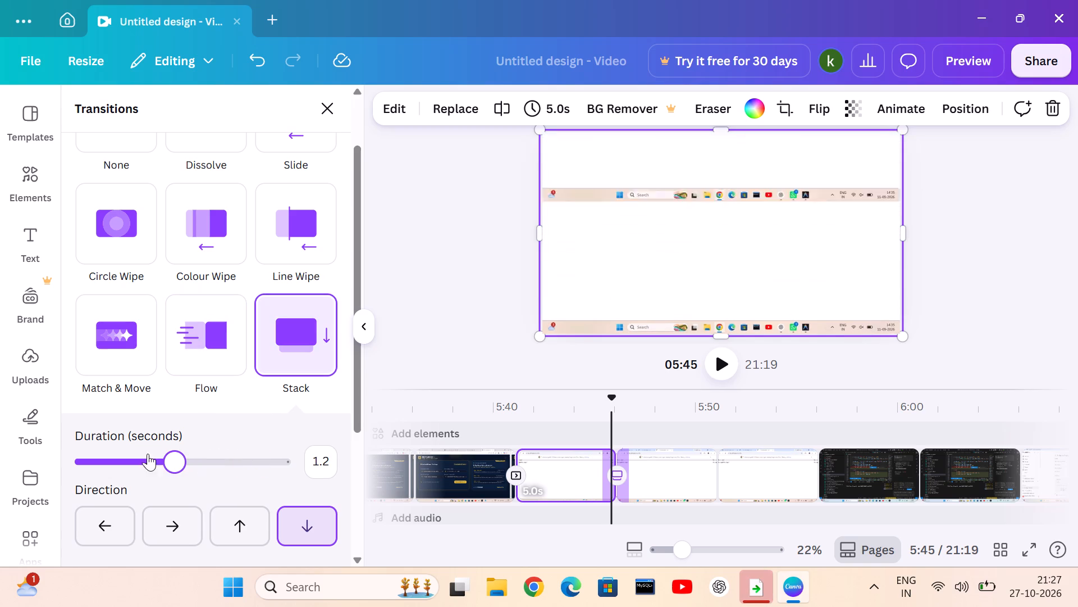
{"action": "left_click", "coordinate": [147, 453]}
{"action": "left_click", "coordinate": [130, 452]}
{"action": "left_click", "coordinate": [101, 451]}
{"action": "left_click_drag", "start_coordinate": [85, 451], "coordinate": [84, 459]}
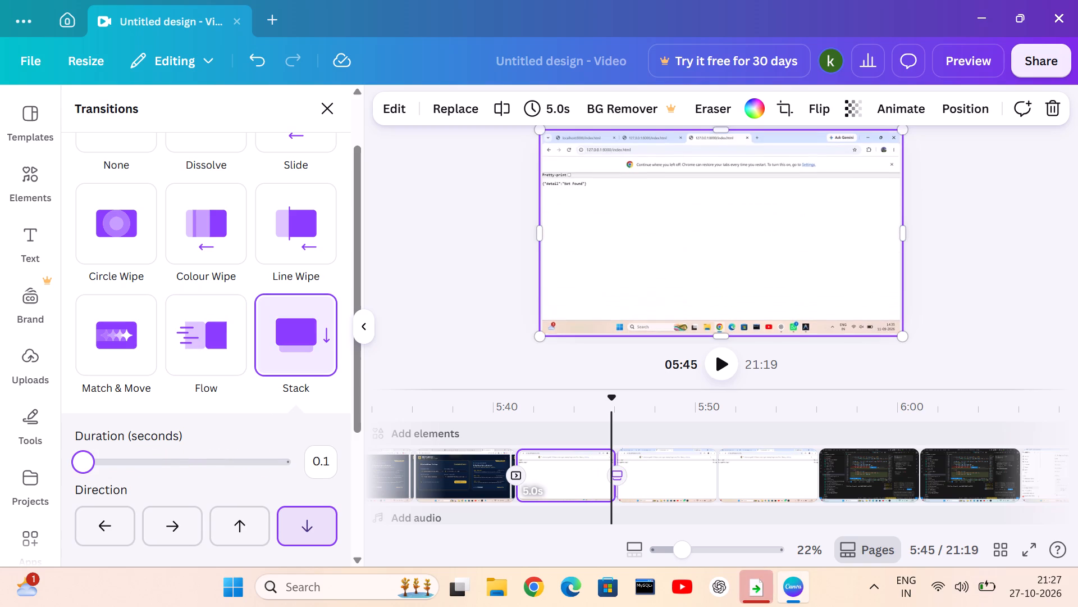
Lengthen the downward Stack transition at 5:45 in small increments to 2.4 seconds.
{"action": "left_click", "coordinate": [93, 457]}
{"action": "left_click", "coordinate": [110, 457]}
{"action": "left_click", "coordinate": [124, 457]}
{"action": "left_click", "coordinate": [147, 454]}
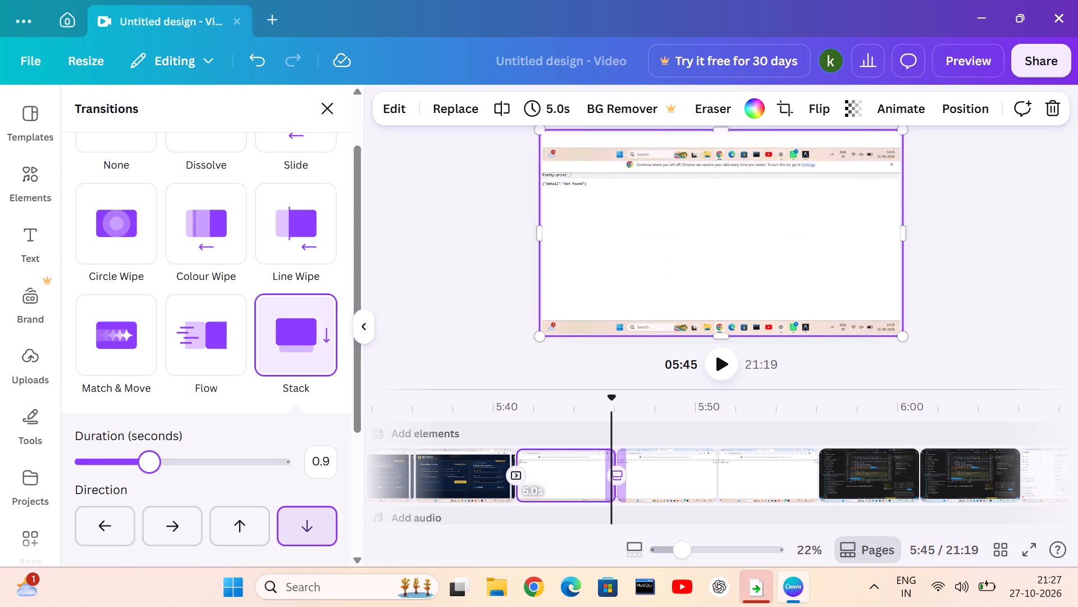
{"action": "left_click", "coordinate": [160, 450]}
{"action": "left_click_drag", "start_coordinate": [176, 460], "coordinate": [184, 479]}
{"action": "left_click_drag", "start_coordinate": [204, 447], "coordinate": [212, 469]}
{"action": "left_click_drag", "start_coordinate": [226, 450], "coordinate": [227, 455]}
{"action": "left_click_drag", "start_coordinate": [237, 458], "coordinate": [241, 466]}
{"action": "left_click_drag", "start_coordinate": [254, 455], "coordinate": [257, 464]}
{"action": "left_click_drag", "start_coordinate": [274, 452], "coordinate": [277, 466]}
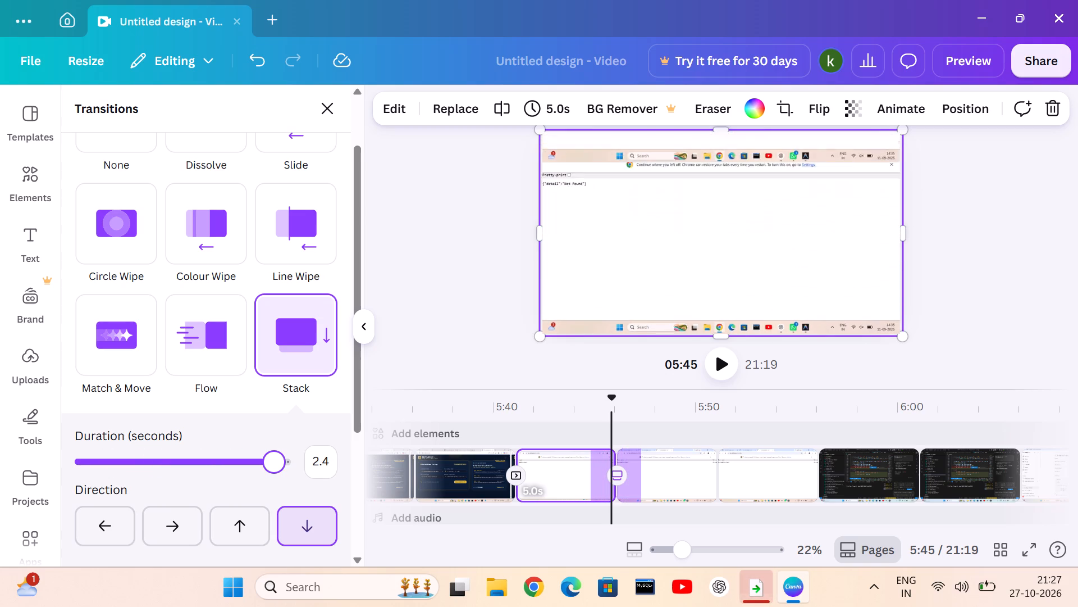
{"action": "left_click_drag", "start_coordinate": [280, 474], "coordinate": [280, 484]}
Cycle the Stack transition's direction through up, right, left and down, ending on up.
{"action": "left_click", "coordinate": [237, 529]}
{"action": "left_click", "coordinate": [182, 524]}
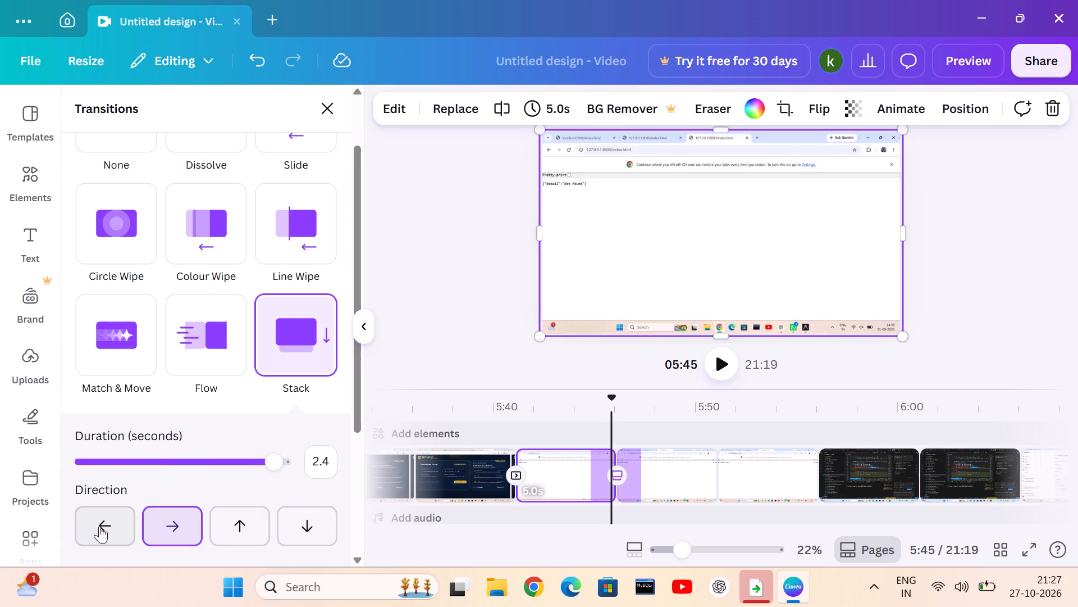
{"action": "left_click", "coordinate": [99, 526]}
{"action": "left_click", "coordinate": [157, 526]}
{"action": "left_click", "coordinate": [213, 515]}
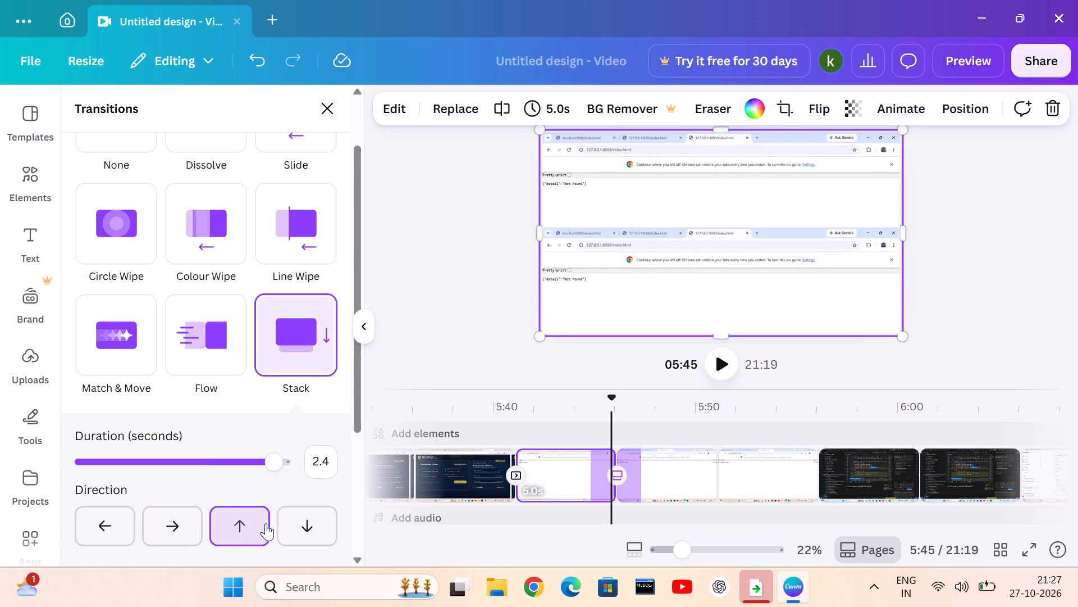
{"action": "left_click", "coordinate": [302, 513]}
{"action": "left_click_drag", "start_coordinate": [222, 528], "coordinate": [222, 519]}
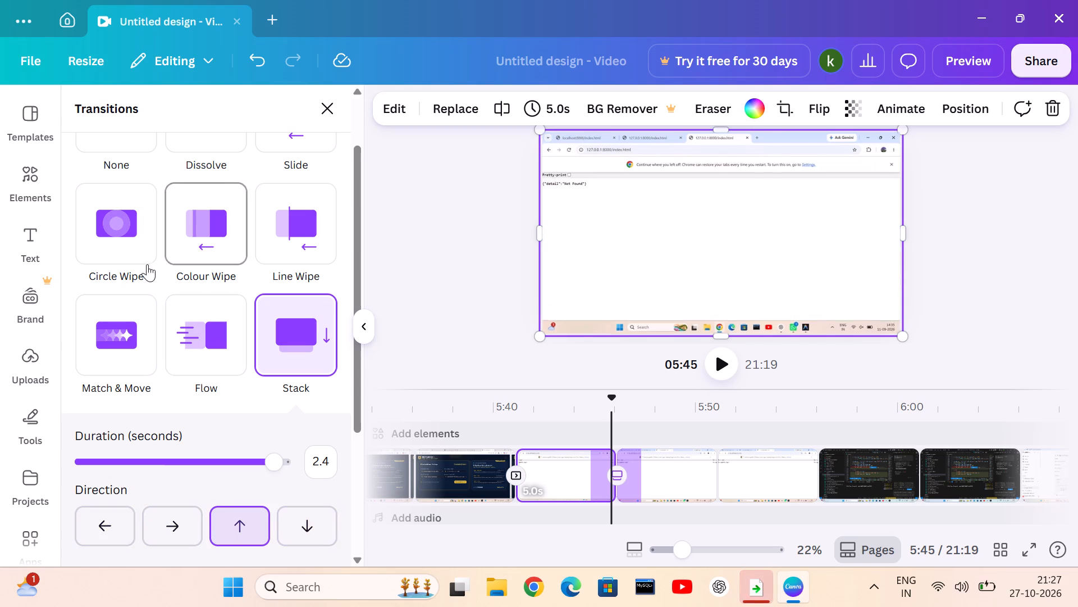
Try Circle Wipe at 5:45, settle on a Dissolve transition instead and shorten it to 0.2 seconds.
{"action": "left_click", "coordinate": [105, 236]}
{"action": "left_click", "coordinate": [198, 194]}
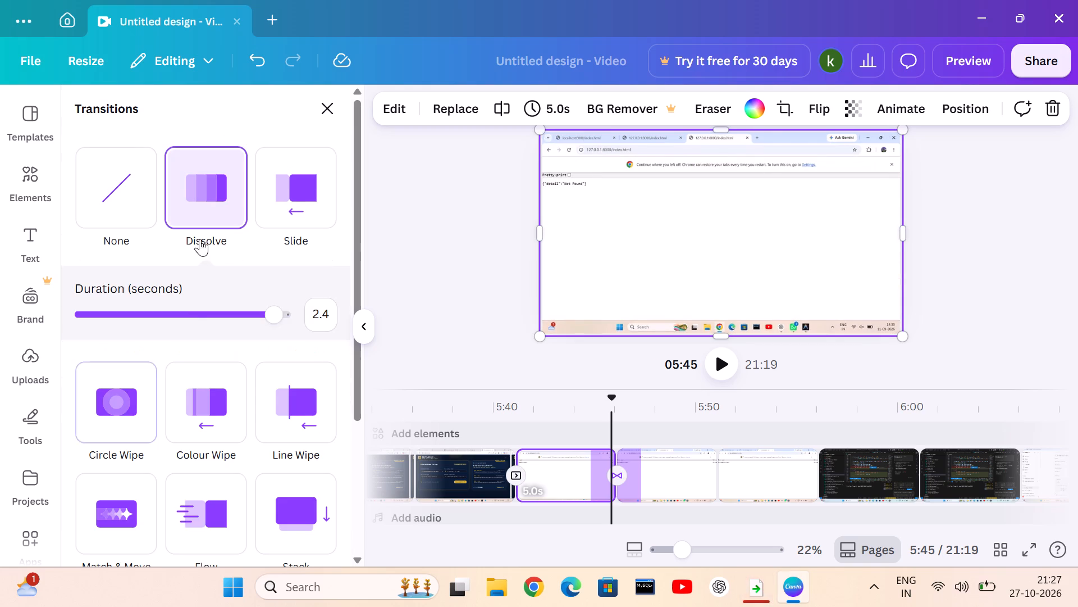
{"action": "left_click", "coordinate": [188, 318]}
{"action": "left_click", "coordinate": [154, 309]}
{"action": "left_click", "coordinate": [74, 306]}
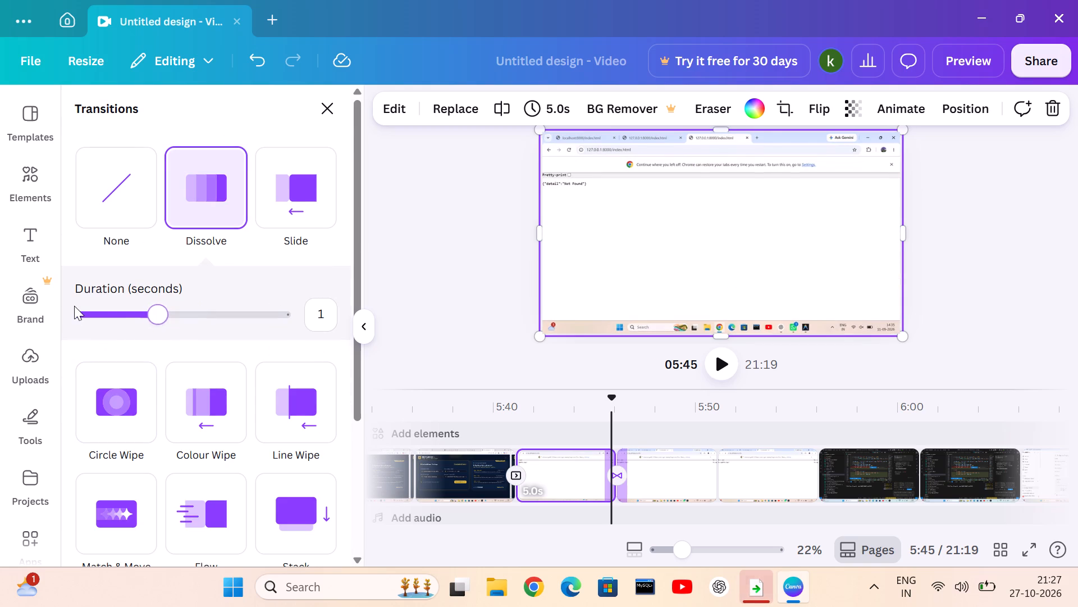
{"action": "left_click", "coordinate": [104, 306]}
{"action": "left_click", "coordinate": [86, 319]}
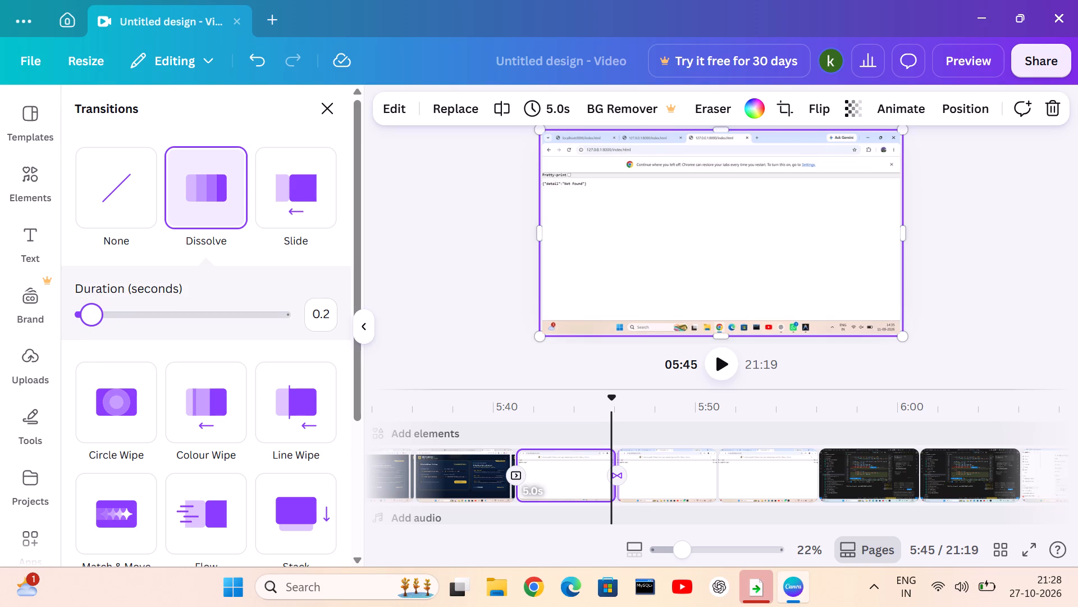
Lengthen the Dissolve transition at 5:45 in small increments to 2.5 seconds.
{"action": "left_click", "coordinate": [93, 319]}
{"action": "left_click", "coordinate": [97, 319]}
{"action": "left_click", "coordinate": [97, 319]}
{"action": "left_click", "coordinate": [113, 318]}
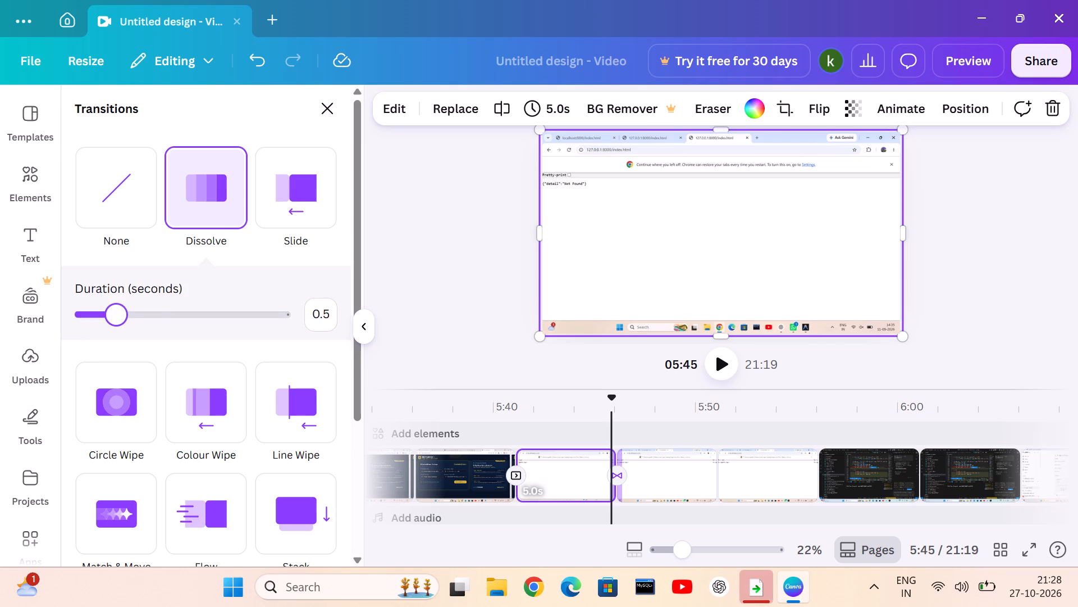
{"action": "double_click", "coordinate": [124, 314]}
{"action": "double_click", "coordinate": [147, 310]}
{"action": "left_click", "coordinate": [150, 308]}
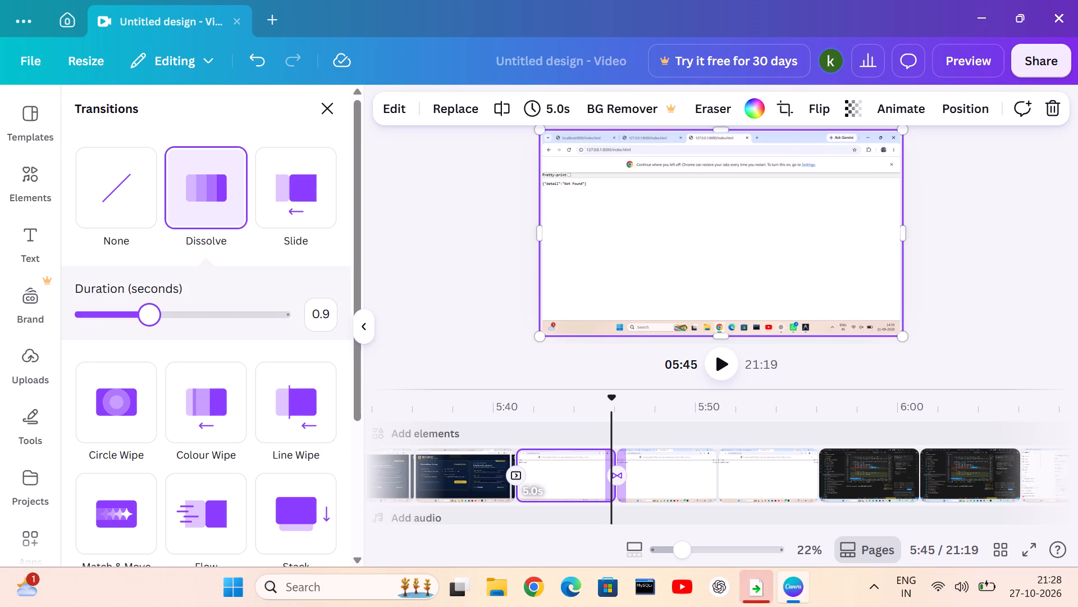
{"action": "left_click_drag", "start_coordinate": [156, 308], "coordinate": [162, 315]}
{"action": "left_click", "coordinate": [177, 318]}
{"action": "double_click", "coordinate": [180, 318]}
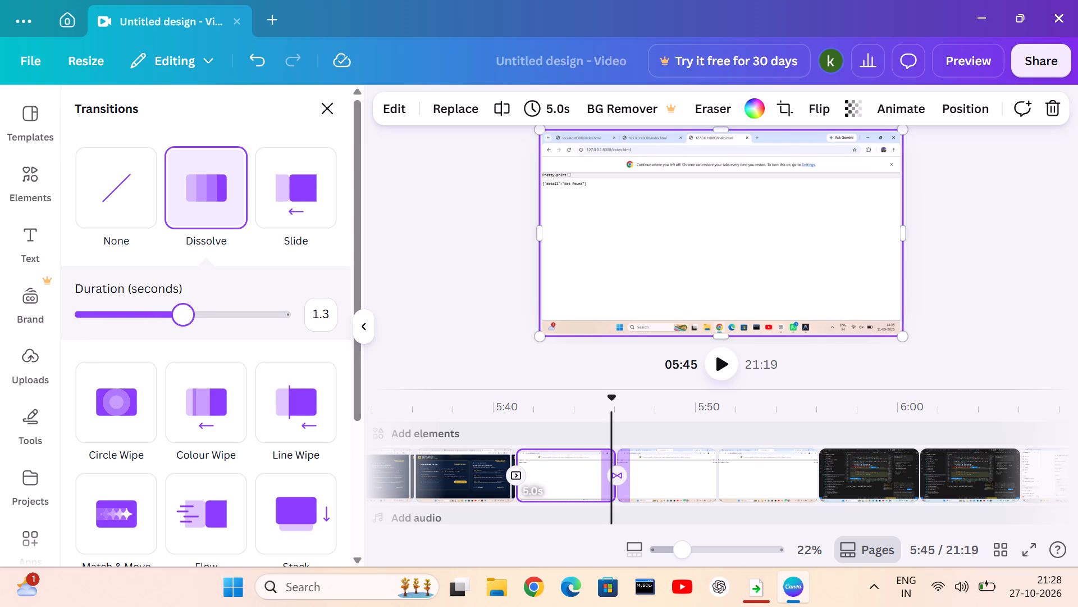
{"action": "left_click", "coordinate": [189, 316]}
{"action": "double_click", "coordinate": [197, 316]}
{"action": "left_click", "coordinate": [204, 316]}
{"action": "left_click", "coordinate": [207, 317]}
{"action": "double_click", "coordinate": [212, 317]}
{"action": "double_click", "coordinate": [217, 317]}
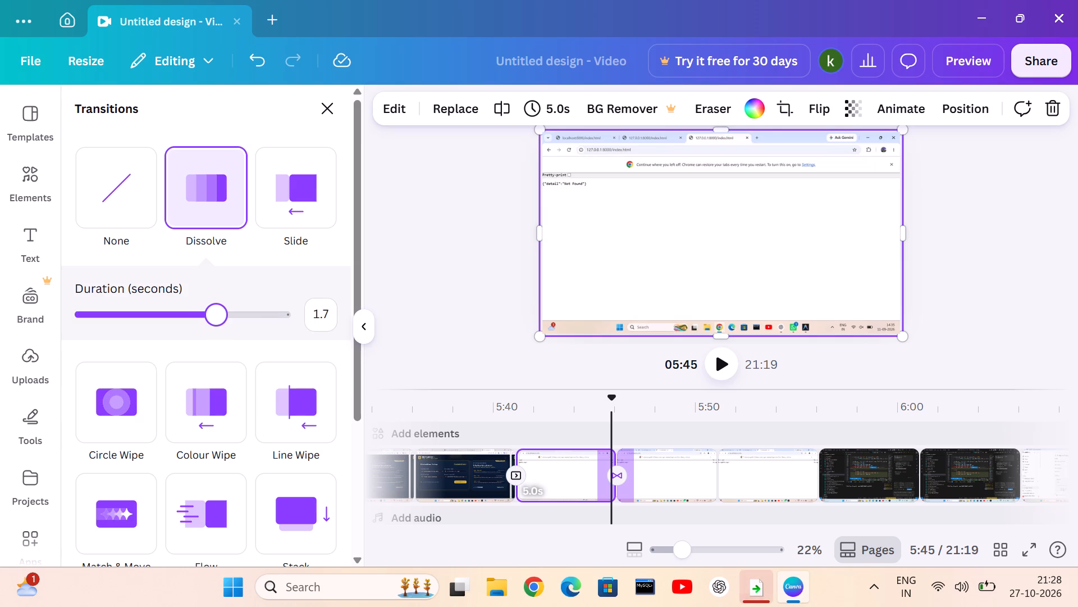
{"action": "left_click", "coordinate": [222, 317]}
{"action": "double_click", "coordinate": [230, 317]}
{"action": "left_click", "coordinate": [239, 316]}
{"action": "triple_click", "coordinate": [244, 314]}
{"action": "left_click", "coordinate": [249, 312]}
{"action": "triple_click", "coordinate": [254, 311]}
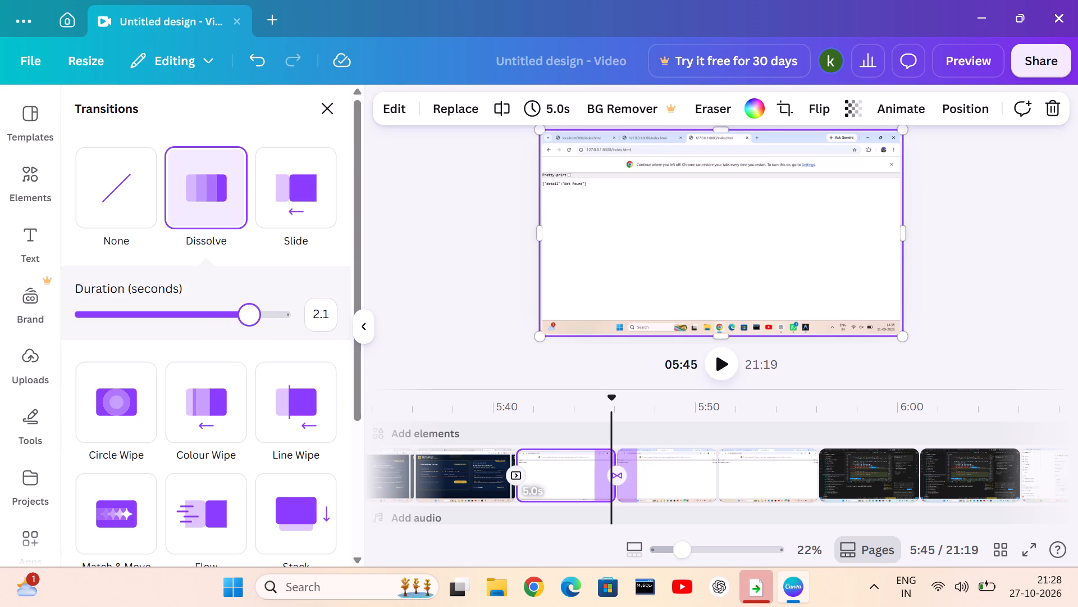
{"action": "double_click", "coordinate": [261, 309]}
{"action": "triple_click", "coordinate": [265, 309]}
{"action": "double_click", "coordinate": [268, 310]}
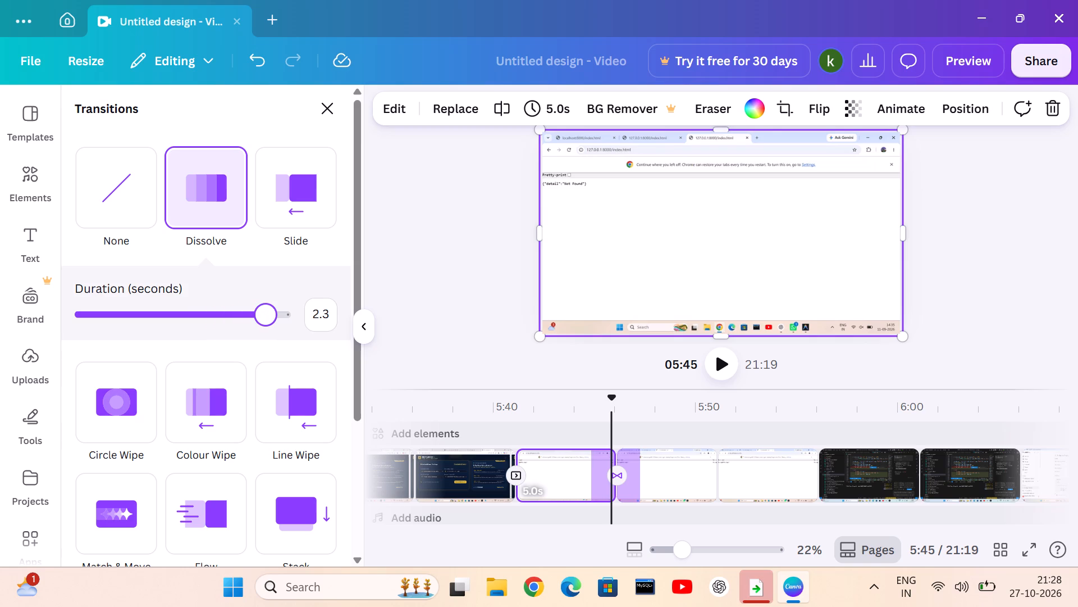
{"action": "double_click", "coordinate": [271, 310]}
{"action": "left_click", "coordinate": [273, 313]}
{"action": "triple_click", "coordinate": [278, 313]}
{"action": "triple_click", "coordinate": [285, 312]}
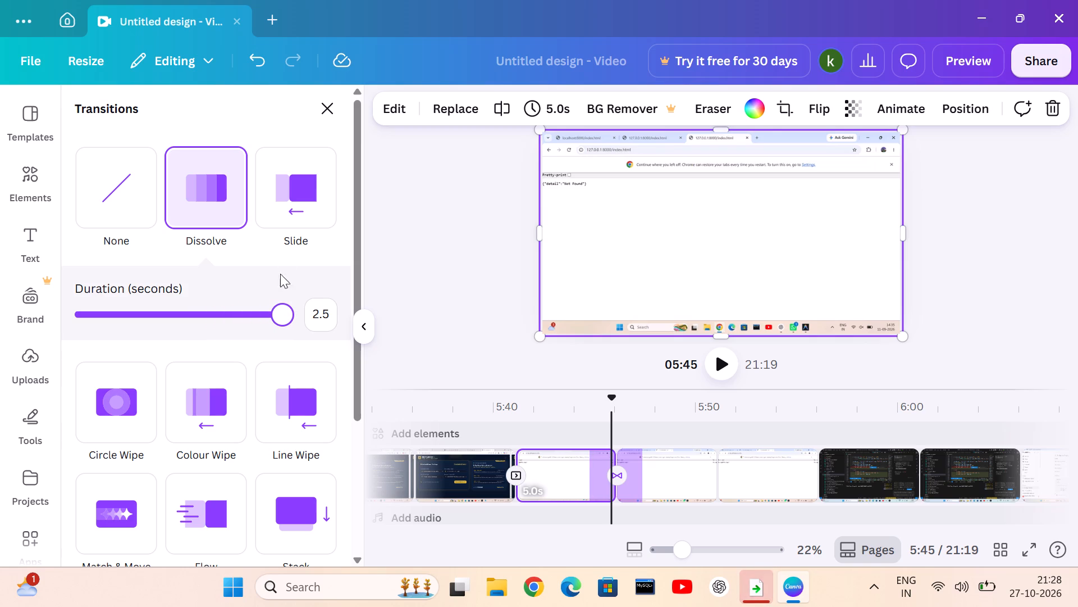
Switch the transition at 5:45 to a leftward Slide and shorten it gradually to 0.3 seconds.
{"action": "left_click", "coordinate": [293, 223]}
{"action": "left_click", "coordinate": [263, 311]}
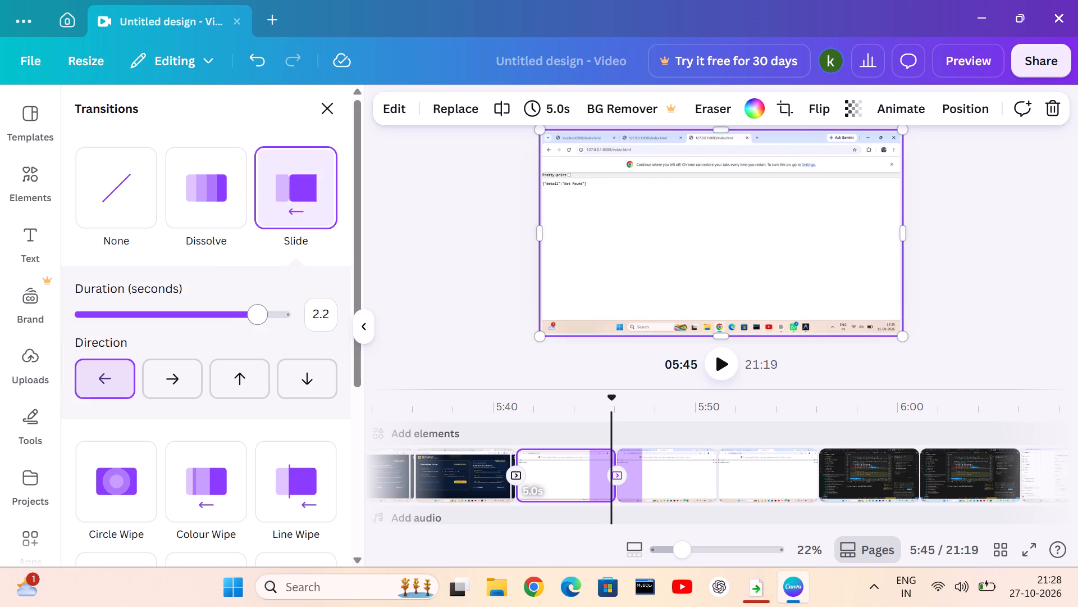
{"action": "left_click", "coordinate": [250, 314]}
{"action": "left_click", "coordinate": [244, 314]}
{"action": "left_click", "coordinate": [221, 315]}
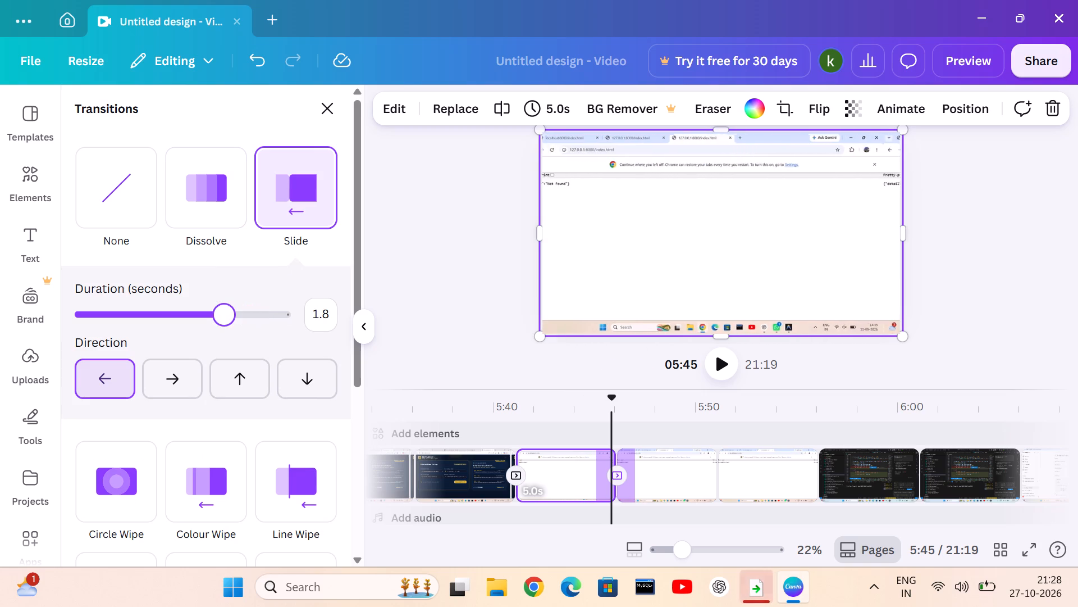
{"action": "left_click", "coordinate": [207, 309]}
{"action": "left_click", "coordinate": [198, 307]}
{"action": "left_click", "coordinate": [176, 310]}
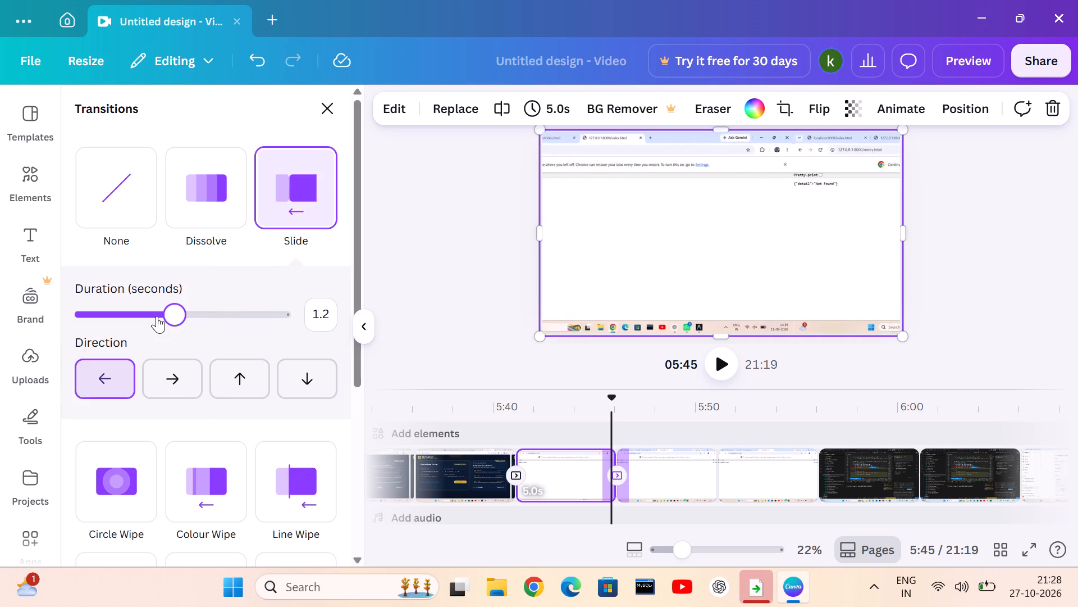
{"action": "left_click", "coordinate": [157, 316]}
{"action": "left_click", "coordinate": [145, 316]}
{"action": "left_click", "coordinate": [143, 318]}
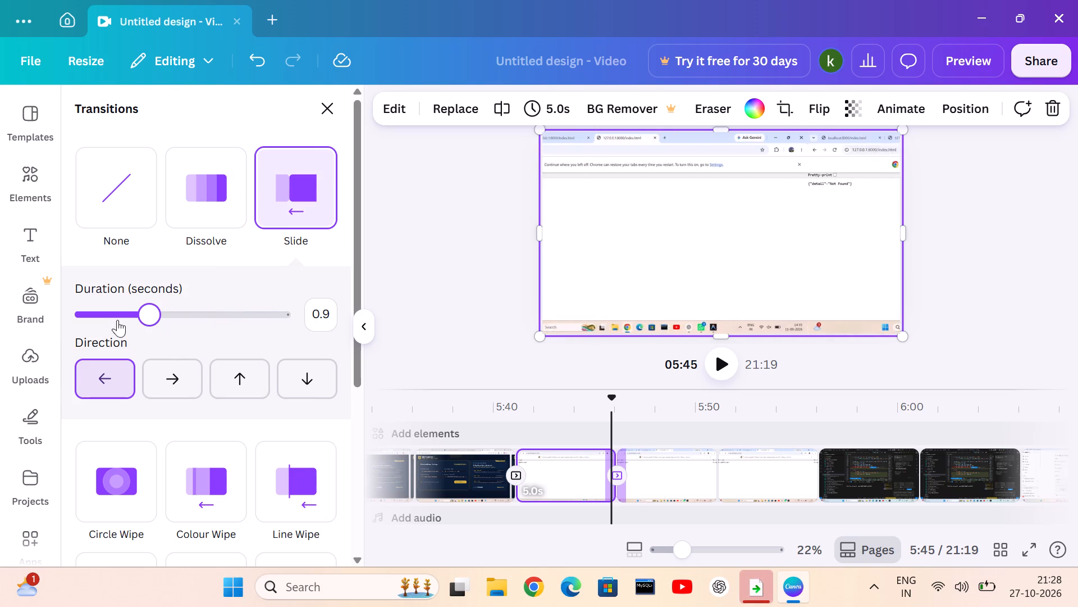
{"action": "left_click", "coordinate": [117, 320]}
{"action": "left_click", "coordinate": [116, 321]}
{"action": "left_click", "coordinate": [104, 318]}
{"action": "left_click", "coordinate": [102, 317]}
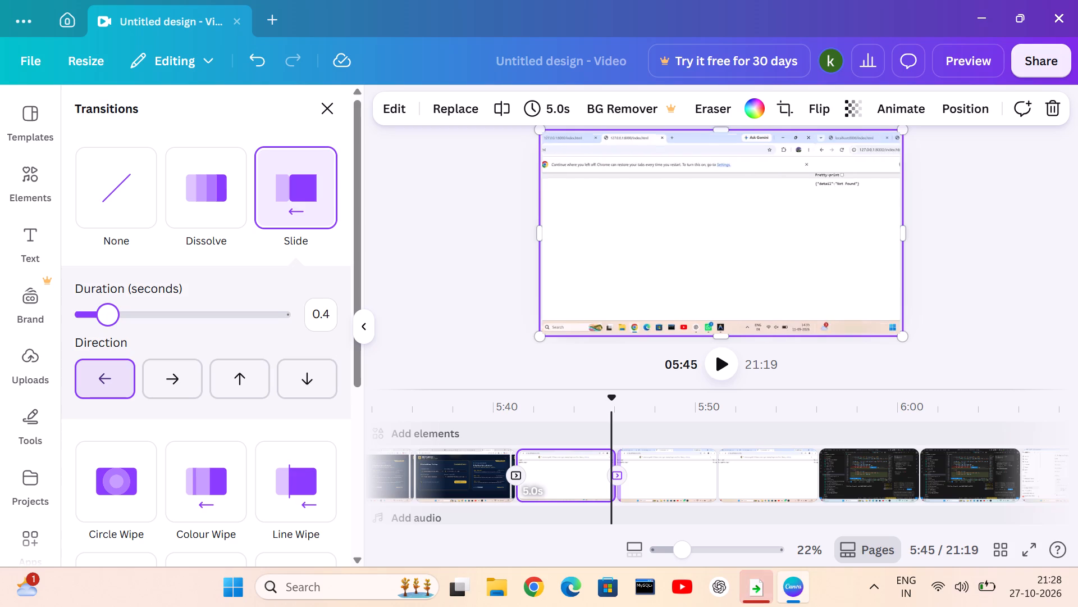
{"action": "left_click", "coordinate": [83, 306]}
{"action": "left_click", "coordinate": [88, 306]}
{"action": "left_click", "coordinate": [95, 305]}
{"action": "left_click_drag", "start_coordinate": [99, 307], "coordinate": [102, 312]}
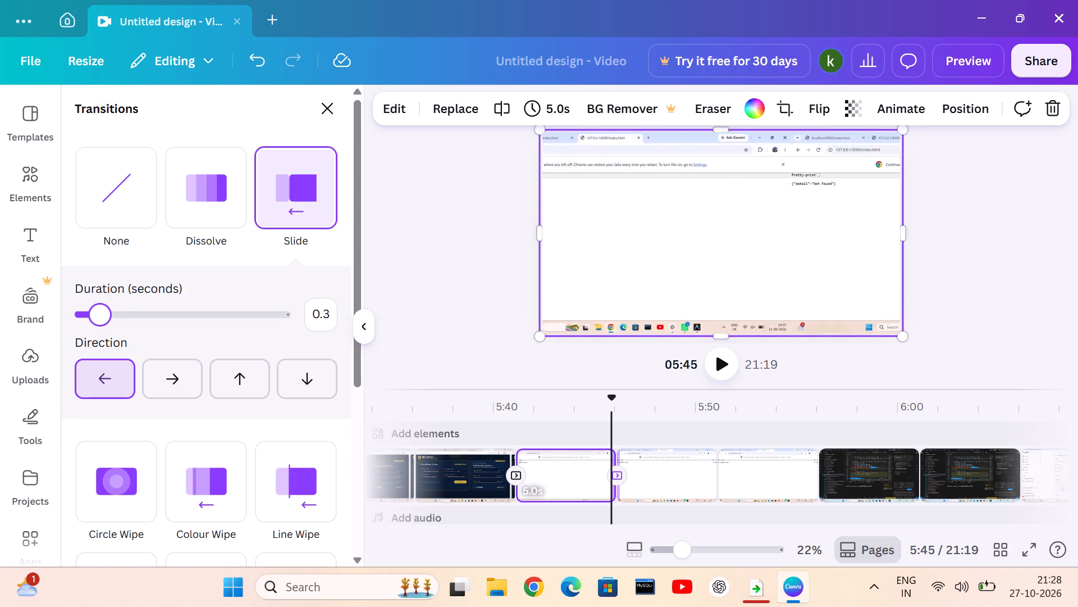
{"action": "left_click", "coordinate": [102, 312]}
{"action": "left_click", "coordinate": [102, 314]}
{"action": "left_click", "coordinate": [102, 314]}
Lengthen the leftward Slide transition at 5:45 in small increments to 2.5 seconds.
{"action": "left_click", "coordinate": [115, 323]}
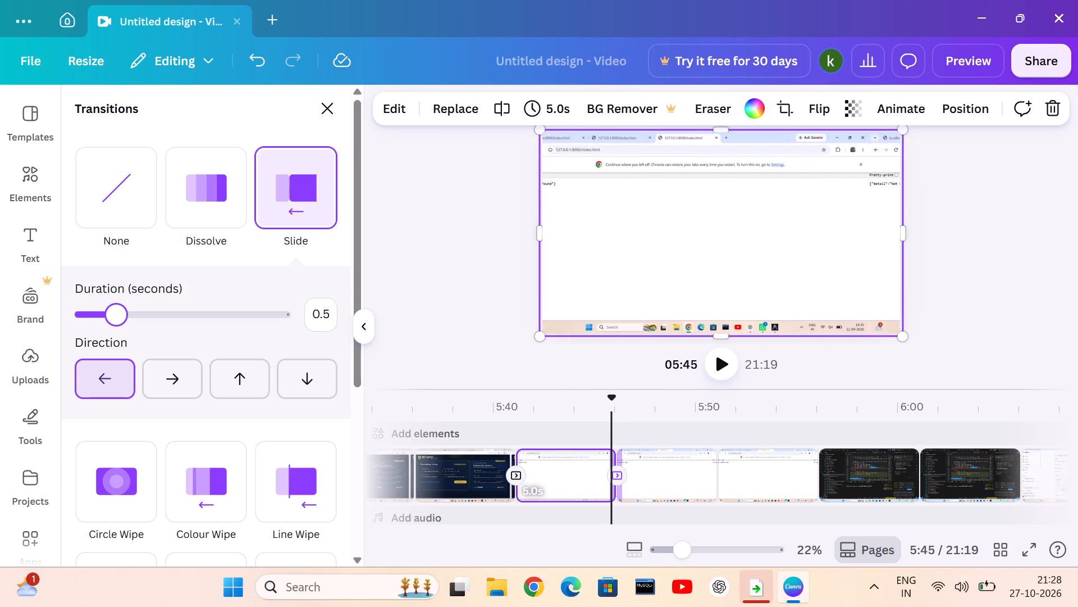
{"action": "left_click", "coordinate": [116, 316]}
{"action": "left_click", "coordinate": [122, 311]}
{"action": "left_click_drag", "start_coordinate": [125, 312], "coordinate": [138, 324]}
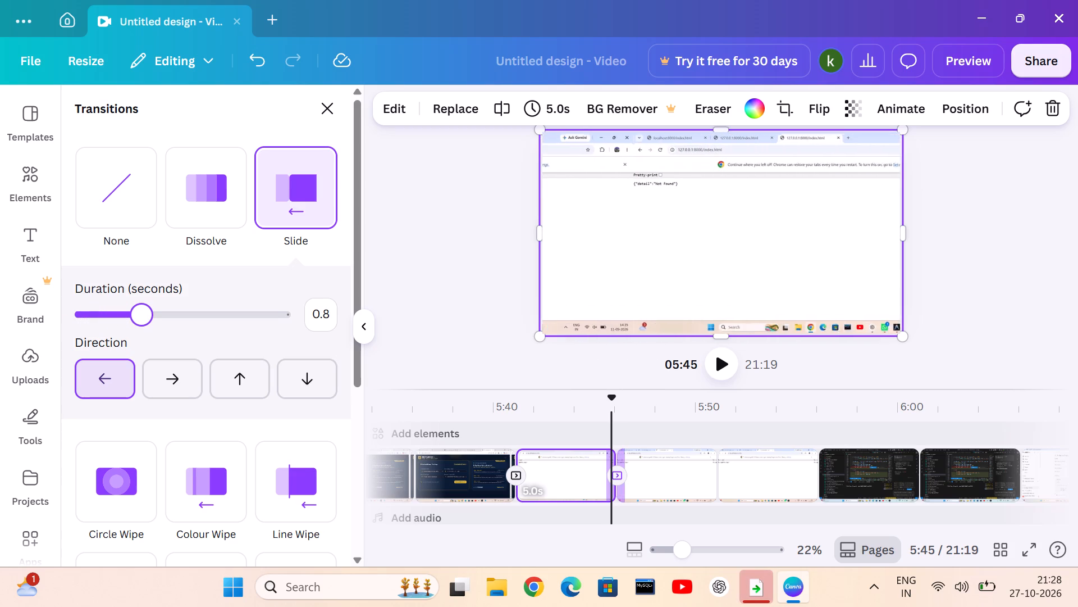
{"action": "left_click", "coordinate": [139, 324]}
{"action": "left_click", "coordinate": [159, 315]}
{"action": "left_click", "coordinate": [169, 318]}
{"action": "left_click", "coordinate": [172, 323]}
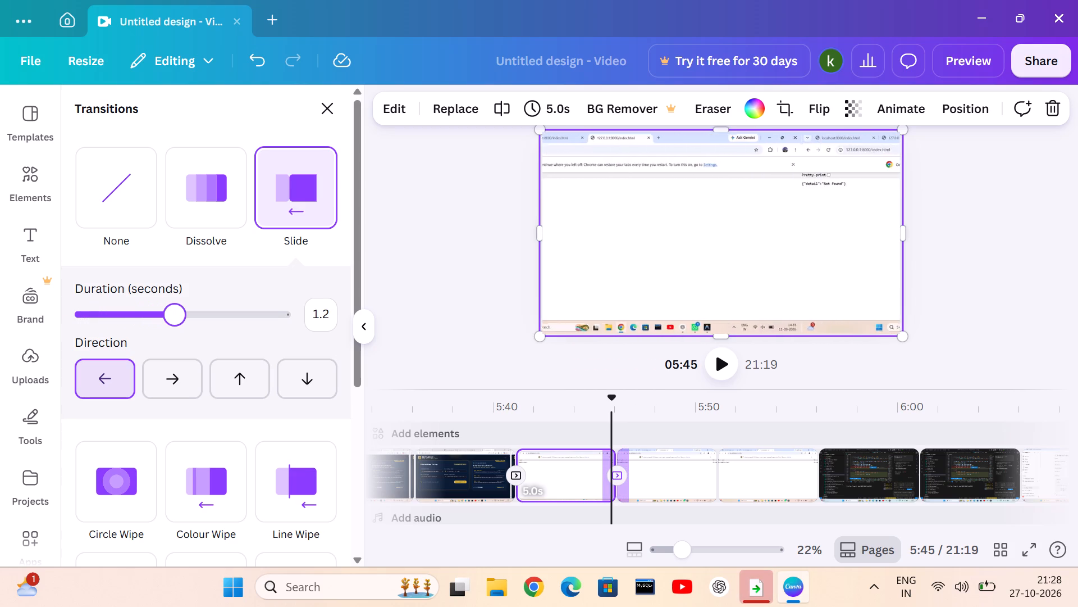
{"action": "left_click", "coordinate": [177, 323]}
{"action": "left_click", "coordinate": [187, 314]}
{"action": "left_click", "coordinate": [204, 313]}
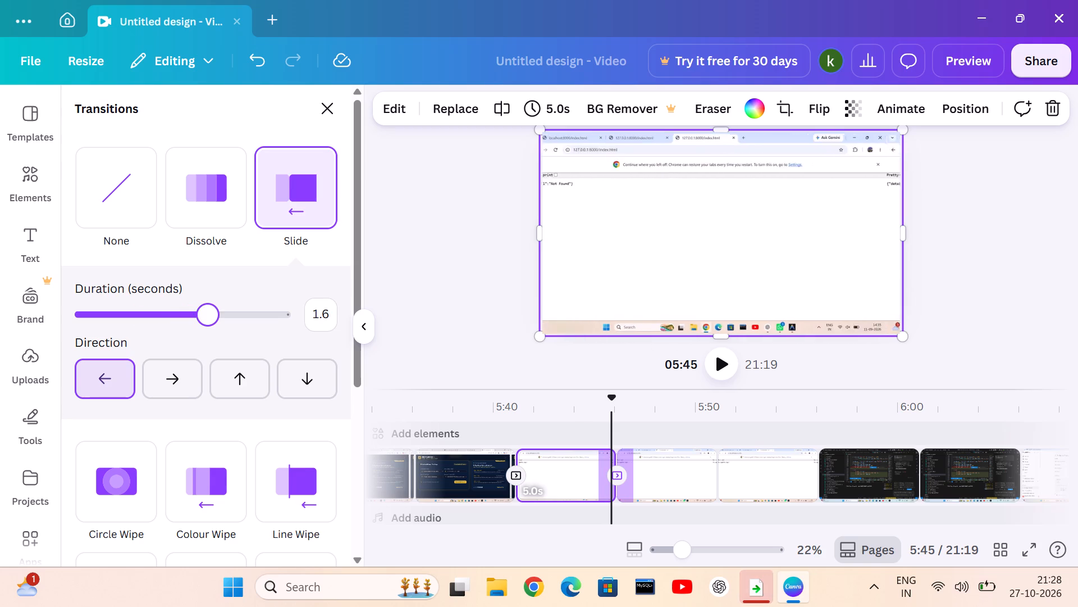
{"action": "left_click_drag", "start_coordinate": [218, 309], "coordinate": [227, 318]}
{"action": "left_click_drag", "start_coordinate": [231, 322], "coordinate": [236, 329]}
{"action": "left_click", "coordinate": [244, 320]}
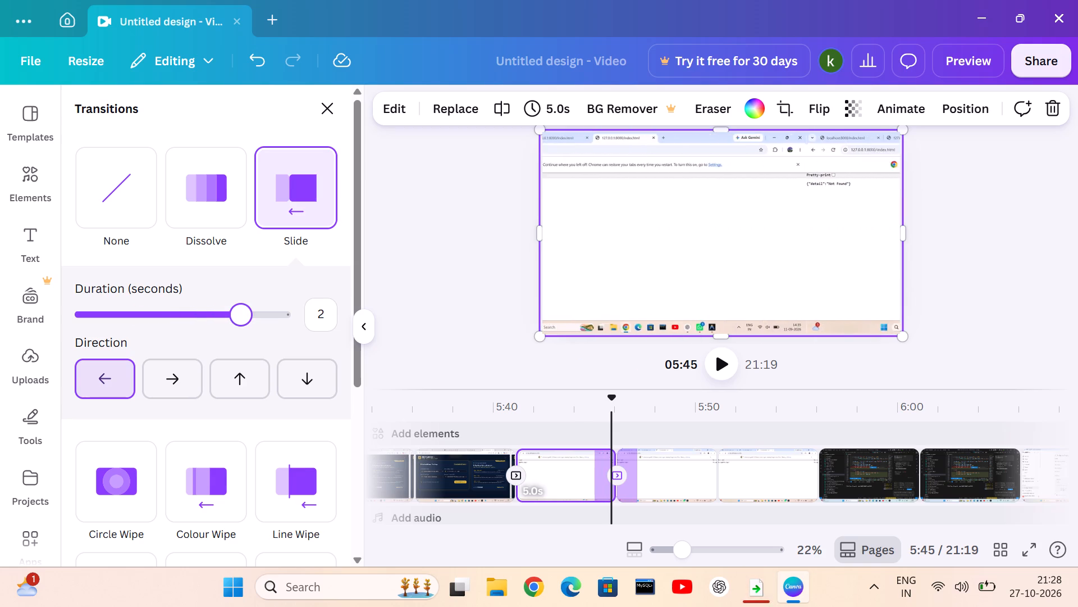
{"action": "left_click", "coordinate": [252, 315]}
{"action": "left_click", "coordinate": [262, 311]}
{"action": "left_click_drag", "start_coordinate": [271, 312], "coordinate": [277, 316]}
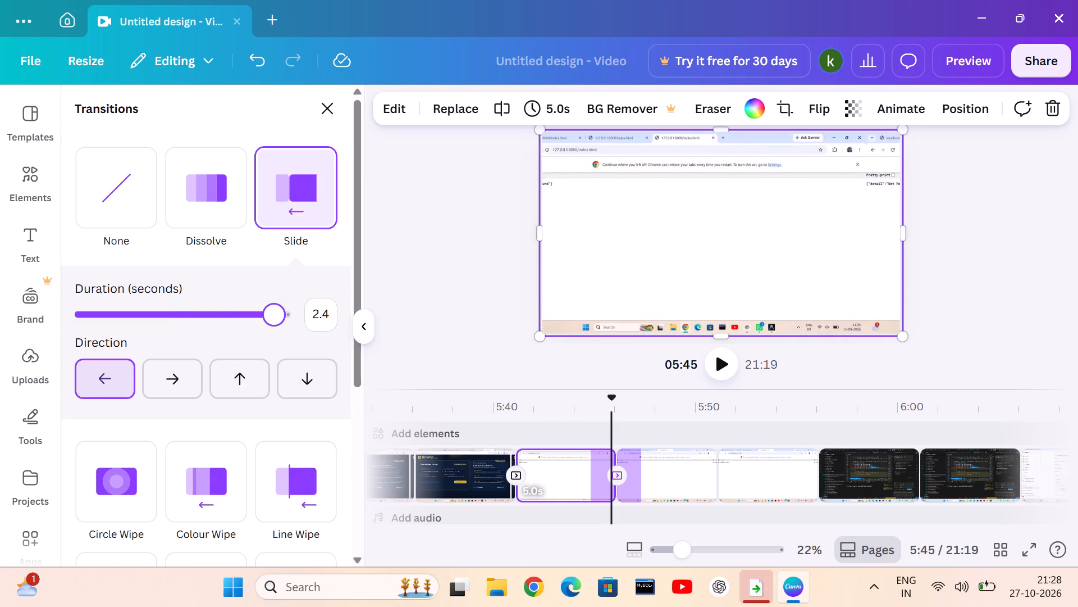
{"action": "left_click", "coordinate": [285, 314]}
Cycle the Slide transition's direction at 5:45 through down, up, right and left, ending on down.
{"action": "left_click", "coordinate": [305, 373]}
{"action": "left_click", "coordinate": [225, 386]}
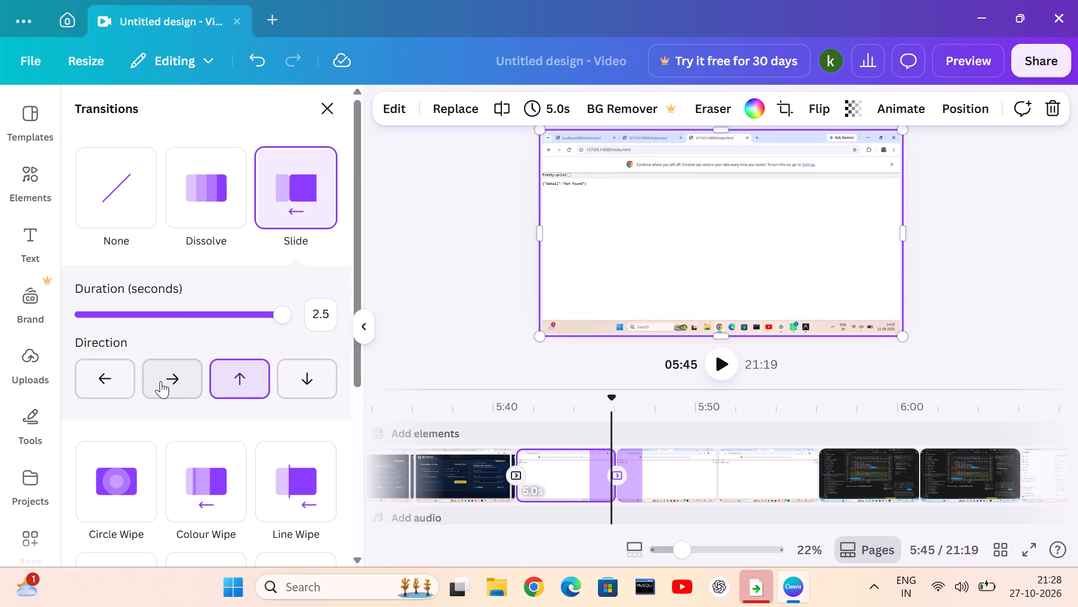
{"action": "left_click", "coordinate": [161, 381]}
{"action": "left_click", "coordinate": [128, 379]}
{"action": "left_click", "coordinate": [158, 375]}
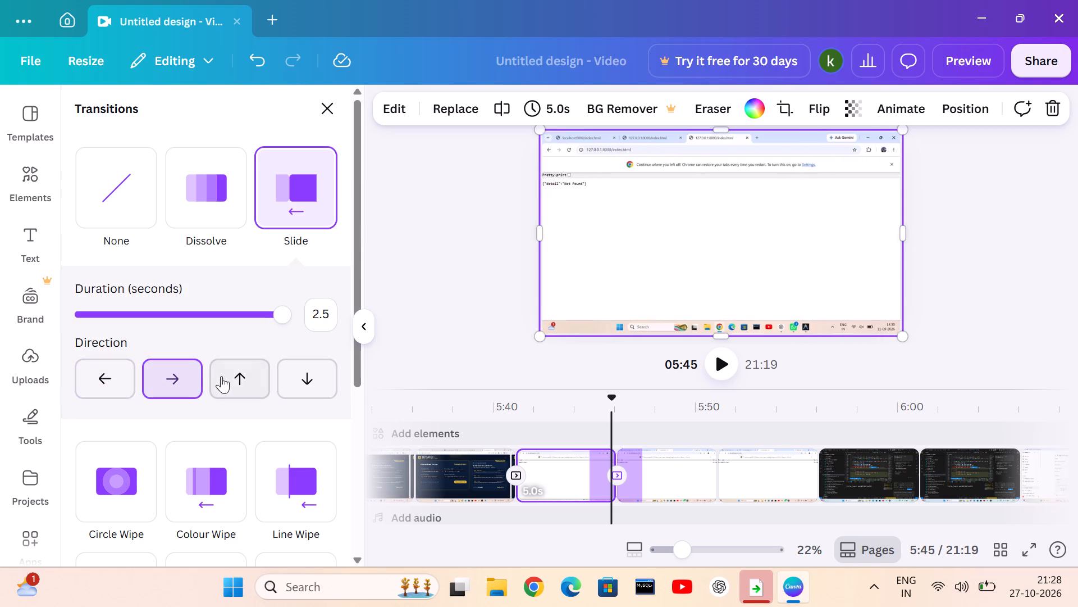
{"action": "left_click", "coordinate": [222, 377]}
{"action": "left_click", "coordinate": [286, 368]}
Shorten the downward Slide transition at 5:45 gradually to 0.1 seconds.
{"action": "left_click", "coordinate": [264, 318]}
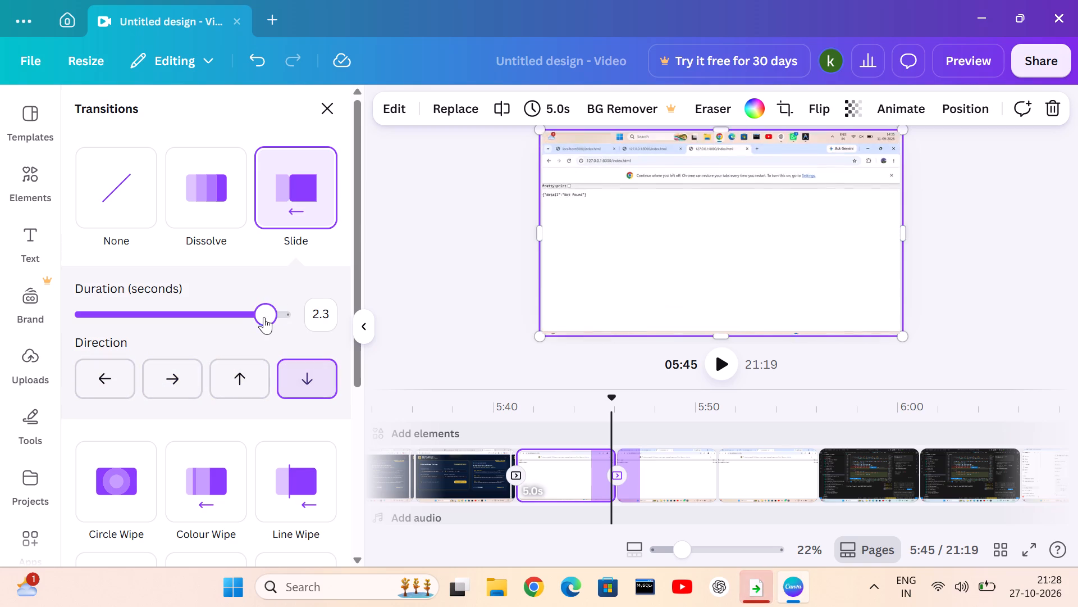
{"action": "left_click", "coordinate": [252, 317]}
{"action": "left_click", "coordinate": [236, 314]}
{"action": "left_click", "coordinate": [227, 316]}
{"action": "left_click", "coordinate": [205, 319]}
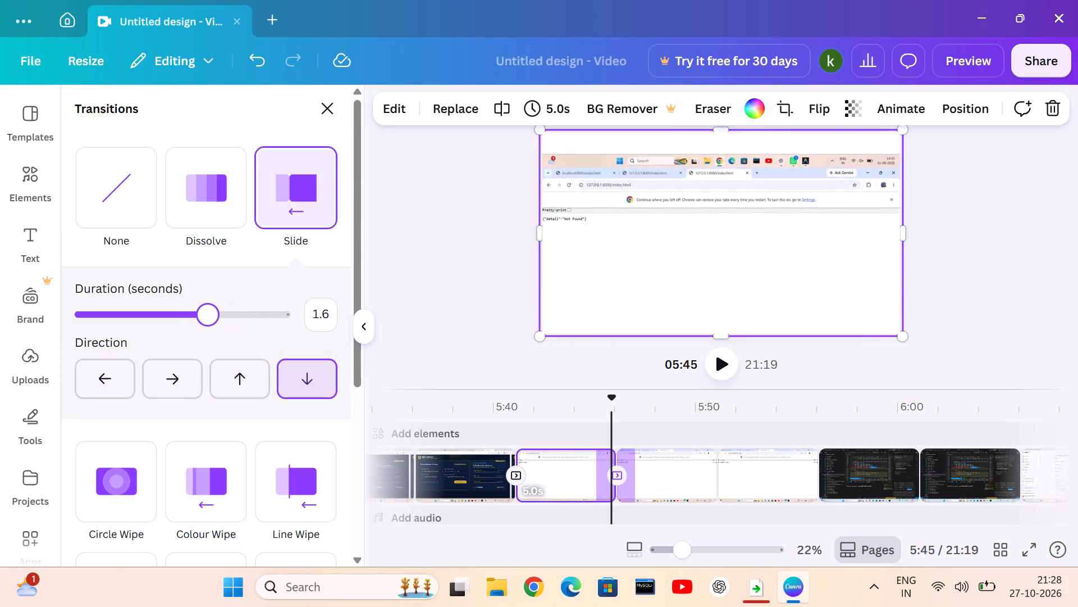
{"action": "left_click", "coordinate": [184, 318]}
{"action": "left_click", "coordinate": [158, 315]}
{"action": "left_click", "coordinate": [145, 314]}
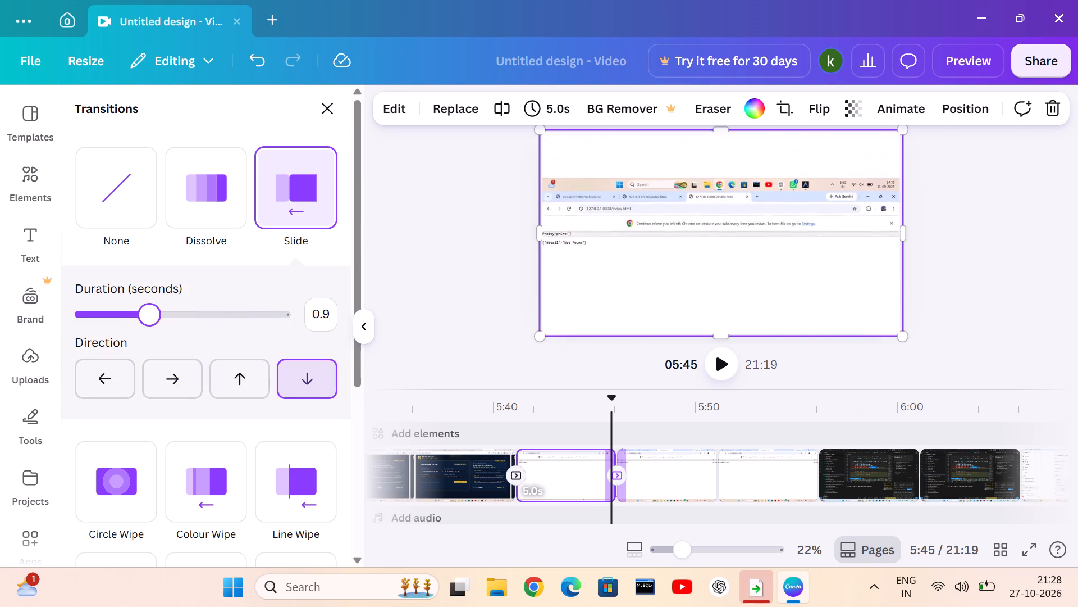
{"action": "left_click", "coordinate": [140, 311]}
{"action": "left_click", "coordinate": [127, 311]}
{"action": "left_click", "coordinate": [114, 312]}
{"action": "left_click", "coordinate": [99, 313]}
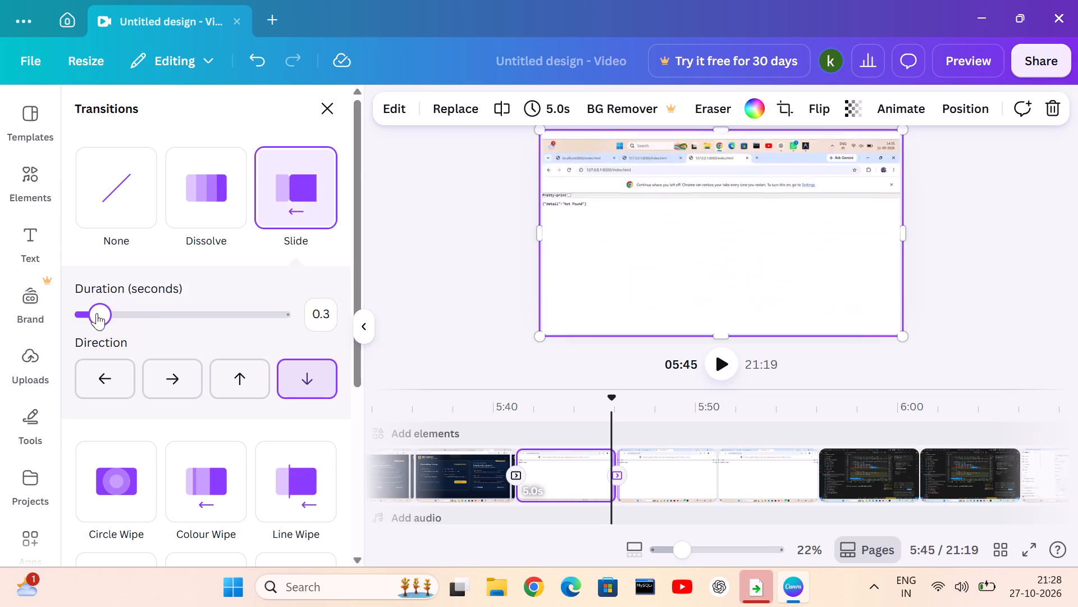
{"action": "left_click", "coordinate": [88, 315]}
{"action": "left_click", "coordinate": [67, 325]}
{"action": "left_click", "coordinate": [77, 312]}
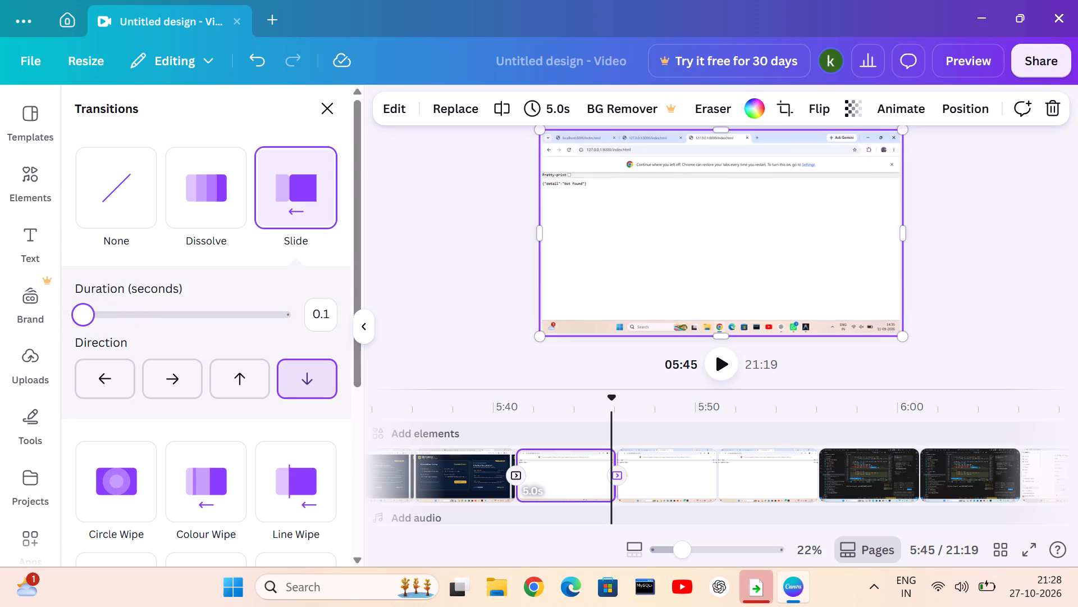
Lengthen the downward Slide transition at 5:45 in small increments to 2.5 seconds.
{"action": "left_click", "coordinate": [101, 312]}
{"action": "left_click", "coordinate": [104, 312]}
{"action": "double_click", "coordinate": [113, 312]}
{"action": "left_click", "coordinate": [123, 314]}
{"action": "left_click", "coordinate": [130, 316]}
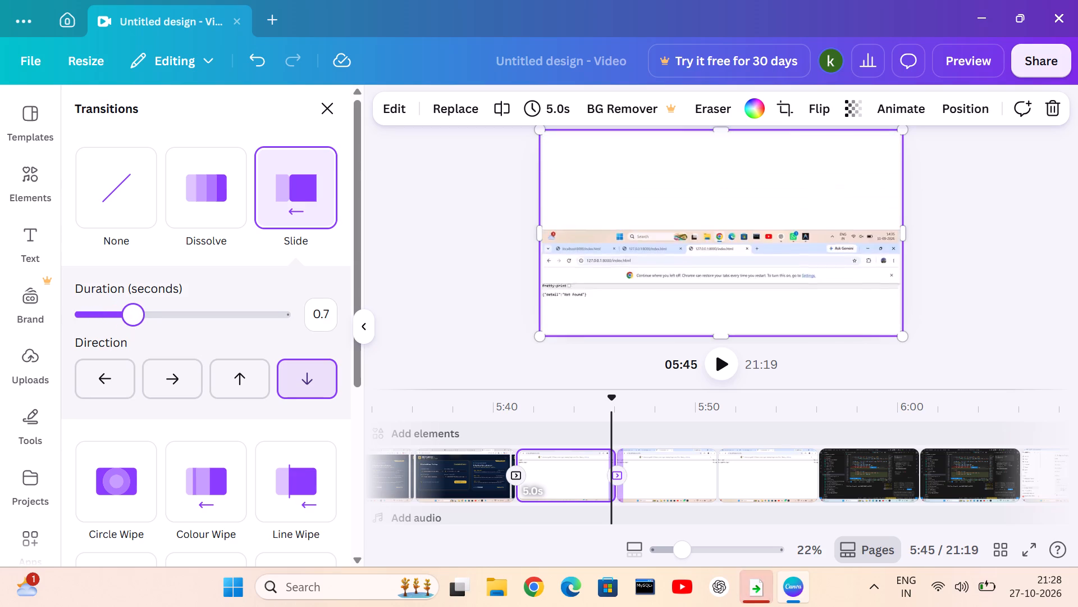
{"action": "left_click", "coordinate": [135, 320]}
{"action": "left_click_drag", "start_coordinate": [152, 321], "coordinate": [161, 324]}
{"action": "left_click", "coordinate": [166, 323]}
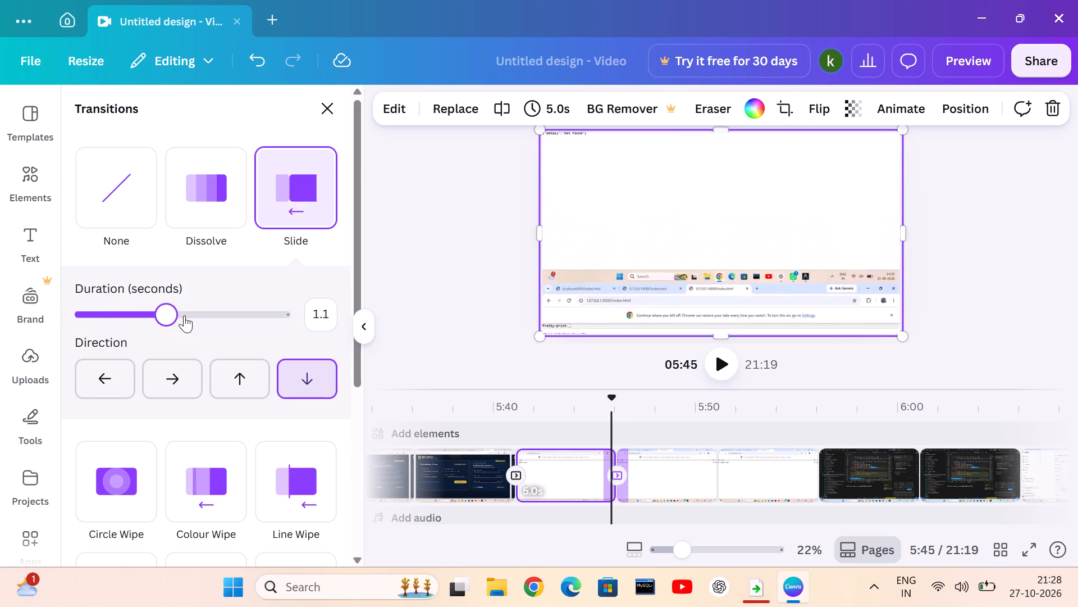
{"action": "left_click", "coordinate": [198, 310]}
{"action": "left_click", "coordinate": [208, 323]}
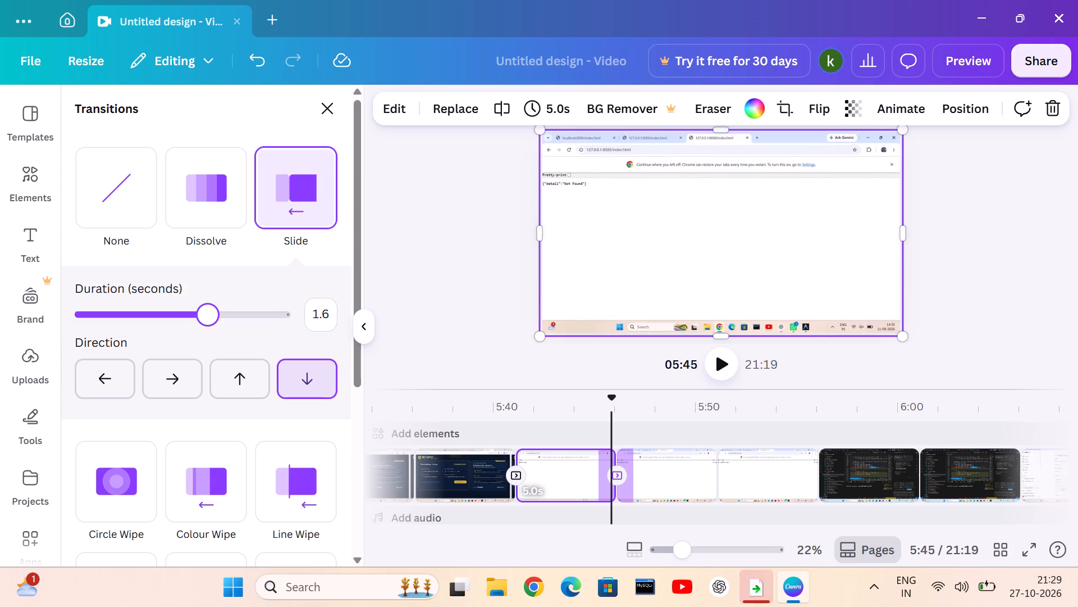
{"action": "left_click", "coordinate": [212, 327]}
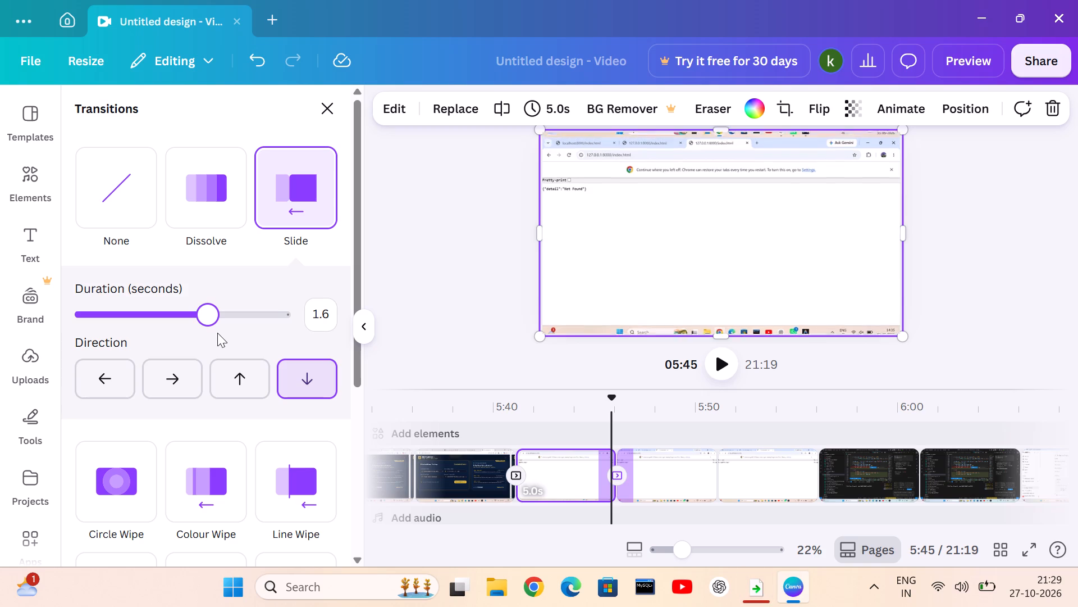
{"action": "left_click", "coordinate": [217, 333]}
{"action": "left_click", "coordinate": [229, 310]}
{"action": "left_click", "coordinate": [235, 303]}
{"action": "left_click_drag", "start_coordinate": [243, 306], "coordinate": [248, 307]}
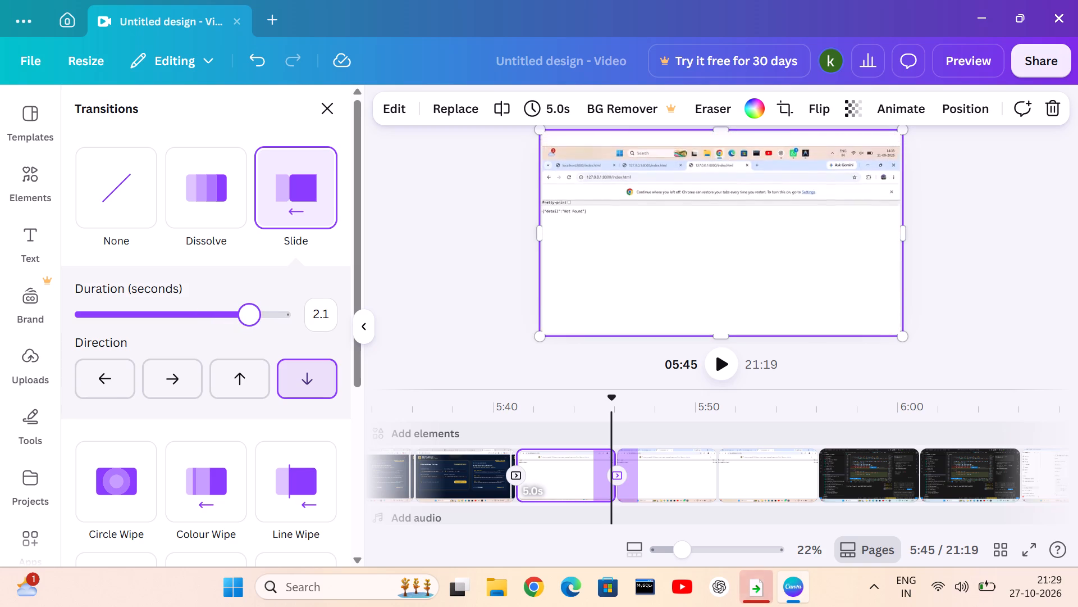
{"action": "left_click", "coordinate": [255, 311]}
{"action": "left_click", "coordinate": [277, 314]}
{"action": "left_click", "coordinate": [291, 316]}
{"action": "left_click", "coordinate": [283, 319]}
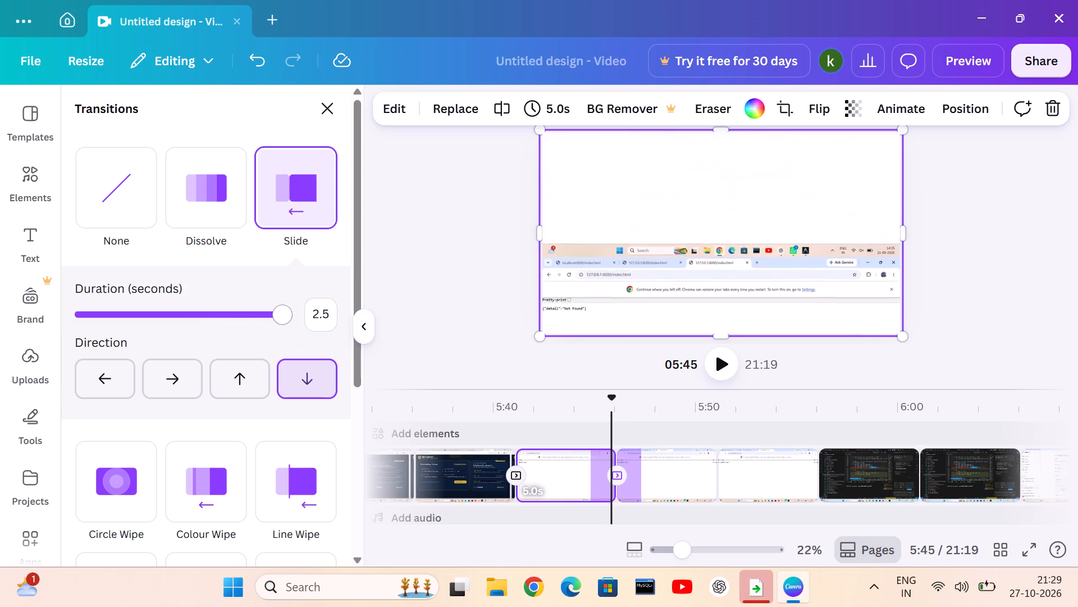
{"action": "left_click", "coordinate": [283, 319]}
Cycle the Slide transition's direction at 5:45 through up, right and left, ending on down.
{"action": "left_click", "coordinate": [241, 382]}
{"action": "left_click", "coordinate": [191, 383]}
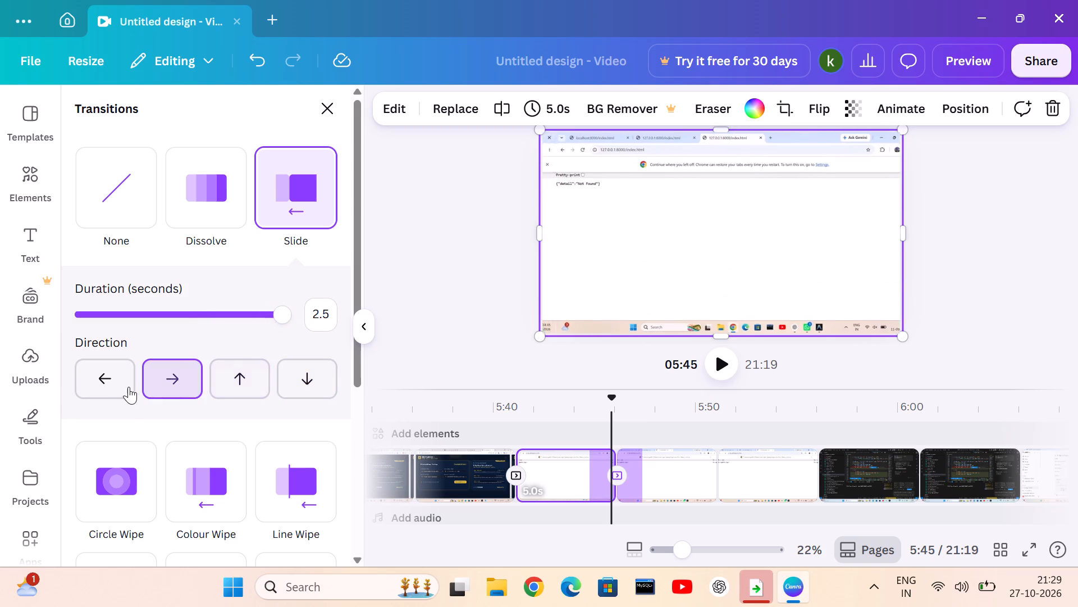
{"action": "left_click", "coordinate": [121, 382]}
{"action": "left_click", "coordinate": [168, 374]}
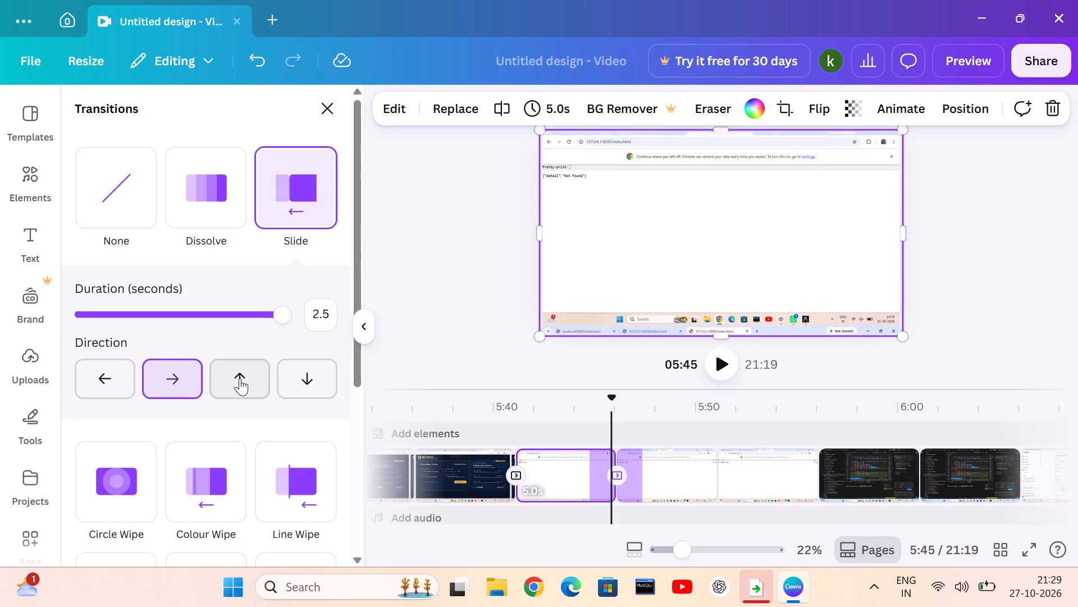
{"action": "left_click", "coordinate": [240, 378]}
{"action": "left_click", "coordinate": [287, 375]}
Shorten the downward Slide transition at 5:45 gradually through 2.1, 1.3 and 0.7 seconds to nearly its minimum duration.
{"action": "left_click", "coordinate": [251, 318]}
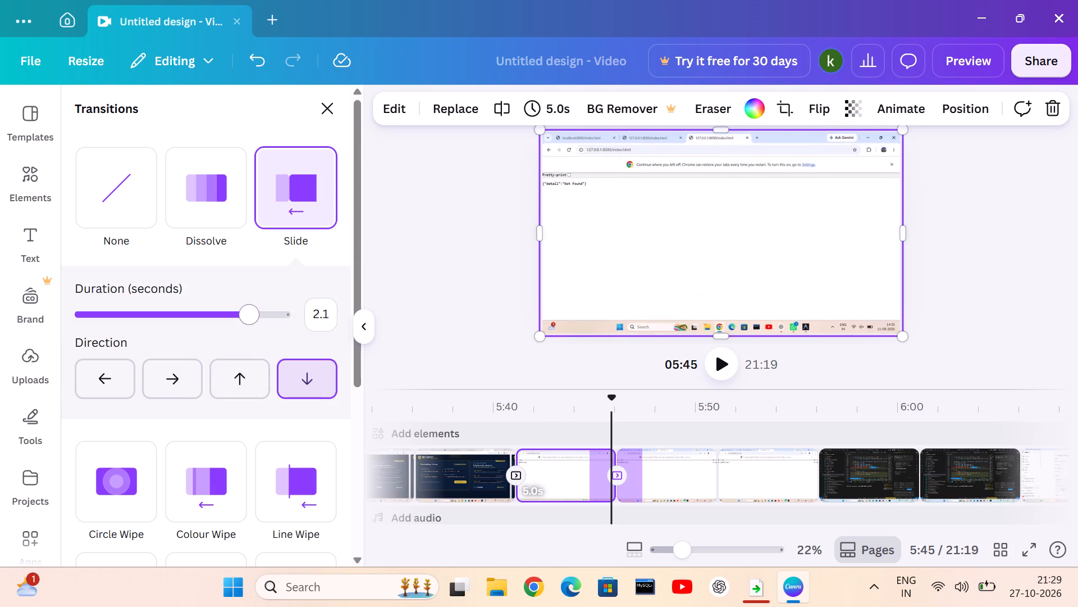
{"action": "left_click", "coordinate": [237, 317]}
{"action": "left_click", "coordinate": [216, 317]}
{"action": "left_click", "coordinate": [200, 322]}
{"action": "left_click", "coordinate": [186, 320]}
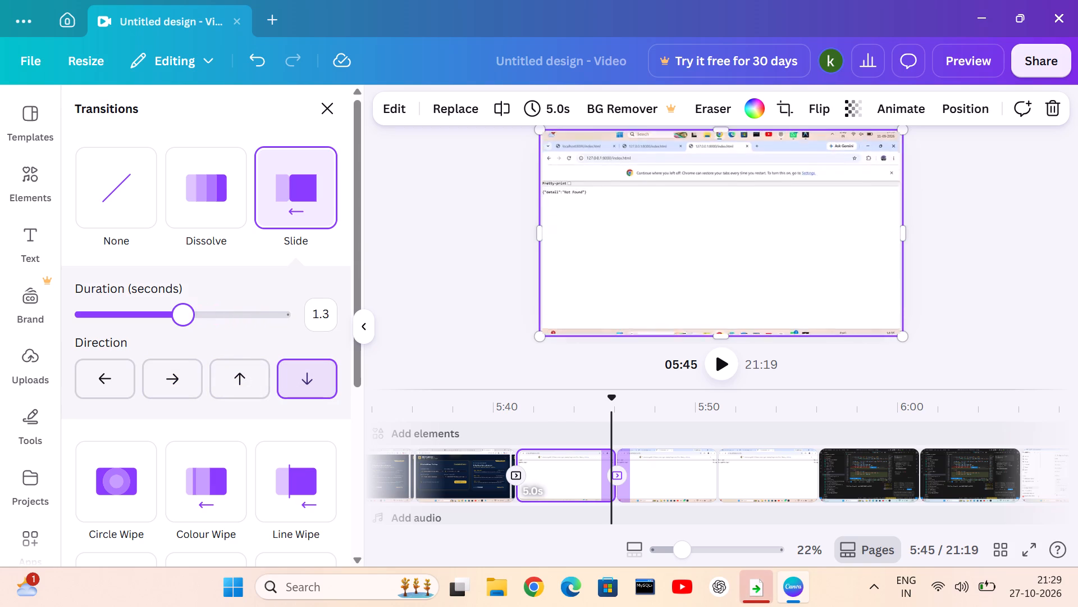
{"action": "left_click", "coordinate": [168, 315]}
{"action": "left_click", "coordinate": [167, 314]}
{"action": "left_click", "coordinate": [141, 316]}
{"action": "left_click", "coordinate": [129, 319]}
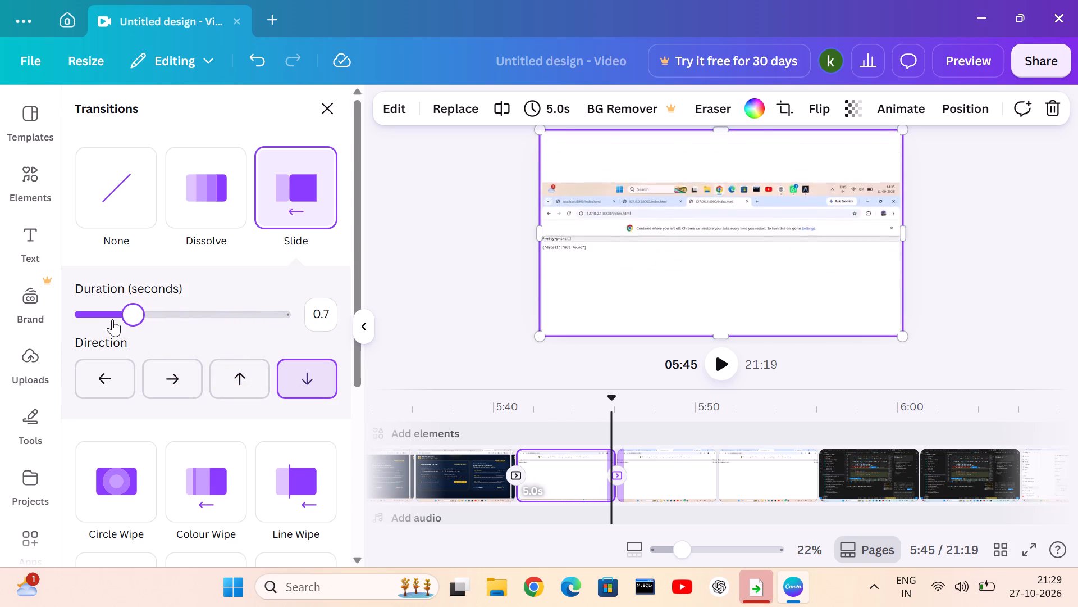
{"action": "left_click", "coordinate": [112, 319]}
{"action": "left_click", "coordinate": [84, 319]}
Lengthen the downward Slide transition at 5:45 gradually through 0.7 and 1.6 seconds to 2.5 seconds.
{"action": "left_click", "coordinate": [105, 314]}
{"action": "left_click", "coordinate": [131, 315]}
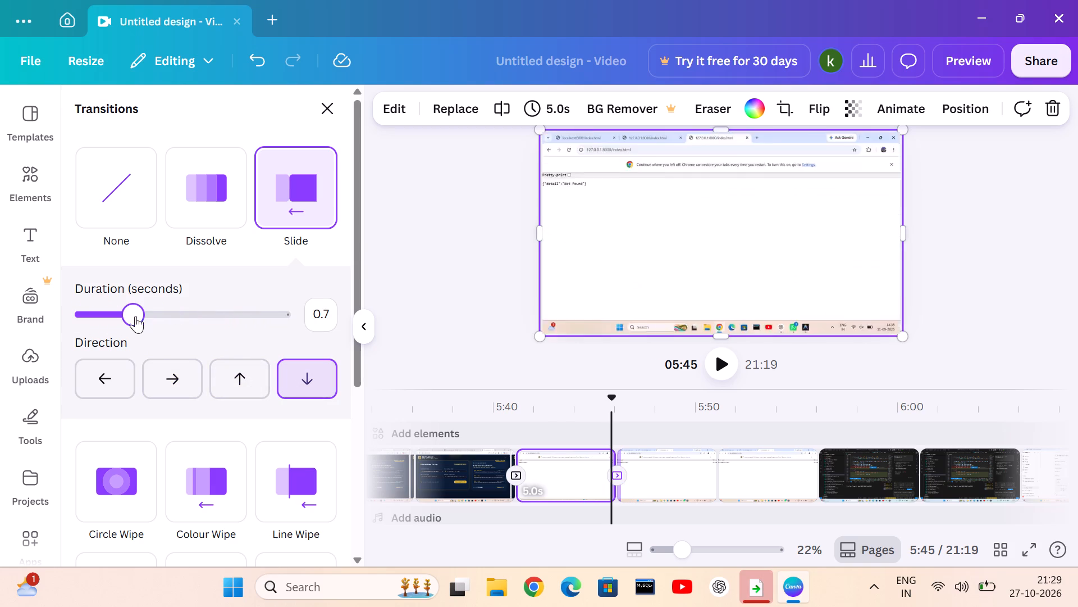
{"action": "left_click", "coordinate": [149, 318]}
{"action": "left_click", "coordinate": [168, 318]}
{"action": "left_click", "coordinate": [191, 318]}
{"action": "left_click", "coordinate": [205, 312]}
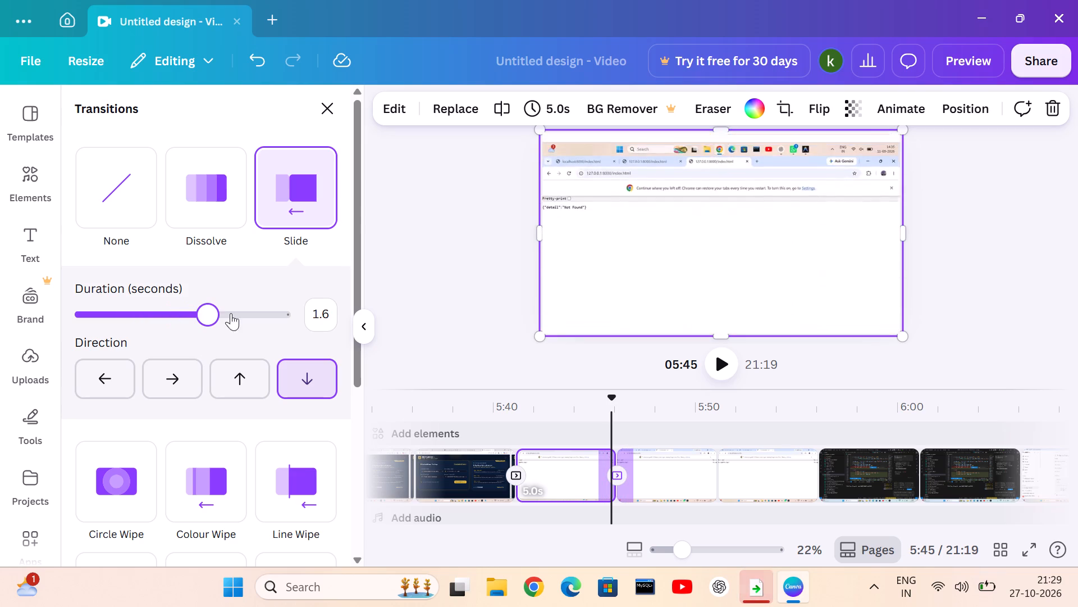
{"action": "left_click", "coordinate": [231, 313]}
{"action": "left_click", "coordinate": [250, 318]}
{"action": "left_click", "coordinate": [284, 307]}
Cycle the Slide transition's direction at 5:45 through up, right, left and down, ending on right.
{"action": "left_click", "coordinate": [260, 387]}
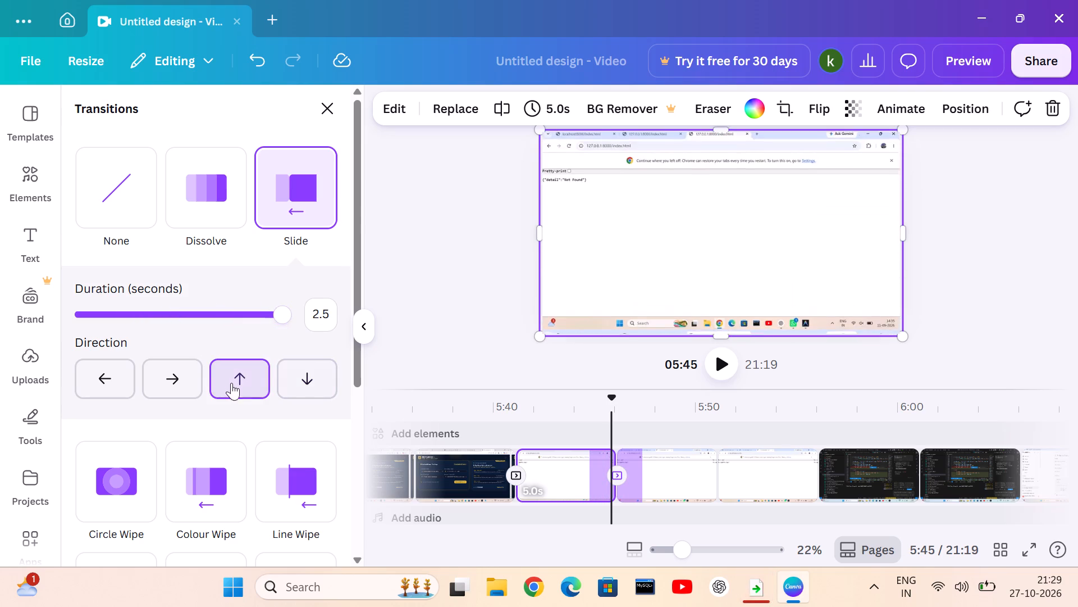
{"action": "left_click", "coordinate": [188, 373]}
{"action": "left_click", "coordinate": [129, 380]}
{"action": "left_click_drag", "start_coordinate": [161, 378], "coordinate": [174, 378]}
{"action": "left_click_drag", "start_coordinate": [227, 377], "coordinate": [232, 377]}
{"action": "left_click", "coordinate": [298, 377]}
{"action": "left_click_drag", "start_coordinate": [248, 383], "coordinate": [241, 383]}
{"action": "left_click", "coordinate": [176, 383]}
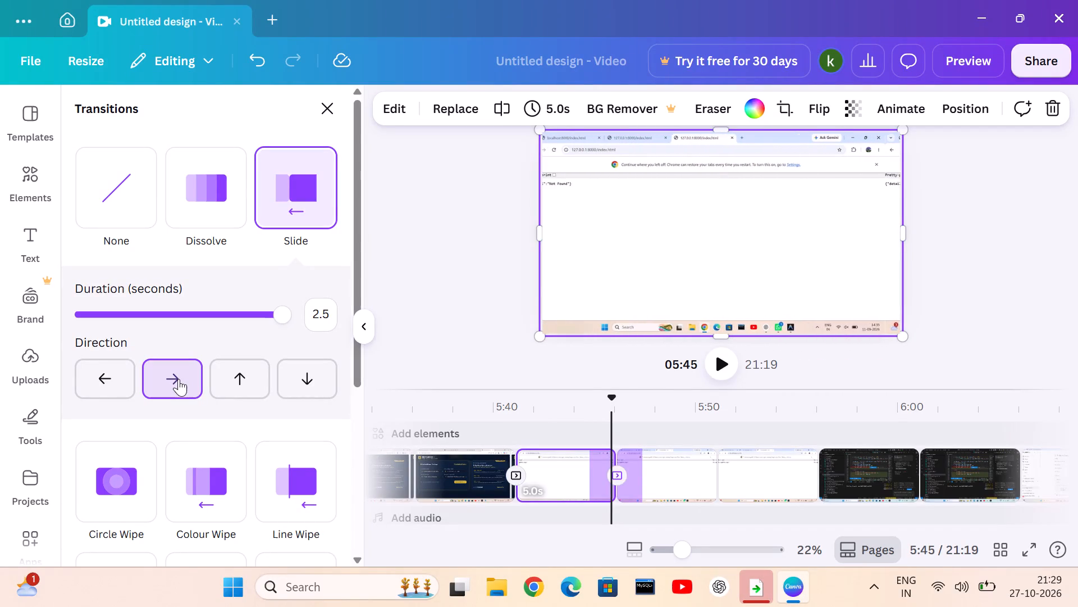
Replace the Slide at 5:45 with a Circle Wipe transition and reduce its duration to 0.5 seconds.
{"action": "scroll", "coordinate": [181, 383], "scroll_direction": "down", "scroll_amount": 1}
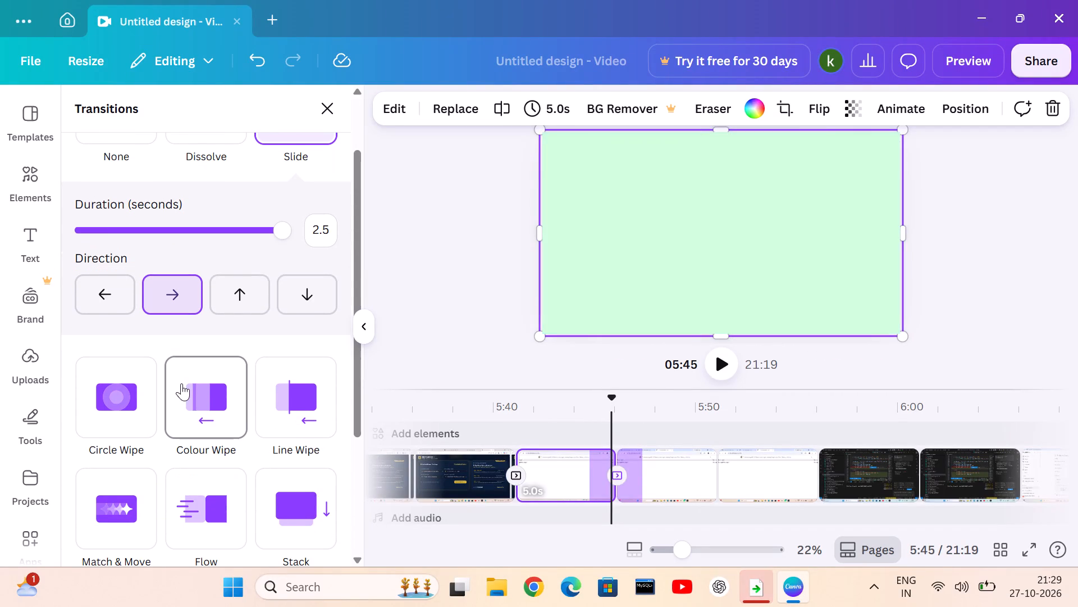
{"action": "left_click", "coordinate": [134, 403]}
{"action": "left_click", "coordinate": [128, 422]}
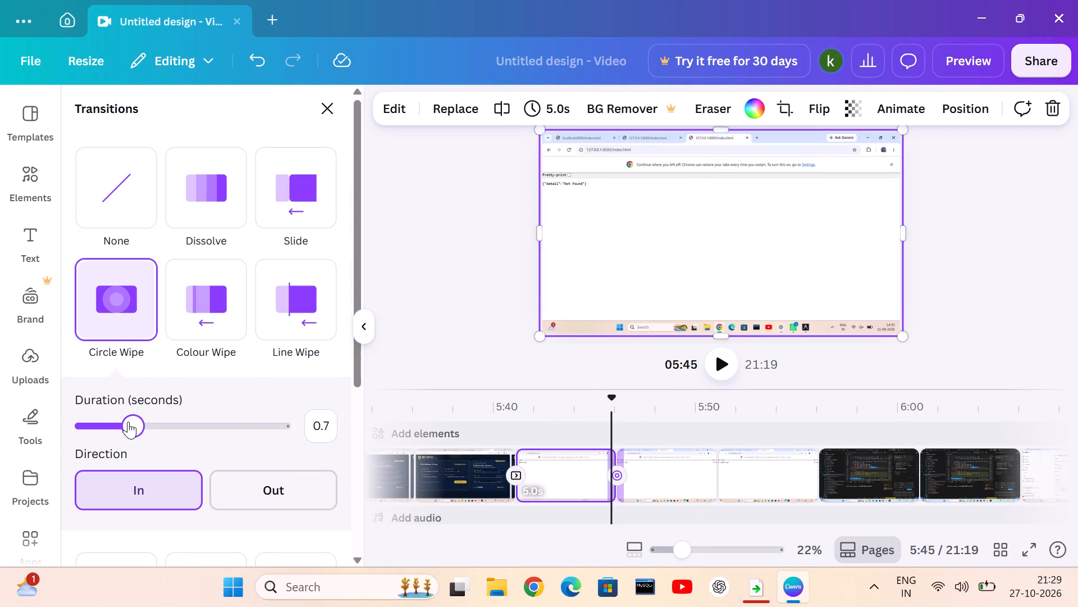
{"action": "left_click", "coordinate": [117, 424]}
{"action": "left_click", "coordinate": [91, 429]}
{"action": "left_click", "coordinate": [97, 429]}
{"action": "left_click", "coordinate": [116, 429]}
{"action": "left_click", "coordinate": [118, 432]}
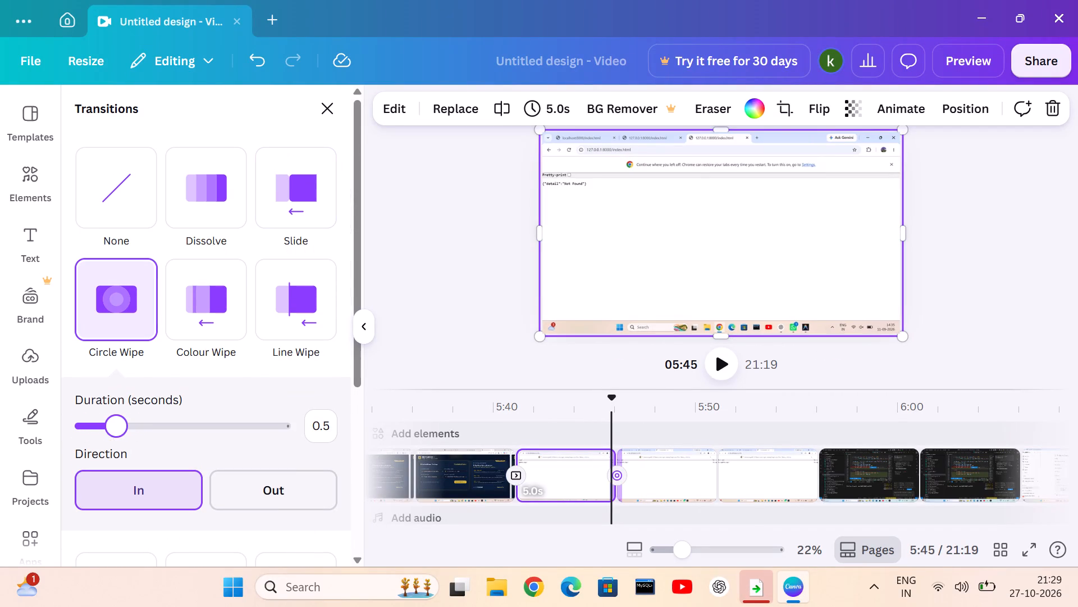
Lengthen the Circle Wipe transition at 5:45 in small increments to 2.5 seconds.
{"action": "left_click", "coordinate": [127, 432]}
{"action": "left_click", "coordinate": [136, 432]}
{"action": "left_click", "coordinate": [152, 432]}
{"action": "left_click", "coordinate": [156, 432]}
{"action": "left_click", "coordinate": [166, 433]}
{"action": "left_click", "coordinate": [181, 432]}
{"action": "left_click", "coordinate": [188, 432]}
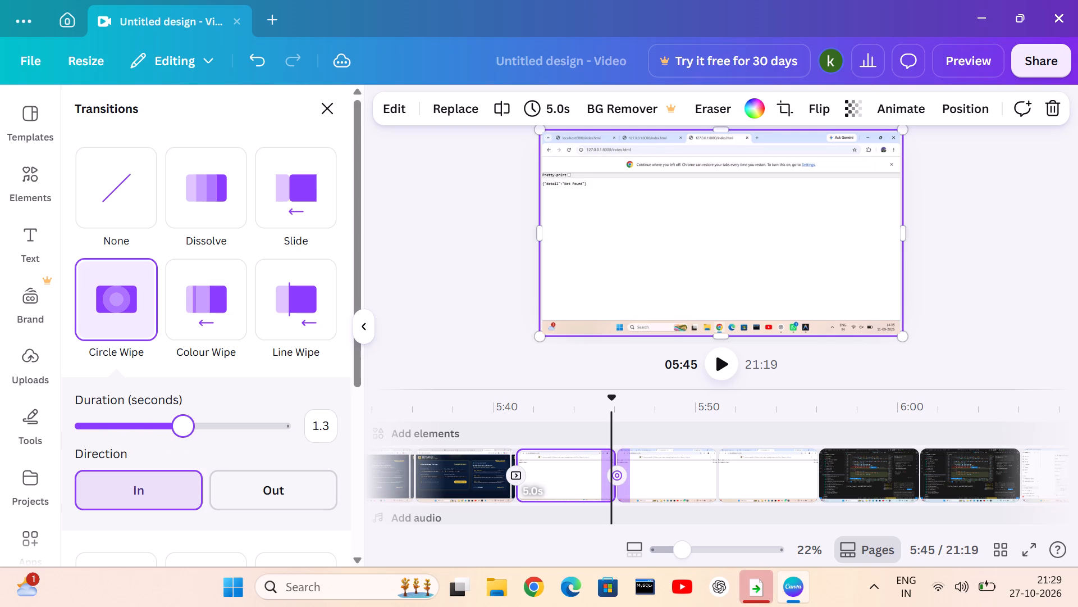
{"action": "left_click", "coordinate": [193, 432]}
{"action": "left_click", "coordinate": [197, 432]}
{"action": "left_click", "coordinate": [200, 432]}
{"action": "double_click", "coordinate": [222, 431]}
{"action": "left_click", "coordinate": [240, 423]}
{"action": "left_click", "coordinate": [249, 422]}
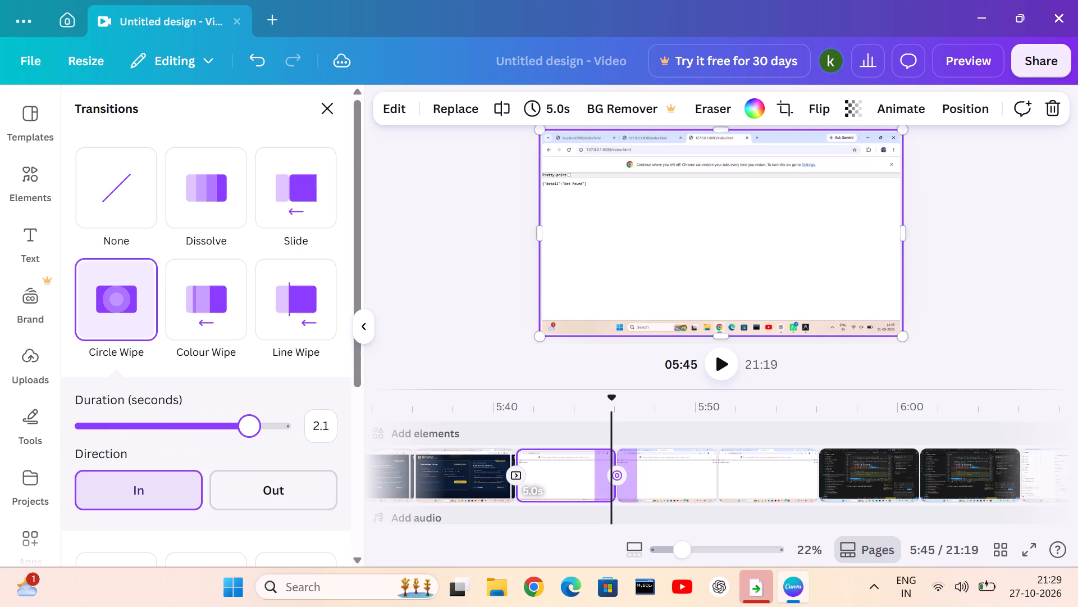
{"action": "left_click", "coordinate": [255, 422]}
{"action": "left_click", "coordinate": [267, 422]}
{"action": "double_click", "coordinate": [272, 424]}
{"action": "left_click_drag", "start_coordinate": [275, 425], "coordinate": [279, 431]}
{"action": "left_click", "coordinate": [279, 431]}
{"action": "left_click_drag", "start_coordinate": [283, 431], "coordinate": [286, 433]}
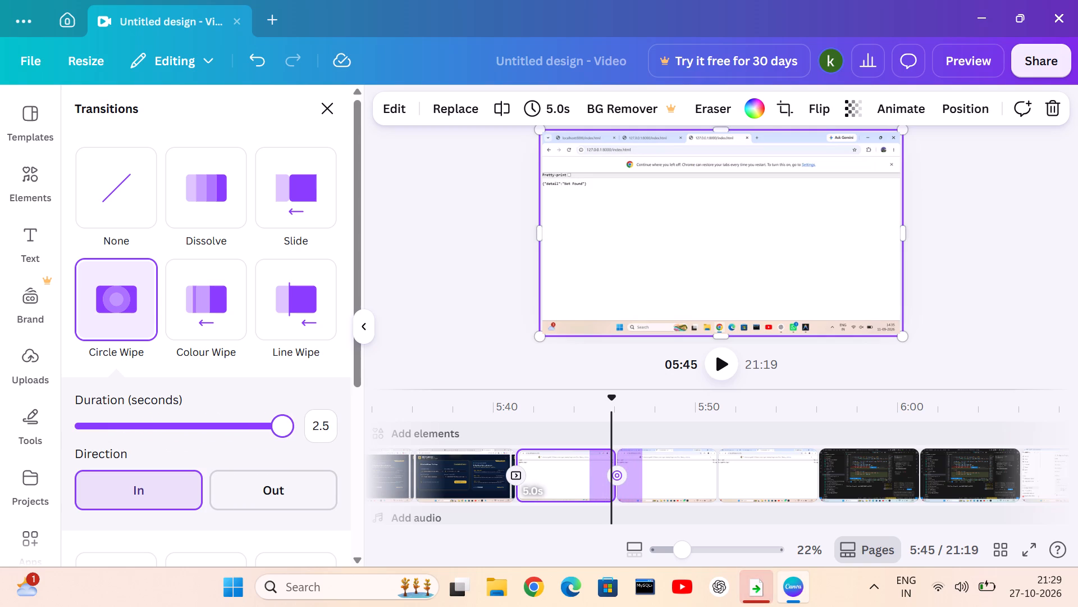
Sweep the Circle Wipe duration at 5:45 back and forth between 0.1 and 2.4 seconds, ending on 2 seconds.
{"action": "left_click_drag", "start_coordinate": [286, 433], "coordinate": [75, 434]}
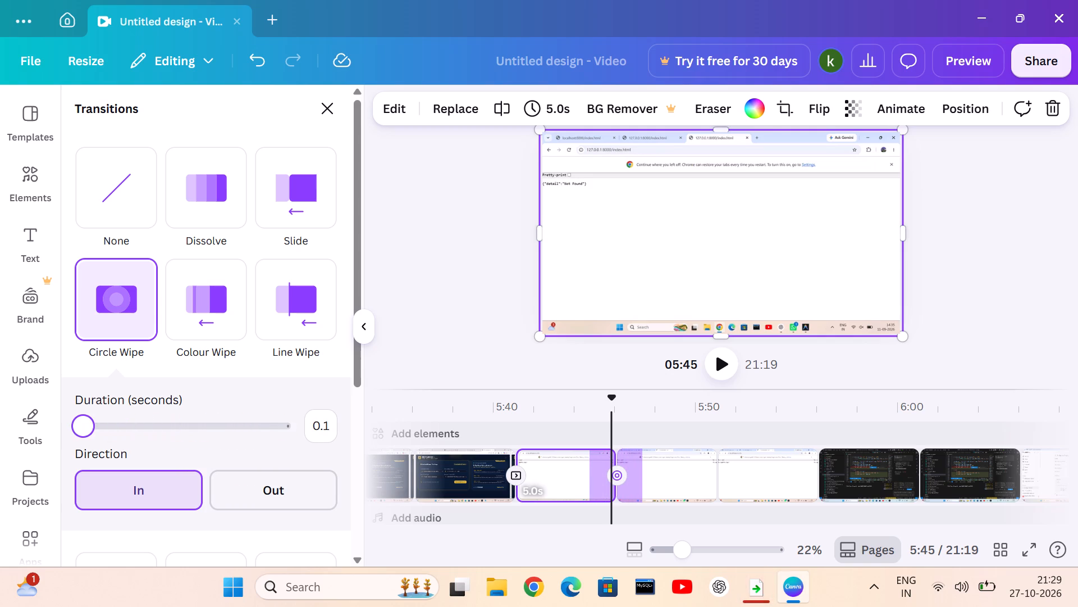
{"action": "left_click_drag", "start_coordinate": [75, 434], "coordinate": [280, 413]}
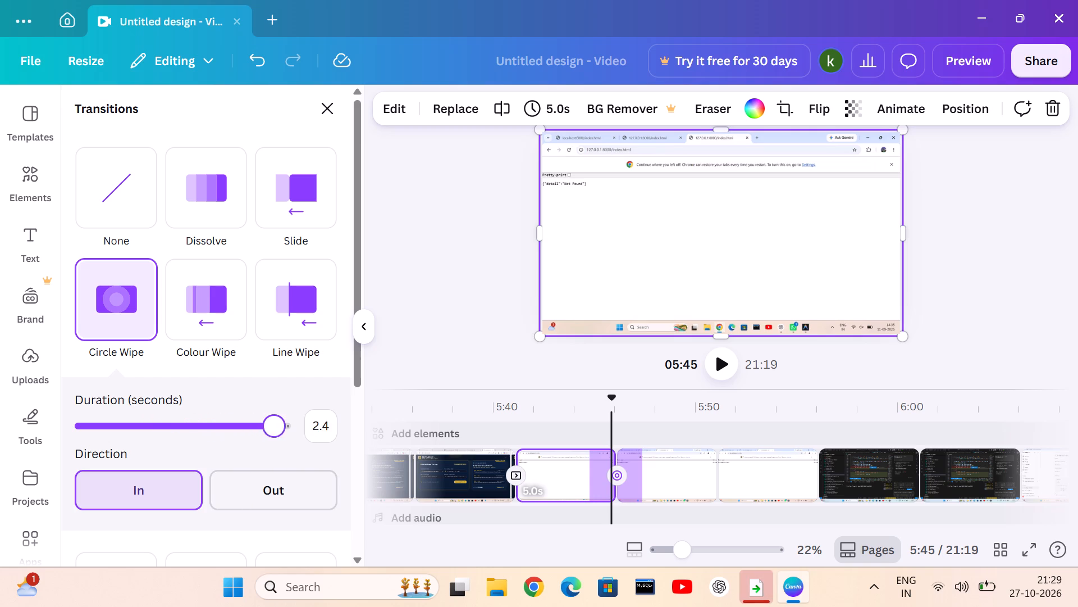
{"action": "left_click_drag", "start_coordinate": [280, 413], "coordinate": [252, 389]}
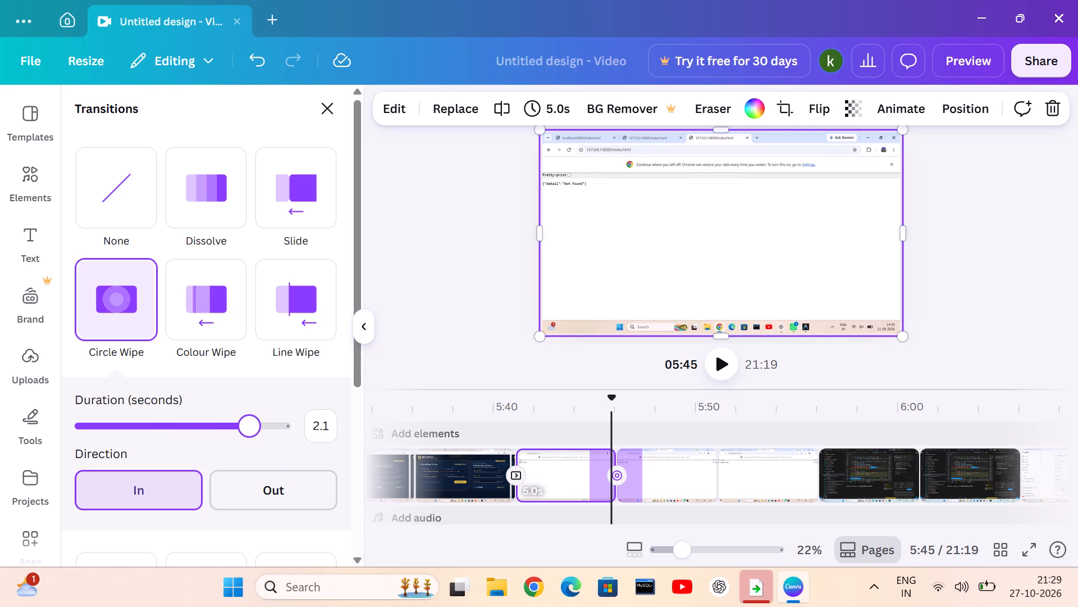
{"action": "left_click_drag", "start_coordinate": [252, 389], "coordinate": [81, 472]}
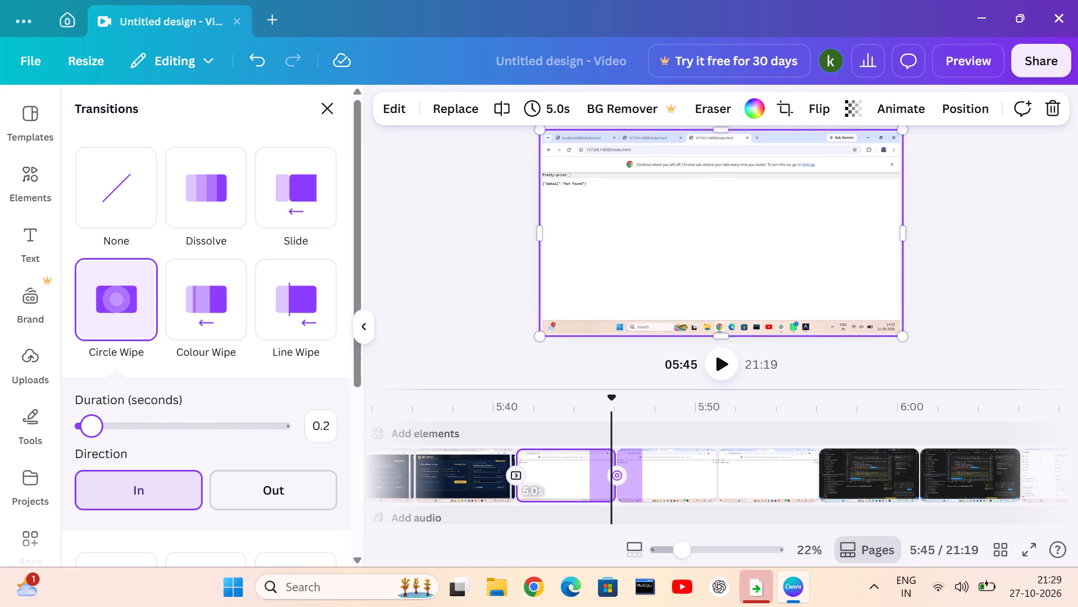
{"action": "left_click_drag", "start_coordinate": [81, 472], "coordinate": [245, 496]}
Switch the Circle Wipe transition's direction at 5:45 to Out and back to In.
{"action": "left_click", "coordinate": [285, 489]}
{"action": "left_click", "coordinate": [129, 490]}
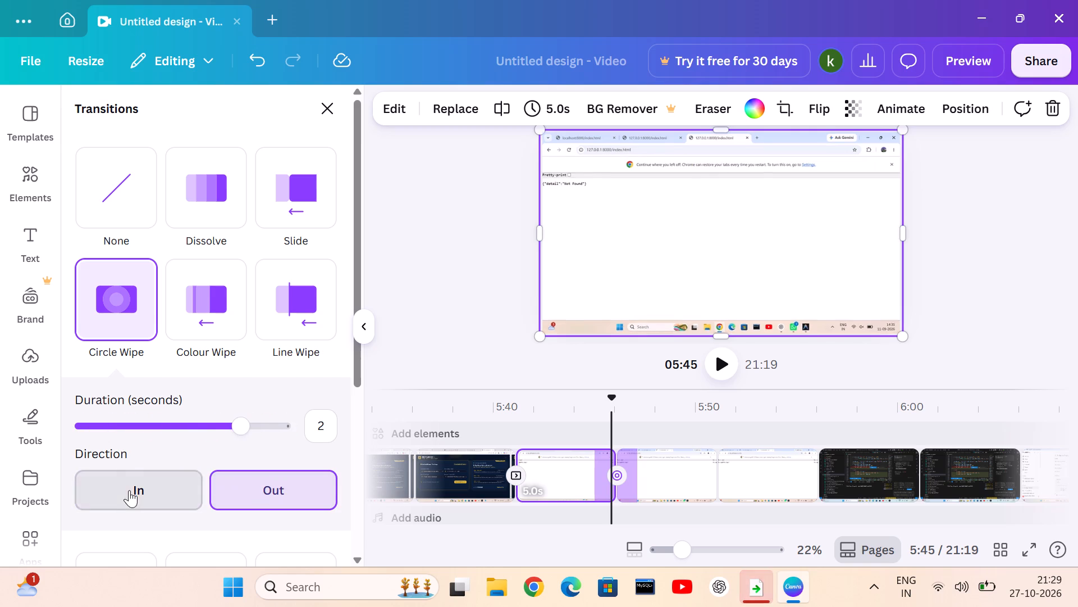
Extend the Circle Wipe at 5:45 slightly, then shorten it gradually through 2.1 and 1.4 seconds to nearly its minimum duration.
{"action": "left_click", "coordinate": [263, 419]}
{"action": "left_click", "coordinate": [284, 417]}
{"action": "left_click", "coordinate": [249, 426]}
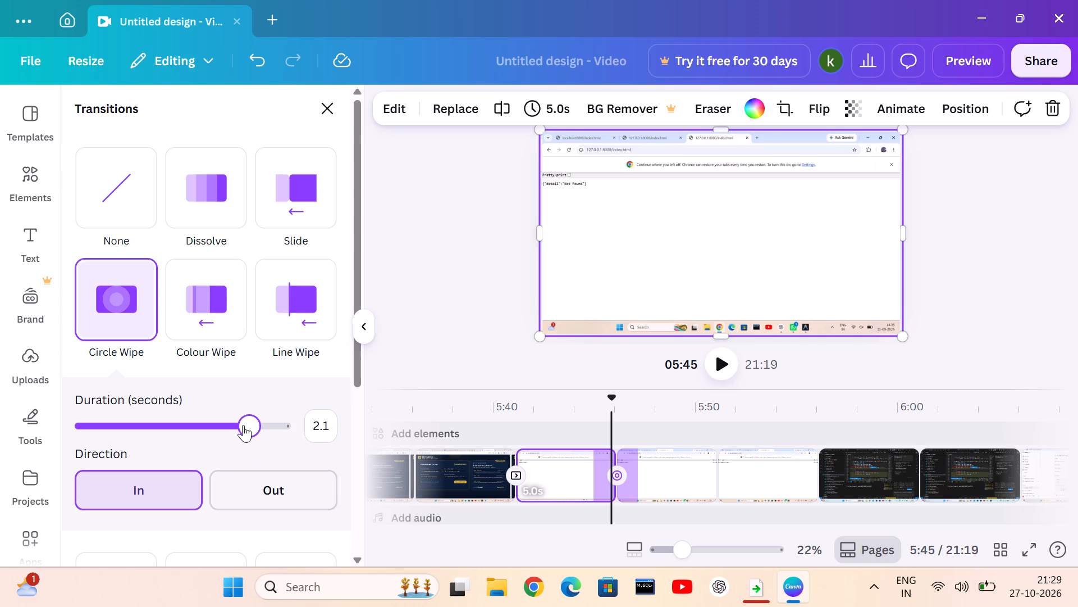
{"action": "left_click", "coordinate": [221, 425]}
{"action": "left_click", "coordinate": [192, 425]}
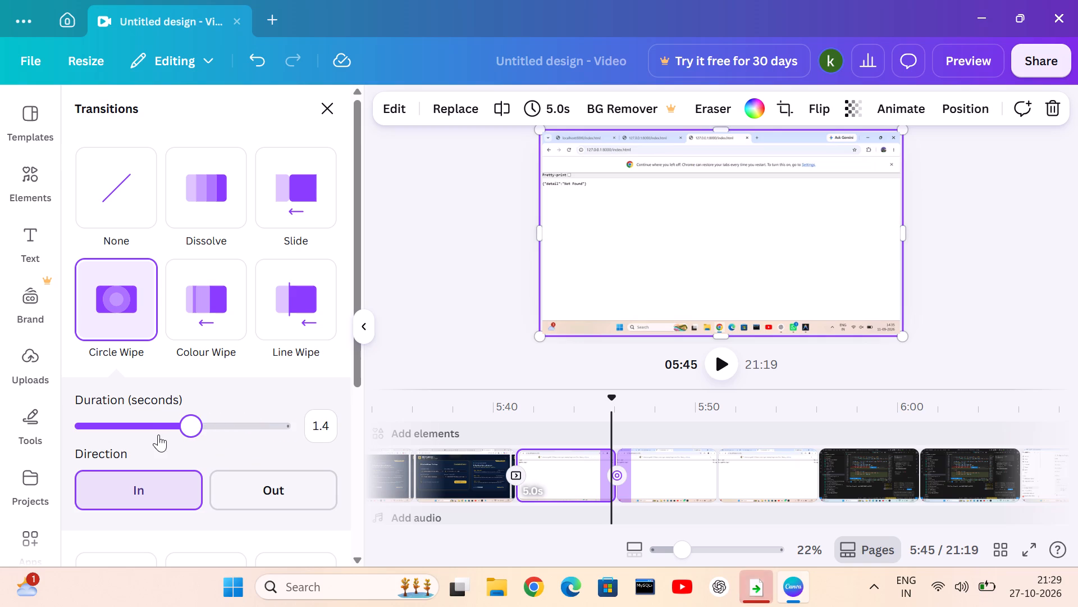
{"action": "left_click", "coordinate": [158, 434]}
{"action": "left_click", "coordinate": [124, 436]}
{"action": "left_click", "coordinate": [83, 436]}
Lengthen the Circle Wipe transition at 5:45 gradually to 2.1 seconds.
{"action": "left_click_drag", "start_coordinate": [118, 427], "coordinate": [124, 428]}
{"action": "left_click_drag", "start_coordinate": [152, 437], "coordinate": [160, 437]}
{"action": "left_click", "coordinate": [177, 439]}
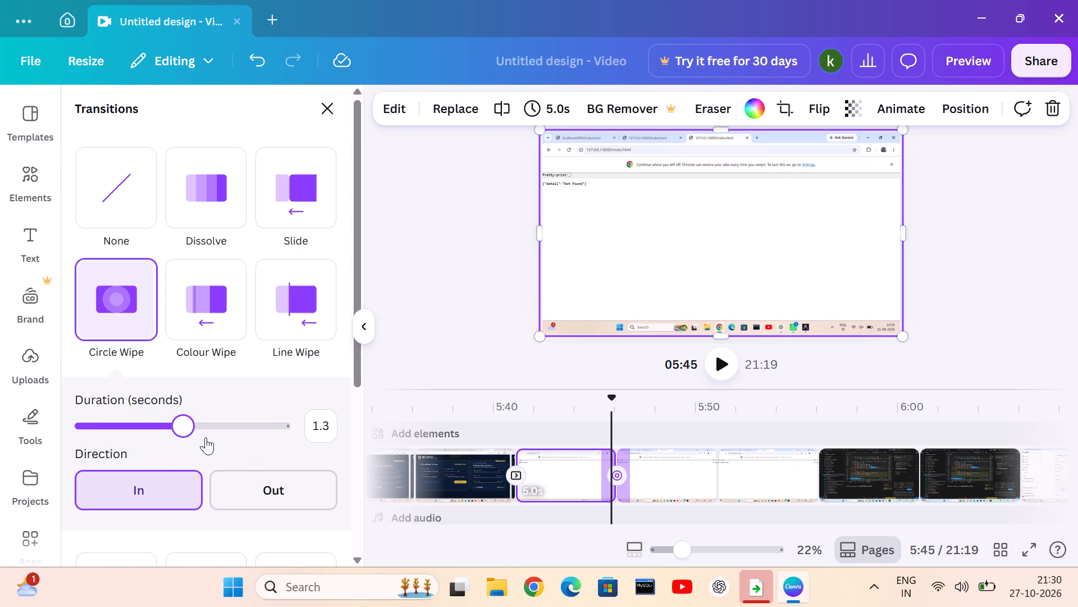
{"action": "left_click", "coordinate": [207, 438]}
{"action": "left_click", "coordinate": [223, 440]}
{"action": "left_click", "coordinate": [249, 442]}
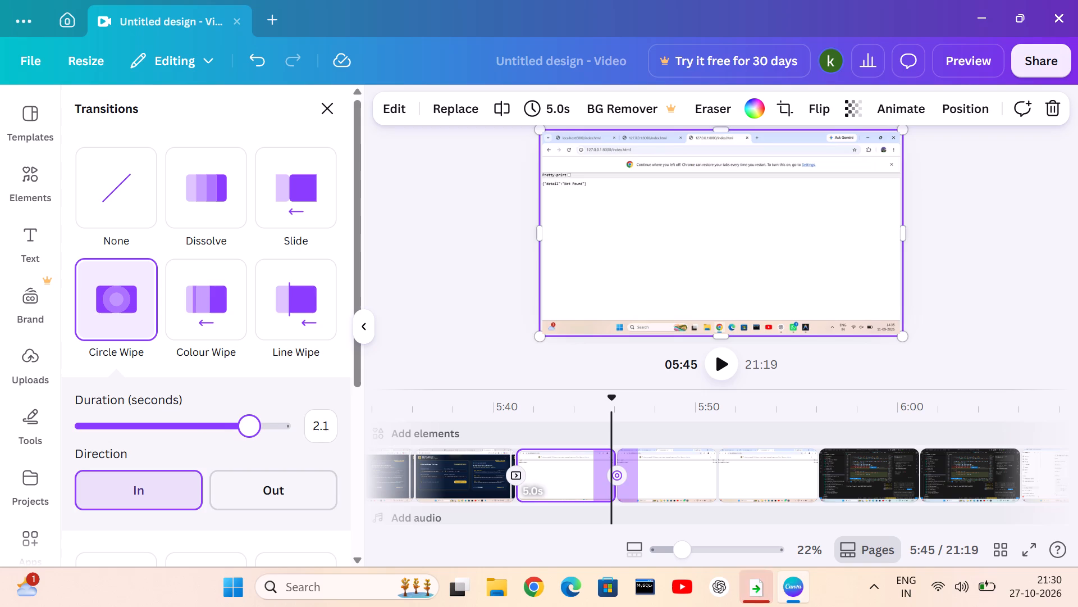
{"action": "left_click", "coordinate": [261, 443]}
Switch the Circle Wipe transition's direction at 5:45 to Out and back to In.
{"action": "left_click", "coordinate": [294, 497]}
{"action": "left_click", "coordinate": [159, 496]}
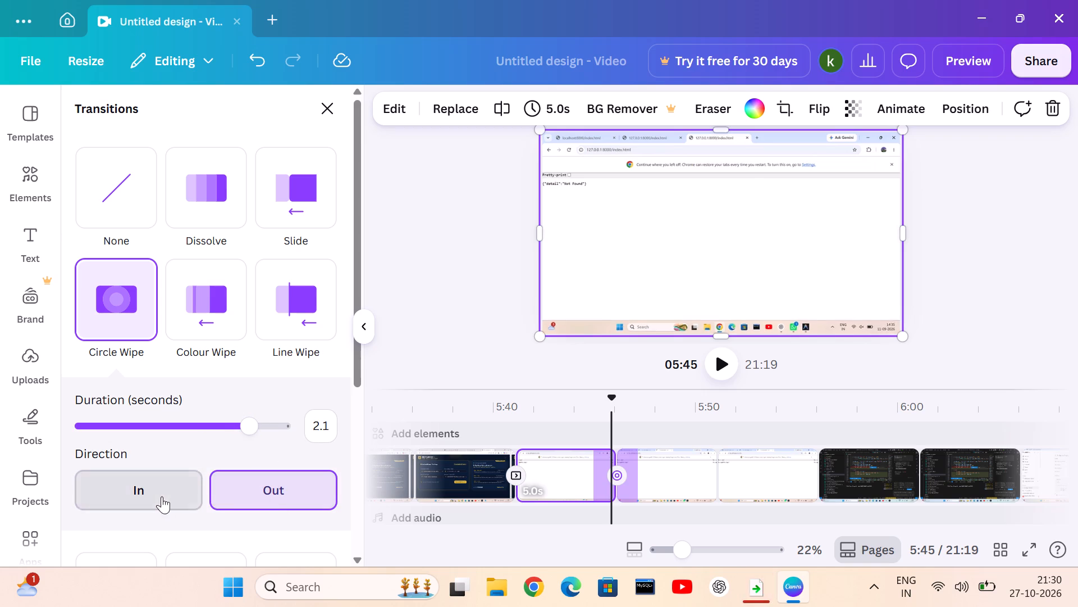
Replace the Circle Wipe at 5:45 with a Chop transition.
{"action": "scroll", "coordinate": [234, 449], "scroll_direction": "down", "scroll_amount": 5}
{"action": "left_click", "coordinate": [125, 473]}
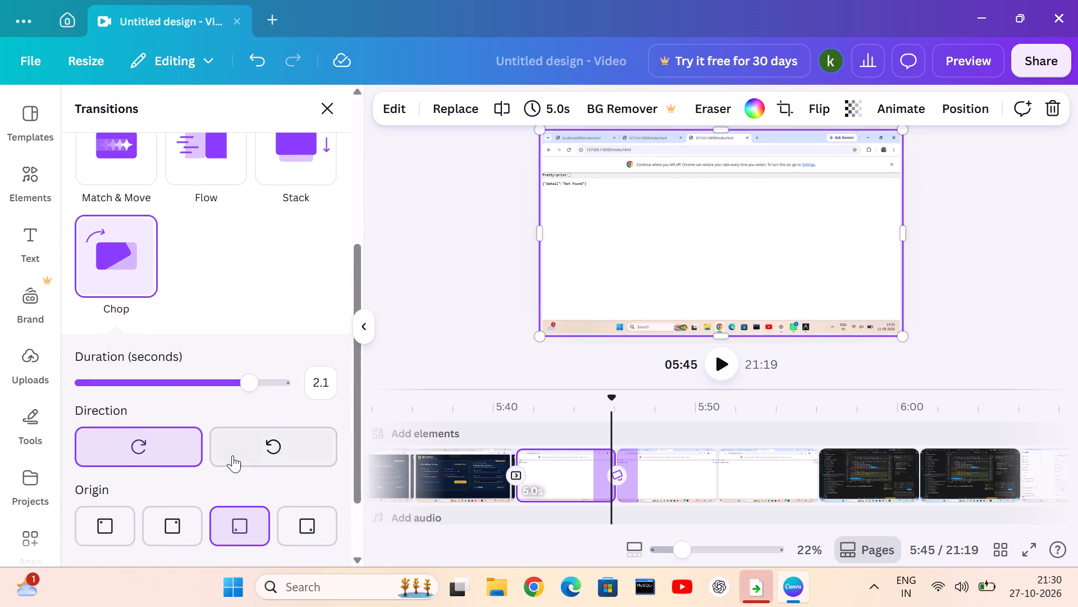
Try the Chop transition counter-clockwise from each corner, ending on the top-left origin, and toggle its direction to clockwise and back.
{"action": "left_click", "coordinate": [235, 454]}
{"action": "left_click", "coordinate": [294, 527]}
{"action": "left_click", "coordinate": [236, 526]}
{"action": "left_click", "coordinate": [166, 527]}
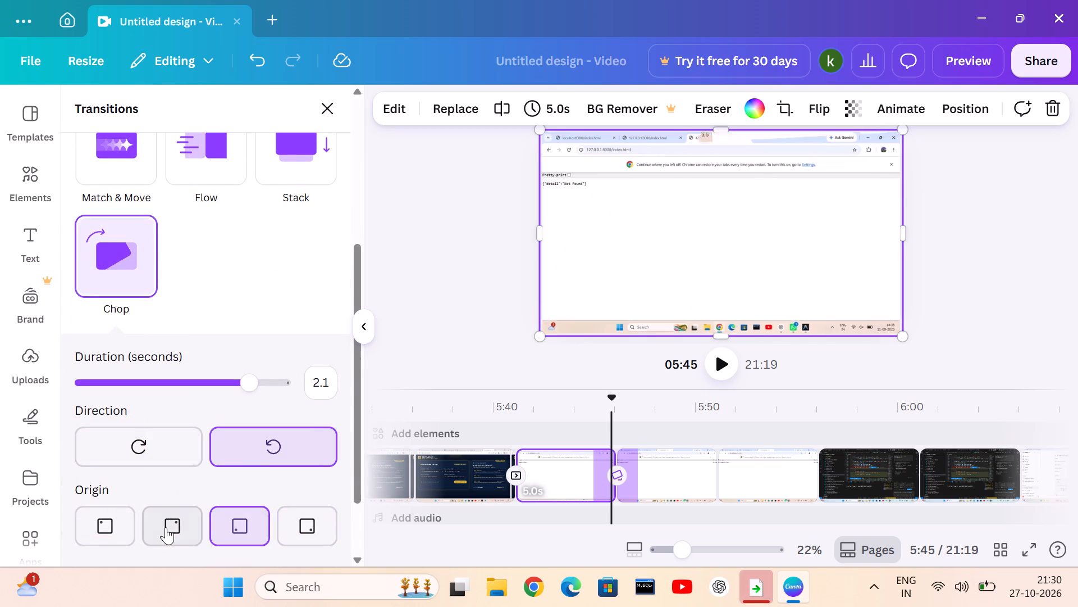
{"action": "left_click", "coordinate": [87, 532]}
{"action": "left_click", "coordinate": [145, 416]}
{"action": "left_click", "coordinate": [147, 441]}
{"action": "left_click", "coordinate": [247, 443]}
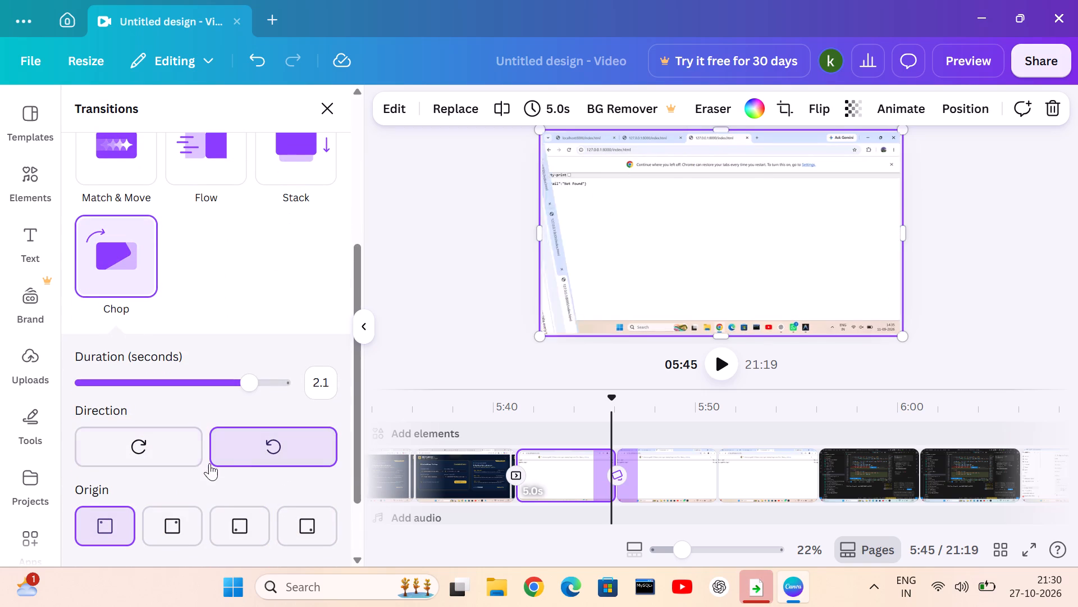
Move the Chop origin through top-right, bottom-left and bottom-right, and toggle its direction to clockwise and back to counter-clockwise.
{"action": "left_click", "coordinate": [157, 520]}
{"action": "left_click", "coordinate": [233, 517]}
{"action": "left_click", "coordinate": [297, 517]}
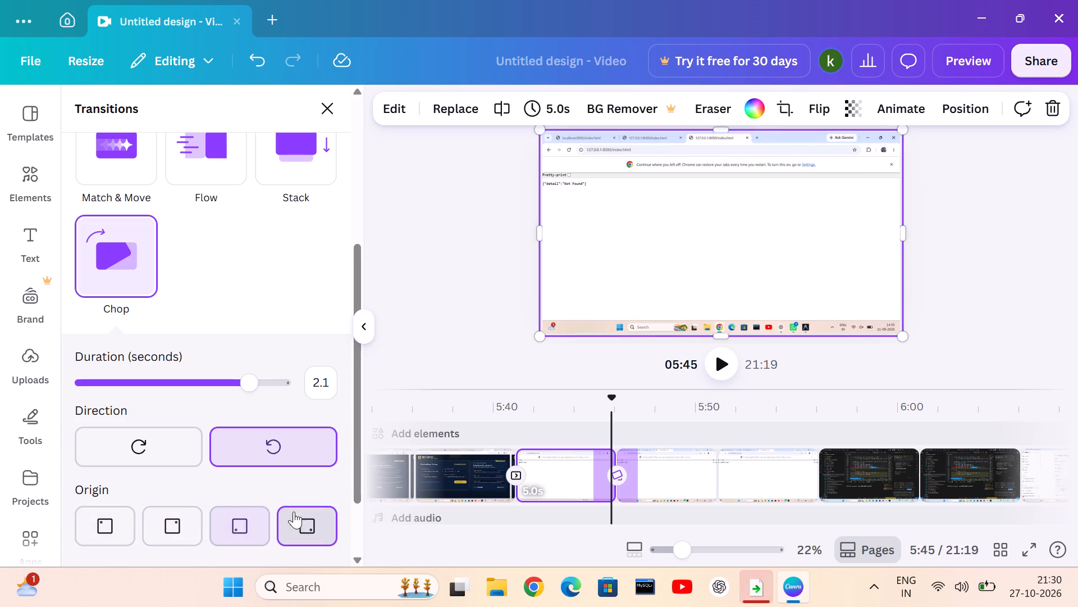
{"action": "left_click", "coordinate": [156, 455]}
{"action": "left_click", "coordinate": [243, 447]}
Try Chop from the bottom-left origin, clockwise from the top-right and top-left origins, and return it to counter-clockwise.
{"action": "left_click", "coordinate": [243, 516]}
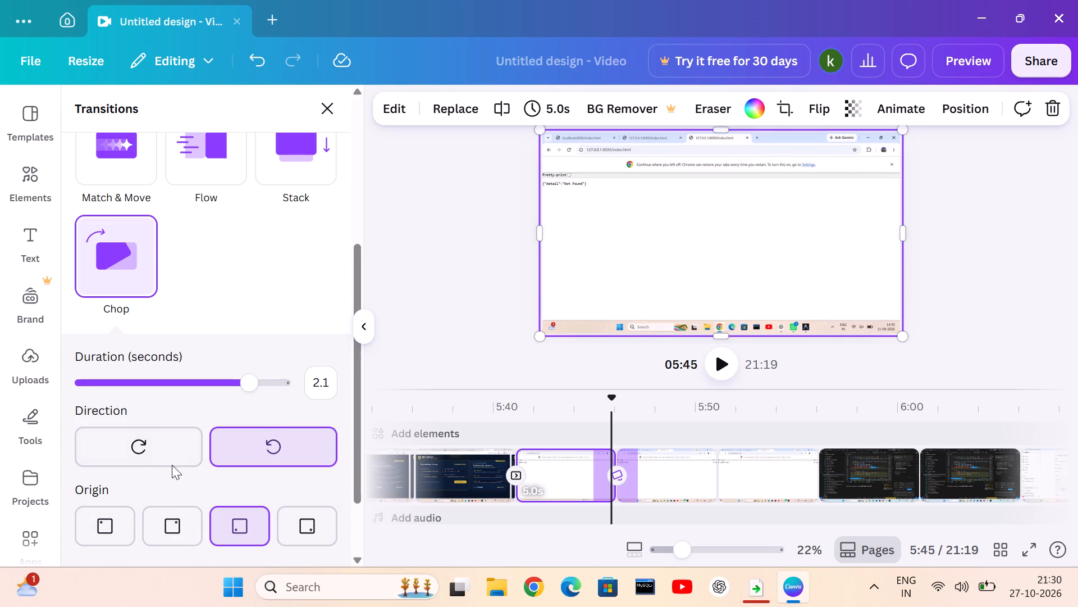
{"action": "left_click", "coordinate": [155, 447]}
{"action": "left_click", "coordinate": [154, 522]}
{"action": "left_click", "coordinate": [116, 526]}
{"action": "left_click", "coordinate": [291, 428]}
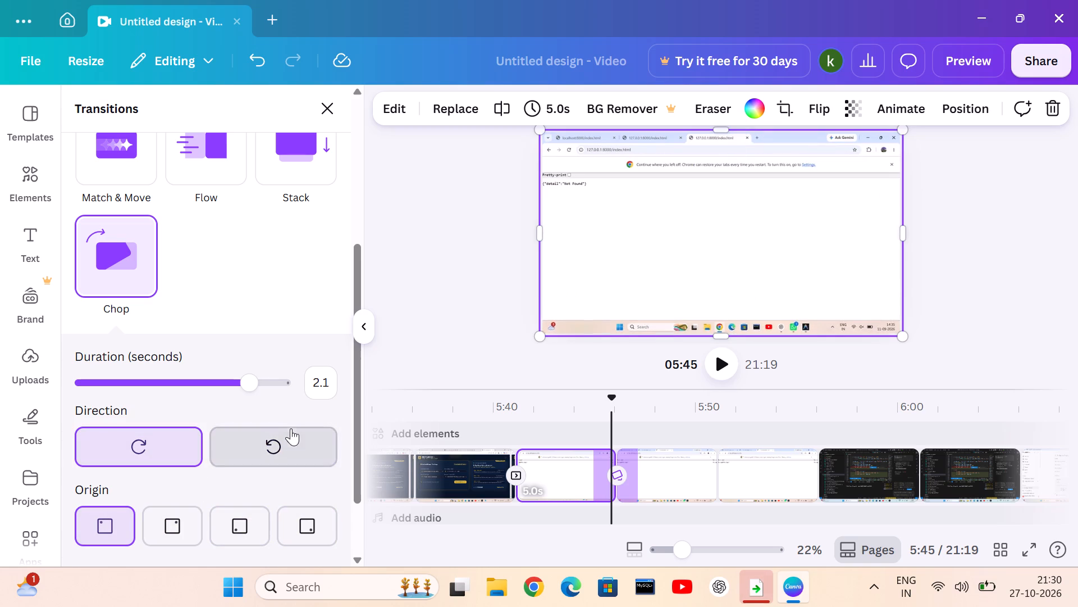
Step the Chop origin through top-right and bottom-left to bottom-right, and set its direction to clockwise.
{"action": "left_click", "coordinate": [184, 525]}
{"action": "left_click", "coordinate": [246, 513]}
{"action": "left_click", "coordinate": [322, 518]}
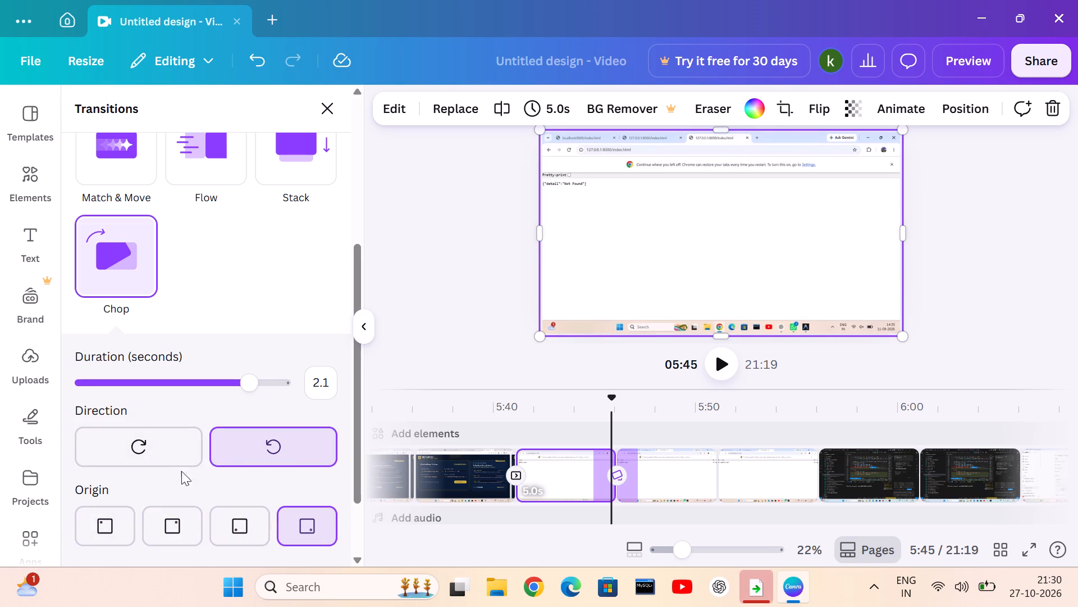
{"action": "left_click", "coordinate": [164, 461]}
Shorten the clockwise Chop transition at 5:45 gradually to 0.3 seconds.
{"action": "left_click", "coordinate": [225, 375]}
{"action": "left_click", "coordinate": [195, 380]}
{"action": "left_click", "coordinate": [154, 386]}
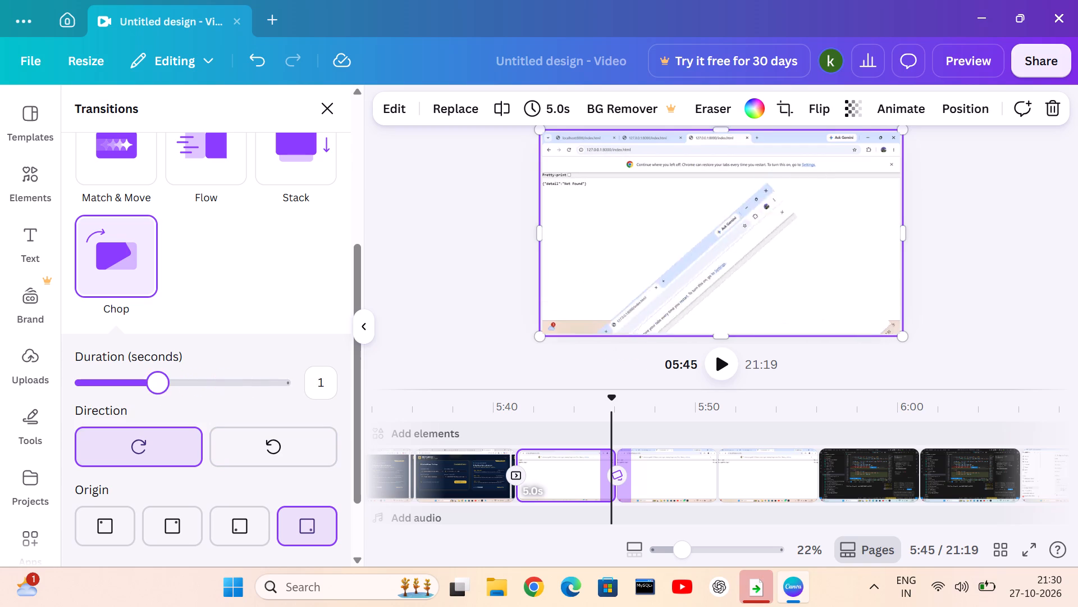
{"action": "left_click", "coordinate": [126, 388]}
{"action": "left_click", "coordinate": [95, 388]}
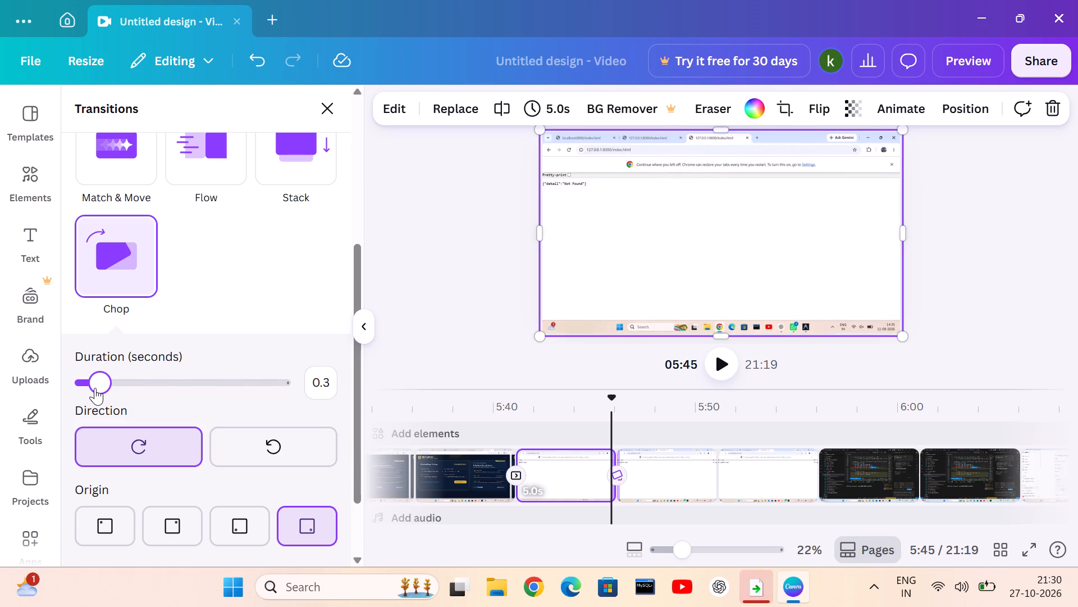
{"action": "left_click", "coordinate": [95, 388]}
Lengthen the Chop transition at 5:45 gradually from 0.3 to 2.2 seconds.
{"action": "left_click", "coordinate": [108, 393]}
{"action": "left_click", "coordinate": [119, 393]}
{"action": "left_click", "coordinate": [130, 393]}
{"action": "left_click", "coordinate": [147, 393]}
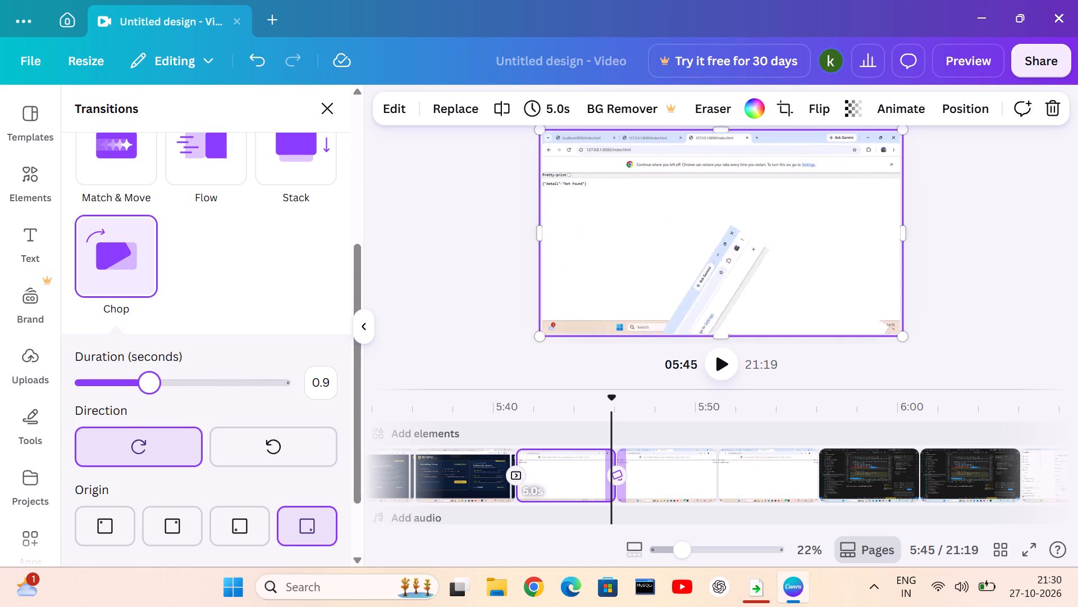
{"action": "left_click", "coordinate": [157, 391]}
{"action": "left_click", "coordinate": [179, 391]}
{"action": "left_click", "coordinate": [185, 386]}
{"action": "left_click", "coordinate": [212, 379]}
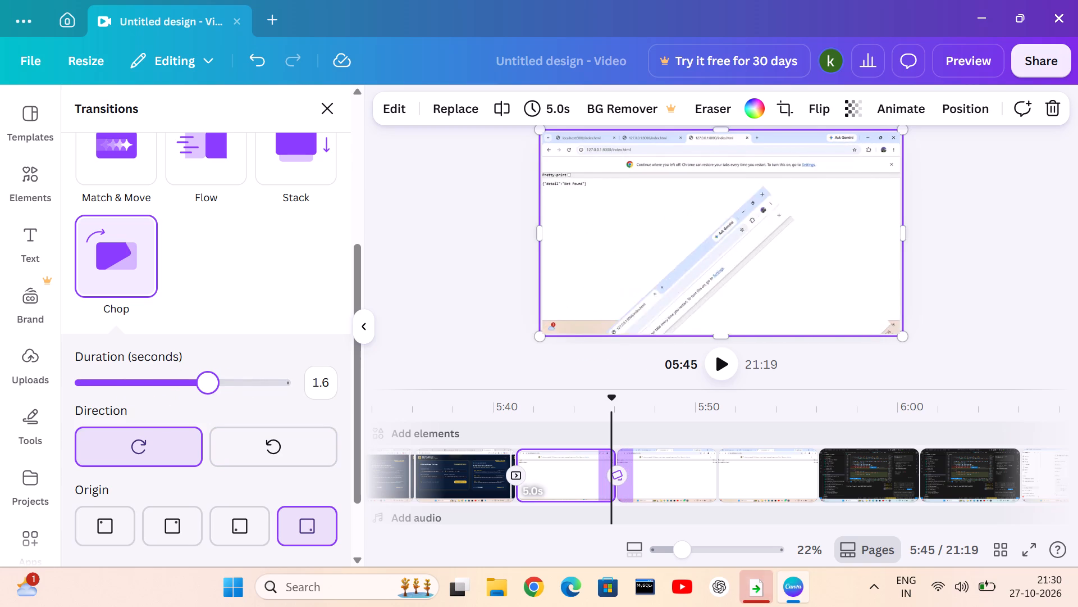
{"action": "left_click", "coordinate": [219, 367]}
{"action": "left_click", "coordinate": [225, 383]}
{"action": "left_click", "coordinate": [229, 385]}
{"action": "left_click", "coordinate": [236, 385]}
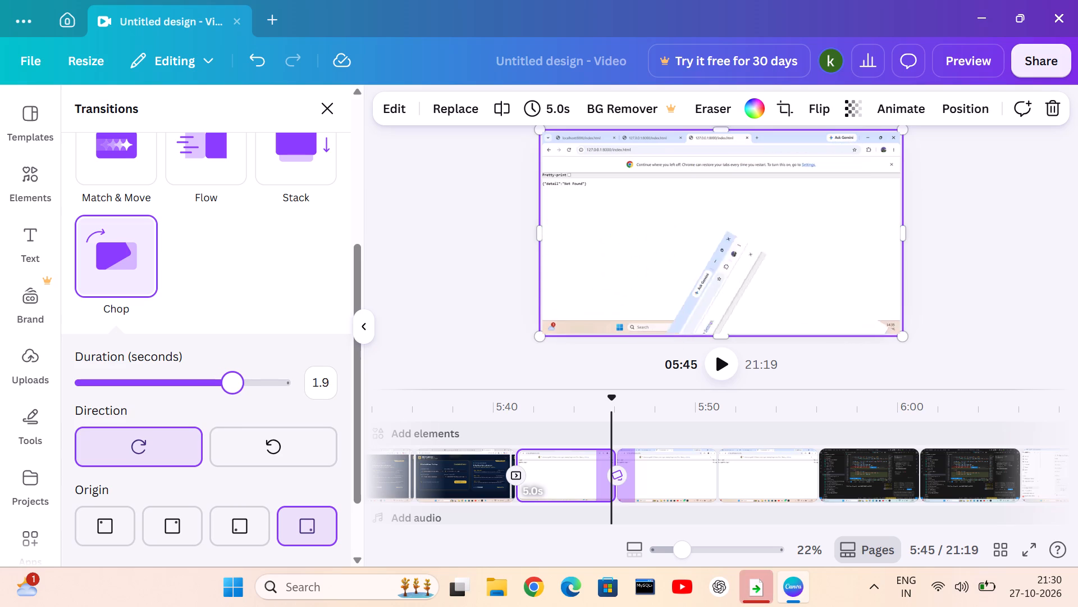
{"action": "left_click", "coordinate": [247, 383]}
{"action": "left_click", "coordinate": [259, 382]}
Set the Chop direction to counter-clockwise and step its origin through bottom-left and top-right to top-left.
{"action": "left_click", "coordinate": [272, 443]}
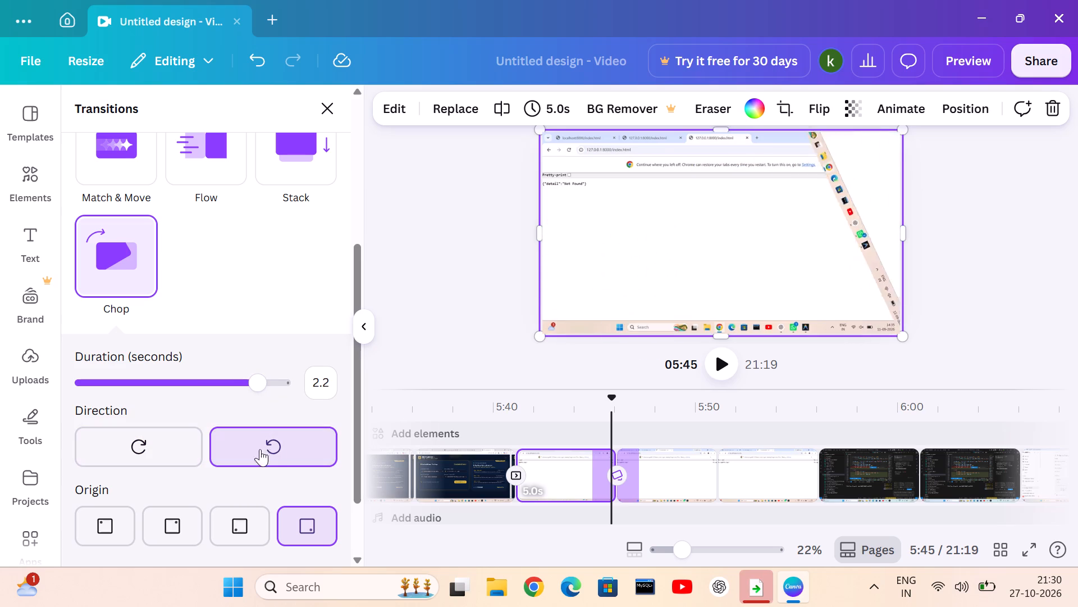
{"action": "left_click", "coordinate": [239, 522]}
{"action": "left_click", "coordinate": [170, 522]}
{"action": "left_click", "coordinate": [112, 528]}
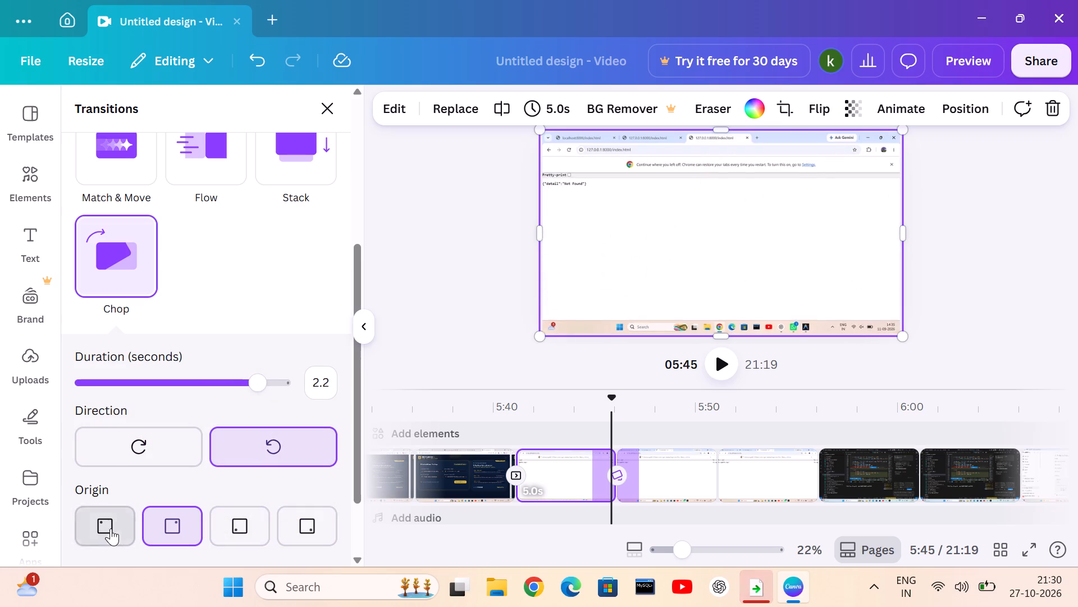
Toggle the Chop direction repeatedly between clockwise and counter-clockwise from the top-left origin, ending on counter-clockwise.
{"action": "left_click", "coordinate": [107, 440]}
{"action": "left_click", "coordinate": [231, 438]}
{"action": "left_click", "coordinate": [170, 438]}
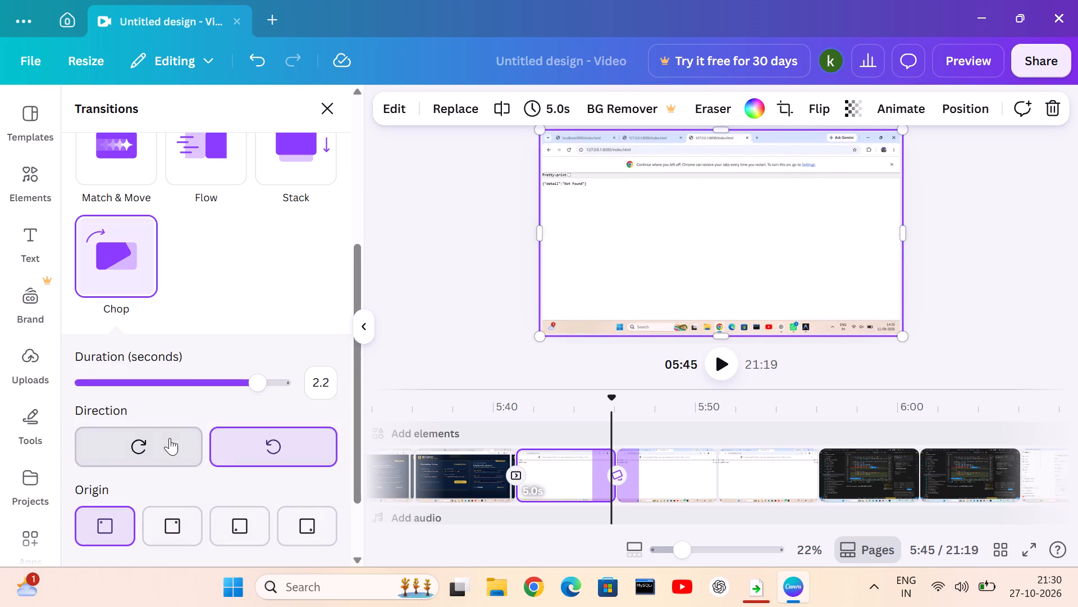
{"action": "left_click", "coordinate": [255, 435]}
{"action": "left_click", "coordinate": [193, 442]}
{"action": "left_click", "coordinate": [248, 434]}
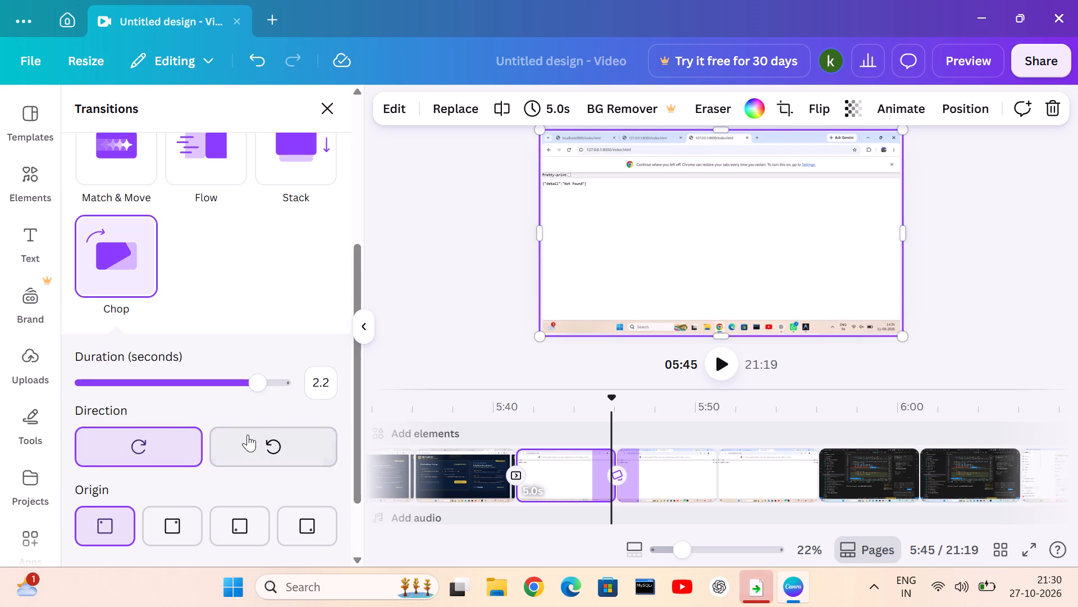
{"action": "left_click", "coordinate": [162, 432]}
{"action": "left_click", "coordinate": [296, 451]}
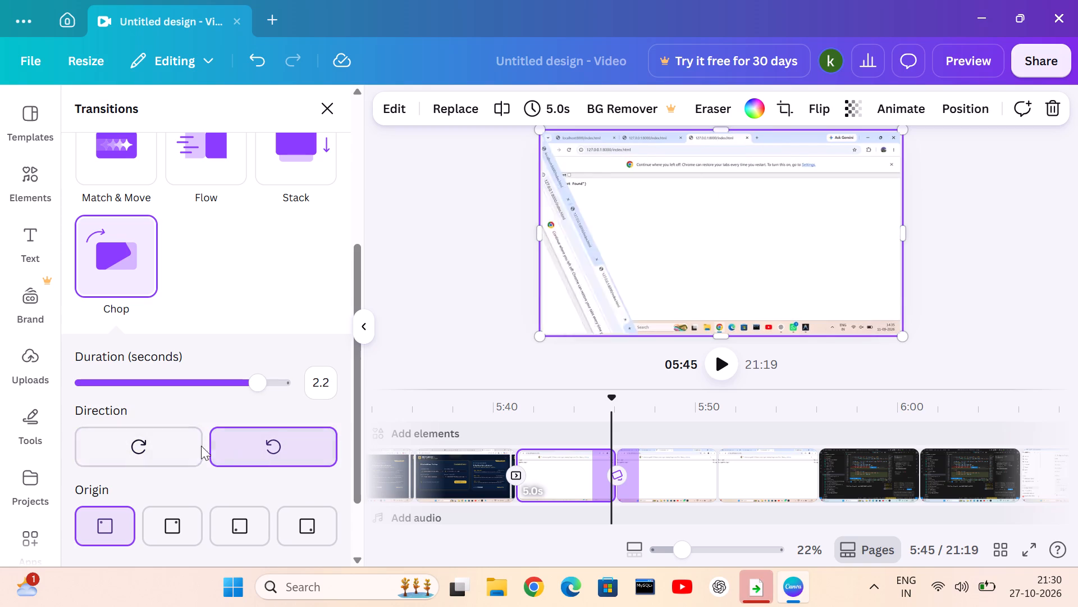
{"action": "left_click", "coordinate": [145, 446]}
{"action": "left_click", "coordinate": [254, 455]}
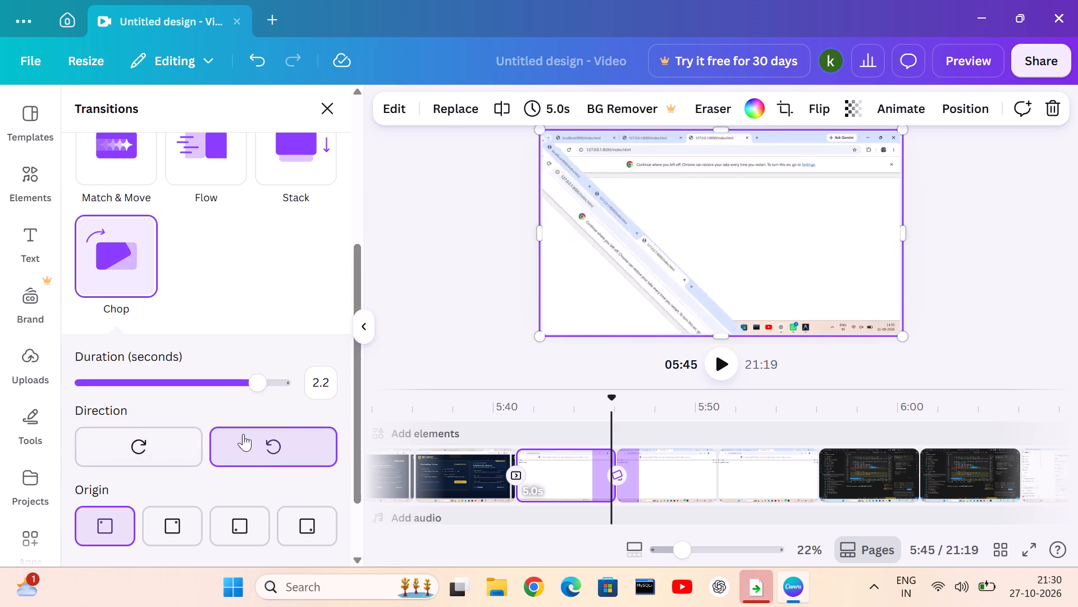
Step the Chop origin through top-right and bottom-left to bottom-right.
{"action": "left_click", "coordinate": [166, 522]}
{"action": "left_click", "coordinate": [220, 531]}
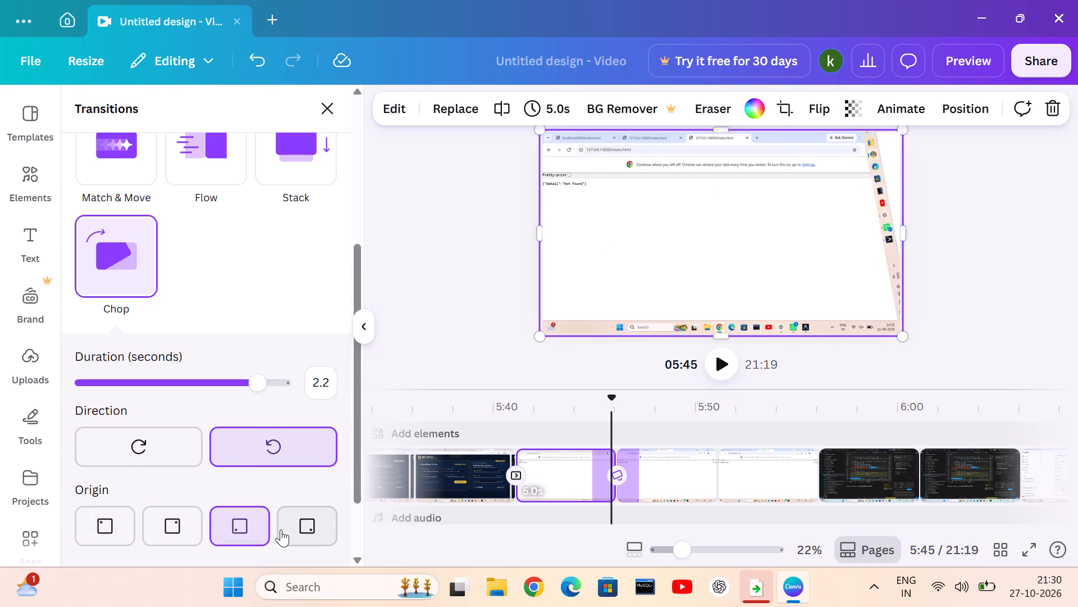
{"action": "left_click", "coordinate": [281, 529]}
Apply the counter-clockwise Chop transition between all scenes.
{"action": "scroll", "coordinate": [264, 436], "scroll_direction": "down", "scroll_amount": 12}
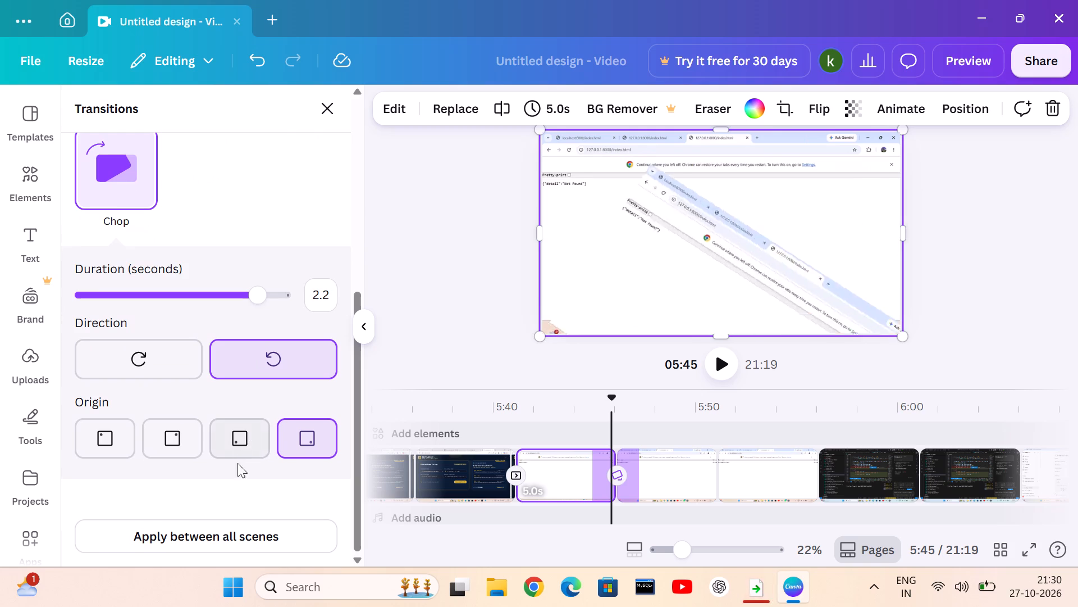
{"action": "scroll", "coordinate": [217, 515], "scroll_direction": "down", "scroll_amount": 1}
{"action": "left_click", "coordinate": [216, 532]}
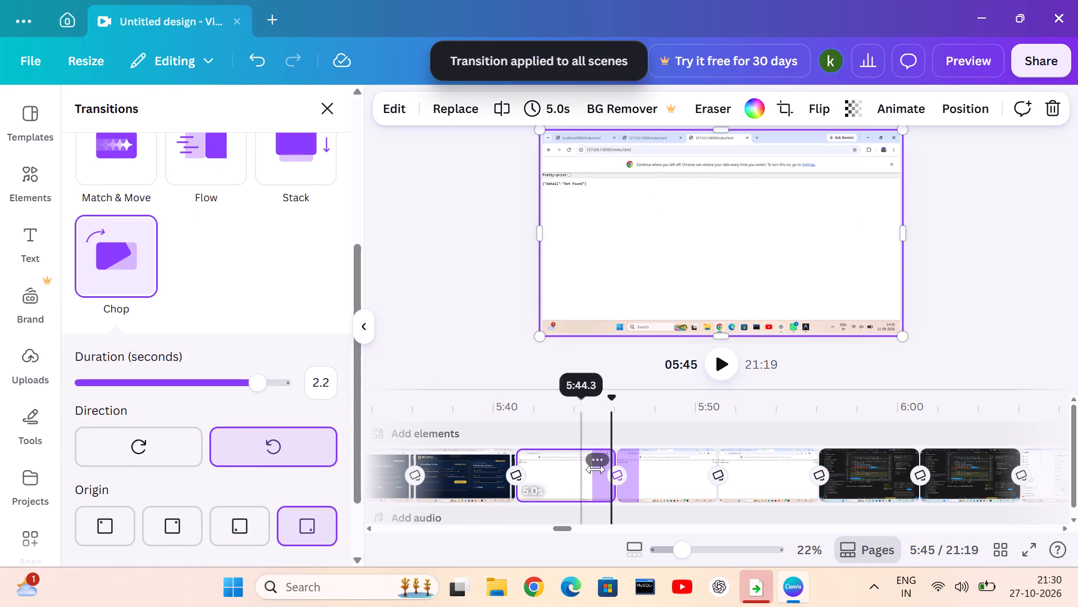
For the browser clip at 5:51, set Chop to clockwise and step its origin through top-left, top-right and bottom-left to bottom-right.
{"action": "left_click", "coordinate": [719, 482]}
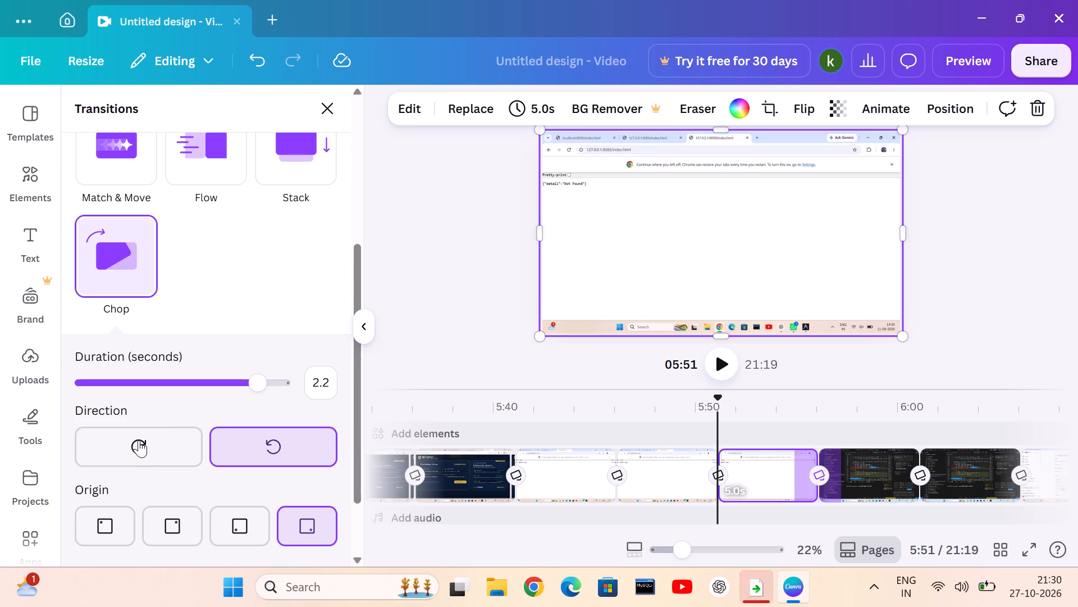
{"action": "left_click", "coordinate": [130, 459]}
{"action": "left_click", "coordinate": [123, 513]}
{"action": "left_click", "coordinate": [149, 529]}
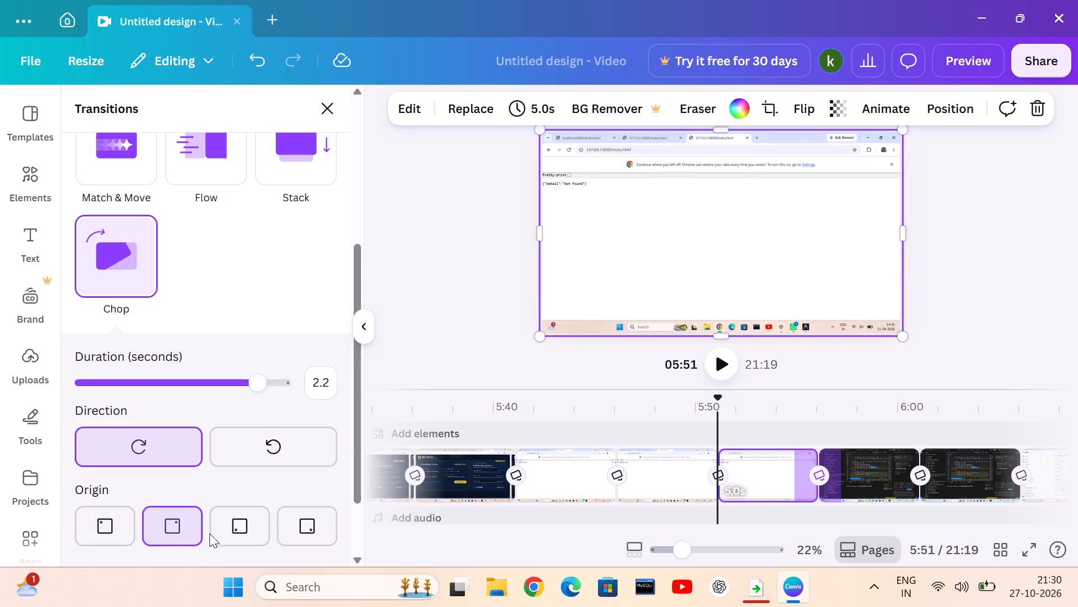
{"action": "left_click", "coordinate": [221, 530]}
{"action": "left_click", "coordinate": [283, 534]}
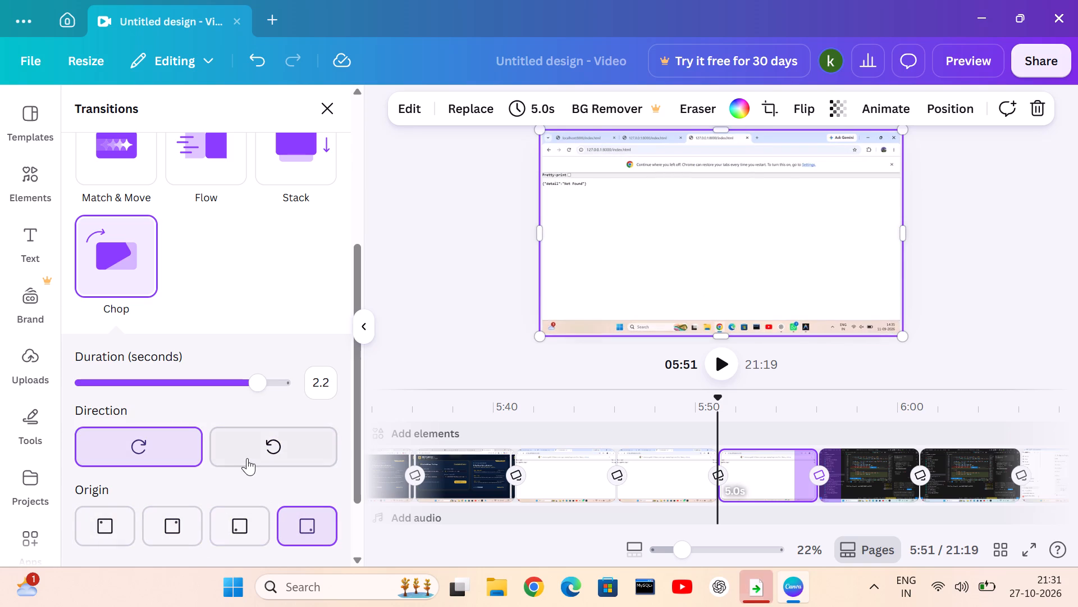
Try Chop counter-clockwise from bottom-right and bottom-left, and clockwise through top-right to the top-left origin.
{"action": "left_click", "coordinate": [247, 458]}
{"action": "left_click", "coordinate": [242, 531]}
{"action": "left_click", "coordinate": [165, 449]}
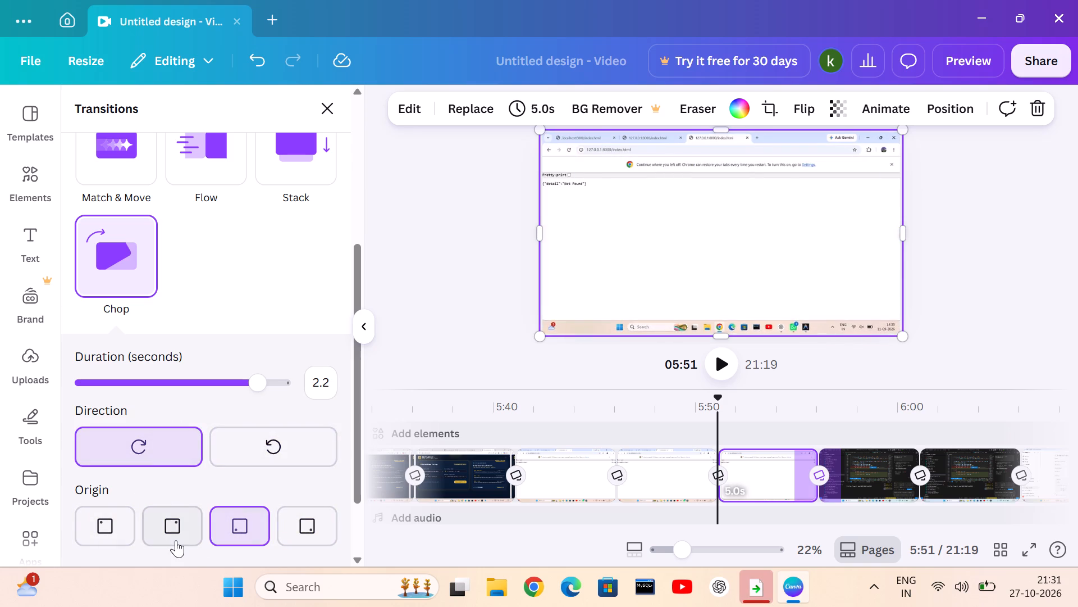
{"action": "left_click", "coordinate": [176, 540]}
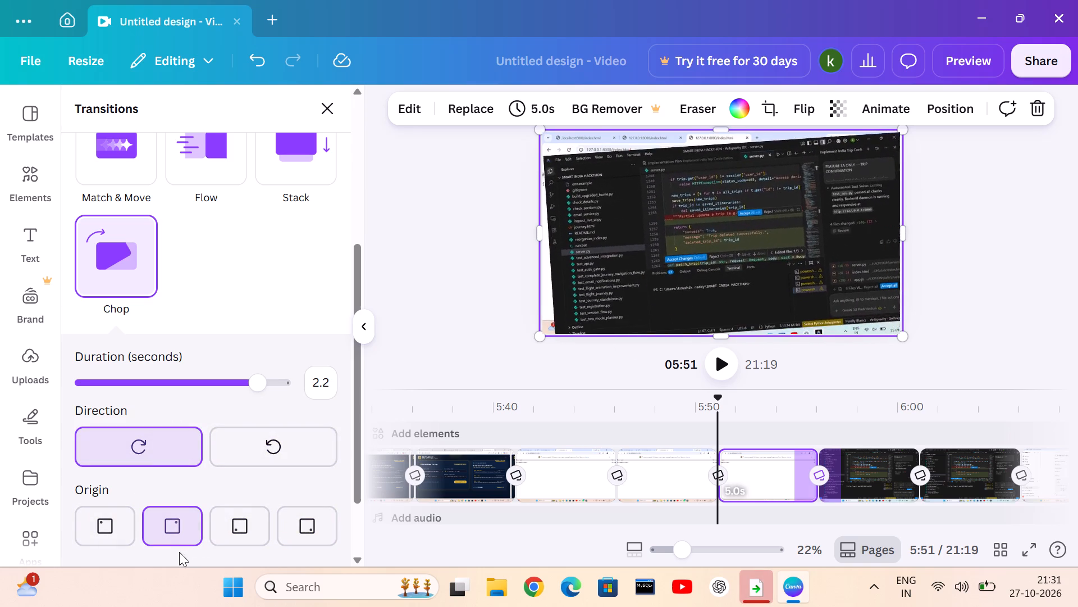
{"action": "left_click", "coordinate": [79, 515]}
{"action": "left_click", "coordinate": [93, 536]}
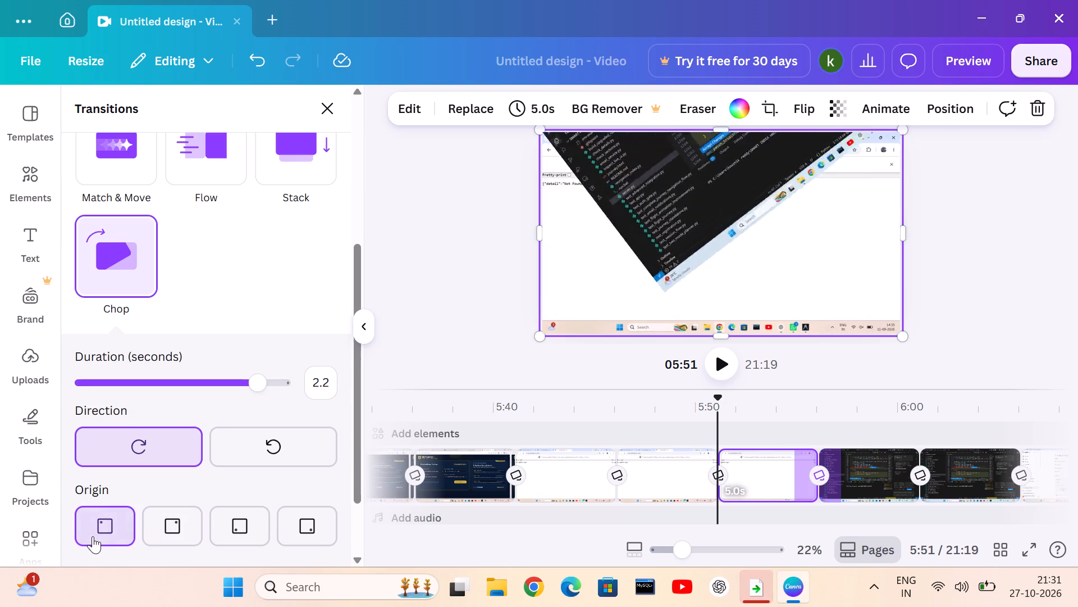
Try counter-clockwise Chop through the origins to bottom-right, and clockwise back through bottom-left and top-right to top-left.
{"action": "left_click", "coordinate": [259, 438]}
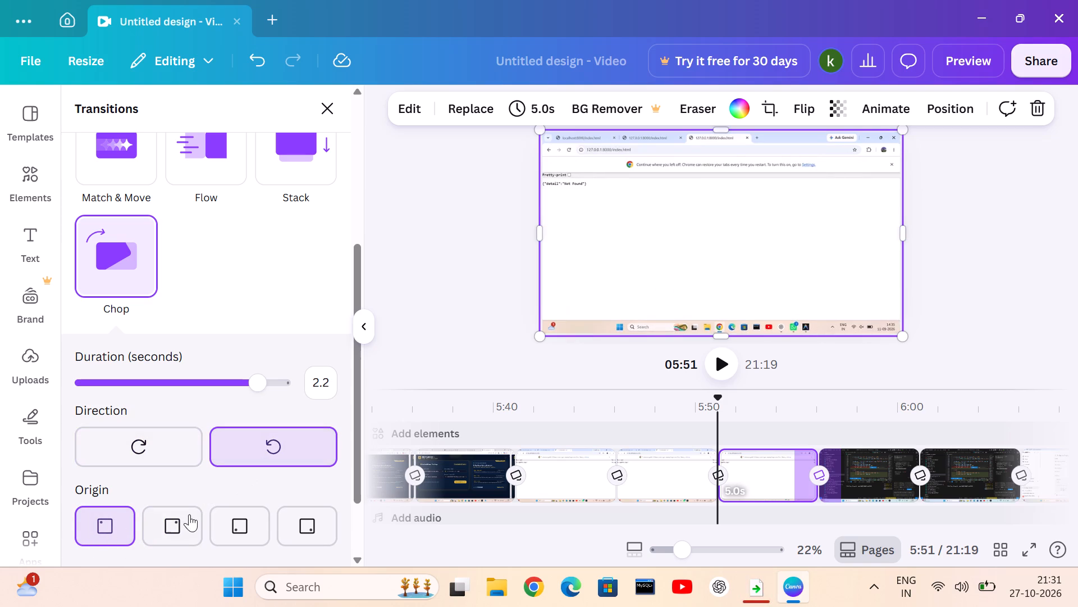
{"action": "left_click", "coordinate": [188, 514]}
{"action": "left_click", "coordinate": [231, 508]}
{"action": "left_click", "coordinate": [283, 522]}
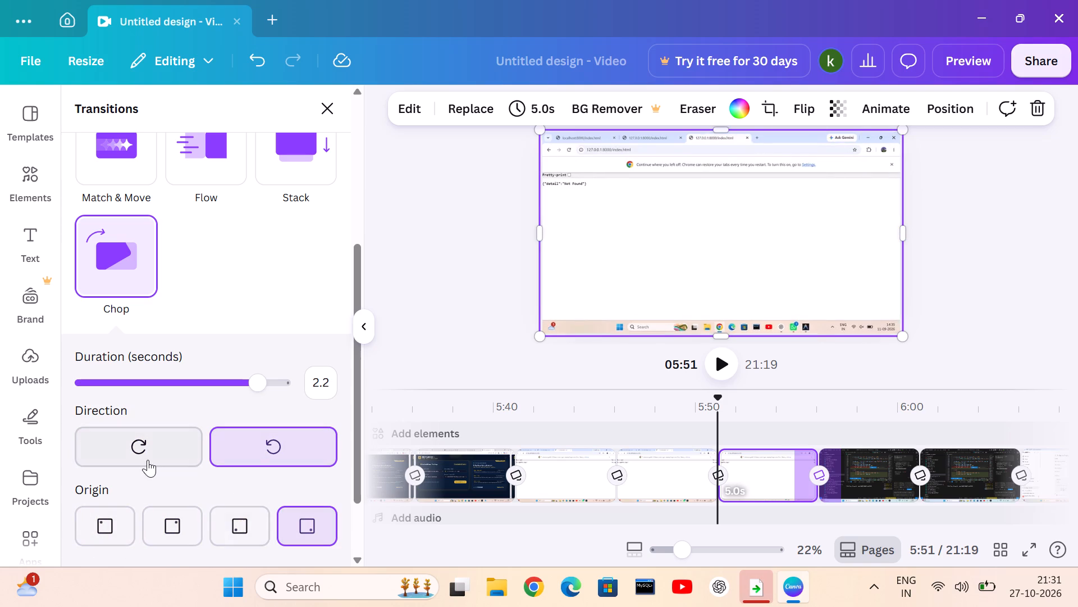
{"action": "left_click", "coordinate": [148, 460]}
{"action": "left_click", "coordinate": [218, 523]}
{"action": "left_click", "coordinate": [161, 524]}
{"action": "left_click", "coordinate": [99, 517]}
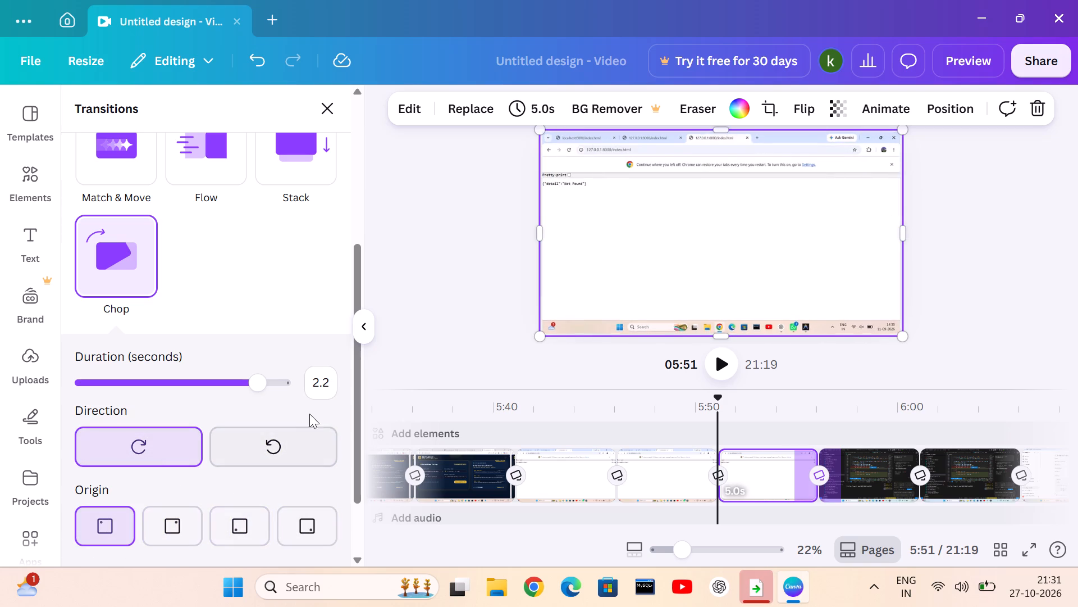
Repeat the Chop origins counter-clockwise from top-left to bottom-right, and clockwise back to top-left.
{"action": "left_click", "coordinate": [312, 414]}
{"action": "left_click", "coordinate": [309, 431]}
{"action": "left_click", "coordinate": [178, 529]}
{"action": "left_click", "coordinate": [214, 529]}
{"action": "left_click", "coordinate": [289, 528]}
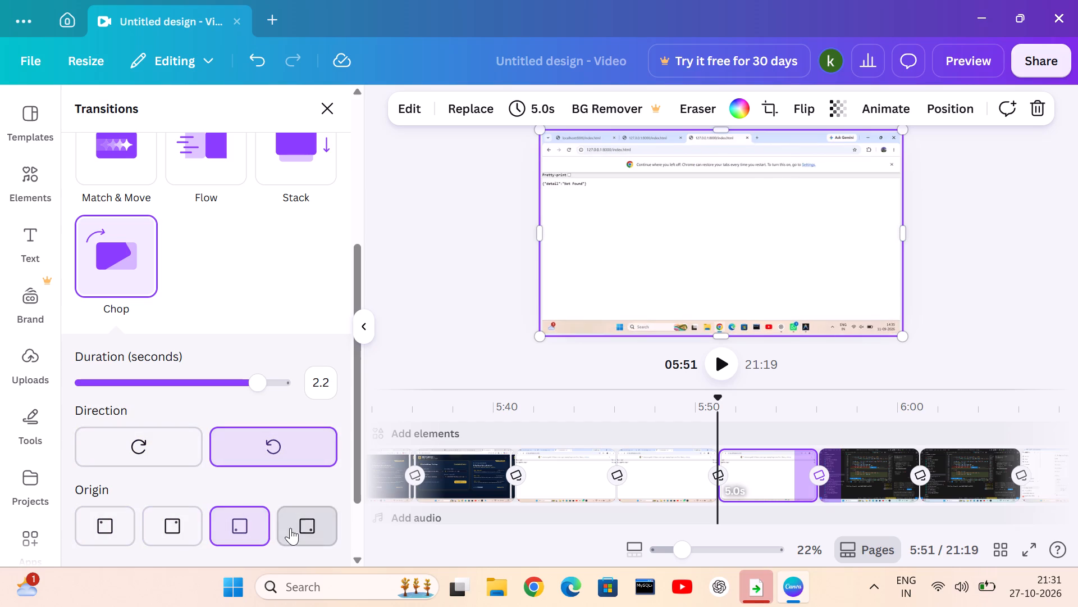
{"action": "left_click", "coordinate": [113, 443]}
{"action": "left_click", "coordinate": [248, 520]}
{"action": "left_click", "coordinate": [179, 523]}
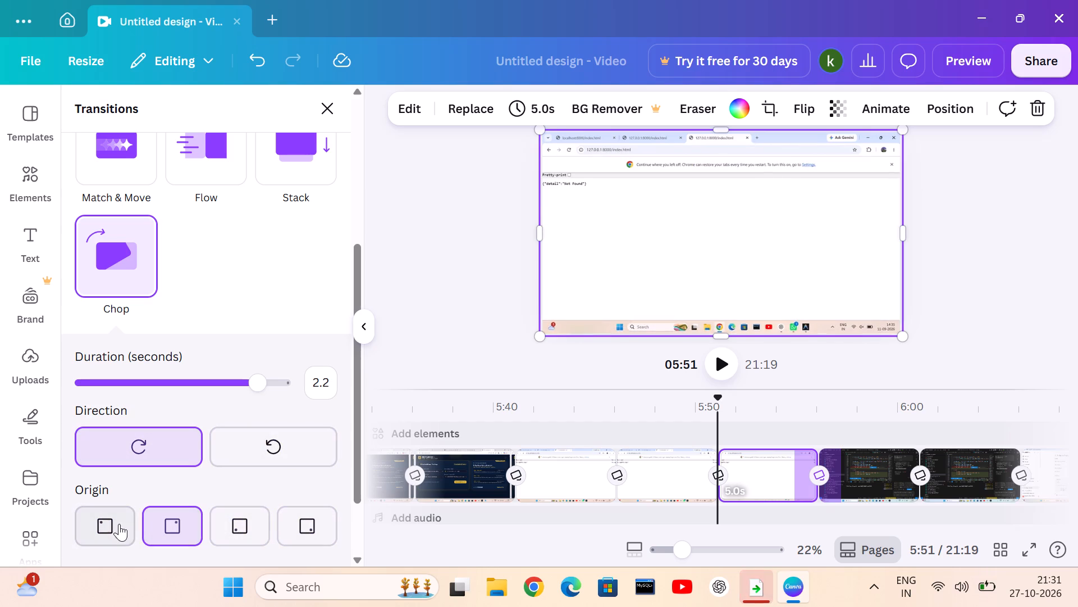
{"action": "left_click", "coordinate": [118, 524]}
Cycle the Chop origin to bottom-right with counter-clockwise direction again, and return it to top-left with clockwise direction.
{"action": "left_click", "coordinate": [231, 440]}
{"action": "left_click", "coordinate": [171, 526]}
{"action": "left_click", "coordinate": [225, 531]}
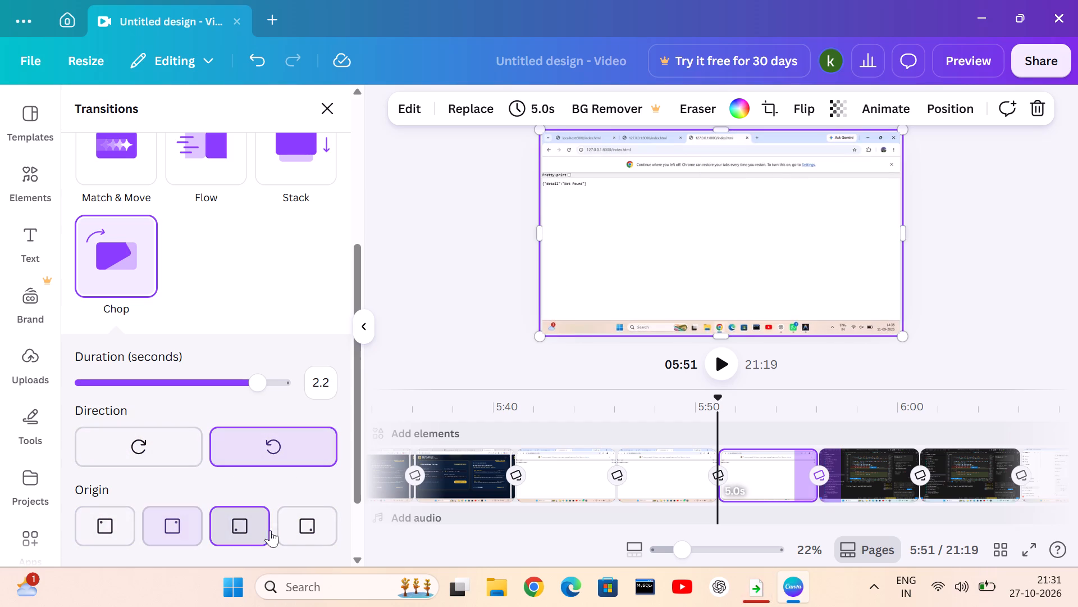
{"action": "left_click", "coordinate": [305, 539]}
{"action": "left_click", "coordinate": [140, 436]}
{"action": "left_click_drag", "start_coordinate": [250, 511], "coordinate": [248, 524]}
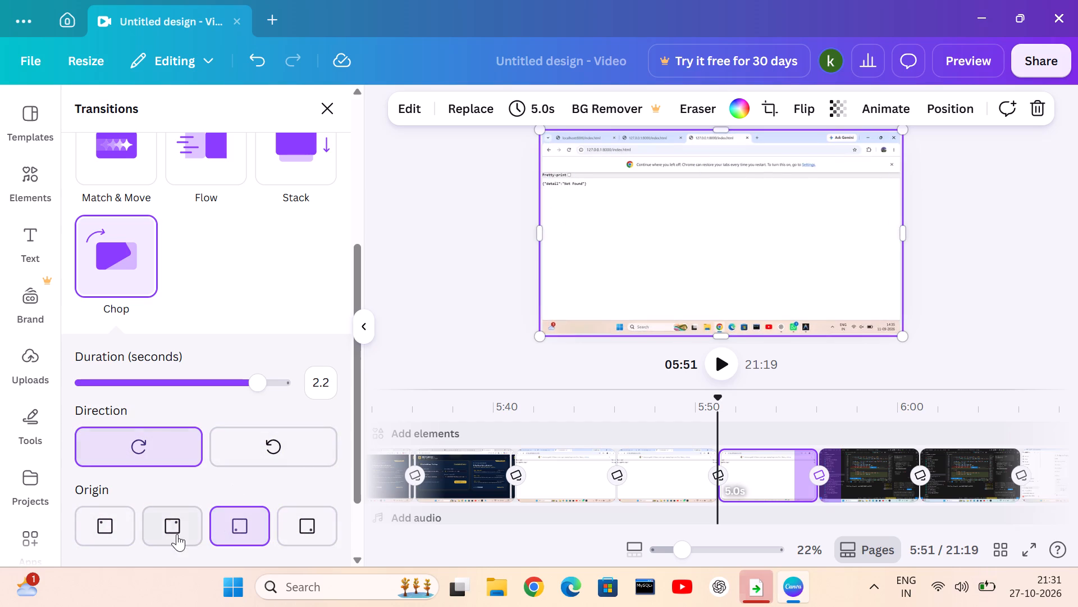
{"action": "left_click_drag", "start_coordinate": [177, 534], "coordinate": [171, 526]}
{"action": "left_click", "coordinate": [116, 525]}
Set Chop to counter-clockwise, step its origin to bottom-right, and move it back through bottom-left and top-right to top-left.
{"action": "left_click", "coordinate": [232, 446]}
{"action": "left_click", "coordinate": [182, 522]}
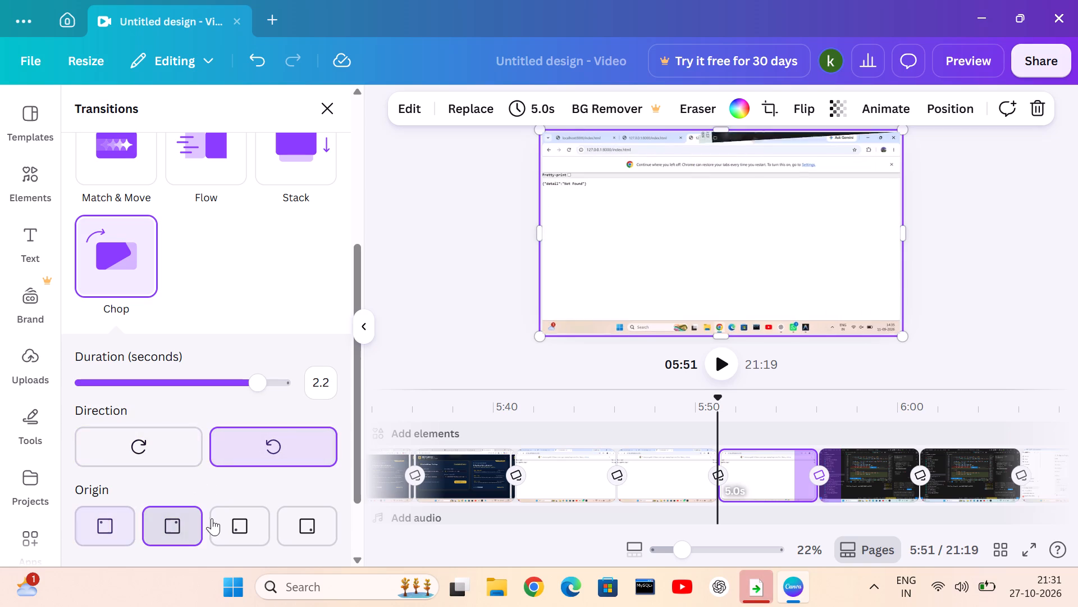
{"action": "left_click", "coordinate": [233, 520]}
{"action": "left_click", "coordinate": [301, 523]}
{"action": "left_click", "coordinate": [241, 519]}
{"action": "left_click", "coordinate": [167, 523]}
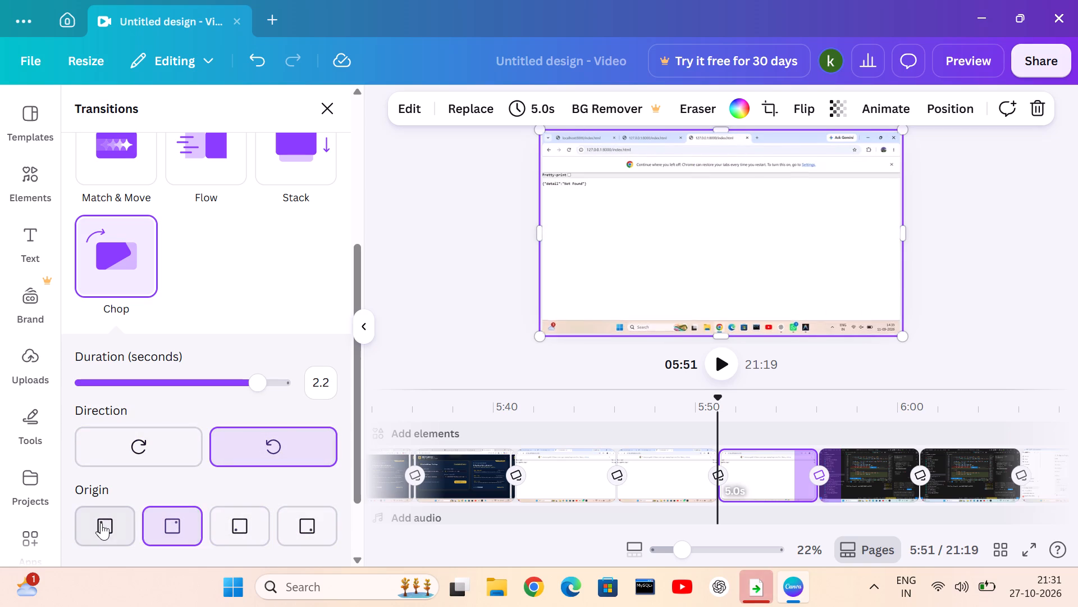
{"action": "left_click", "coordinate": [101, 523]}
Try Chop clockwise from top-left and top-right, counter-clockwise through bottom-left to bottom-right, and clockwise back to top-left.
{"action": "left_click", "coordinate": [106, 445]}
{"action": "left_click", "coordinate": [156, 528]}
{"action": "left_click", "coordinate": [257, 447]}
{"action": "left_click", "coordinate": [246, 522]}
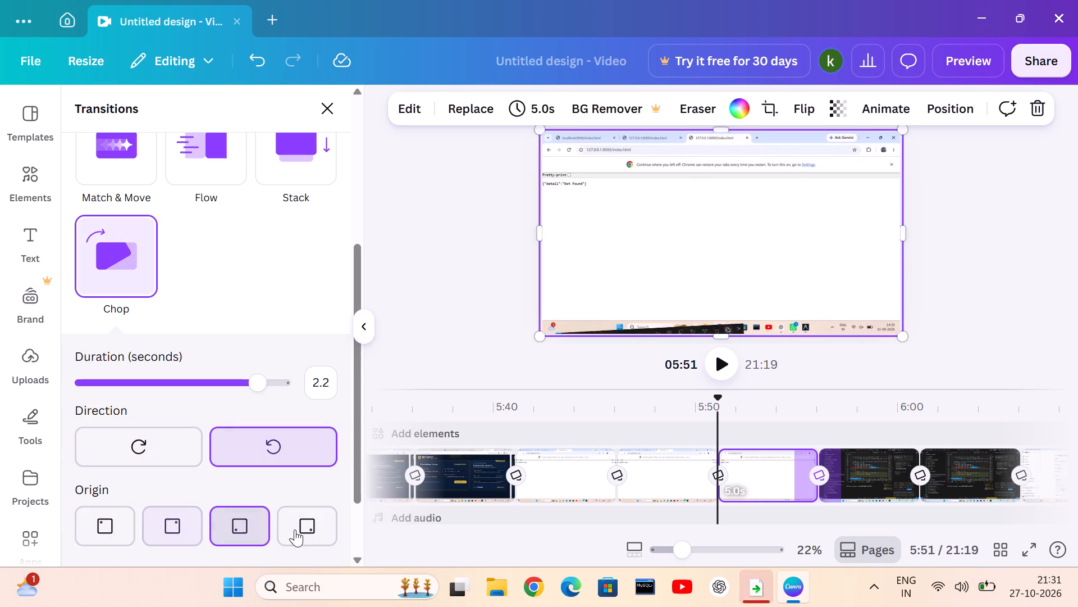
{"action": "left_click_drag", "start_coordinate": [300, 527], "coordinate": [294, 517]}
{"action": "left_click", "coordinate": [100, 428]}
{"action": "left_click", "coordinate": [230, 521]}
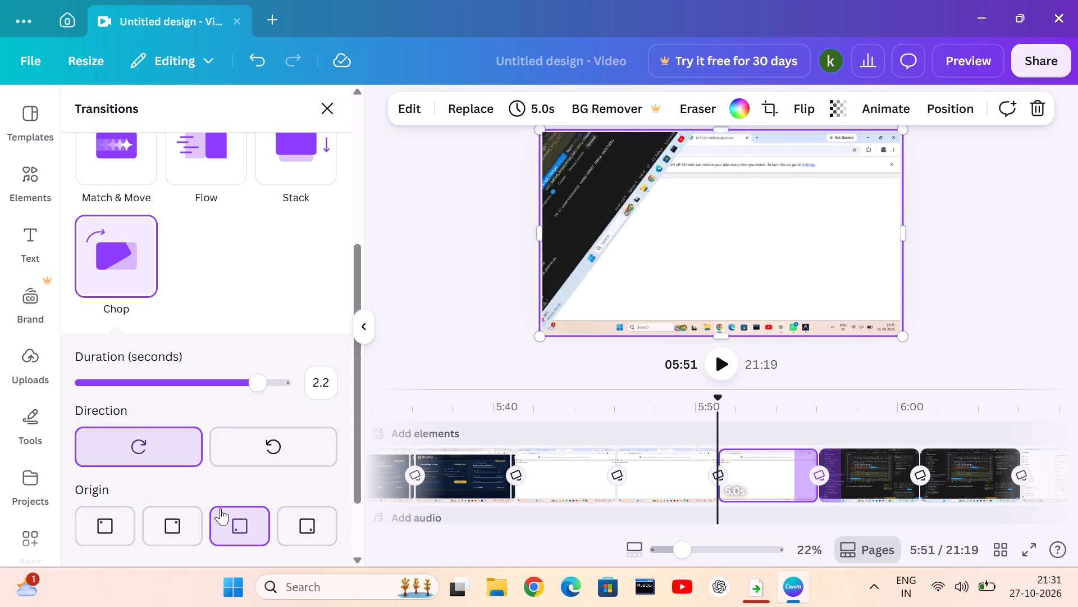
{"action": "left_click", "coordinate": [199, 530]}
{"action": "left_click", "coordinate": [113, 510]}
Step the counter-clockwise Chop origin through top-right and bottom-left to bottom-right, and set its direction to clockwise.
{"action": "left_click", "coordinate": [273, 425]}
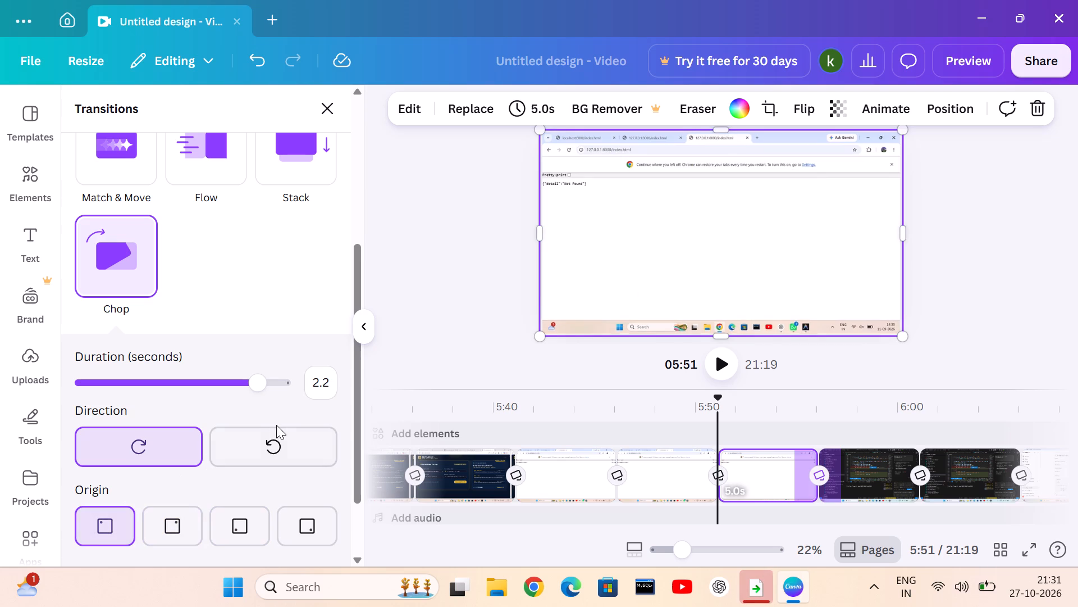
{"action": "left_click_drag", "start_coordinate": [249, 461], "coordinate": [249, 455]}
{"action": "left_click", "coordinate": [184, 519]}
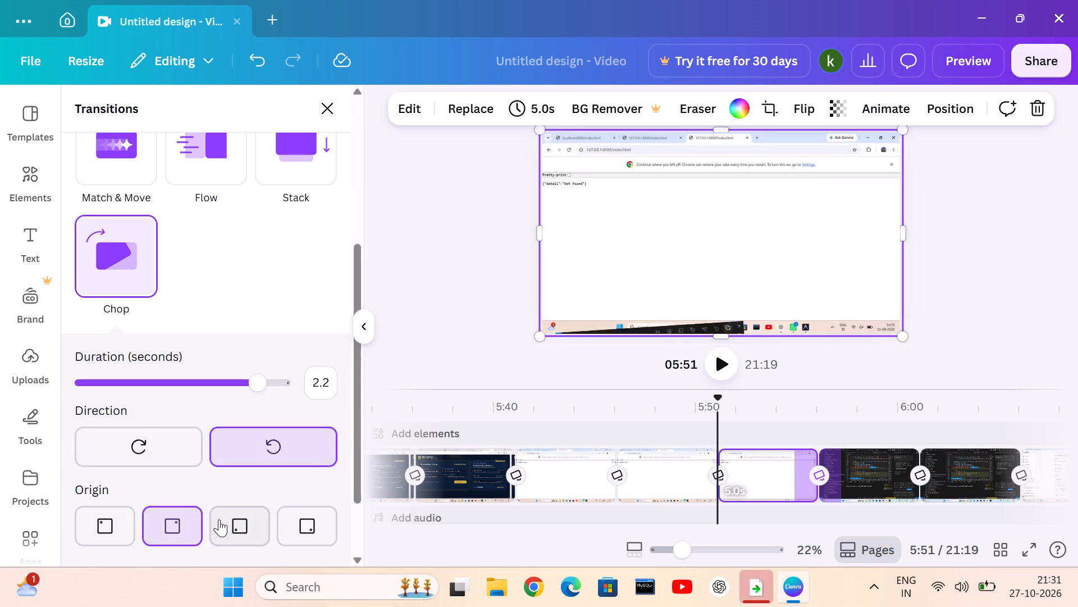
{"action": "left_click", "coordinate": [219, 519]}
{"action": "left_click", "coordinate": [311, 533]}
{"action": "left_click", "coordinate": [162, 455]}
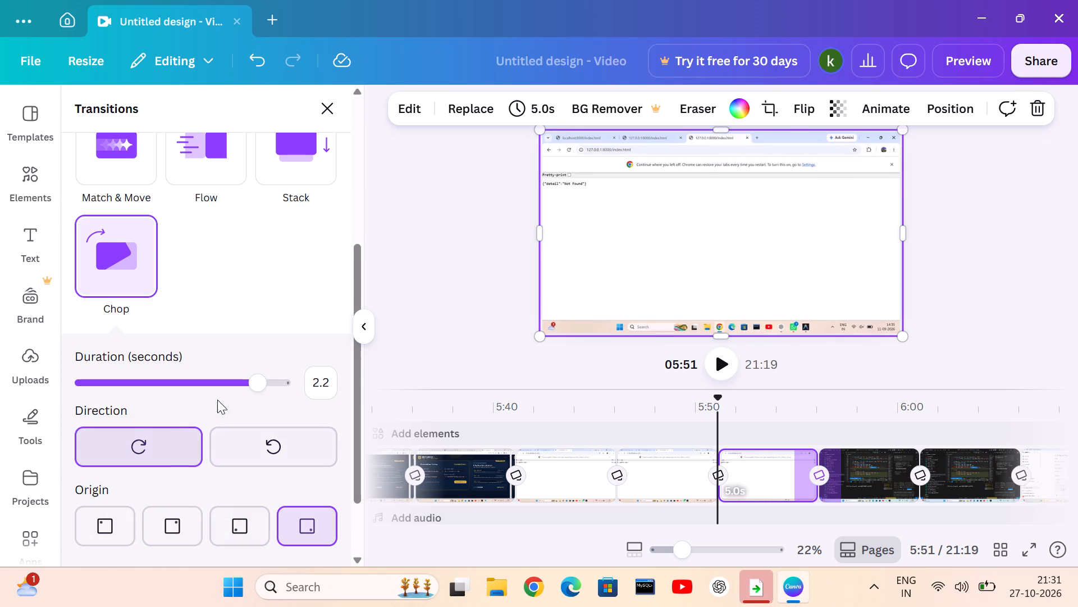
Adjust the Chop duration after the 5:51 browser clip through 0.5 and 1.7 to 1.9 seconds.
{"action": "left_click_drag", "start_coordinate": [246, 385], "coordinate": [118, 425]}
{"action": "right_click", "coordinate": [118, 425]}
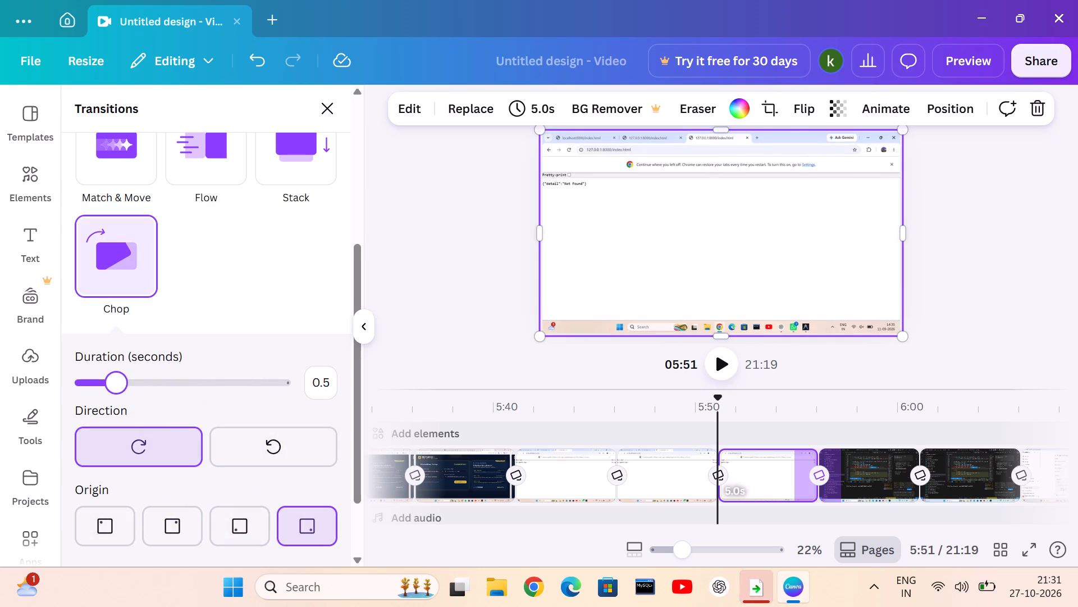
{"action": "left_click_drag", "start_coordinate": [118, 425], "coordinate": [218, 379]}
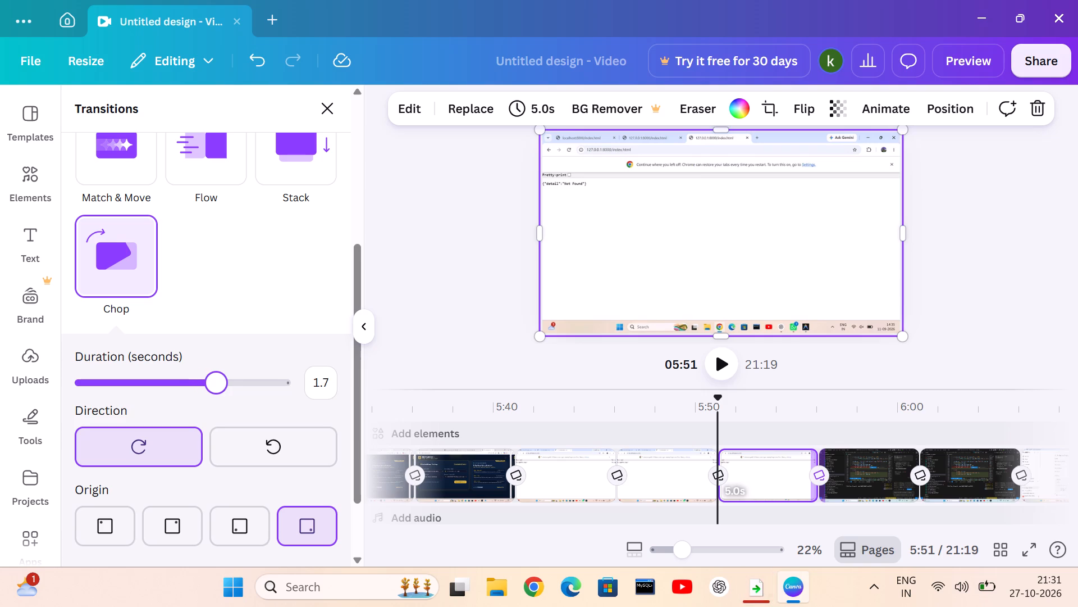
{"action": "left_click_drag", "start_coordinate": [218, 379], "coordinate": [234, 388]}
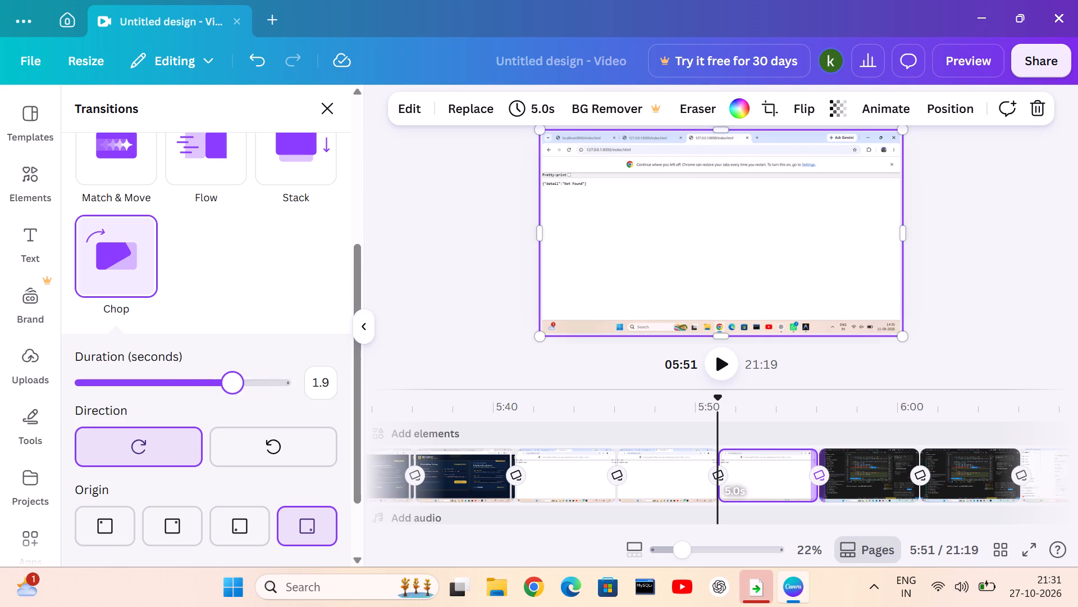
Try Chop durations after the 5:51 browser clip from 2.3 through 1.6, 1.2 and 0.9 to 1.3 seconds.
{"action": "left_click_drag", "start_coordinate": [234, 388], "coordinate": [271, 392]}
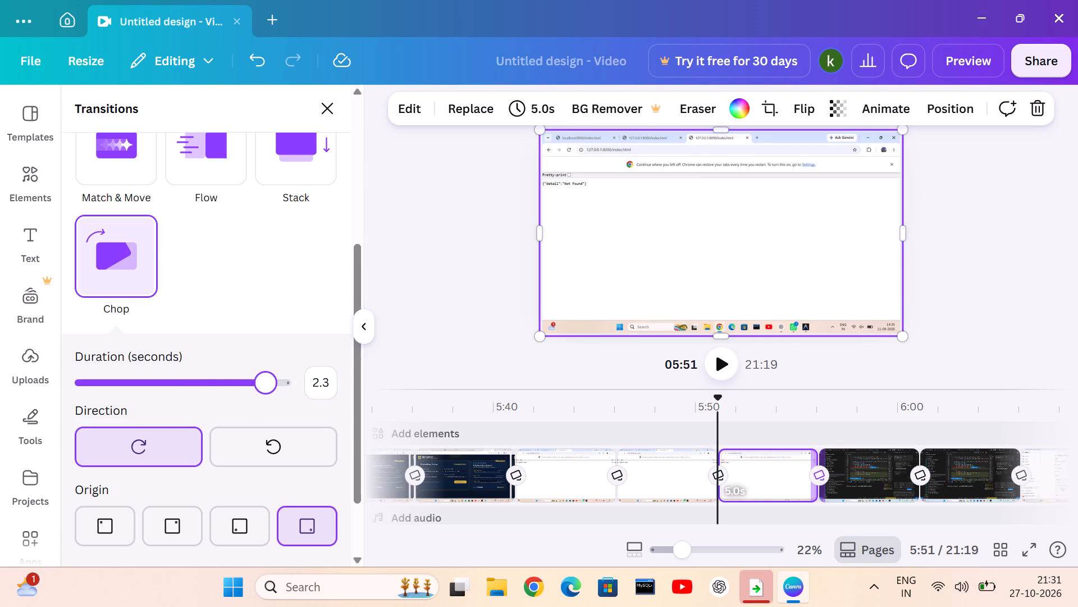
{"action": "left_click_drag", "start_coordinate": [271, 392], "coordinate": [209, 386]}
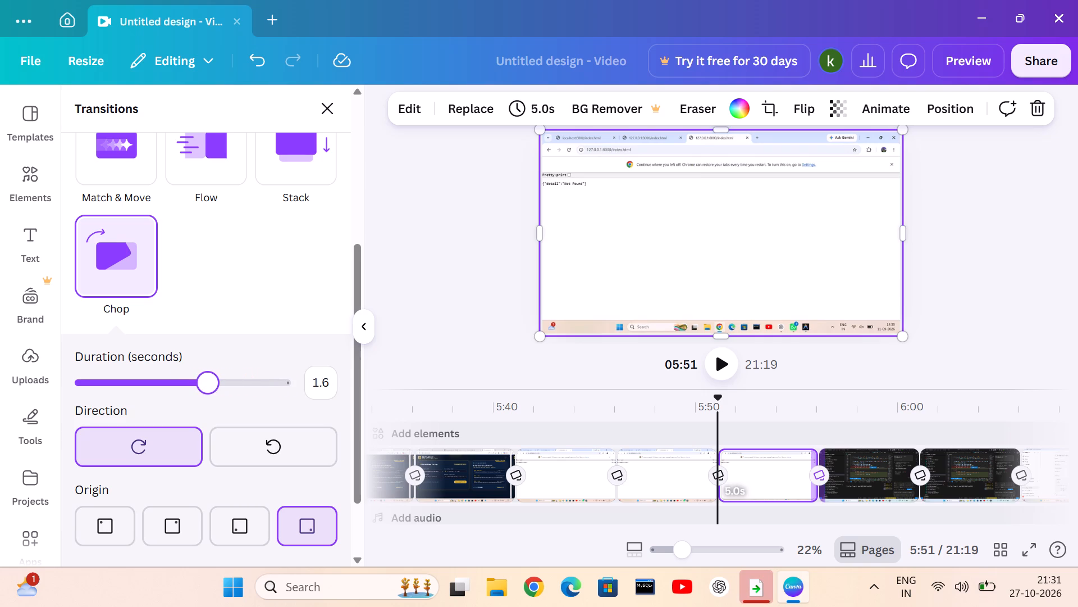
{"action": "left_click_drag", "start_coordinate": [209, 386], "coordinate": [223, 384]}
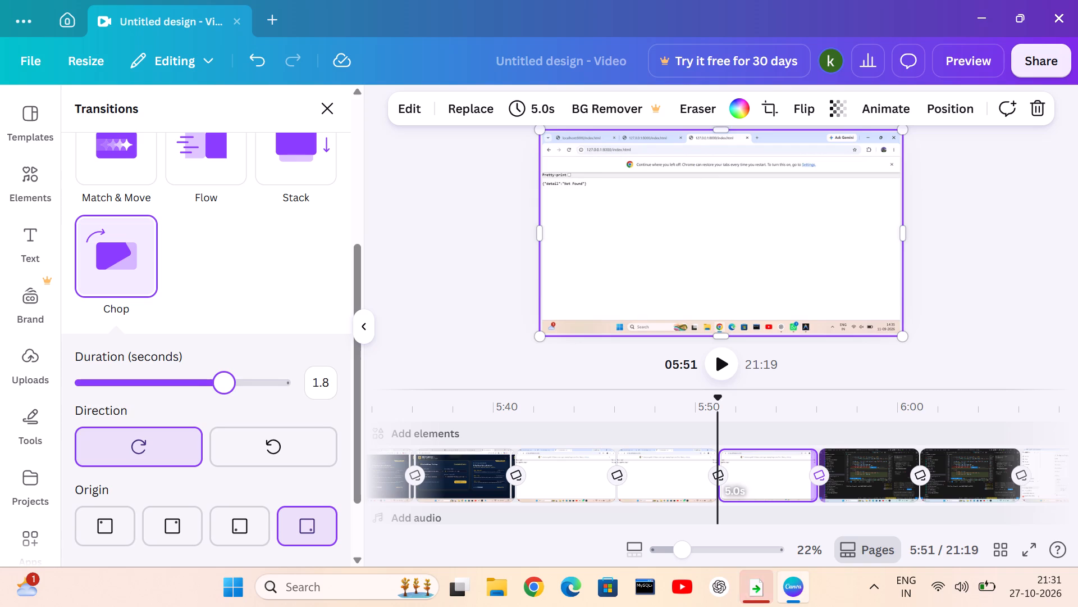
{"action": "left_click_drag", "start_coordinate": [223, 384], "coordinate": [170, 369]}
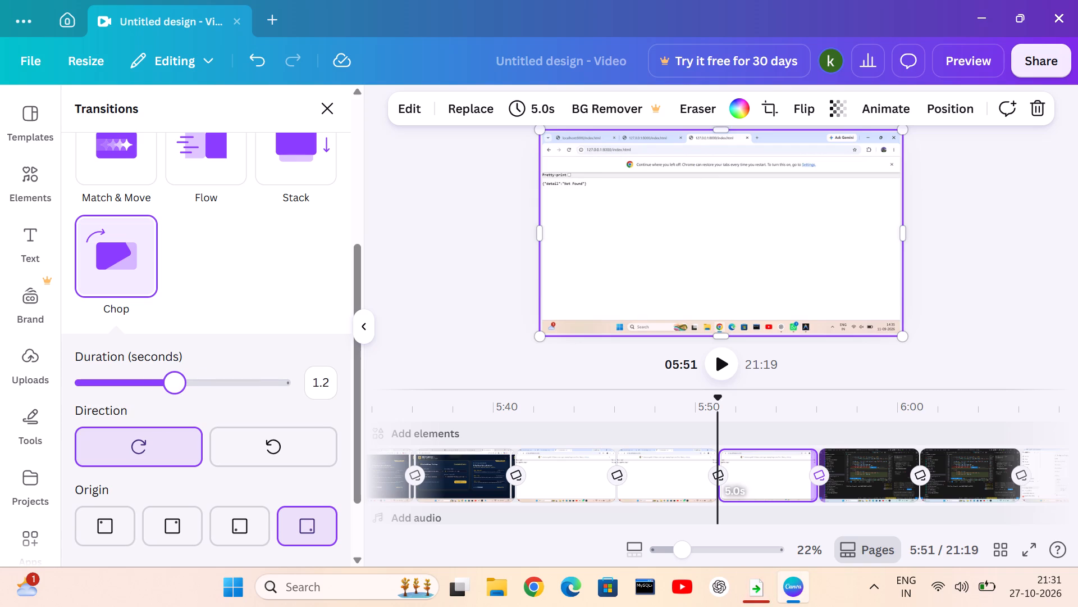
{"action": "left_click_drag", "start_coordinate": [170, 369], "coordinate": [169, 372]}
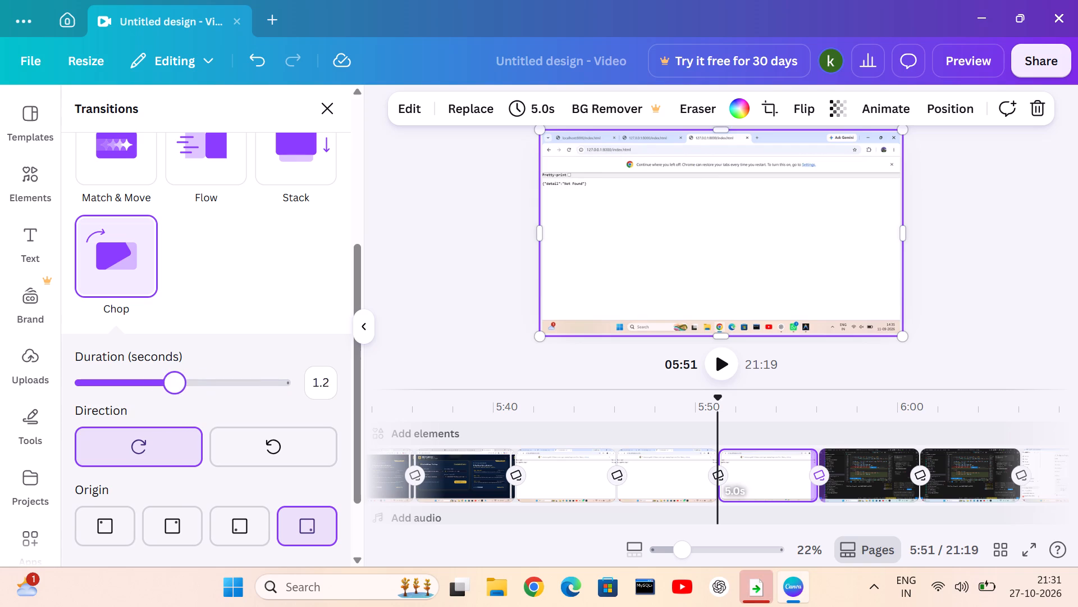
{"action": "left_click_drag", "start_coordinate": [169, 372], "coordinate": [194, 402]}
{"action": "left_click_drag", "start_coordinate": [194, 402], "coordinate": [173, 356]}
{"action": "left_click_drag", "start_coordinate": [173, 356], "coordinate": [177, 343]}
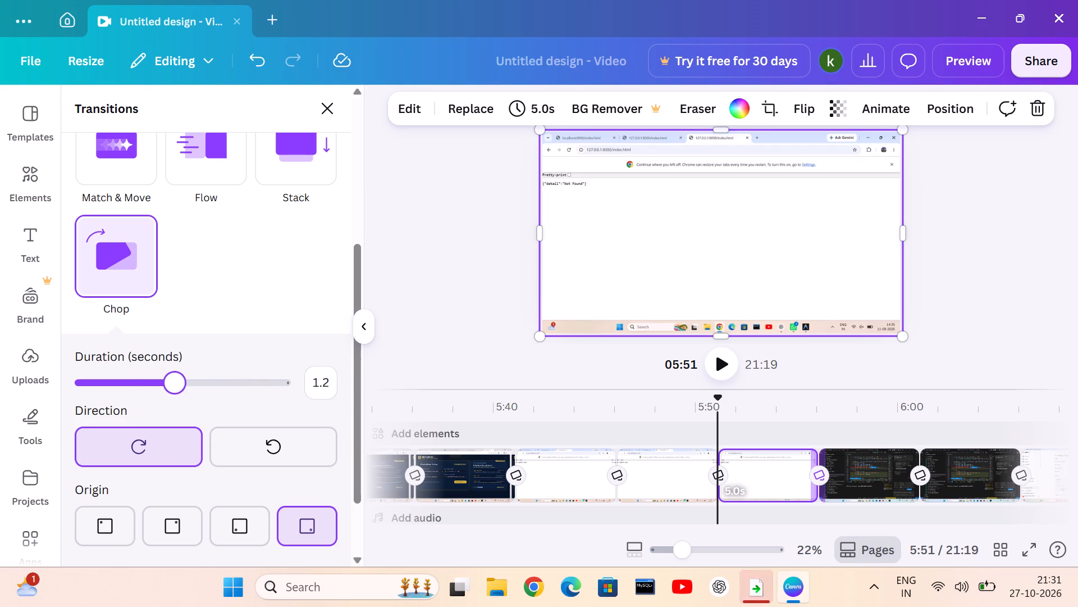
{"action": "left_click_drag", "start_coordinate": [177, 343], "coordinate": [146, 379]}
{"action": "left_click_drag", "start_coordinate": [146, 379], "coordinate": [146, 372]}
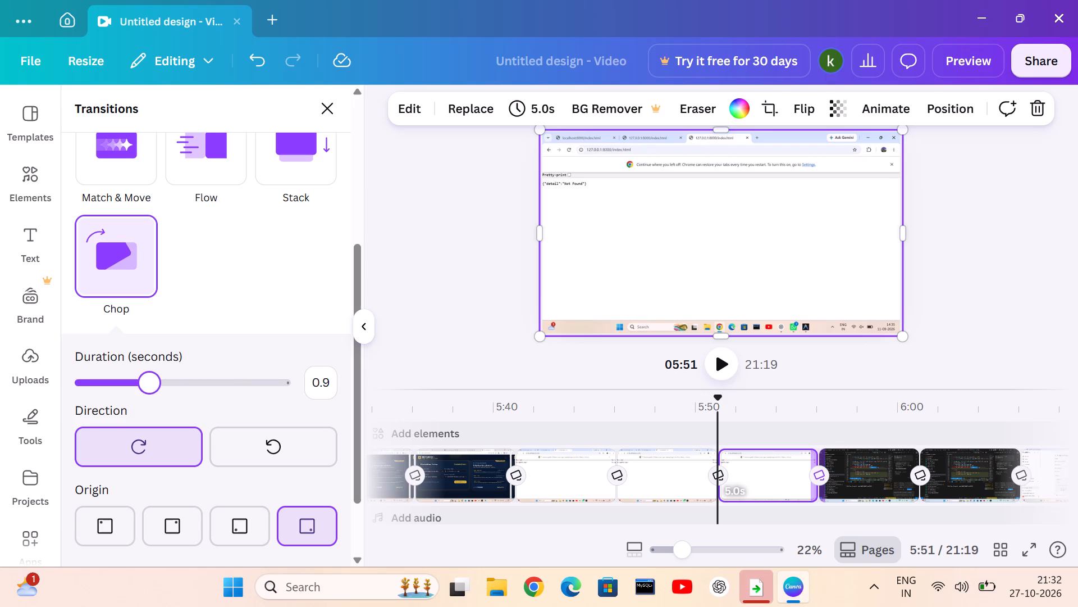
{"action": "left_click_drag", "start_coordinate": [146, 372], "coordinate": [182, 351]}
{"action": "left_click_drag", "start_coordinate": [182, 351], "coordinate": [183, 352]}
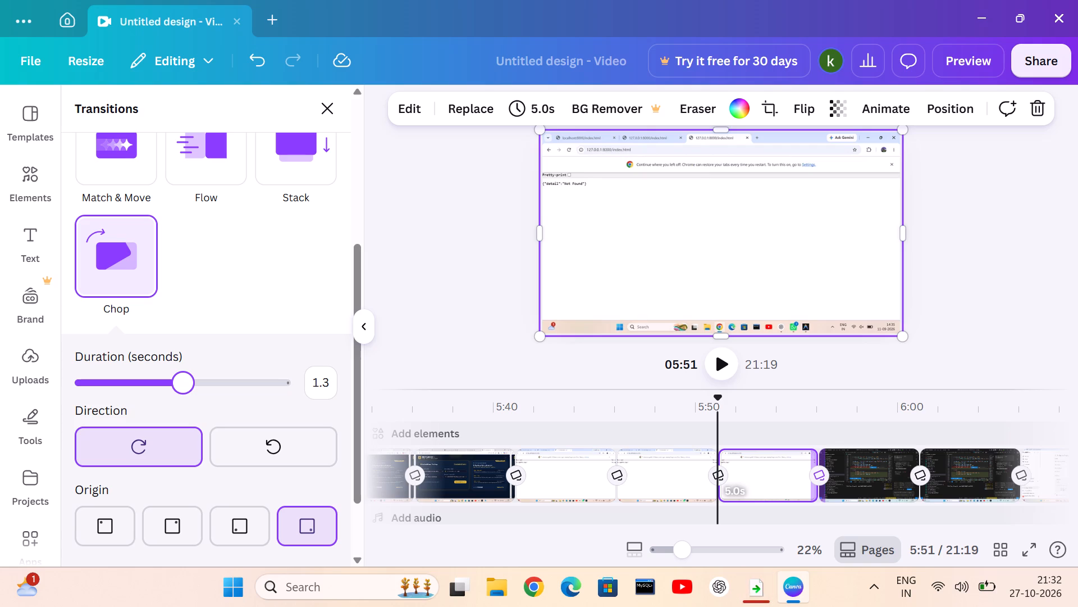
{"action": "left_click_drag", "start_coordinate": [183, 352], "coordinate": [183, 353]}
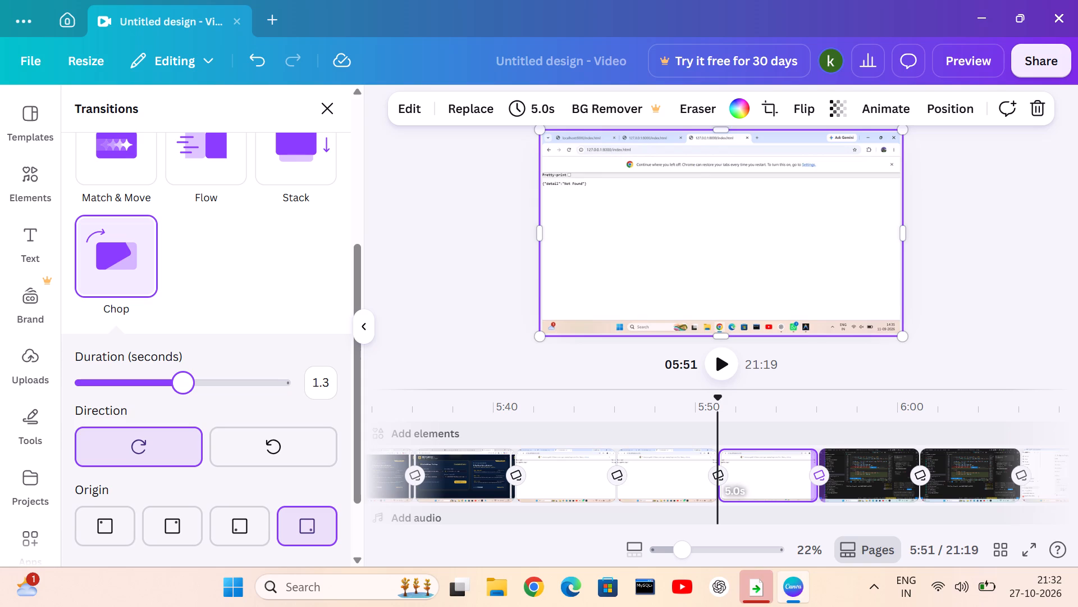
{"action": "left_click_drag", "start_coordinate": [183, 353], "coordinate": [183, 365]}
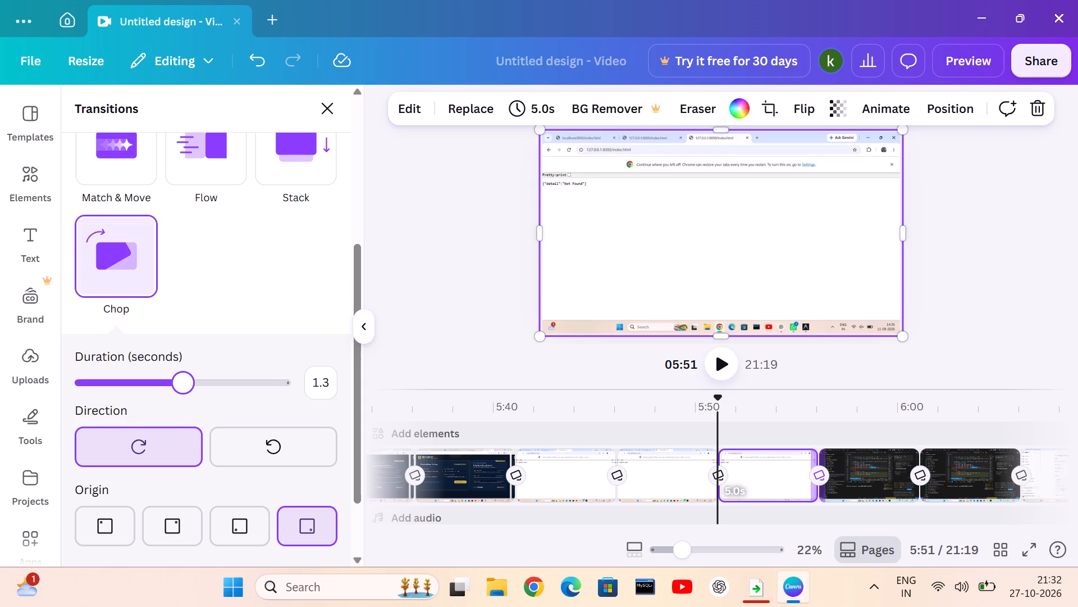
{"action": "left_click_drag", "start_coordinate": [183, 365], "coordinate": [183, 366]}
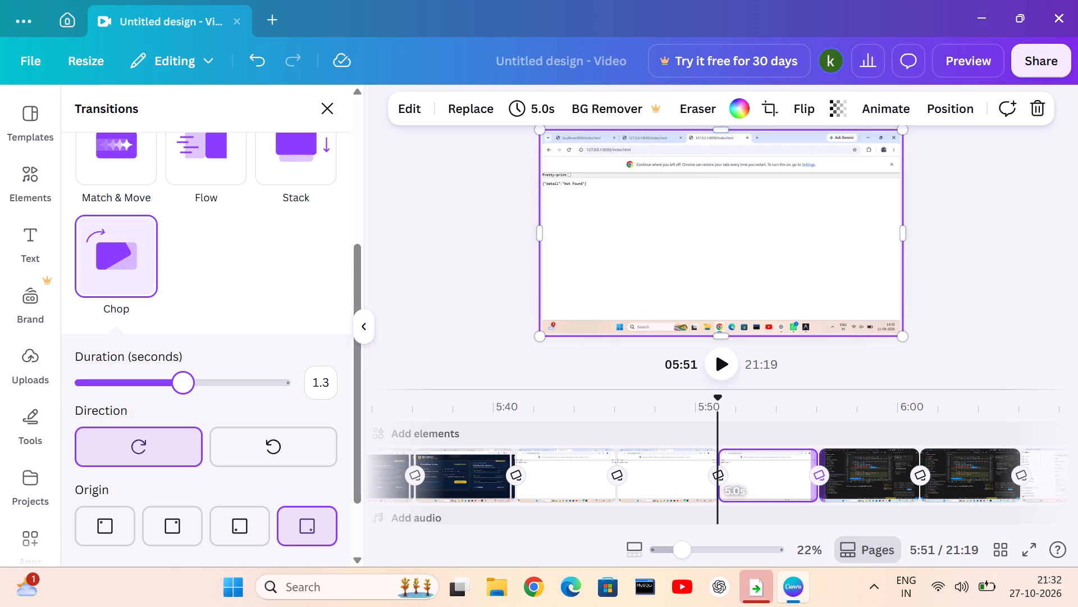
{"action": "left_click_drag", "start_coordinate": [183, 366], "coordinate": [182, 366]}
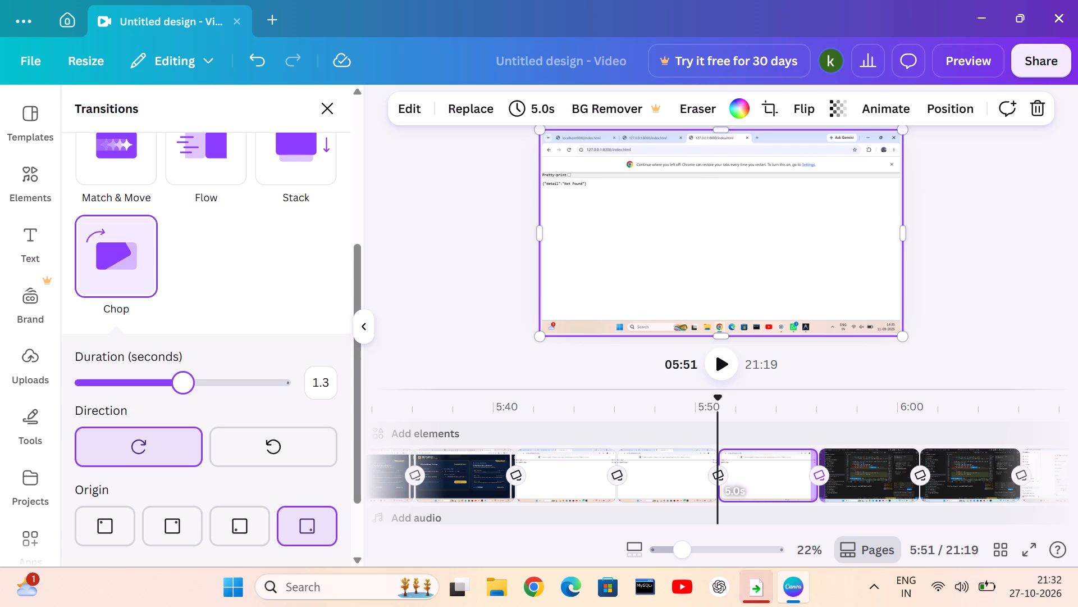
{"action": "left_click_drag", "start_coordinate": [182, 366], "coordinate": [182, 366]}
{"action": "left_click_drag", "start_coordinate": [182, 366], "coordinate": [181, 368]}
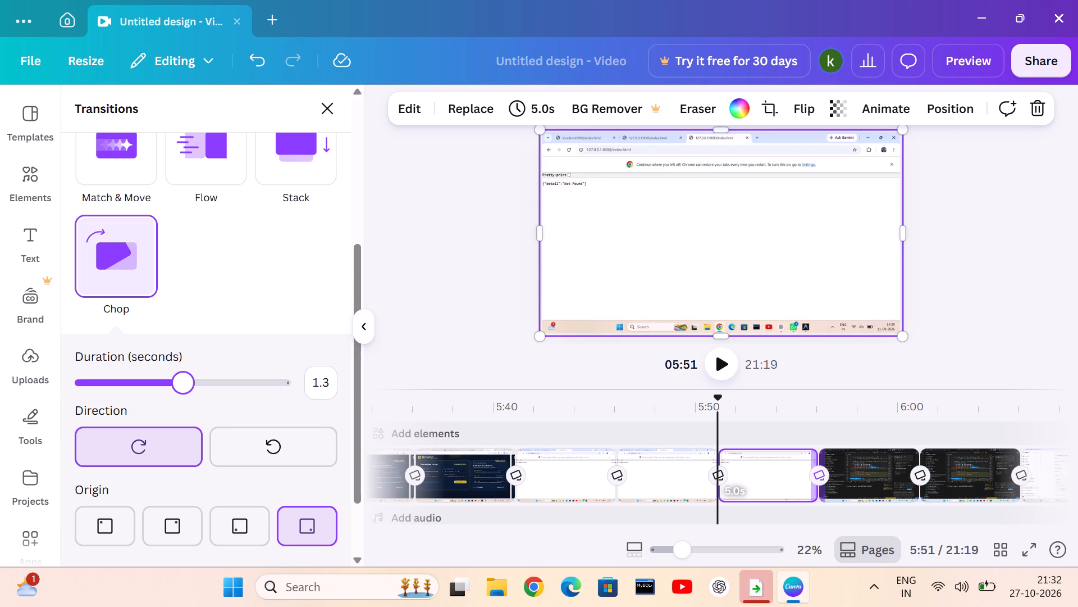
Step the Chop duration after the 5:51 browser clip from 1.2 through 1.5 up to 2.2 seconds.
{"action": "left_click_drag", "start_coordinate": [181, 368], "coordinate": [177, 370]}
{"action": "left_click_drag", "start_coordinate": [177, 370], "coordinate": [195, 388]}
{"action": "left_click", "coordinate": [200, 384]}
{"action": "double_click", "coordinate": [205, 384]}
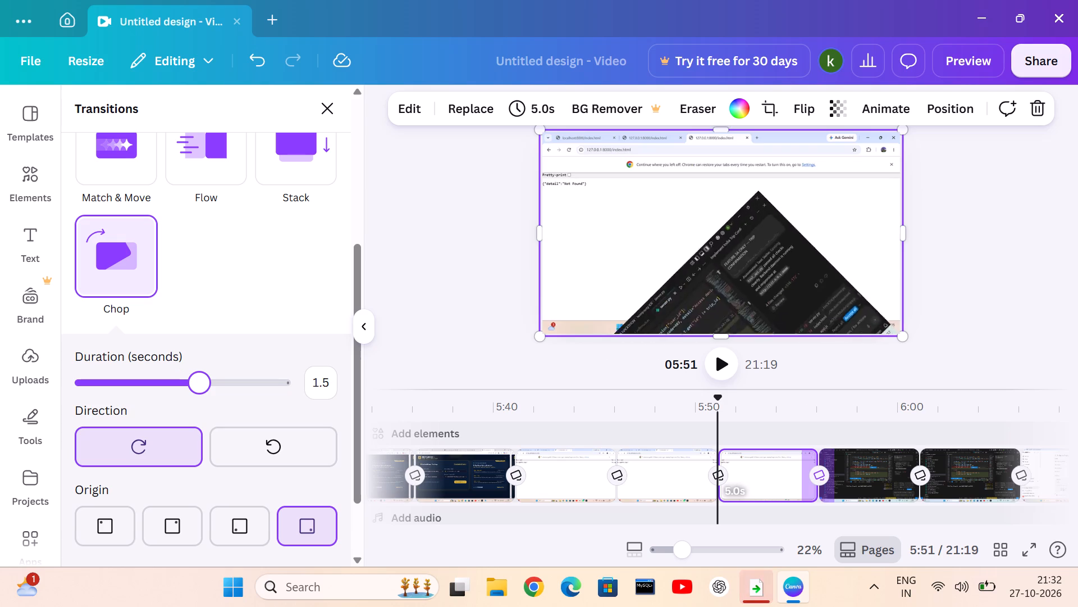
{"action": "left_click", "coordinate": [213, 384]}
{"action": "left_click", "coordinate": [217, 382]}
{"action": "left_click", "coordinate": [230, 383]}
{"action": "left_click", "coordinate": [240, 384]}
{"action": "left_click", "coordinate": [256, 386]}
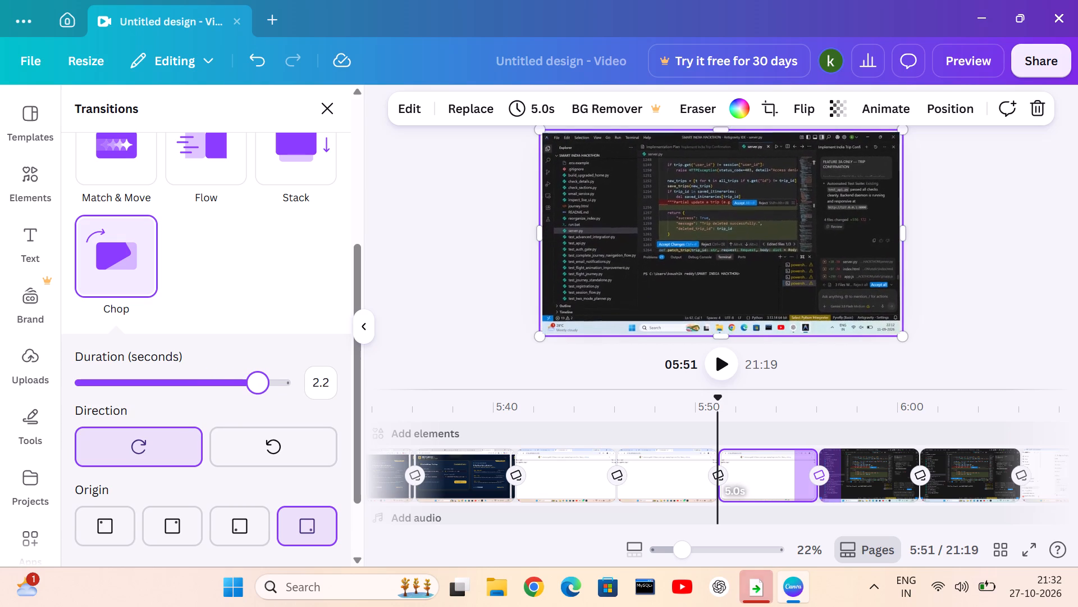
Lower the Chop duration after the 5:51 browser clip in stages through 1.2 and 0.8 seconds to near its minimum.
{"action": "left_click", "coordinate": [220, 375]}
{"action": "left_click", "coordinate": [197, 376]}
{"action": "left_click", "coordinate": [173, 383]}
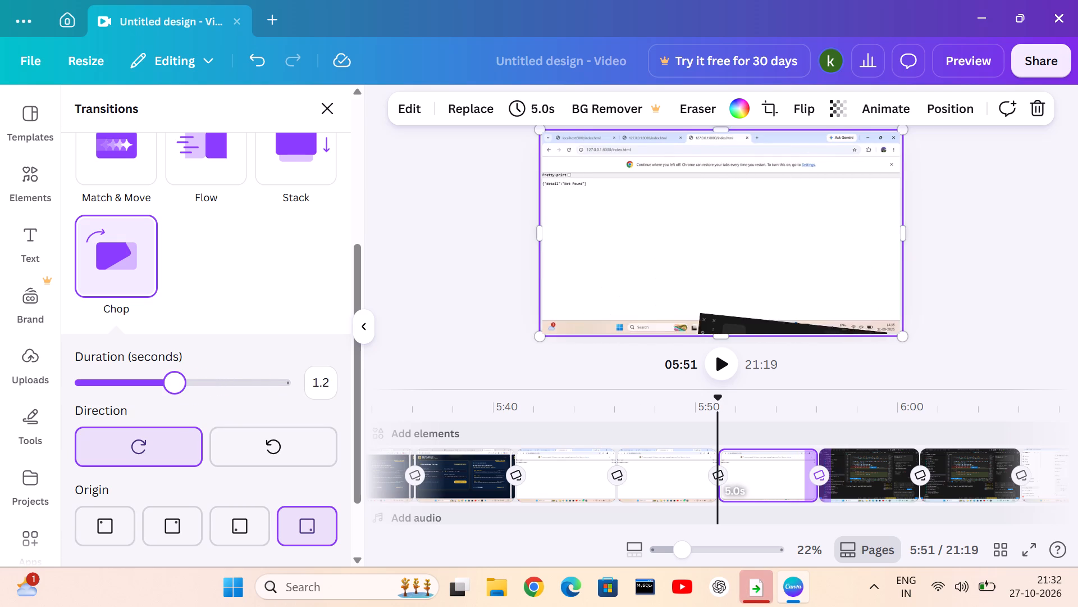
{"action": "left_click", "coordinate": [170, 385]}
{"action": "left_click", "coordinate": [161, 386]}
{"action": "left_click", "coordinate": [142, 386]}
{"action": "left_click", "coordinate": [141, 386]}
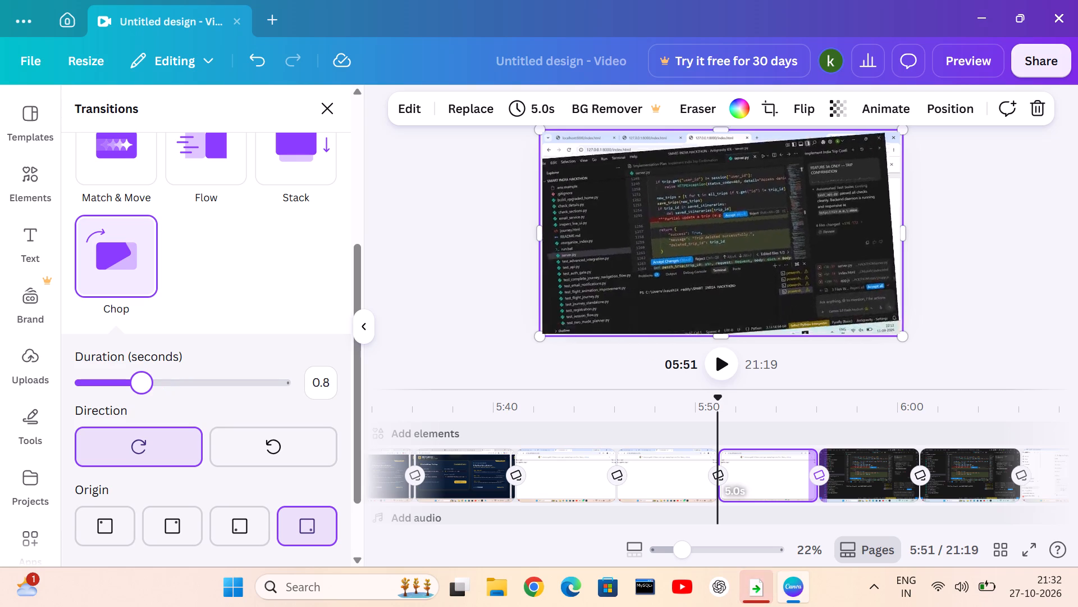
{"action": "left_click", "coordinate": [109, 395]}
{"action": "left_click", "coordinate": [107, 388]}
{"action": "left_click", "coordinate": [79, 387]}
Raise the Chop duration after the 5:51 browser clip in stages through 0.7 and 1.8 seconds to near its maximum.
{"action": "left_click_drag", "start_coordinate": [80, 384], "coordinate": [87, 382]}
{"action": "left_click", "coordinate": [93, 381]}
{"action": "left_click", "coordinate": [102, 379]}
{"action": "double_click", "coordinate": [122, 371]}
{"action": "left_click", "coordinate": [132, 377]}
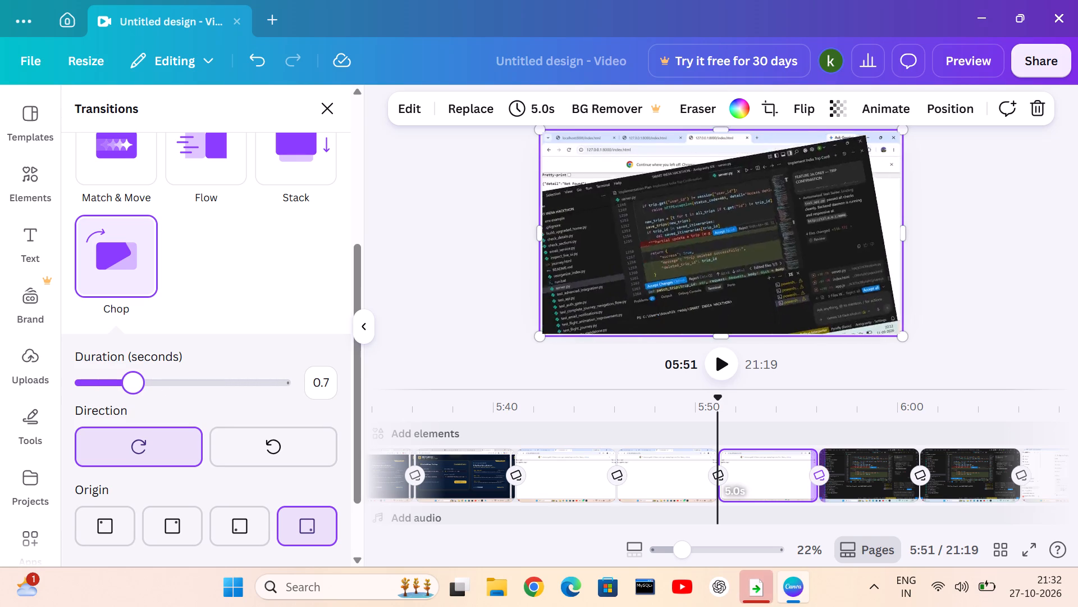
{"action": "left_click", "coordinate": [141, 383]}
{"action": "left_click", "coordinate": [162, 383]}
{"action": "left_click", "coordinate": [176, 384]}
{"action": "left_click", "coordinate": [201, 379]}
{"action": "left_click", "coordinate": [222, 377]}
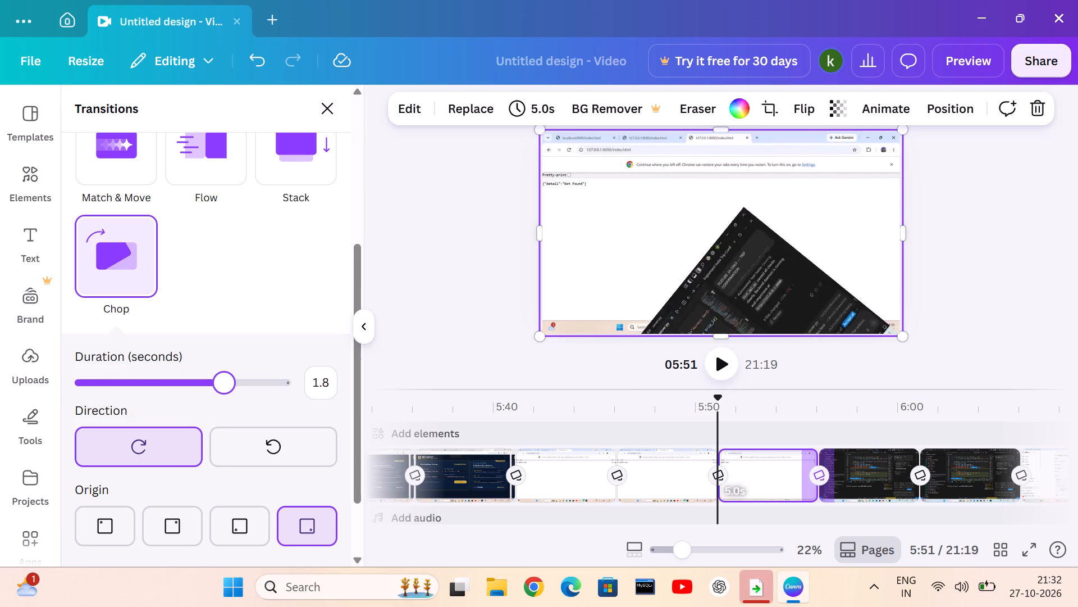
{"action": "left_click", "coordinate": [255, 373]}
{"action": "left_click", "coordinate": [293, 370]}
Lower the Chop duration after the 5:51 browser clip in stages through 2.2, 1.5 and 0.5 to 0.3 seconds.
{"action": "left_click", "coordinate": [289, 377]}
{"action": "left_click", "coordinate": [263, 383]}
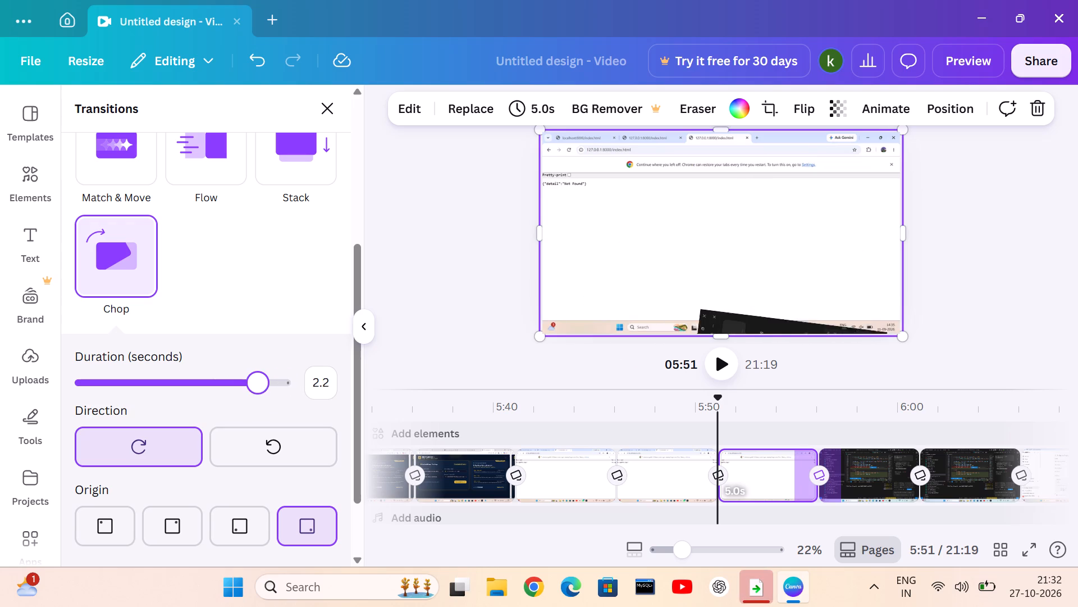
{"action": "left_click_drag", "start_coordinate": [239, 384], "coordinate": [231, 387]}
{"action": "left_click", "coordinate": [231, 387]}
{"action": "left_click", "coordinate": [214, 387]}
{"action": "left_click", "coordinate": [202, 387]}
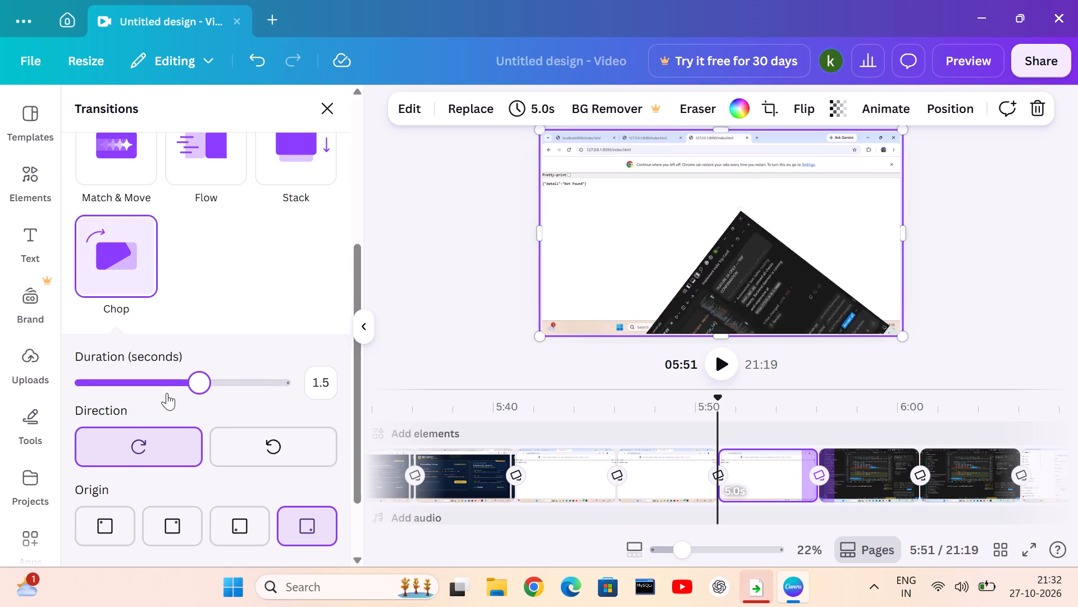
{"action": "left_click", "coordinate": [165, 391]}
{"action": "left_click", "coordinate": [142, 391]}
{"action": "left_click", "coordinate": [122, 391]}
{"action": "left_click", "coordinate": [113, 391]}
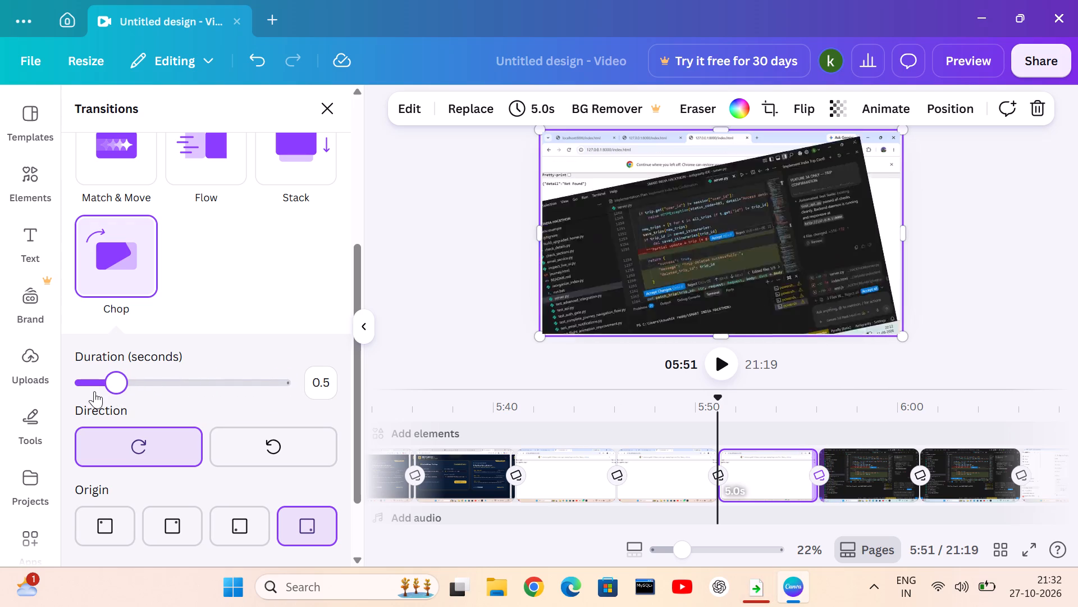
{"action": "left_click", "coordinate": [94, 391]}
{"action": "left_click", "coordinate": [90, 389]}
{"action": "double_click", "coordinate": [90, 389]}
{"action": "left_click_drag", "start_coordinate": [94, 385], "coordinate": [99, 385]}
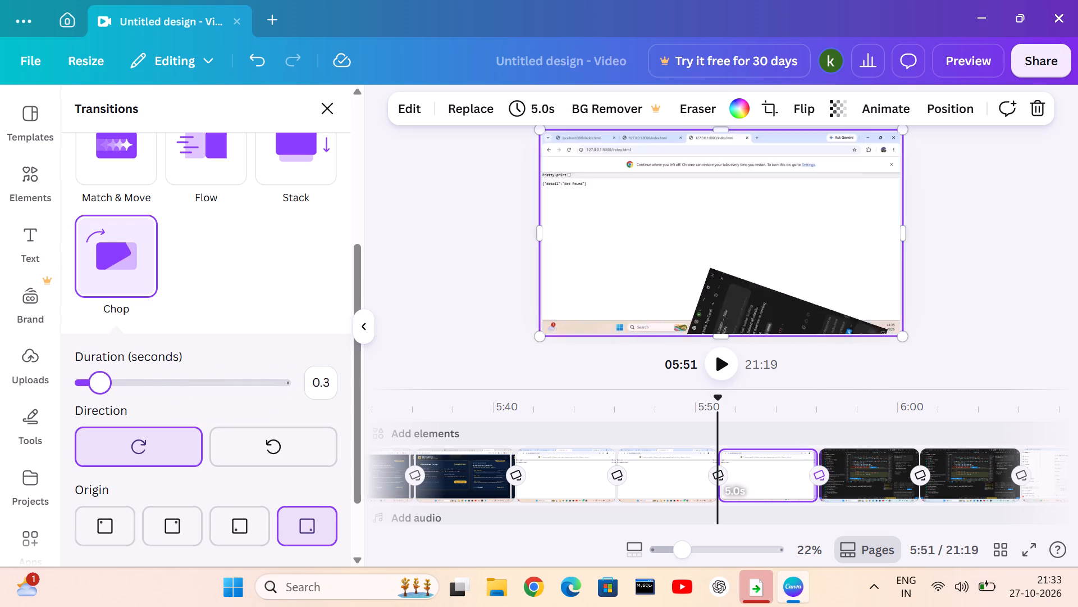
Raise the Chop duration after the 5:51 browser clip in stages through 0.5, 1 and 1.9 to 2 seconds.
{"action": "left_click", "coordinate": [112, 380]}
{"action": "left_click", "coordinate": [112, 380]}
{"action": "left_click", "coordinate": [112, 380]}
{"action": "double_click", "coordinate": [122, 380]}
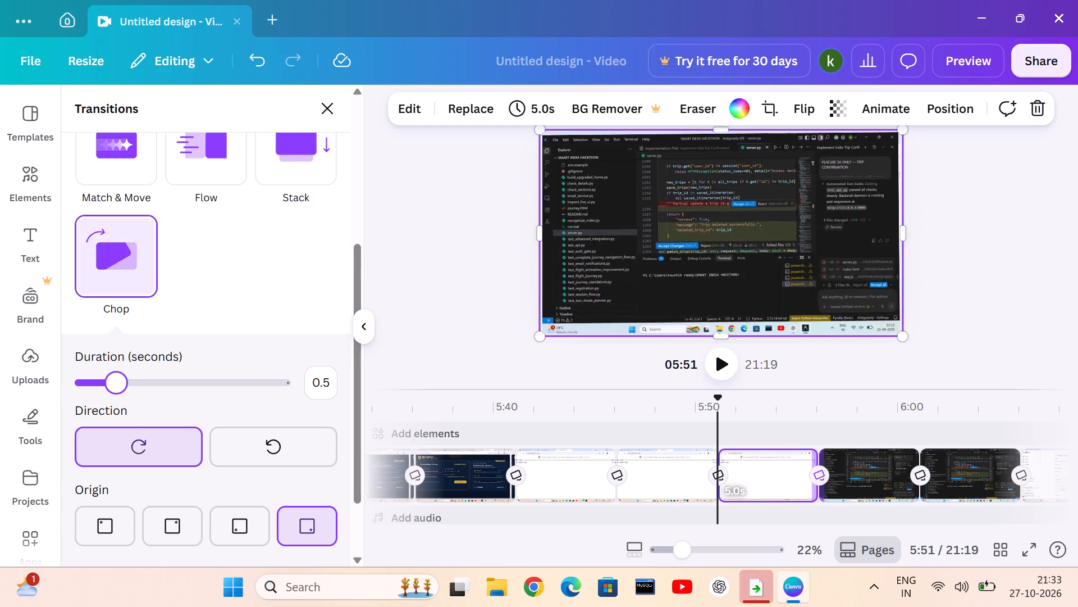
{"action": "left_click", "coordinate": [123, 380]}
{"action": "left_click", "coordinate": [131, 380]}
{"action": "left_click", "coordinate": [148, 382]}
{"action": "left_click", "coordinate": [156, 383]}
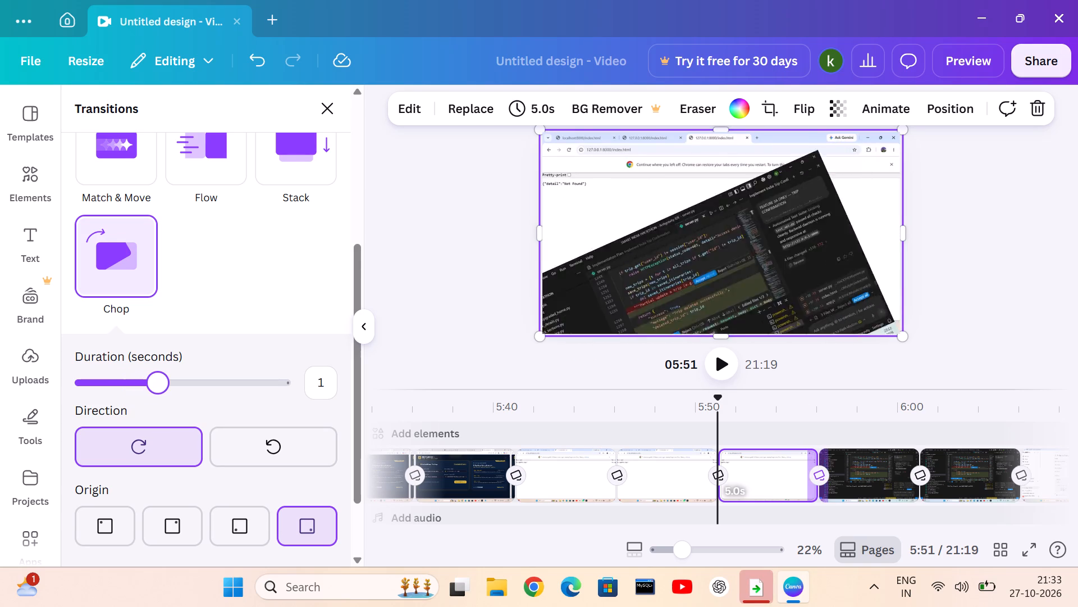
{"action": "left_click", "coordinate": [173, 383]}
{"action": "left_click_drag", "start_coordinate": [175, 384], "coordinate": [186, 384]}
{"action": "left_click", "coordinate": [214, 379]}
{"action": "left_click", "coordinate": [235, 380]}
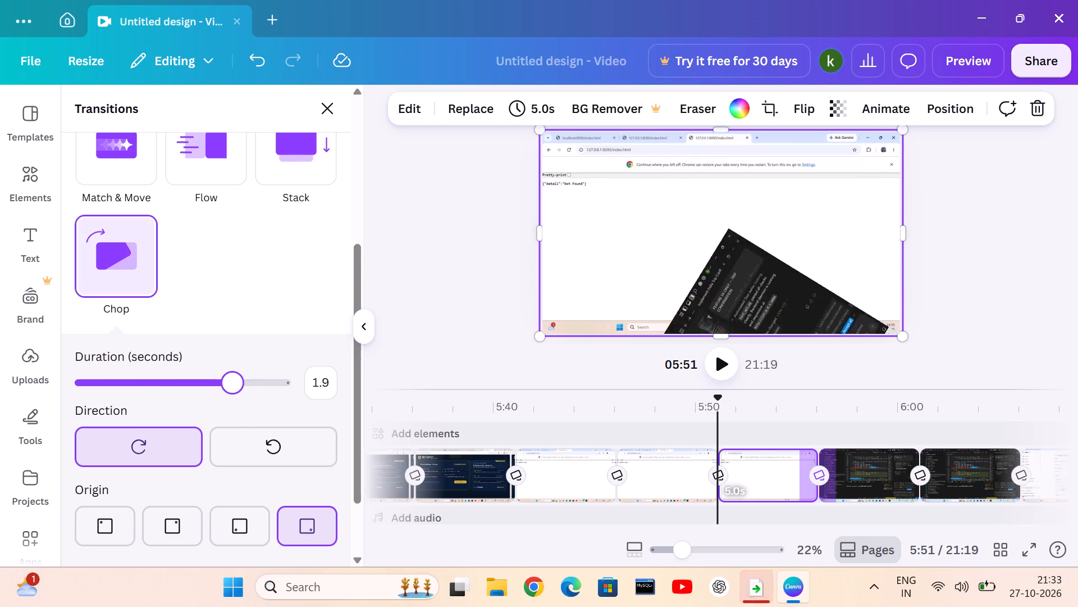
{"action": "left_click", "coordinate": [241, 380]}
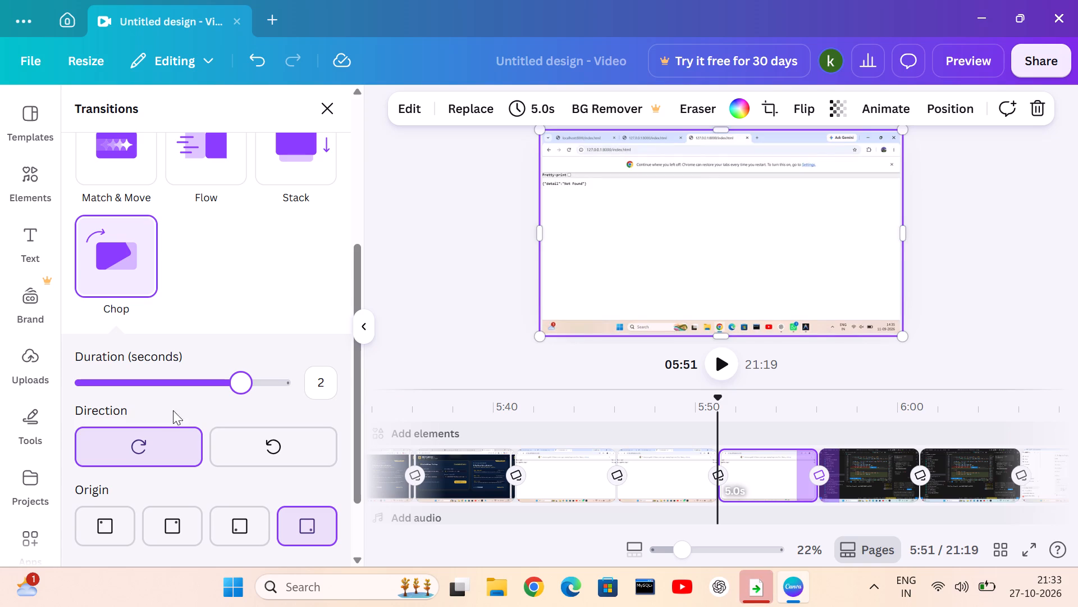
Try a 2.2-second Chop duration after the 5:51 browser clip and reduce it to 1.6 seconds.
{"action": "left_click", "coordinate": [252, 392]}
{"action": "left_click", "coordinate": [255, 392]}
{"action": "left_click", "coordinate": [258, 392]}
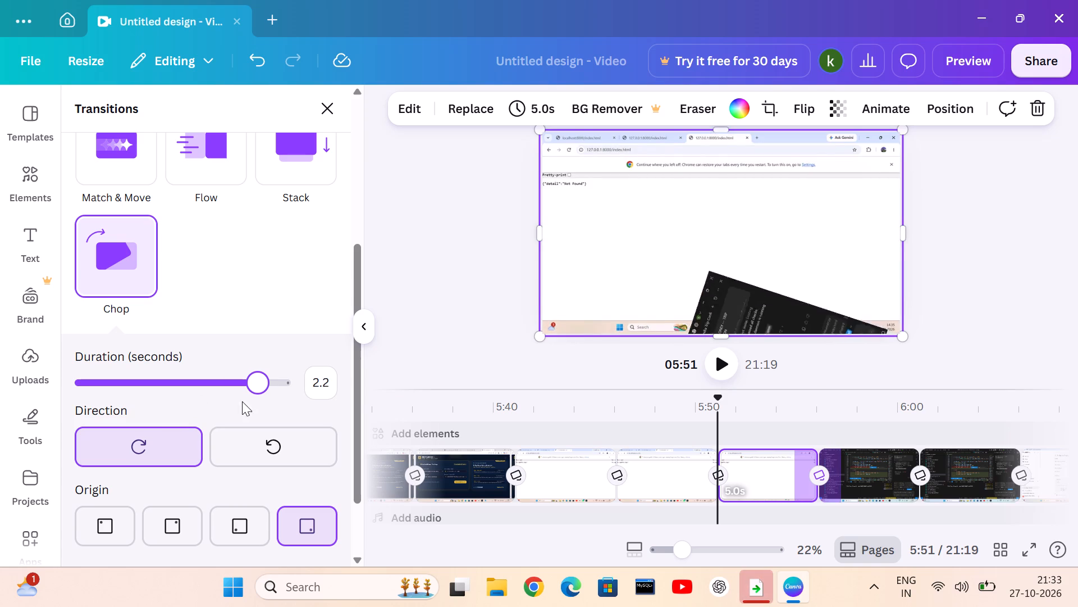
{"action": "left_click", "coordinate": [240, 396]}
{"action": "left_click", "coordinate": [229, 406]}
{"action": "left_click", "coordinate": [216, 400]}
{"action": "left_click", "coordinate": [207, 378]}
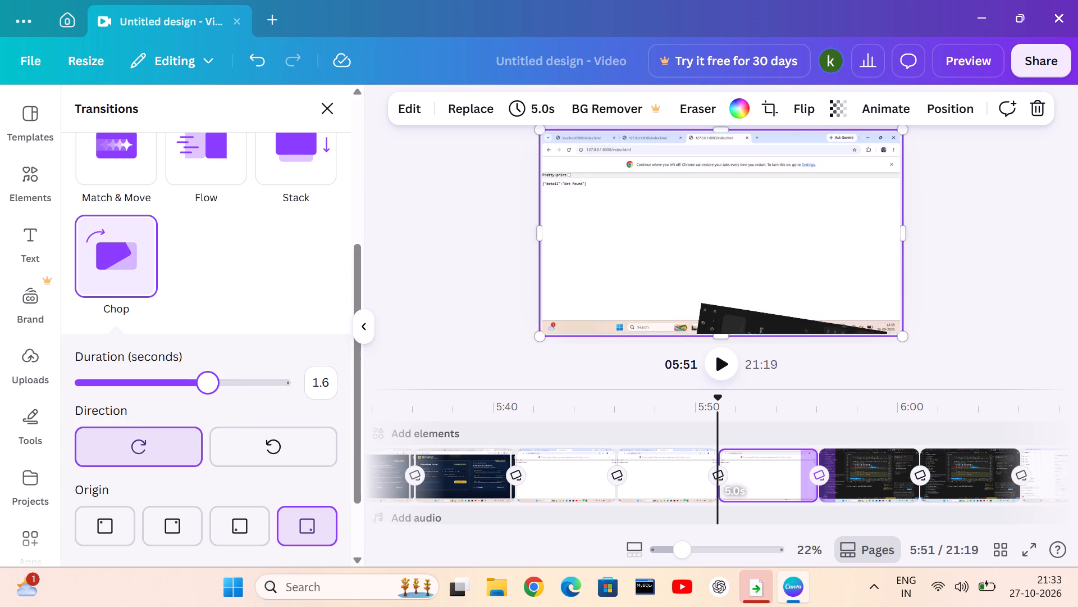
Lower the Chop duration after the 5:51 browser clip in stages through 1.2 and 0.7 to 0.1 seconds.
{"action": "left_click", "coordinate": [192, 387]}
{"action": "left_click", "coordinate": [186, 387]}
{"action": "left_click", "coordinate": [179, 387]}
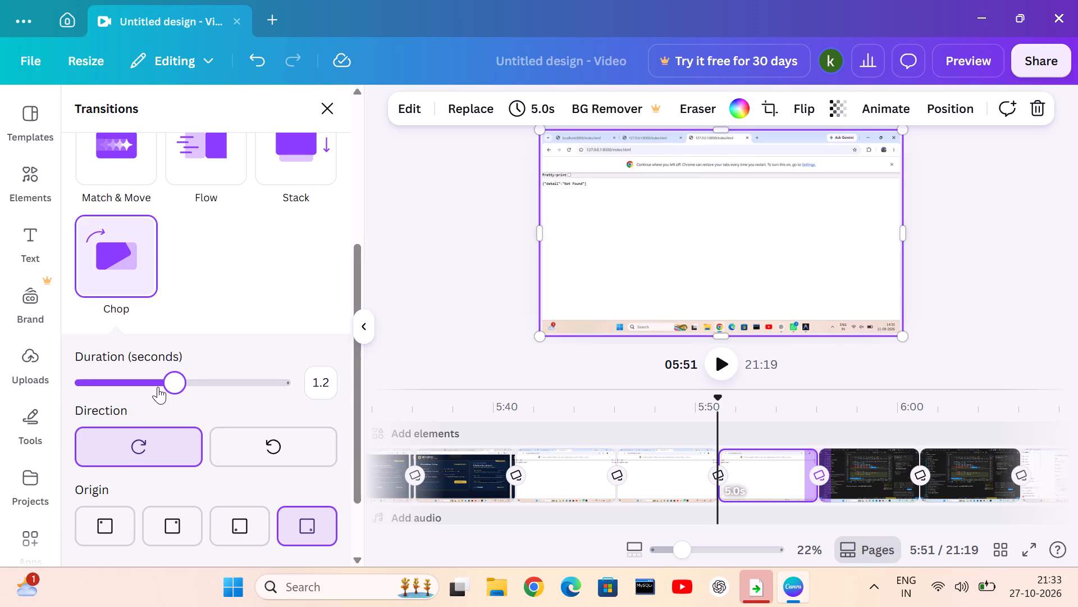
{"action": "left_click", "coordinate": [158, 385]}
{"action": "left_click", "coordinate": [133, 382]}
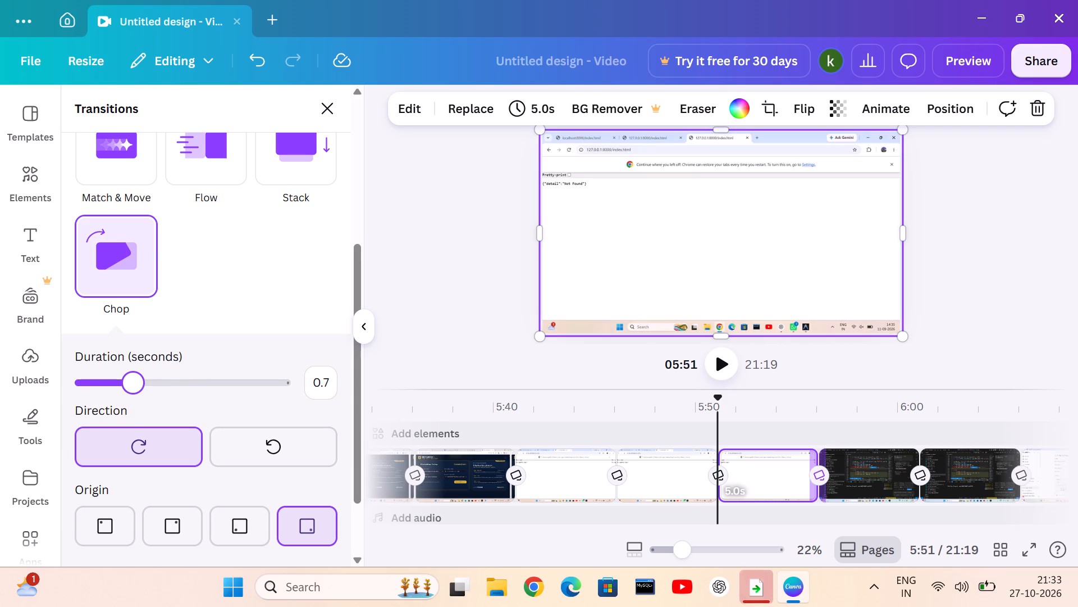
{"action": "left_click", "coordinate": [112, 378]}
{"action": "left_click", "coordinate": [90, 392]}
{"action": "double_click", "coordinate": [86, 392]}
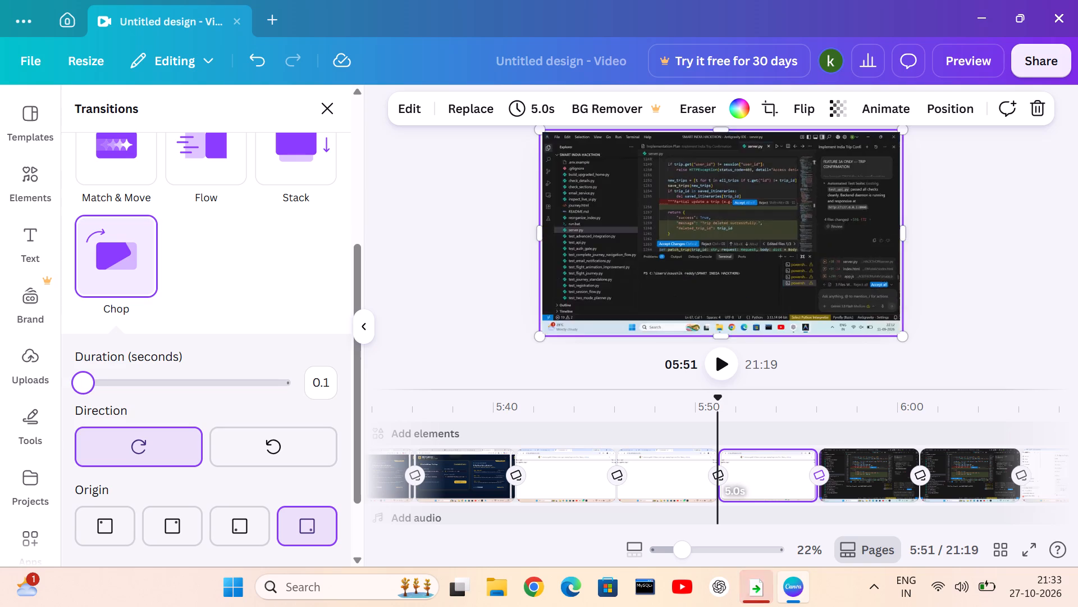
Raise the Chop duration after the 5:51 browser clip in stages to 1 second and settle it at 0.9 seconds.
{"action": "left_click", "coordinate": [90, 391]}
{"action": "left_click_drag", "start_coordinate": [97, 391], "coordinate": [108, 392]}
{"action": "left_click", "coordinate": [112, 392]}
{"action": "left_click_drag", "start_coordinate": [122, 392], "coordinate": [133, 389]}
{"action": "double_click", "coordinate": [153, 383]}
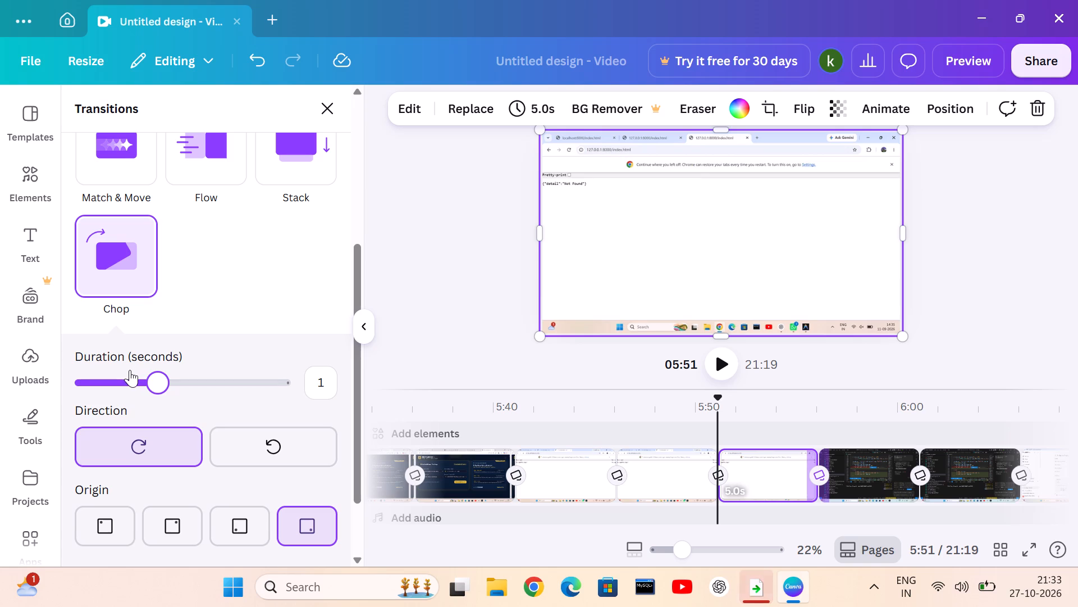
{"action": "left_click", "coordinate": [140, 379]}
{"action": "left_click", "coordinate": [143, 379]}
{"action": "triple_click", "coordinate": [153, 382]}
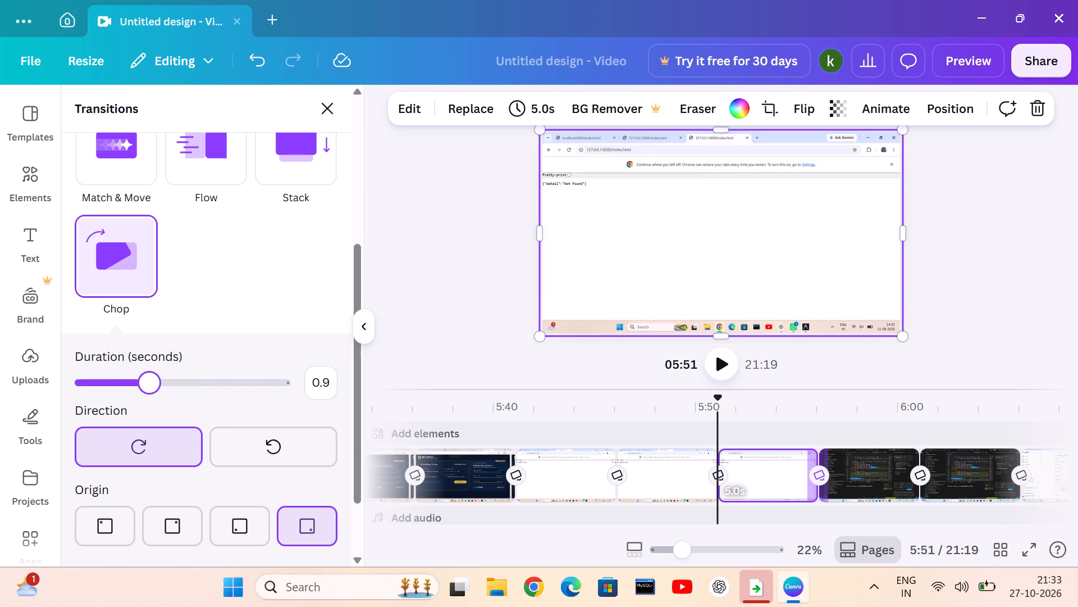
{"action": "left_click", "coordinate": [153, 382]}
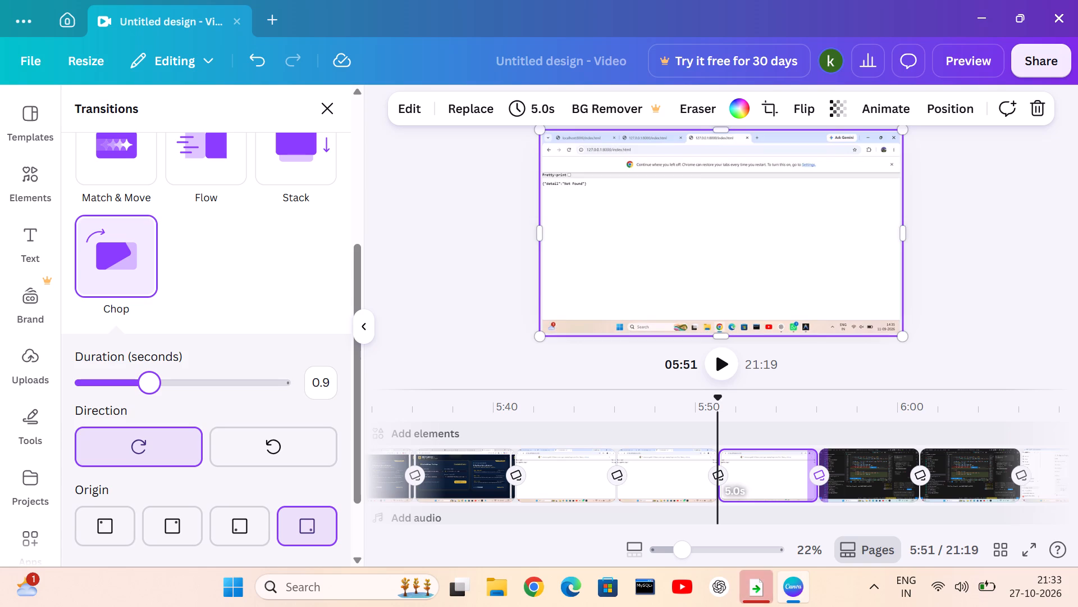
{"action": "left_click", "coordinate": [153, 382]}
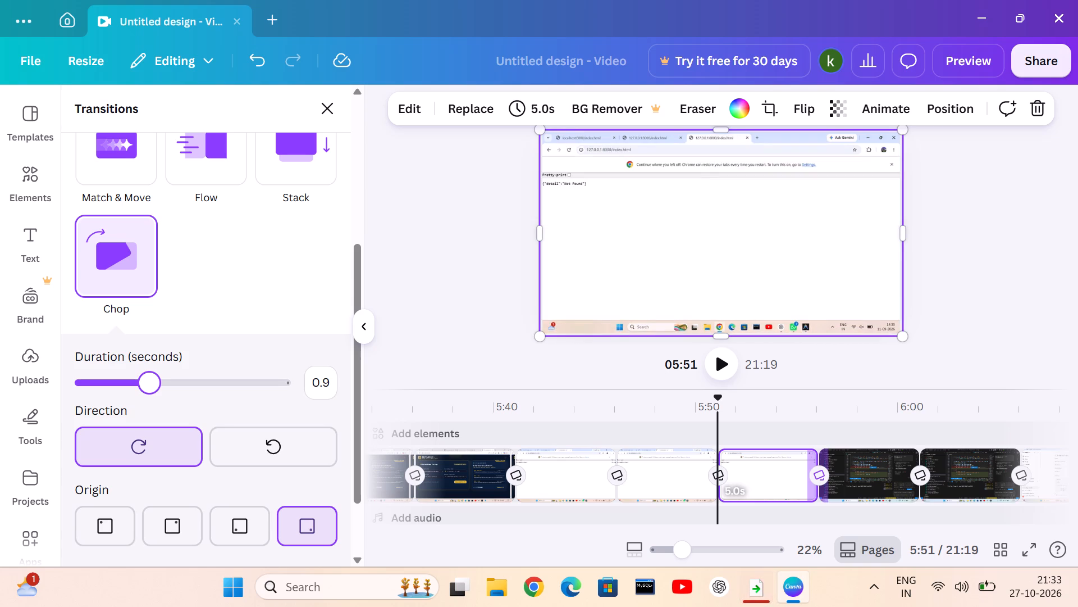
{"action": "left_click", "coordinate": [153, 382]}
Raise the Chop duration after the 5:51 browser clip in stages through 1.3, 1.5 and 1.8 to 2 seconds.
{"action": "left_click_drag", "start_coordinate": [153, 382], "coordinate": [184, 386]}
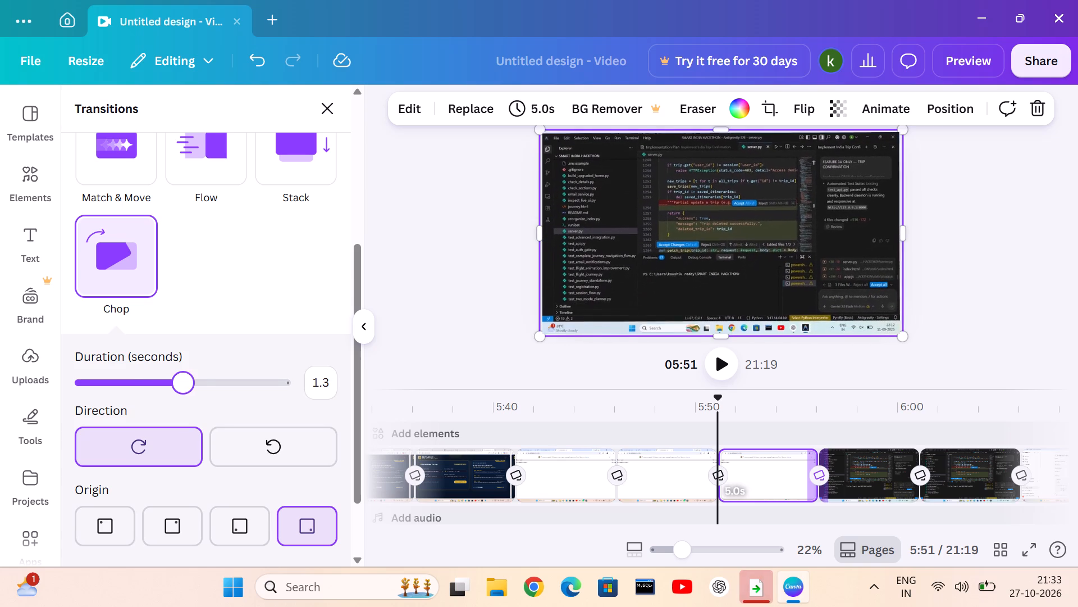
{"action": "left_click_drag", "start_coordinate": [184, 386], "coordinate": [198, 387]}
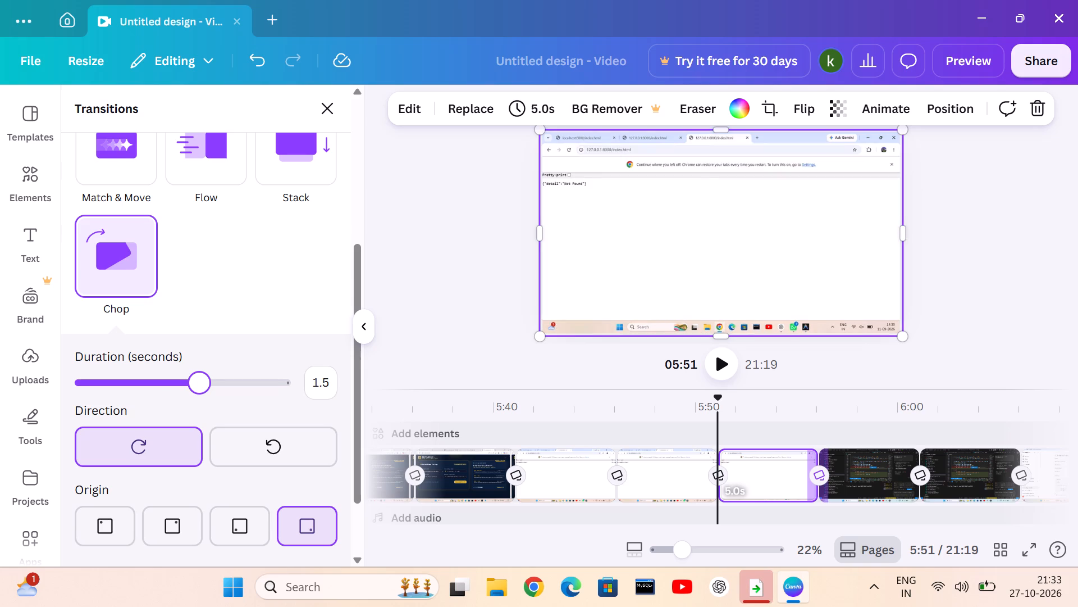
{"action": "left_click_drag", "start_coordinate": [198, 387], "coordinate": [191, 385]}
{"action": "left_click_drag", "start_coordinate": [192, 393], "coordinate": [203, 395]}
{"action": "left_click_drag", "start_coordinate": [212, 392], "coordinate": [219, 392]}
{"action": "left_click_drag", "start_coordinate": [222, 392], "coordinate": [227, 392]}
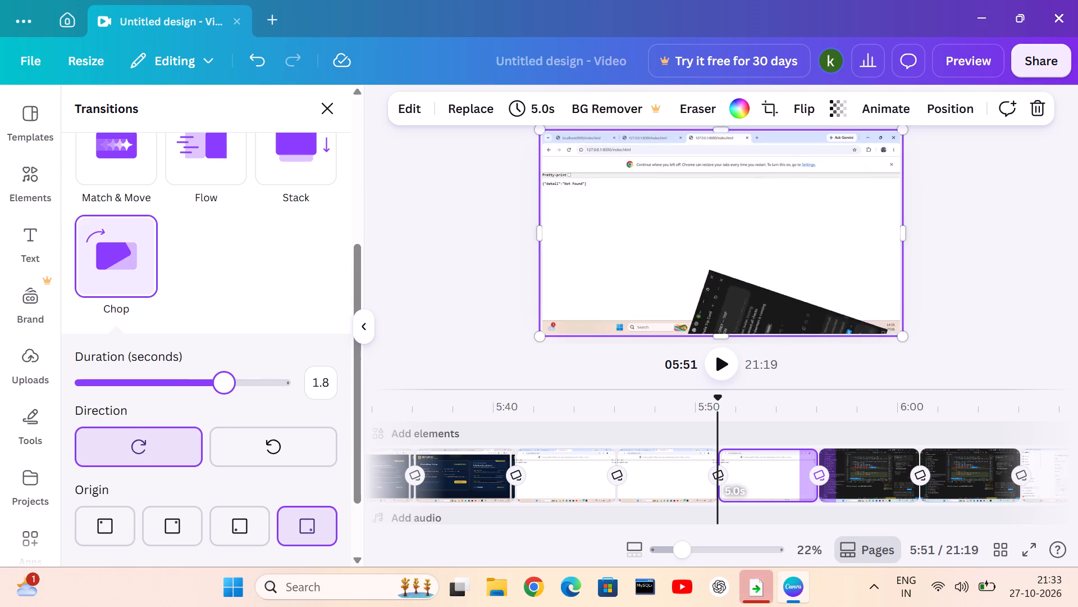
{"action": "left_click_drag", "start_coordinate": [227, 392], "coordinate": [240, 389]}
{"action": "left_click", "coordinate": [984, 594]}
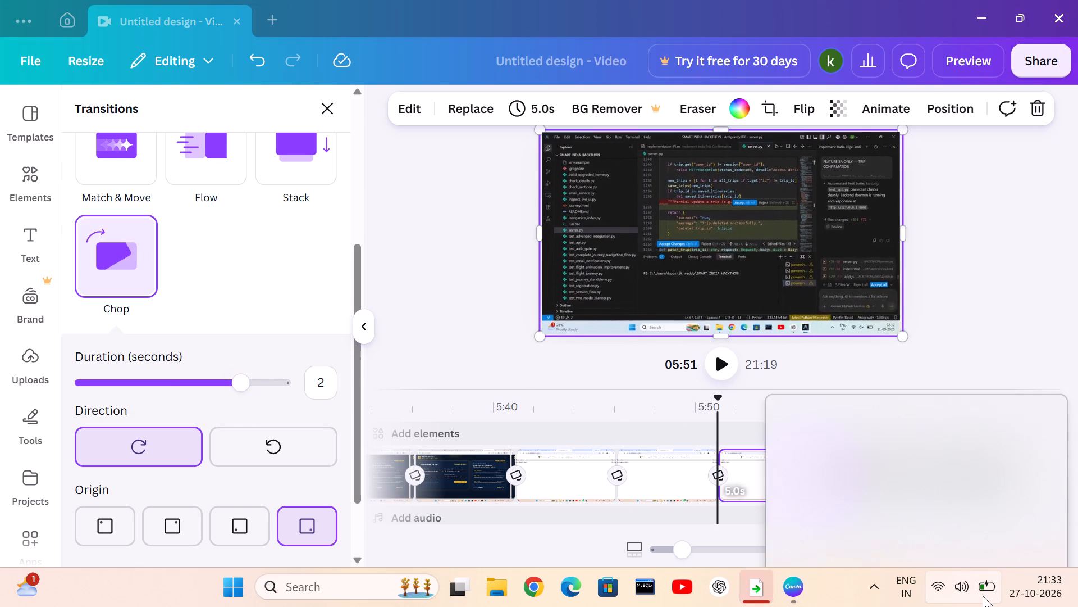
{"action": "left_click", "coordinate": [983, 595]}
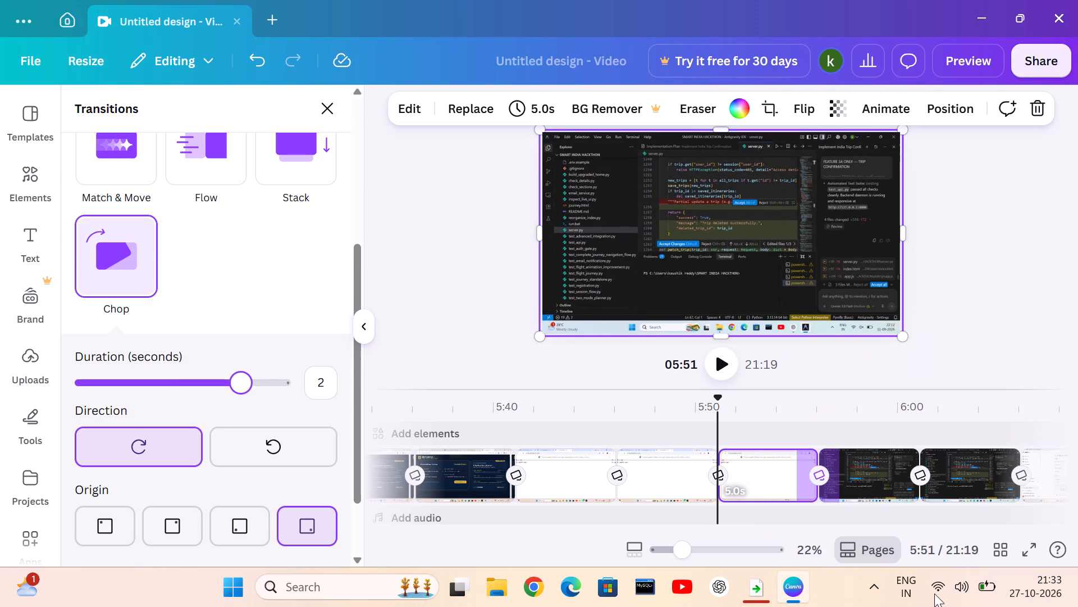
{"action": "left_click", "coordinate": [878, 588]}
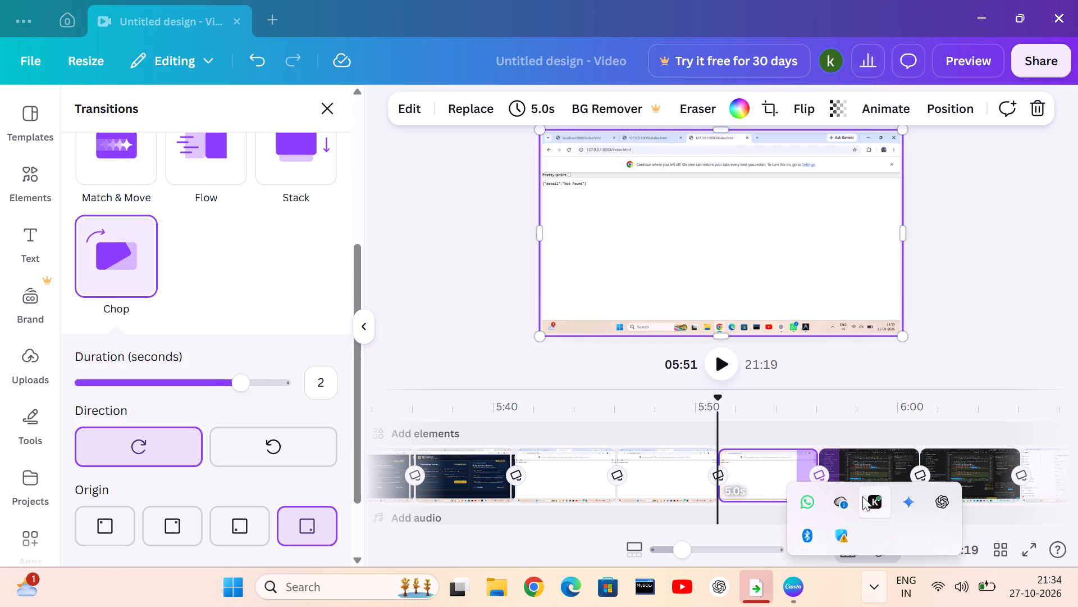
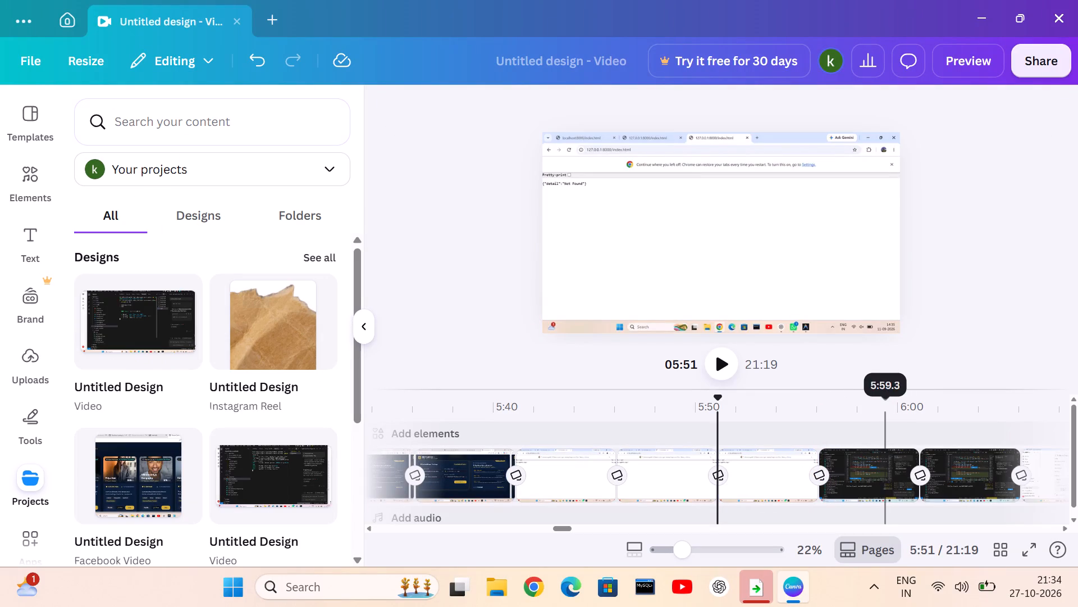
Change the transition at 5:56, between the browser clip and the dark code clip, to Dissolve with a 0.2-second duration.
{"action": "left_click", "coordinate": [885, 402]}
{"action": "left_click", "coordinate": [819, 482]}
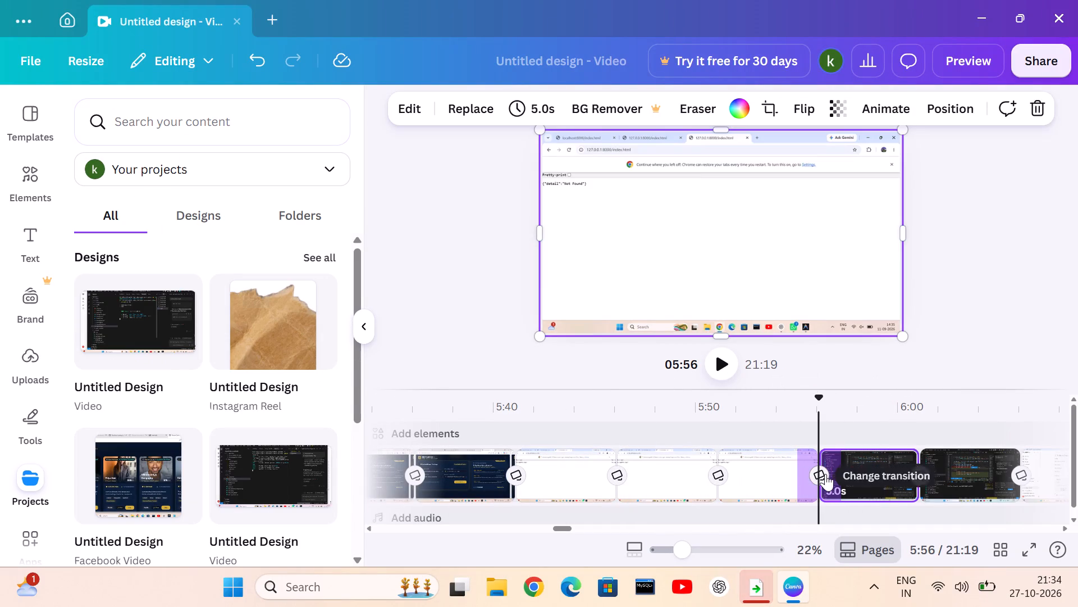
{"action": "left_click", "coordinate": [821, 474]}
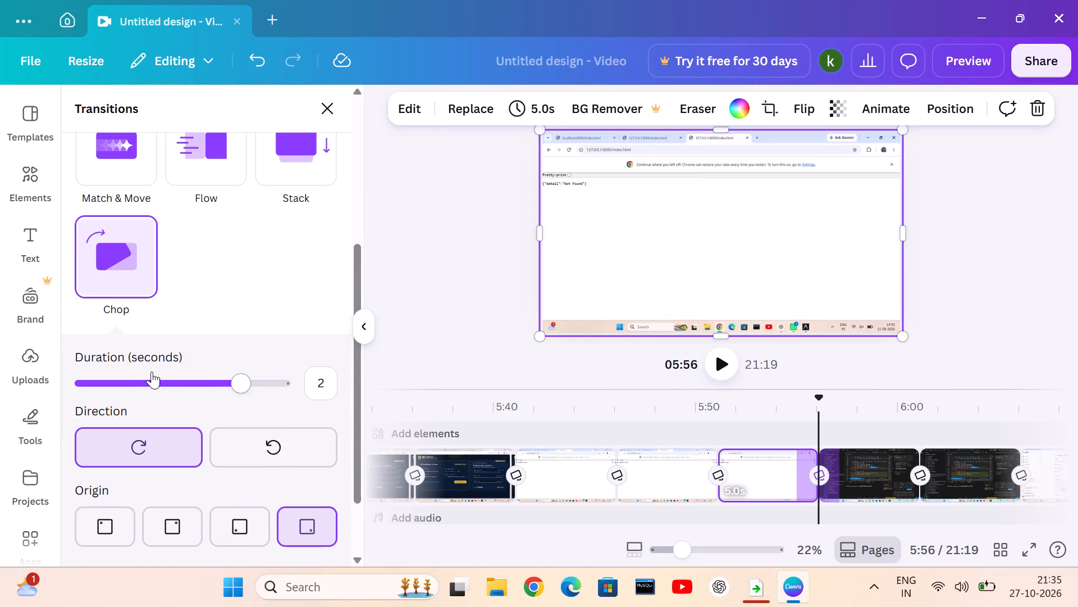
{"action": "scroll", "coordinate": [195, 279], "scroll_direction": "up", "scroll_amount": 3}
{"action": "left_click", "coordinate": [195, 279]}
{"action": "scroll", "coordinate": [196, 280], "scroll_direction": "up", "scroll_amount": 3}
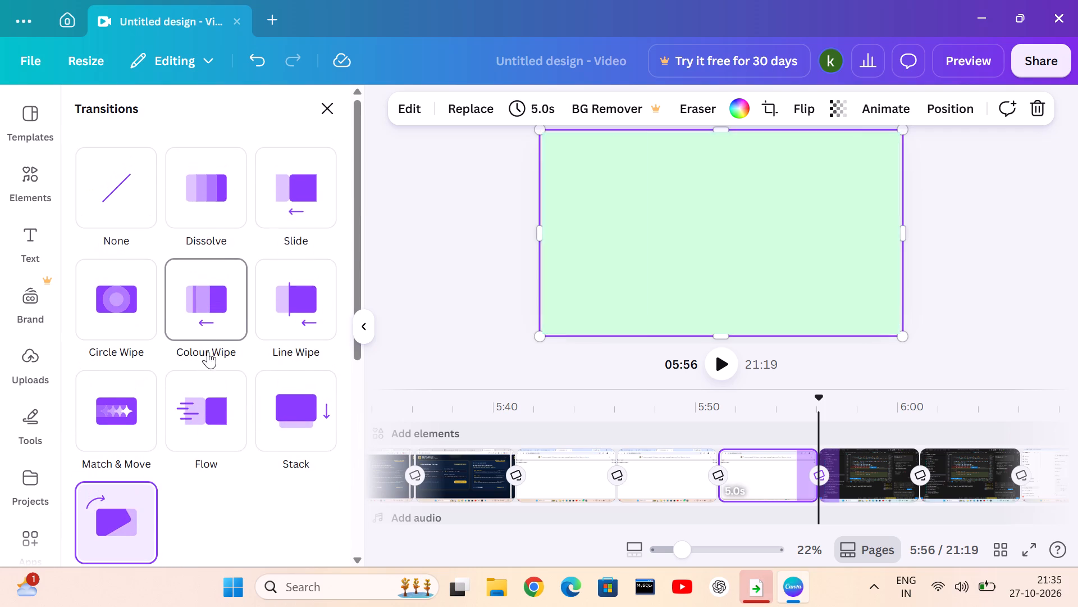
{"action": "left_click", "coordinate": [208, 221]}
{"action": "left_click", "coordinate": [120, 312]}
{"action": "left_click", "coordinate": [94, 314]}
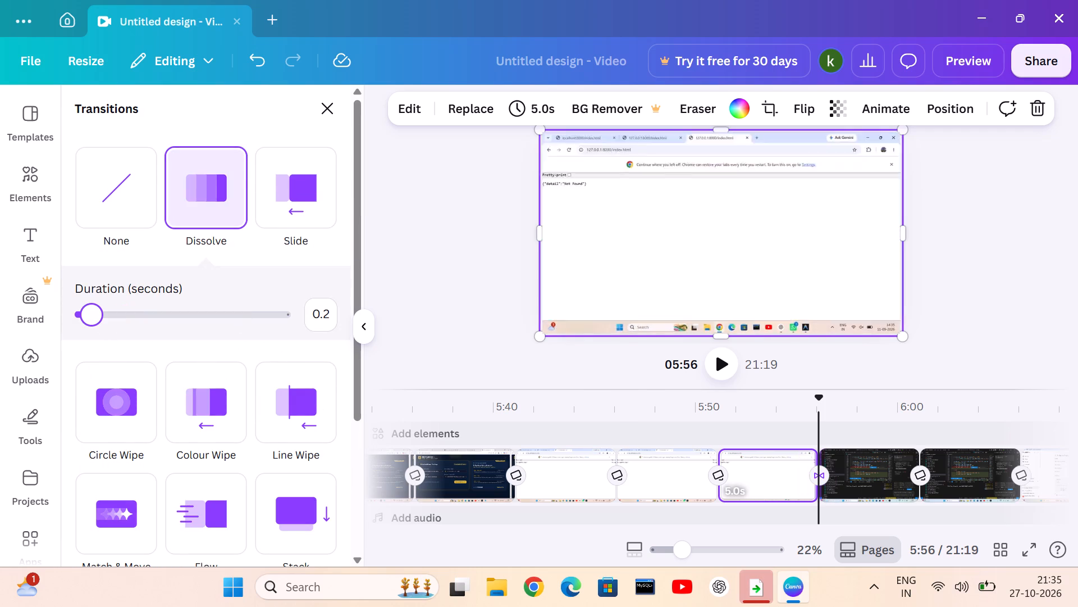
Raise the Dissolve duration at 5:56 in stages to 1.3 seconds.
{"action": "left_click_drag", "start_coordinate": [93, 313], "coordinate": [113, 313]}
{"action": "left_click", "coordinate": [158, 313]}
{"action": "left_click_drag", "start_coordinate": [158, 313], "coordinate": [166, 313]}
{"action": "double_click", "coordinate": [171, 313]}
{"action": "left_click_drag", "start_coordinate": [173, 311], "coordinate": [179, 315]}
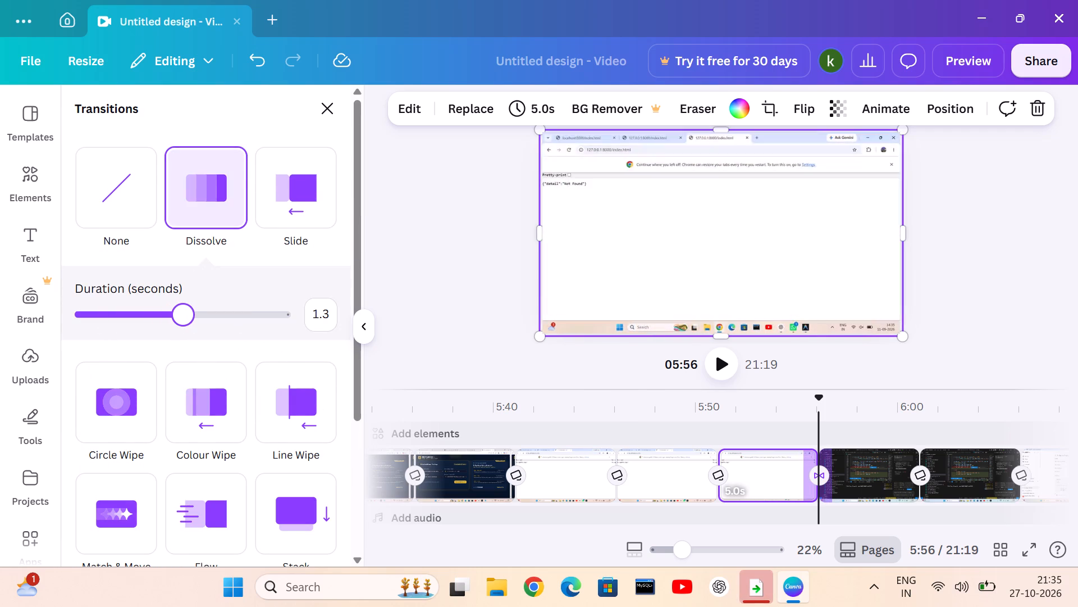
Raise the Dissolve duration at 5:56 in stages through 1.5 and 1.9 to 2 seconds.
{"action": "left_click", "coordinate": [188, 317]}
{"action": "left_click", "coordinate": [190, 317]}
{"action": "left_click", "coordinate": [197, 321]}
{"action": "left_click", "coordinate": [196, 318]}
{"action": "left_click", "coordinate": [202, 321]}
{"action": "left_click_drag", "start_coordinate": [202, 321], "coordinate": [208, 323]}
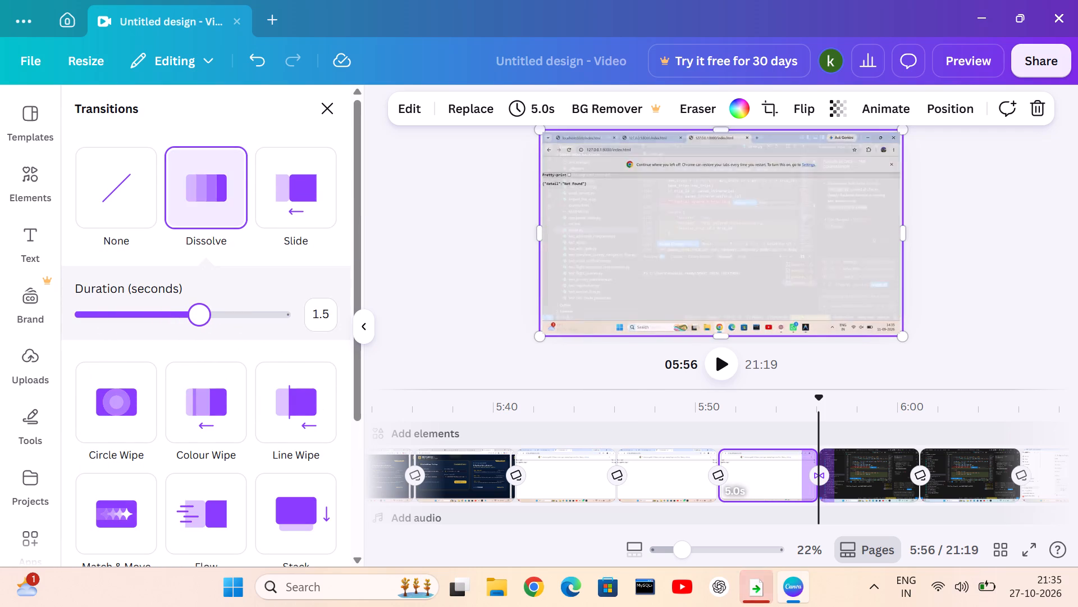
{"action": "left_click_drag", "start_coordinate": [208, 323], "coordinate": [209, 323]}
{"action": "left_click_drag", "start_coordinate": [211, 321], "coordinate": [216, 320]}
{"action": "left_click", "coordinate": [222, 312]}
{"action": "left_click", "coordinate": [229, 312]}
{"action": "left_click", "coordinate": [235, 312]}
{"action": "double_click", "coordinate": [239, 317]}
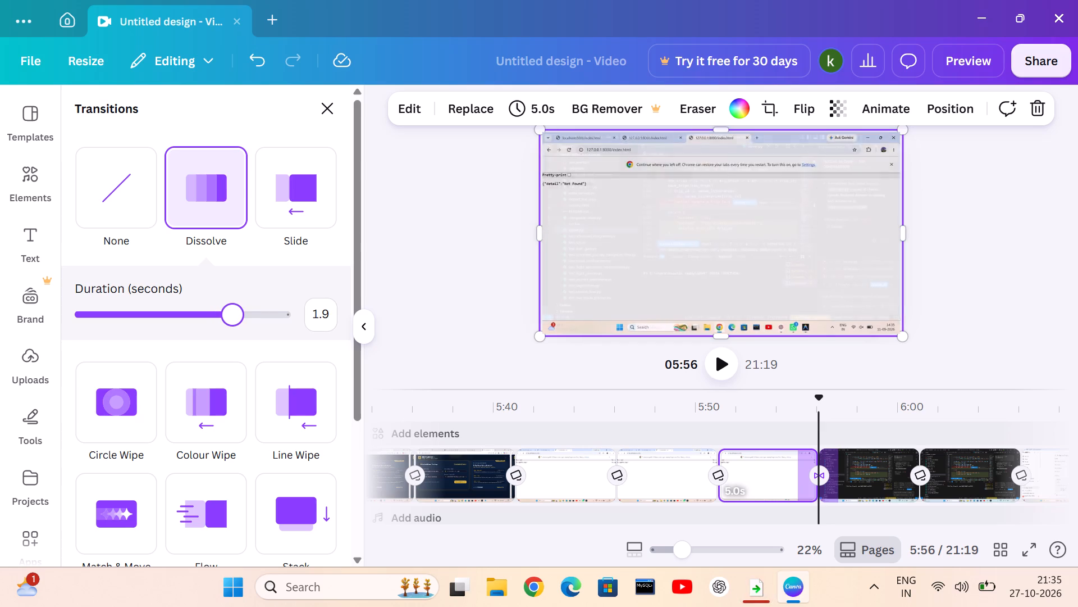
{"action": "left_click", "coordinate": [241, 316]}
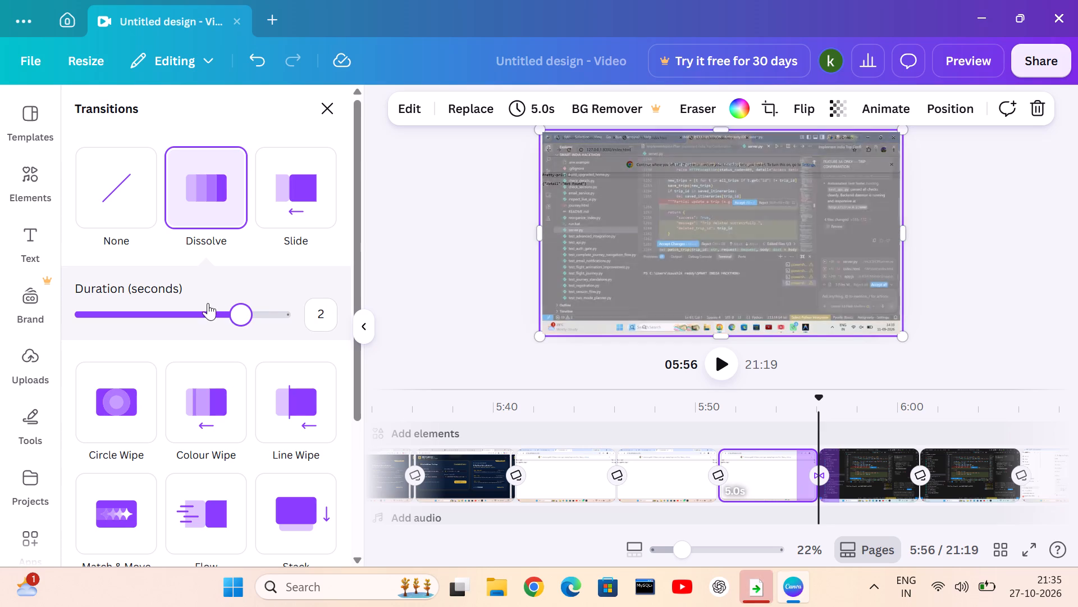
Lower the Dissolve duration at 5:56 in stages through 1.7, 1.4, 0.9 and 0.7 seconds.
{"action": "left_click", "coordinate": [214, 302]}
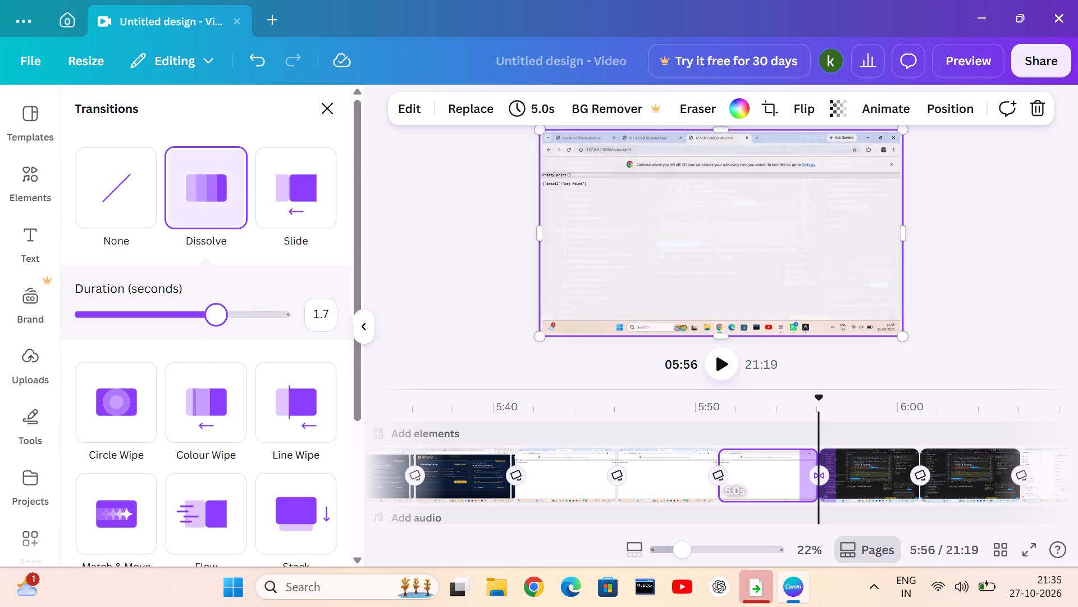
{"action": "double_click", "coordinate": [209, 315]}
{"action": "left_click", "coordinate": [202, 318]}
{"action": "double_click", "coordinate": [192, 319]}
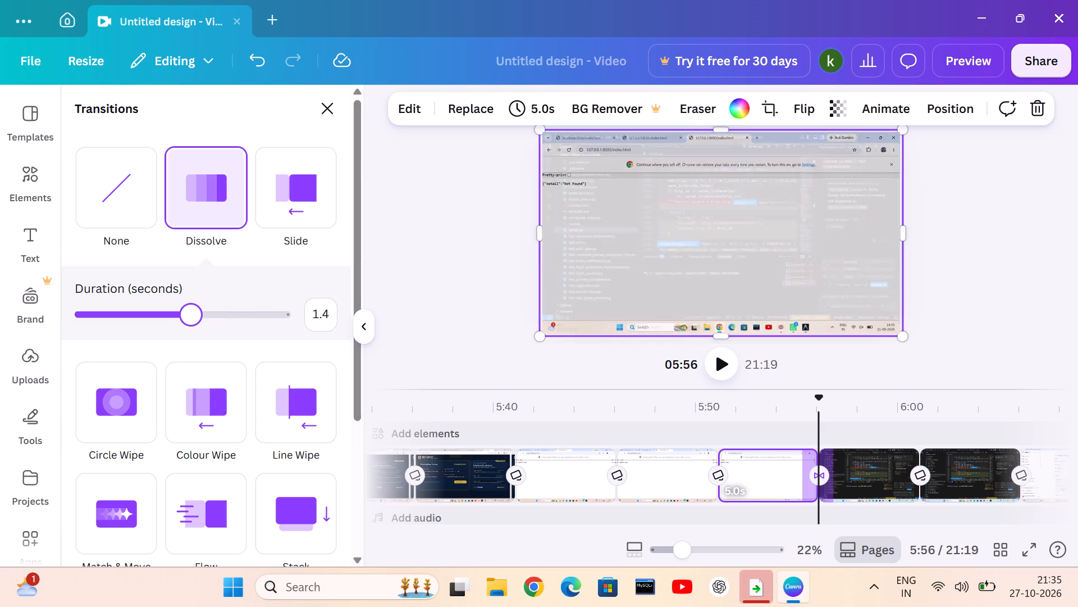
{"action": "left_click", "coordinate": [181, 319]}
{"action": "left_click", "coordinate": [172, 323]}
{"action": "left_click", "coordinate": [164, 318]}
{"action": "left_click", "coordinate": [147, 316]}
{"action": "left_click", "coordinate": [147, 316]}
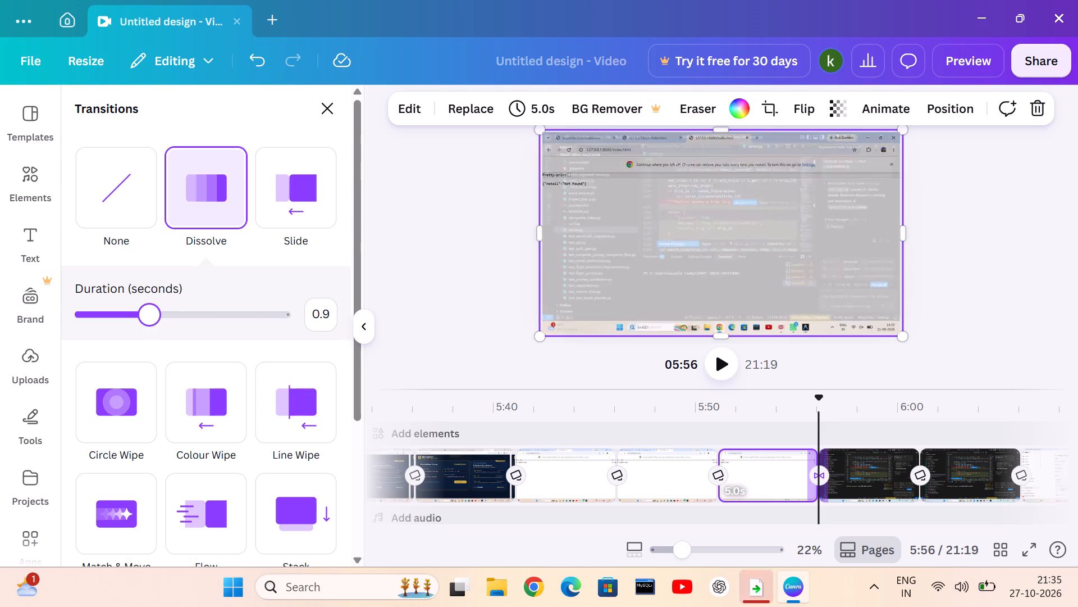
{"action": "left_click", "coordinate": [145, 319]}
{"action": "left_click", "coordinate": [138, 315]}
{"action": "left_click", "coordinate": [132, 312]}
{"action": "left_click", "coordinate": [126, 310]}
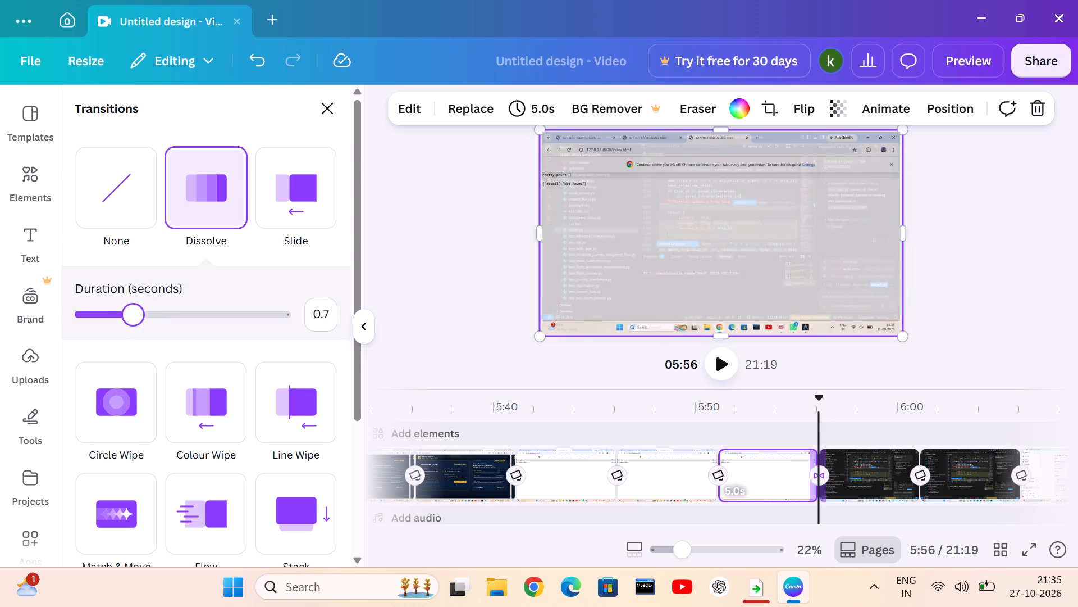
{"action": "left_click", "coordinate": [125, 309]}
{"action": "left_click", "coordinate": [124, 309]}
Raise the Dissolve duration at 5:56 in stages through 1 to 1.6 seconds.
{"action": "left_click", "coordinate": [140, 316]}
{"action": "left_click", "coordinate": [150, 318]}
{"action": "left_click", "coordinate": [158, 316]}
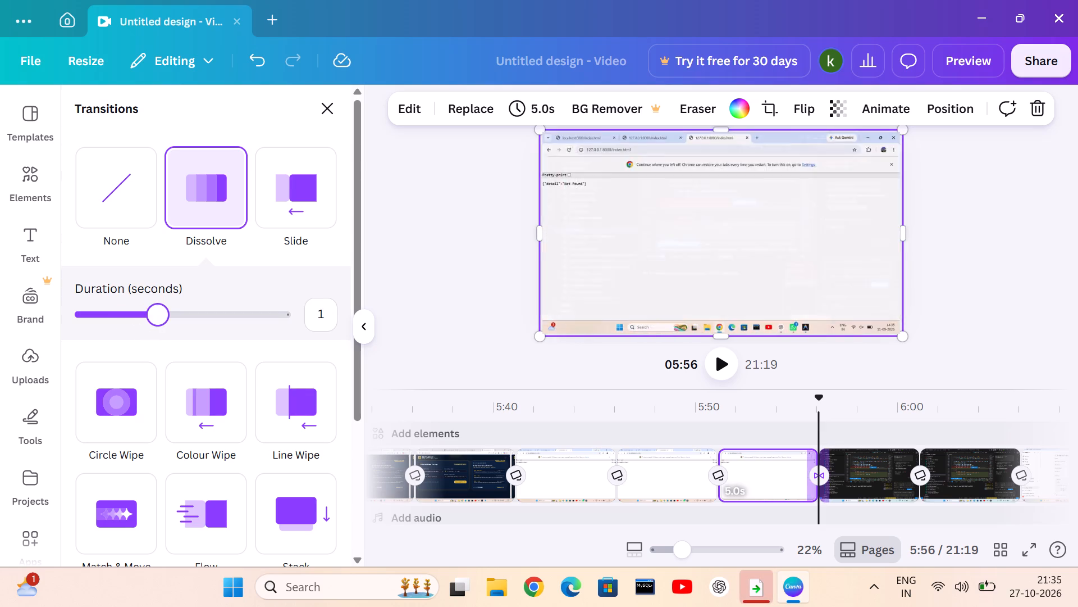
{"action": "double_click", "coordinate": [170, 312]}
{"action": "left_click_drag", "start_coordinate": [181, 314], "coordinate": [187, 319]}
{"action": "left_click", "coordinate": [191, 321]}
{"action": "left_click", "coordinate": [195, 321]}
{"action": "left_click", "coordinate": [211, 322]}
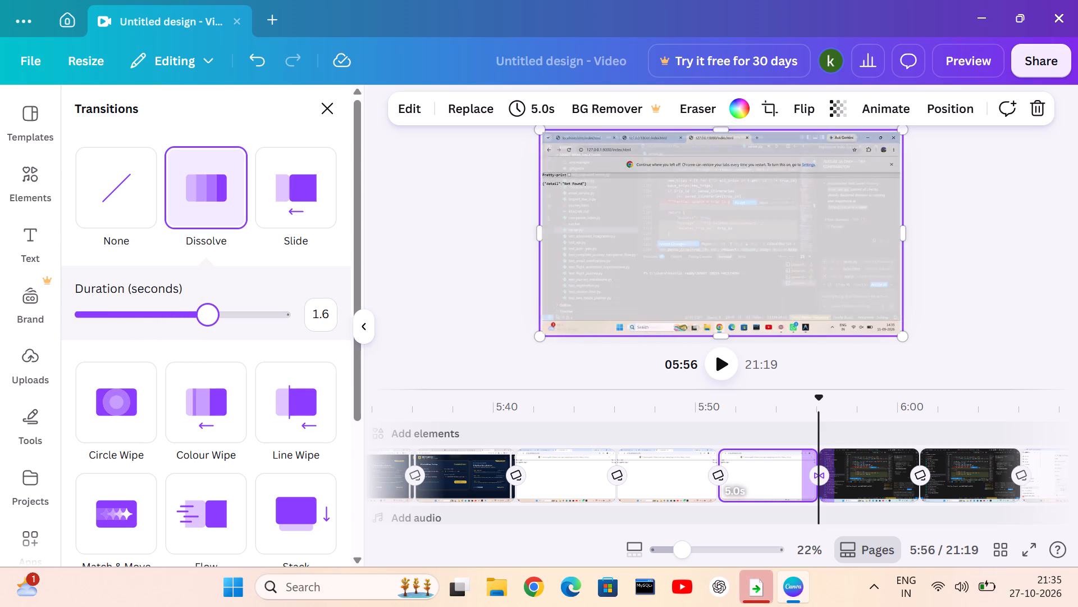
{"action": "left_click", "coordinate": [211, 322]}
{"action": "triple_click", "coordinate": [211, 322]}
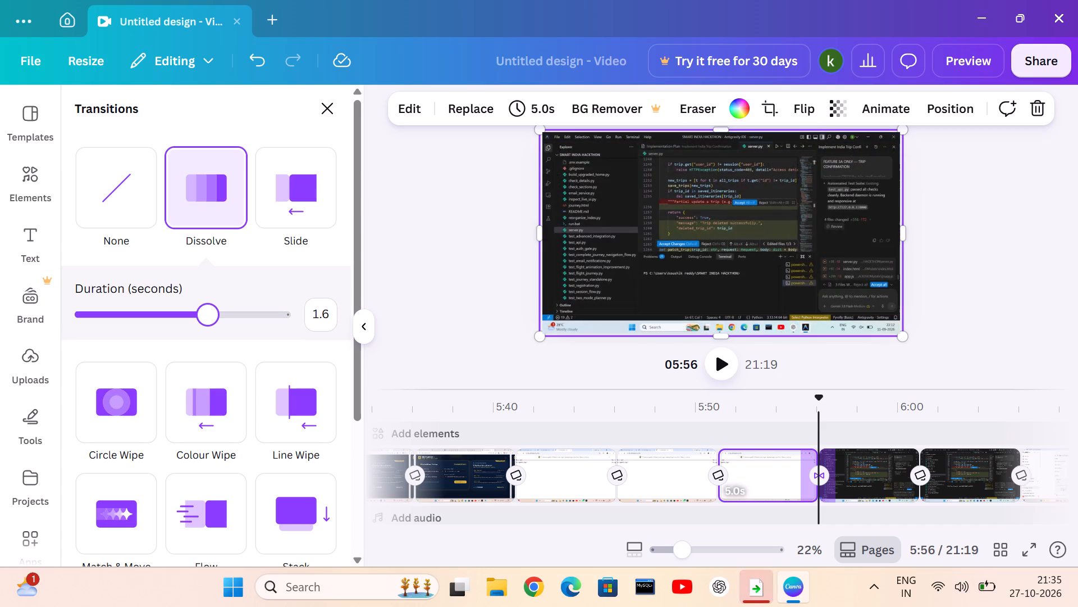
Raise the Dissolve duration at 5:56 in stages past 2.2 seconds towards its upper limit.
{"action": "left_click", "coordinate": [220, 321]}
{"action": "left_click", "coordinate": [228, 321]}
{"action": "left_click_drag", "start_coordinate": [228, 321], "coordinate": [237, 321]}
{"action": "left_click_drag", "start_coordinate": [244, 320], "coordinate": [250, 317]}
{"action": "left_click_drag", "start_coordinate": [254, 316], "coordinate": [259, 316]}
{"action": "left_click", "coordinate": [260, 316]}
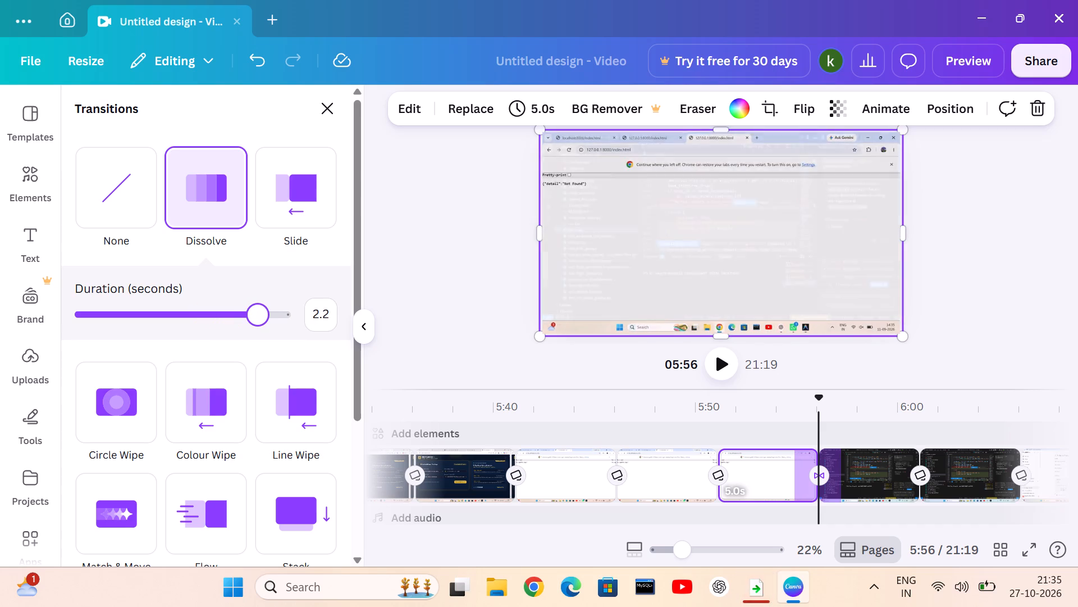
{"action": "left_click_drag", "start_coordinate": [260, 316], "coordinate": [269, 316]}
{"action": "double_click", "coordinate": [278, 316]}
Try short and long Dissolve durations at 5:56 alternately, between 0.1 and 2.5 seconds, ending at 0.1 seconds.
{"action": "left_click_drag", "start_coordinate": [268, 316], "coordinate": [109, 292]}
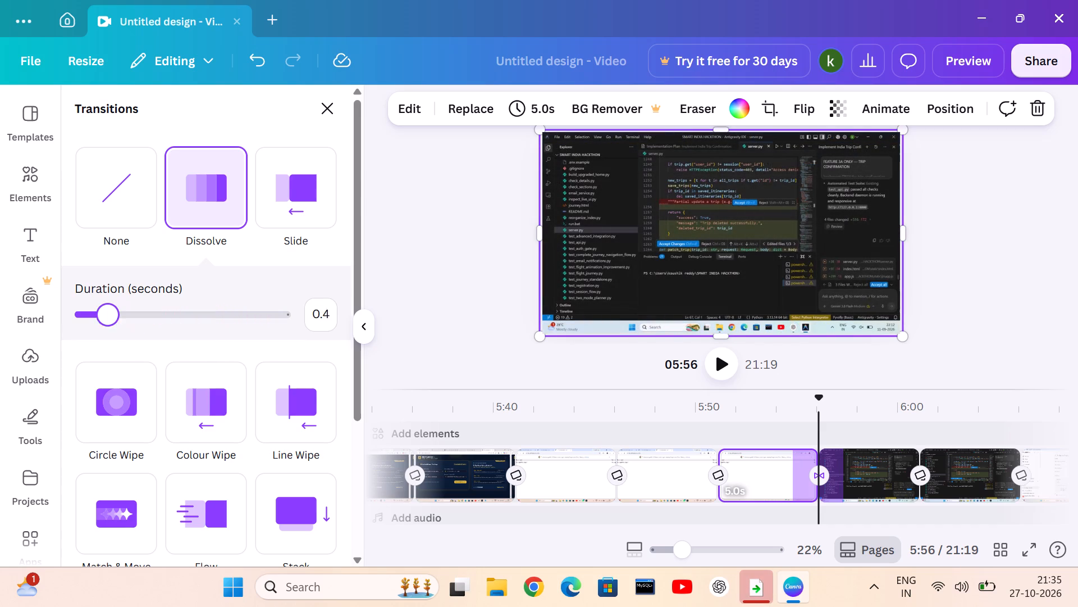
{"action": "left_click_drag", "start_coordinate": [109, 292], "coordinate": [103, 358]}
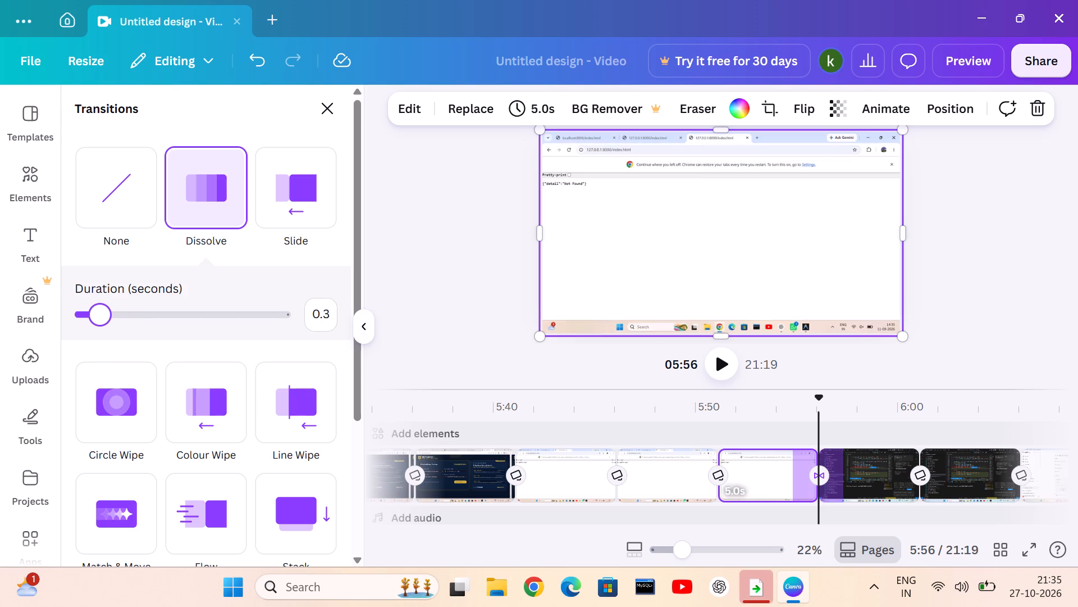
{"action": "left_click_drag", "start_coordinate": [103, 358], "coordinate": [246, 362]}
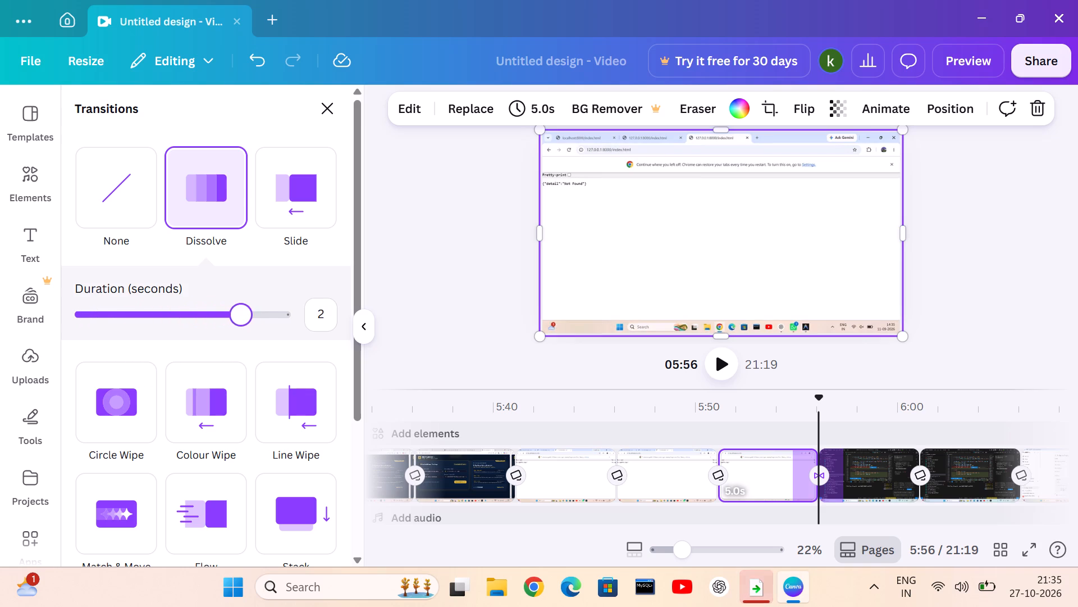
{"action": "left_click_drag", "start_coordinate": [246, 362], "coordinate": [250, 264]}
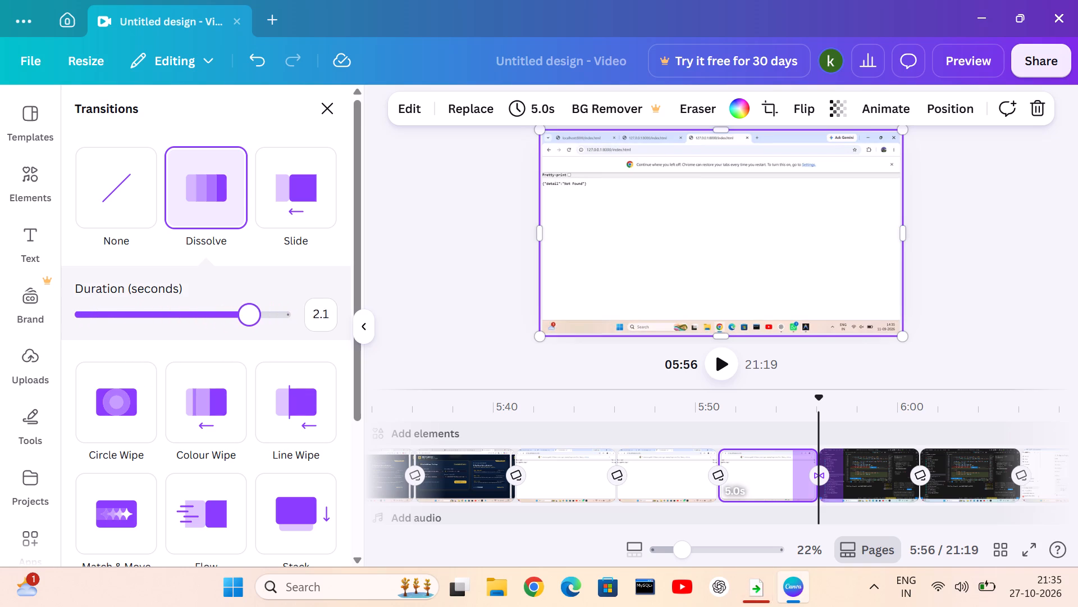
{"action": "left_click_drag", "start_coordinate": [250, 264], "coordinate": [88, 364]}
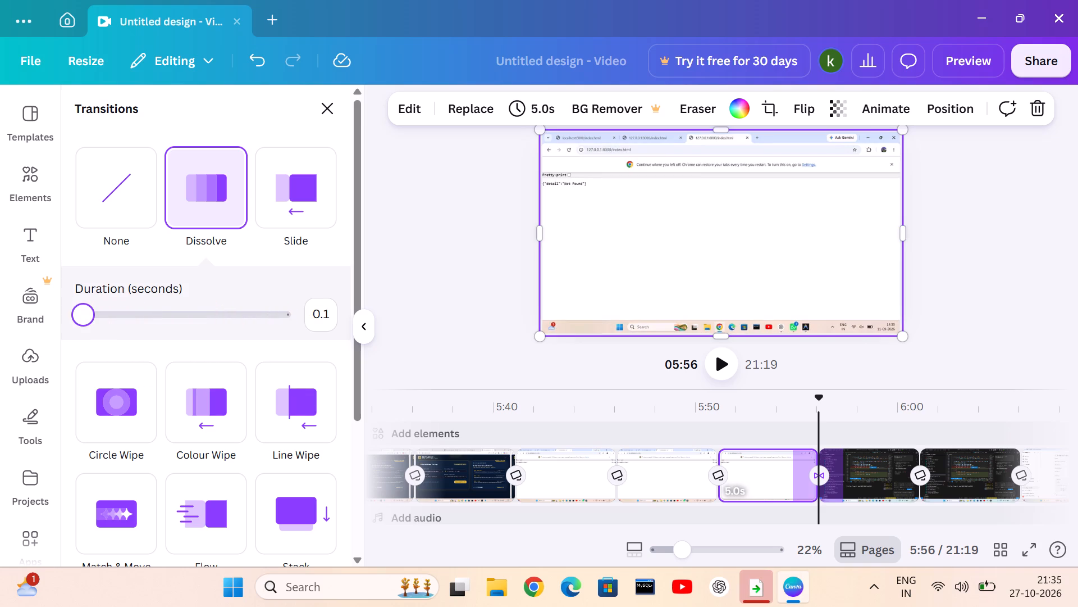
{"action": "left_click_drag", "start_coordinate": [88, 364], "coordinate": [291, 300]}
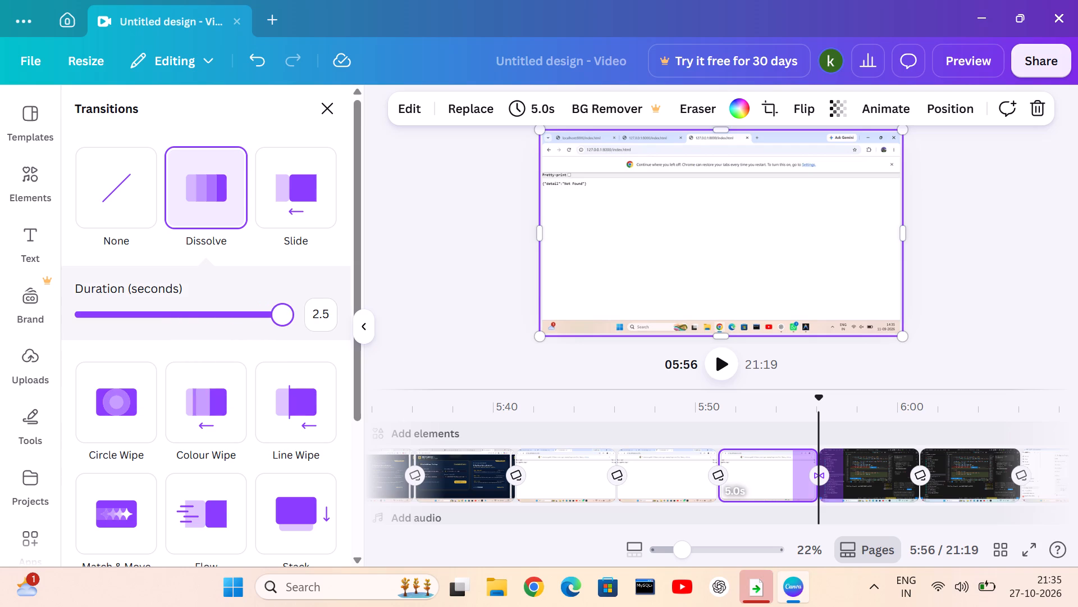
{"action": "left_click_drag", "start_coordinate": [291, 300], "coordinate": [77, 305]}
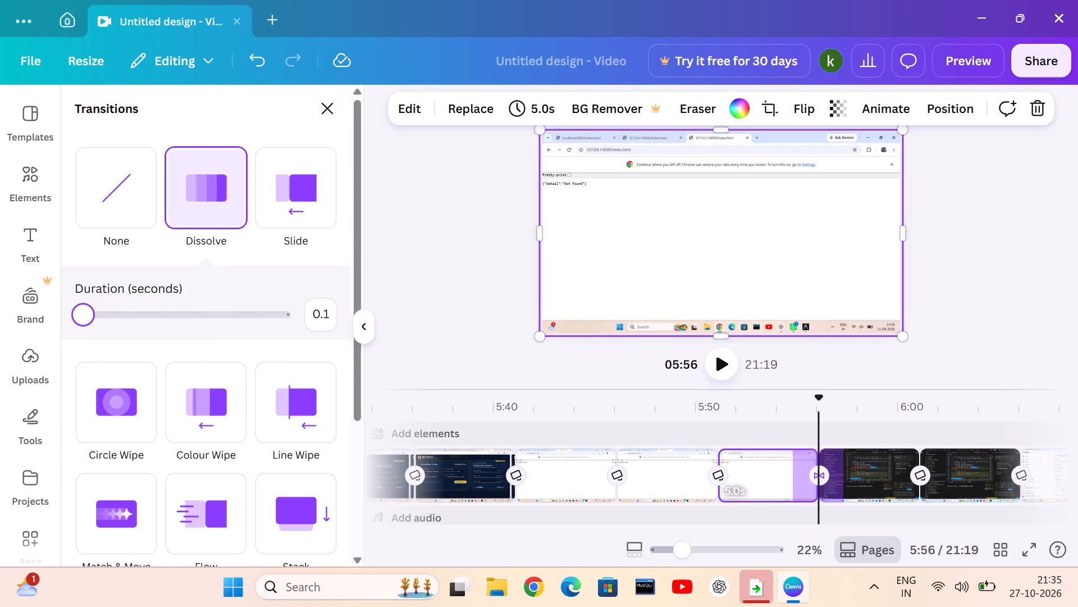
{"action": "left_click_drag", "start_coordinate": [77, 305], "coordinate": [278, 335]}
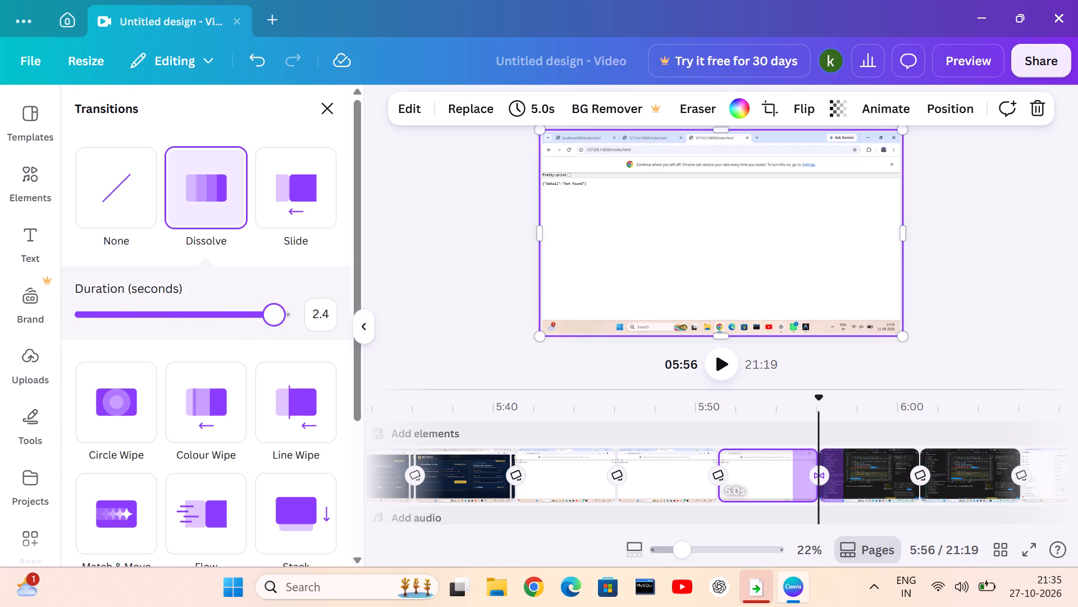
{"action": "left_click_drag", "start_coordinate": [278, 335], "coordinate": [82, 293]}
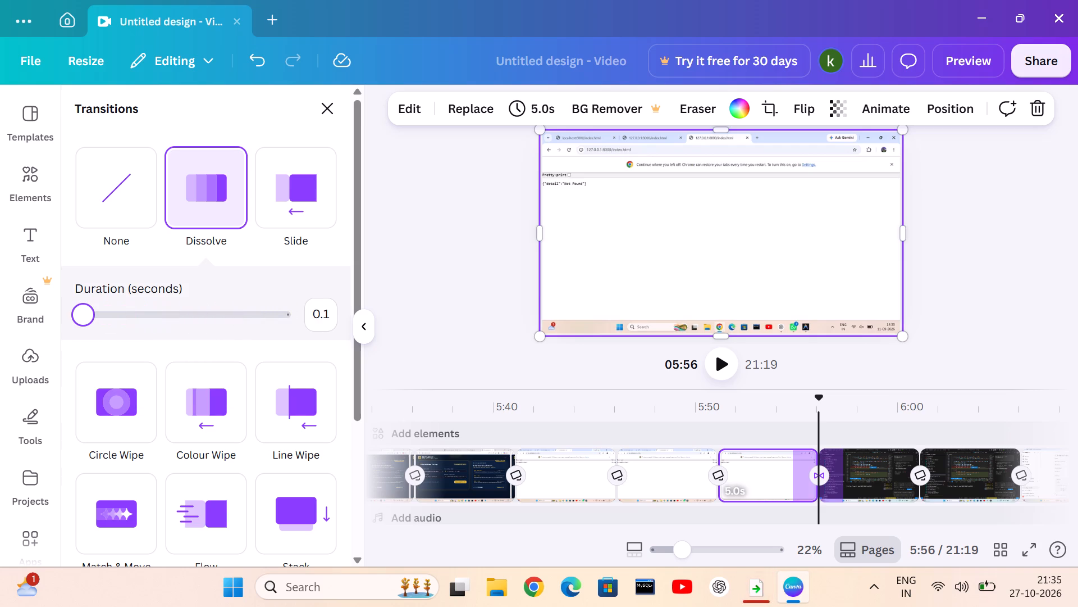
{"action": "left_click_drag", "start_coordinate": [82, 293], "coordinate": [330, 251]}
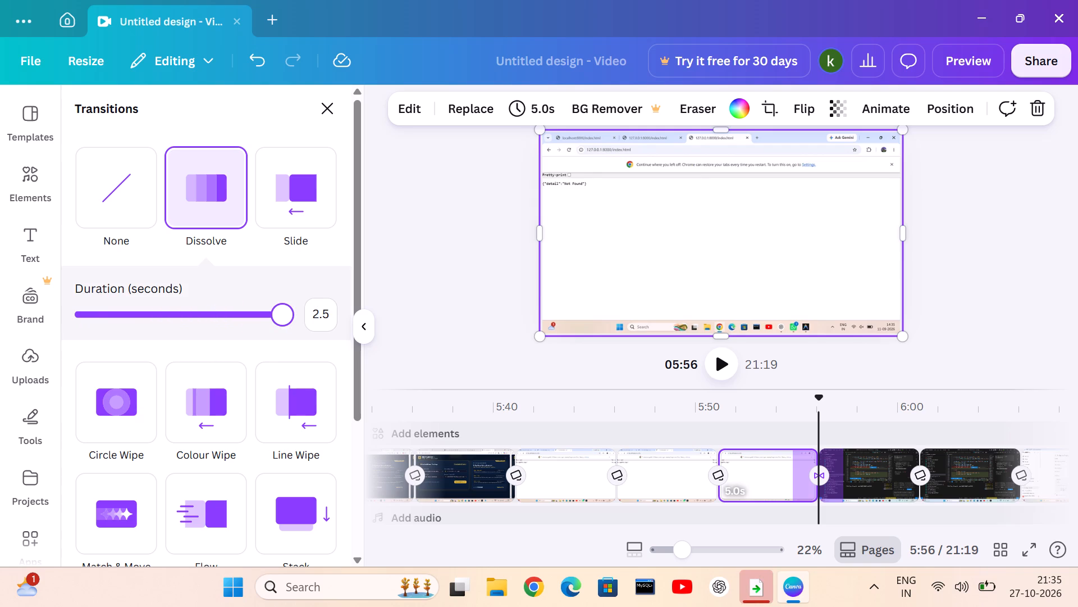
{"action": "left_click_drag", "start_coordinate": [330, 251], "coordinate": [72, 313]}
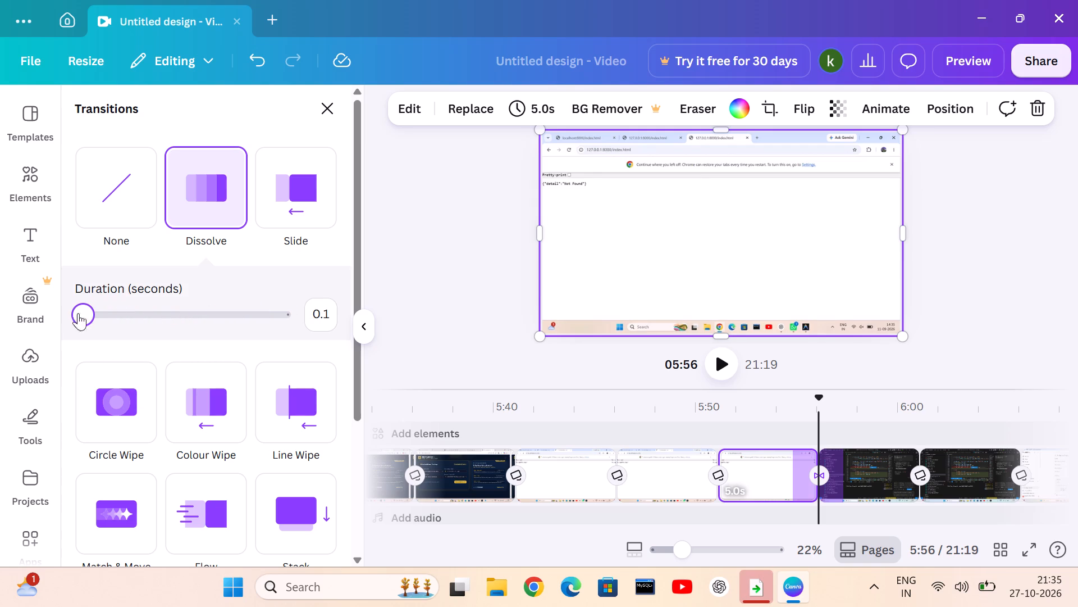
Switch the 5:56 transition to Slide and raise its duration in stages through 1.6 to 2.4 seconds.
{"action": "left_click", "coordinate": [285, 214]}
{"action": "left_click", "coordinate": [112, 318]}
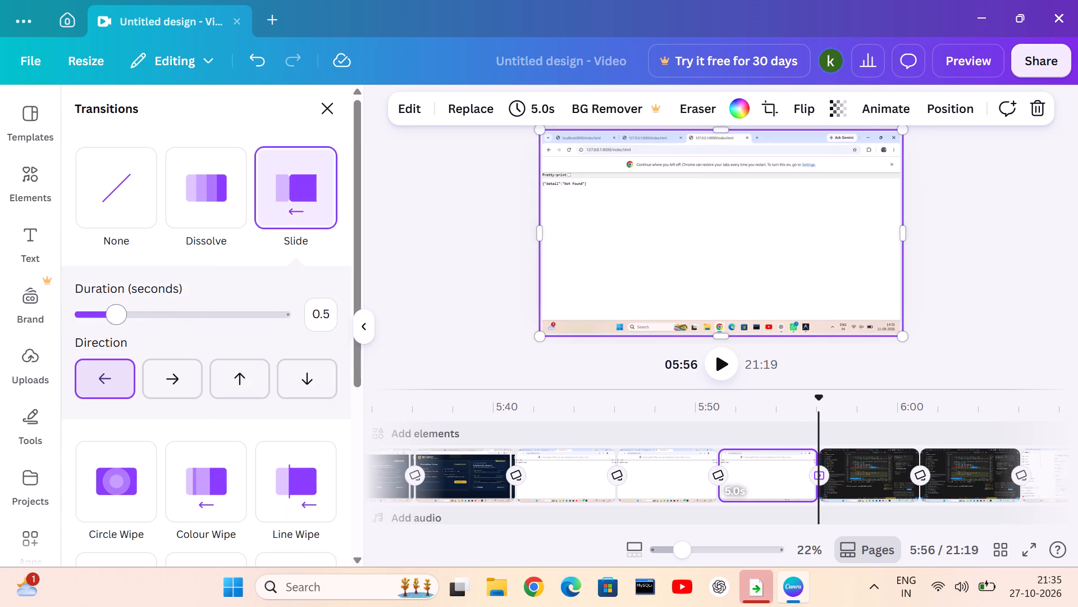
{"action": "left_click_drag", "start_coordinate": [124, 317], "coordinate": [142, 317]}
{"action": "left_click", "coordinate": [159, 317]}
{"action": "left_click", "coordinate": [186, 321]}
{"action": "left_click", "coordinate": [207, 318]}
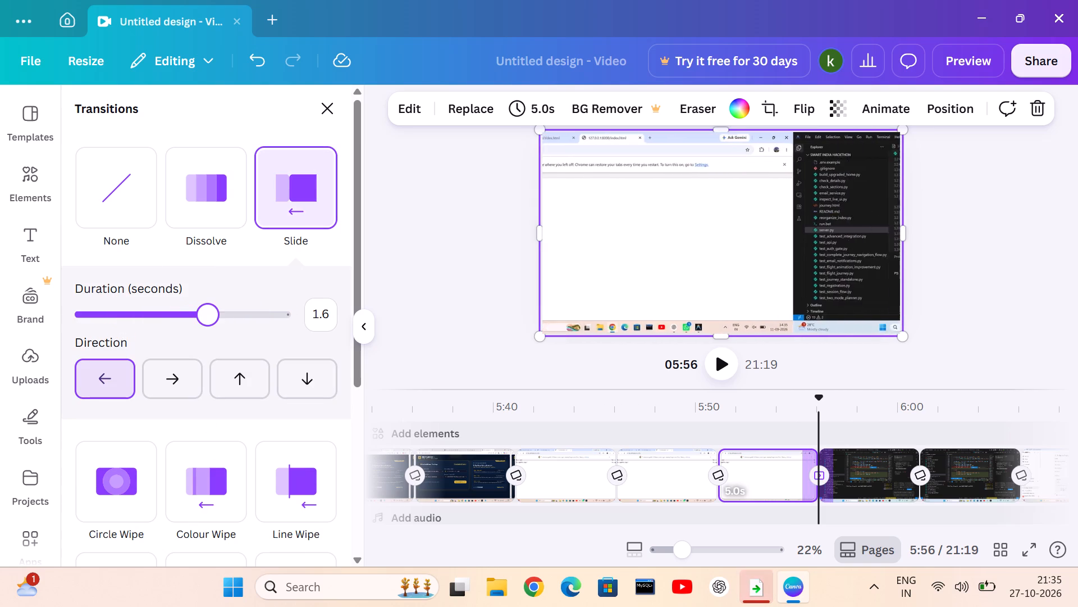
{"action": "left_click", "coordinate": [221, 317]}
{"action": "left_click", "coordinate": [248, 316]}
{"action": "left_click_drag", "start_coordinate": [266, 310], "coordinate": [276, 315]}
{"action": "left_click", "coordinate": [281, 319]}
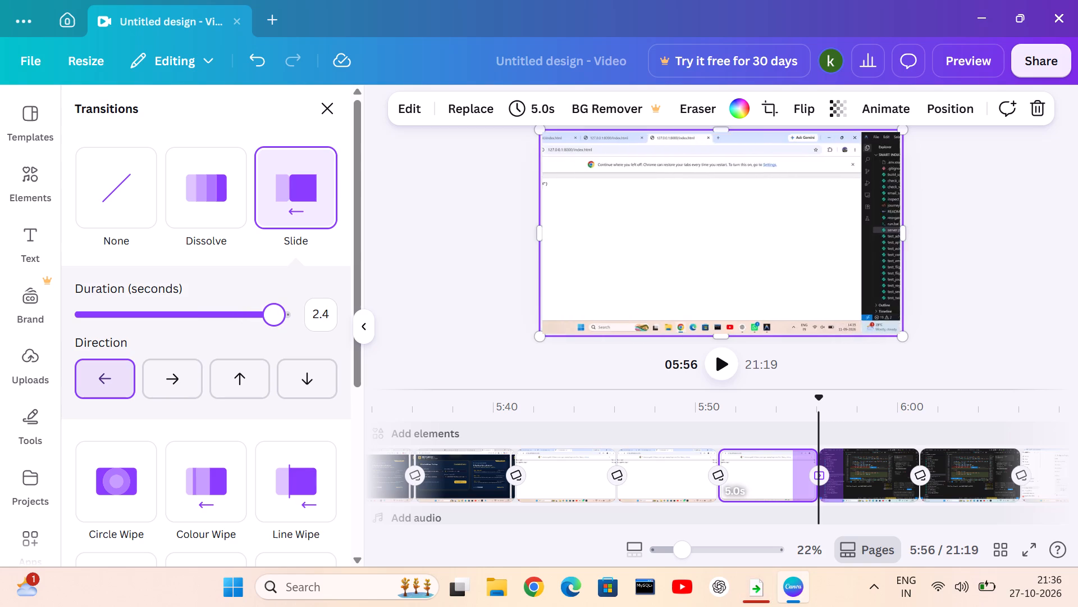
Try the right, up, down and left directions for the 5:56 Slide transition and settle on down.
{"action": "left_click", "coordinate": [173, 369]}
{"action": "left_click", "coordinate": [220, 381]}
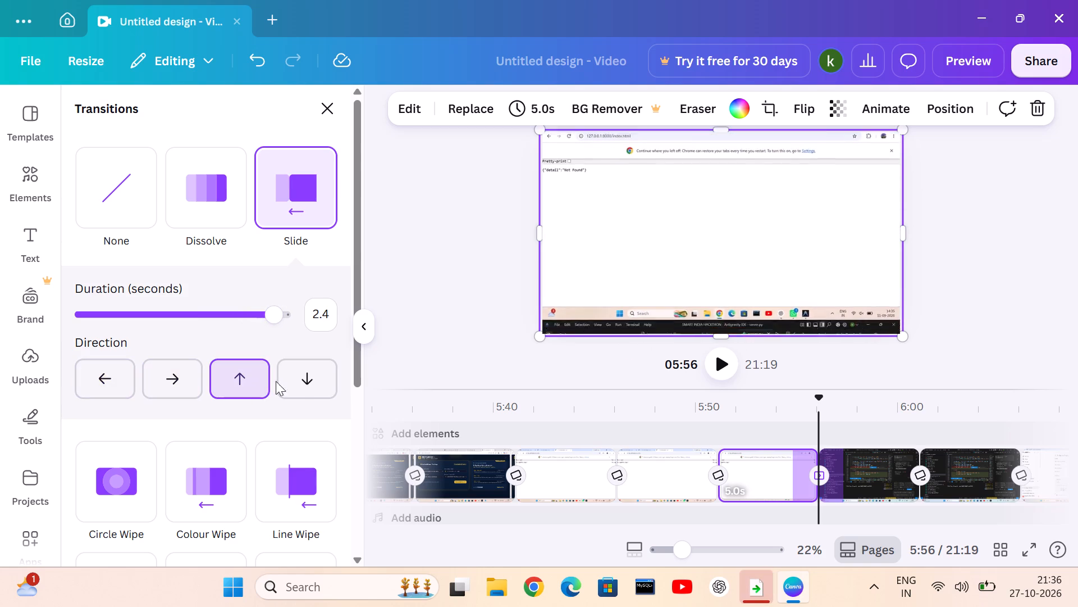
{"action": "left_click", "coordinate": [302, 381]}
{"action": "left_click", "coordinate": [244, 382]}
{"action": "left_click", "coordinate": [149, 377]}
{"action": "left_click", "coordinate": [107, 373]}
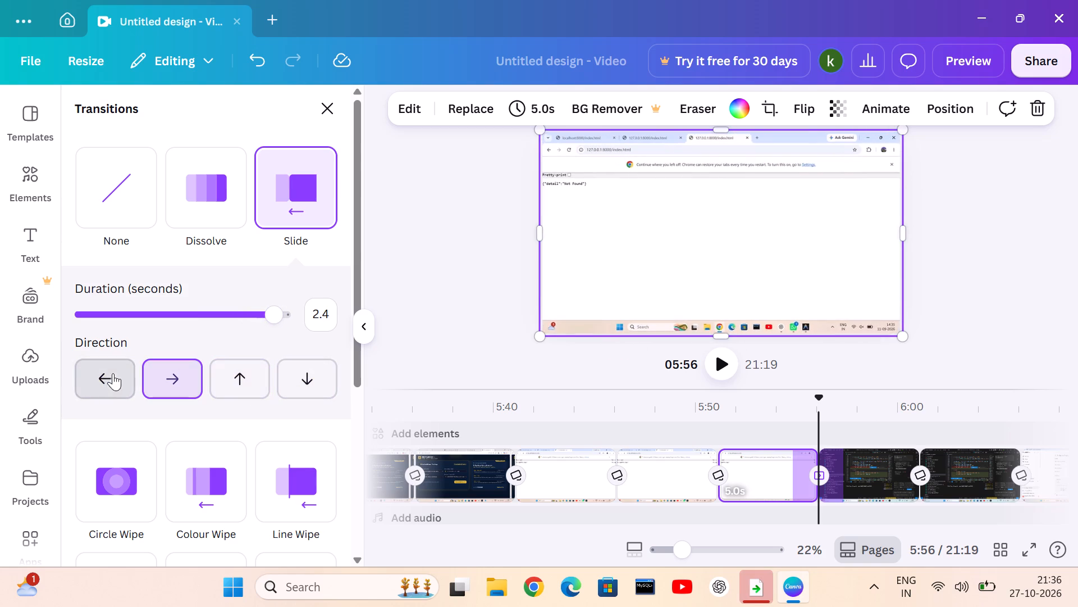
{"action": "left_click", "coordinate": [149, 376]}
{"action": "left_click", "coordinate": [264, 389]}
{"action": "left_click", "coordinate": [305, 389]}
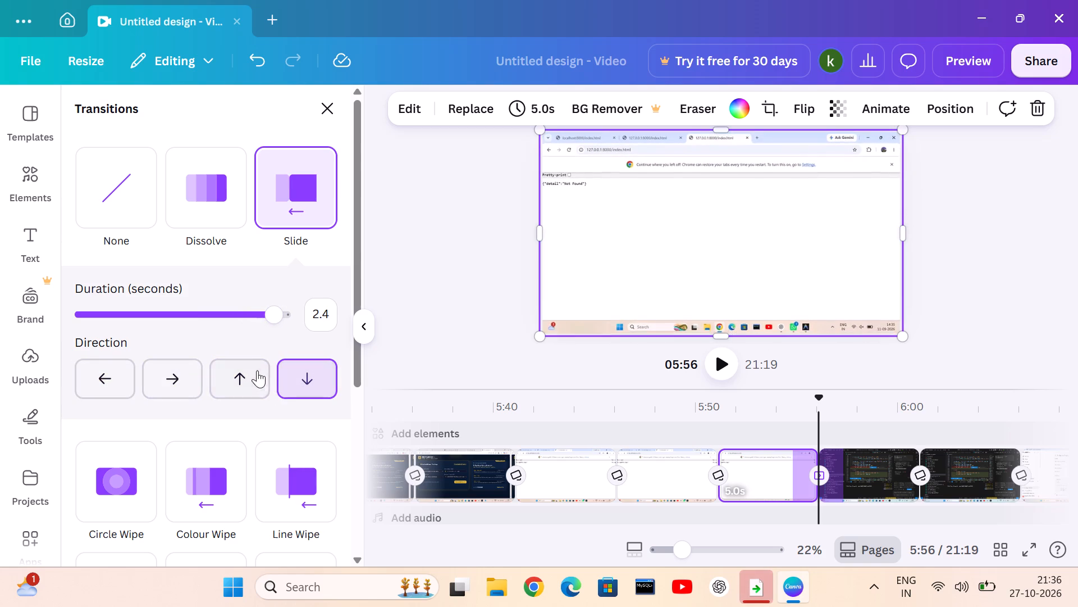
{"action": "left_click", "coordinate": [257, 370]}
{"action": "left_click", "coordinate": [143, 384]}
{"action": "left_click", "coordinate": [117, 375]}
{"action": "left_click", "coordinate": [186, 375]}
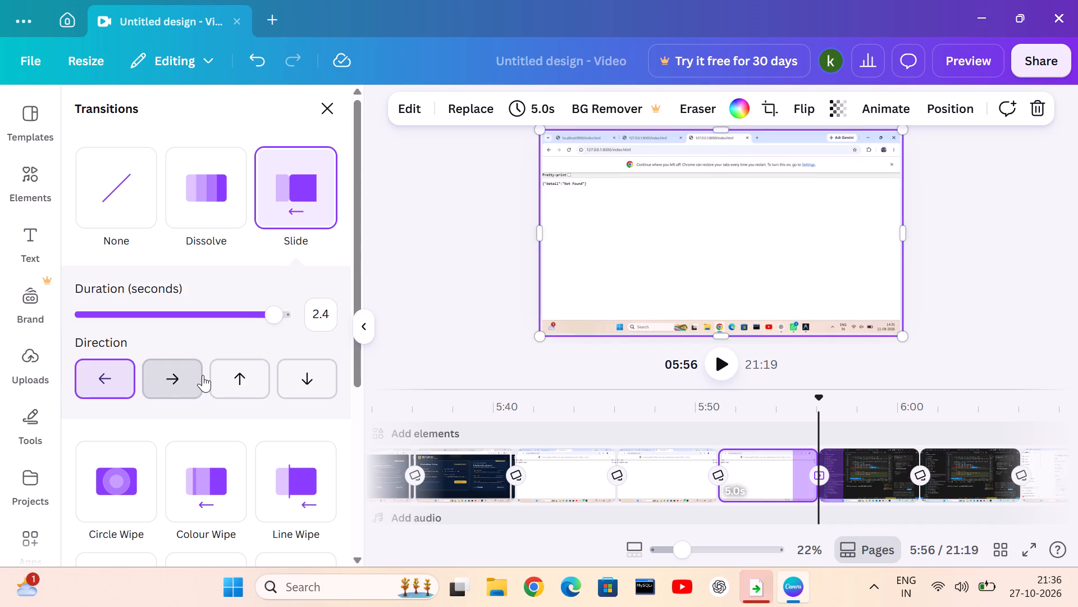
{"action": "left_click", "coordinate": [211, 375]}
{"action": "left_click", "coordinate": [286, 380]}
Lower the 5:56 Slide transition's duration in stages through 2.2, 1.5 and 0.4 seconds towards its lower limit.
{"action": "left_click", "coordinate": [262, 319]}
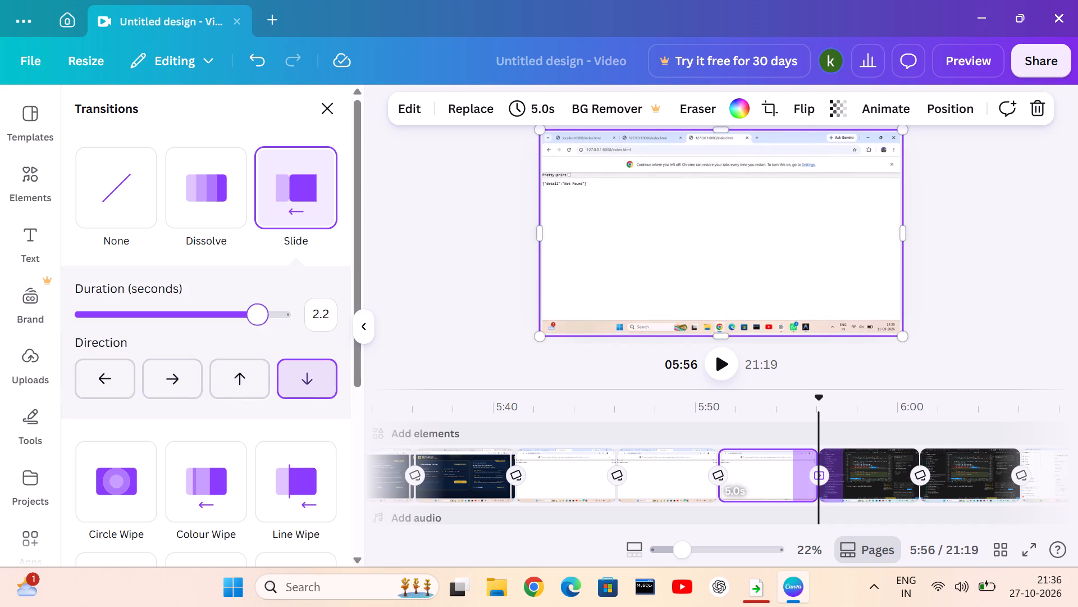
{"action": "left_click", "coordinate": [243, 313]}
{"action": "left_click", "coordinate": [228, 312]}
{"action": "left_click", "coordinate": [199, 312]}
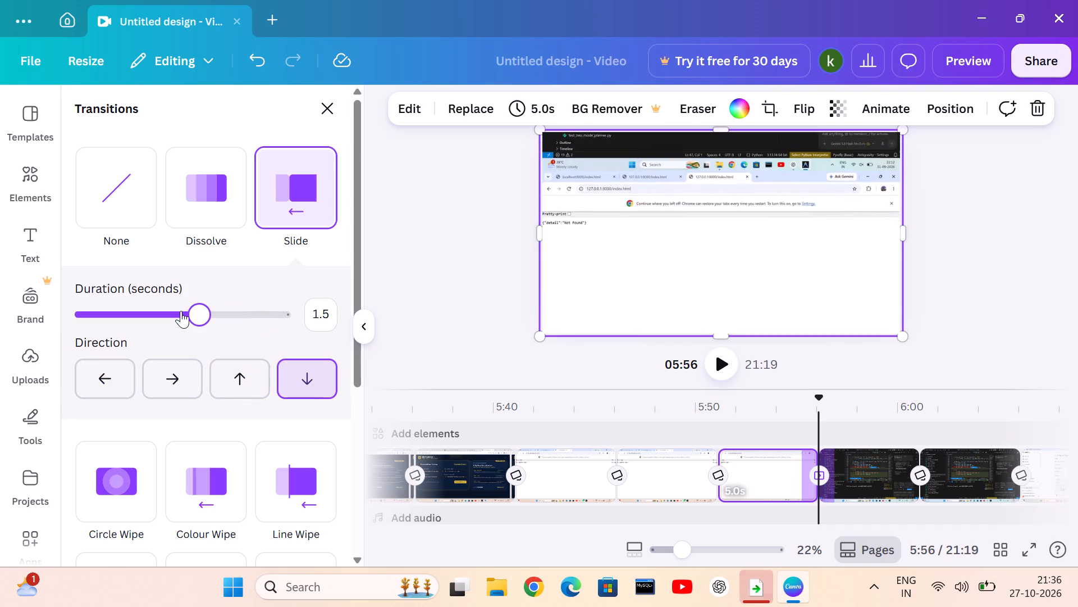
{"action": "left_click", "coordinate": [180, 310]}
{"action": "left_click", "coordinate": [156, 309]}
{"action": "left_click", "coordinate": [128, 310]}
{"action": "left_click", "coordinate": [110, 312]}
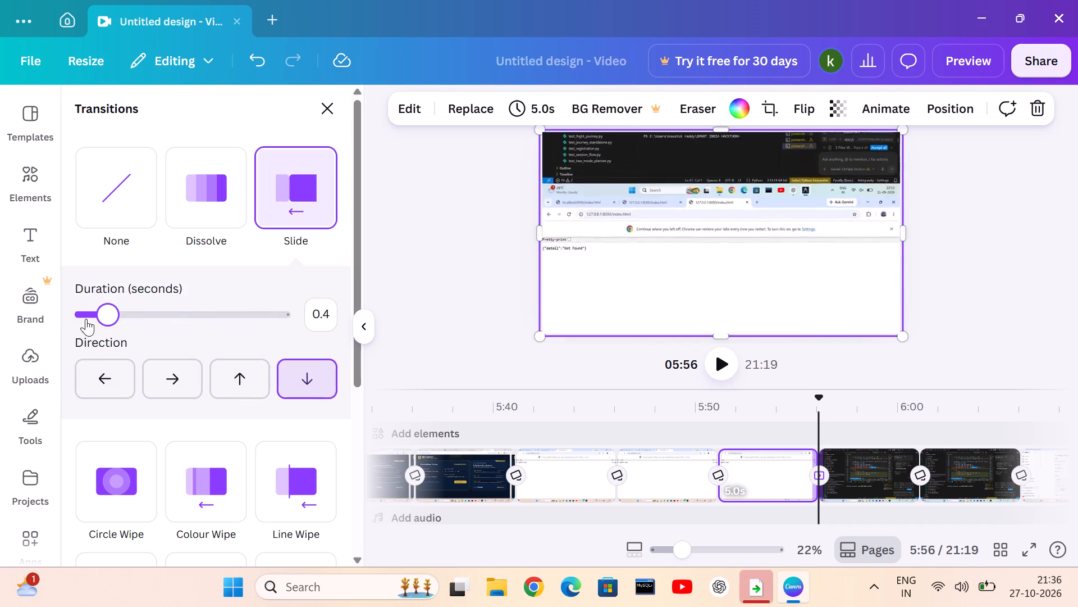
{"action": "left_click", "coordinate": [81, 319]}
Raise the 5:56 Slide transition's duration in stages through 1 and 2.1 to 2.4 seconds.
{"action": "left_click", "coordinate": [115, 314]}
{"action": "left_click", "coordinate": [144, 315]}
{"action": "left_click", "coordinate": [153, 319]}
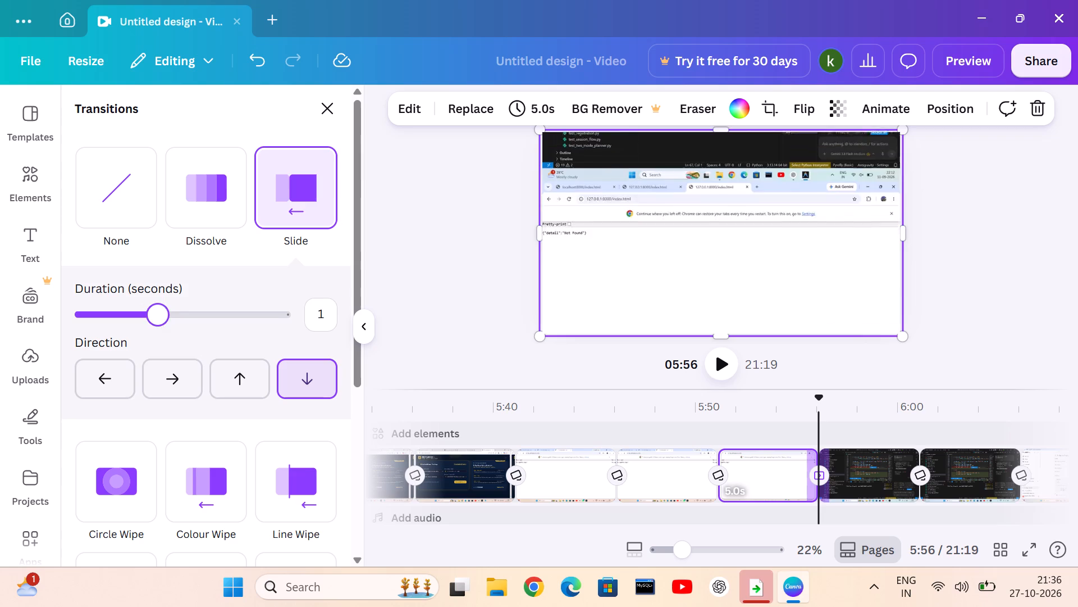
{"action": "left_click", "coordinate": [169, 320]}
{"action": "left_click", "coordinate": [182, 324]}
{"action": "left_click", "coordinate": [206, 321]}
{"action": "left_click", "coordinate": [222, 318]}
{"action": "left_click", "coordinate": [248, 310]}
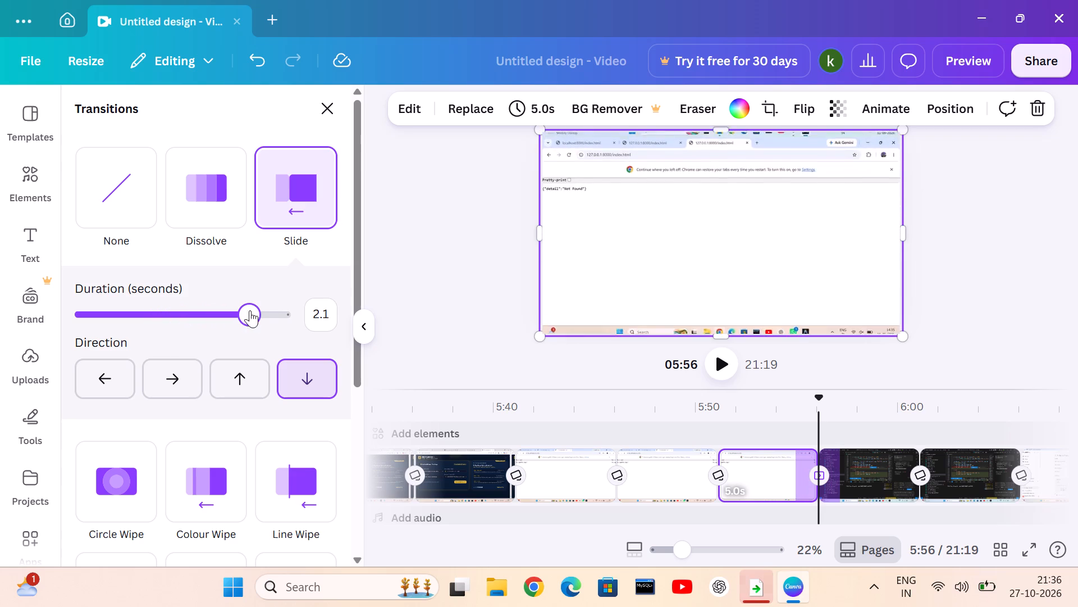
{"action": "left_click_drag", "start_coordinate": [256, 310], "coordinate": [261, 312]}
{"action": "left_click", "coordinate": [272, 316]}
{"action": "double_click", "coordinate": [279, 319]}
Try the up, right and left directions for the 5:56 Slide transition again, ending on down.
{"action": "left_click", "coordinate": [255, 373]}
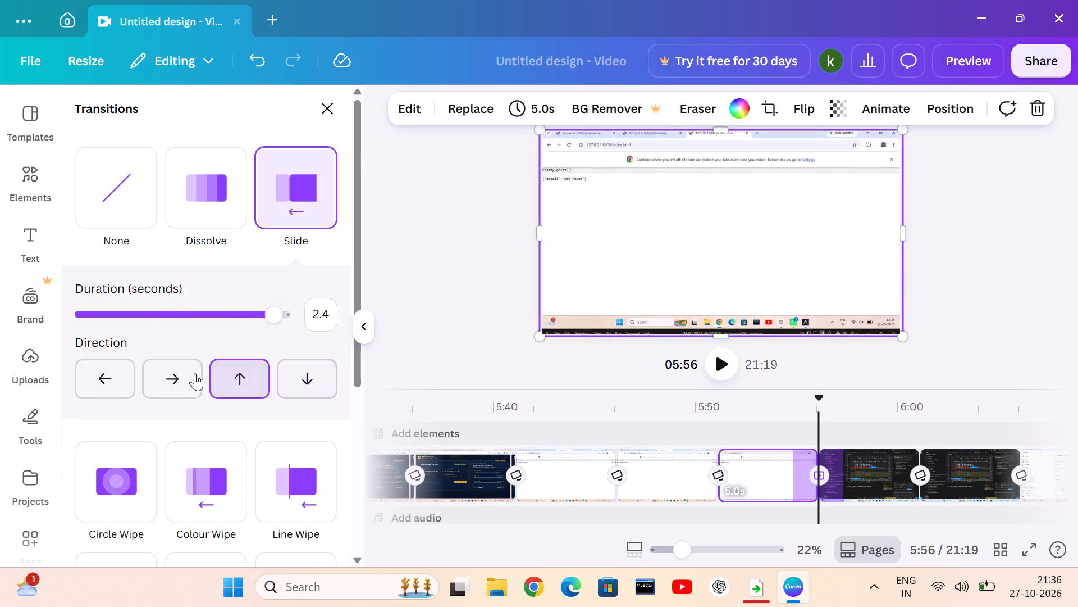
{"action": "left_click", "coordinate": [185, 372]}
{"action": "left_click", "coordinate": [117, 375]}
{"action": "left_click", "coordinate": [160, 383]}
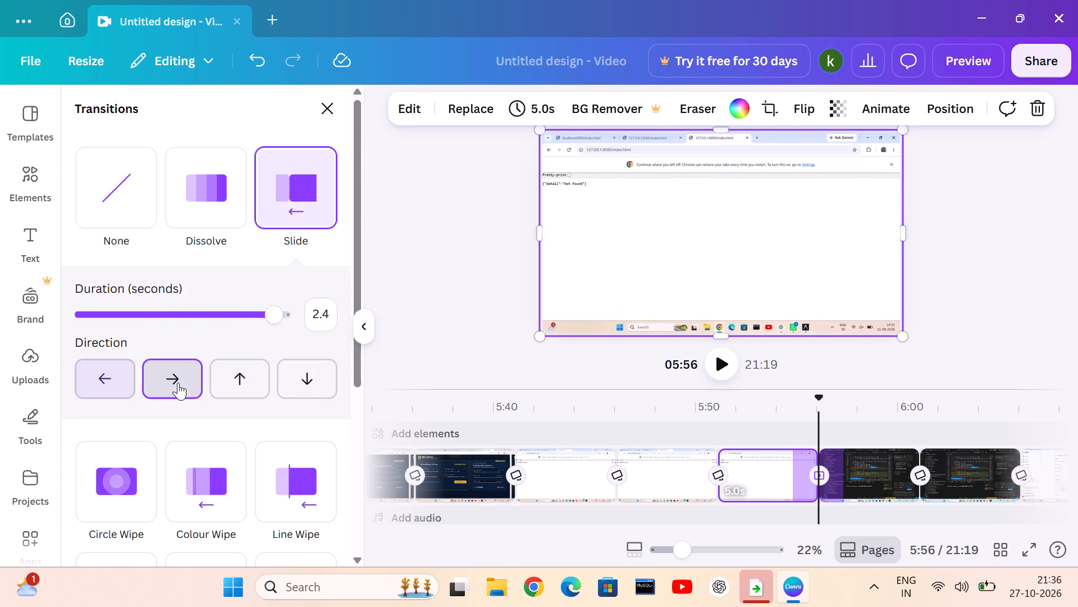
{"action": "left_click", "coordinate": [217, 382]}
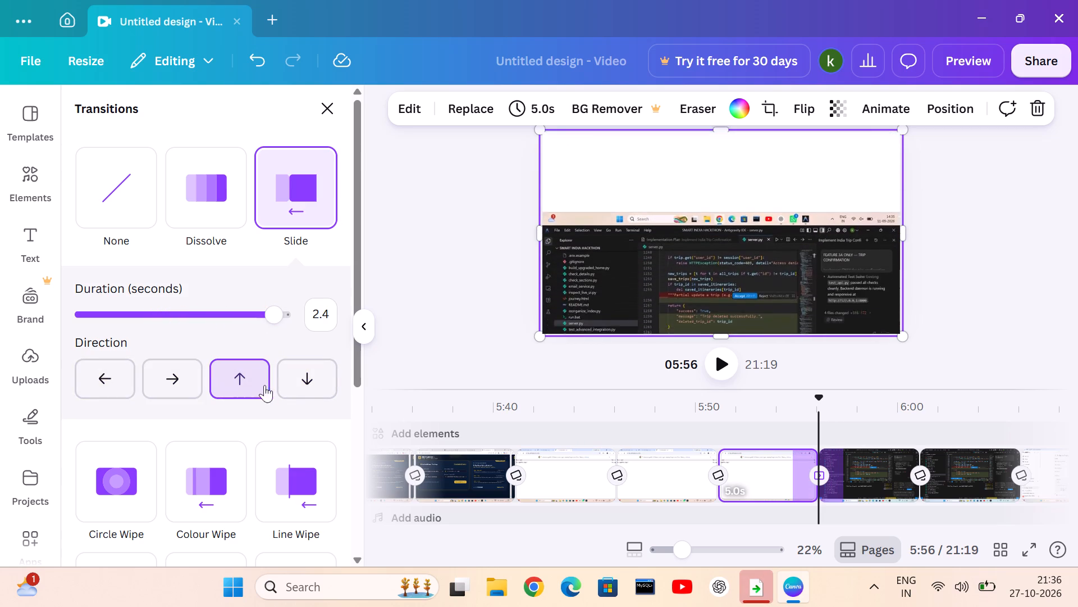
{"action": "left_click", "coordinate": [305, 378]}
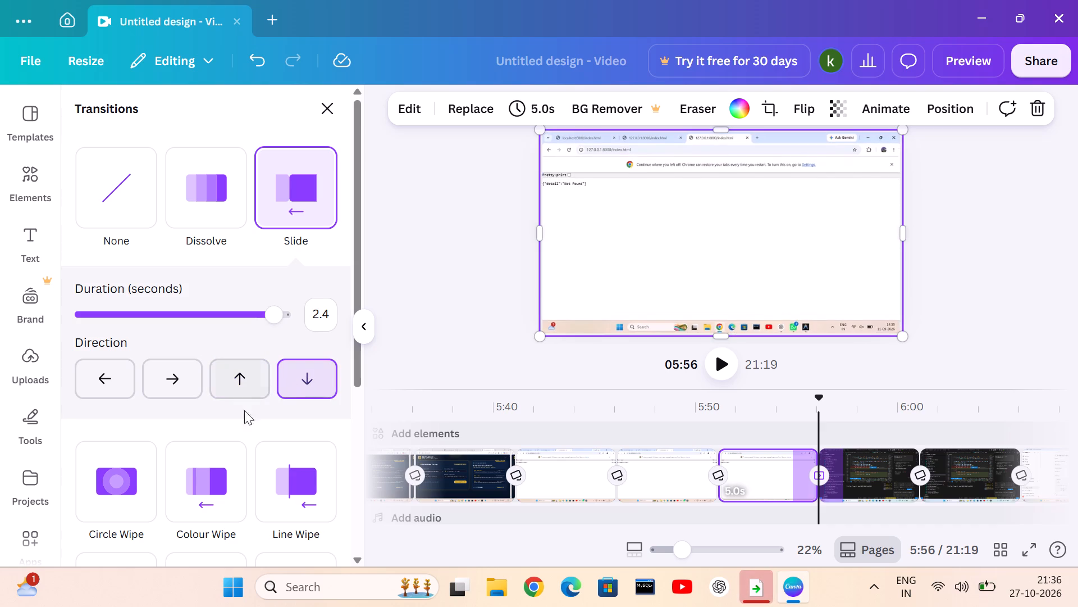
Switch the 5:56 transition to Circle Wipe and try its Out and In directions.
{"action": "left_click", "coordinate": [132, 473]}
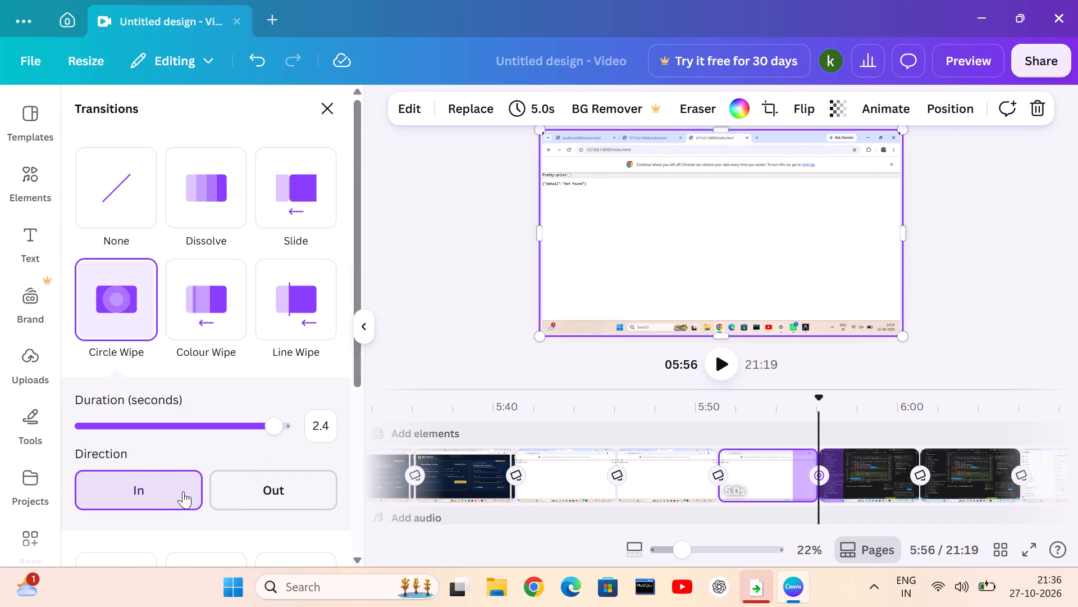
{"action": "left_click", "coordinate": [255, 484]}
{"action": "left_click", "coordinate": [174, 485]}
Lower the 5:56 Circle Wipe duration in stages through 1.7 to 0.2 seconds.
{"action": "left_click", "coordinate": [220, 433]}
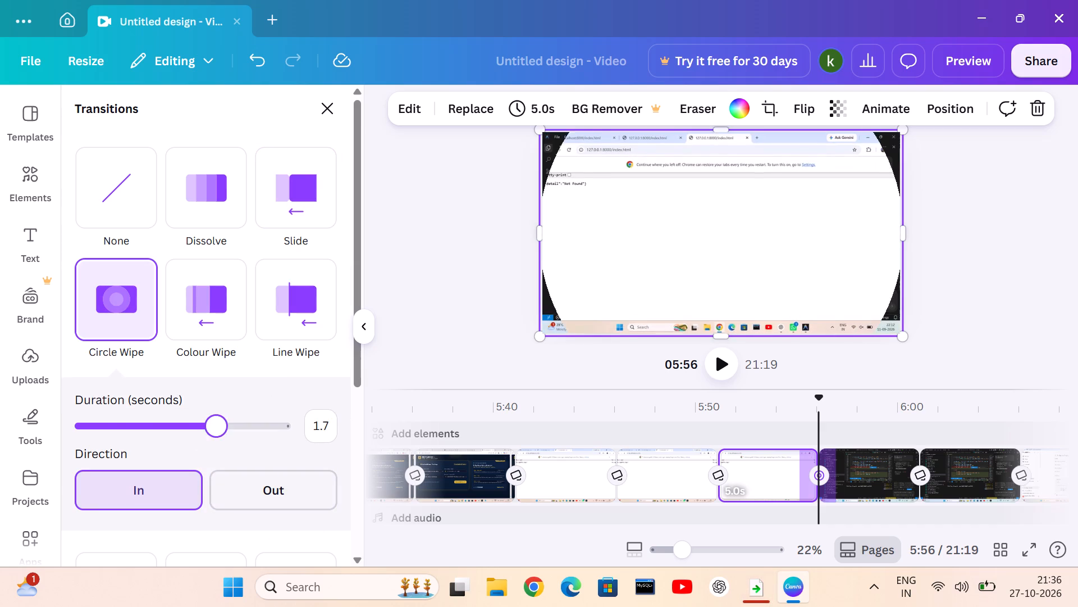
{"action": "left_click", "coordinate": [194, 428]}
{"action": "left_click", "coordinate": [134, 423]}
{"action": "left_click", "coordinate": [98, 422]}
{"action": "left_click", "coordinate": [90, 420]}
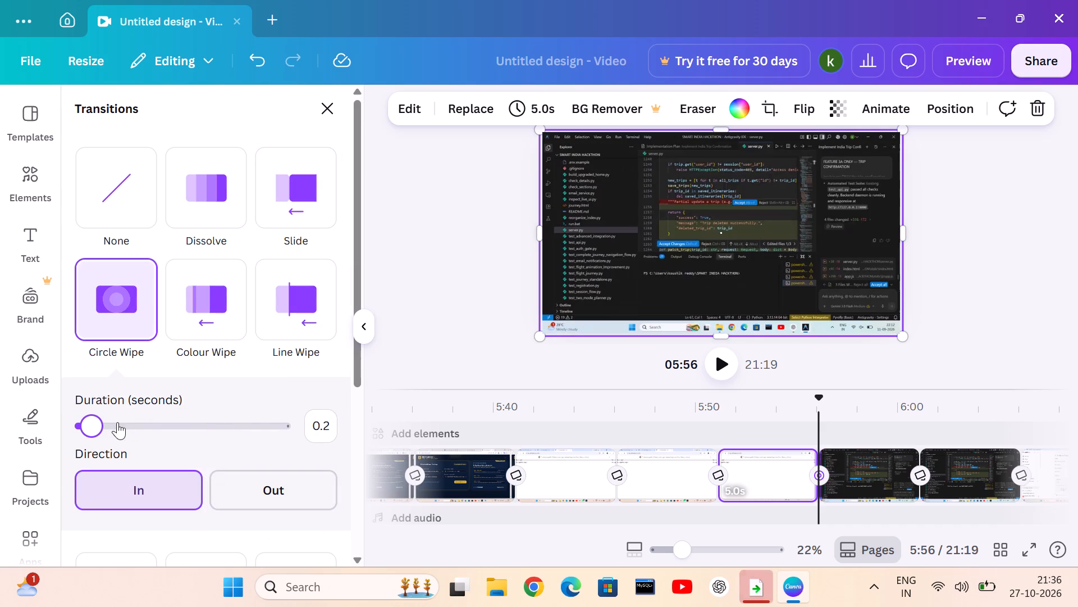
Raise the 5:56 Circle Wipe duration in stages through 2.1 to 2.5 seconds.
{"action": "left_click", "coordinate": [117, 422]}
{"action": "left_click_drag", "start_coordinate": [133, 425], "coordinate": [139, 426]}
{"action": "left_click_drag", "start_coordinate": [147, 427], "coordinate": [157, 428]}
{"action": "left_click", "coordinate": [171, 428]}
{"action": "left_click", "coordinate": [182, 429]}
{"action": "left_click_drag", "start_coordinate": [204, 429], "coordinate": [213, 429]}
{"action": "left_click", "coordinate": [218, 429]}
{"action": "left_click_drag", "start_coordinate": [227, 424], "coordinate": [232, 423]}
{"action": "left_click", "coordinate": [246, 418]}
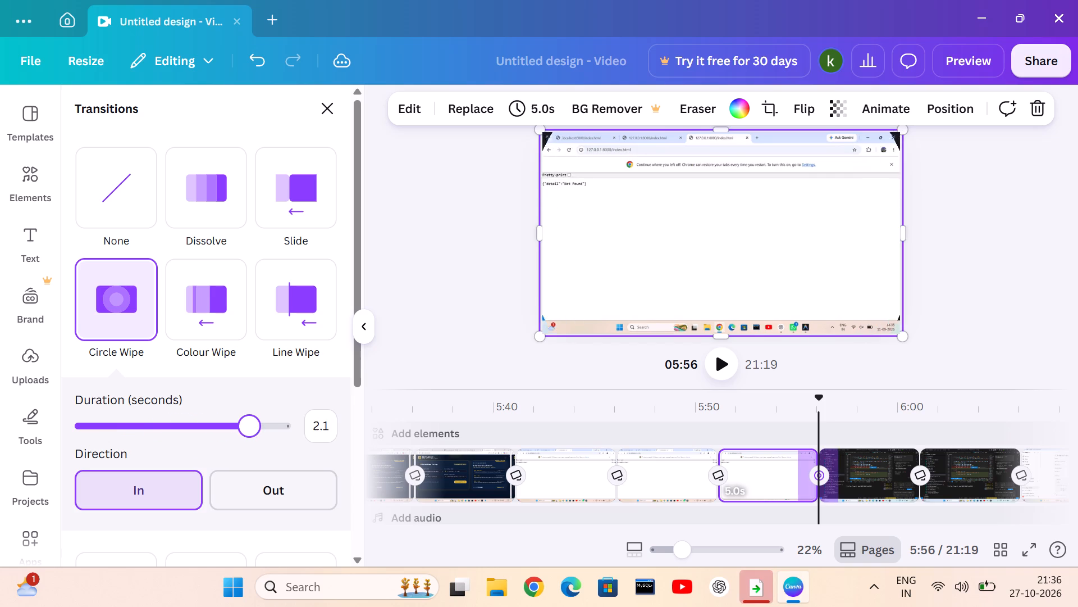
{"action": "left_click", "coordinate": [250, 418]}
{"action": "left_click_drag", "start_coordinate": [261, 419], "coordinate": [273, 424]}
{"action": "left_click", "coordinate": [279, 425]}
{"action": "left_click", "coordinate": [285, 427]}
Switch the 5:56 transition to Colour Wipe and try its straight and diagonal directions, ending on left.
{"action": "left_click", "coordinate": [209, 322]}
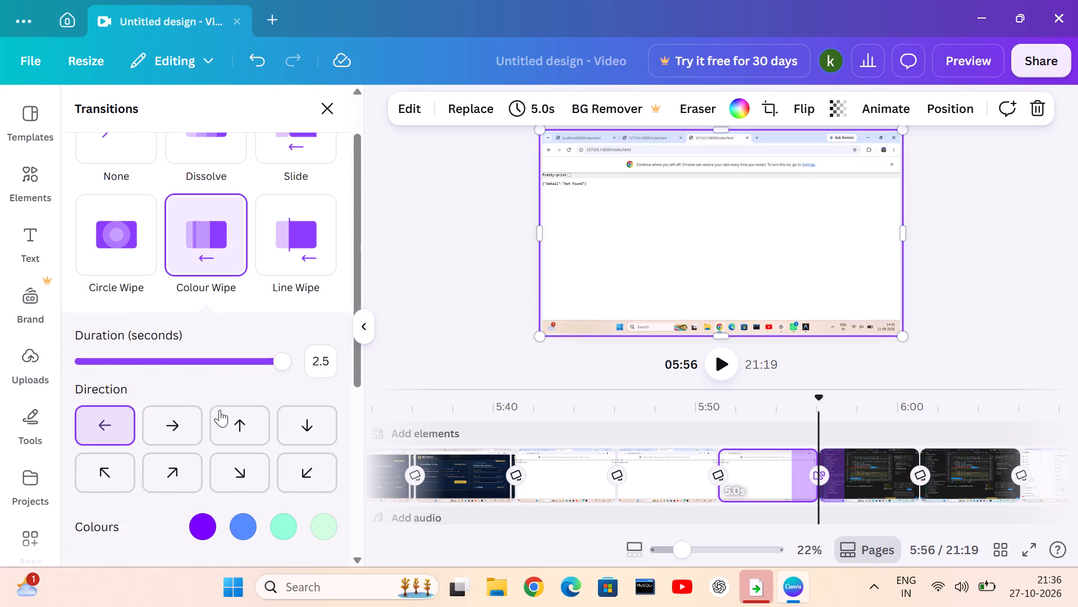
{"action": "left_click", "coordinate": [159, 416]}
{"action": "left_click", "coordinate": [245, 424]}
{"action": "left_click", "coordinate": [291, 427]}
{"action": "left_click", "coordinate": [313, 459]}
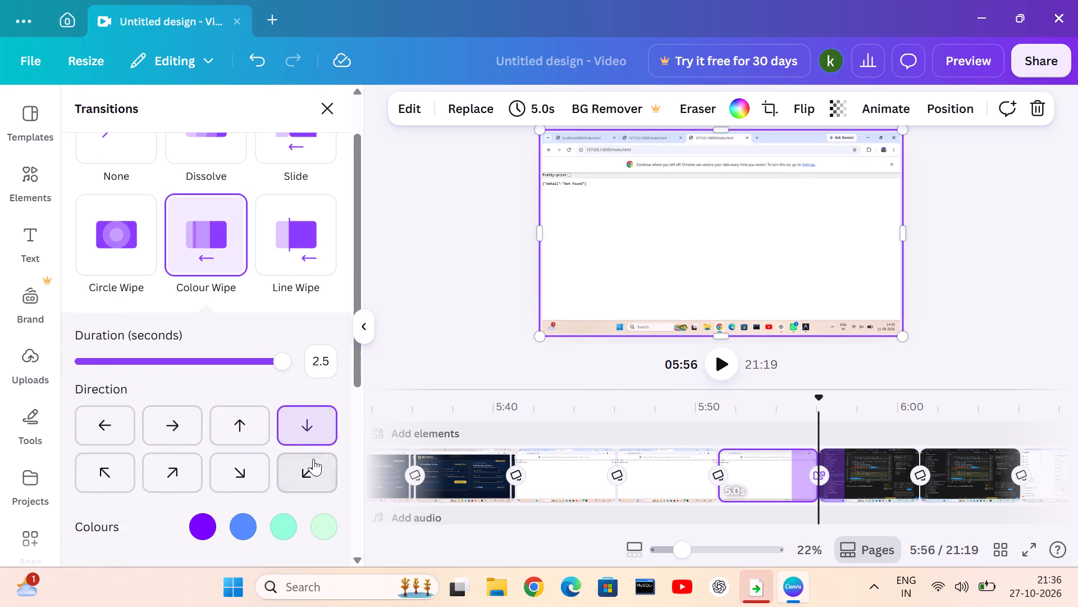
{"action": "left_click", "coordinate": [238, 469]}
{"action": "left_click", "coordinate": [255, 407]}
{"action": "left_click", "coordinate": [184, 411]}
{"action": "left_click", "coordinate": [171, 460]}
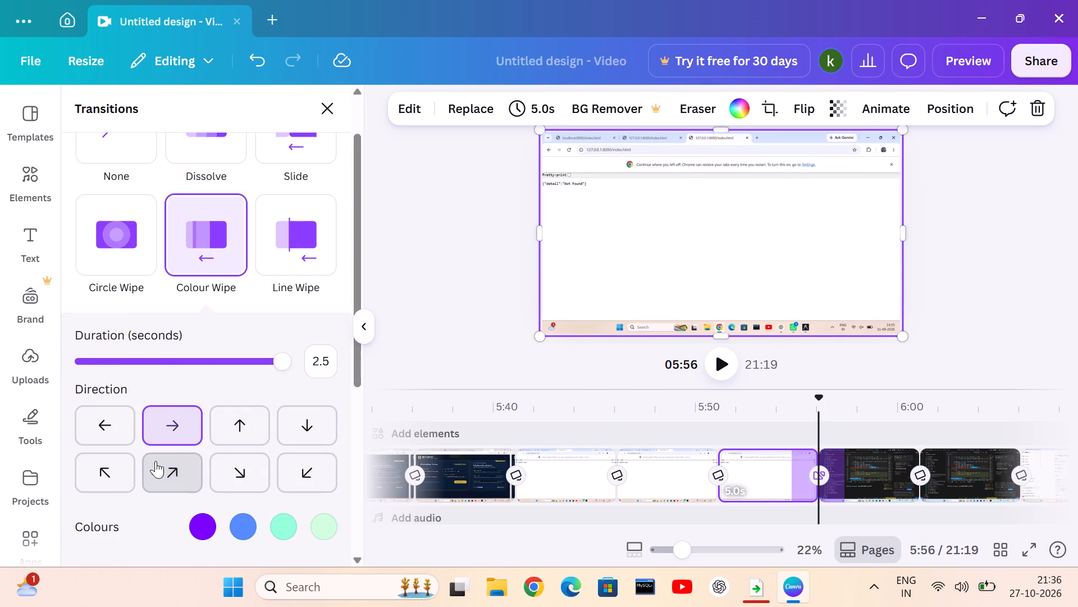
{"action": "left_click", "coordinate": [116, 461]}
{"action": "left_click", "coordinate": [116, 430]}
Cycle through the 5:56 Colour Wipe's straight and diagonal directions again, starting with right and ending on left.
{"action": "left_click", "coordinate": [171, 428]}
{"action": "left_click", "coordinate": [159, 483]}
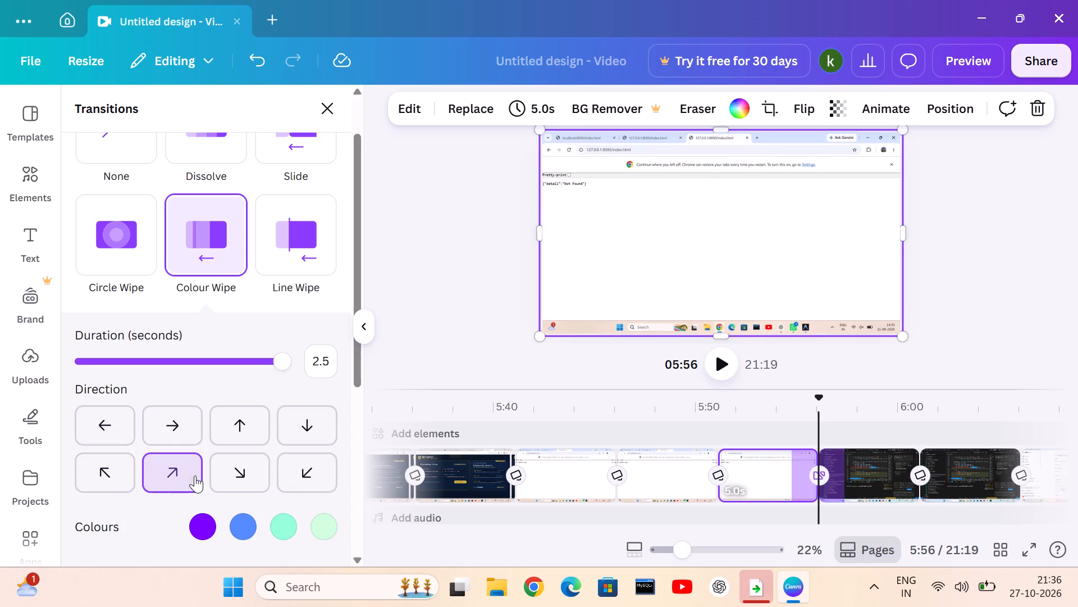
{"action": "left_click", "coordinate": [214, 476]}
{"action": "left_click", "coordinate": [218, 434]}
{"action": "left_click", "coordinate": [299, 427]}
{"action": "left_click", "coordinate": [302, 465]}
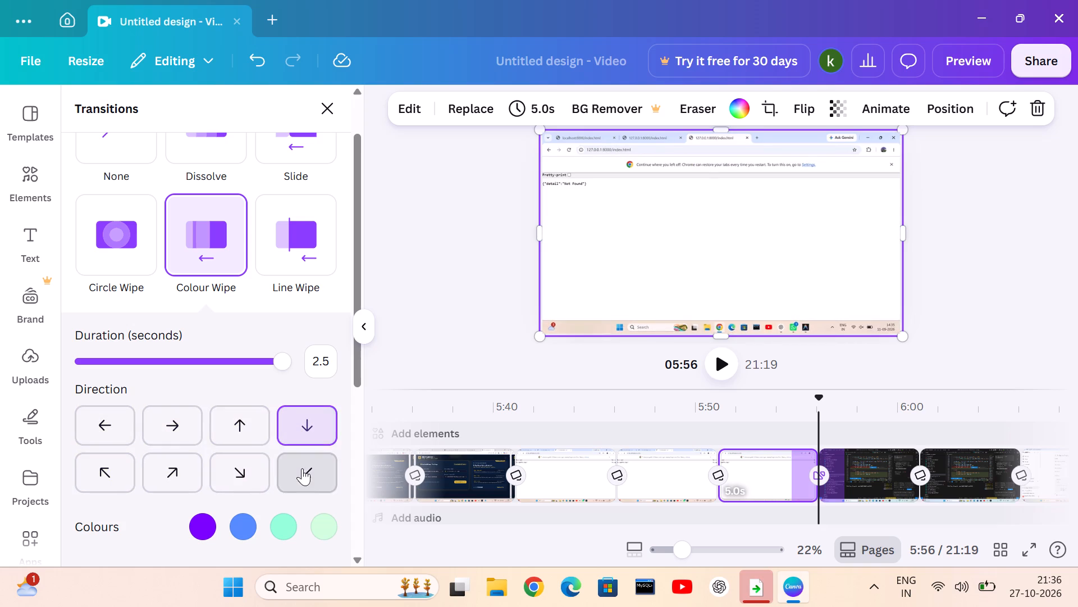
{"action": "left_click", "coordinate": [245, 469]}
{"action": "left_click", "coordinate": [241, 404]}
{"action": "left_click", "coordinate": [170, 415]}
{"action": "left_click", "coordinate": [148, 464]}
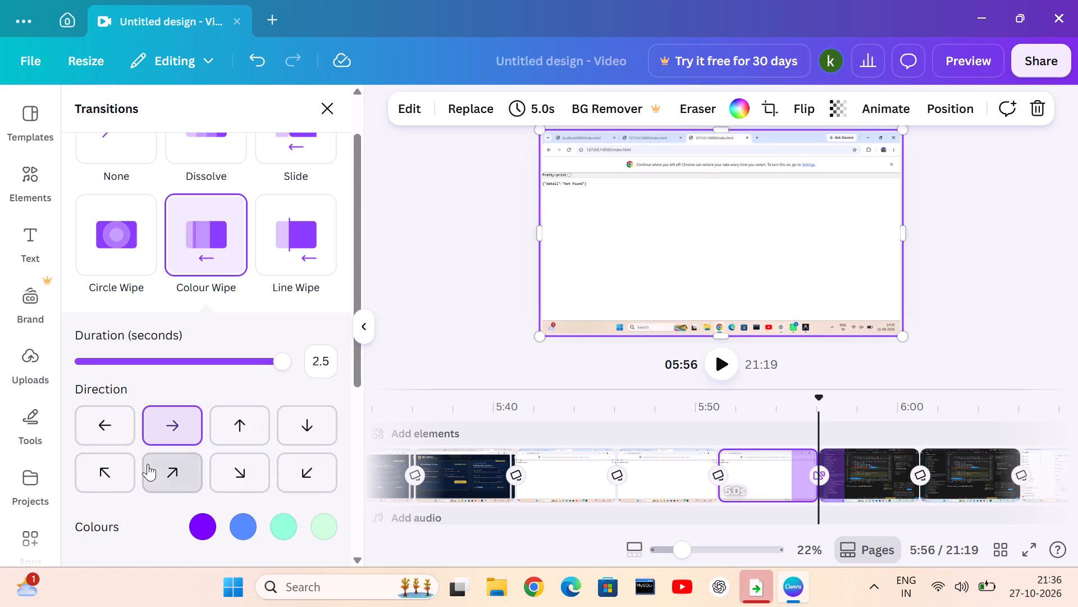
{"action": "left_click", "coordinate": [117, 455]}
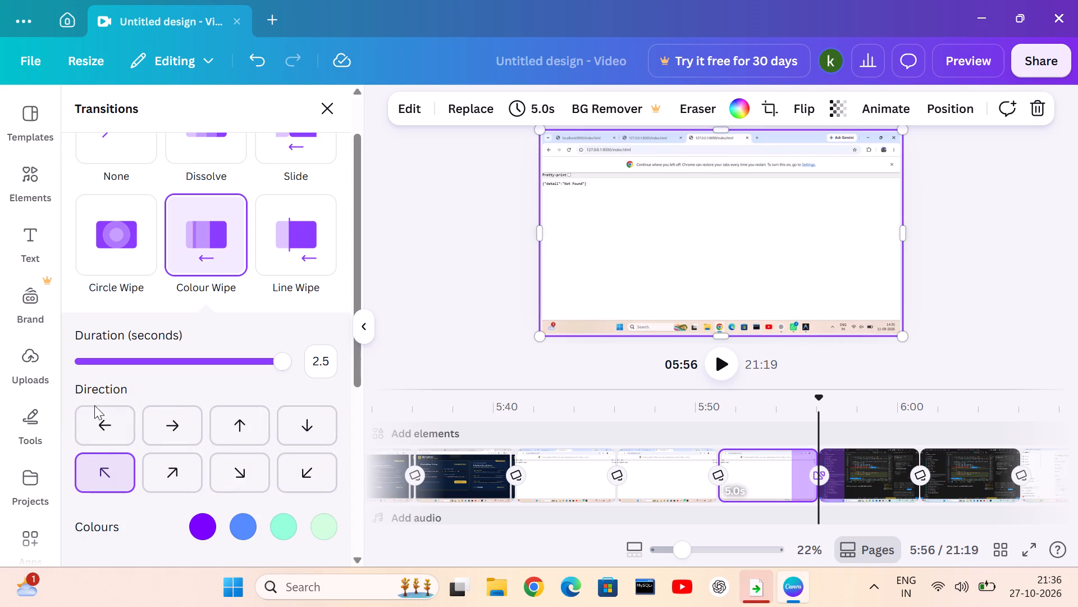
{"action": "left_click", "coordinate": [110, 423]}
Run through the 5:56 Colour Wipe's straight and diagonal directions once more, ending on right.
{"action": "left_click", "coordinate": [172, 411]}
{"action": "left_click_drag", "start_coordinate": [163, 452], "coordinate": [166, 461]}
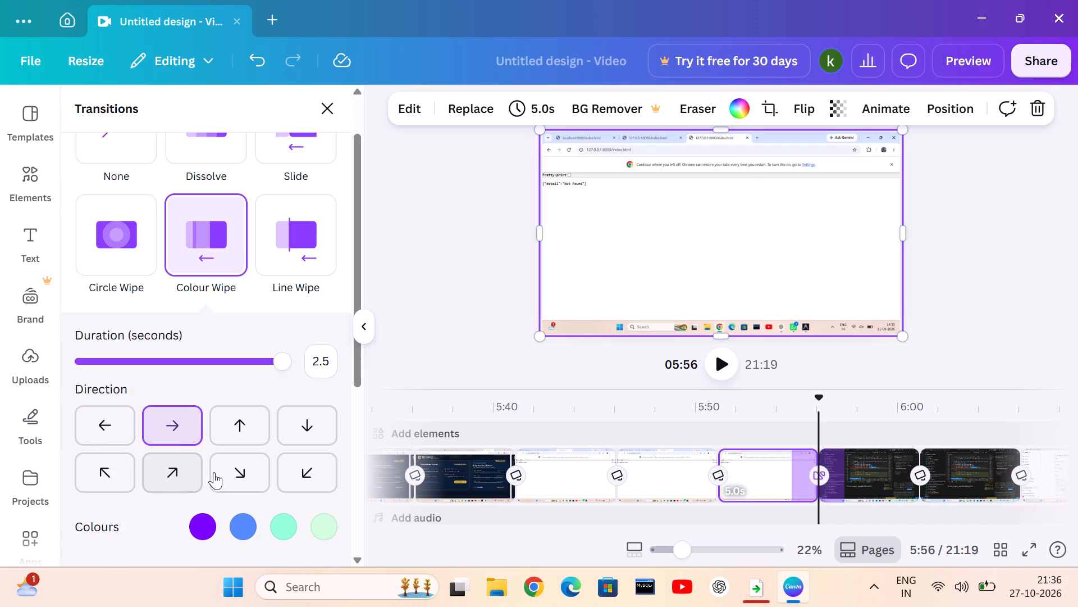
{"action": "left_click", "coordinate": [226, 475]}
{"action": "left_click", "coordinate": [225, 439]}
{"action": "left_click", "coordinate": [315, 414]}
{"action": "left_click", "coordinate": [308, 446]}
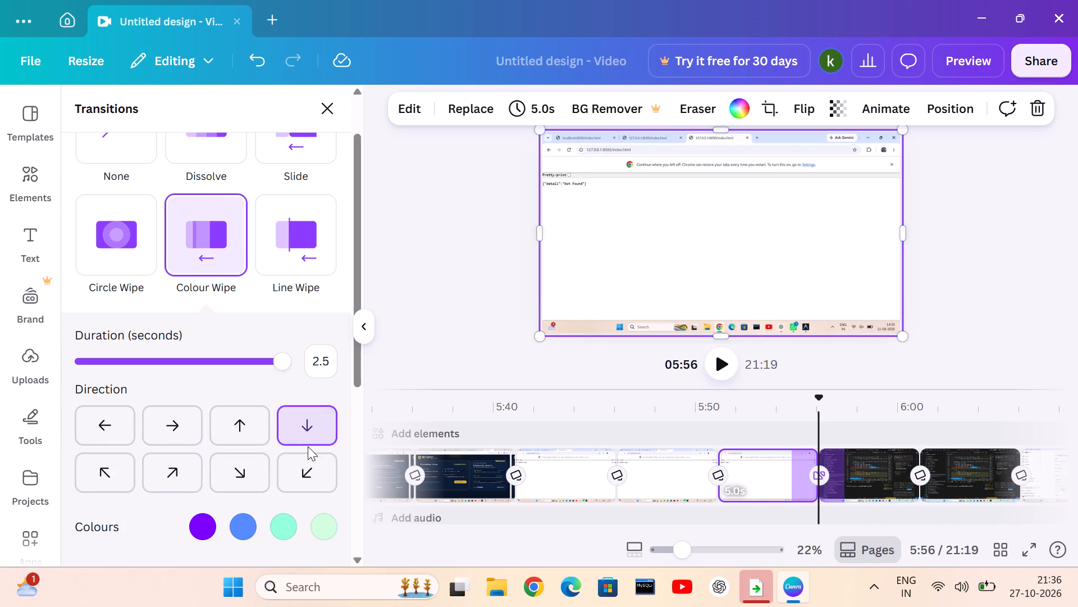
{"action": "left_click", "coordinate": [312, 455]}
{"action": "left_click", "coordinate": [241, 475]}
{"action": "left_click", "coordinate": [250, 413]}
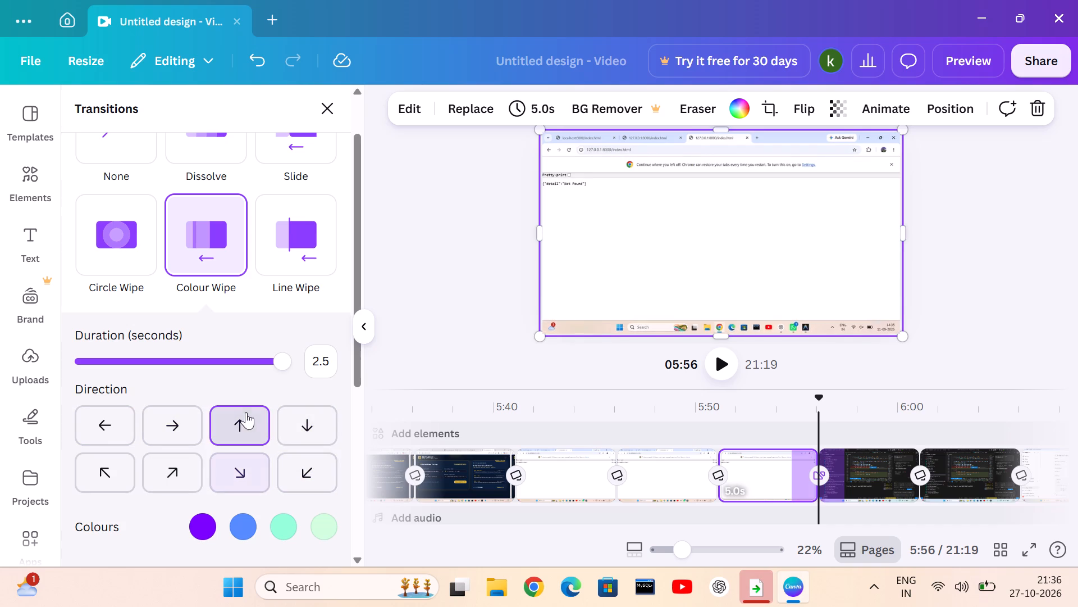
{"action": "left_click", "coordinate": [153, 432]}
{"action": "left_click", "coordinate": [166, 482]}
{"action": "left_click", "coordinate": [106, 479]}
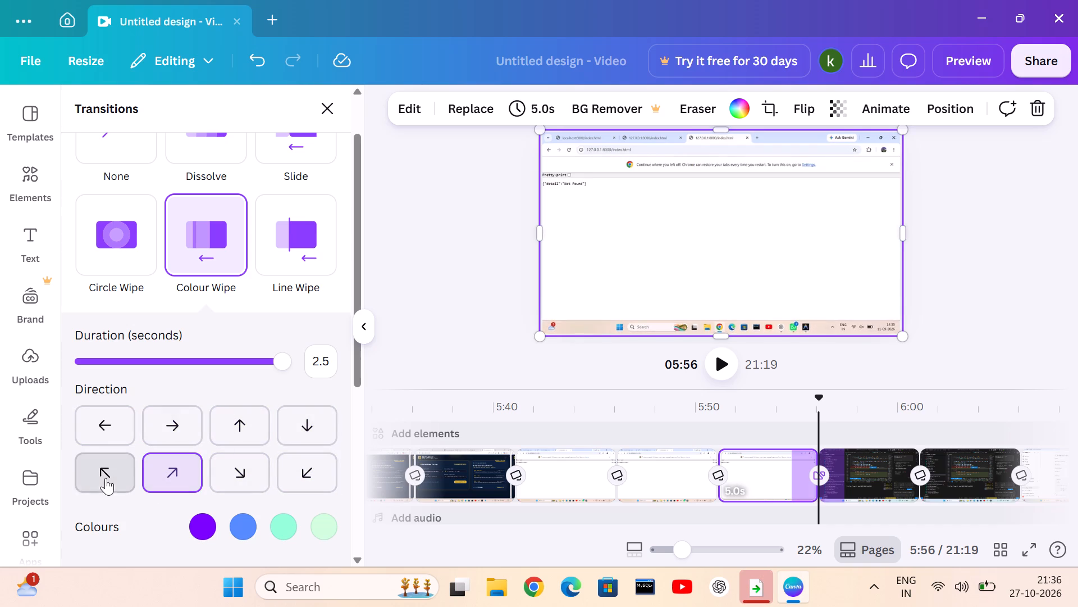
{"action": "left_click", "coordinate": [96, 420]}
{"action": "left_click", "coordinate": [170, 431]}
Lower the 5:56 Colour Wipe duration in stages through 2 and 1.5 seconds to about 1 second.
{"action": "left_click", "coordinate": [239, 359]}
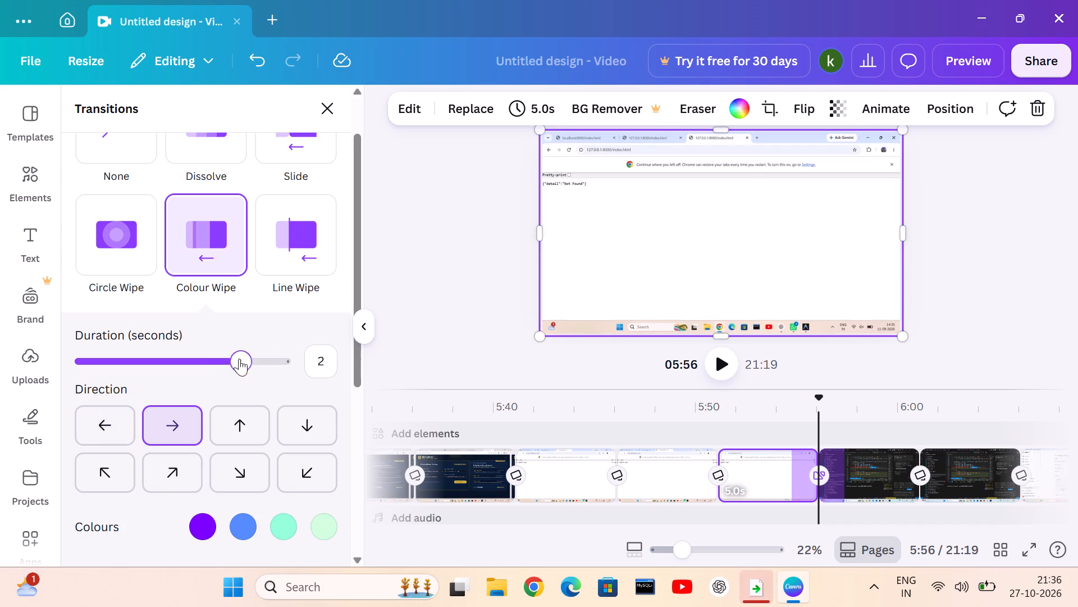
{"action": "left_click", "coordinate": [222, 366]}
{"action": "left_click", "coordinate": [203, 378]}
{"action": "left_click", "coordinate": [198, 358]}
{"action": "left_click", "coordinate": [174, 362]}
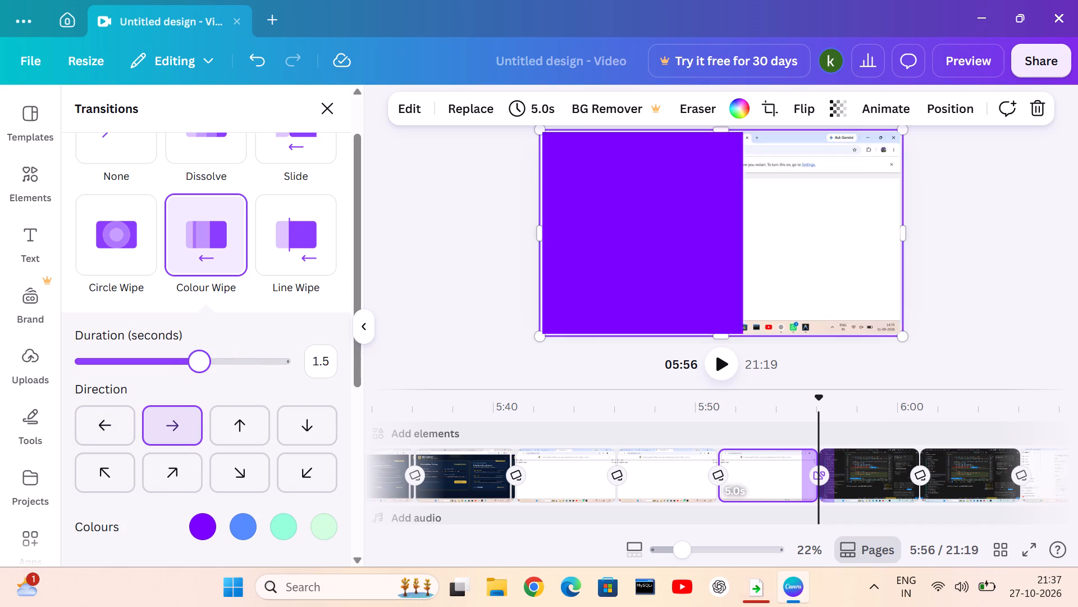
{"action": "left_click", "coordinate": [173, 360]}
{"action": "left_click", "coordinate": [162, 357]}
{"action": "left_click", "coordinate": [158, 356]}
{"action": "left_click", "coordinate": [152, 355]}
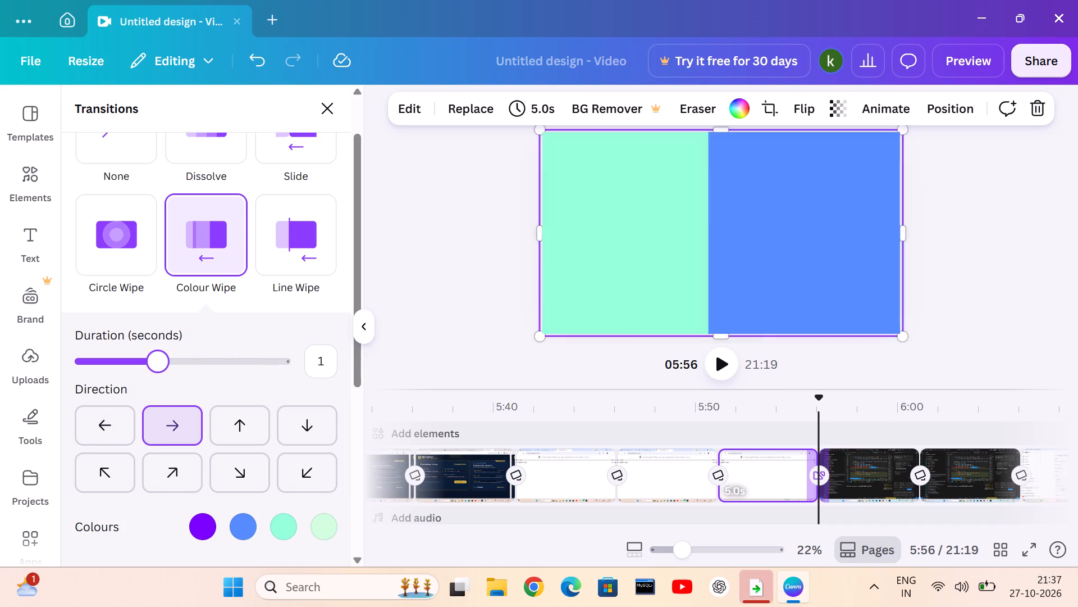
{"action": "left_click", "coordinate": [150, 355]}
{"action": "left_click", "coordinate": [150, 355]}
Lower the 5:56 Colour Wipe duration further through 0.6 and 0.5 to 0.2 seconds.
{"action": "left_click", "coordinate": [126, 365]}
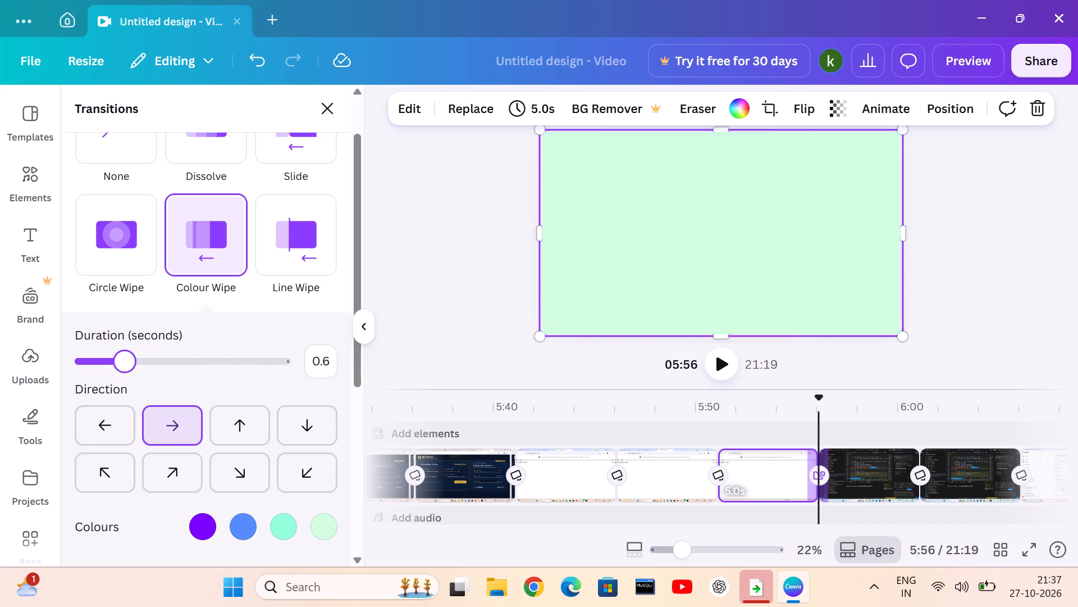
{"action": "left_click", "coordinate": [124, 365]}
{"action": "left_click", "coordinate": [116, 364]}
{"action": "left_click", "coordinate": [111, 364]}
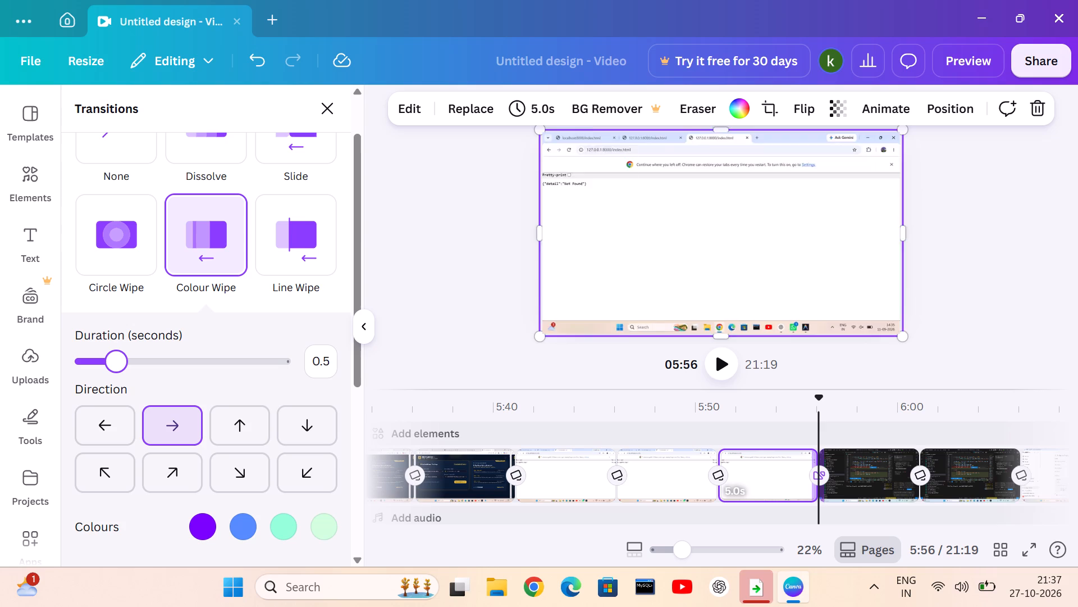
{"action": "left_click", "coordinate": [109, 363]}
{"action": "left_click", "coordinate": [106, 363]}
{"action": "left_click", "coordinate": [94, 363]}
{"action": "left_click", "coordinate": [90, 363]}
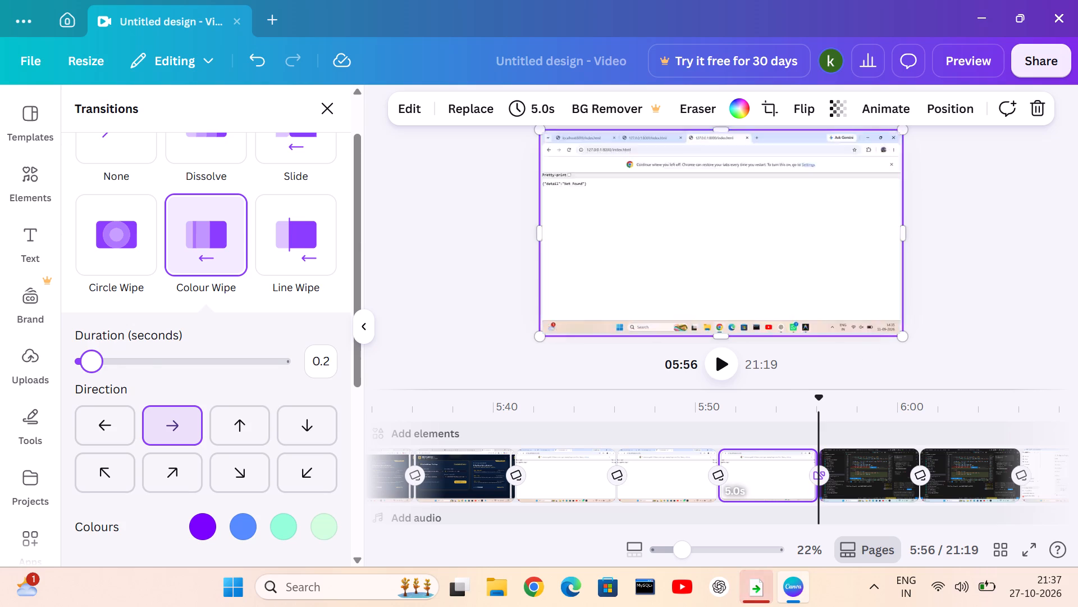
Sweep the 5:56 Colour Wipe duration through 1.5, 2.4 and 0.2 seconds, ending at 1.3 seconds.
{"action": "left_click_drag", "start_coordinate": [105, 364], "coordinate": [198, 395]}
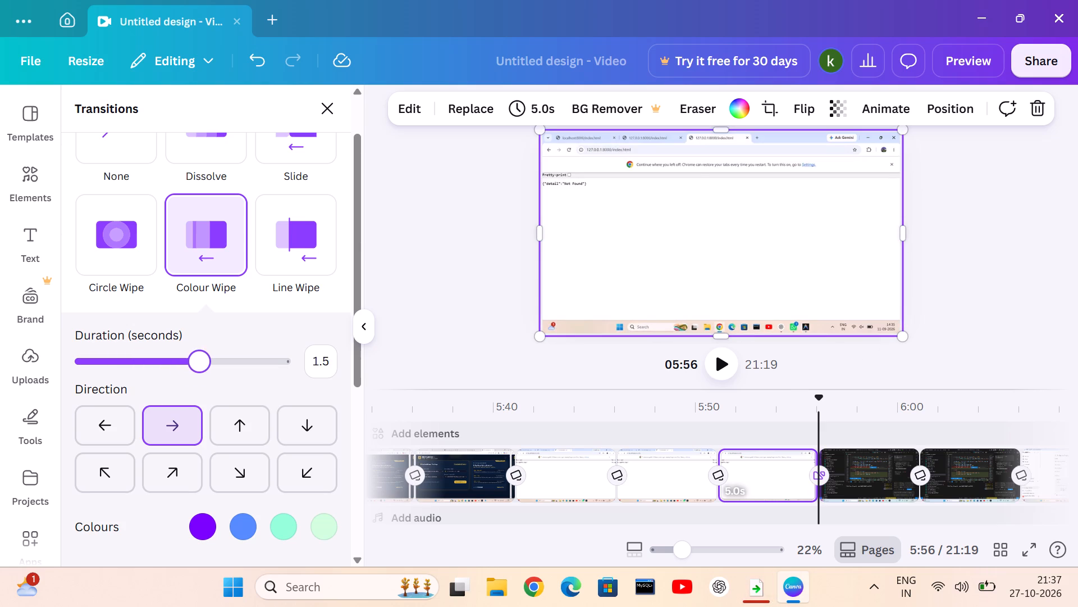
{"action": "left_click_drag", "start_coordinate": [198, 395], "coordinate": [274, 298]}
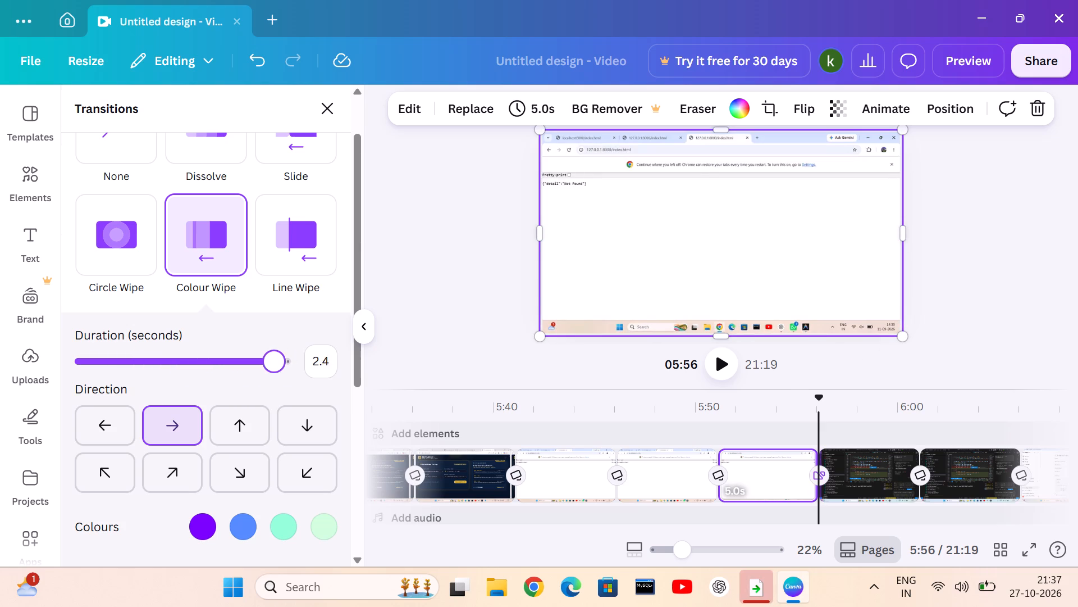
{"action": "left_click_drag", "start_coordinate": [274, 298], "coordinate": [93, 404]}
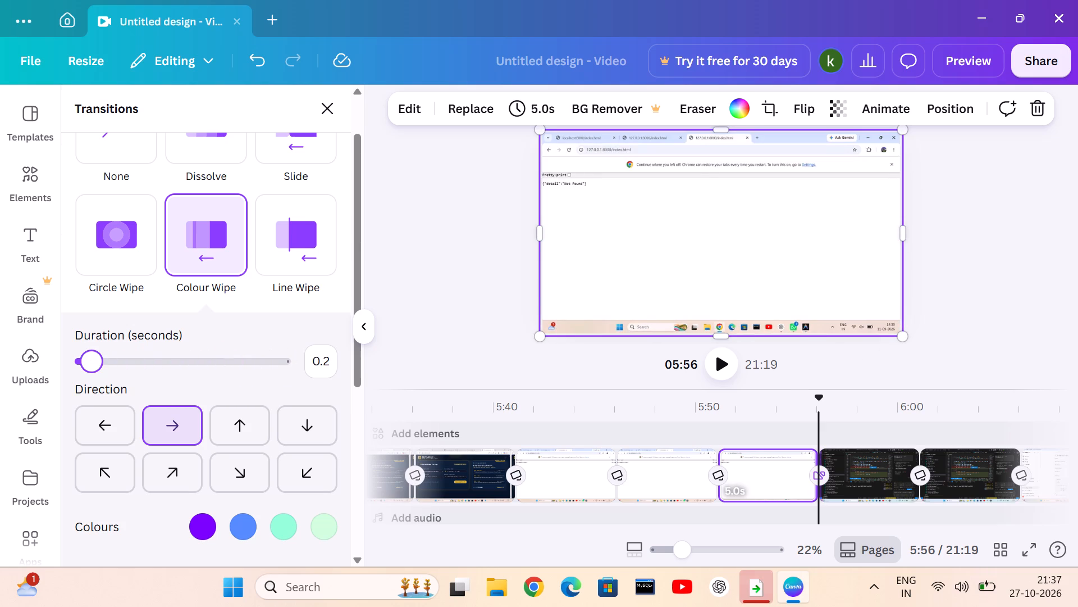
{"action": "left_click_drag", "start_coordinate": [93, 404], "coordinate": [180, 451]}
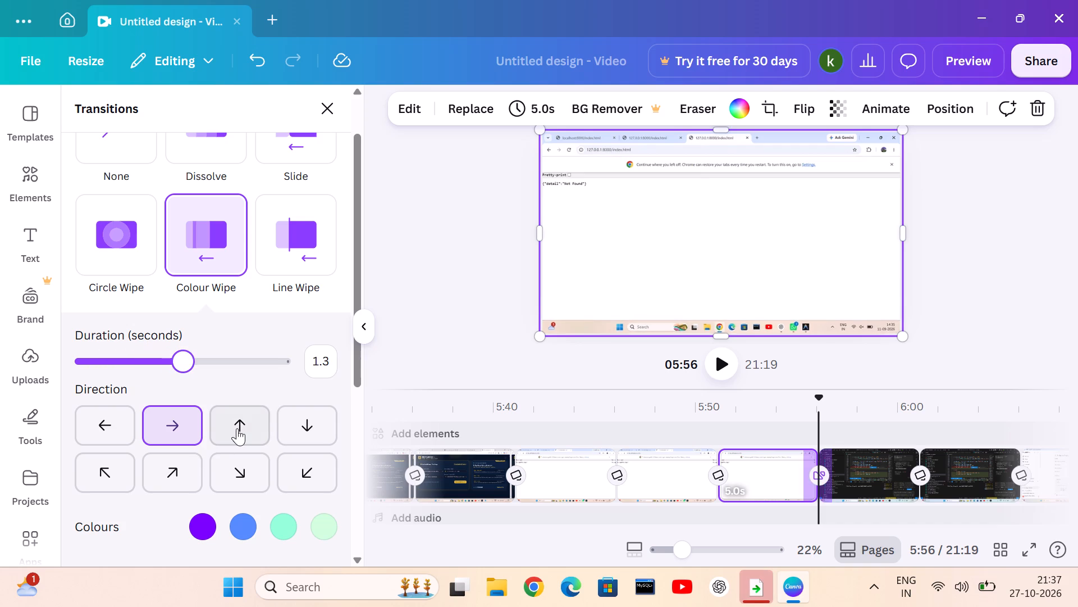
Try the up and down directions for the 5:56 Colour Wipe and set it to diagonal down-left.
{"action": "left_click", "coordinate": [237, 428]}
{"action": "left_click", "coordinate": [300, 428]}
{"action": "left_click", "coordinate": [312, 481]}
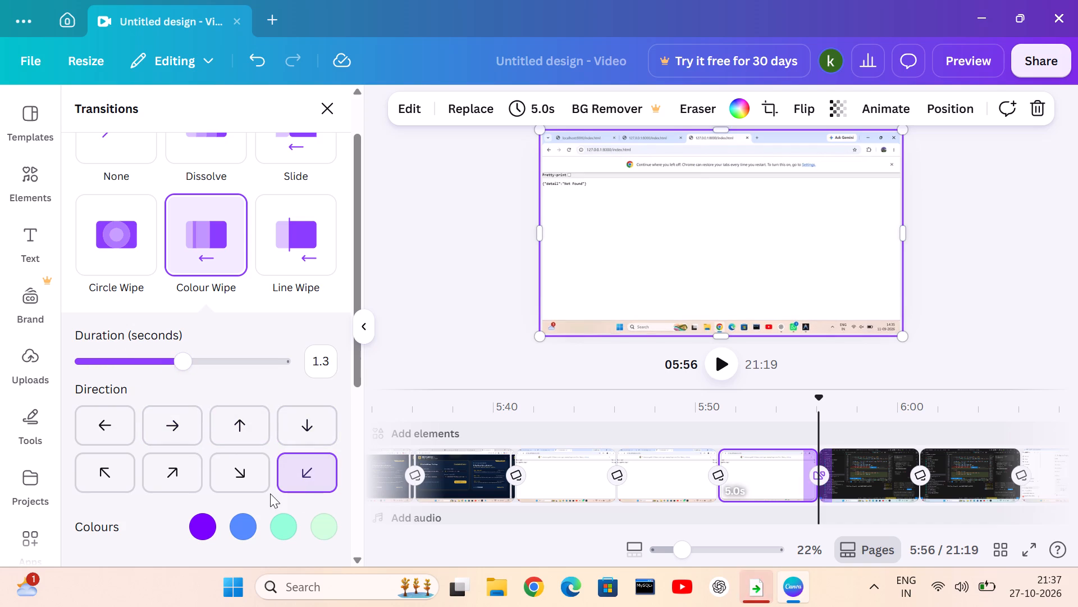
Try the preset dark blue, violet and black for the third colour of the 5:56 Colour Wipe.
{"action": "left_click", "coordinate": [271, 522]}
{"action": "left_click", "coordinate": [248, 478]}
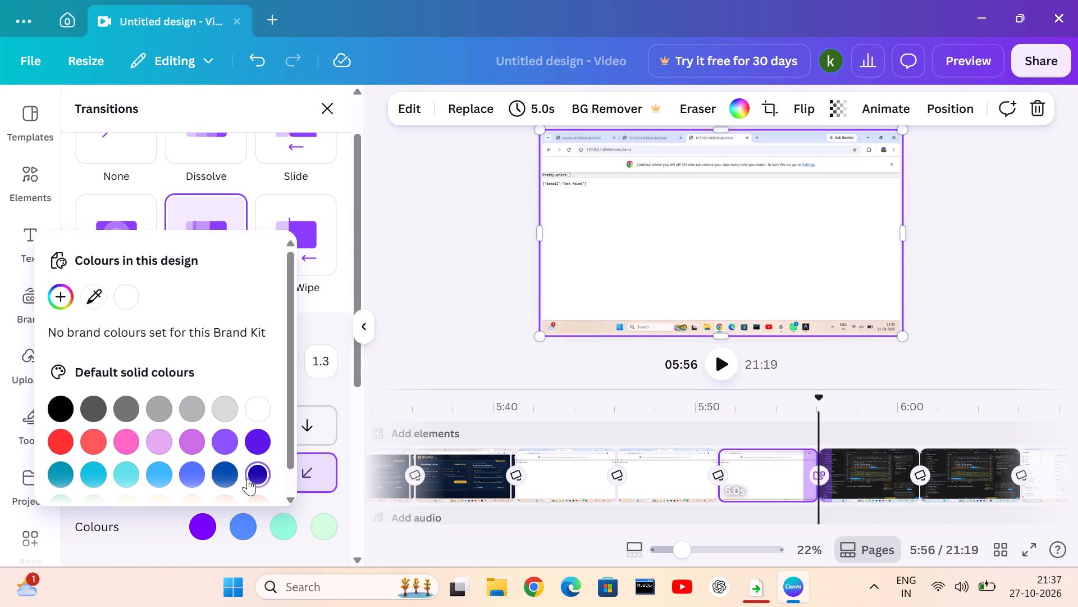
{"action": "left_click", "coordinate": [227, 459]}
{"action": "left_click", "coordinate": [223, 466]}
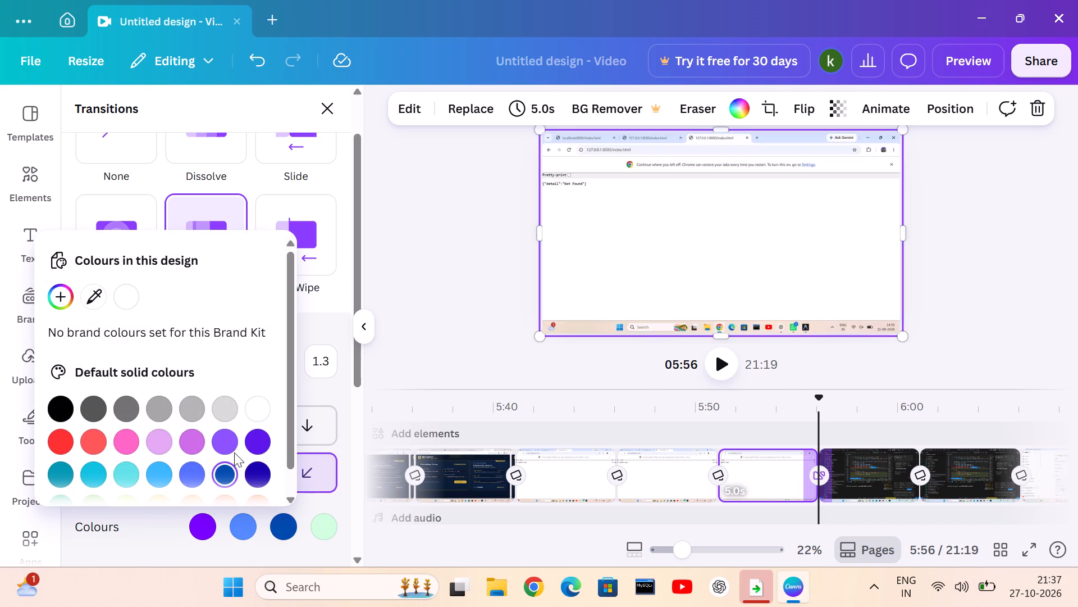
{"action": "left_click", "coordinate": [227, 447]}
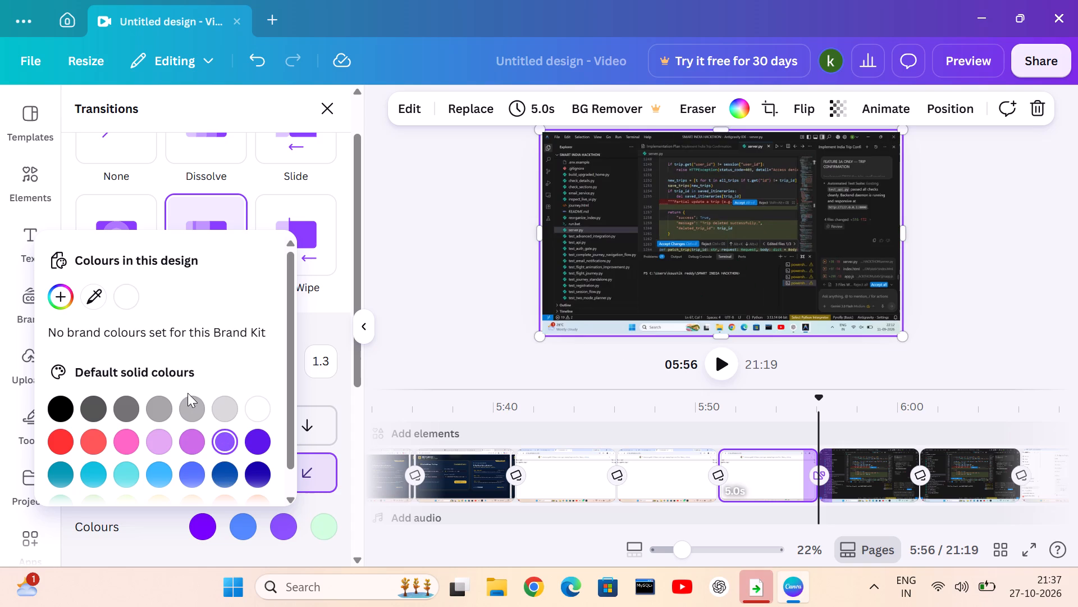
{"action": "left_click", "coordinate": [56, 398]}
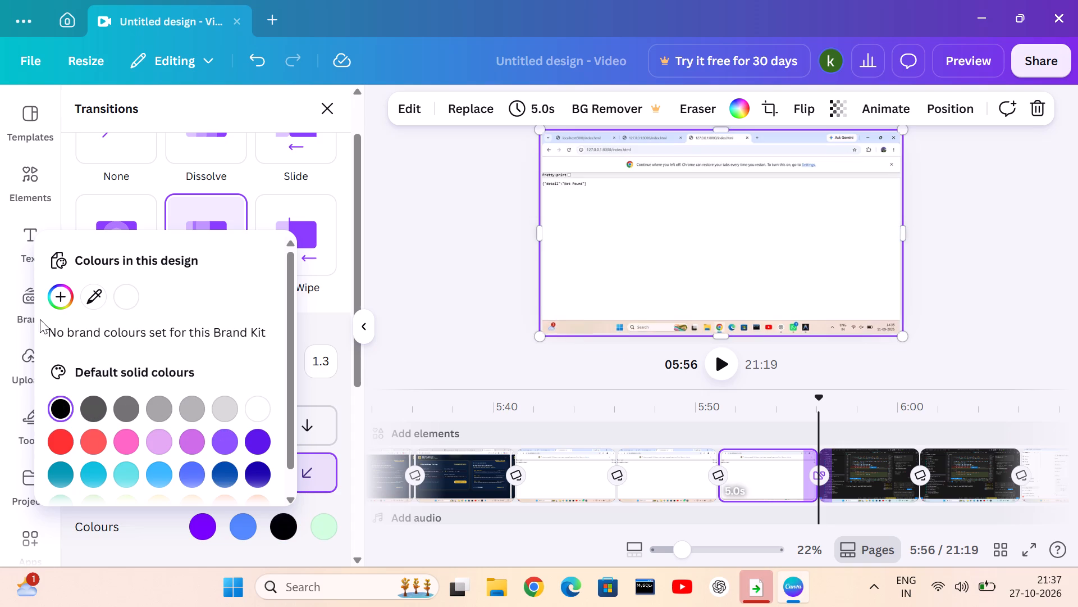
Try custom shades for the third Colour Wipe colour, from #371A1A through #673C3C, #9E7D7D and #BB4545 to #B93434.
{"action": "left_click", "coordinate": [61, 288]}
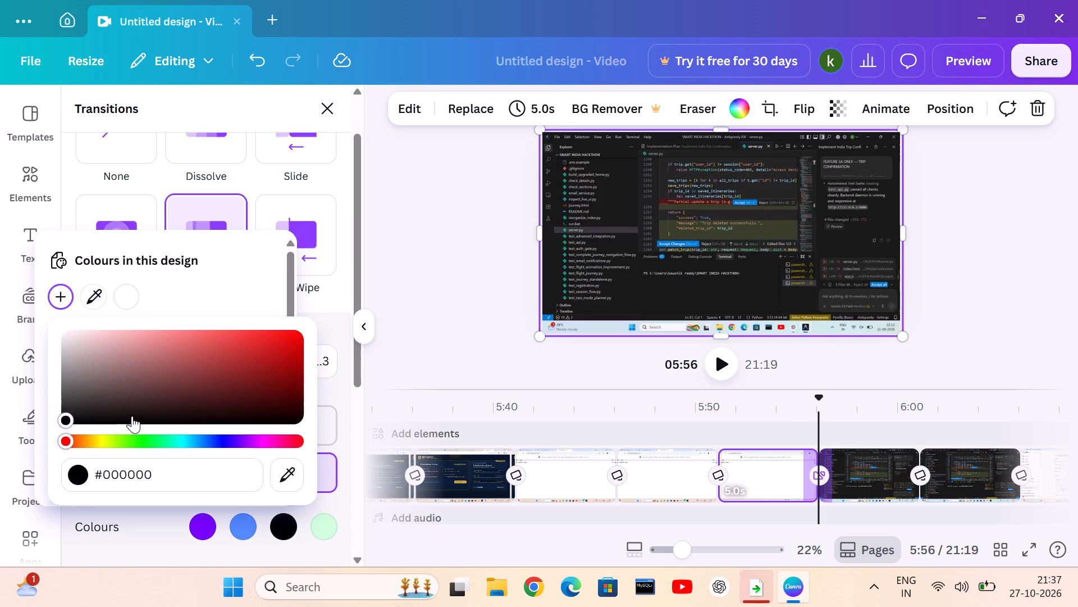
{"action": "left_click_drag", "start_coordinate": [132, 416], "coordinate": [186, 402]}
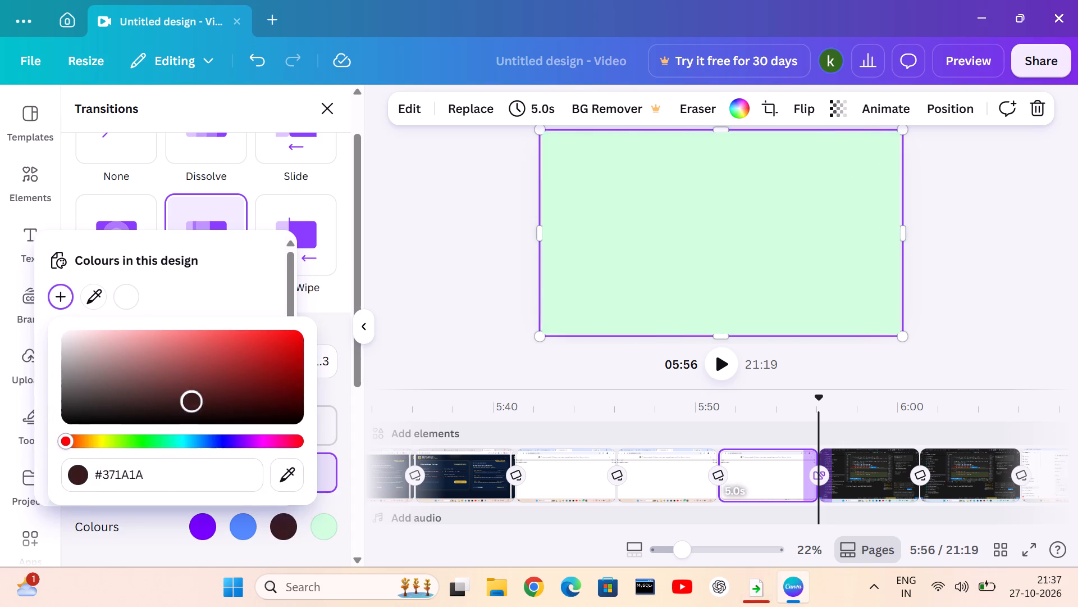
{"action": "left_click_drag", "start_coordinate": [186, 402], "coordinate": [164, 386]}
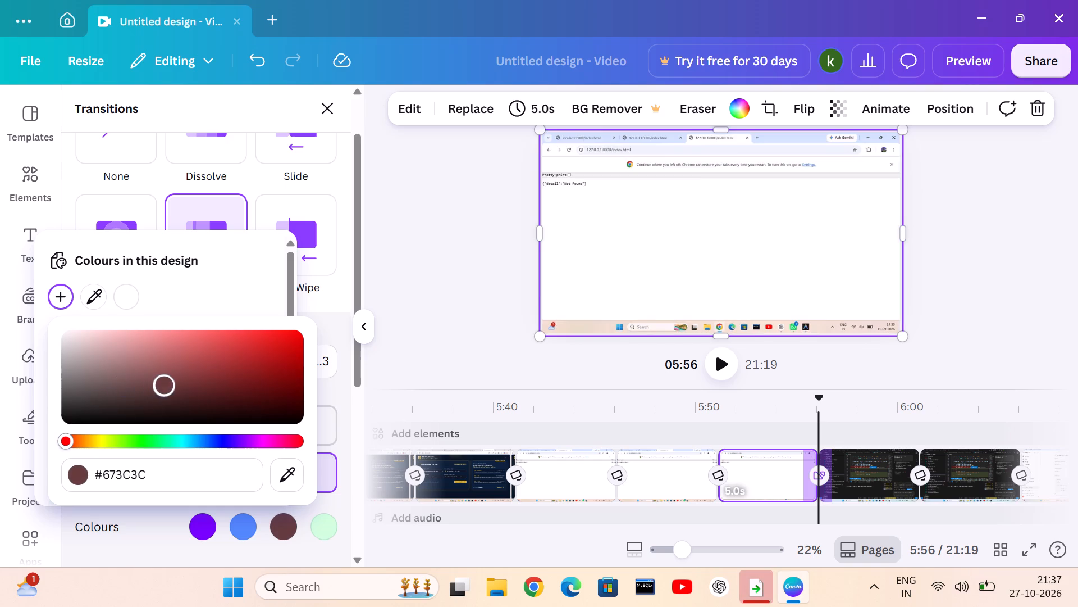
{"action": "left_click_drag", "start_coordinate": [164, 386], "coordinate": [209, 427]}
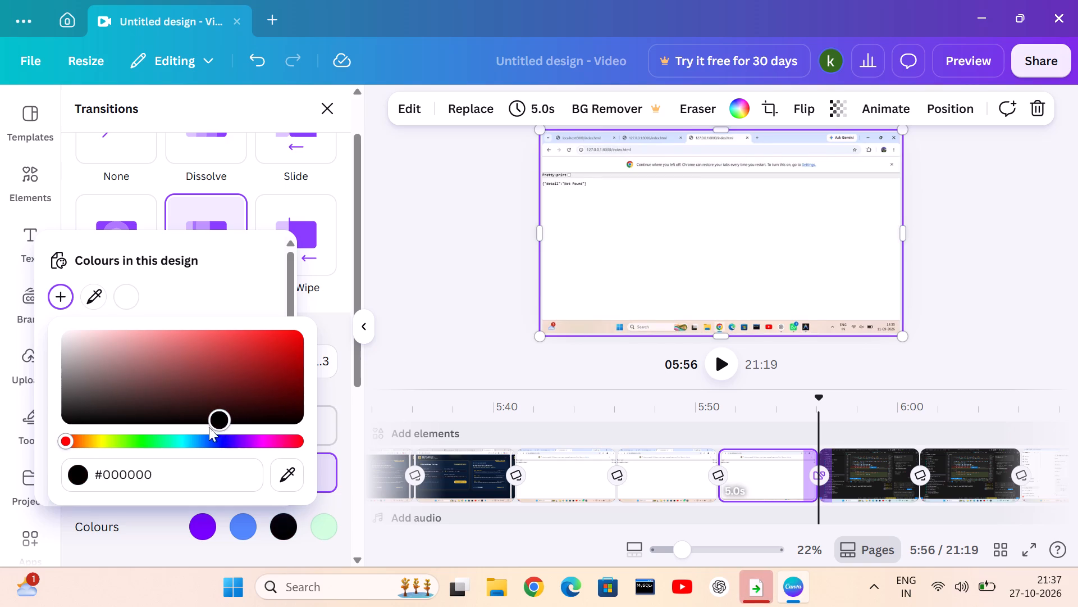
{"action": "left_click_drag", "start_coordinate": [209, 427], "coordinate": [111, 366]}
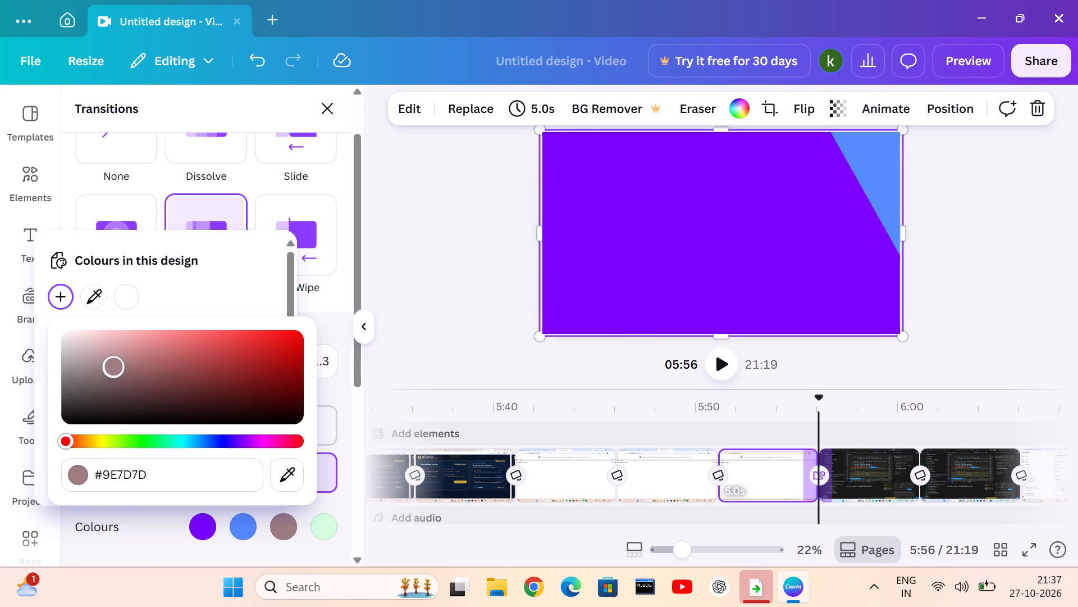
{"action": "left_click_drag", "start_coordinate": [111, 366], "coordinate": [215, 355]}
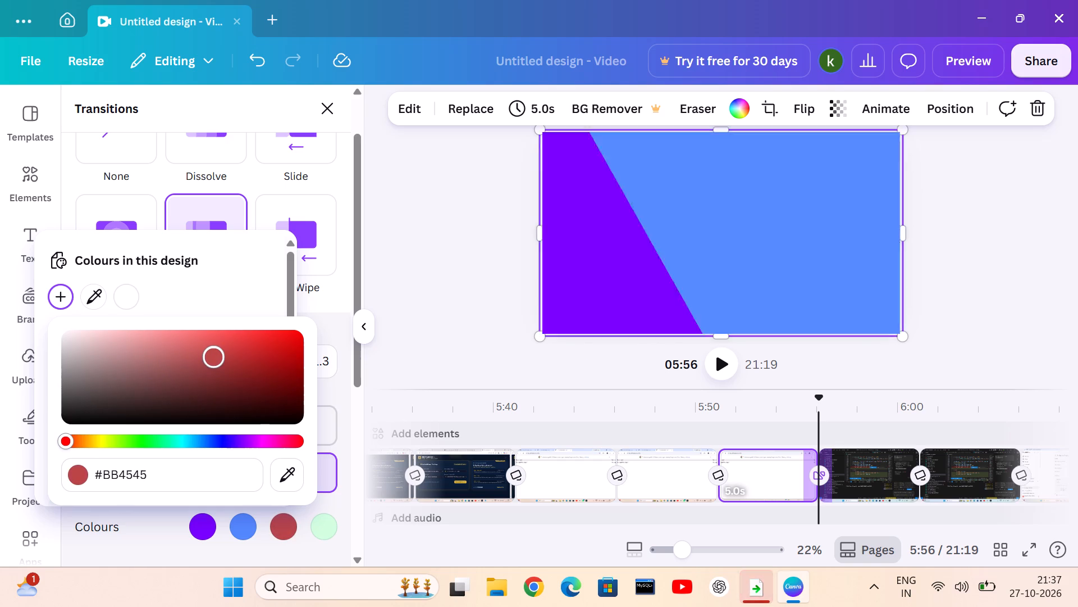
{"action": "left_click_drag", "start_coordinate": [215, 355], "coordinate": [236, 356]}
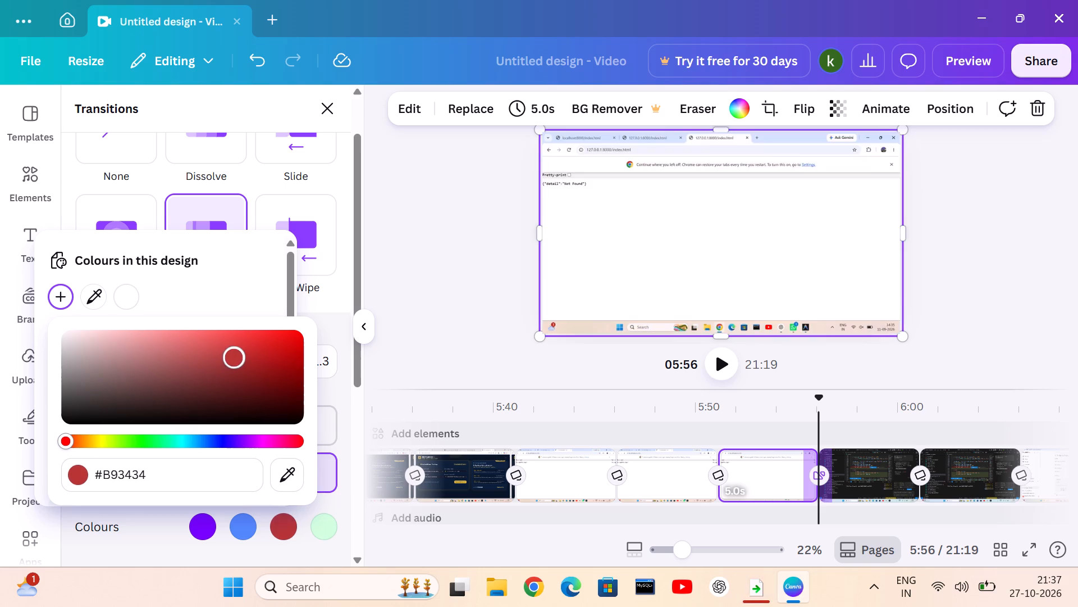
Sweep the third Colour Wipe colour through #4C4141, #B53A3A, #F90000, #E7CACA and #FFF2F2 to a mid red, and close the colour picker.
{"action": "left_click_drag", "start_coordinate": [236, 356], "coordinate": [94, 399]}
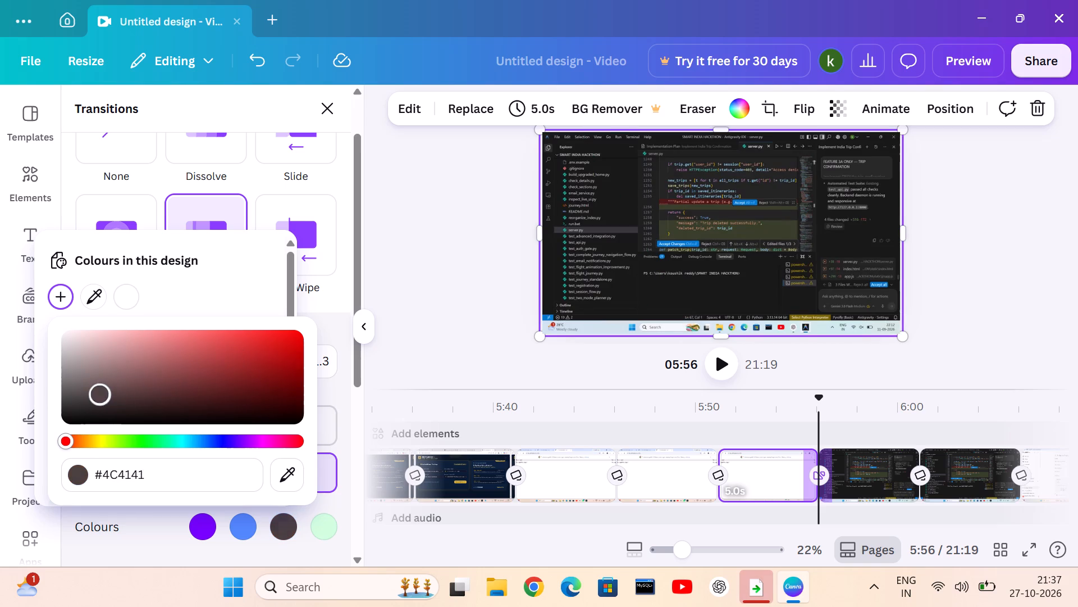
{"action": "left_click_drag", "start_coordinate": [94, 399], "coordinate": [234, 355]}
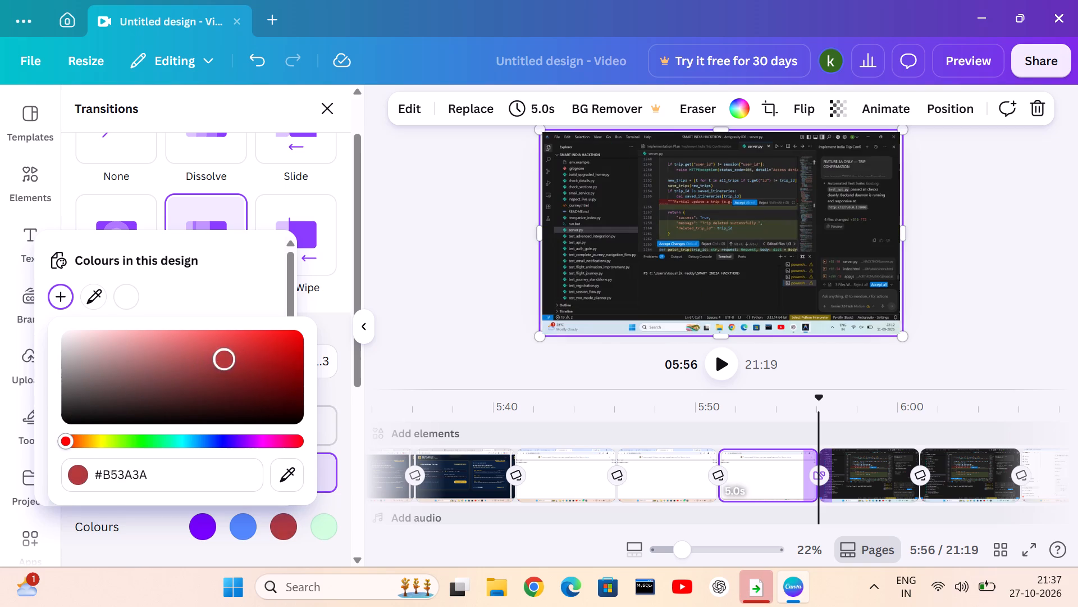
{"action": "left_click_drag", "start_coordinate": [234, 355], "coordinate": [282, 434]}
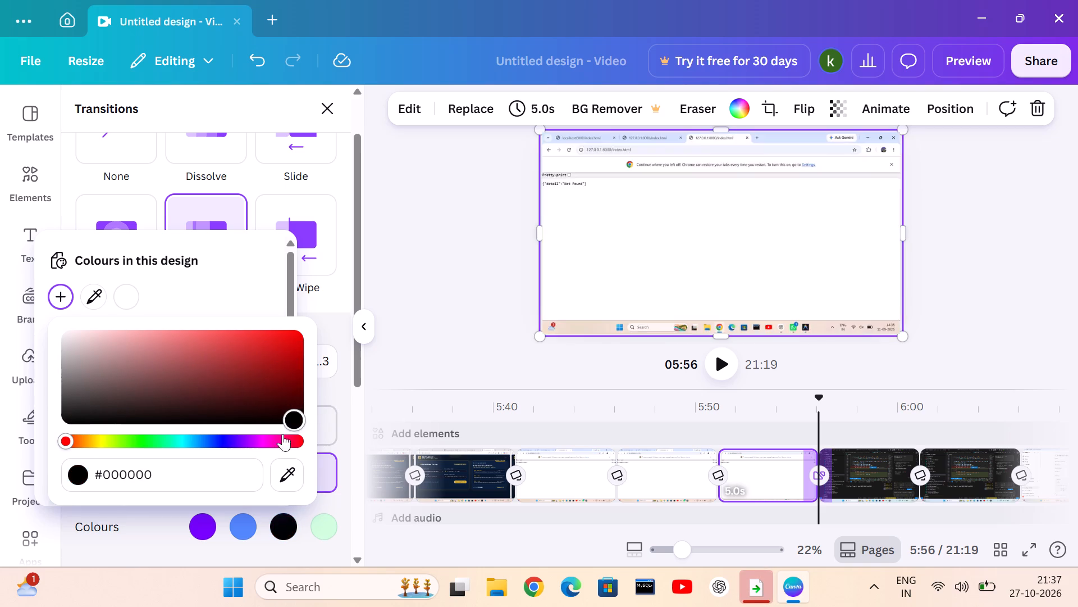
{"action": "left_click_drag", "start_coordinate": [282, 434], "coordinate": [48, 425]}
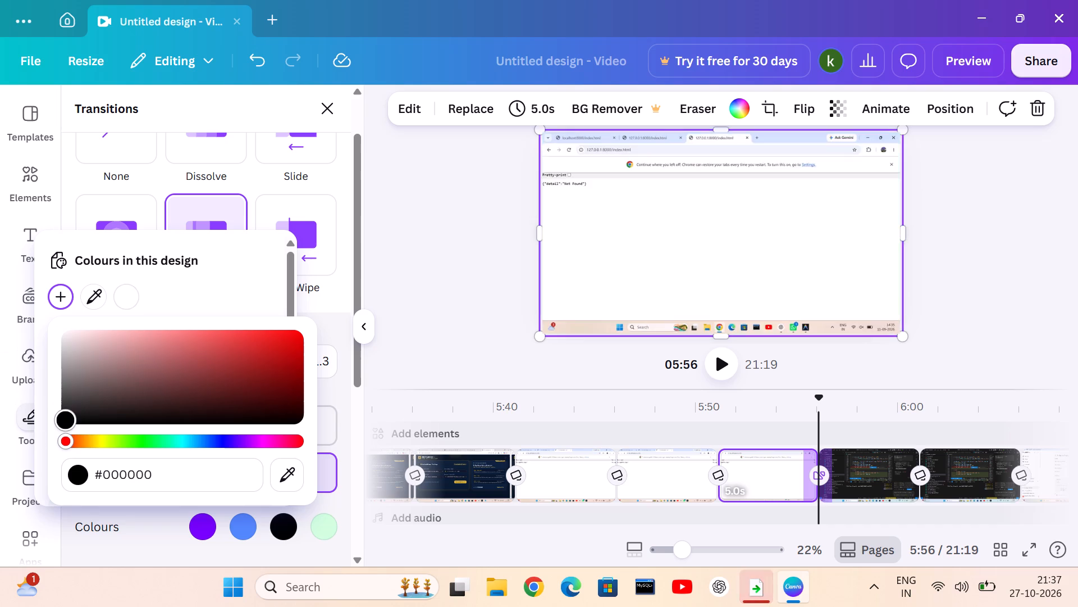
{"action": "left_click_drag", "start_coordinate": [48, 425], "coordinate": [308, 333]}
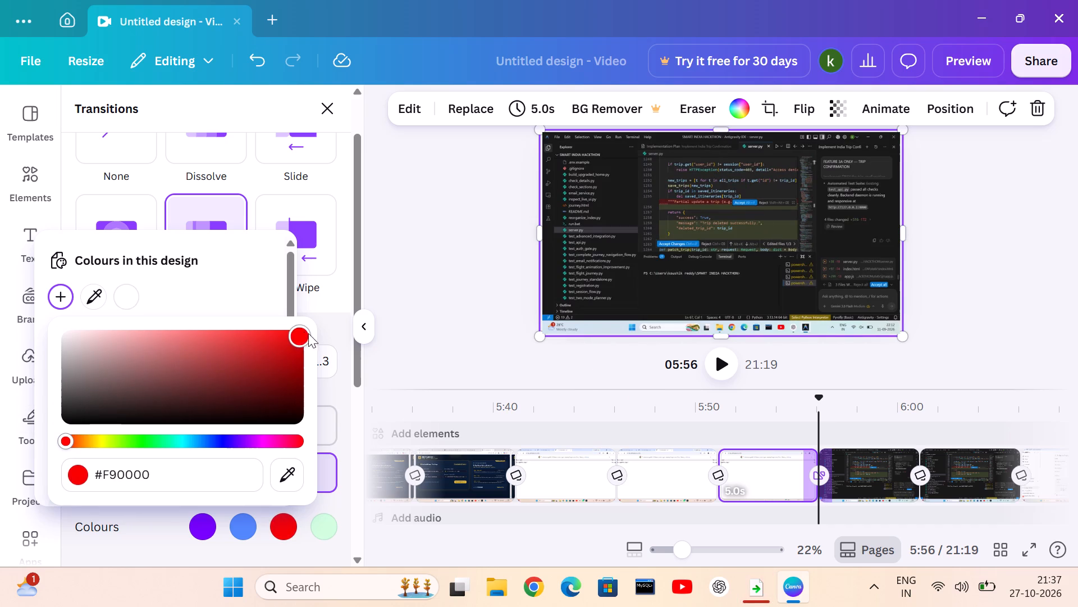
{"action": "left_click_drag", "start_coordinate": [308, 333], "coordinate": [108, 341]}
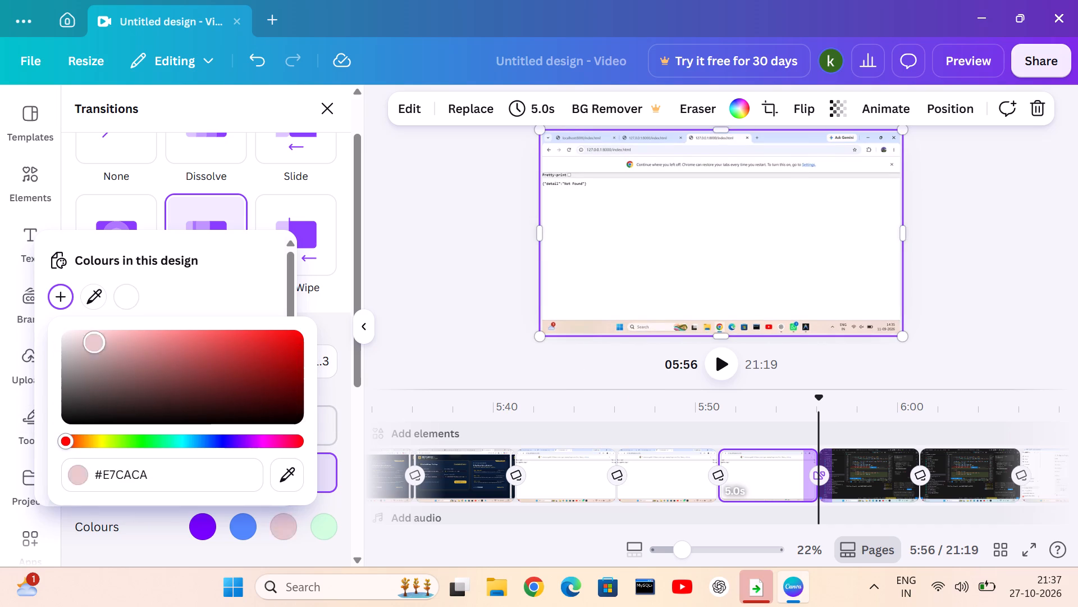
{"action": "left_click_drag", "start_coordinate": [108, 341], "coordinate": [181, 405]}
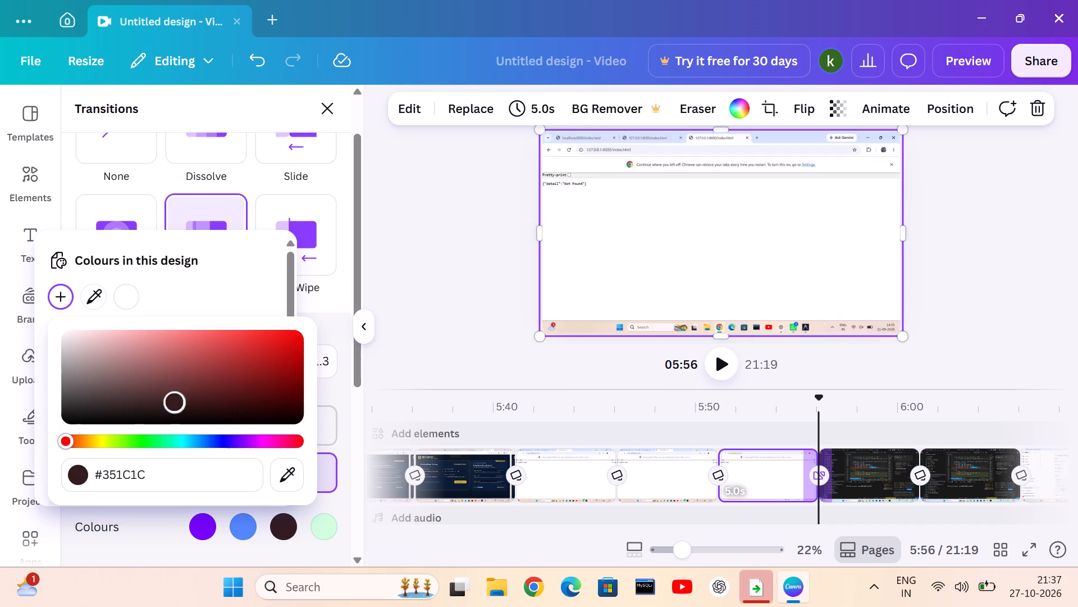
{"action": "left_click_drag", "start_coordinate": [181, 405], "coordinate": [124, 324]}
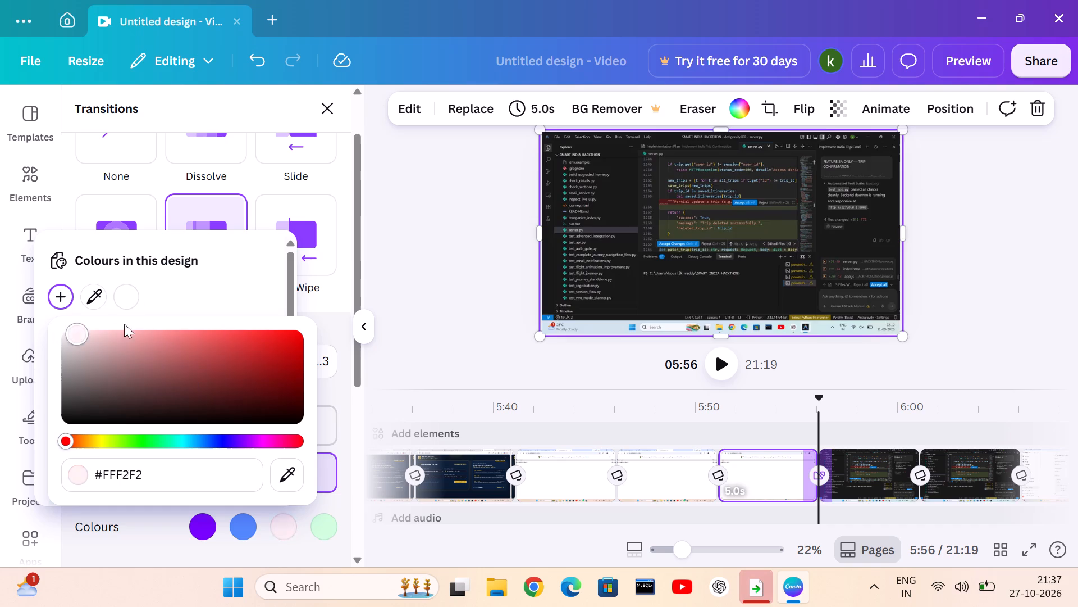
{"action": "left_click_drag", "start_coordinate": [124, 324], "coordinate": [212, 373]}
{"action": "left_click", "coordinate": [411, 222]}
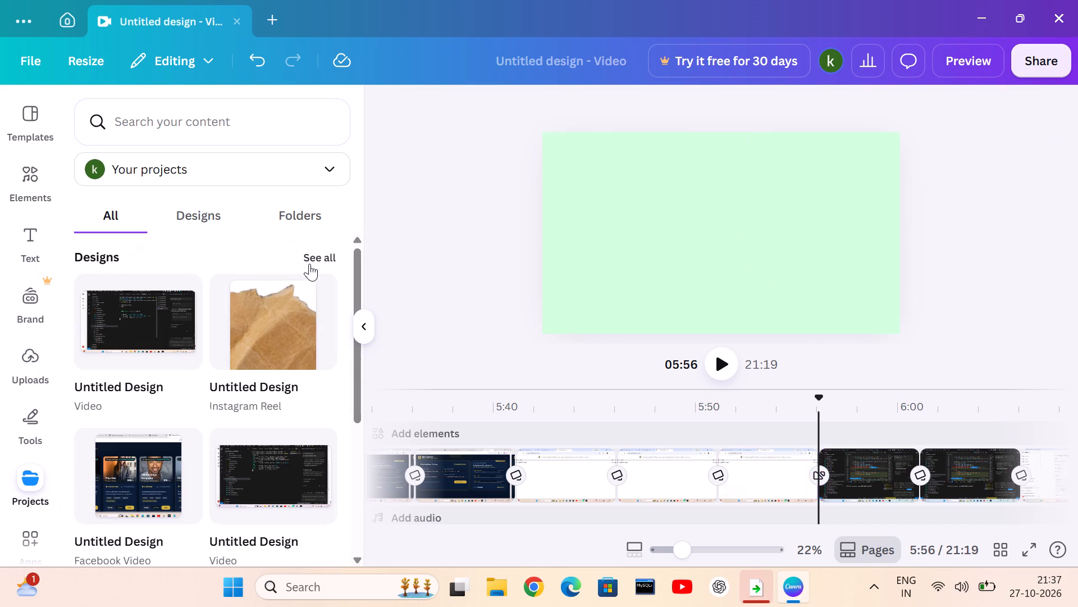
Add the pages of the Instagram Reel project with the torn-paper cover to the video repeatedly.
{"action": "left_click_drag", "start_coordinate": [273, 326], "coordinate": [266, 316]}
{"action": "left_click", "coordinate": [266, 315]}
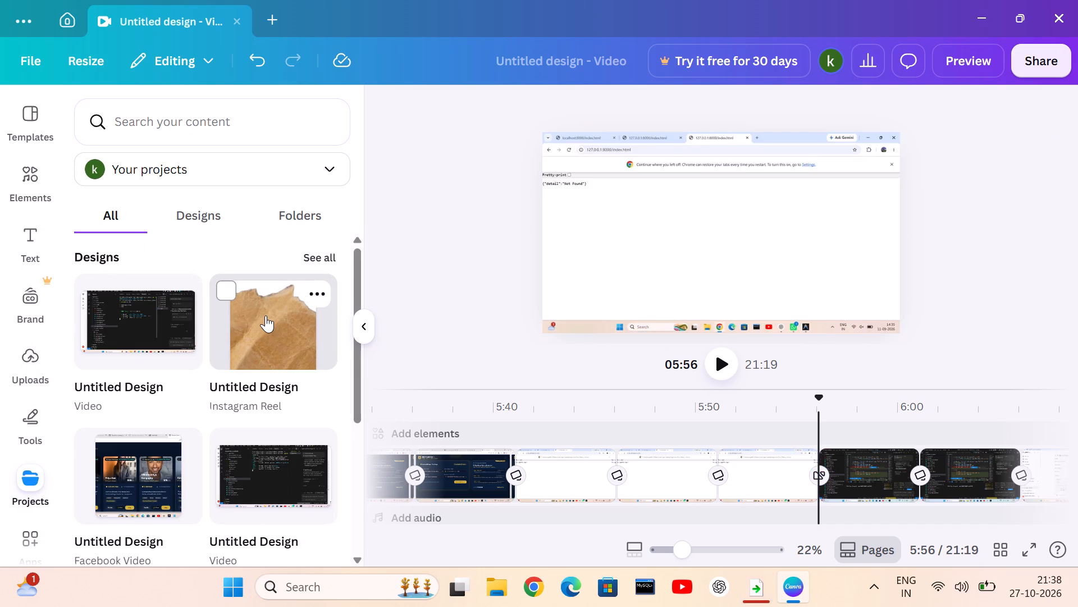
{"action": "left_click_drag", "start_coordinate": [268, 316], "coordinate": [273, 322]}
{"action": "left_click", "coordinate": [274, 322]}
{"action": "double_click", "coordinate": [273, 321]}
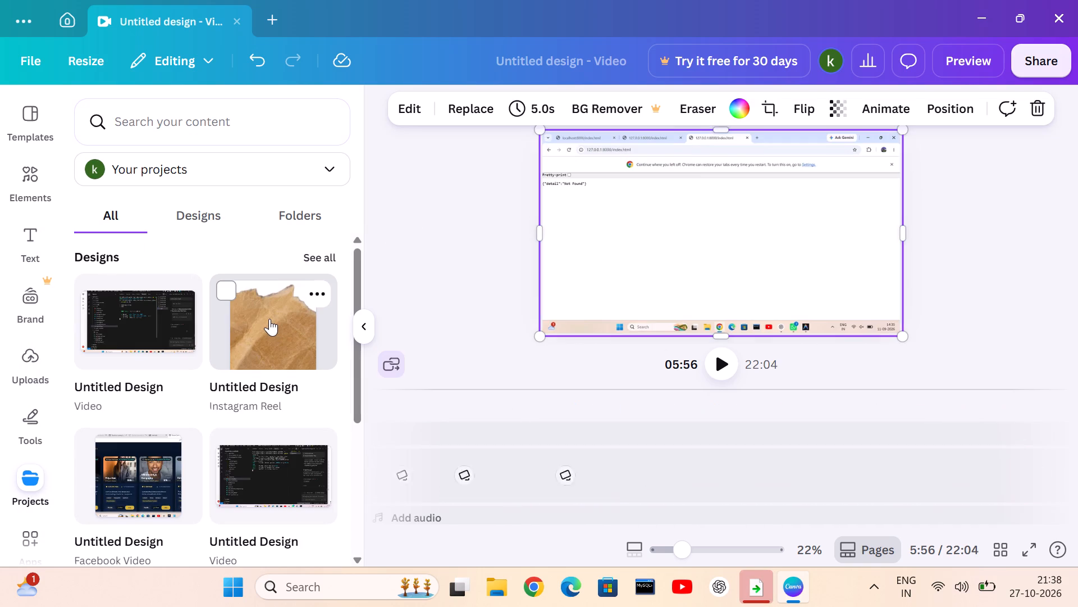
{"action": "left_click", "coordinate": [264, 319]}
{"action": "left_click", "coordinate": [263, 319]}
{"action": "left_click", "coordinate": [246, 328]}
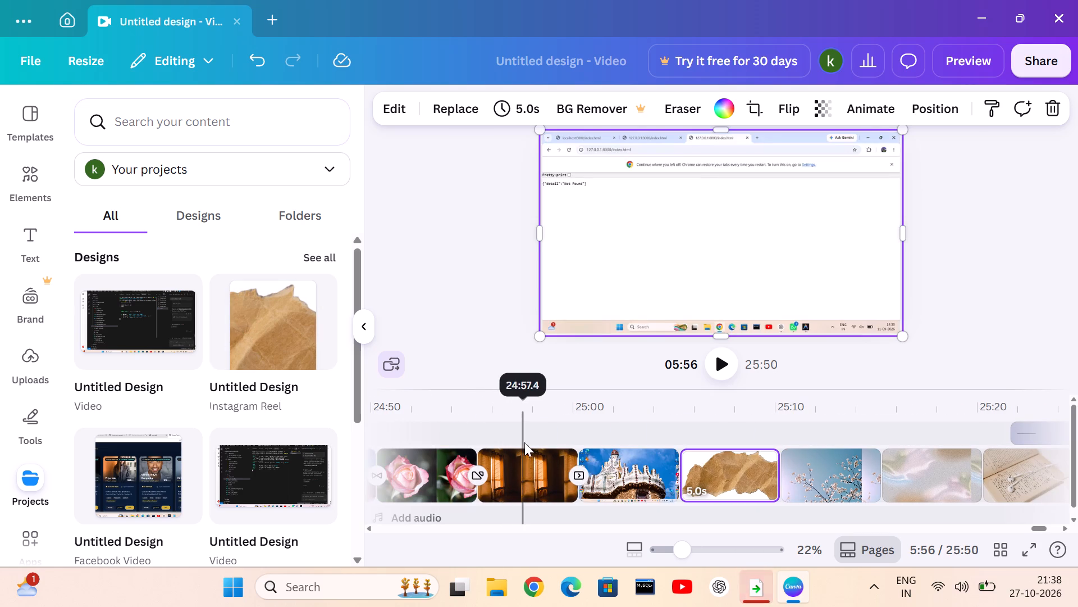
Go back to 22:54 and add a Dissolve transition between the torn-paper and cherry-blossom clips.
{"action": "left_click", "coordinate": [604, 399]}
{"action": "left_click_drag", "start_coordinate": [590, 397], "coordinate": [565, 397]}
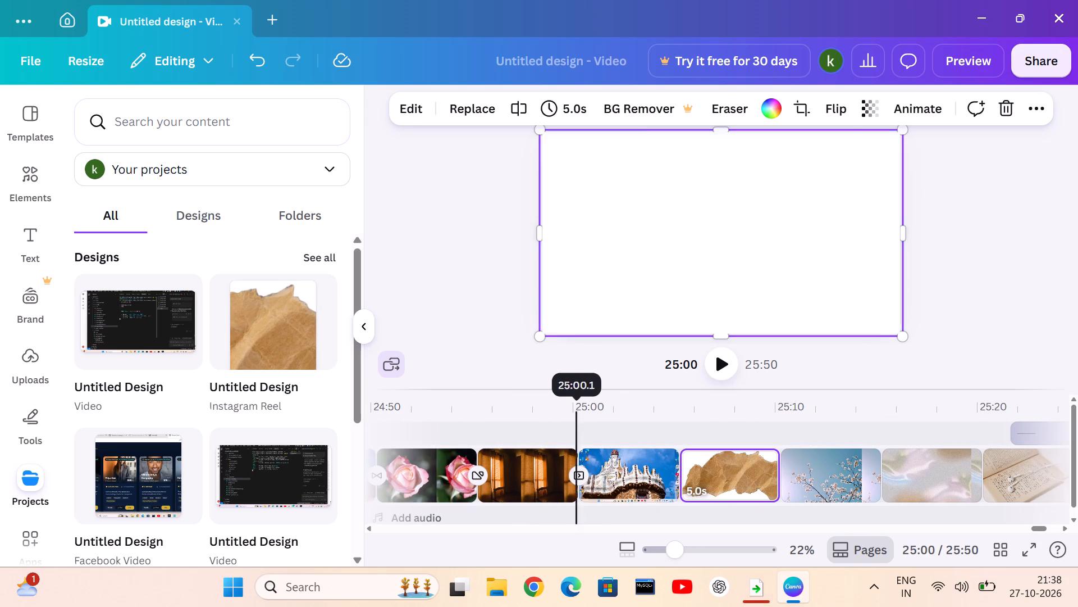
{"action": "left_click_drag", "start_coordinate": [565, 397], "coordinate": [474, 415]}
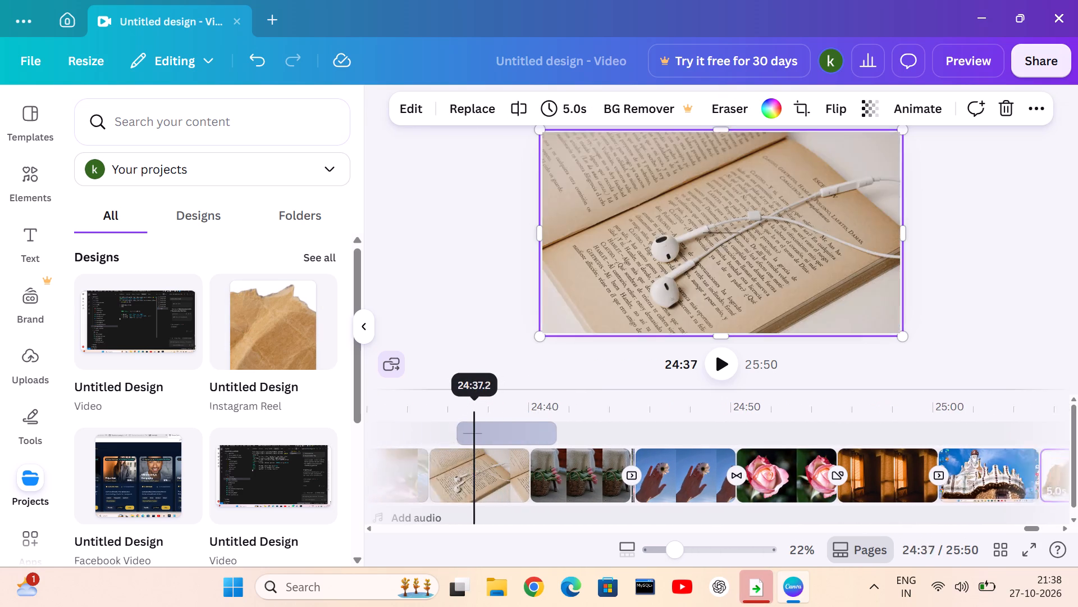
{"action": "left_click_drag", "start_coordinate": [474, 415], "coordinate": [337, 396]}
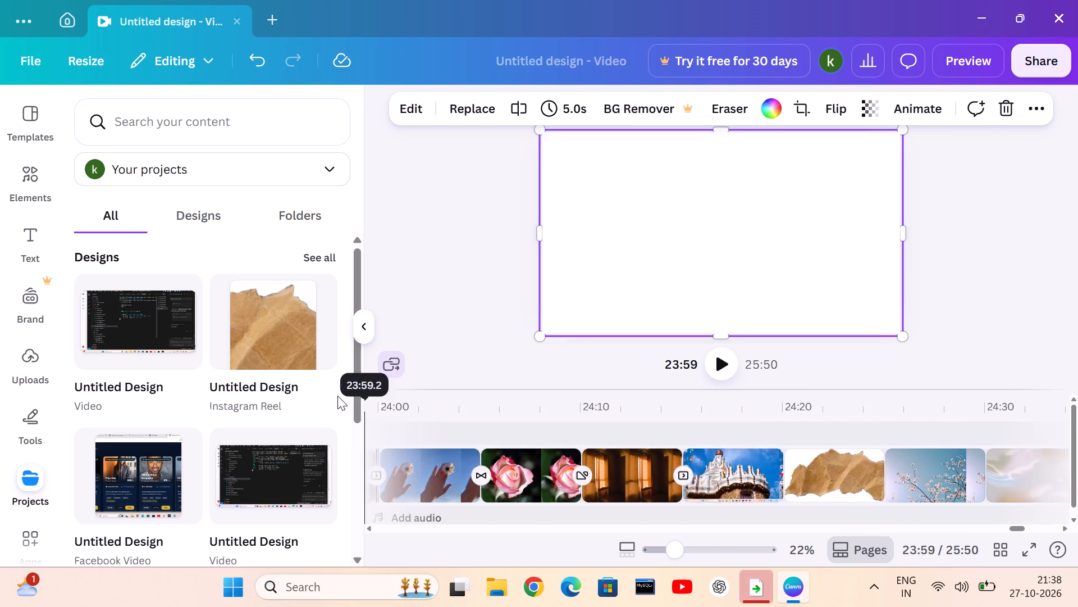
{"action": "left_click_drag", "start_coordinate": [337, 396], "coordinate": [275, 388]}
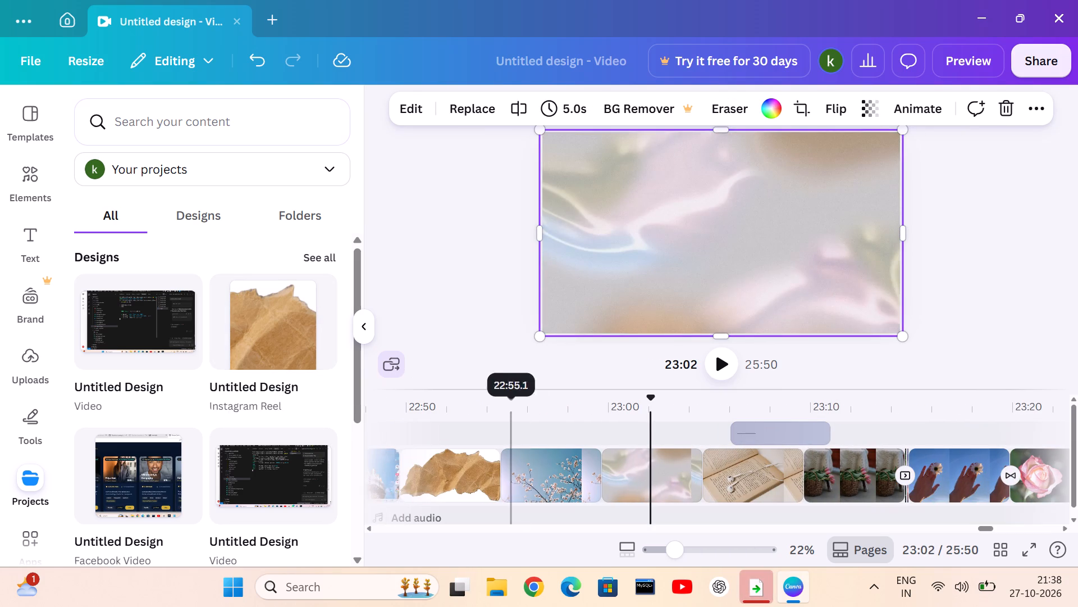
{"action": "left_click", "coordinate": [504, 486]}
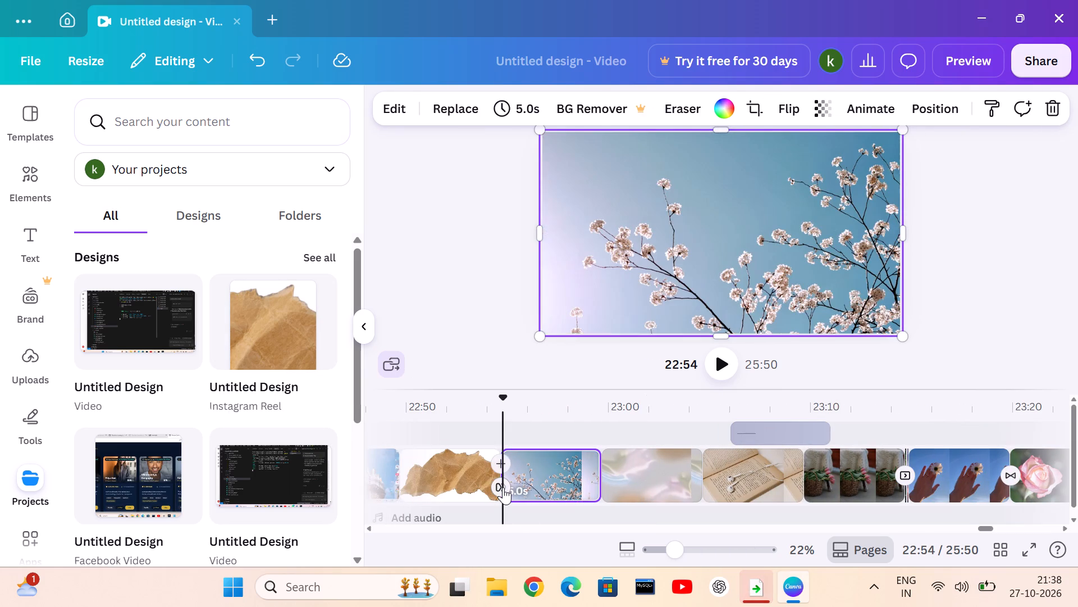
{"action": "left_click", "coordinate": [503, 487]}
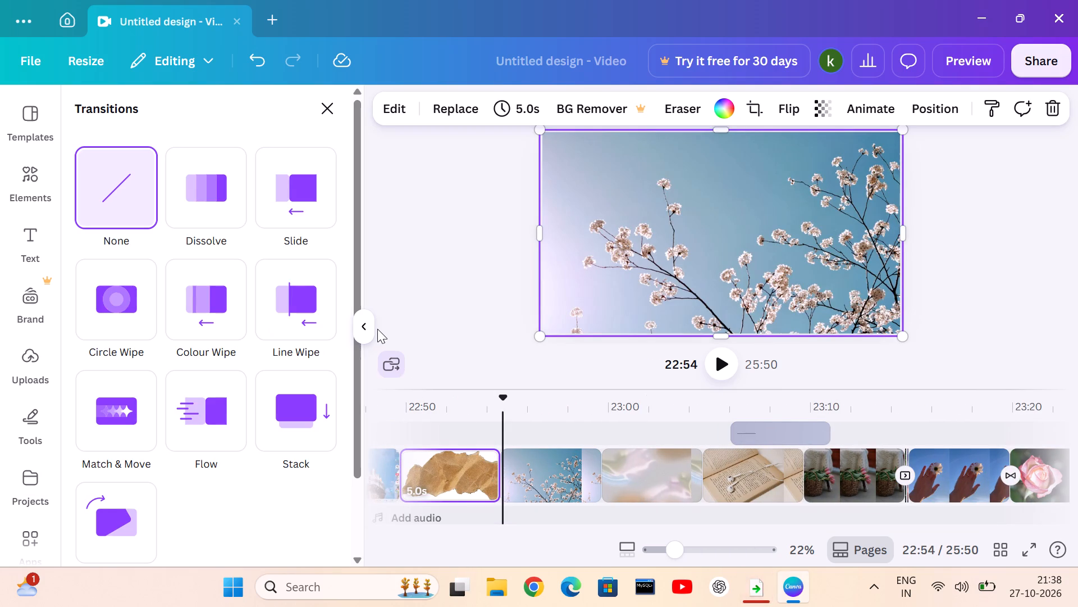
{"action": "left_click", "coordinate": [182, 223]}
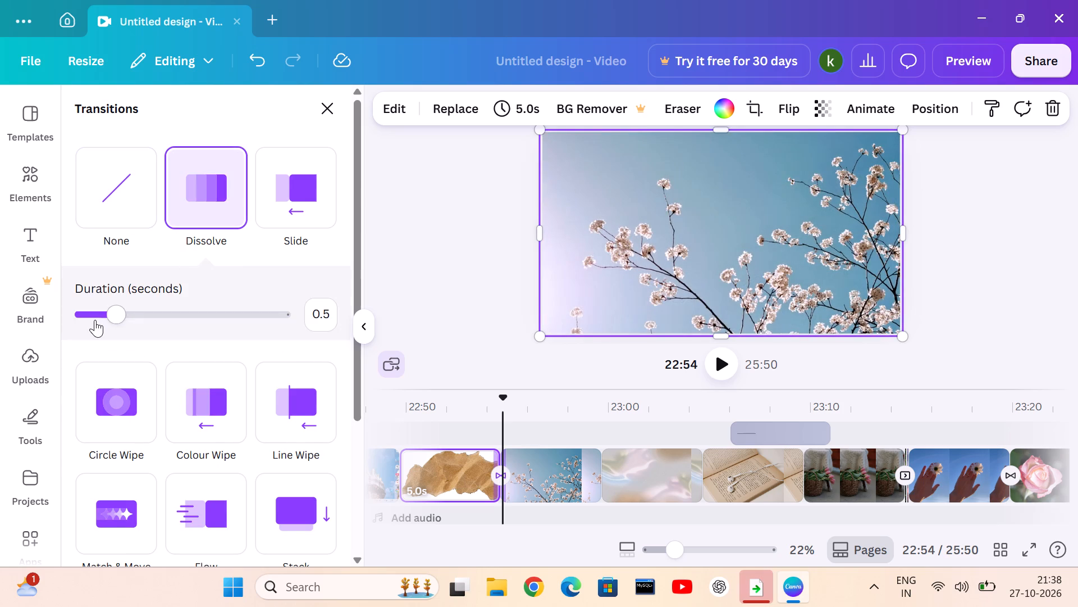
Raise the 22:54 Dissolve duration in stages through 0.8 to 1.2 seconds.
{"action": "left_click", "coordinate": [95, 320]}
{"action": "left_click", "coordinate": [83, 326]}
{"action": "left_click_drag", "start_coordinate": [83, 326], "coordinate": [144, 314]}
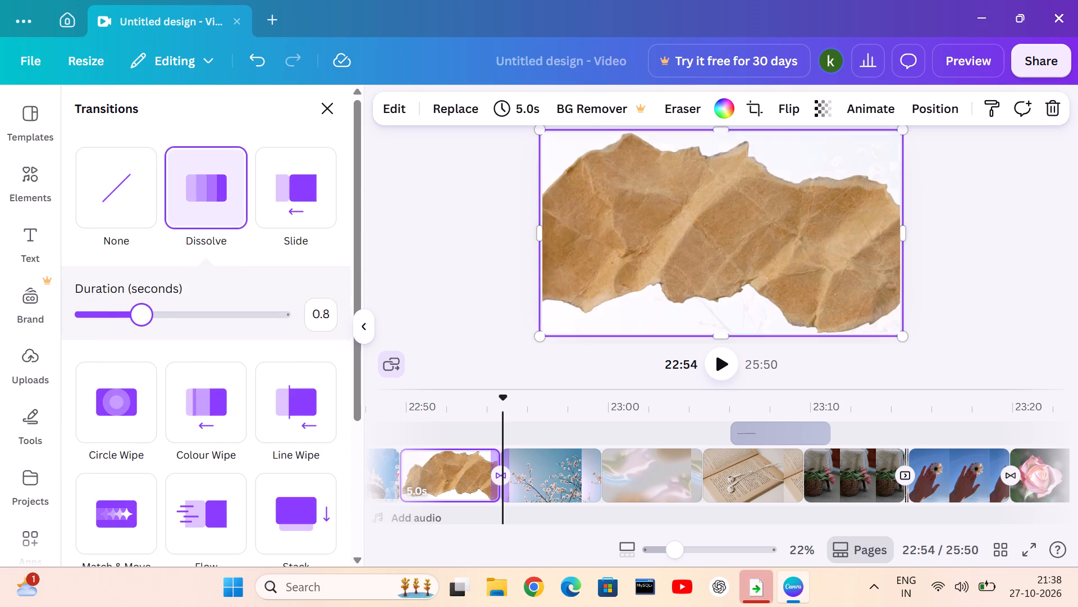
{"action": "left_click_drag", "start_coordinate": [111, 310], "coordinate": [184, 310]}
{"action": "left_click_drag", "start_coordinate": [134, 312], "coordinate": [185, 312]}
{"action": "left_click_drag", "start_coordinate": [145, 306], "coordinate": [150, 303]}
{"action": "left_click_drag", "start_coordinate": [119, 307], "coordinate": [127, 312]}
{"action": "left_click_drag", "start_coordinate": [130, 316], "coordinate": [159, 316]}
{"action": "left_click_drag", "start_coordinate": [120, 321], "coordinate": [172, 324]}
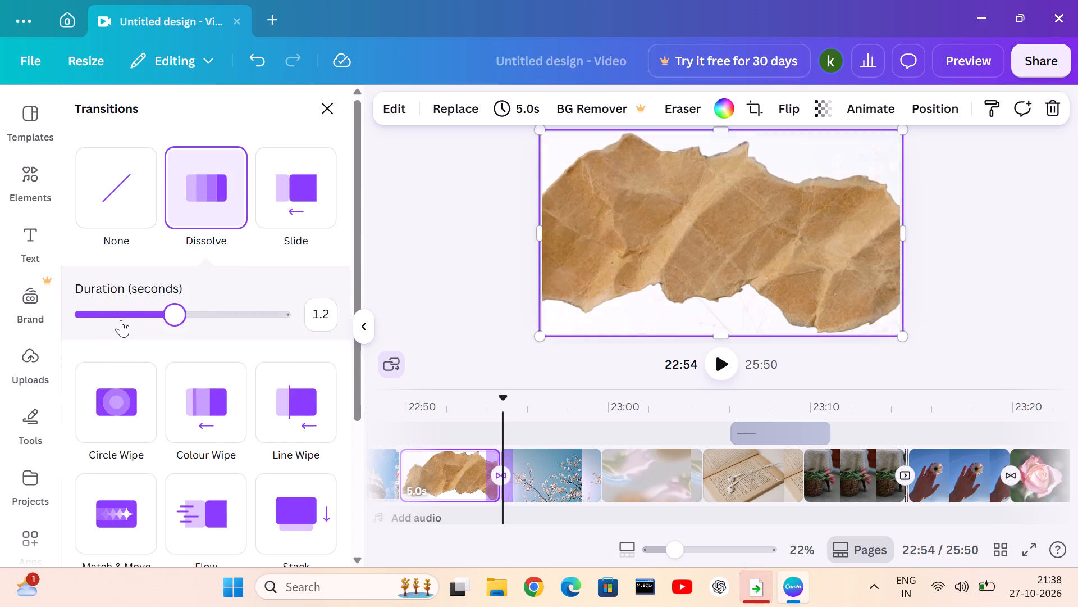
Sweep the 22:54 Dissolve duration through 1.8 and 1.4 seconds, ending at 2.1 seconds.
{"action": "left_click_drag", "start_coordinate": [138, 320], "coordinate": [209, 320]}
{"action": "left_click_drag", "start_coordinate": [131, 311], "coordinate": [212, 315]}
{"action": "left_click_drag", "start_coordinate": [145, 309], "coordinate": [230, 310]}
{"action": "left_click_drag", "start_coordinate": [246, 306], "coordinate": [269, 305]}
{"action": "left_click_drag", "start_coordinate": [158, 303], "coordinate": [226, 305]}
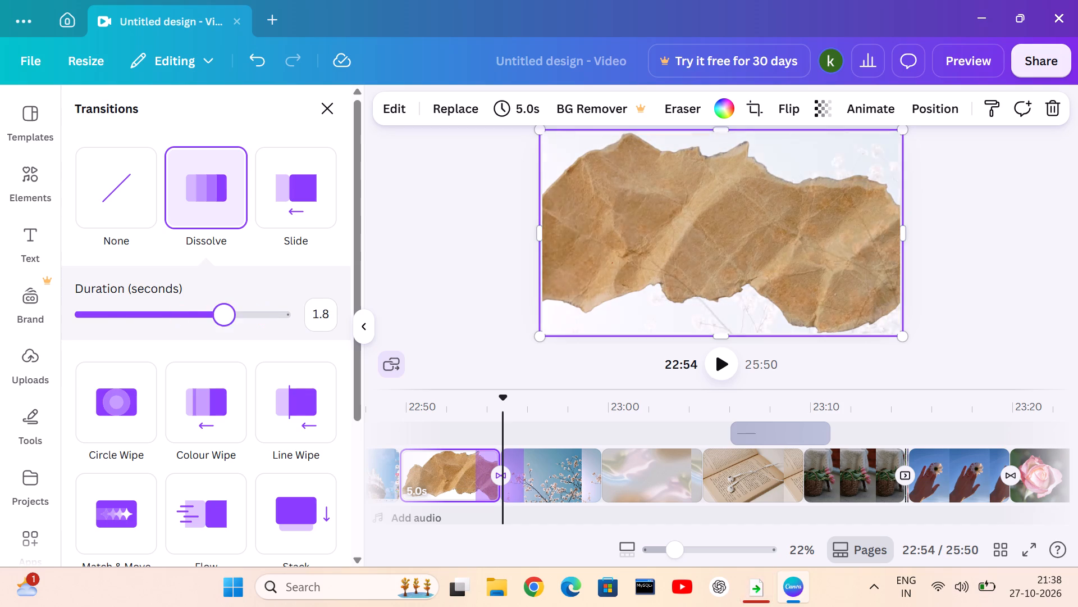
{"action": "left_click_drag", "start_coordinate": [226, 305], "coordinate": [214, 305]}
{"action": "left_click_drag", "start_coordinate": [116, 307], "coordinate": [203, 308]}
{"action": "left_click_drag", "start_coordinate": [161, 306], "coordinate": [227, 306]}
{"action": "left_click_drag", "start_coordinate": [164, 306], "coordinate": [262, 306]}
{"action": "left_click_drag", "start_coordinate": [156, 306], "coordinate": [205, 312]}
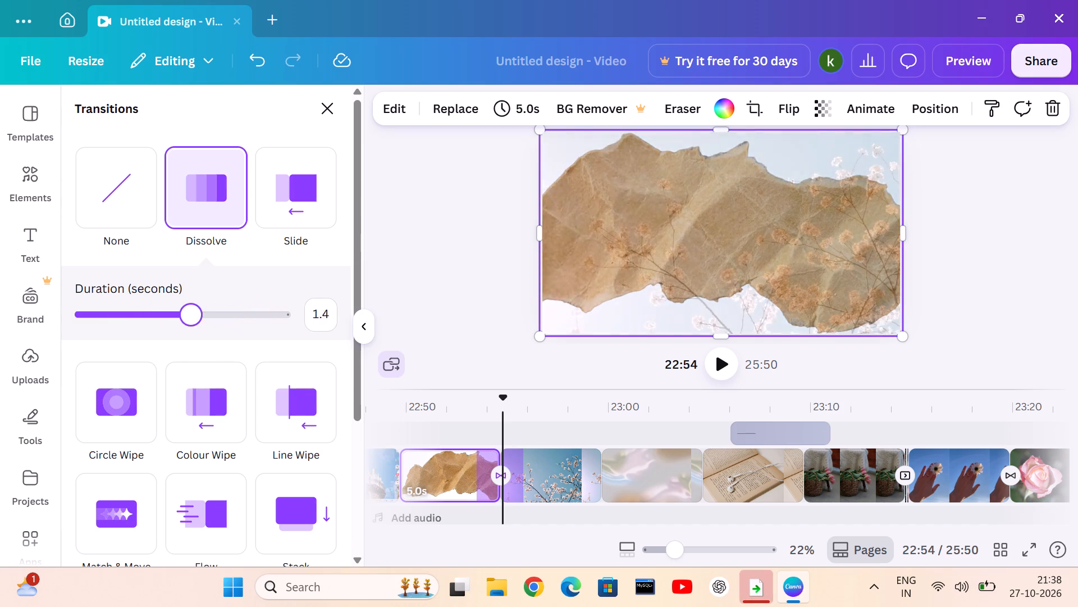
{"action": "left_click_drag", "start_coordinate": [205, 312], "coordinate": [255, 314]}
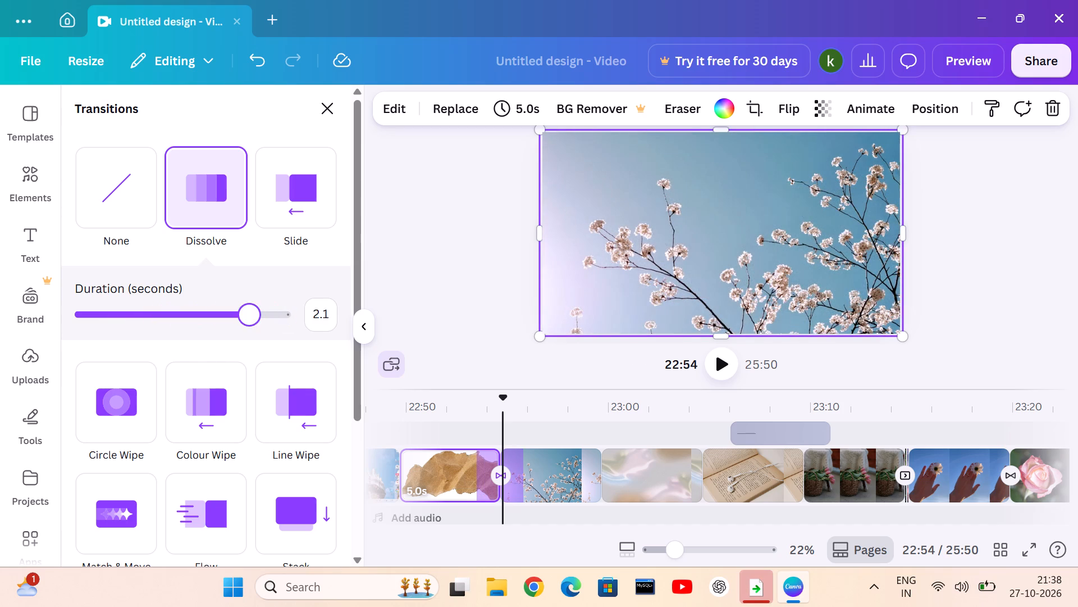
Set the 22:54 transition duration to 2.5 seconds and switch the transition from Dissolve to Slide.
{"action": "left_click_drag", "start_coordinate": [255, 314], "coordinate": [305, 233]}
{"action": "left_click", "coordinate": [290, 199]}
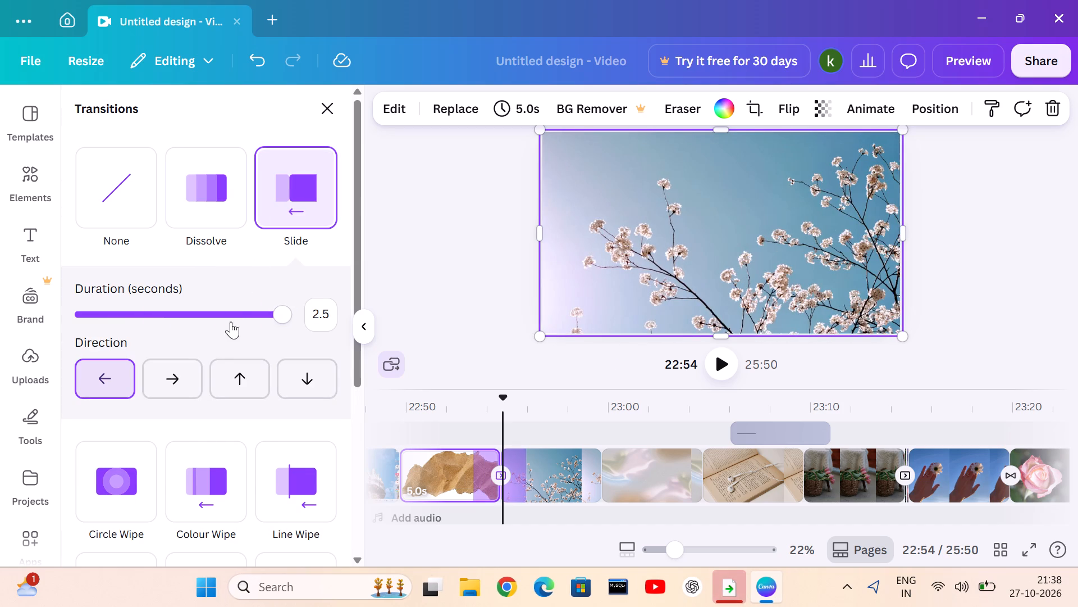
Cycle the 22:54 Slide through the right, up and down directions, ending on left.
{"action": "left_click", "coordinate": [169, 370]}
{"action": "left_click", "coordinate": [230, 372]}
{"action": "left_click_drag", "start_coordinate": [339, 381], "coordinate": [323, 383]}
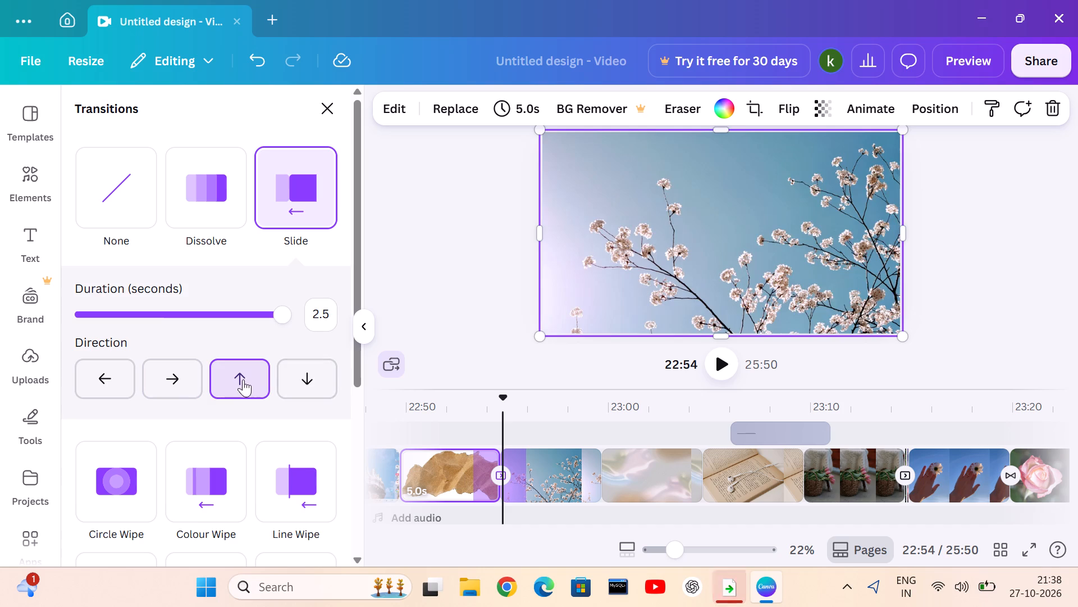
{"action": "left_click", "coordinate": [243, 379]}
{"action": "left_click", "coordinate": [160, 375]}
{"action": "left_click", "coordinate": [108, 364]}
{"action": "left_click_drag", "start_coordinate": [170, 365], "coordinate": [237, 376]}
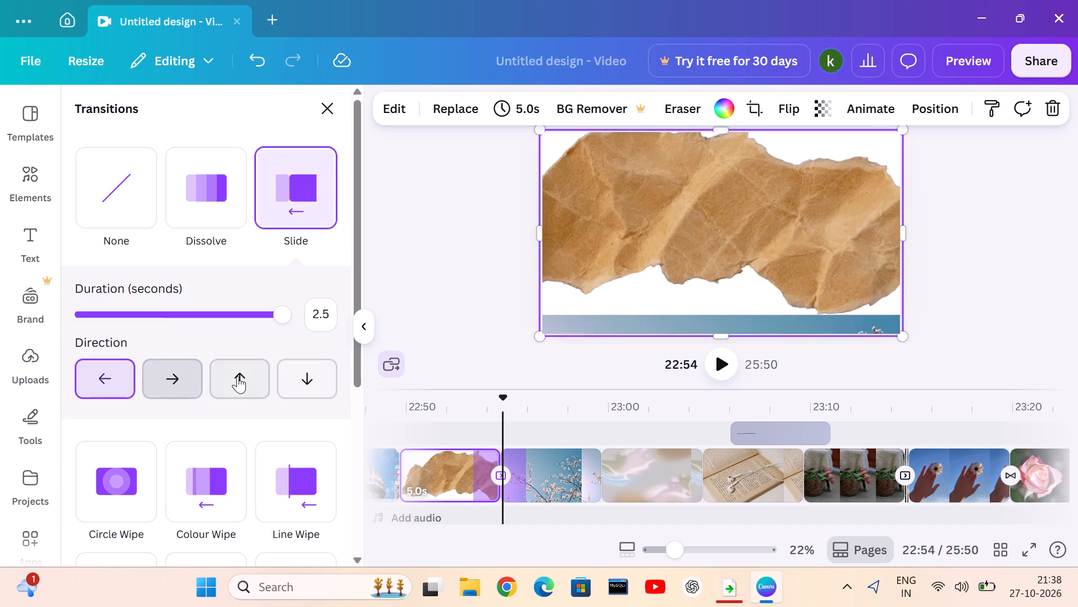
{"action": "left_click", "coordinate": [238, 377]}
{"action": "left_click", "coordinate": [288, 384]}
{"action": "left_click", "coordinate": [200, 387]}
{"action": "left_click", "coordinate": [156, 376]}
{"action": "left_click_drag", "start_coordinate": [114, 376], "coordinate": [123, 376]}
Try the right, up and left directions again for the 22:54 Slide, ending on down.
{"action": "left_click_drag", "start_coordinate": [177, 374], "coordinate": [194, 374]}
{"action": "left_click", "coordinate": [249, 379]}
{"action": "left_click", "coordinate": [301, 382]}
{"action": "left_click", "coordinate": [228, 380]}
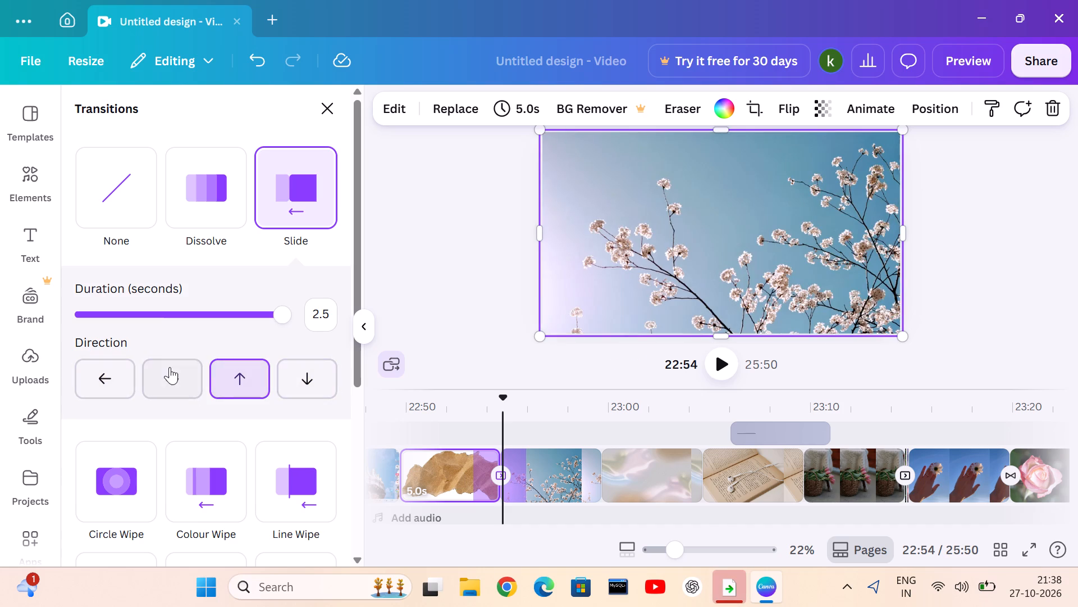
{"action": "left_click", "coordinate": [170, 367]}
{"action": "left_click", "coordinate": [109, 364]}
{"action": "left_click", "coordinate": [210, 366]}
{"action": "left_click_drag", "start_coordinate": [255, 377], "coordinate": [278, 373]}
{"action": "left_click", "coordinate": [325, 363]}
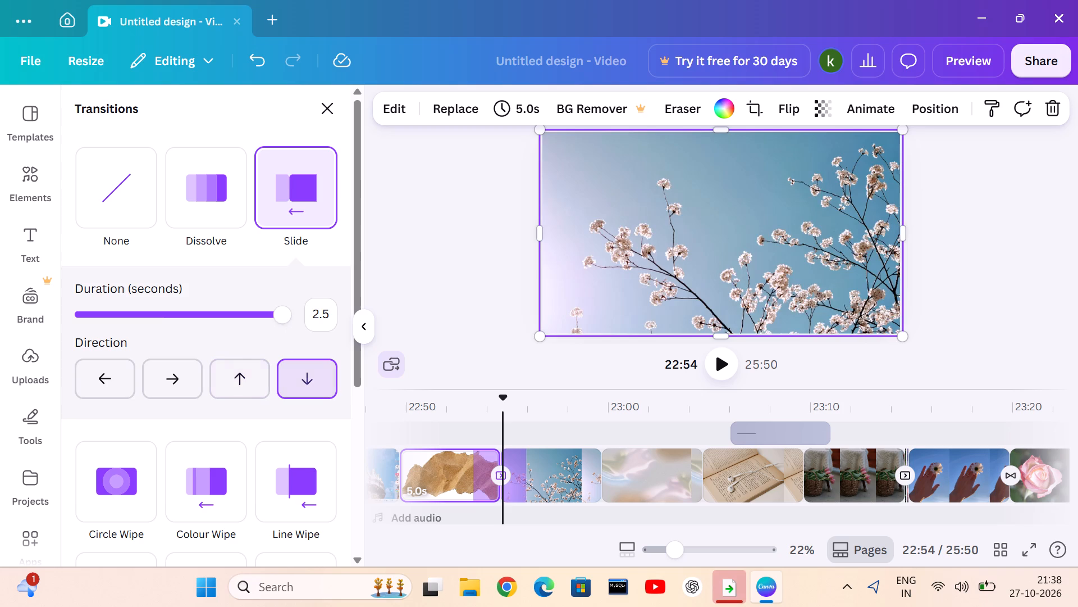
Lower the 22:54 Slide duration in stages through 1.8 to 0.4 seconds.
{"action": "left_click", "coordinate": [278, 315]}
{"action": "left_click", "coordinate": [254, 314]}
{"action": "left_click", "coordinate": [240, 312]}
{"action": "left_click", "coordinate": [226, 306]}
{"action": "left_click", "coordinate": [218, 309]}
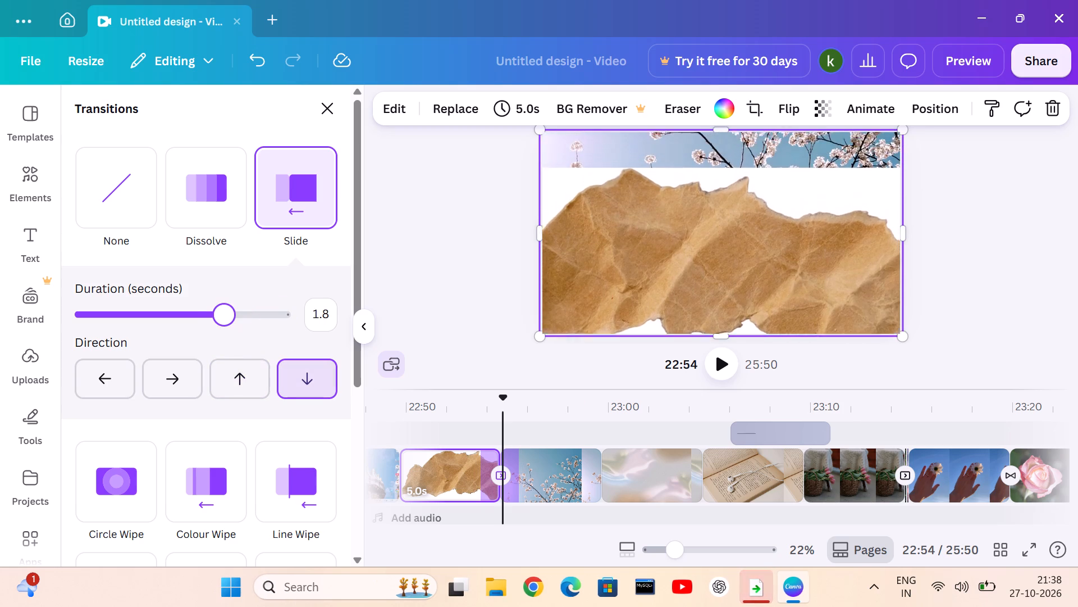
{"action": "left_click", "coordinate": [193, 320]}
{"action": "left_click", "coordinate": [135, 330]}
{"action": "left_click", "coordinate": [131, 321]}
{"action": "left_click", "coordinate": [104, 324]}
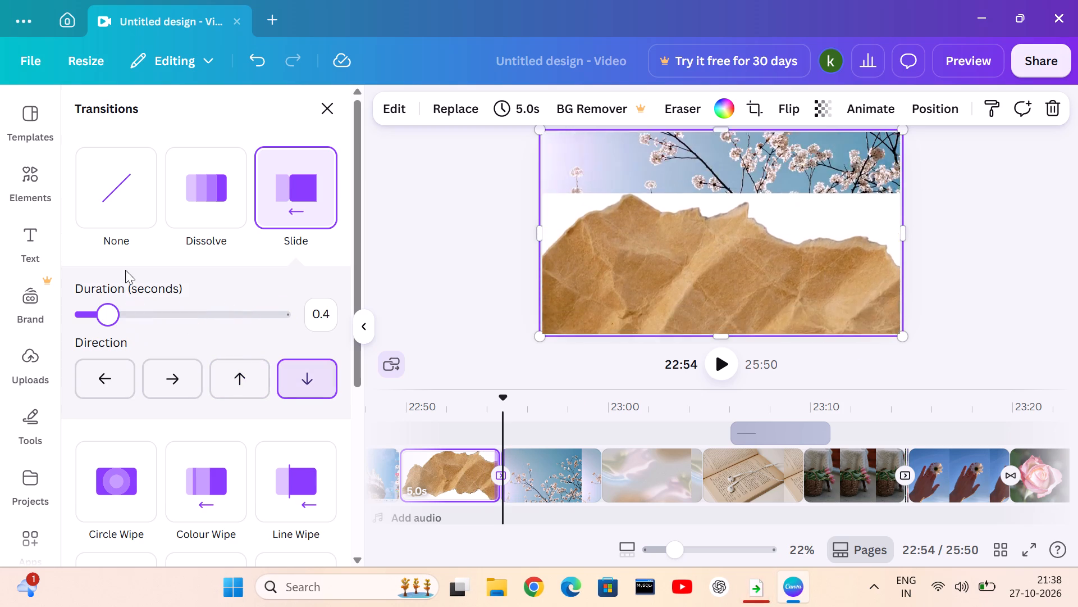
Change the 22:54 transition to Dissolve and on to Circle Wipe, with a duration of 0.9 seconds.
{"action": "left_click", "coordinate": [209, 199]}
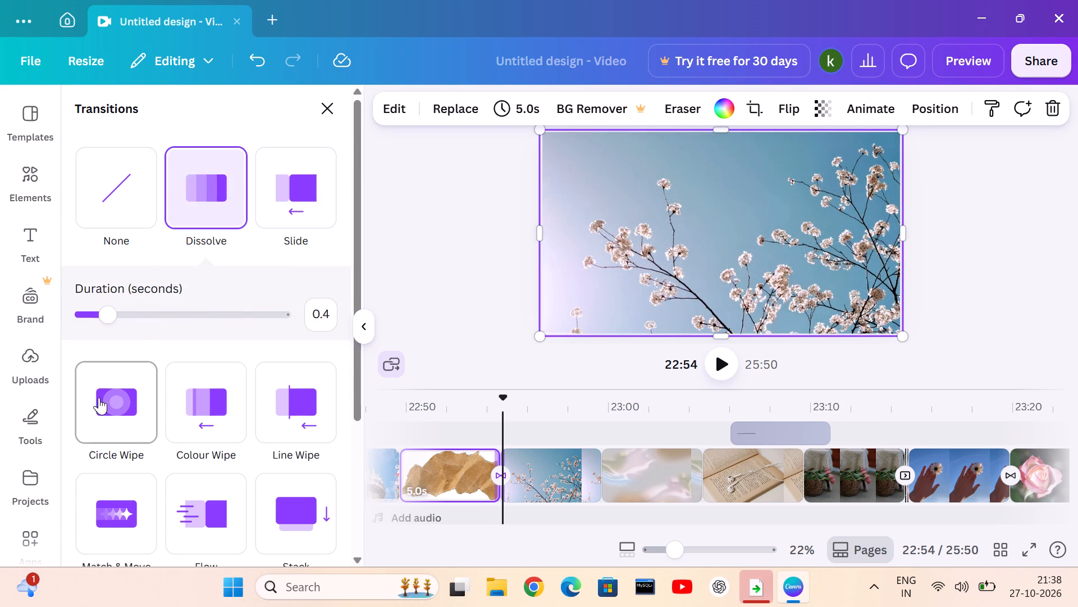
{"action": "left_click", "coordinate": [97, 408]}
{"action": "left_click", "coordinate": [140, 394]}
{"action": "left_click", "coordinate": [145, 418]}
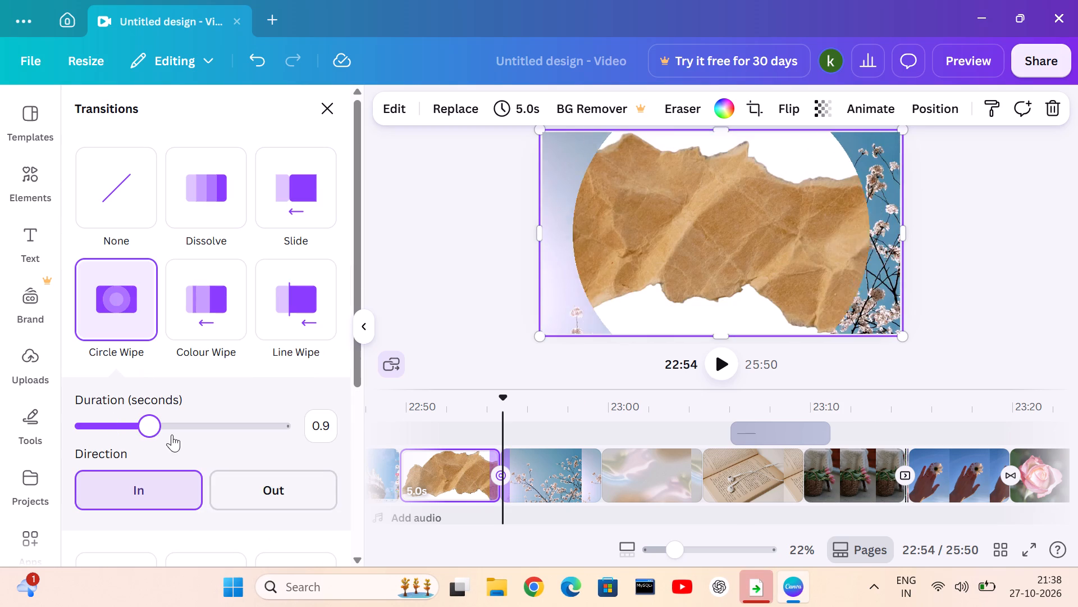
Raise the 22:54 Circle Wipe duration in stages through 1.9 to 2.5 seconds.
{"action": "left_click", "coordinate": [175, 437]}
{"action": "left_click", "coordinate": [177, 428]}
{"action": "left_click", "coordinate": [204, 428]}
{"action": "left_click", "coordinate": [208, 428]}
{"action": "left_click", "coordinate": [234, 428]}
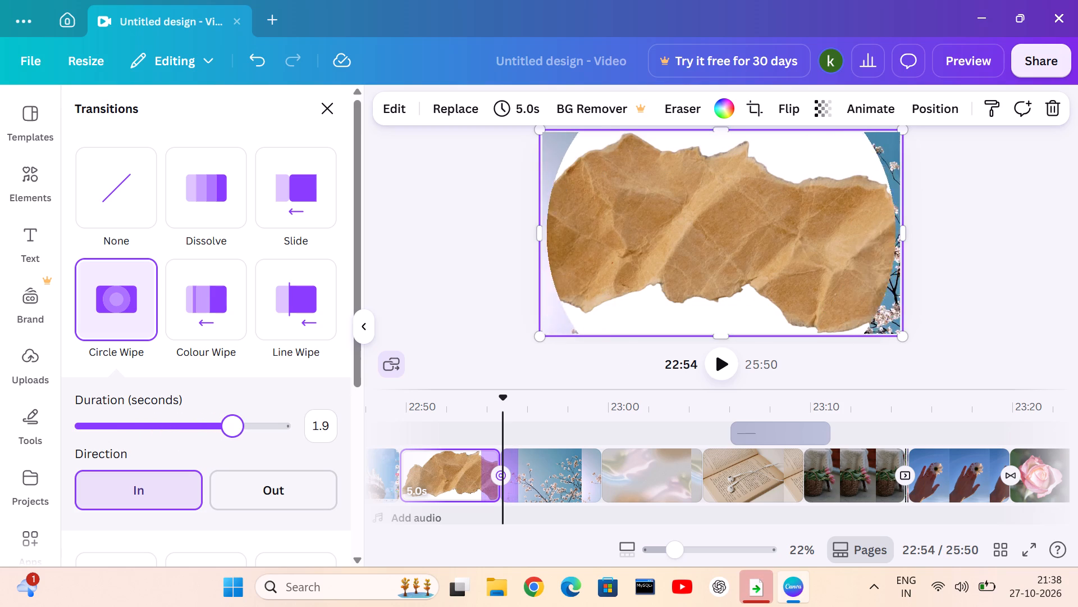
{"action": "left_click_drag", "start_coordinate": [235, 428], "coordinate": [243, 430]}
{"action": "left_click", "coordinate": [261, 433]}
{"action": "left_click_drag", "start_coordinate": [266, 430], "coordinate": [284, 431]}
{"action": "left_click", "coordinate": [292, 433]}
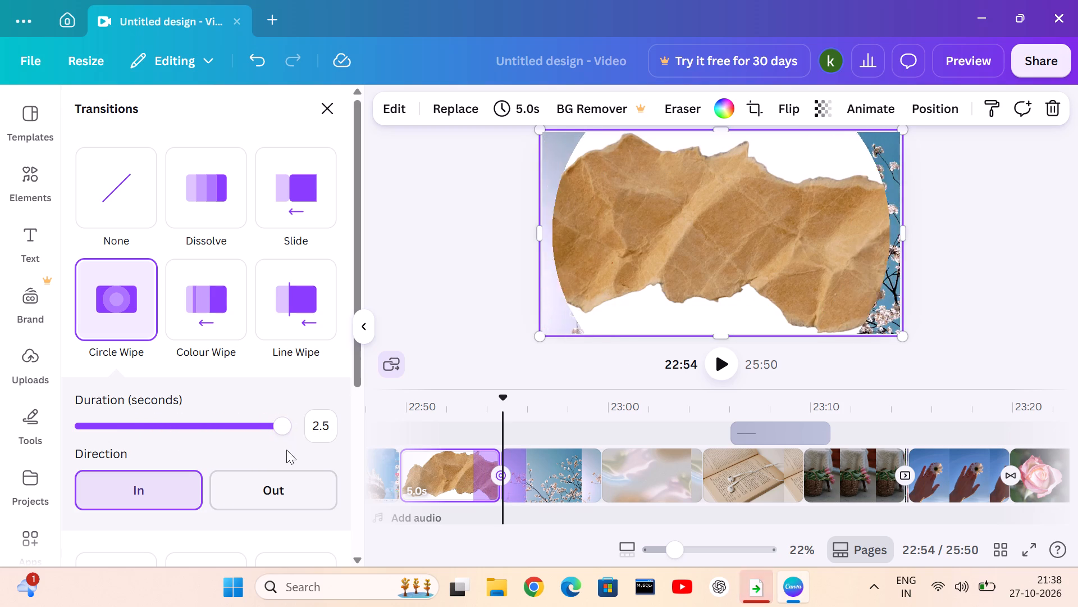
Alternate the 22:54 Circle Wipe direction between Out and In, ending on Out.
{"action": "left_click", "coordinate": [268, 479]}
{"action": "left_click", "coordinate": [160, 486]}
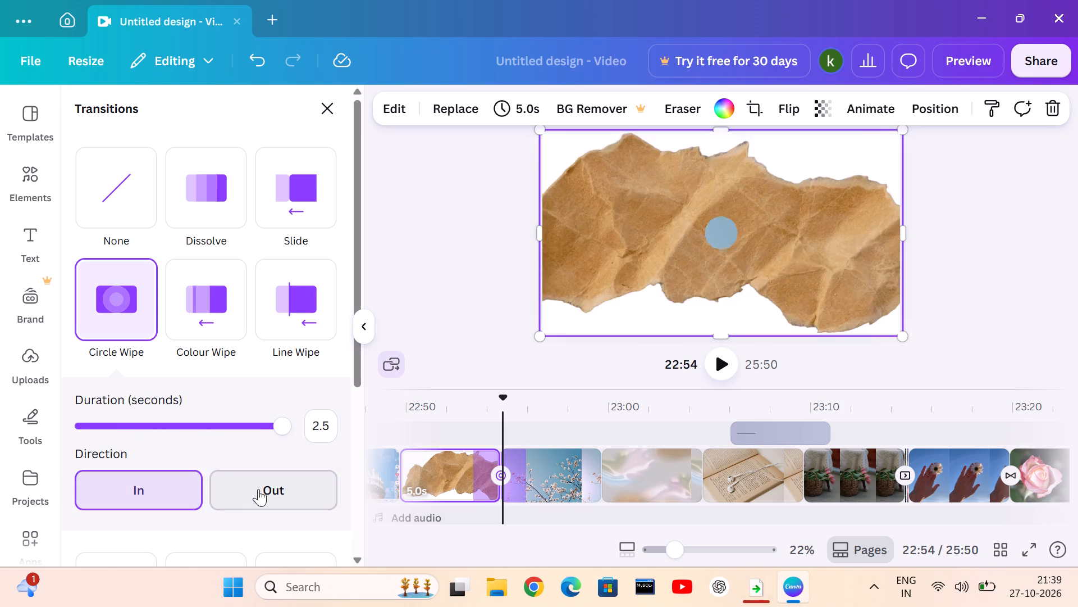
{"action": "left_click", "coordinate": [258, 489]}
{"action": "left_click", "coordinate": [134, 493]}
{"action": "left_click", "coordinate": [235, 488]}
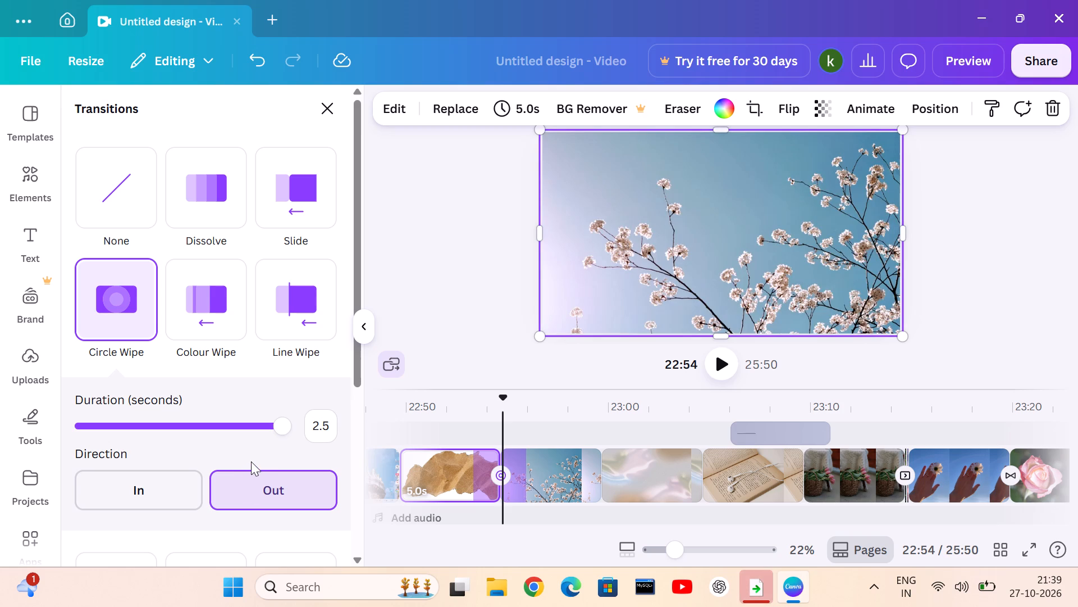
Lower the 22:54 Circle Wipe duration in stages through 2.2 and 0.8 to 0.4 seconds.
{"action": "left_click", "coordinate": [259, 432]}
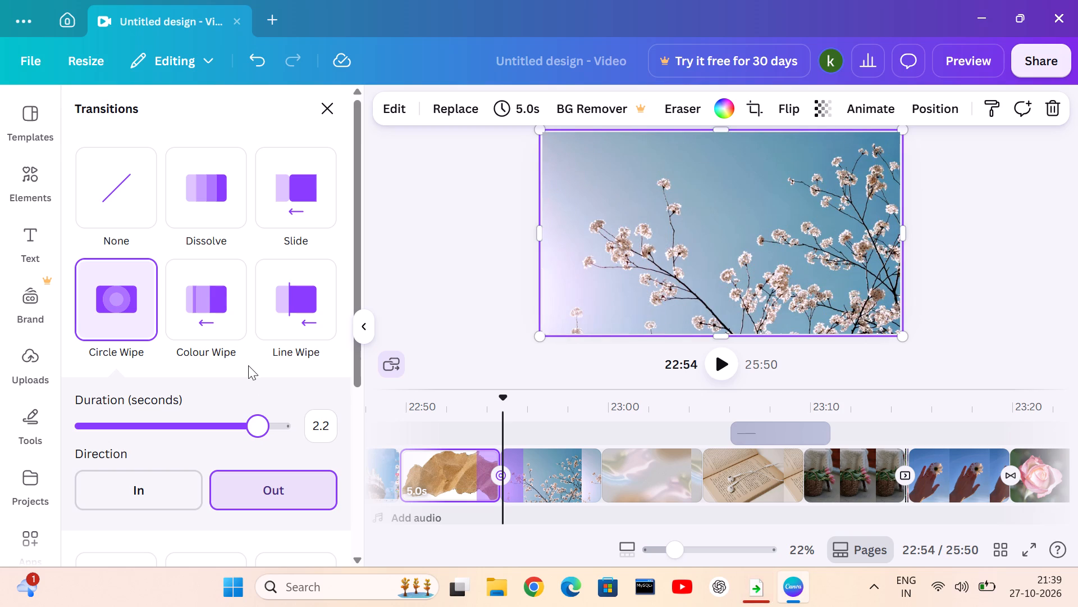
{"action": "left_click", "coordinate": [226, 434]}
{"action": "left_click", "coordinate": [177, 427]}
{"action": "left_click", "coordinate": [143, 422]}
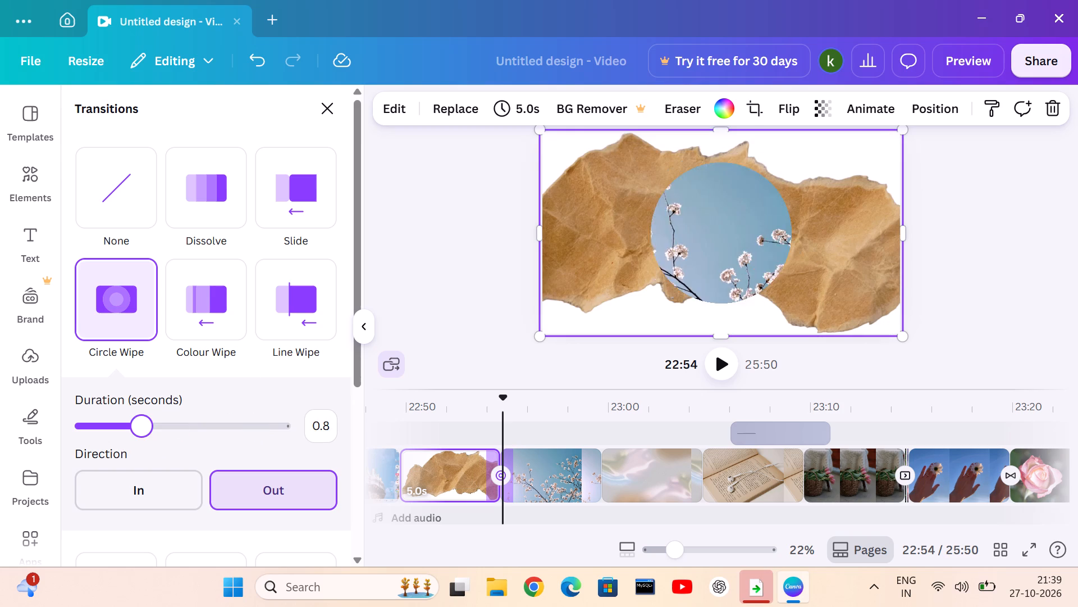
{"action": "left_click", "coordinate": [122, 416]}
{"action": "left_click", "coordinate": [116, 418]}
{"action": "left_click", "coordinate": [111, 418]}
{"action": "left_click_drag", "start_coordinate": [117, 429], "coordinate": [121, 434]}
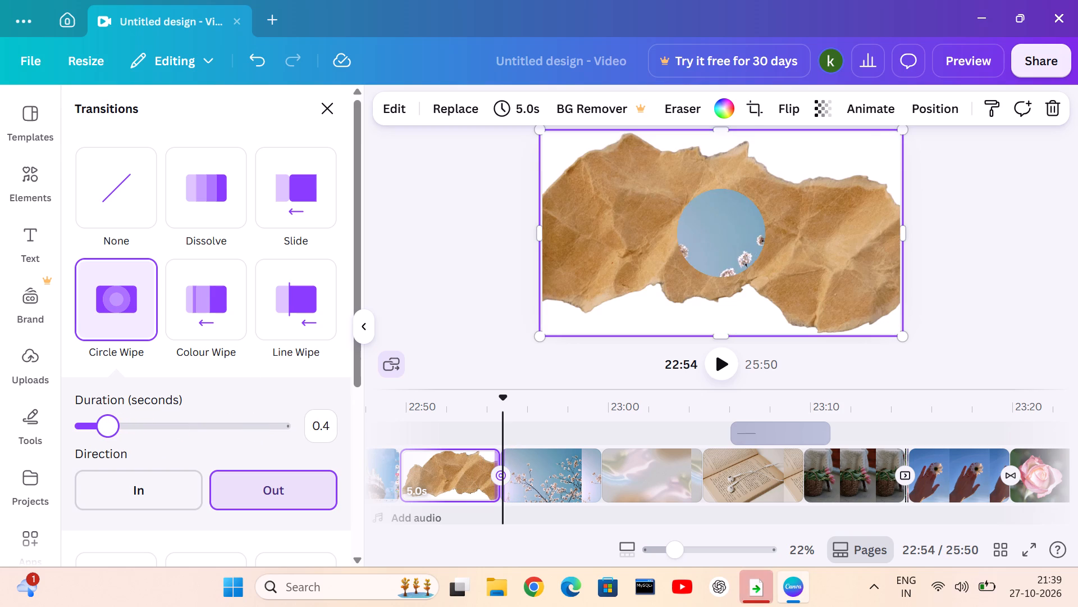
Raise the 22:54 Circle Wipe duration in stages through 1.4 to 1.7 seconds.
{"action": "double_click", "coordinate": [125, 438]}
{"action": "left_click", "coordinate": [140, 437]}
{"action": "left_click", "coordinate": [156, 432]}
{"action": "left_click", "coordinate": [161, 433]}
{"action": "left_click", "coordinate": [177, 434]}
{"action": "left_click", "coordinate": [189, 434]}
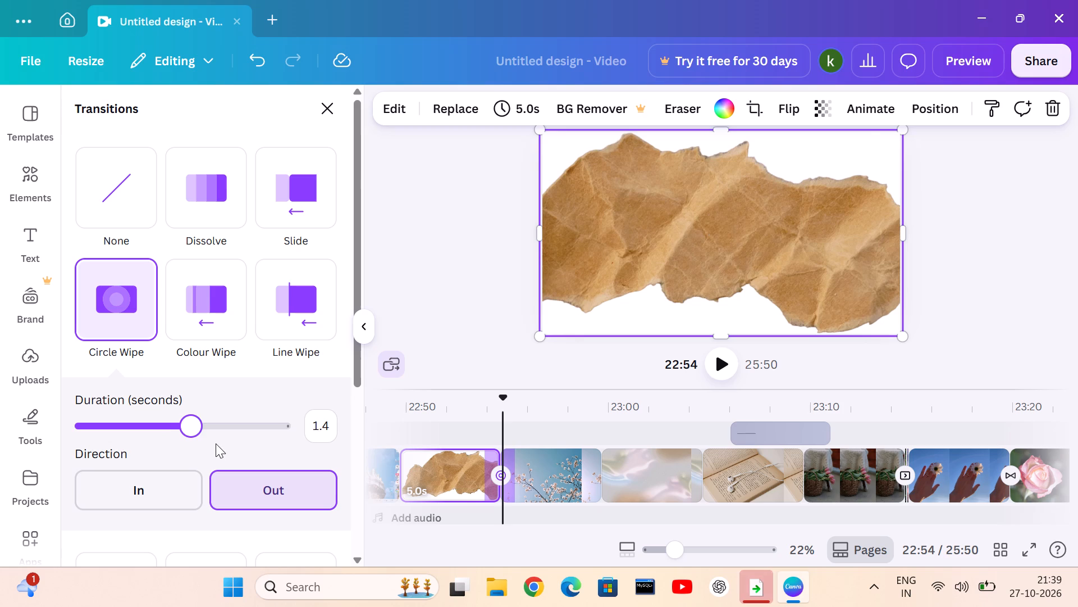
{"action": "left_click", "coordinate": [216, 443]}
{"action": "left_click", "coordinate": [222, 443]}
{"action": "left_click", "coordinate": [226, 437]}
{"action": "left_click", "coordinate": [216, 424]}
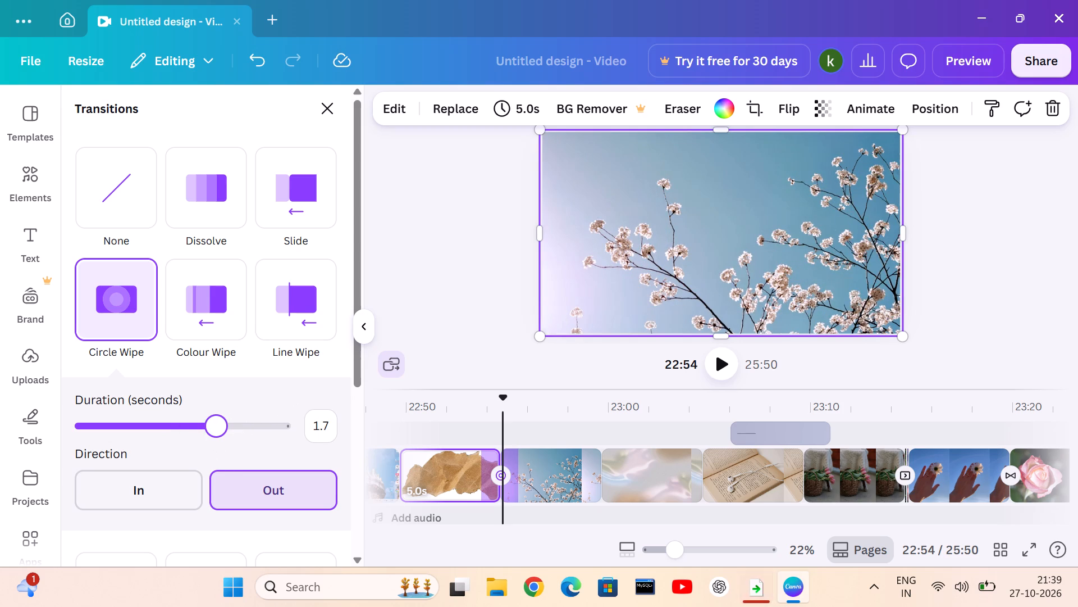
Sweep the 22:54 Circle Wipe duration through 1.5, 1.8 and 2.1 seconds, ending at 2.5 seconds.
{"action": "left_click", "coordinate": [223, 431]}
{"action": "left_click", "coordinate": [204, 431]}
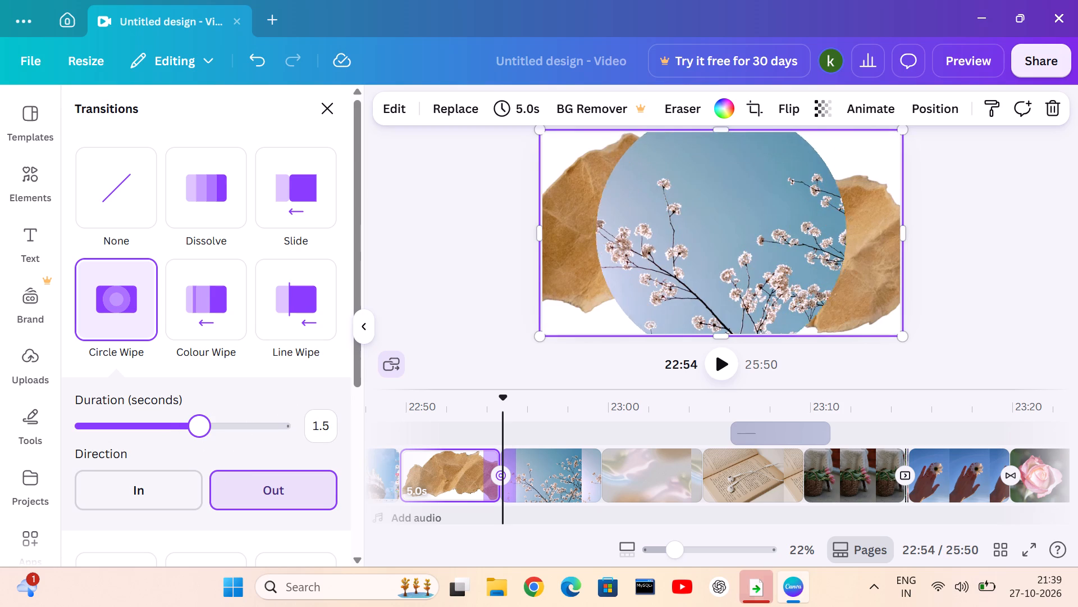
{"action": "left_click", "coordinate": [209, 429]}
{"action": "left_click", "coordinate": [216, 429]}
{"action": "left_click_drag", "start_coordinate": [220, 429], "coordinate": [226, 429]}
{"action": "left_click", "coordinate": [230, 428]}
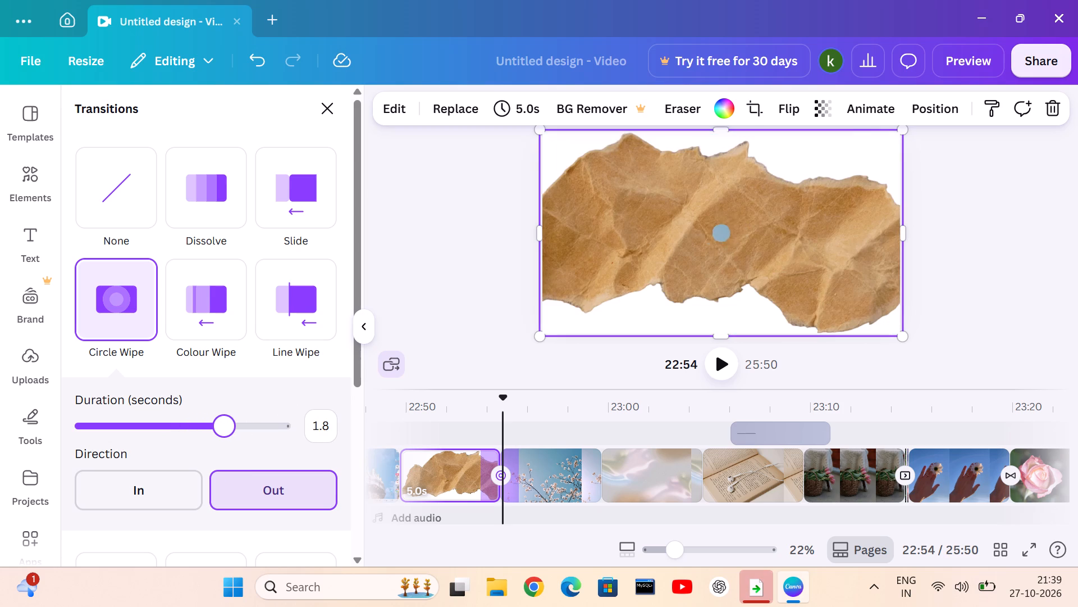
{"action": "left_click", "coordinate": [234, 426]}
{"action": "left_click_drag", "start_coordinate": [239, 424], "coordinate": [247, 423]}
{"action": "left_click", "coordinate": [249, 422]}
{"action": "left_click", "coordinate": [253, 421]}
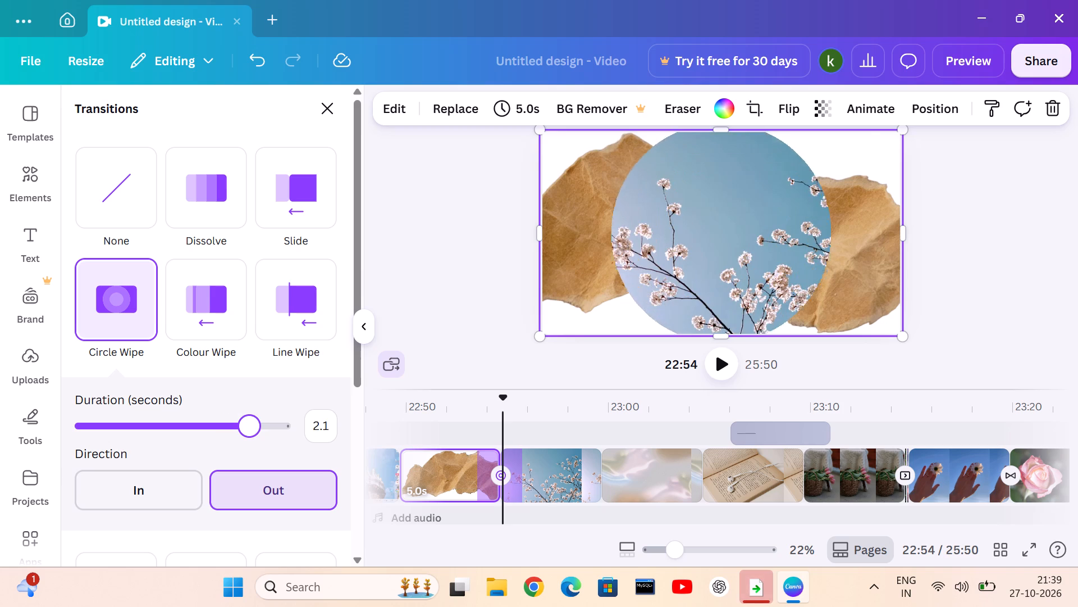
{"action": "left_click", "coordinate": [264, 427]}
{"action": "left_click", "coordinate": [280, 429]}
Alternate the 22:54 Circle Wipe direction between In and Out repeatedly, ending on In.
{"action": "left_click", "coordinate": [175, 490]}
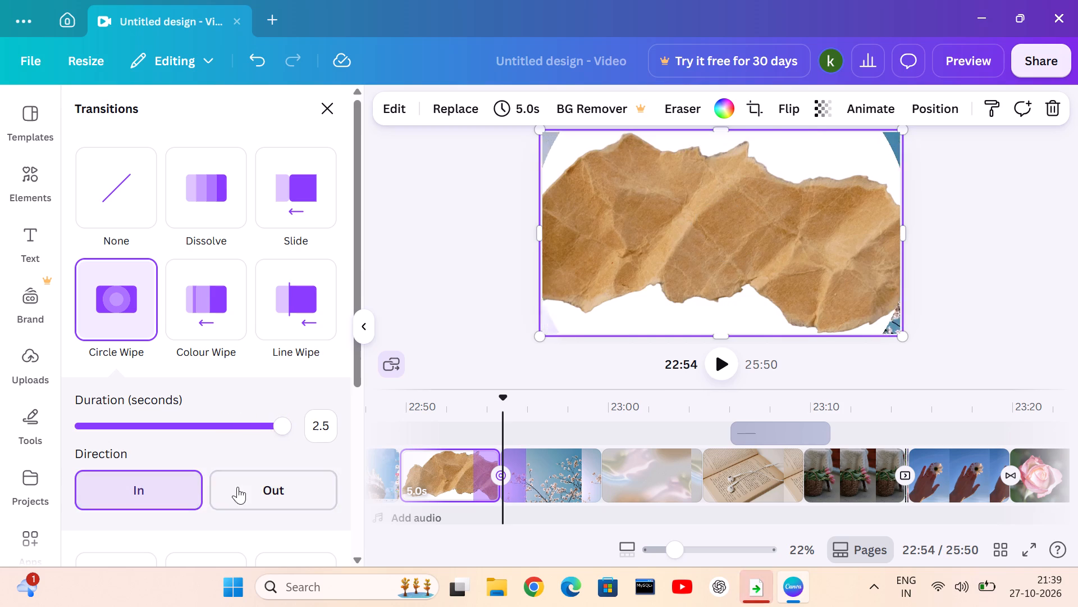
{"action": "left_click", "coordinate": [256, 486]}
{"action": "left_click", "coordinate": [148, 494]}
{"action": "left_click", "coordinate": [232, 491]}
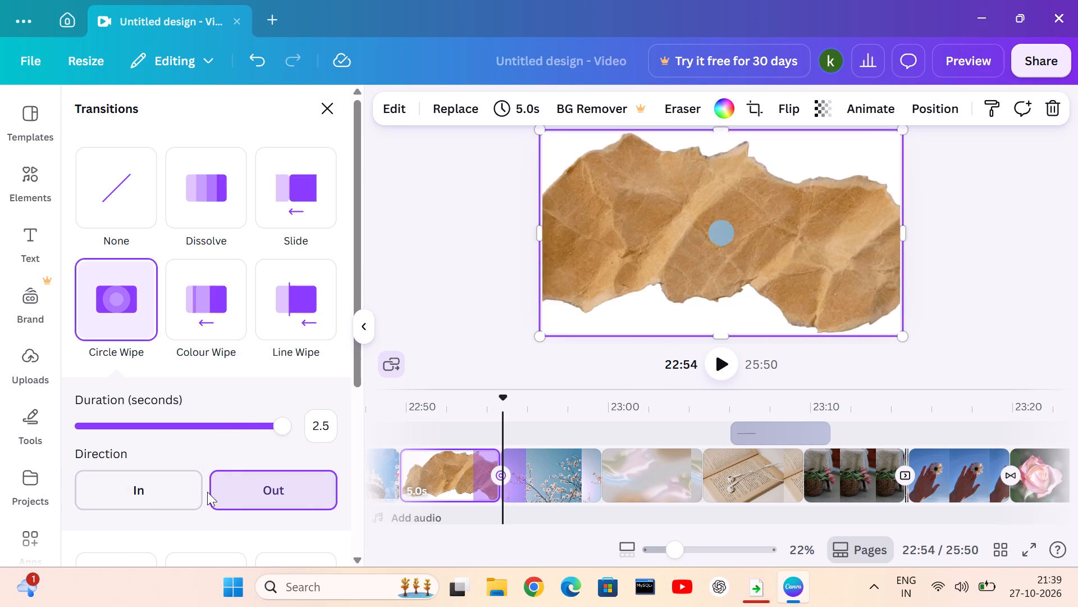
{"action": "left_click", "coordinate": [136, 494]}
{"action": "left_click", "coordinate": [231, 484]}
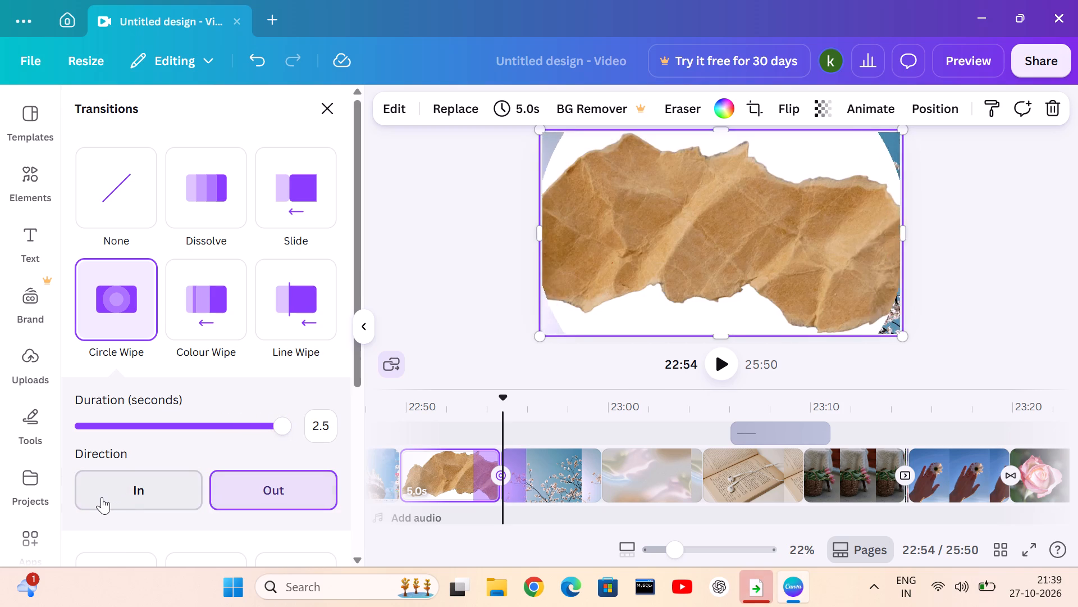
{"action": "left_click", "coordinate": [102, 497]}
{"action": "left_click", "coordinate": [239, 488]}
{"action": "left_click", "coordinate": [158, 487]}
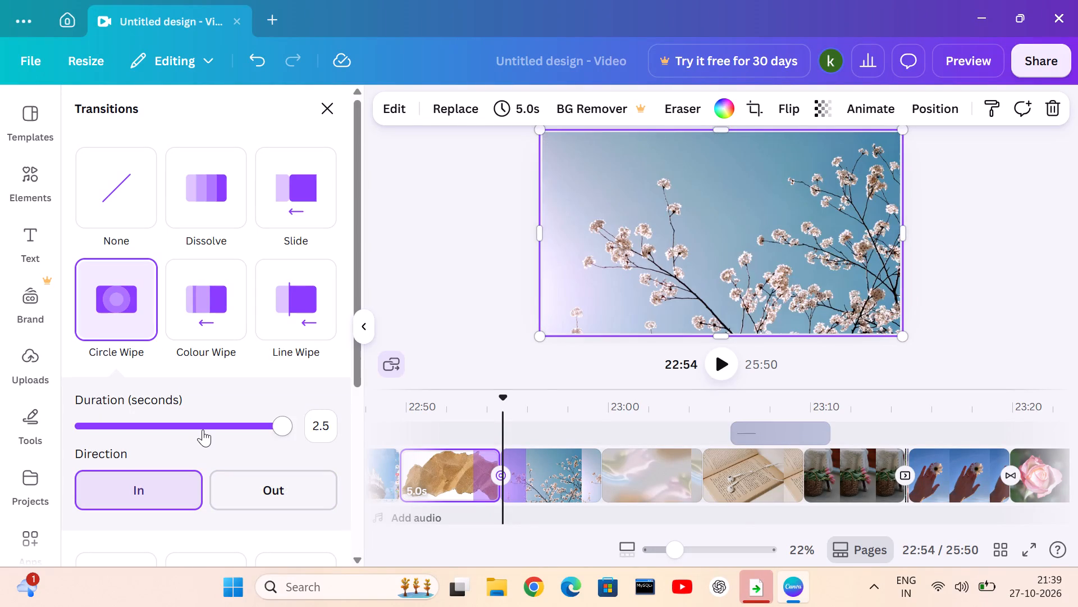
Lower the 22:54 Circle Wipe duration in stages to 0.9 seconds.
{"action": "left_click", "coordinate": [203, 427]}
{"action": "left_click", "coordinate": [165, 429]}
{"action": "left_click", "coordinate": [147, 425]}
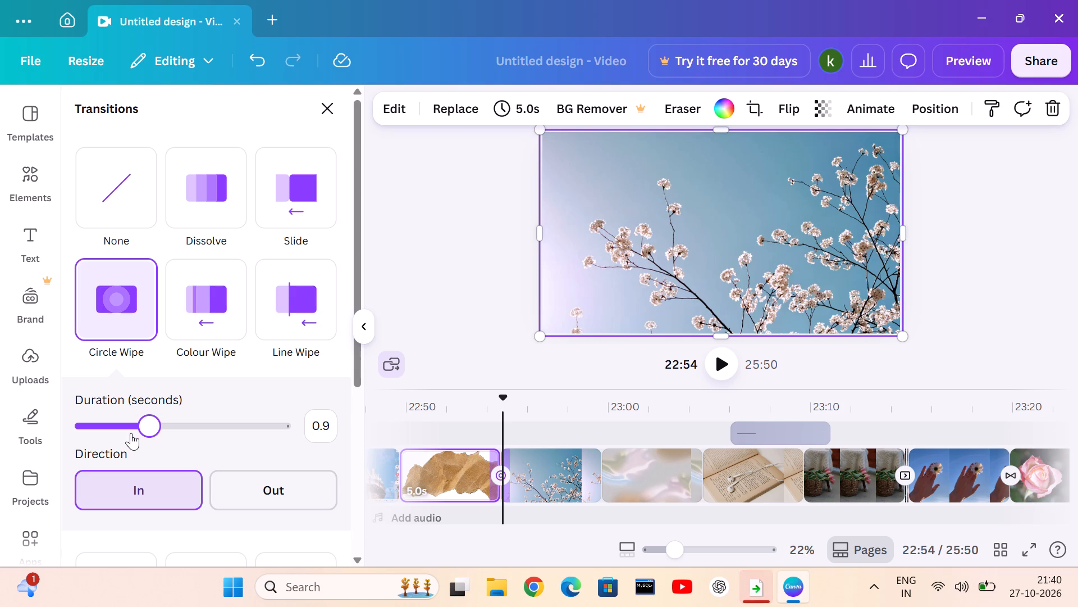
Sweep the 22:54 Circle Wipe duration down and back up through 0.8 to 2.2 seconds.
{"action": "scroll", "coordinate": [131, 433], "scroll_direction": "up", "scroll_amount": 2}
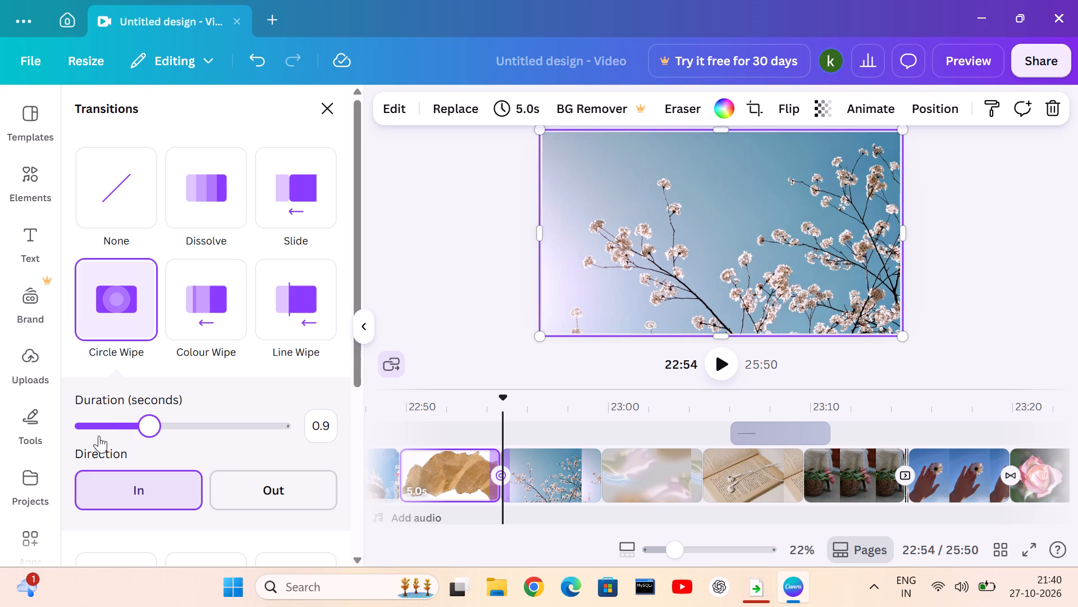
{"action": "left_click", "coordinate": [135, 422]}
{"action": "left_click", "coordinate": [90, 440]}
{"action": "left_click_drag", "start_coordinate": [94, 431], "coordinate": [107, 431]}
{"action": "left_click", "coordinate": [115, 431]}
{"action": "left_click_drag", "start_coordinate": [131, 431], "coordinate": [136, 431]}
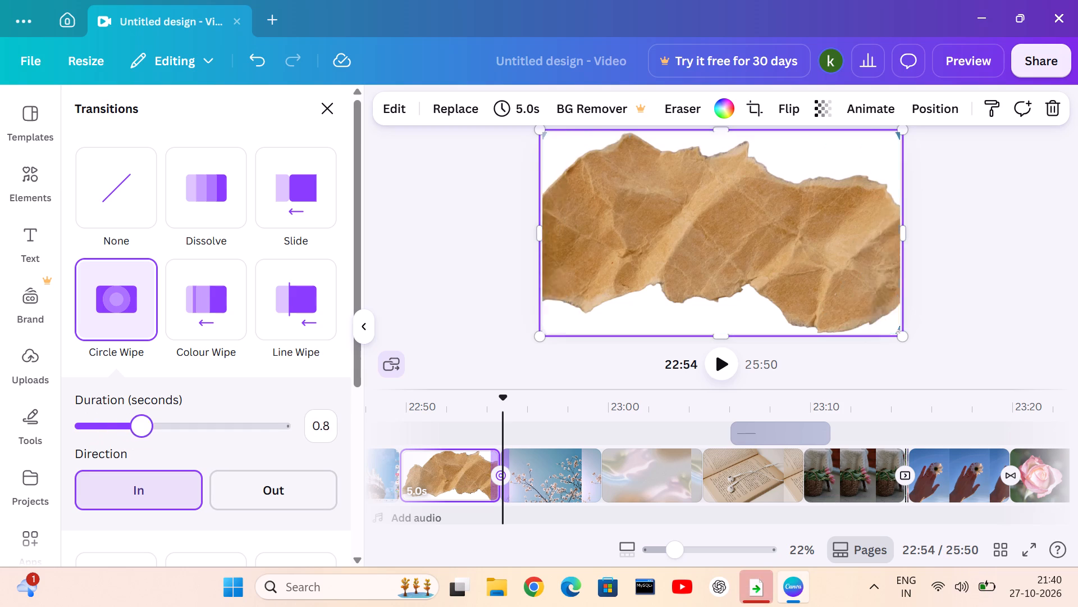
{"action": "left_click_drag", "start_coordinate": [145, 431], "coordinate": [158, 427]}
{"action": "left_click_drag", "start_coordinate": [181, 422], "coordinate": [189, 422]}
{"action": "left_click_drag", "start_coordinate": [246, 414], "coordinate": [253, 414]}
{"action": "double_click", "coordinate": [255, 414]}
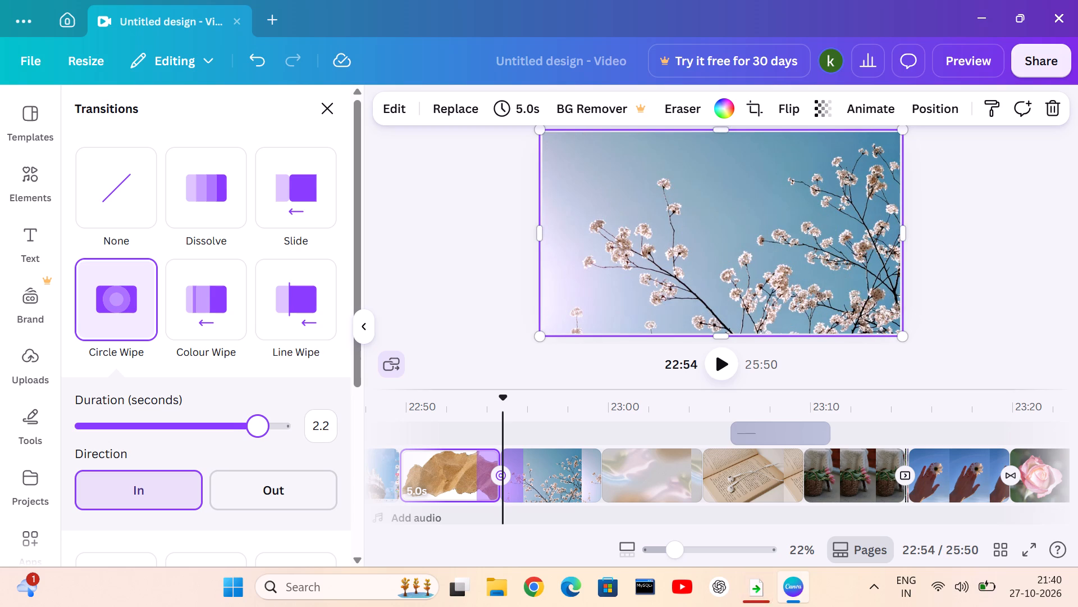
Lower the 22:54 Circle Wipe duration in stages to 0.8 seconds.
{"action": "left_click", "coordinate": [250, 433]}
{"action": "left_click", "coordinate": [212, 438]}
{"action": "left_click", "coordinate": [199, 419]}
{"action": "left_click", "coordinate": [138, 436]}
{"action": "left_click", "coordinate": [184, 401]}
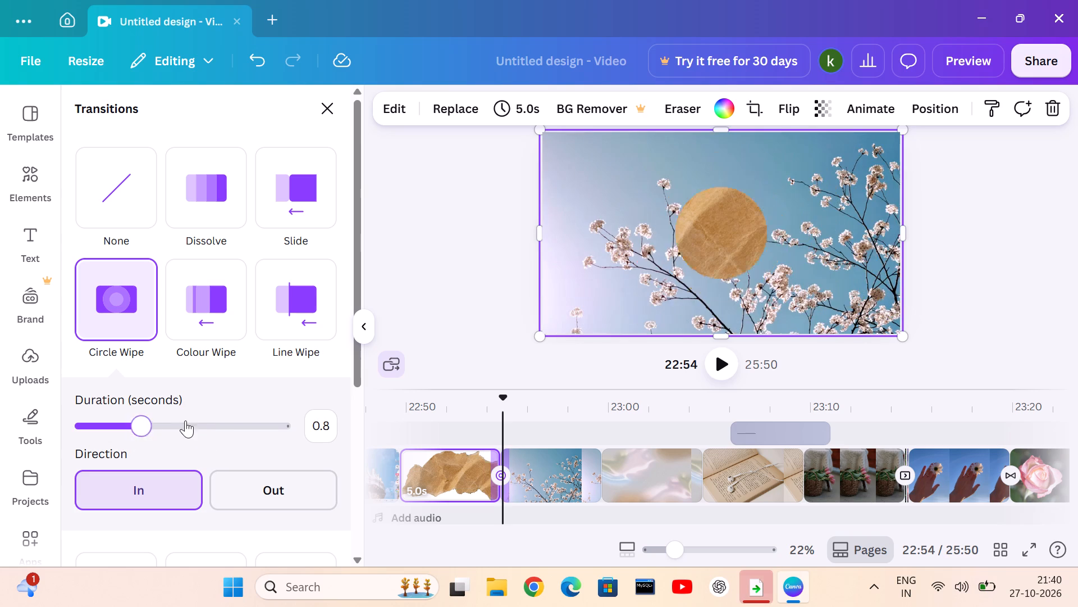
Raise the 22:54 Circle Wipe duration in stages, bringing it back through 2.1 to 1.8 seconds.
{"action": "left_click", "coordinate": [185, 420]}
{"action": "left_click", "coordinate": [221, 426]}
{"action": "left_click", "coordinate": [259, 425]}
{"action": "left_click", "coordinate": [266, 425]}
{"action": "left_click", "coordinate": [253, 434]}
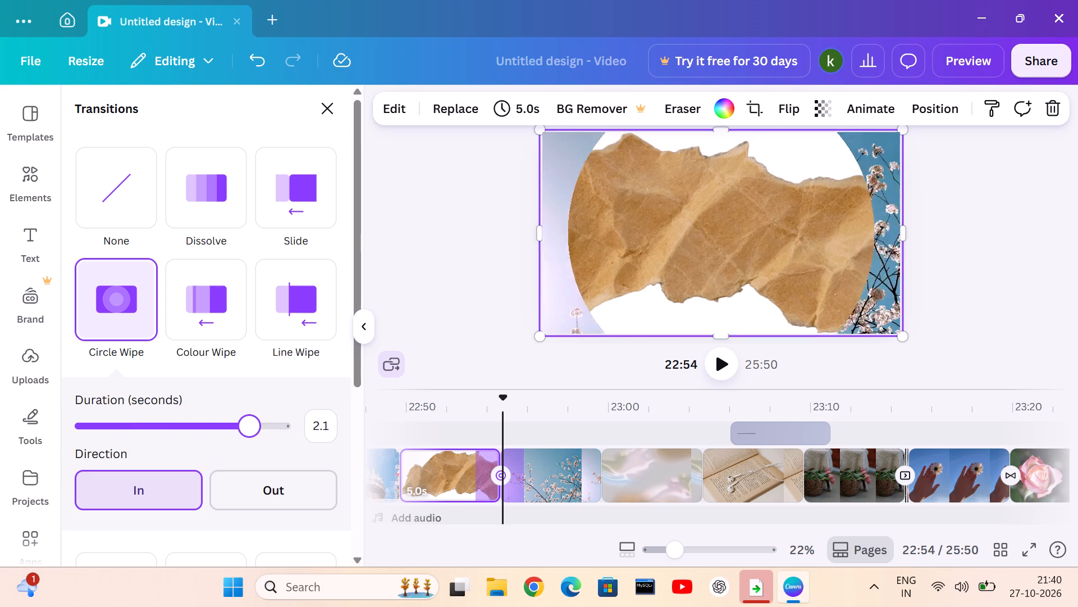
{"action": "left_click", "coordinate": [224, 438]}
Set the 22:54 Circle Wipe direction to Out.
{"action": "left_click", "coordinate": [273, 497]}
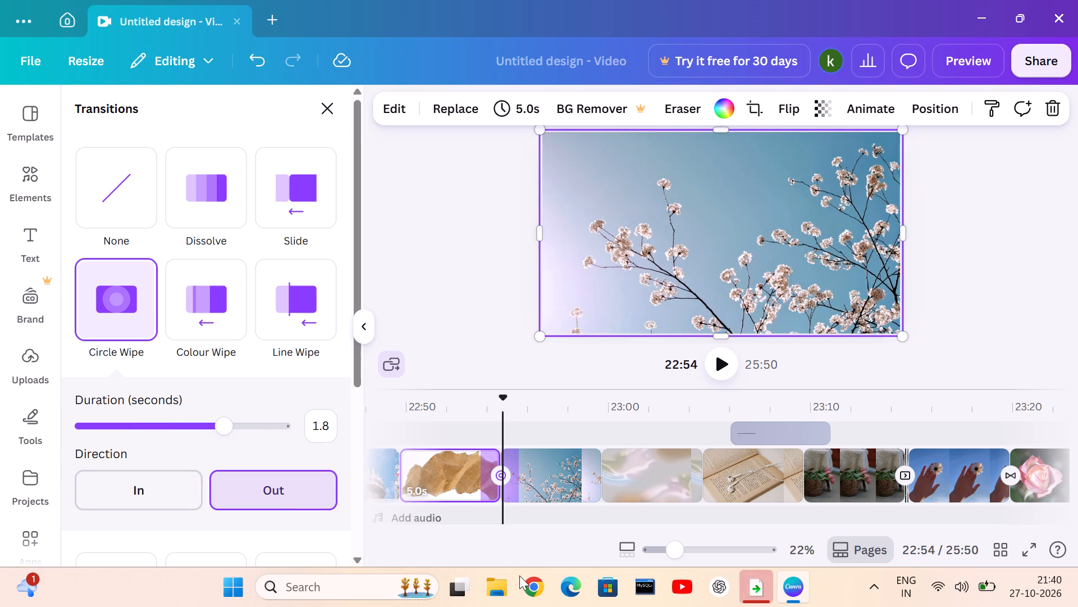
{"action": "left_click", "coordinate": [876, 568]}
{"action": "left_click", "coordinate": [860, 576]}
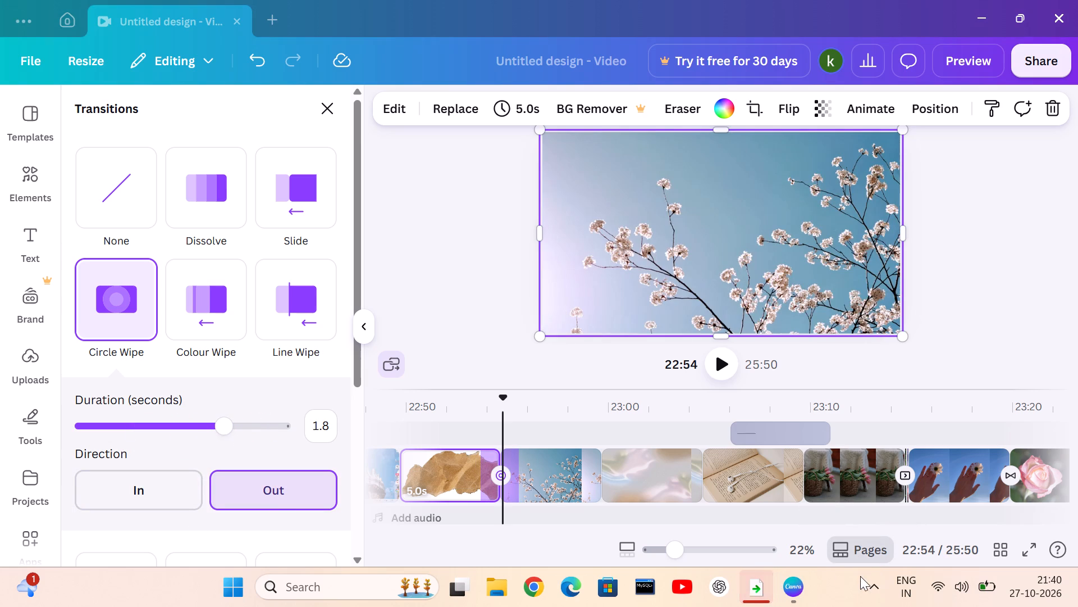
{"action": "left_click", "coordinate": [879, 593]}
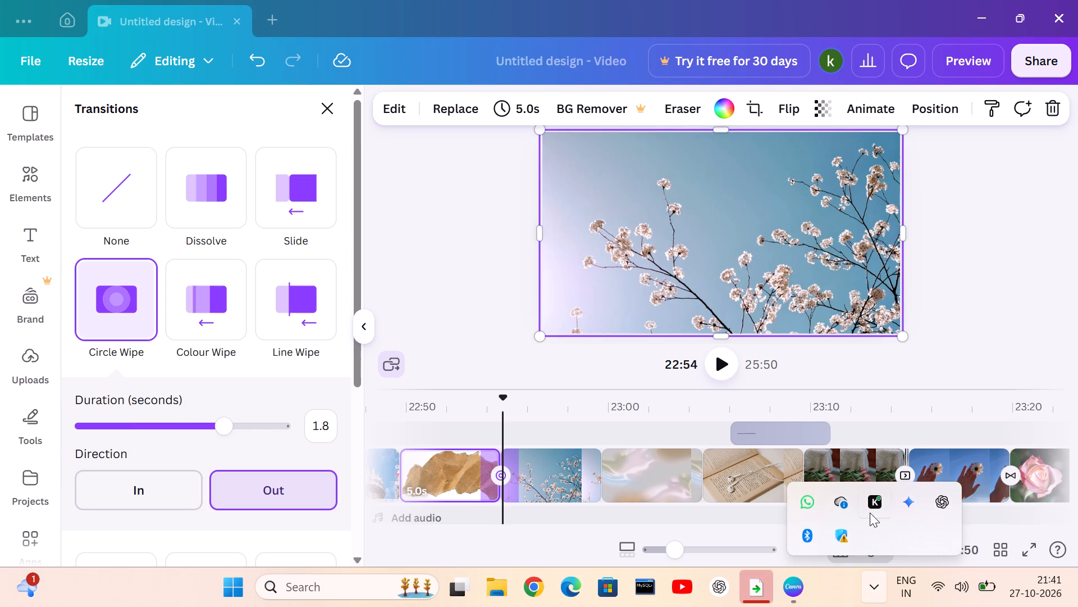